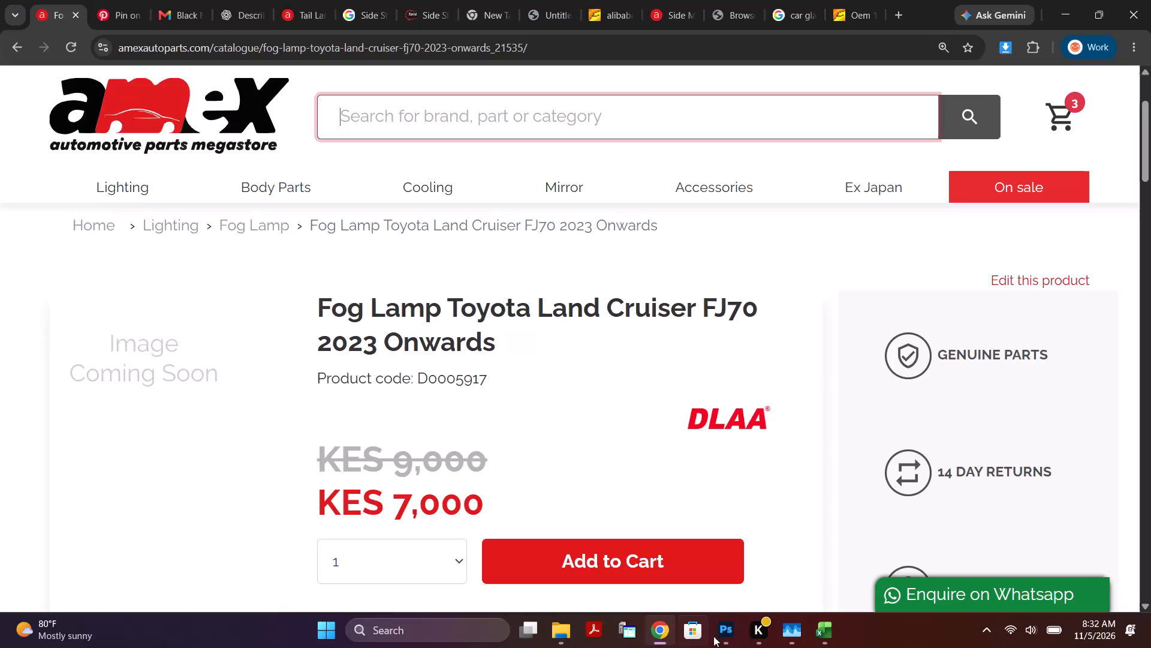
Switch to Photoshop and bring up the open document "balck fri 5th .psd".
click(725, 632)
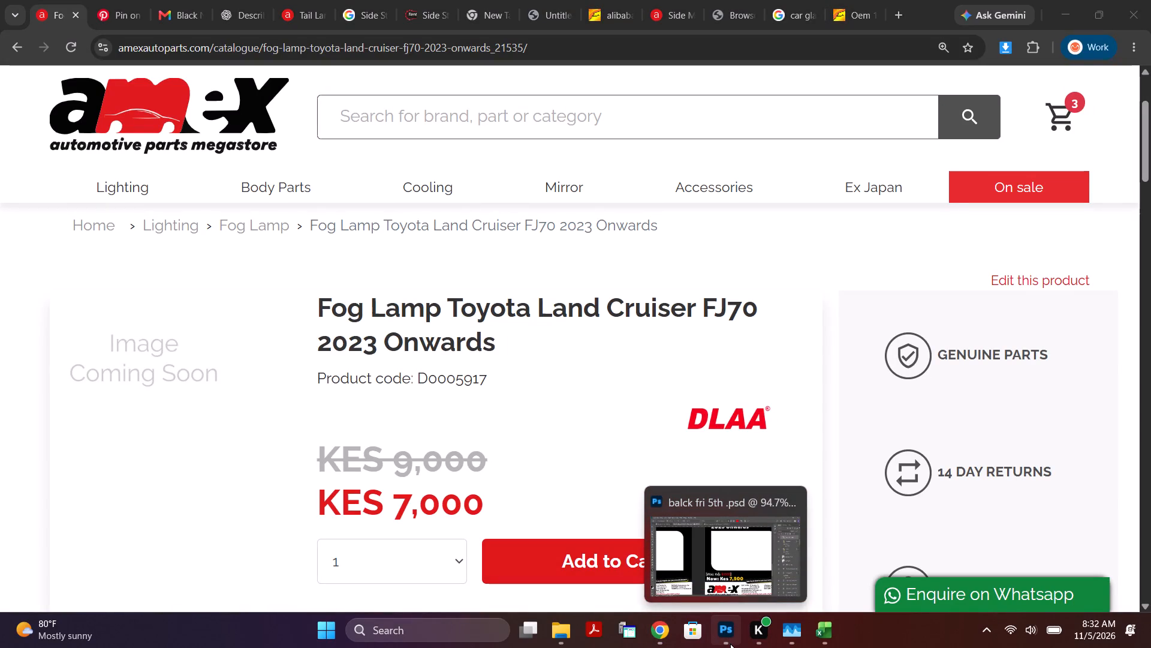
click(730, 544)
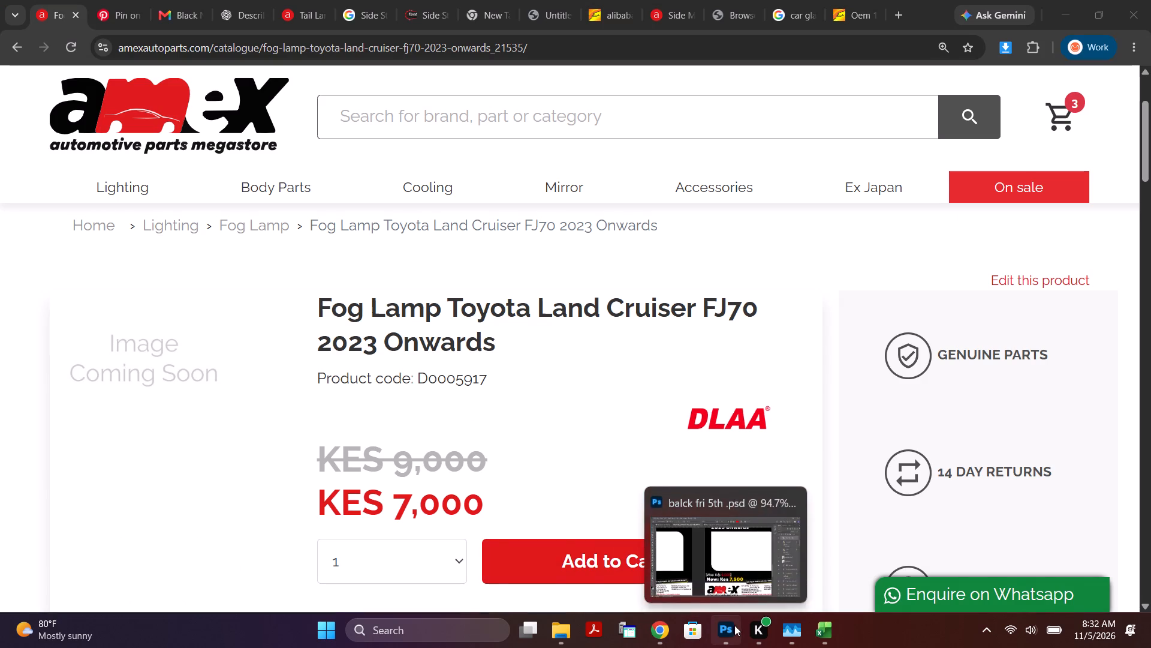
click(749, 533)
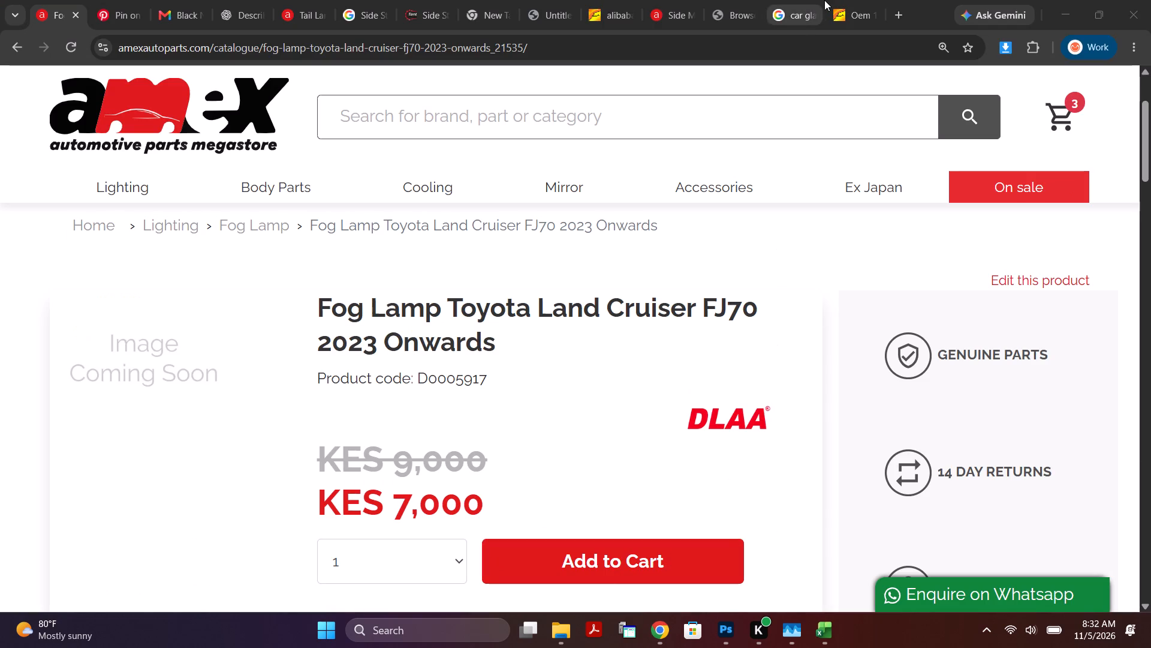
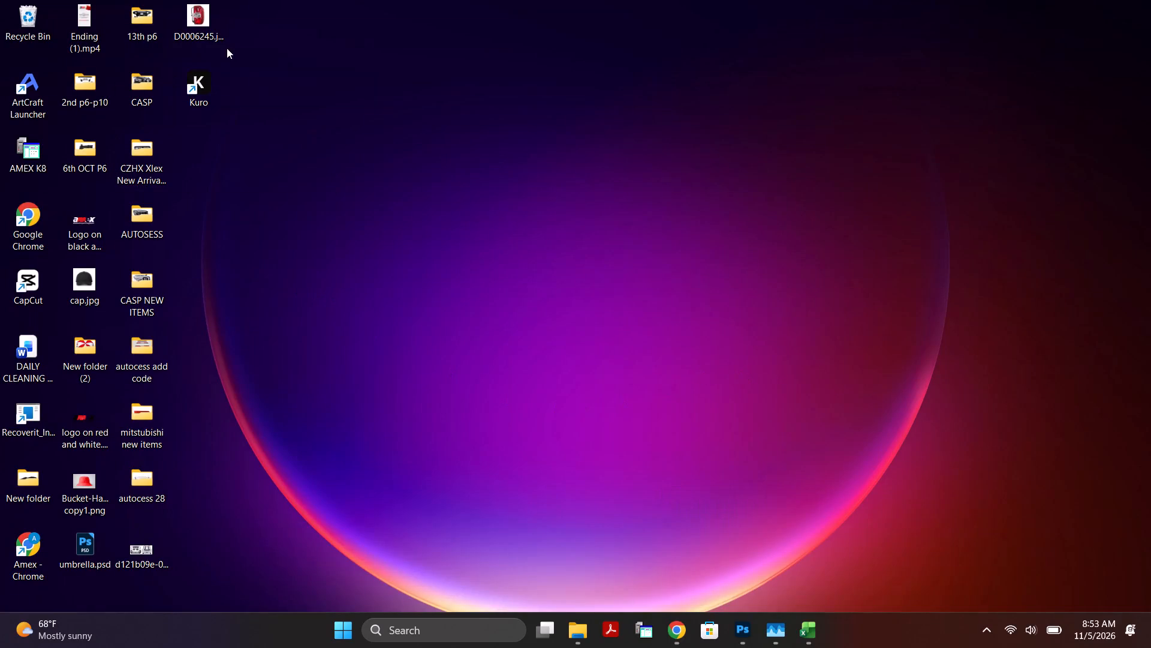
Launch the Kuro application from its desktop shortcut.
double_click(207, 79)
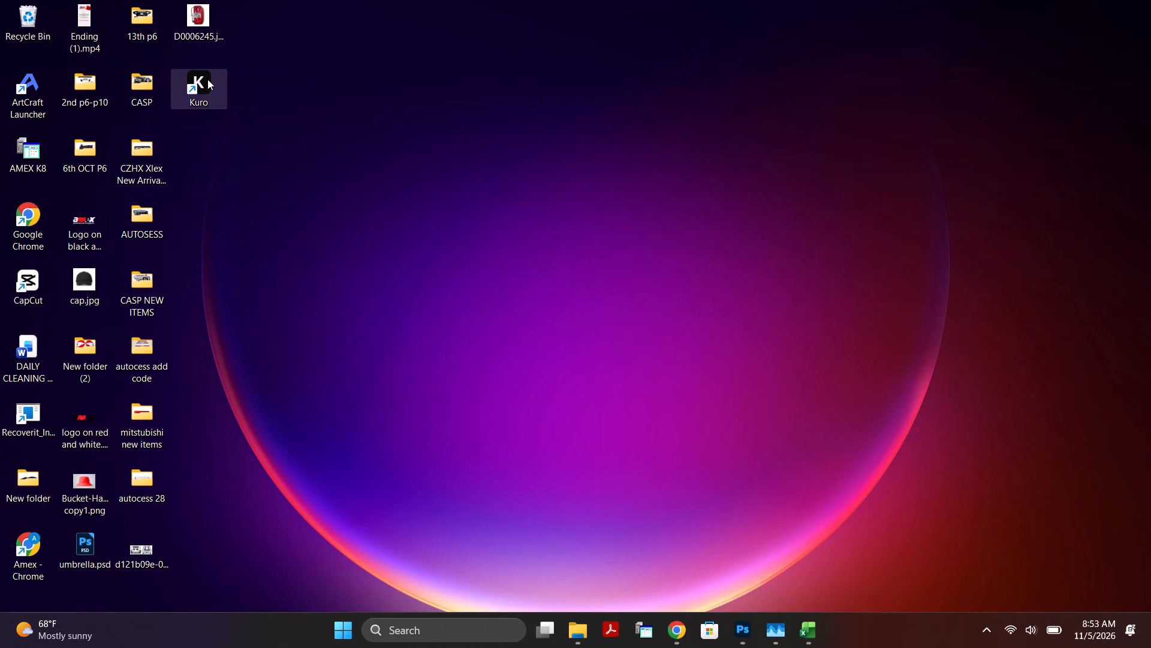
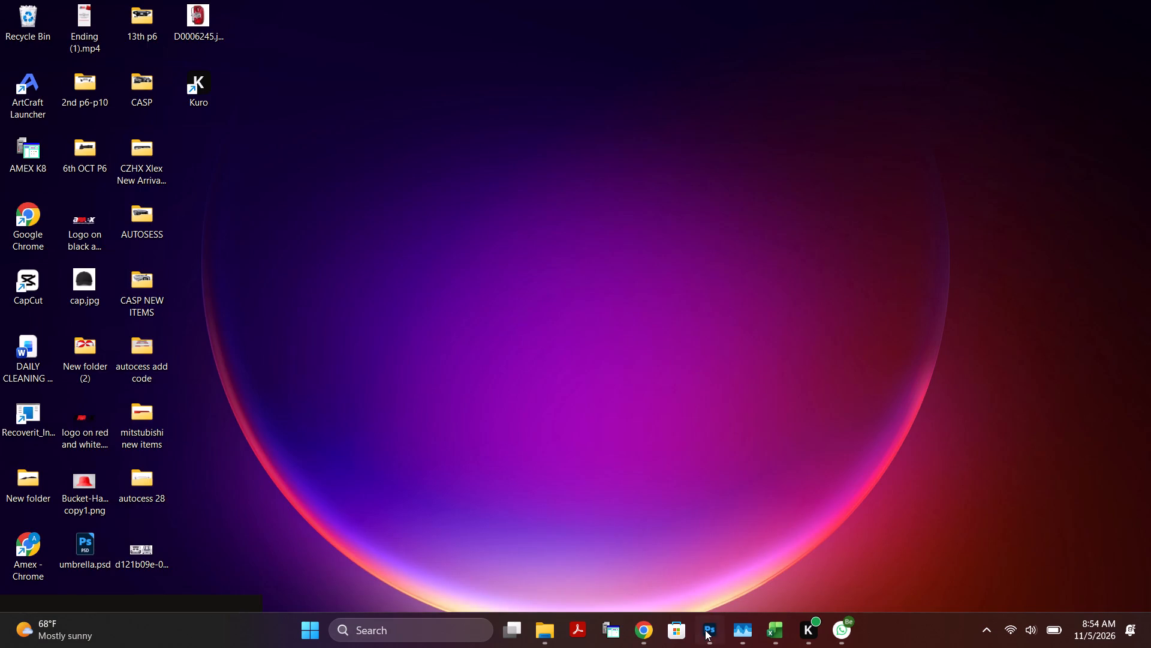
Try to bring up Adobe Photoshop 2026.
click(705, 630)
double_click(705, 630)
scroll(440, 490, down, 4)
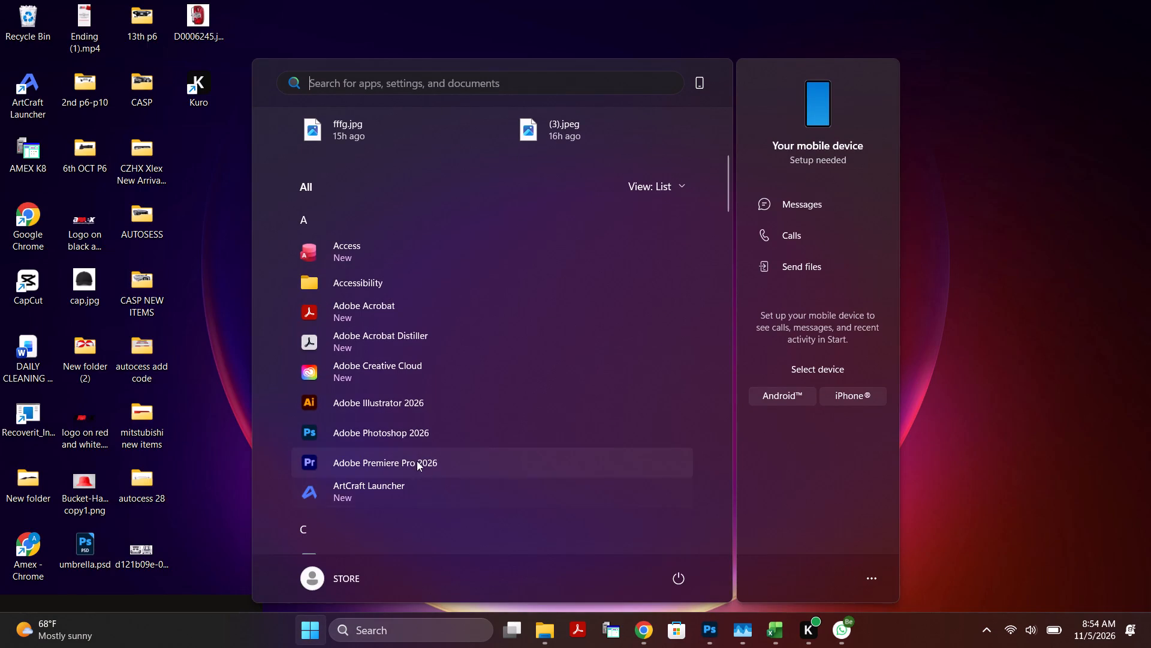
double_click(419, 432)
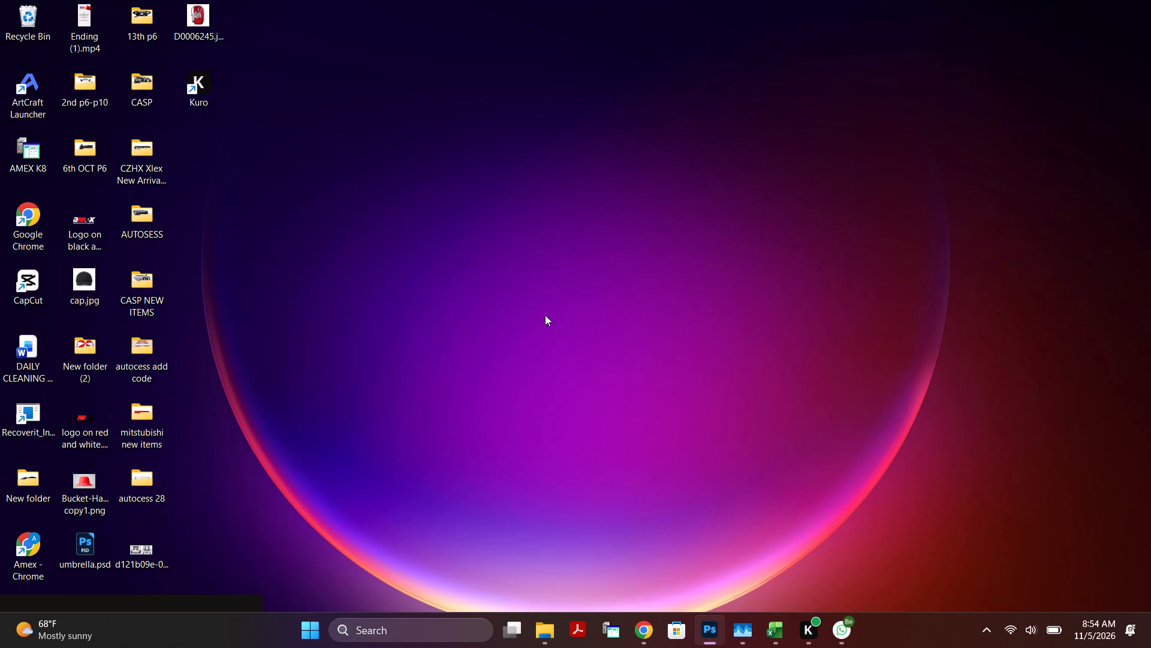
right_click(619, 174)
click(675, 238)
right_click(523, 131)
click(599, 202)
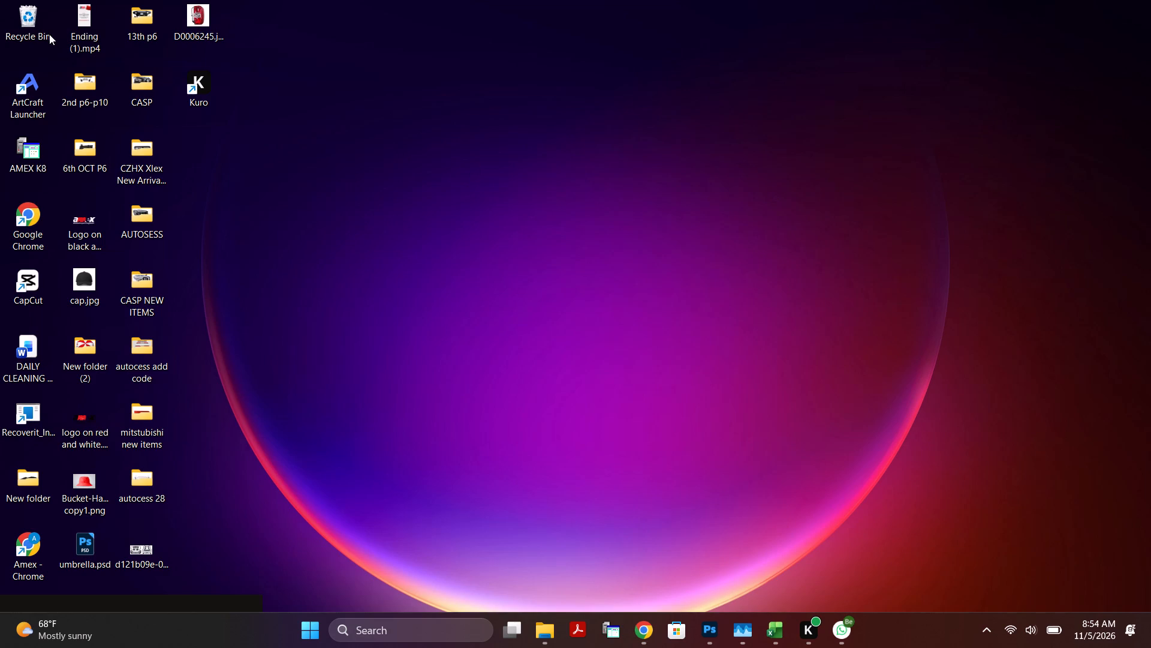
Open the Recycle Bin from the desktop.
double_click(49, 34)
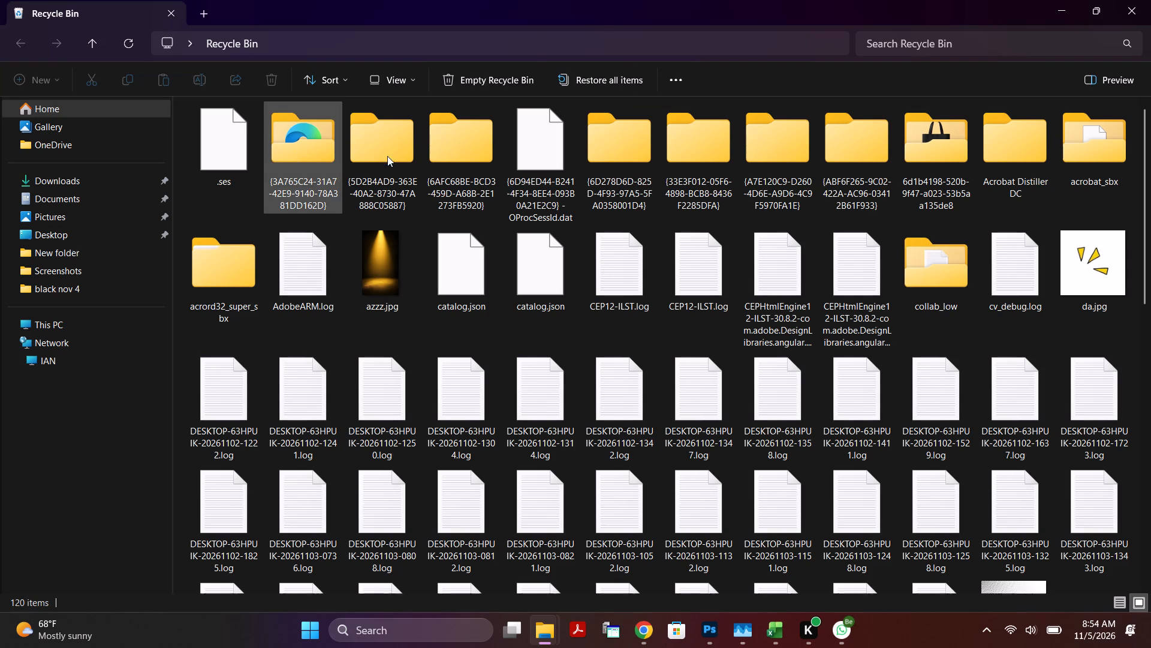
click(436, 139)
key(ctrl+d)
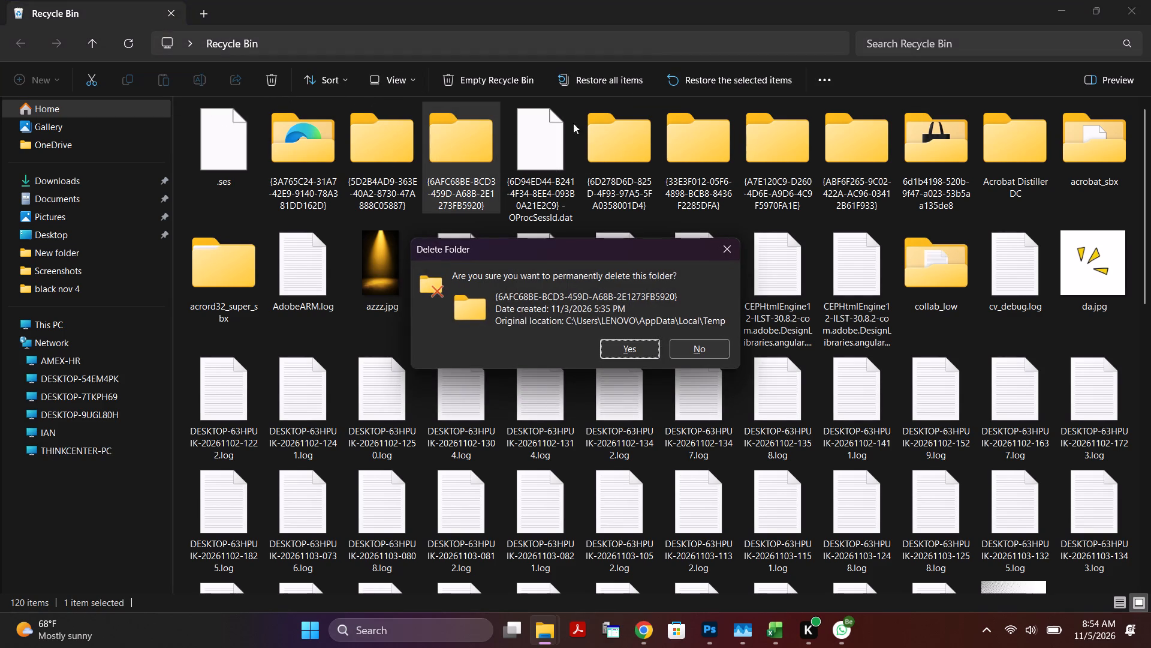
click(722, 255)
Empty the Recycle Bin, permanently deleting all items in it.
key(ctrl+a)
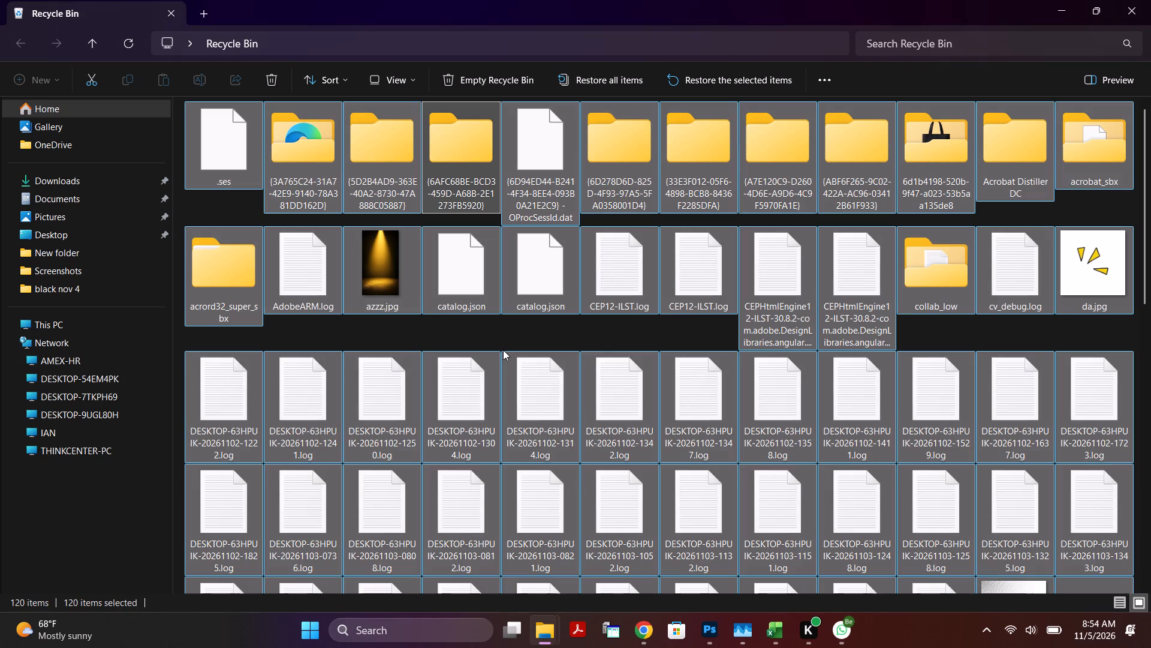
click(496, 79)
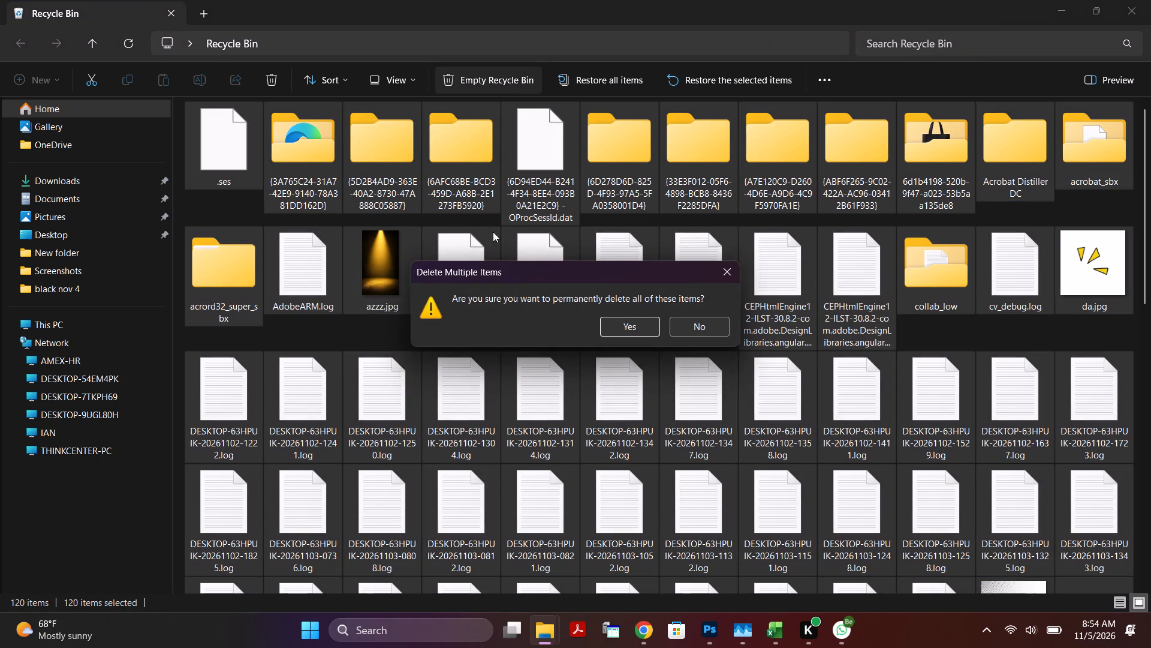
click(637, 326)
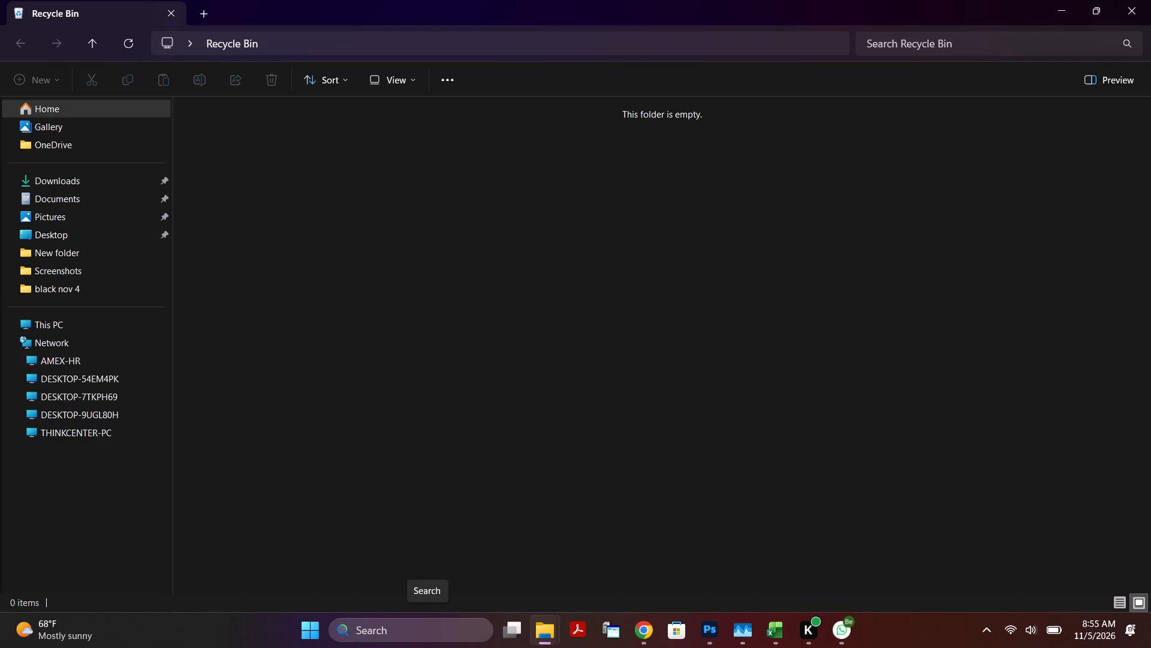
Run %temp% and delete everything in the user's Temp folder, skipping all items in use, and close the folder window.
text(ru)
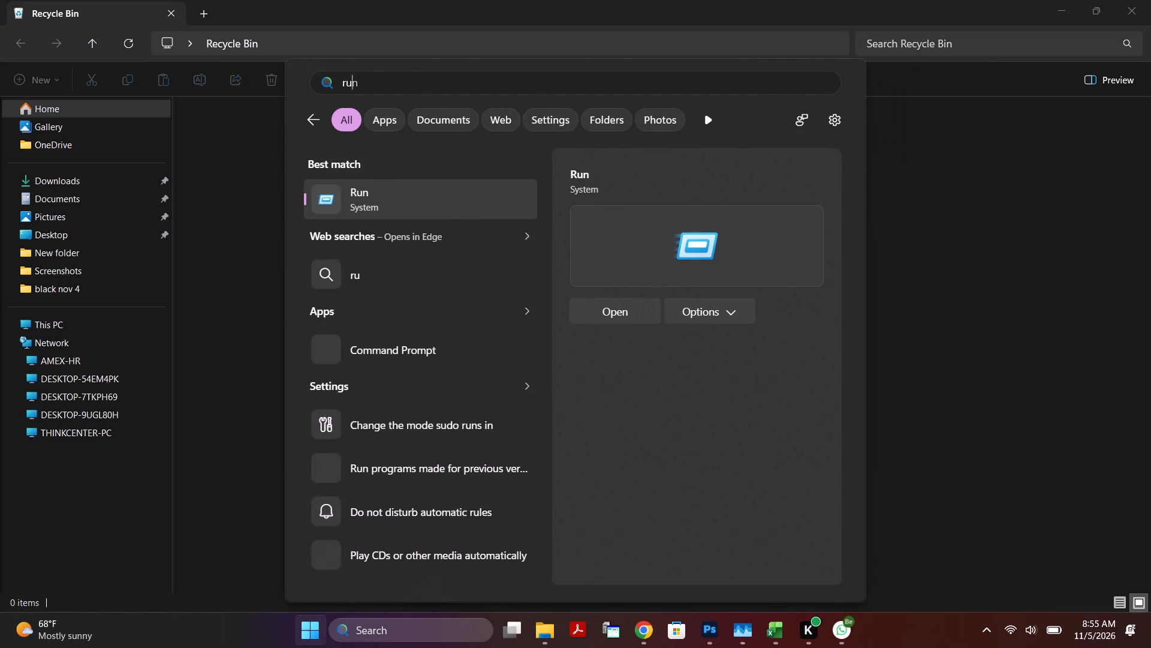
key(Return)
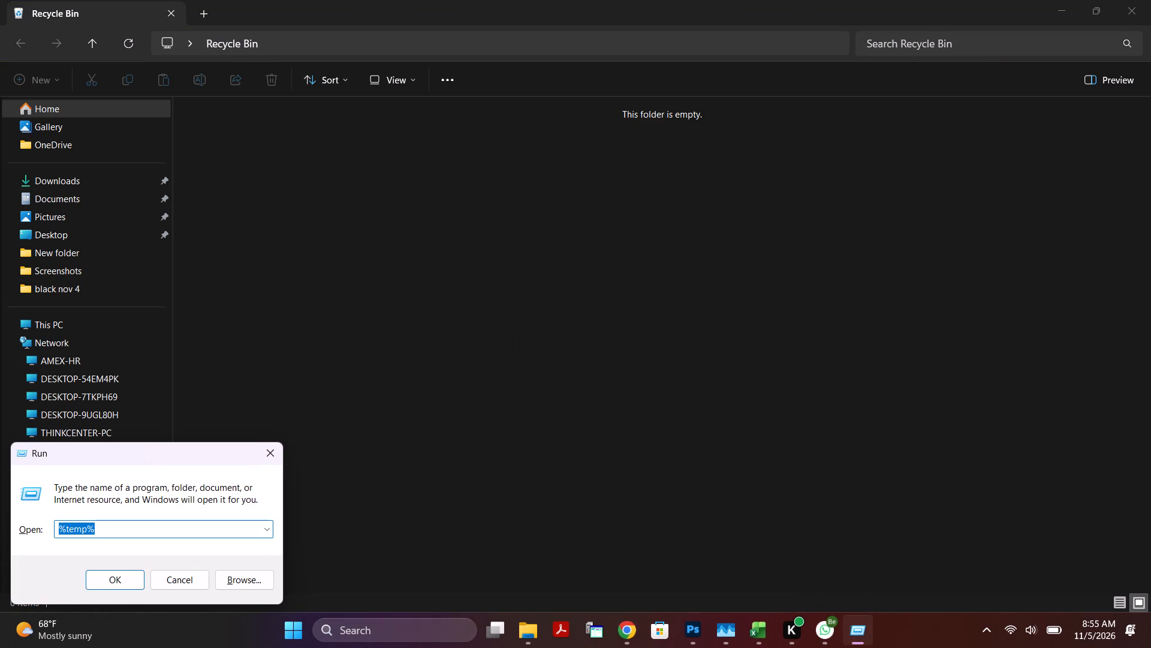
click(132, 577)
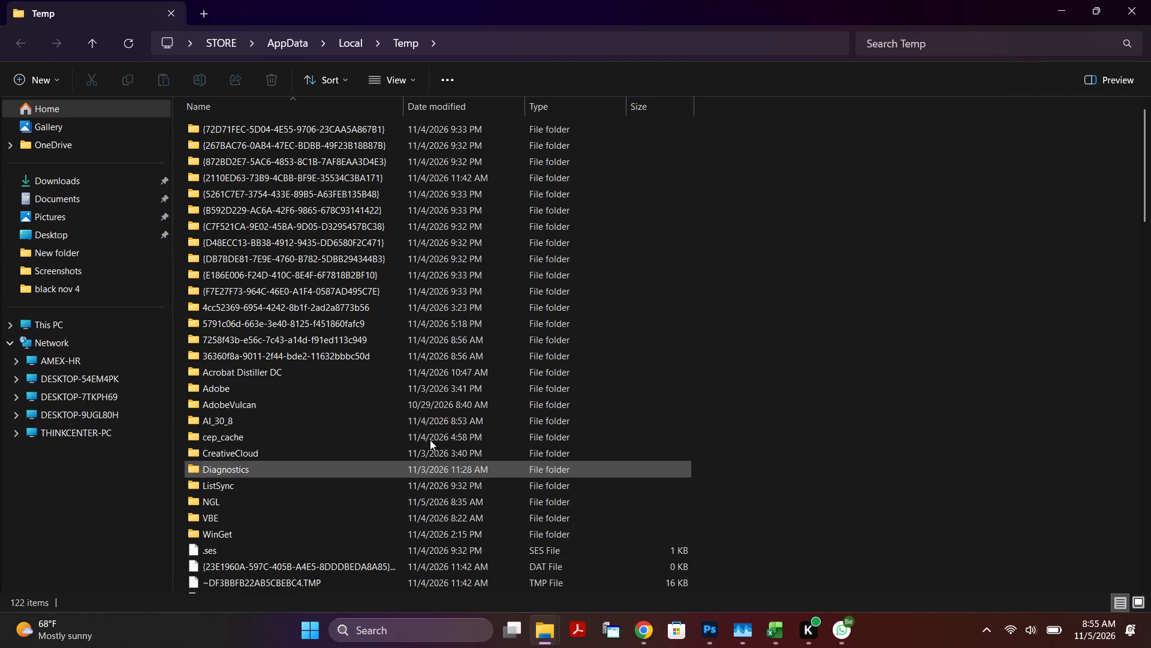
click(494, 312)
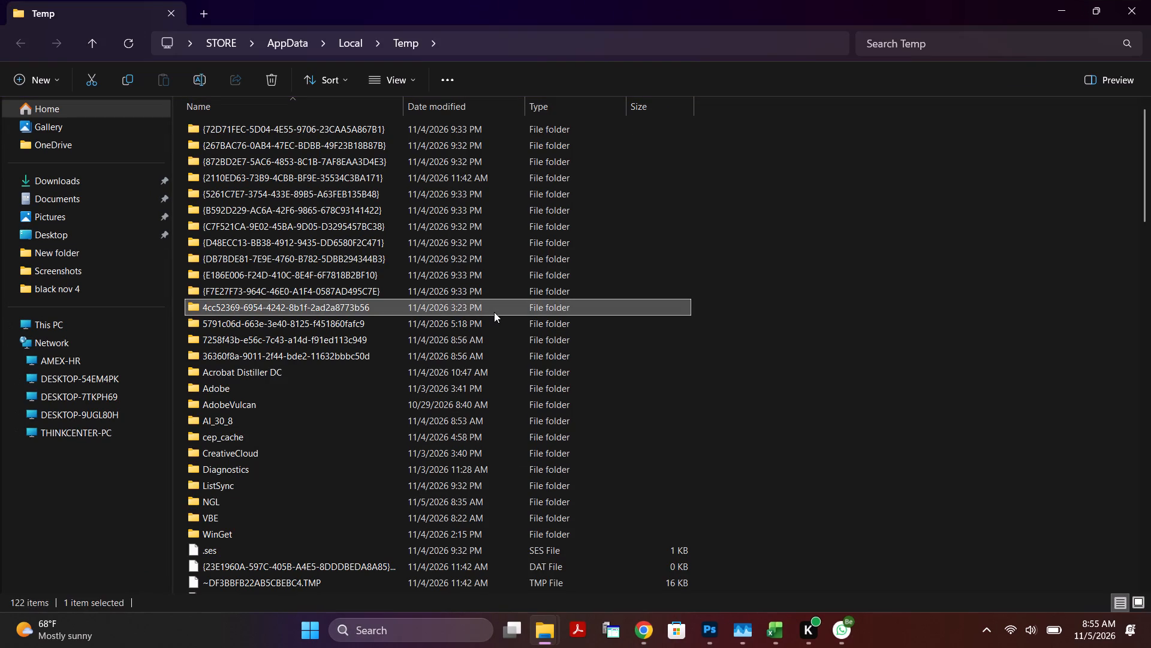
key(ctrl+a)
key(Delete)
click(624, 235)
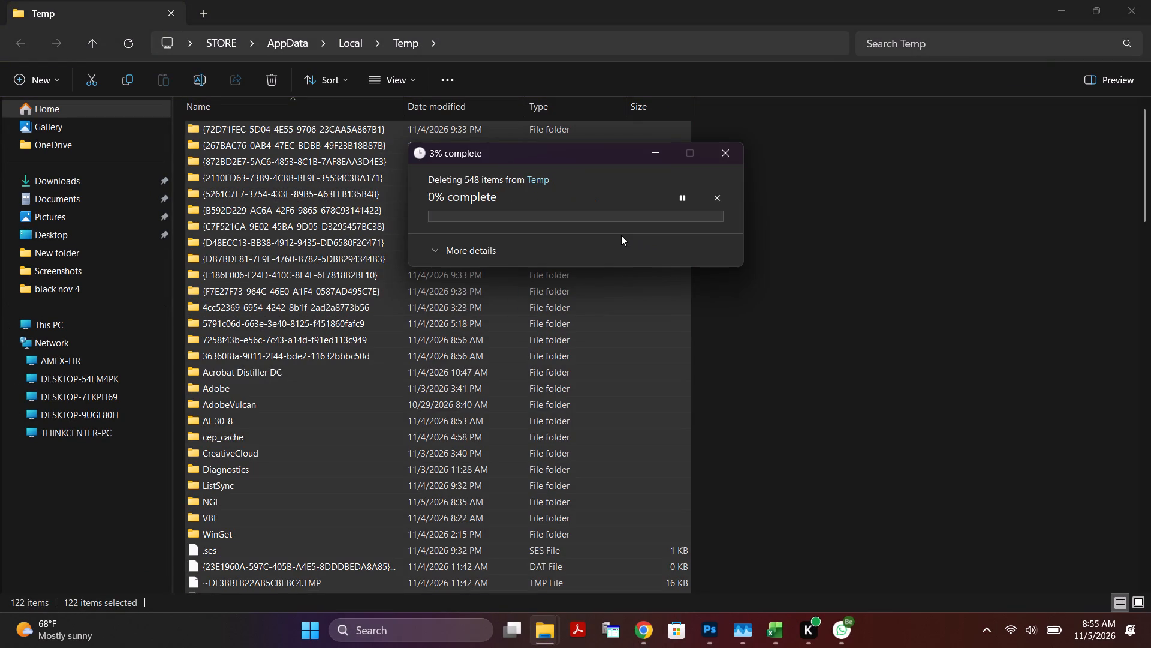
click(433, 303)
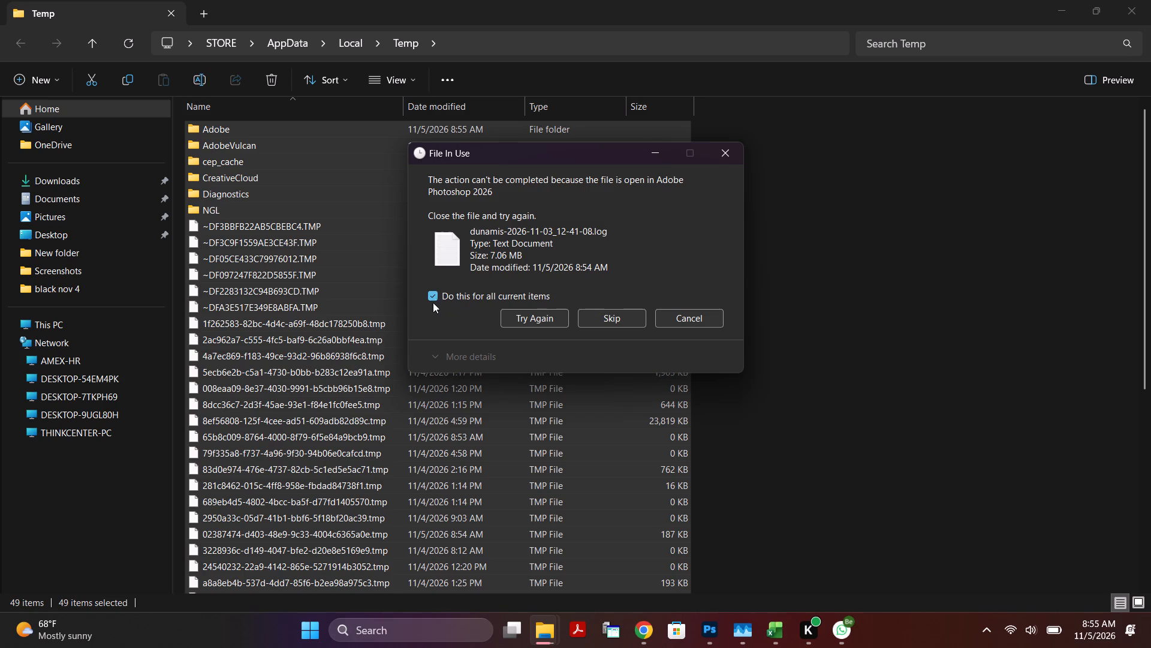
click(611, 318)
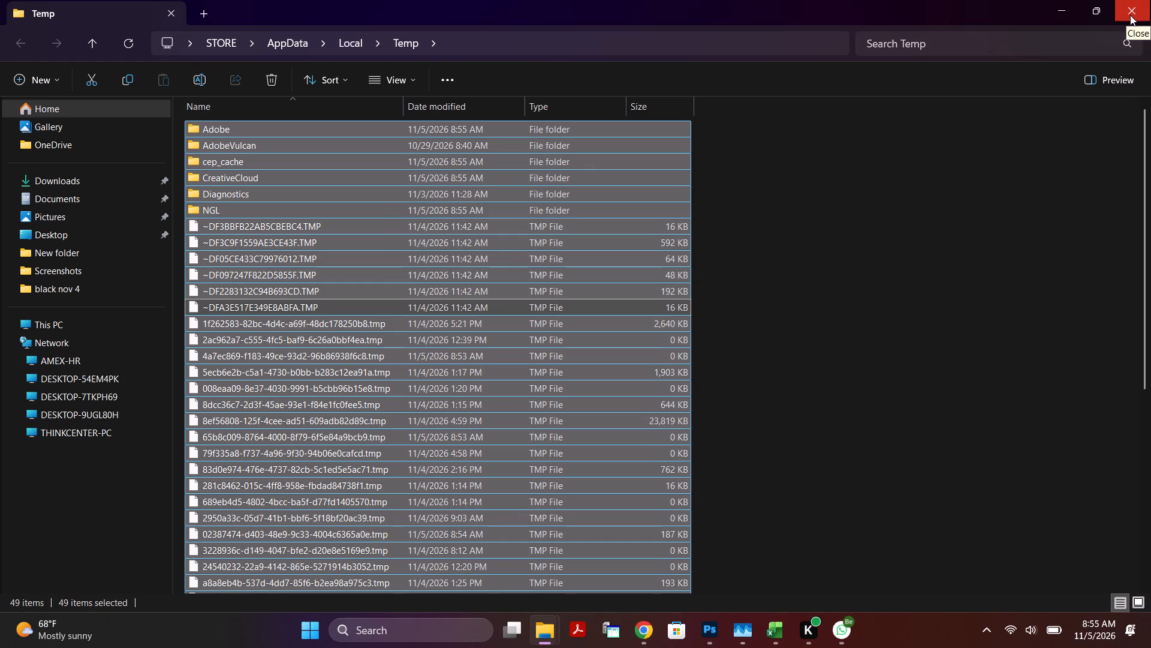
click(1130, 15)
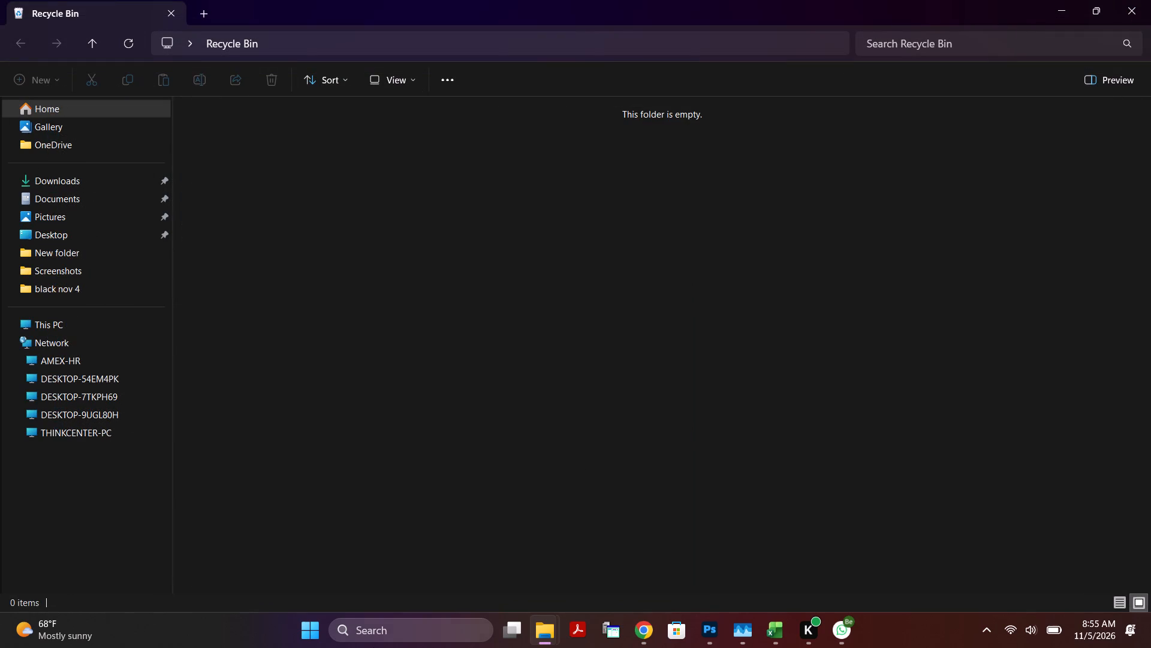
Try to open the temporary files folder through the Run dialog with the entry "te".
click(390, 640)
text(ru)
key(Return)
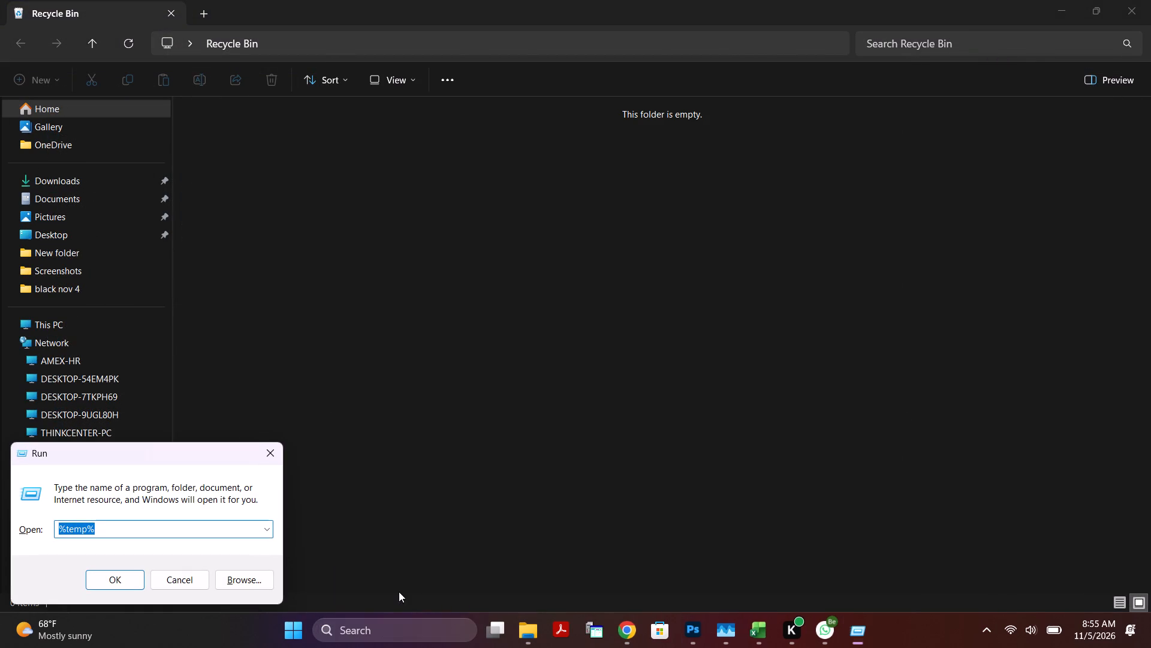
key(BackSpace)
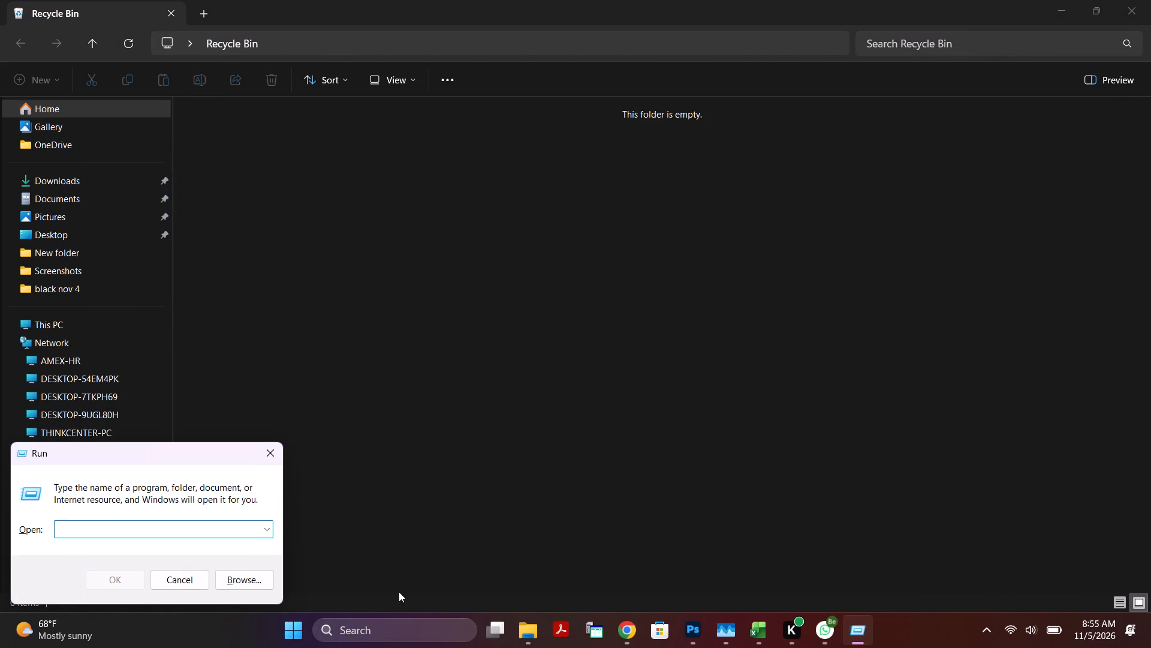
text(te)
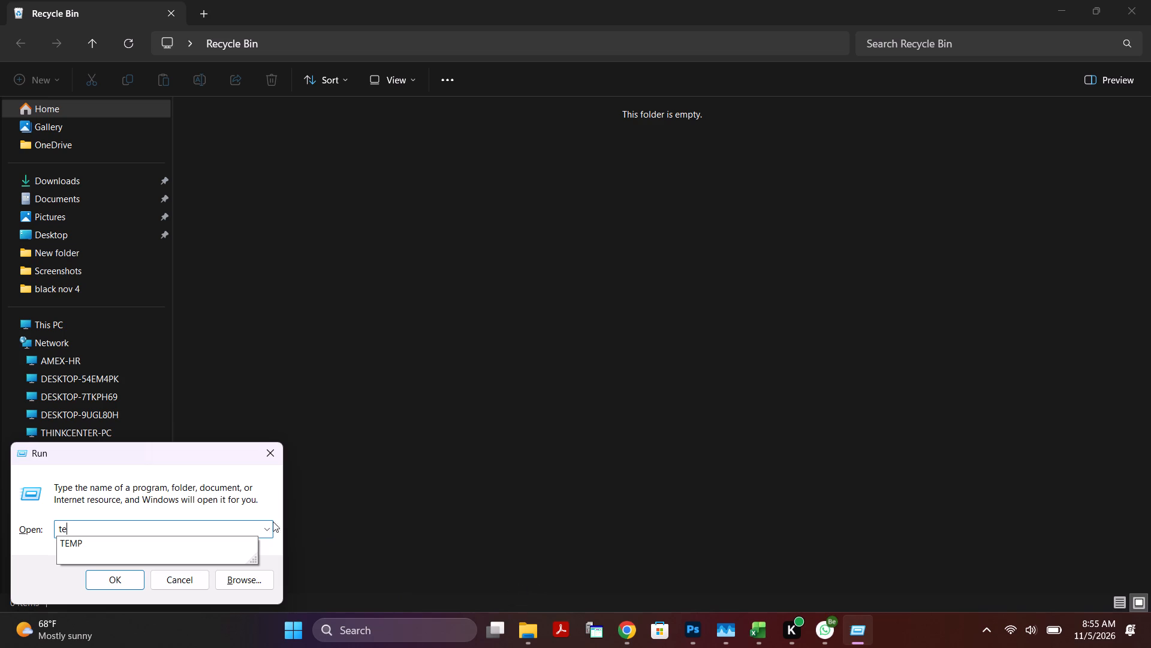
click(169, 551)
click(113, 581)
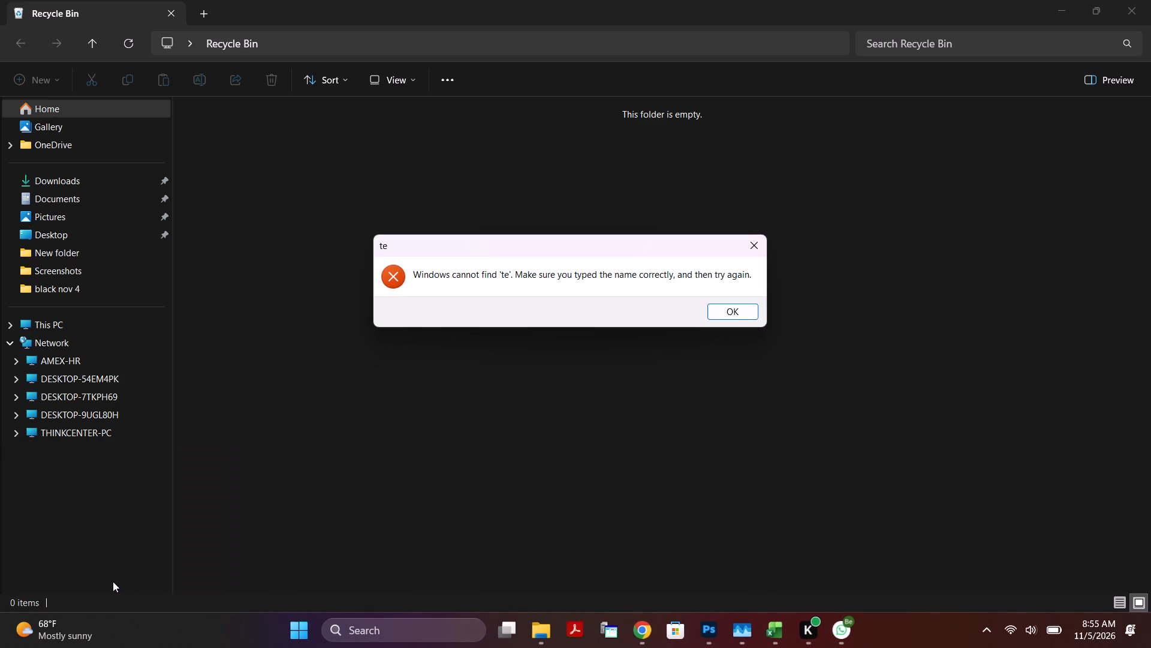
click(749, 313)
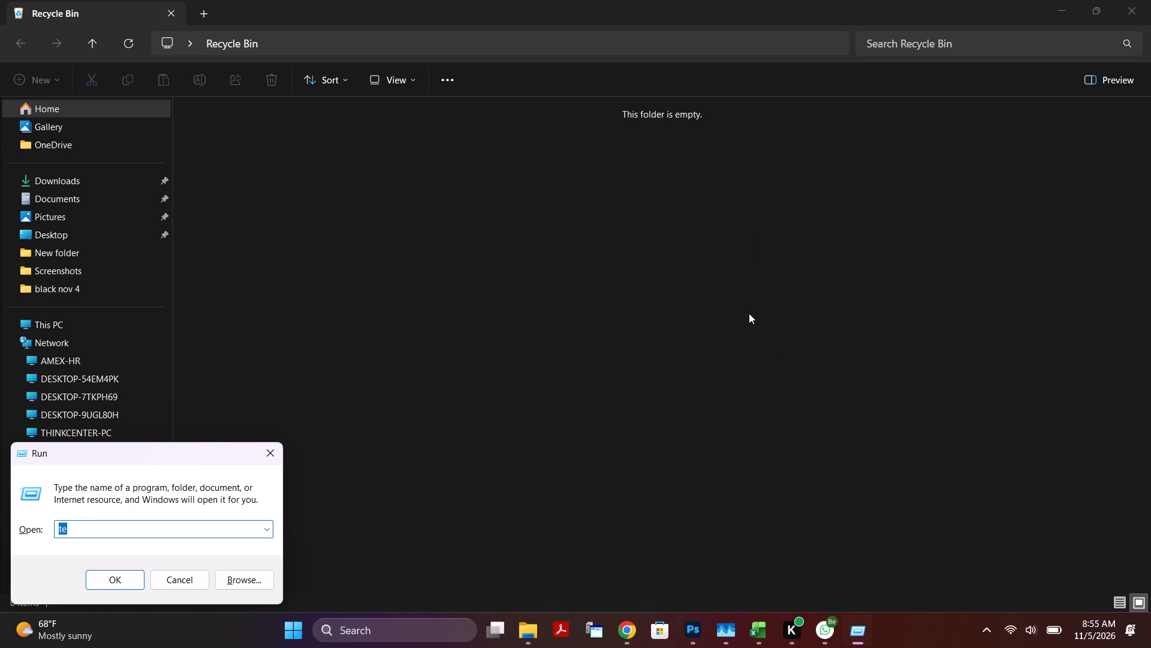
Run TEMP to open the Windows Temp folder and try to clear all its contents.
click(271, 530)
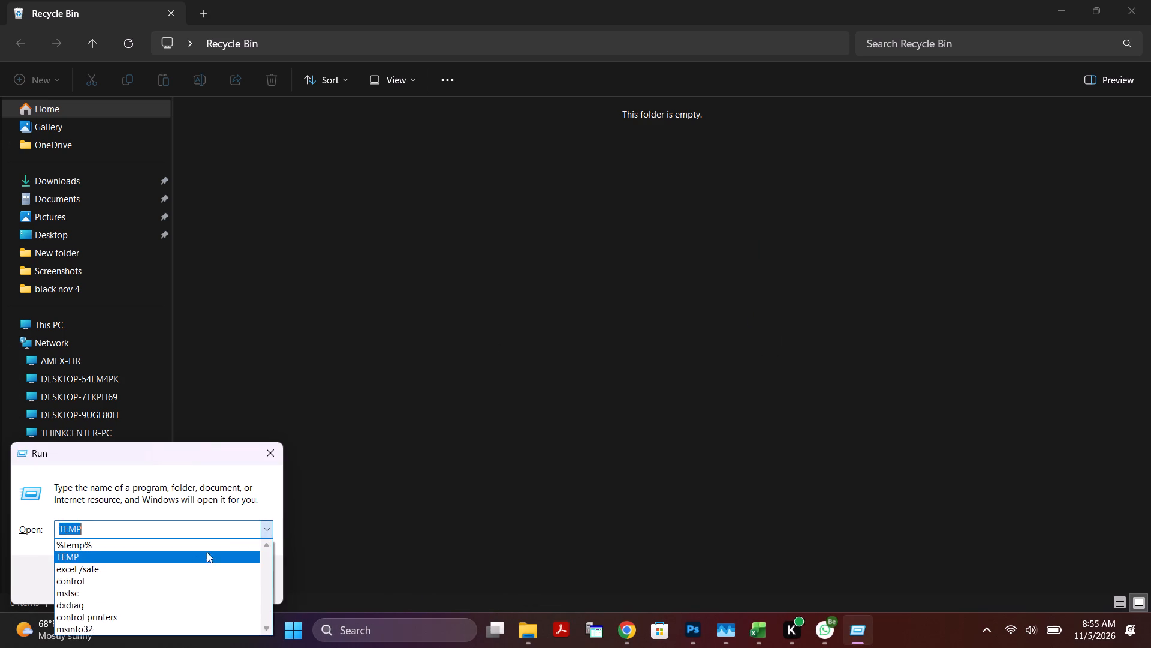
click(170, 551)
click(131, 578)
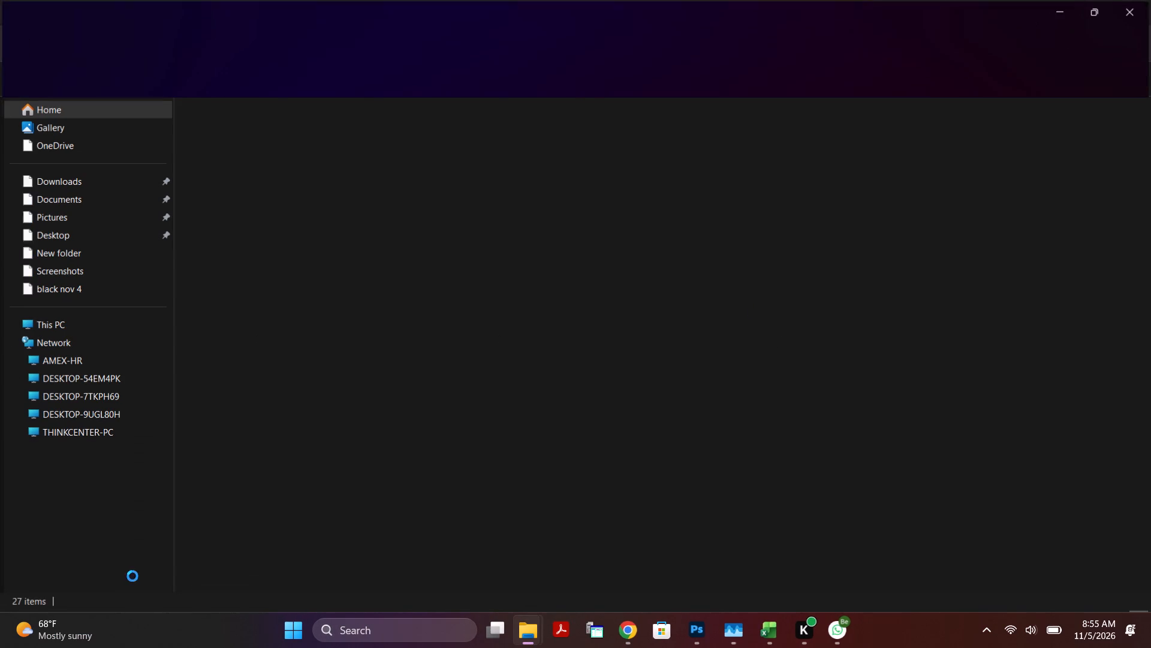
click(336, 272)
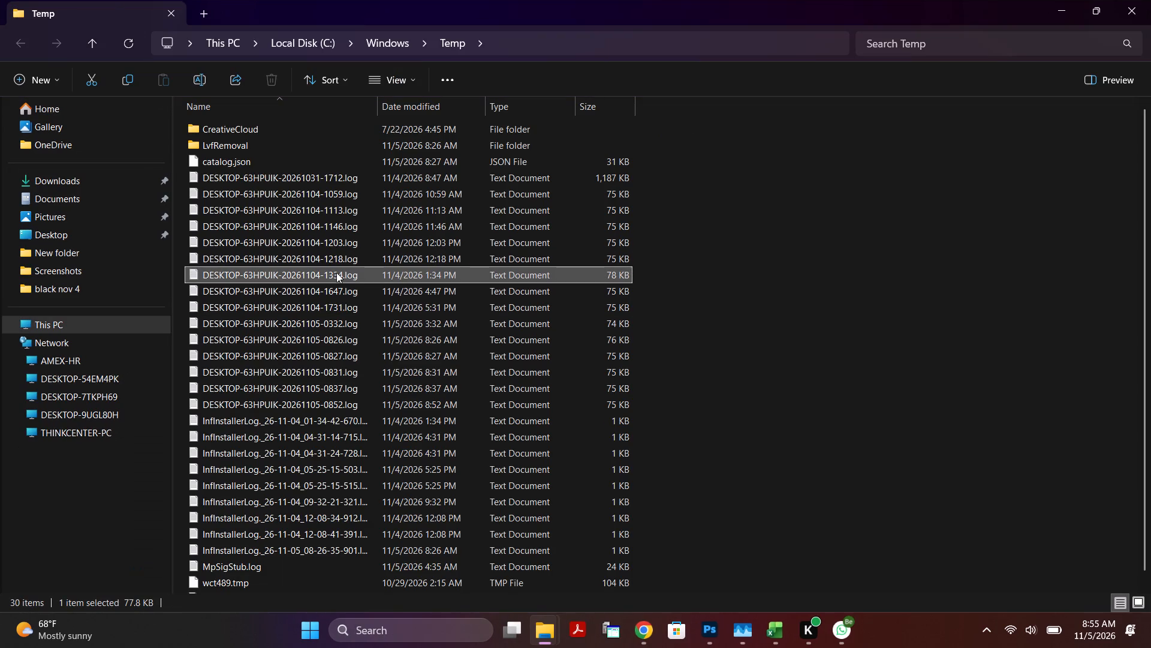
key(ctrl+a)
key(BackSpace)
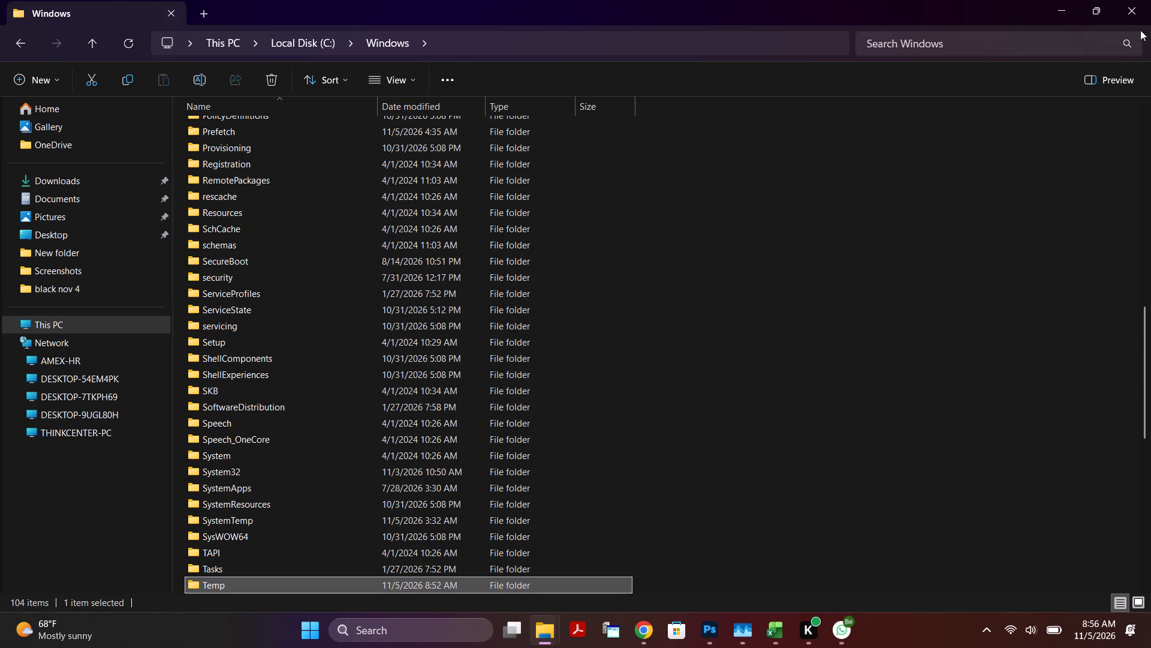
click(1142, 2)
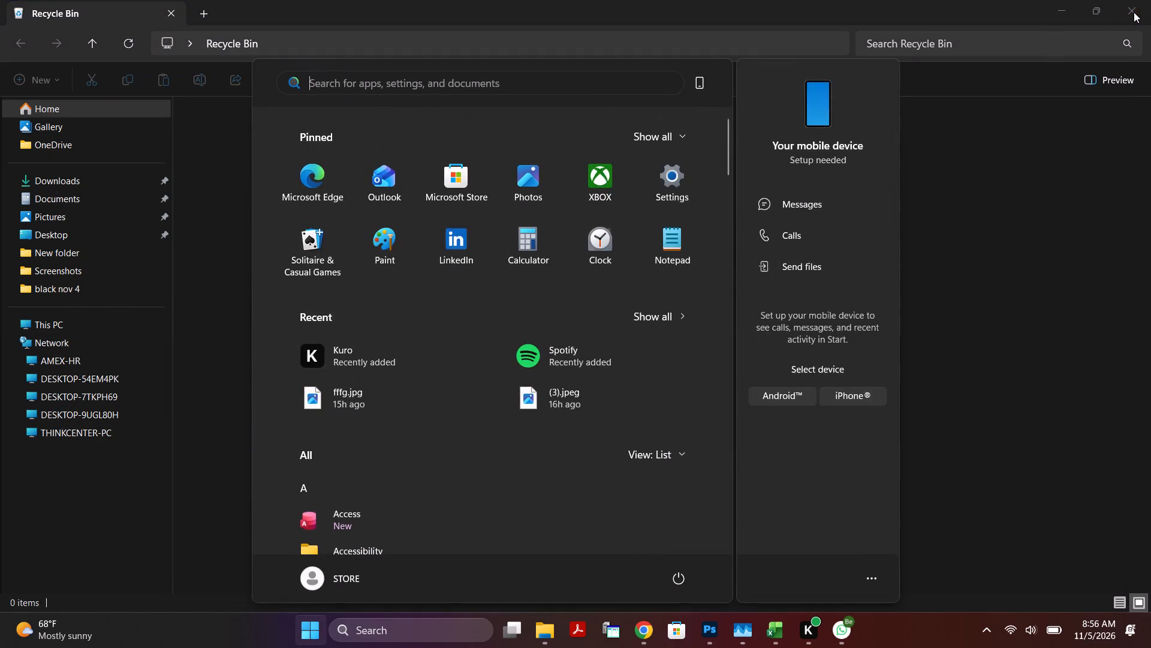
Run TEMP and delete everything in the Windows Temp folder, skipping all items in use, and close the folder window.
text(ru)
key(Return)
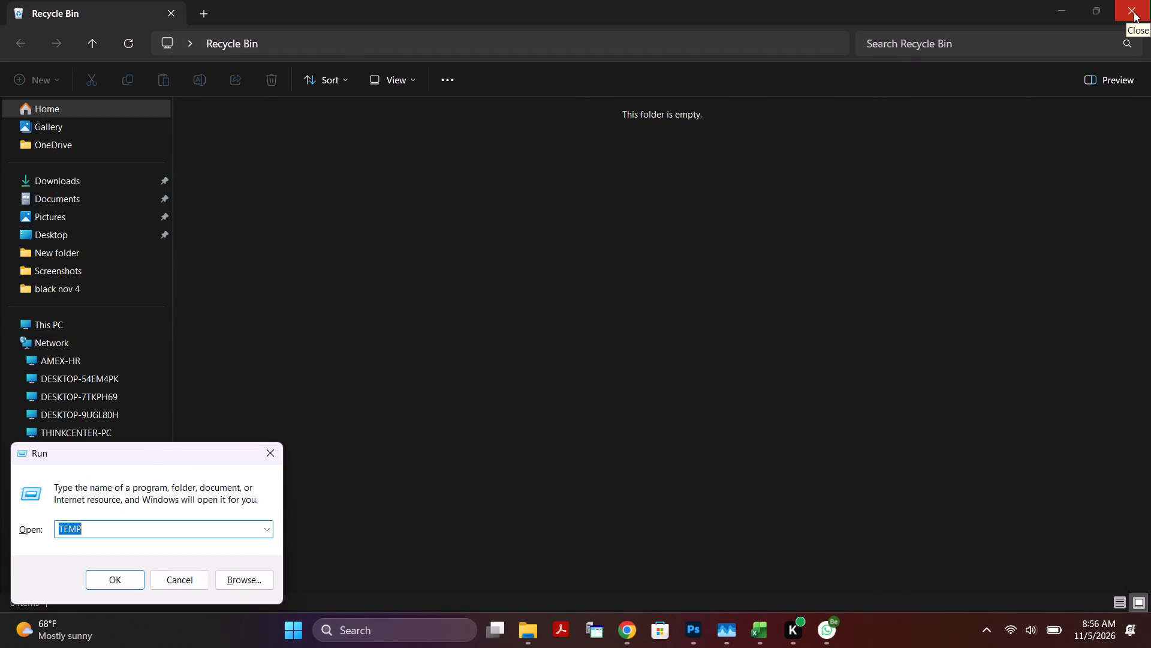
click(125, 583)
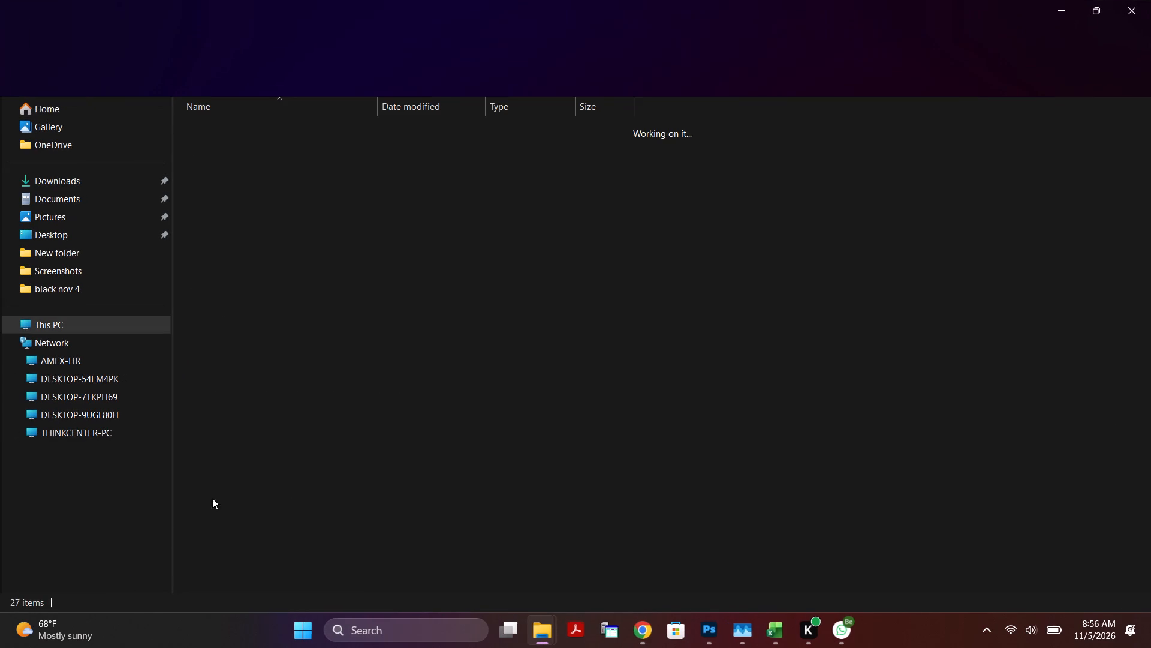
click(565, 227)
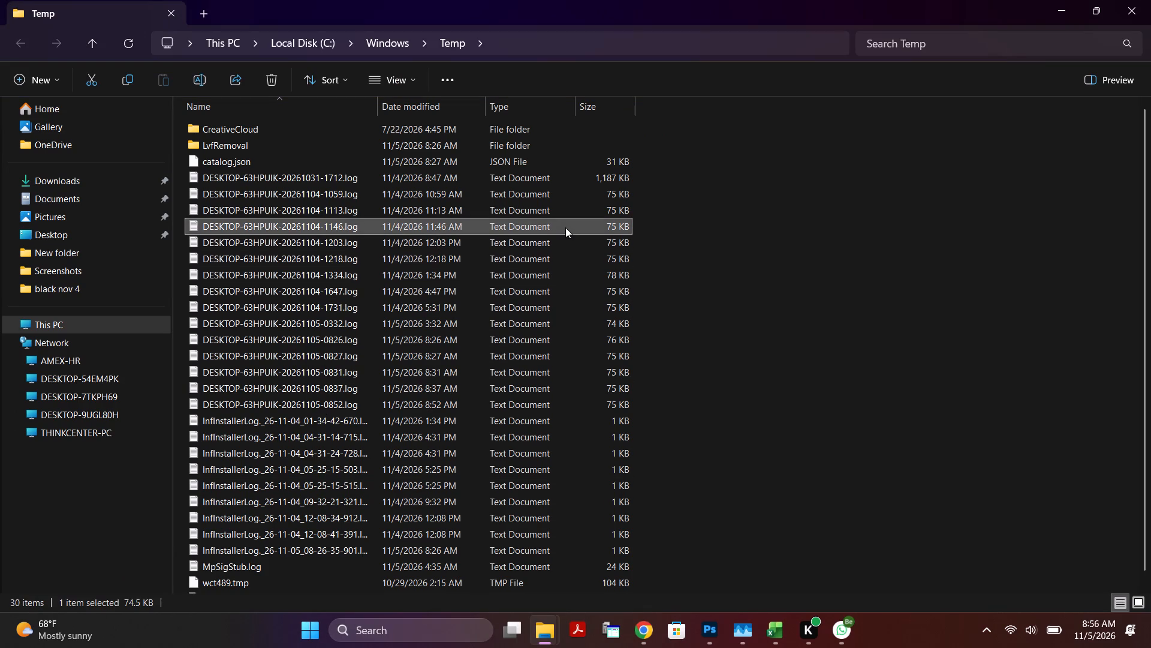
key(ctrl+a)
key(Delete)
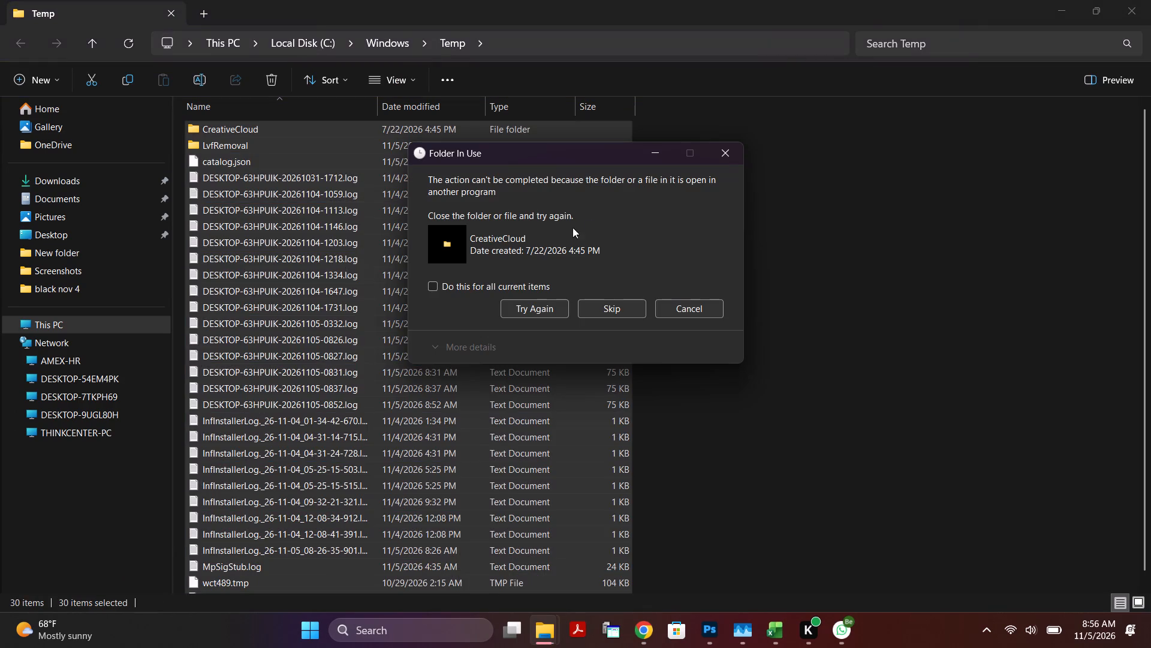
click(427, 287)
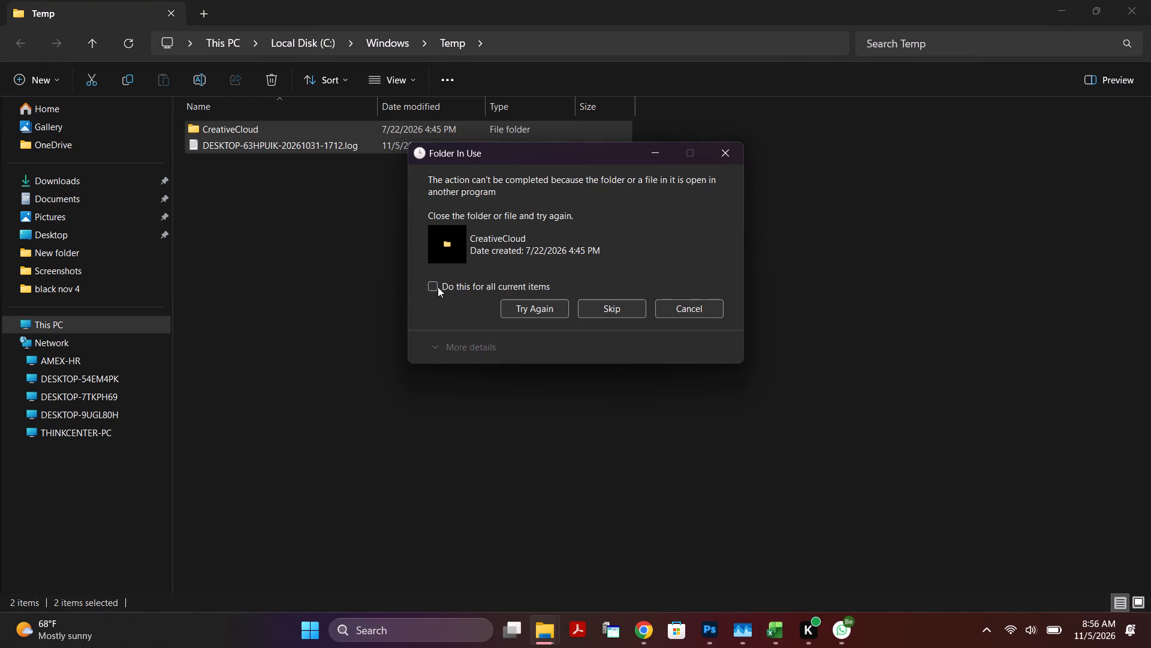
click(442, 287)
click(598, 304)
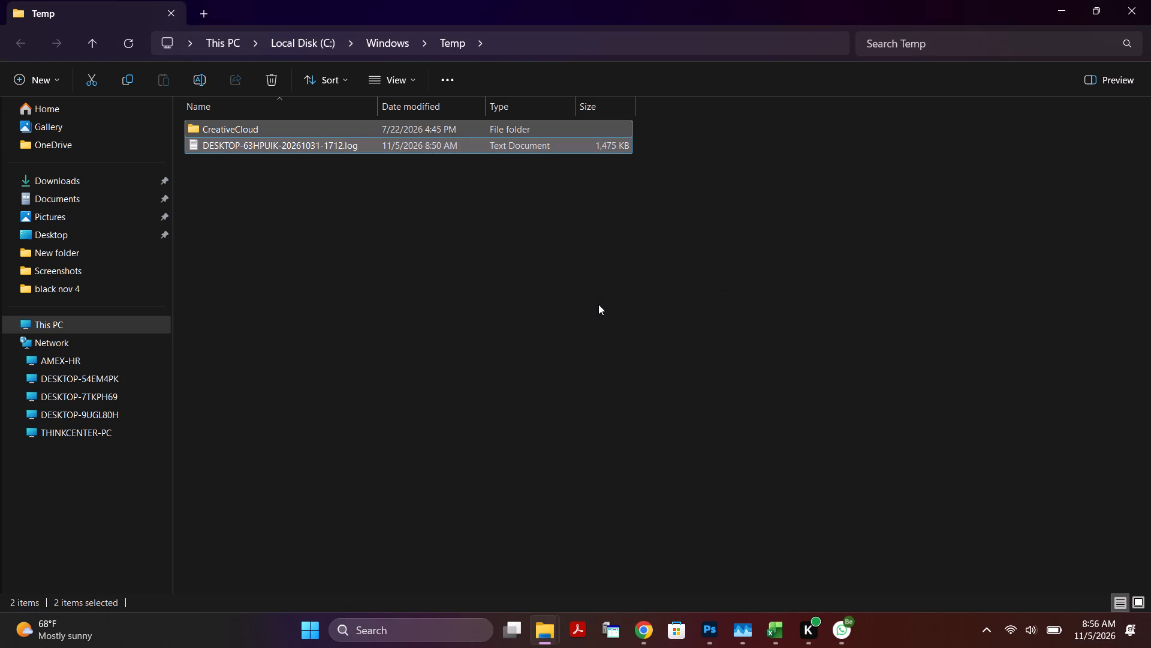
click(1134, 5)
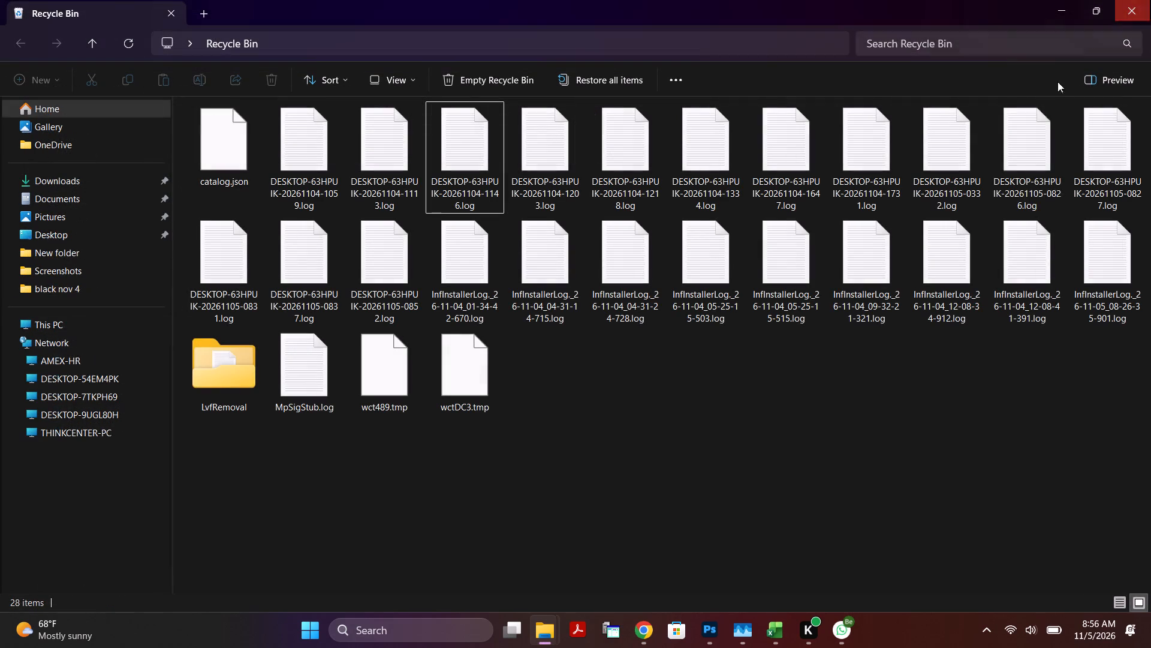
Permanently delete all the temporary files and logs in the Recycle Bin.
click(493, 184)
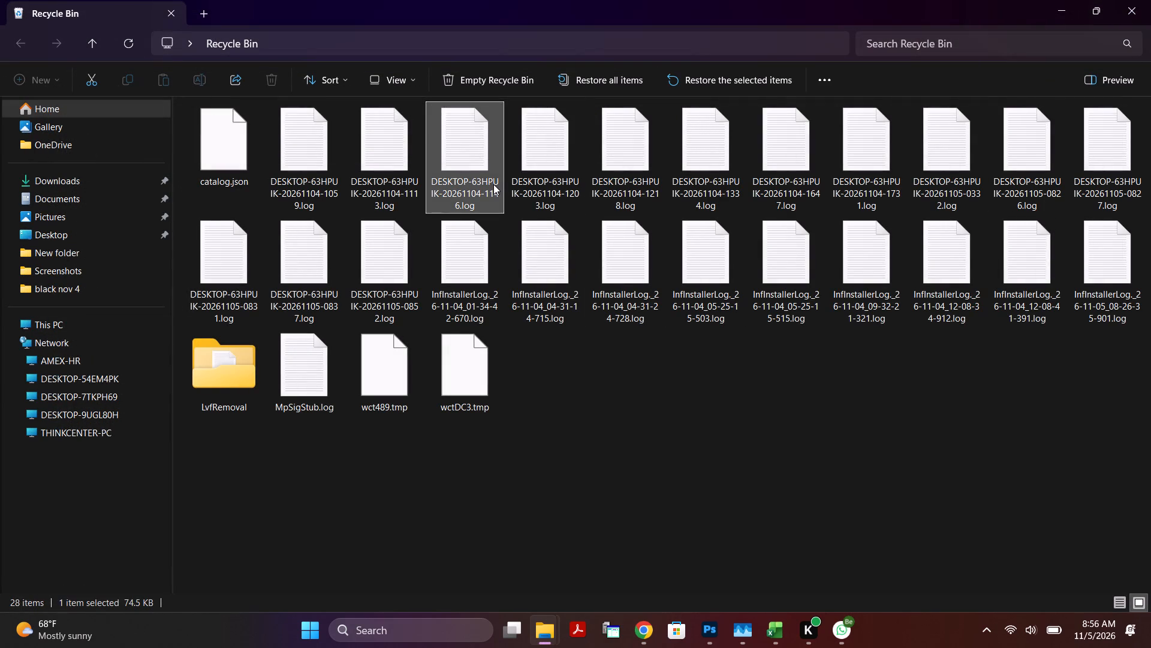
key(ctrl+a)
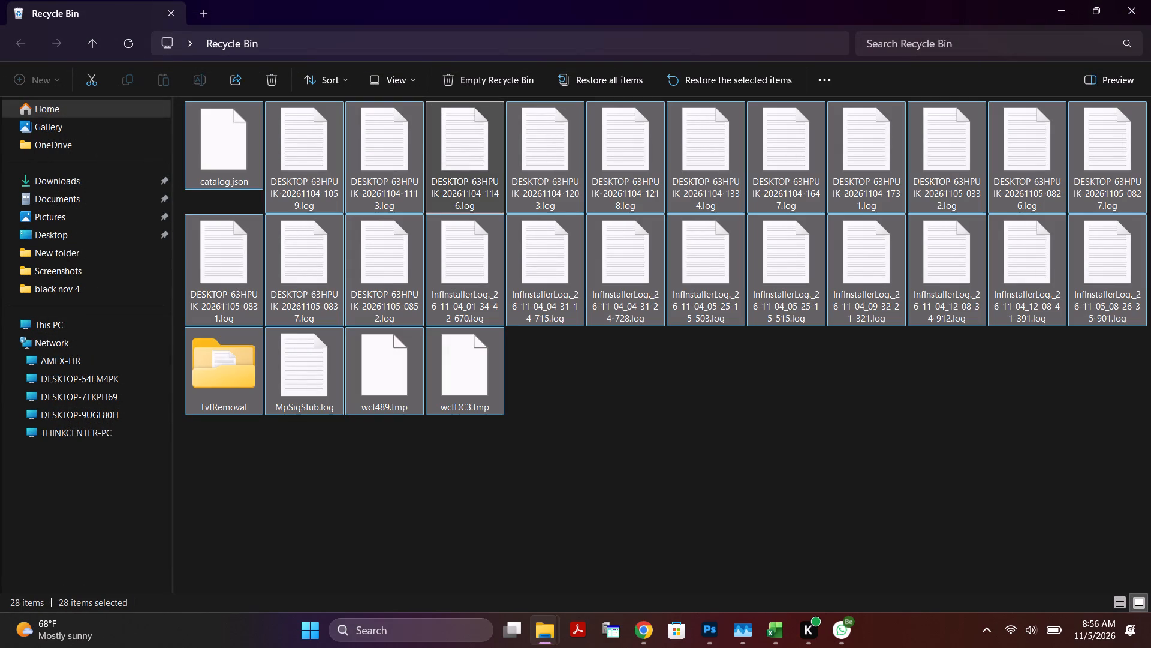
key(Delete)
key(Return)
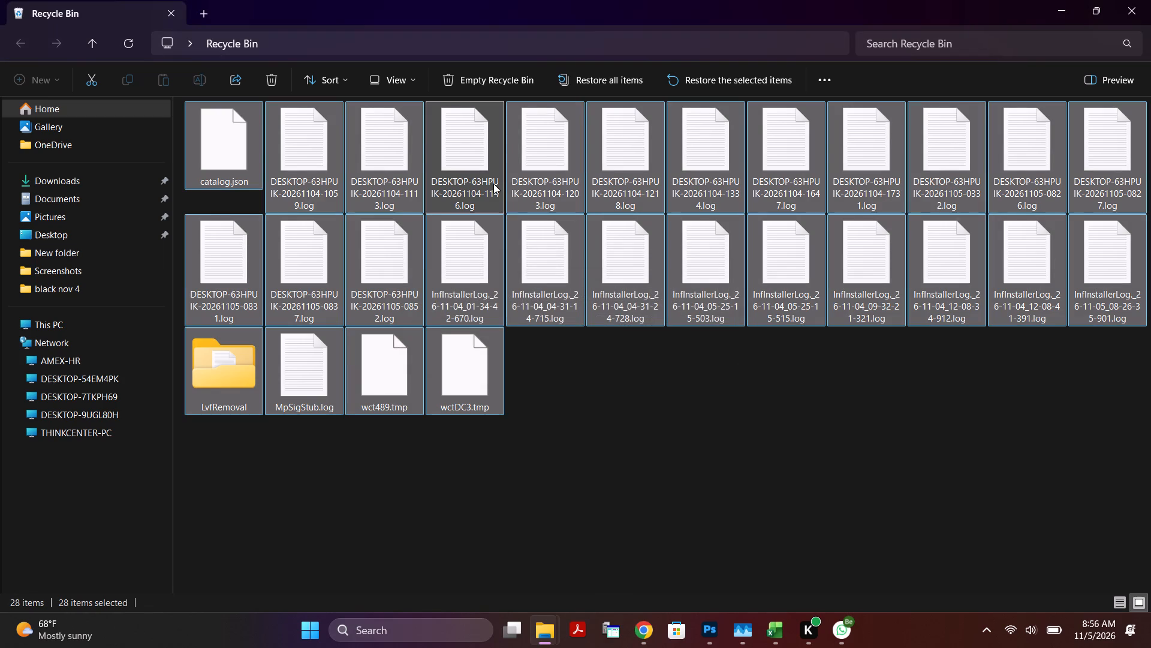
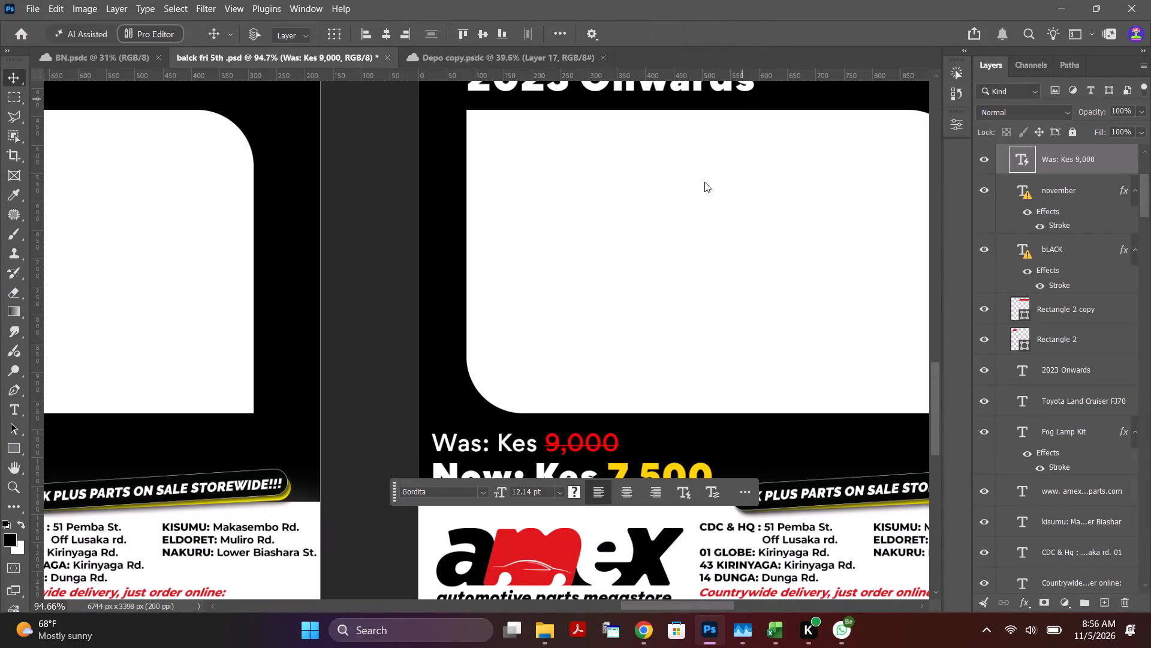
Look over the fog lamp artboards in the Black November layout, ending on the Toyota Land Cruiser FJ70 artboard D0005917.
scroll(623, 309, down, 2)
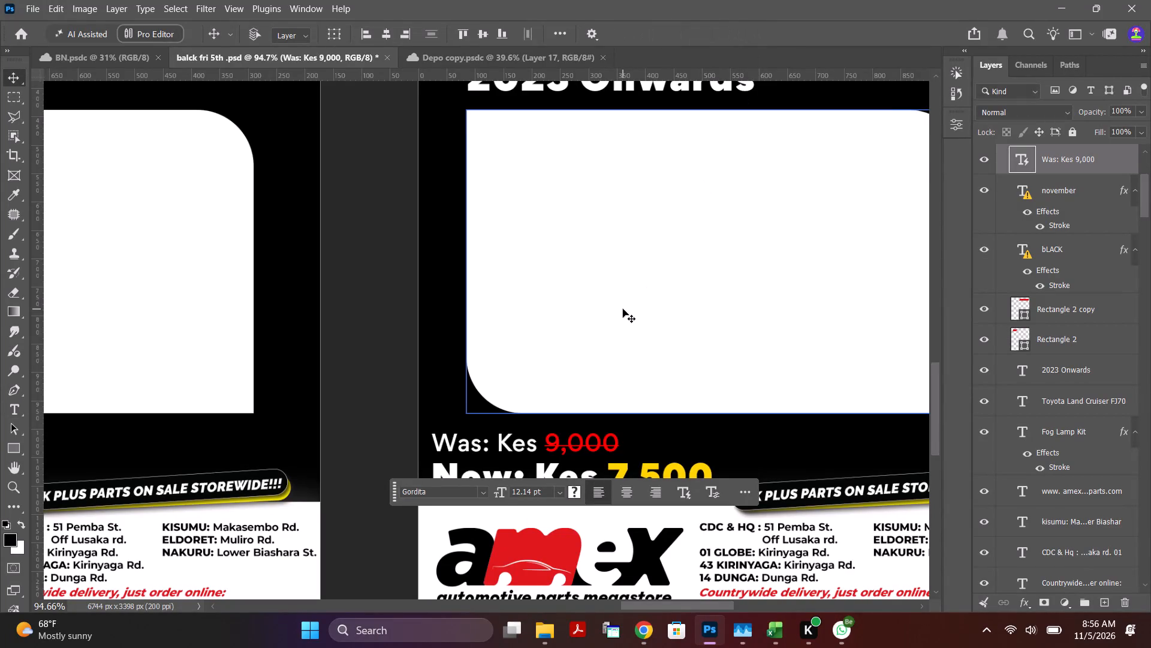
scroll(623, 309, down, 2)
alt+scroll(623, 309, down, 7)
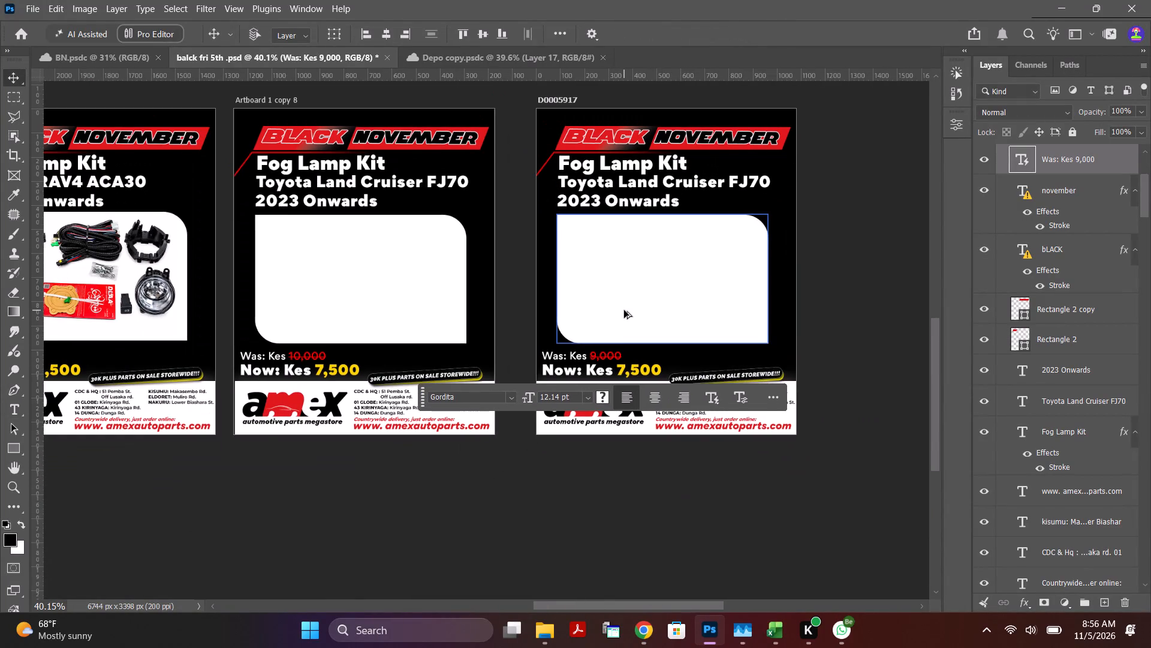
alt+scroll(624, 310, down, 6)
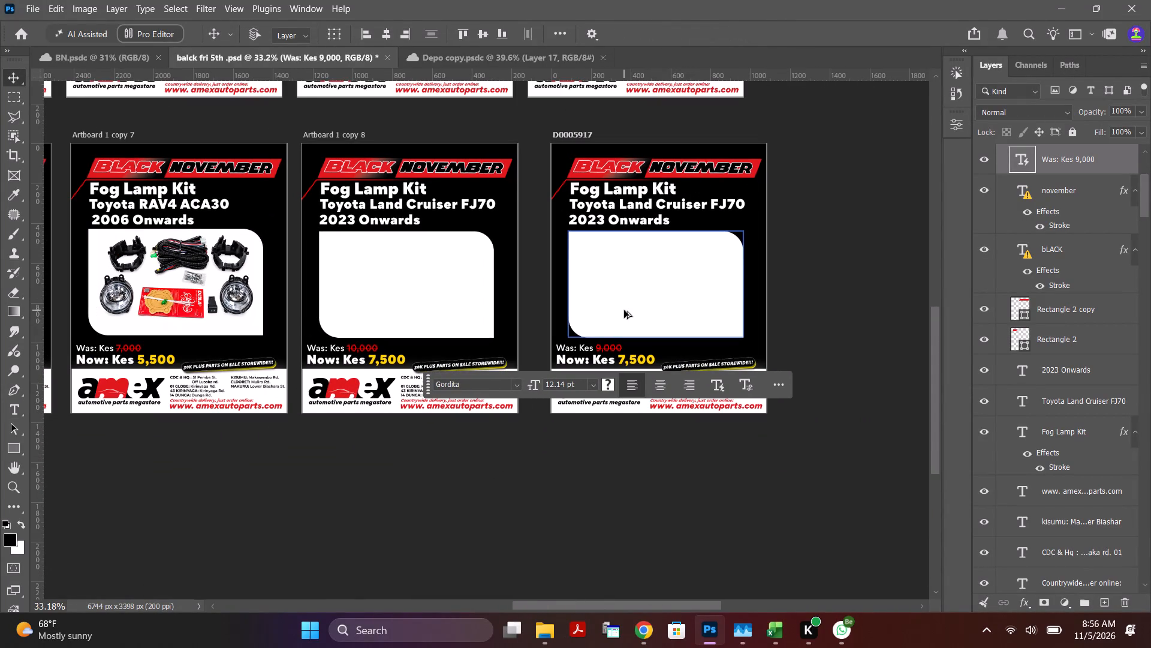
alt+scroll(624, 310, down, 2)
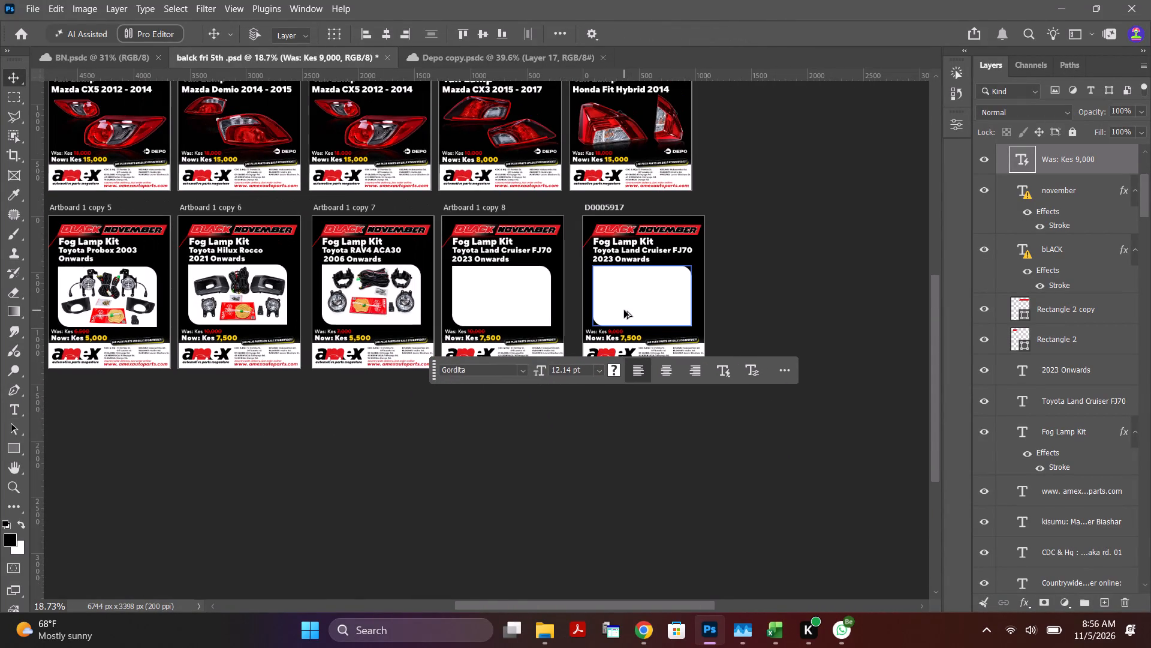
alt+scroll(737, 254, up, 3)
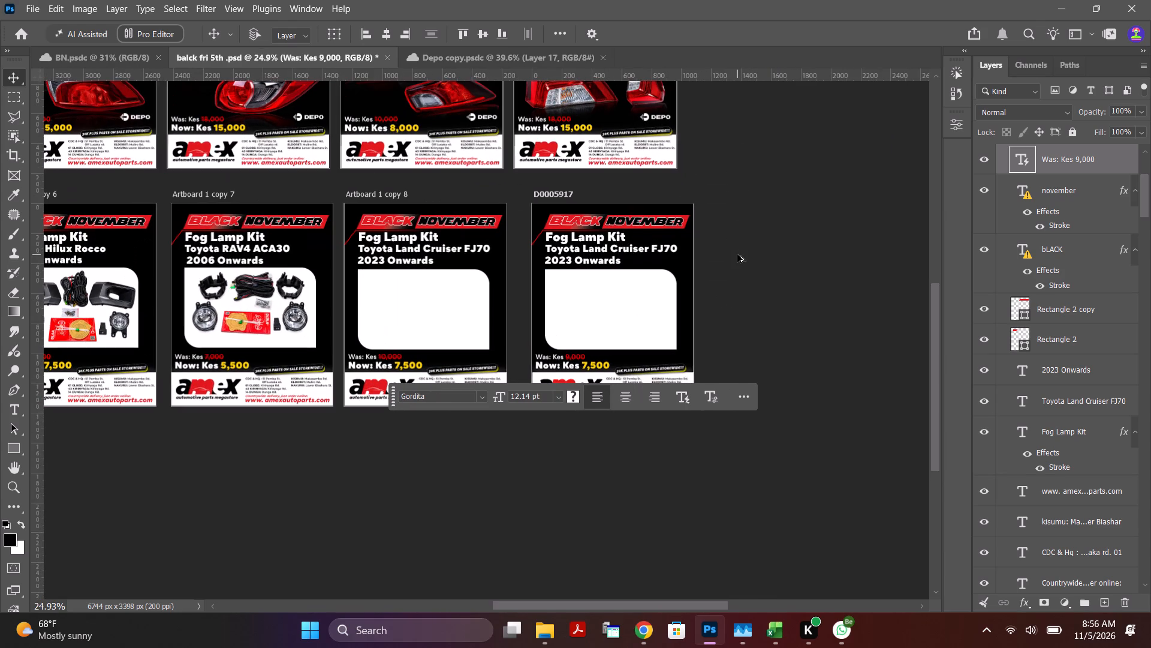
alt+scroll(615, 174, up, 1)
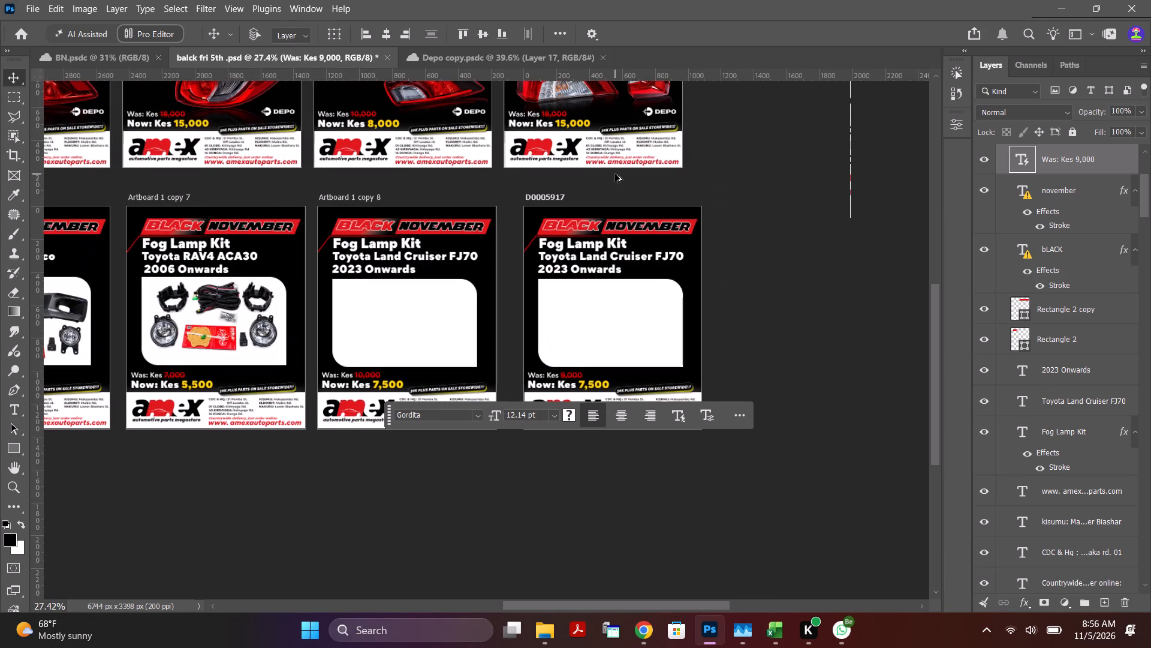
alt+scroll(267, 206, up, 2)
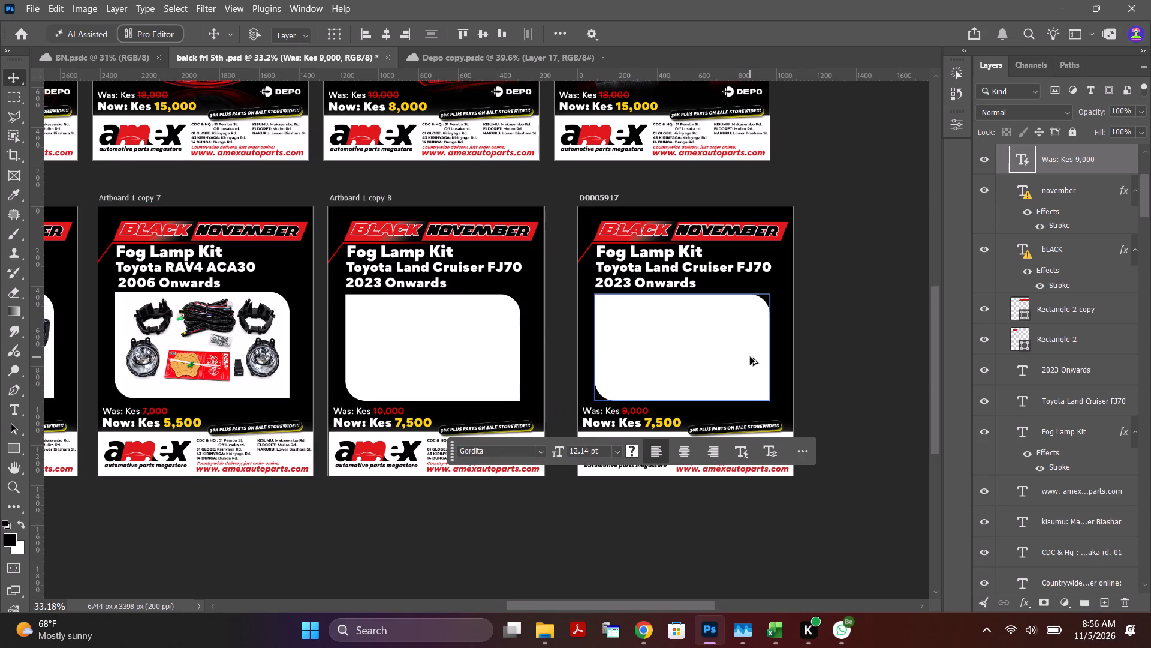
alt+scroll(750, 358, up, 1)
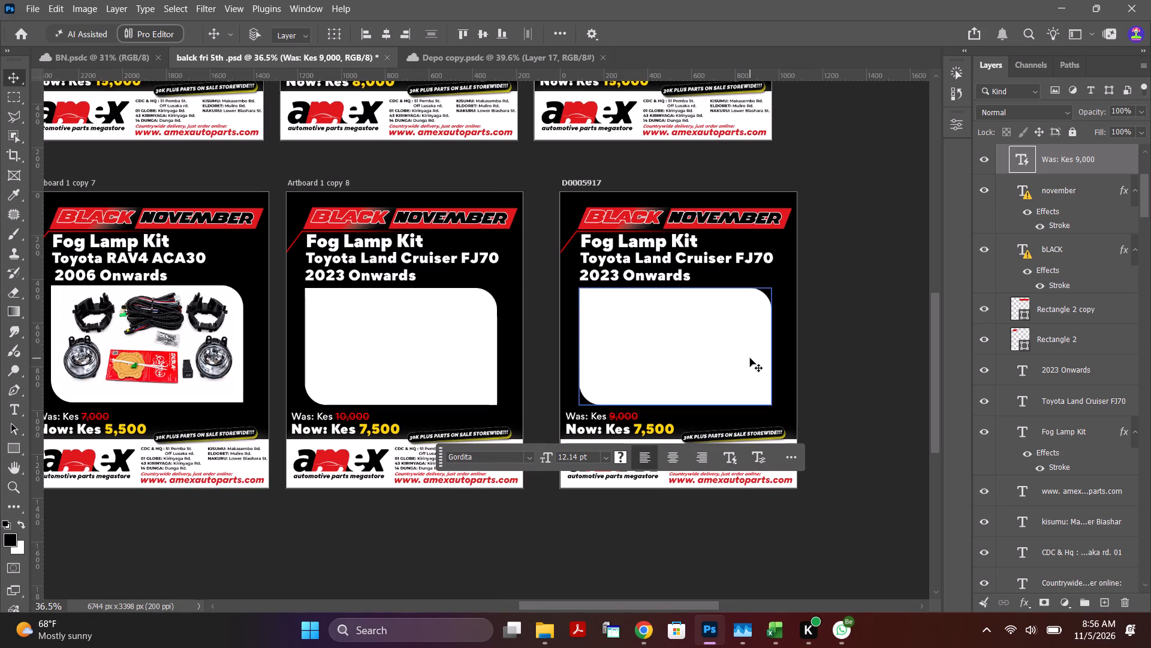
scroll(869, 340, up, 2)
alt+scroll(869, 340, up, 2)
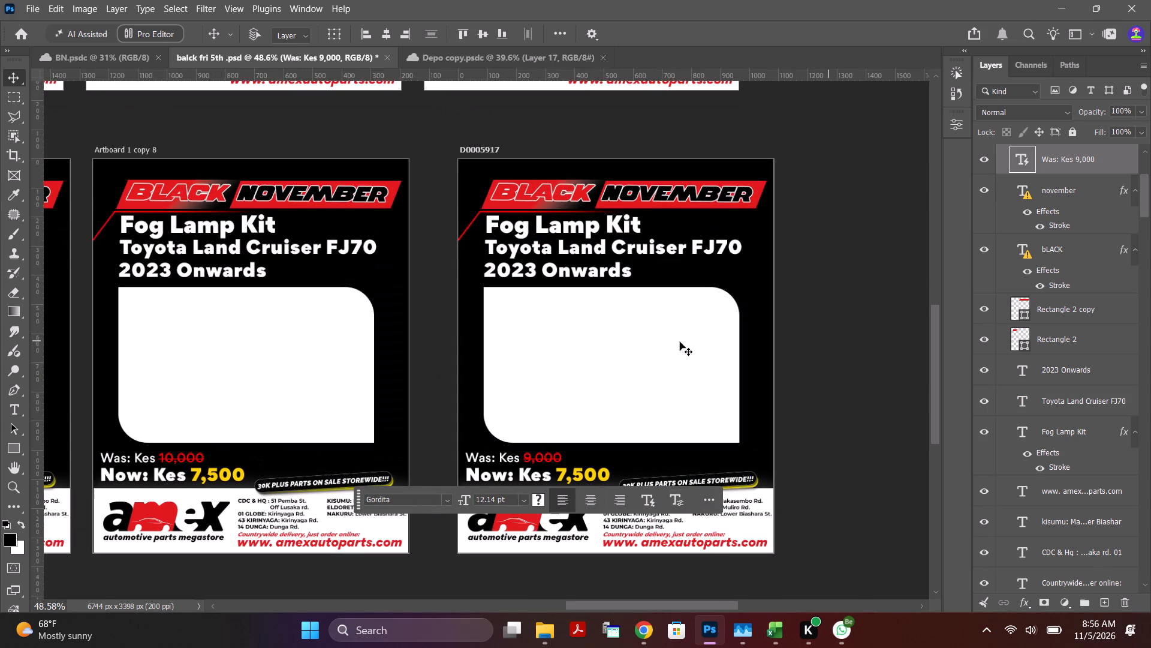
Copy the struck-through price 9,000 from the FJ70 fog lamp's Chrome product page into the "Was: Kes" line of Photoshop artboard D0005917.
click(649, 634)
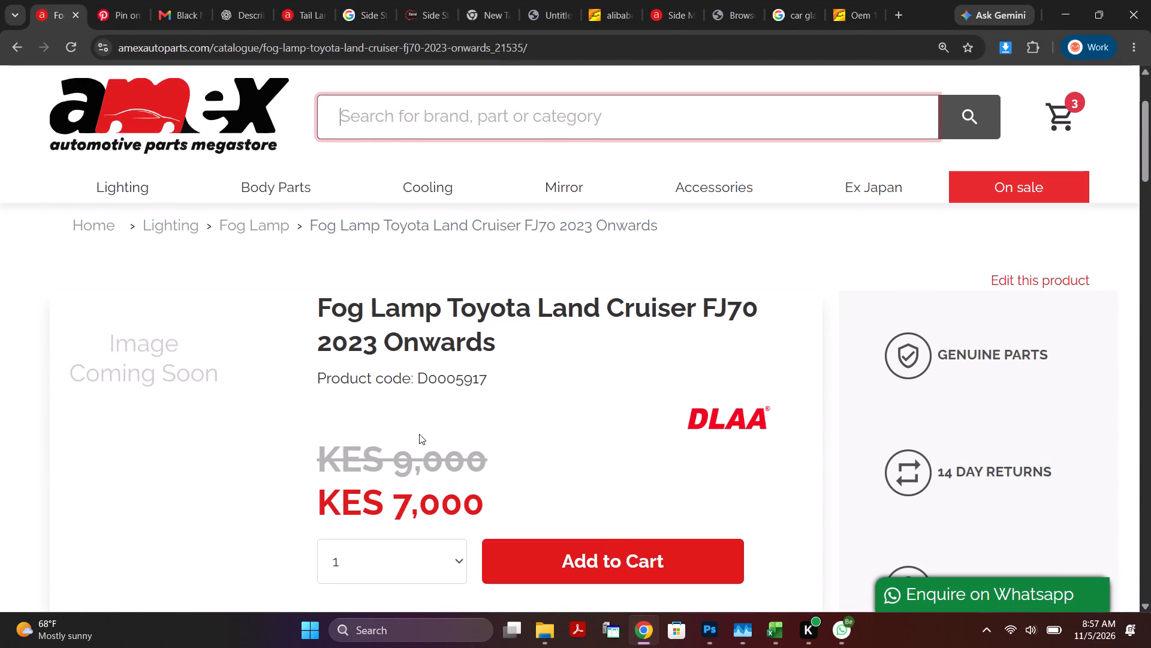
drag(390, 458, 556, 457)
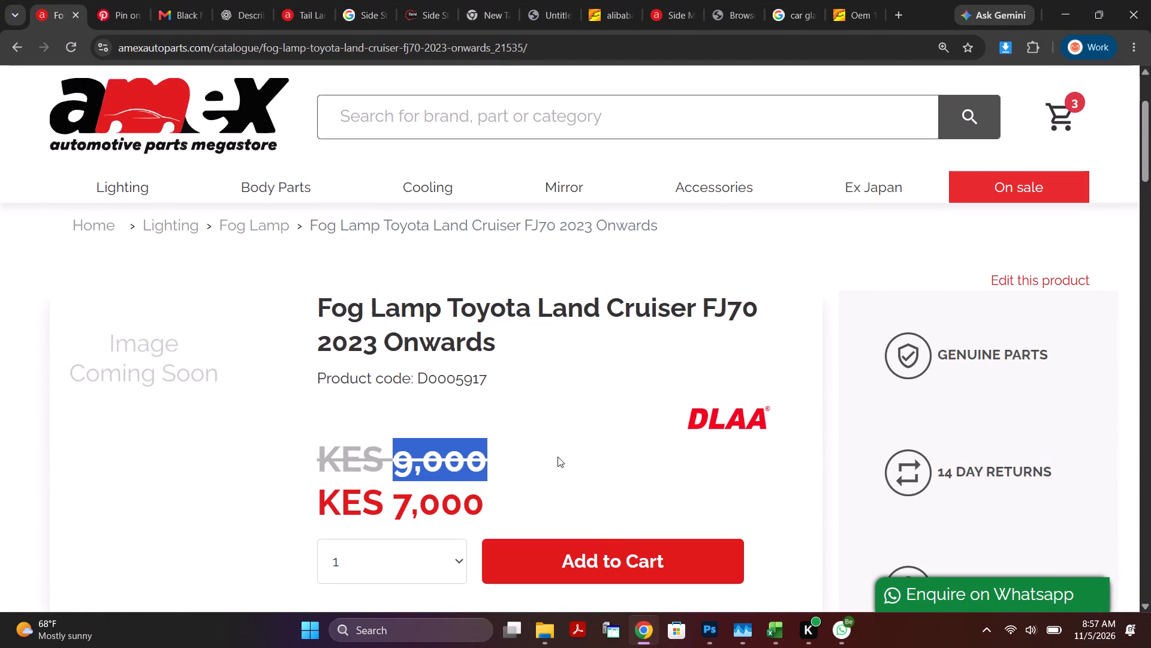
key(ctrl+c)
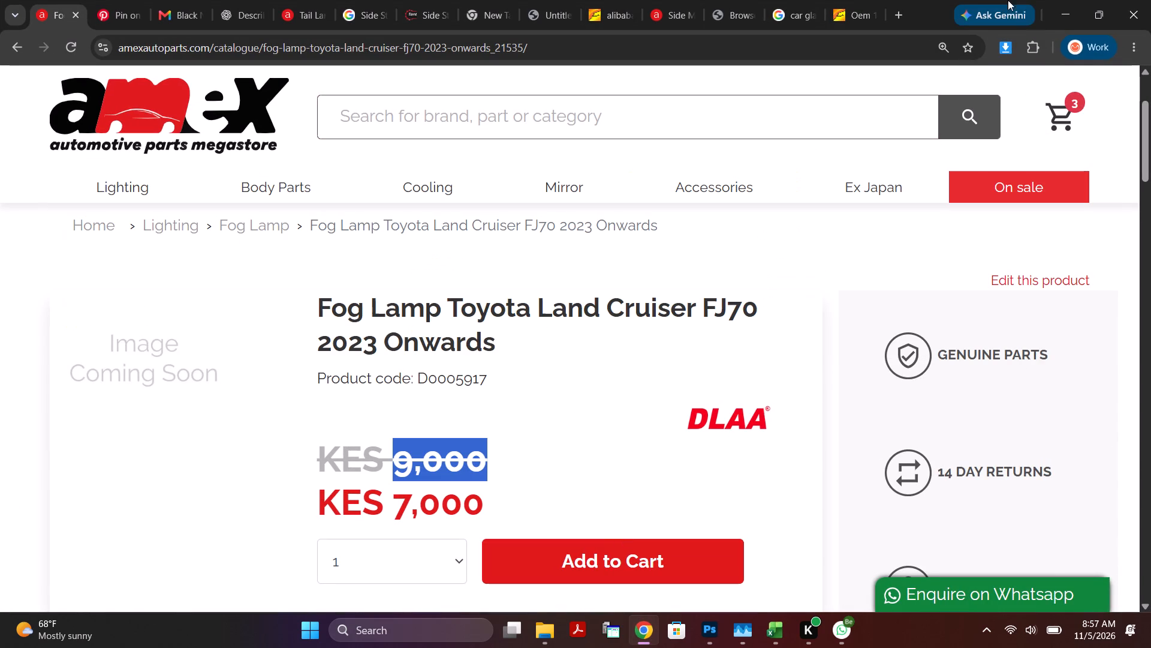
click(1060, 10)
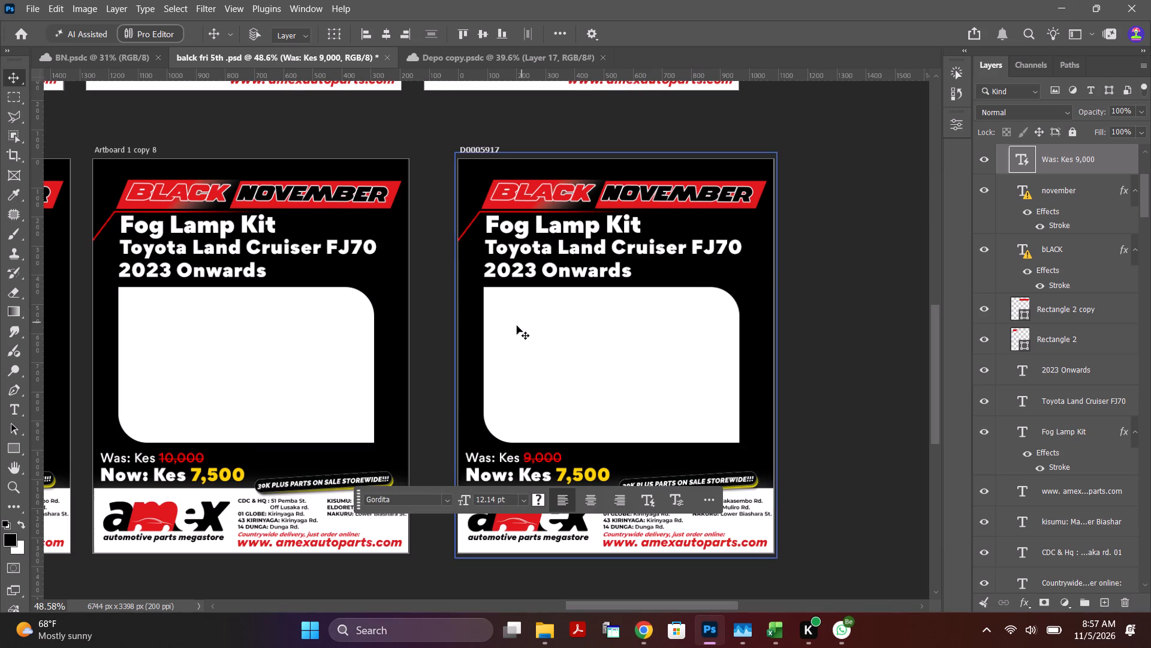
alt+scroll(541, 483, up, 4)
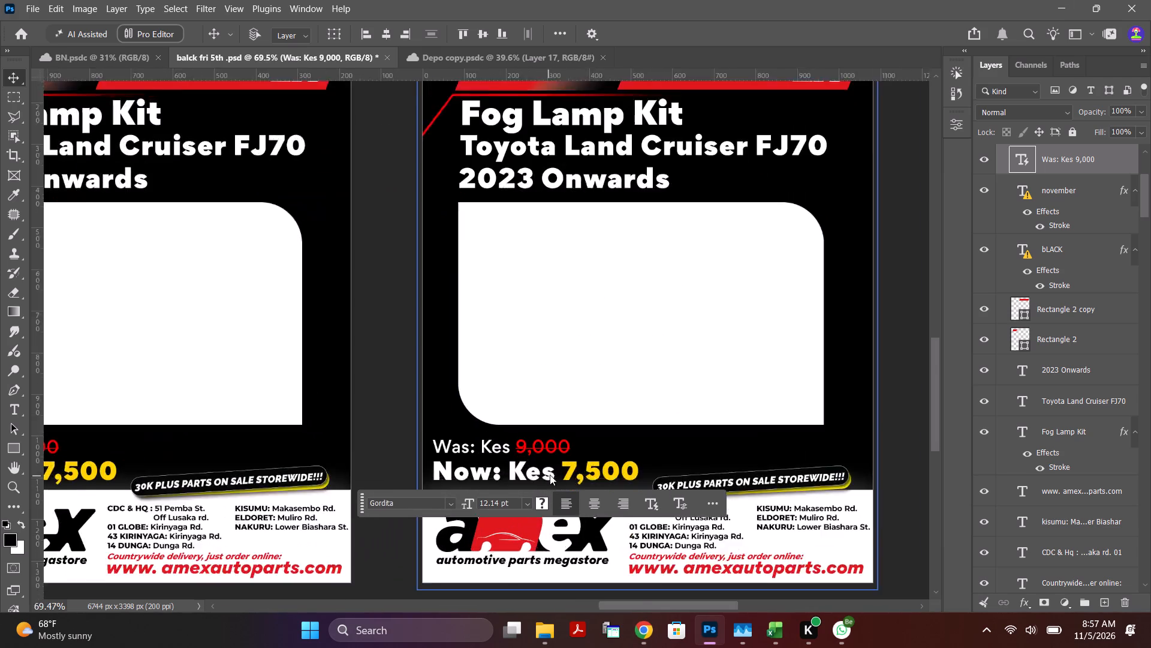
alt+scroll(550, 475, up, 8)
scroll(638, 355, down, 8)
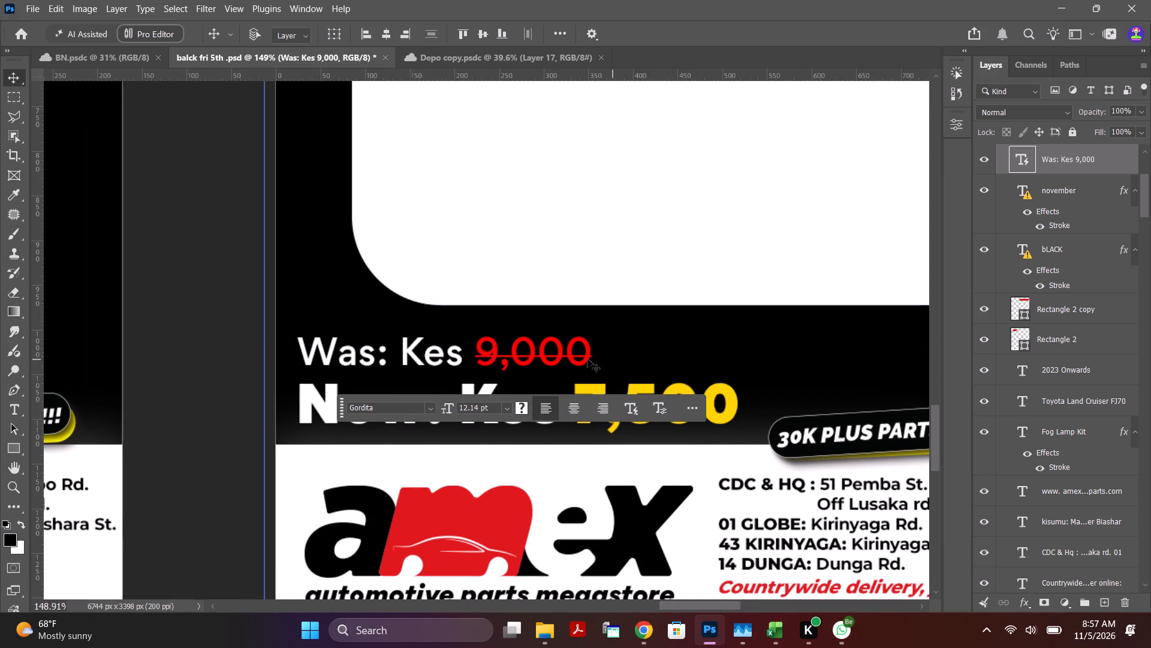
triple_click(553, 349)
click(501, 352)
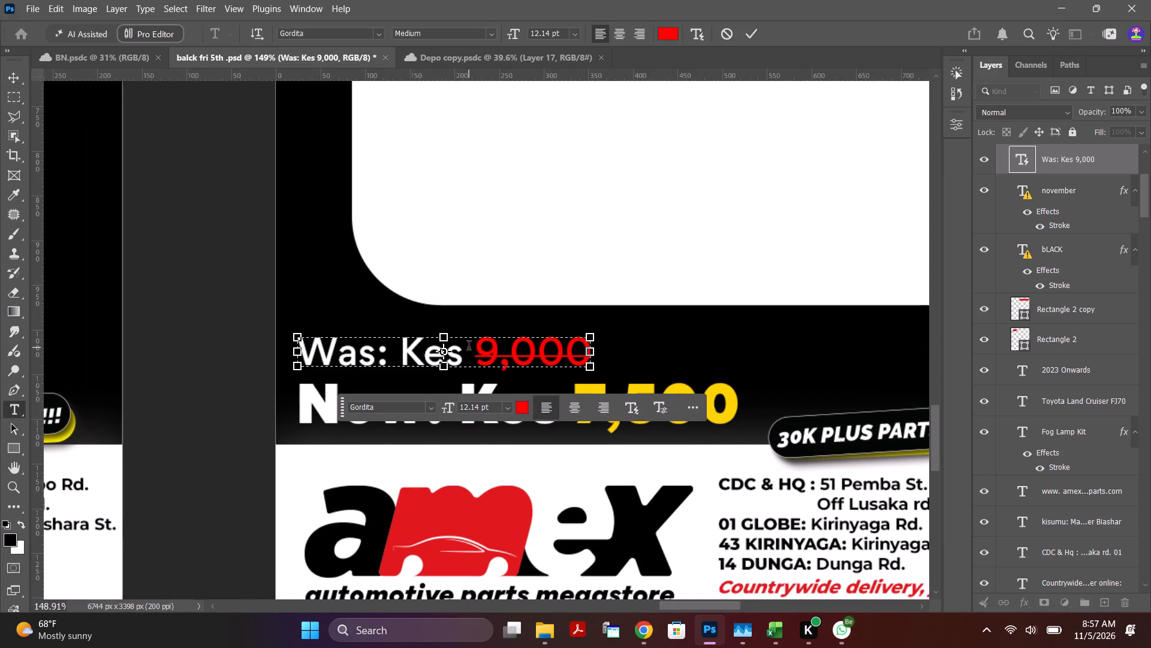
drag(478, 347, 632, 360)
key(ctrl+v)
click(753, 31)
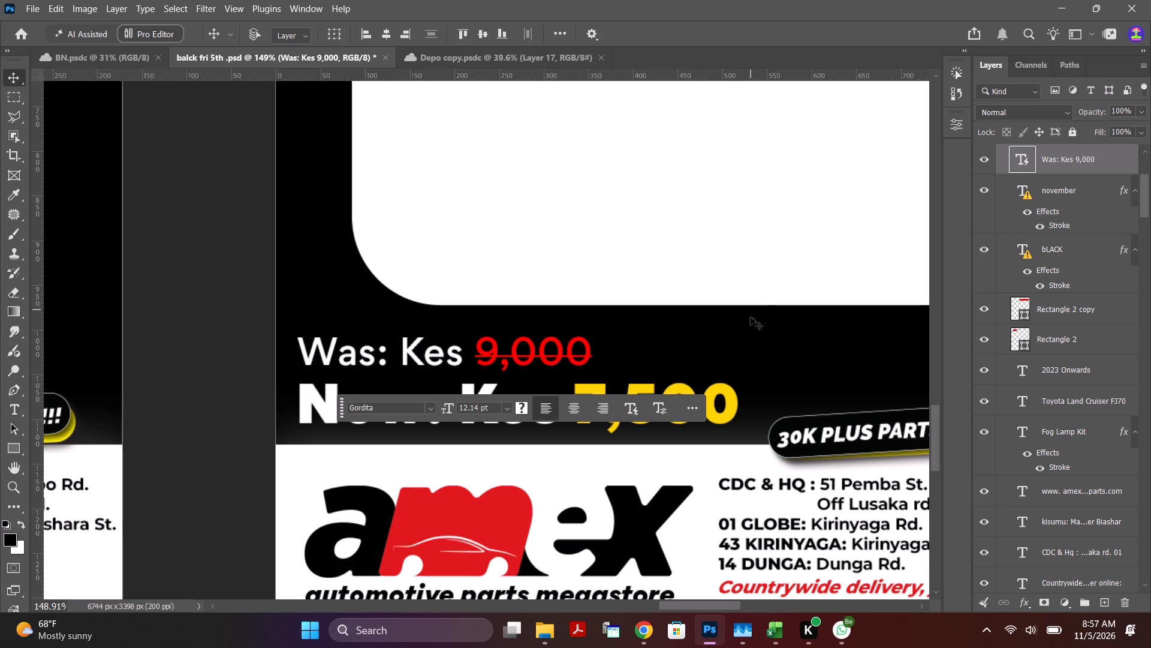
Copy the sale price 7,000 from the product page in Chrome into the "Now: Kes" line of Photoshop artboard D0005917.
click(641, 630)
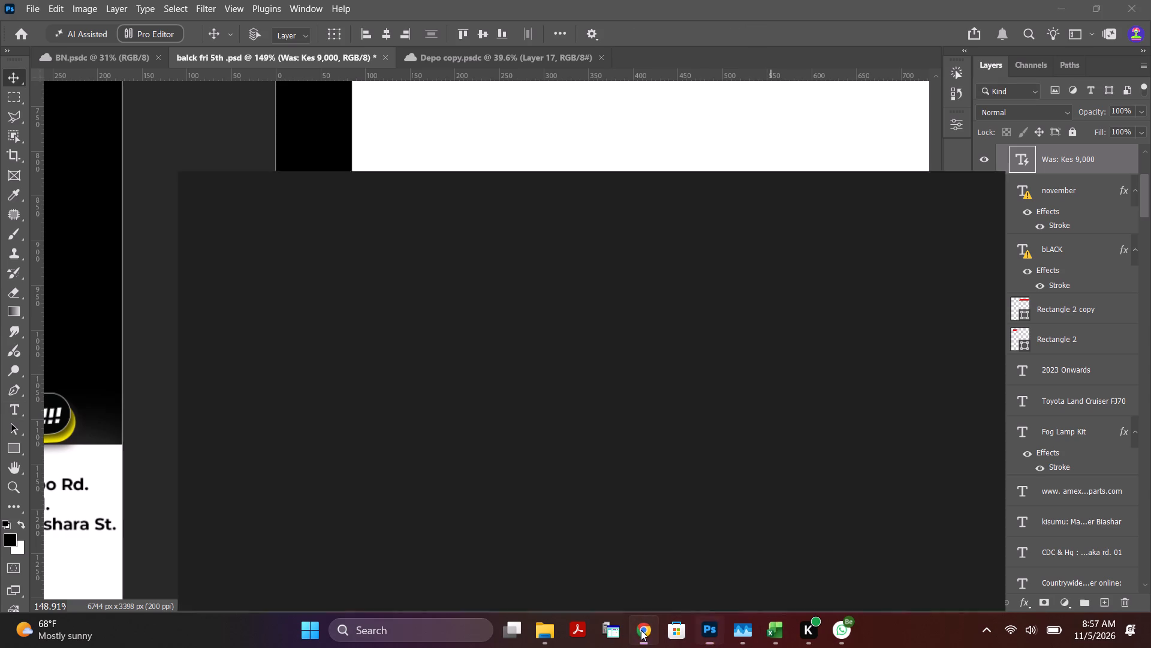
drag(395, 505, 543, 505)
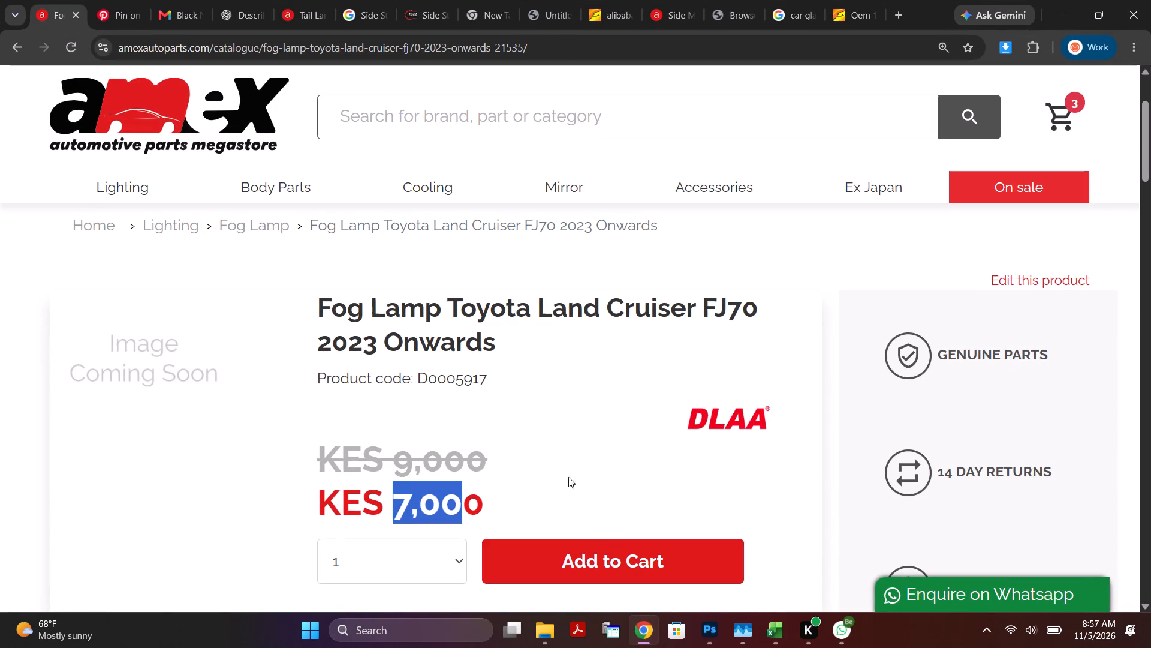
key(ctrl+c)
click(709, 637)
double_click(592, 394)
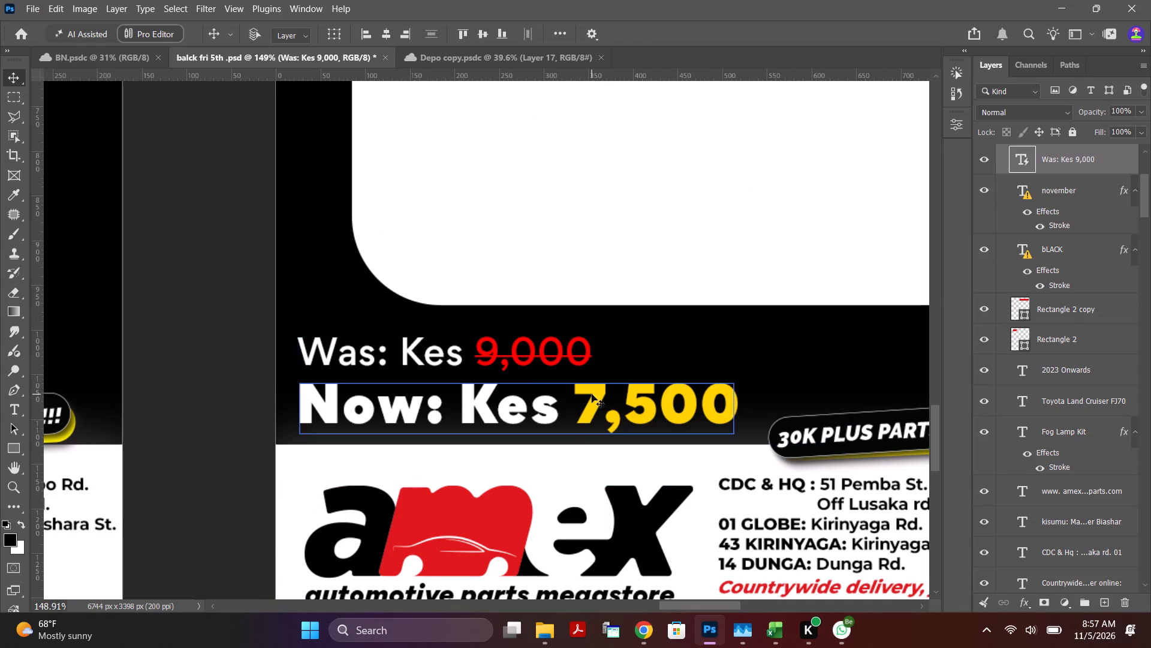
click(584, 395)
drag(573, 397, 819, 416)
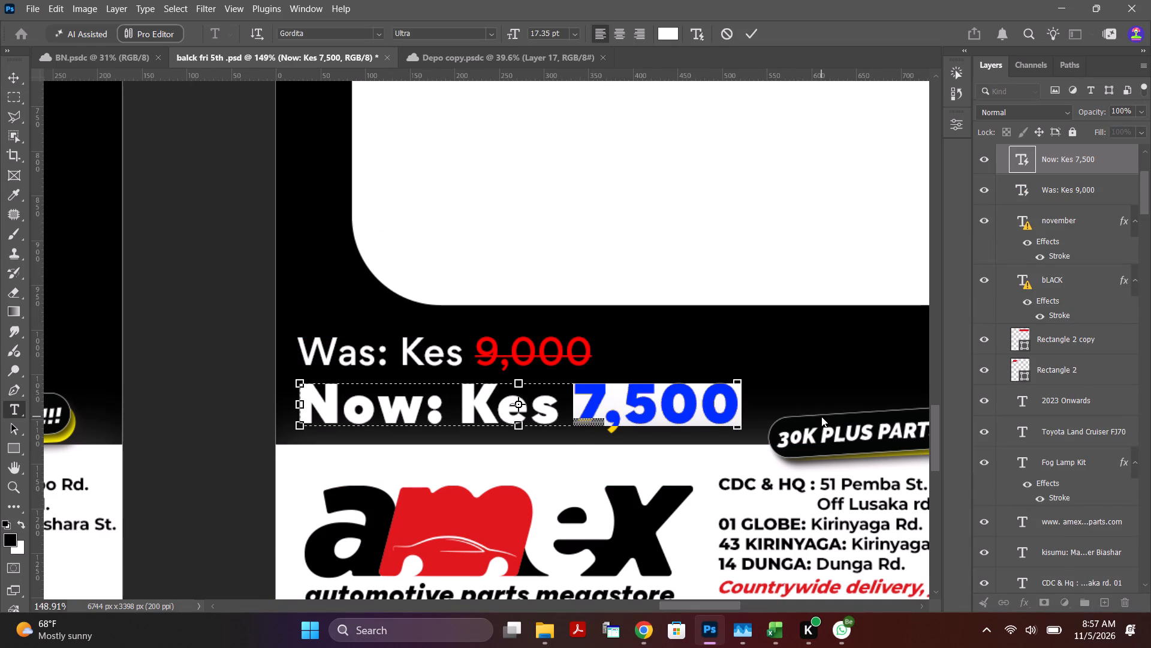
key(ctrl+v)
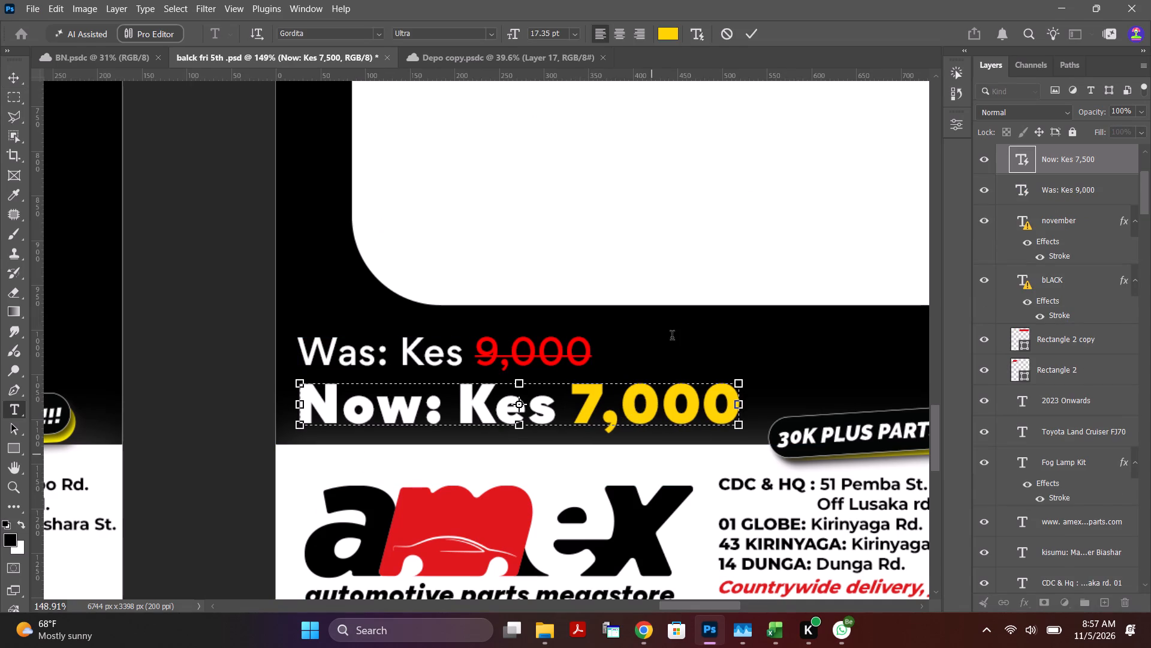
click(752, 32)
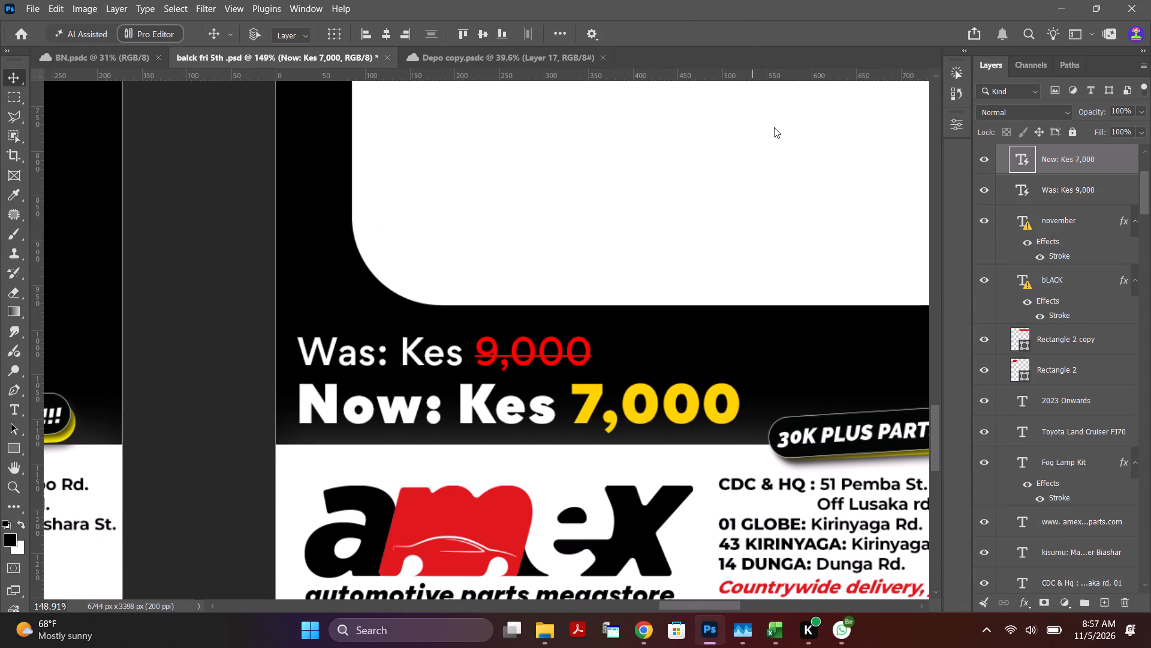
Switch to Chrome and review the FJ70 fog lamp's product page at 80% zoom.
click(1063, 7)
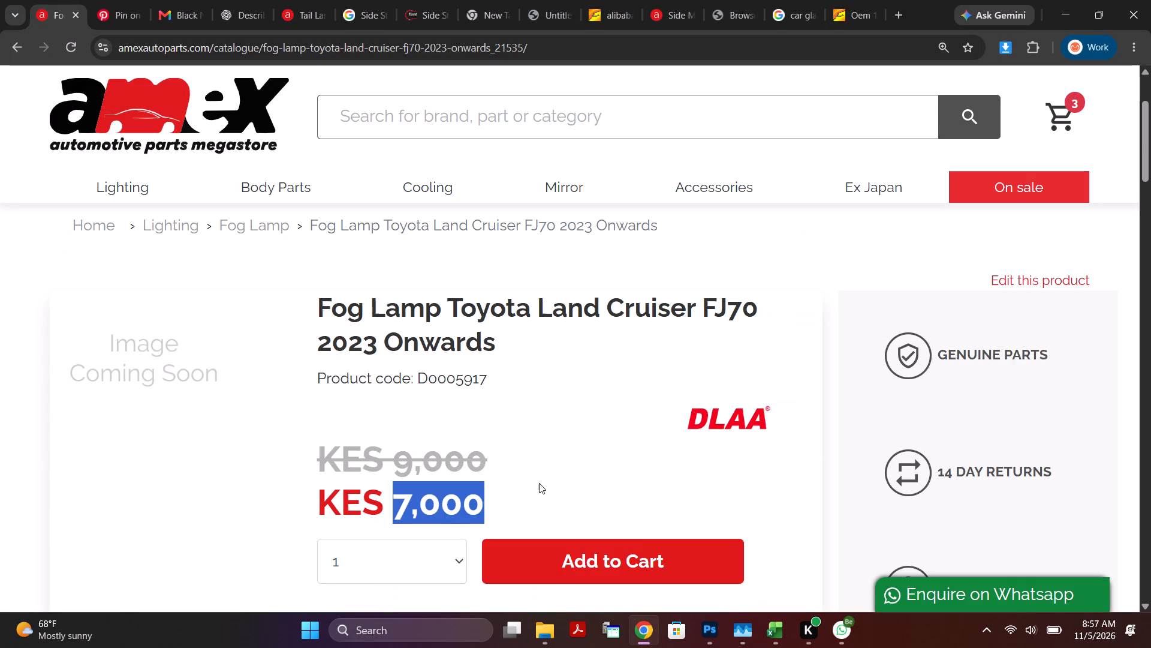
ctrl+scroll(539, 483, down, 6)
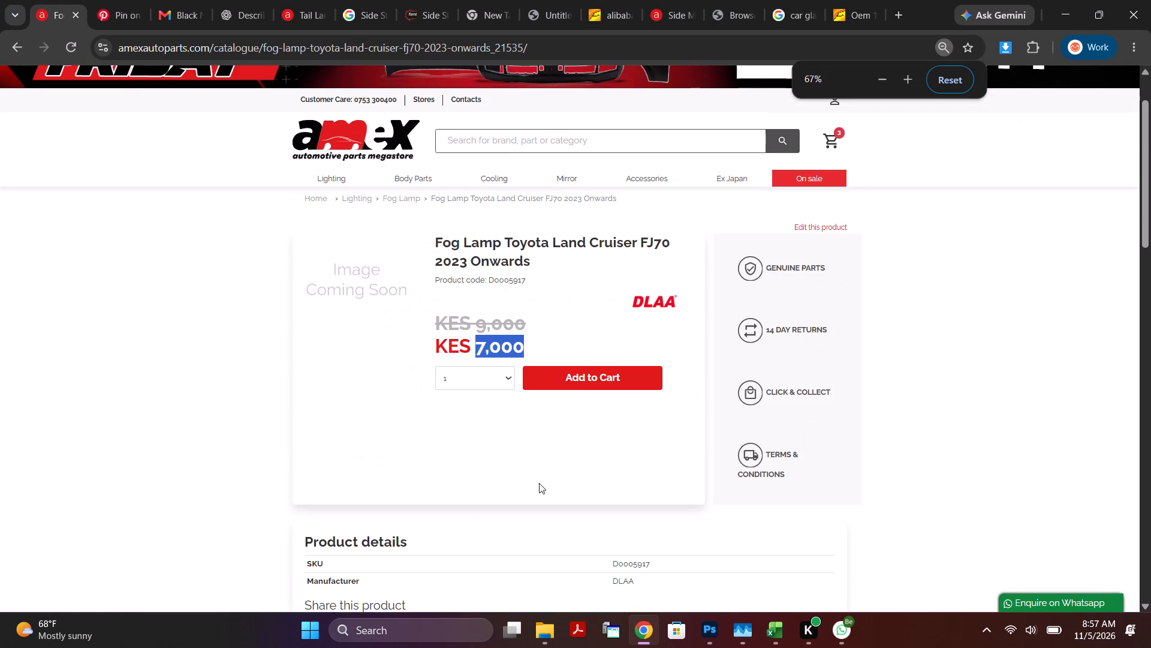
ctrl+scroll(537, 225, up, 2)
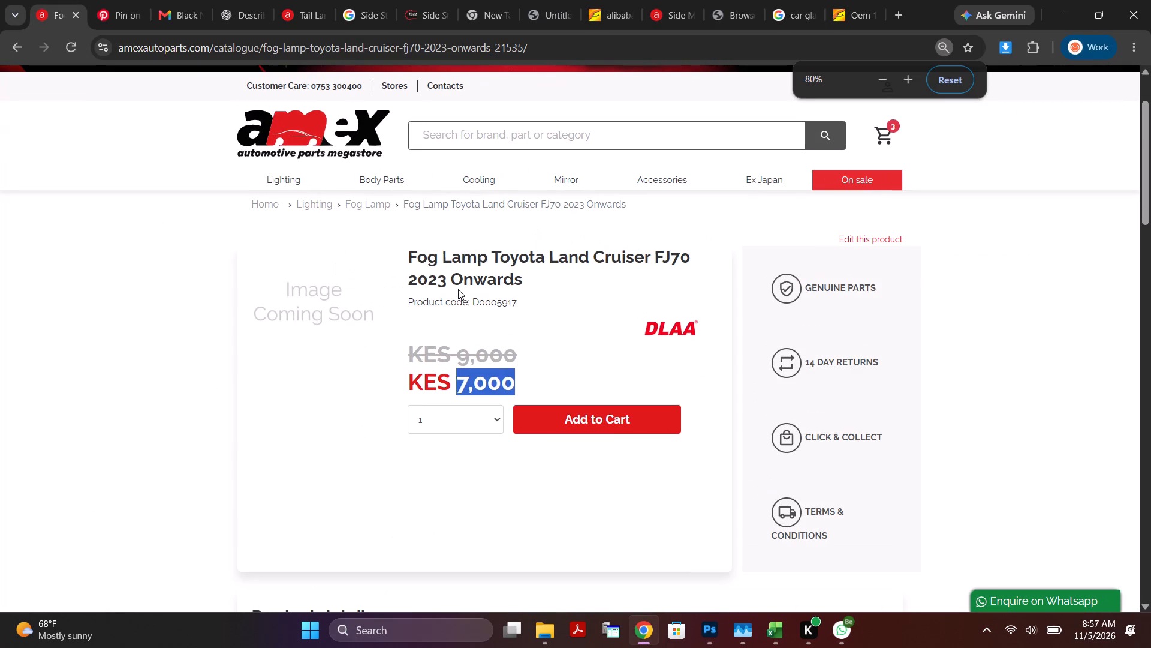
click(458, 289)
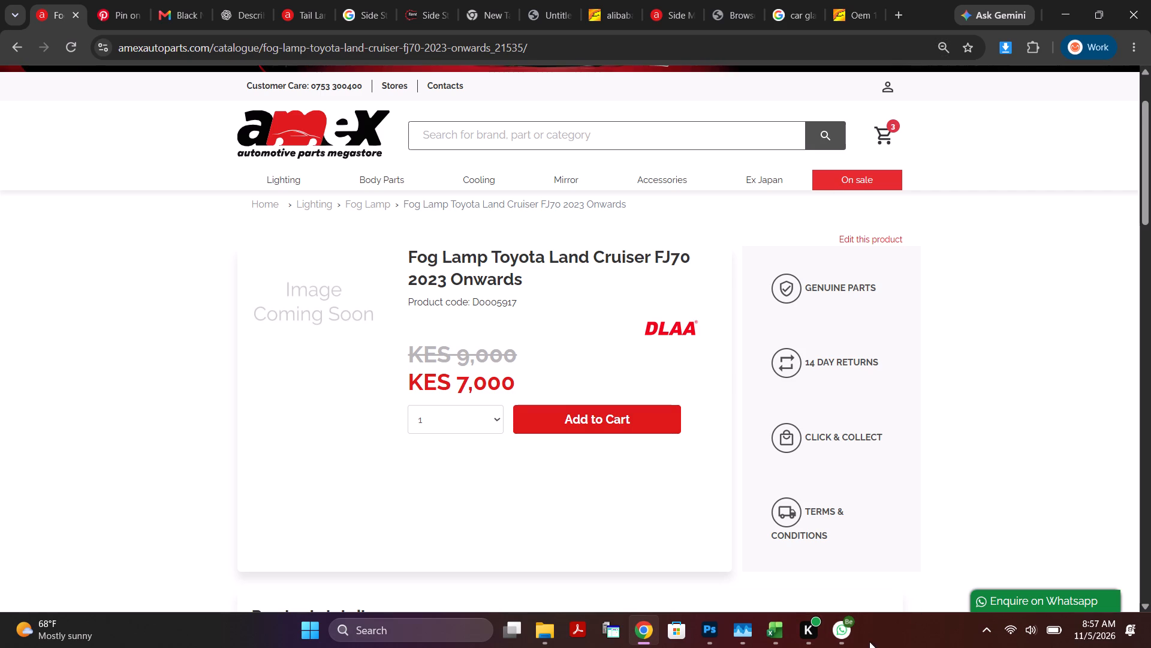
Switch to the Excel item list and look through the P0 - P3 sheet from the DLAA fog lamps down through the Fpi body parts.
click(781, 635)
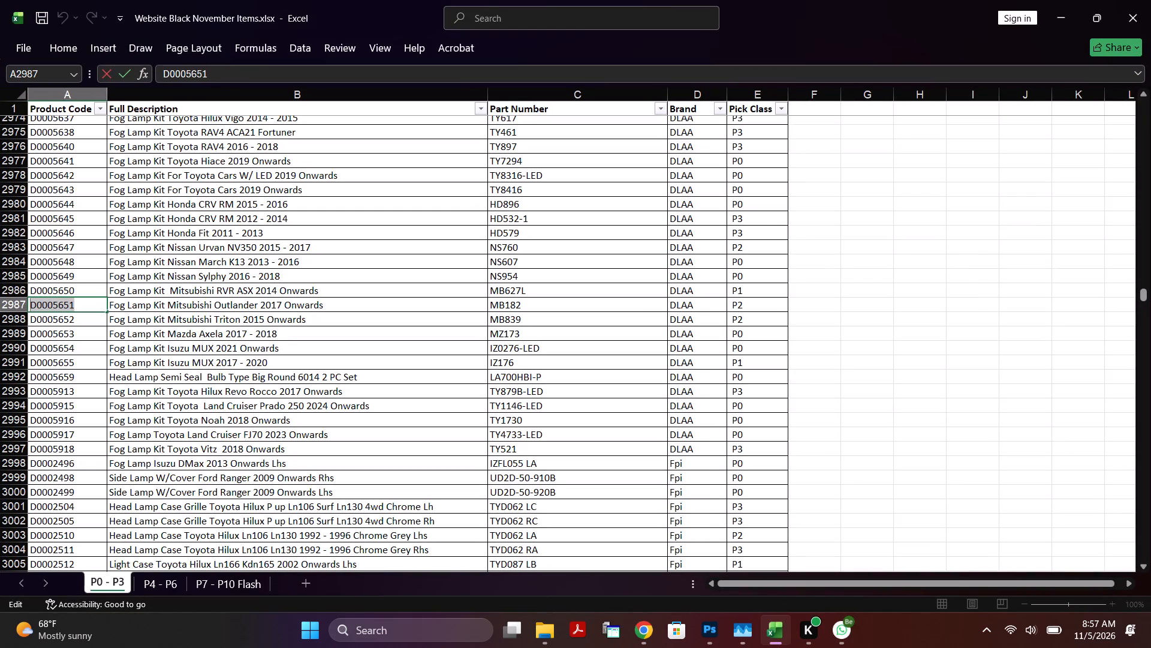
click(253, 394)
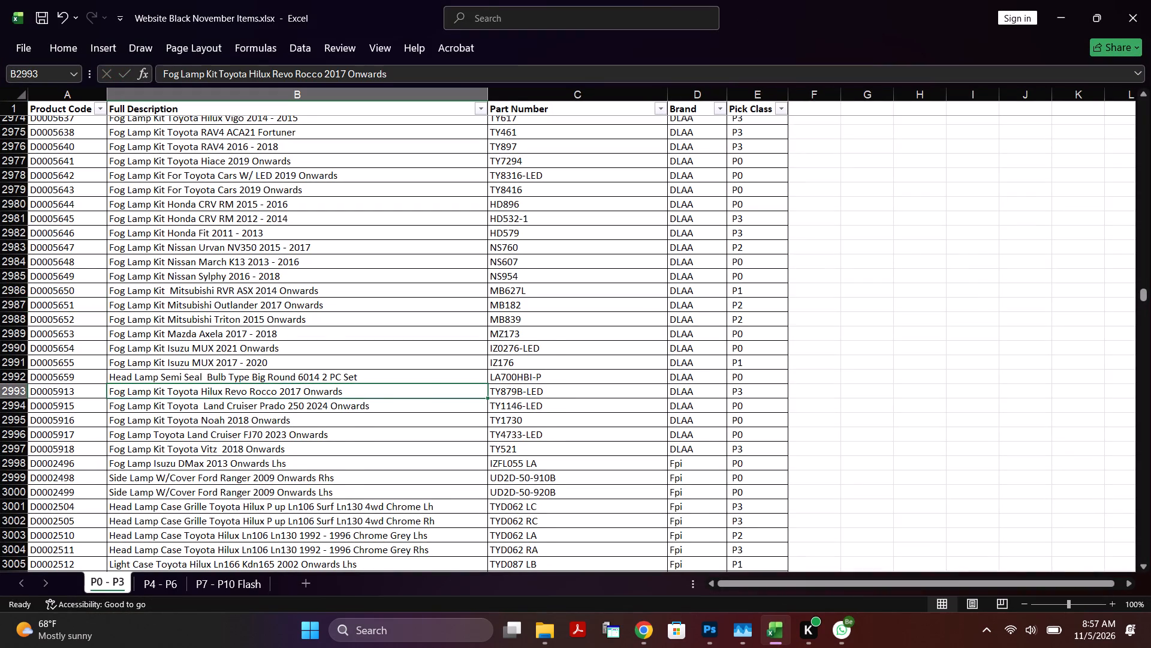
scroll(253, 394, down, 4)
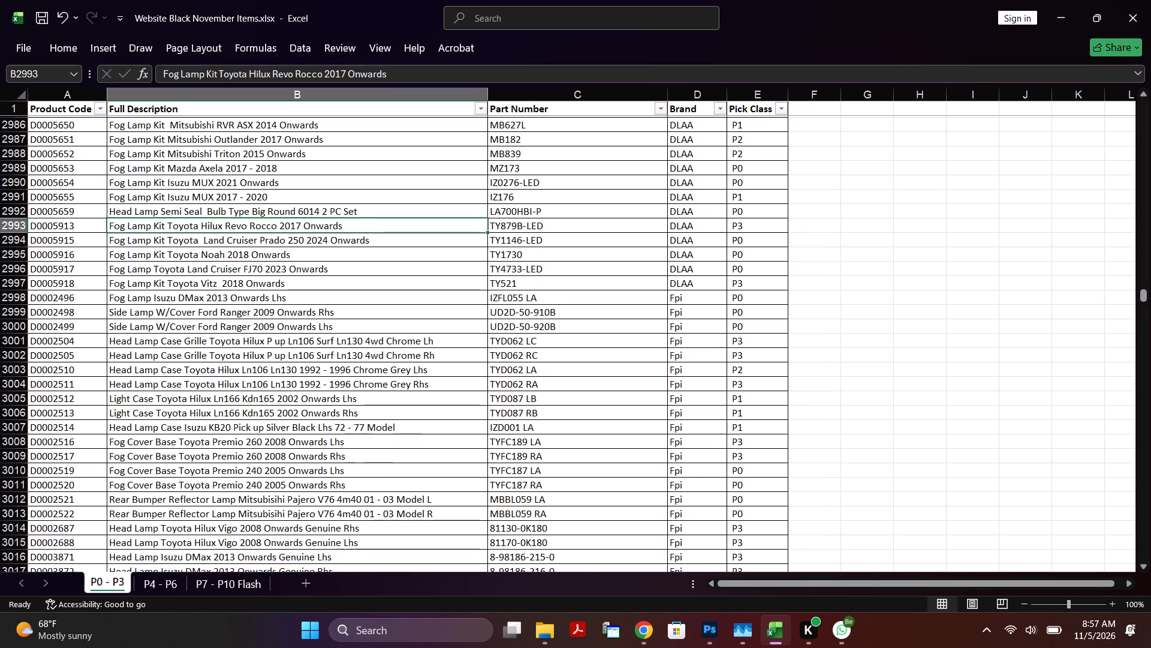
scroll(253, 394, down, 13)
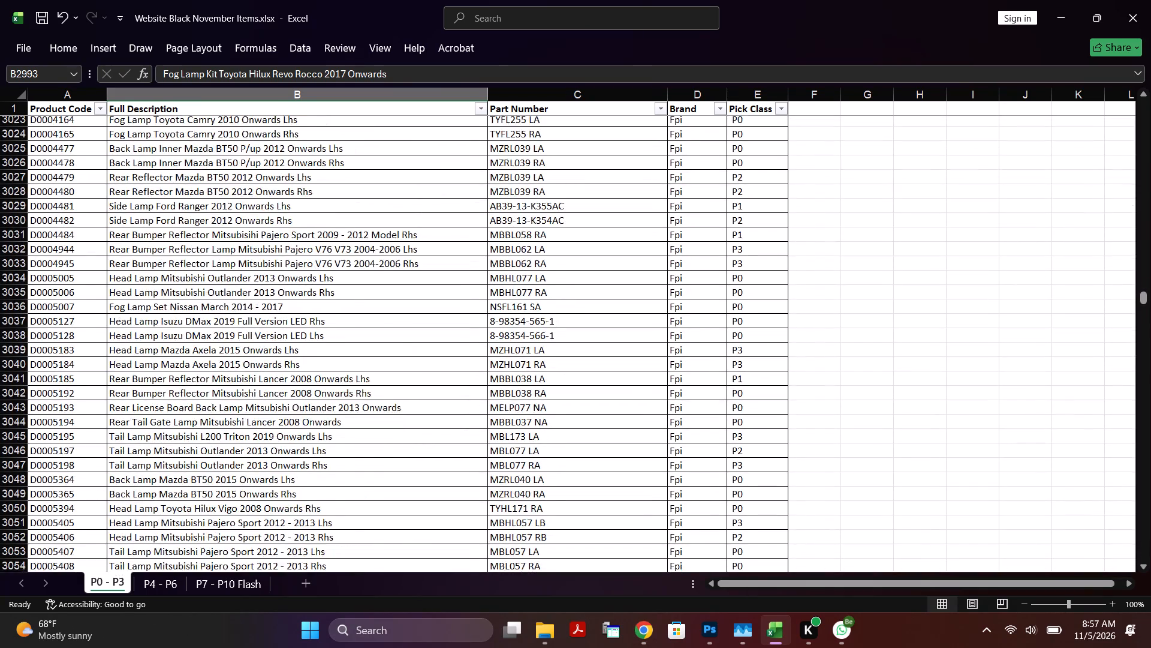
scroll(252, 403, down, 3)
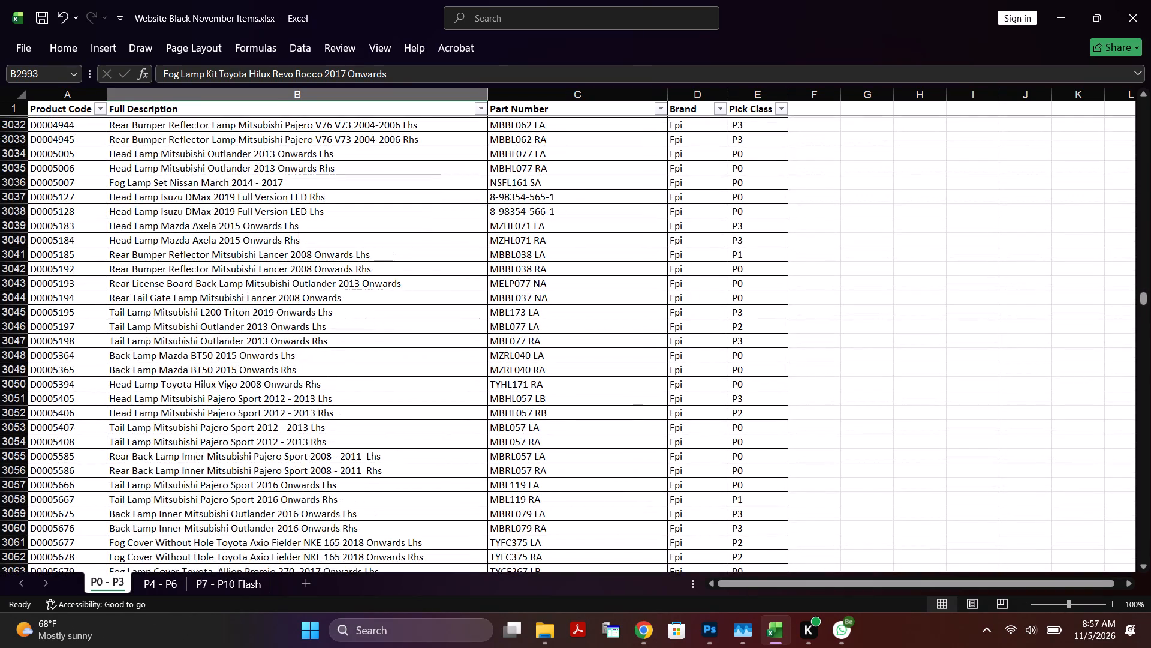
scroll(254, 401, down, 4)
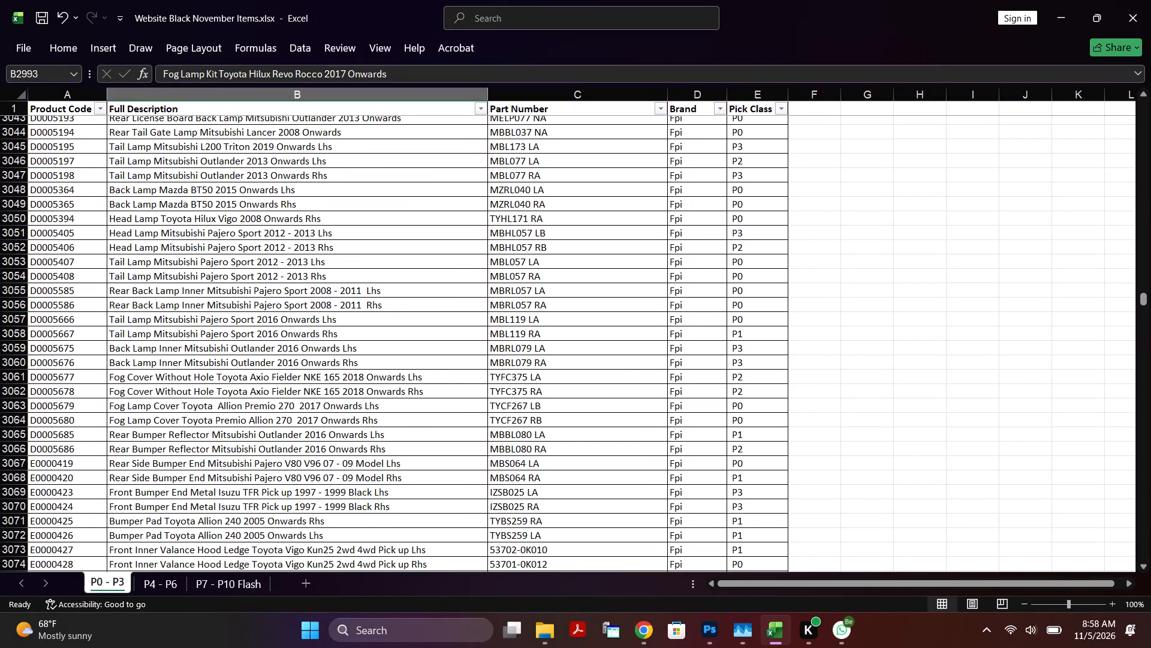
scroll(218, 419, down, 7)
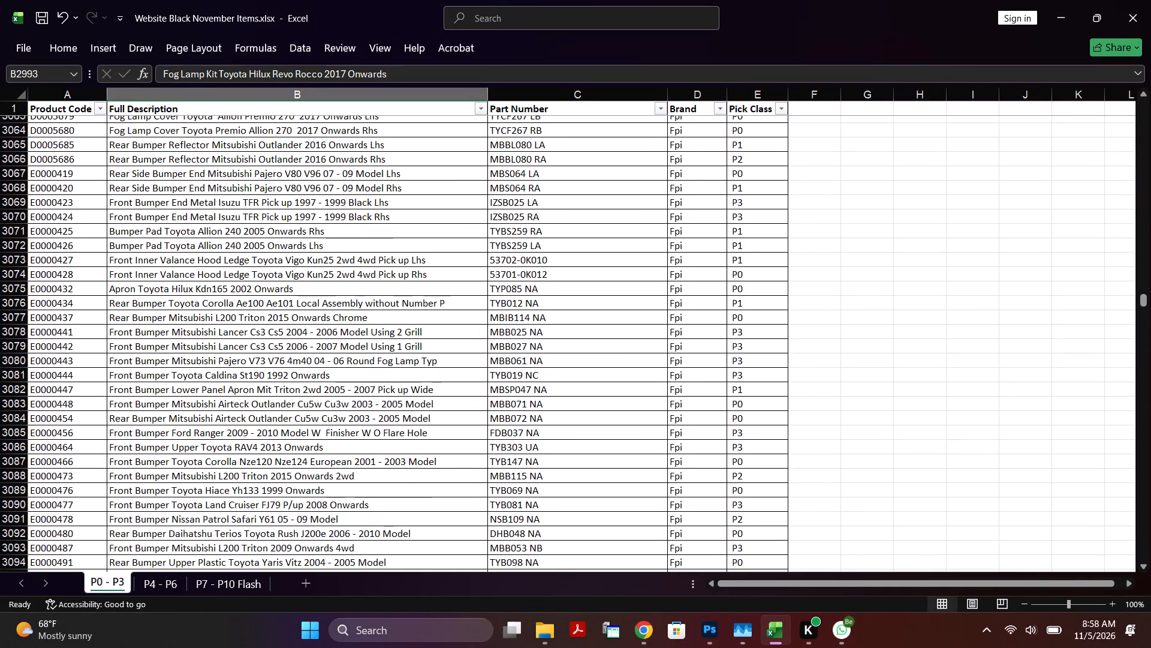
scroll(225, 426, down, 8)
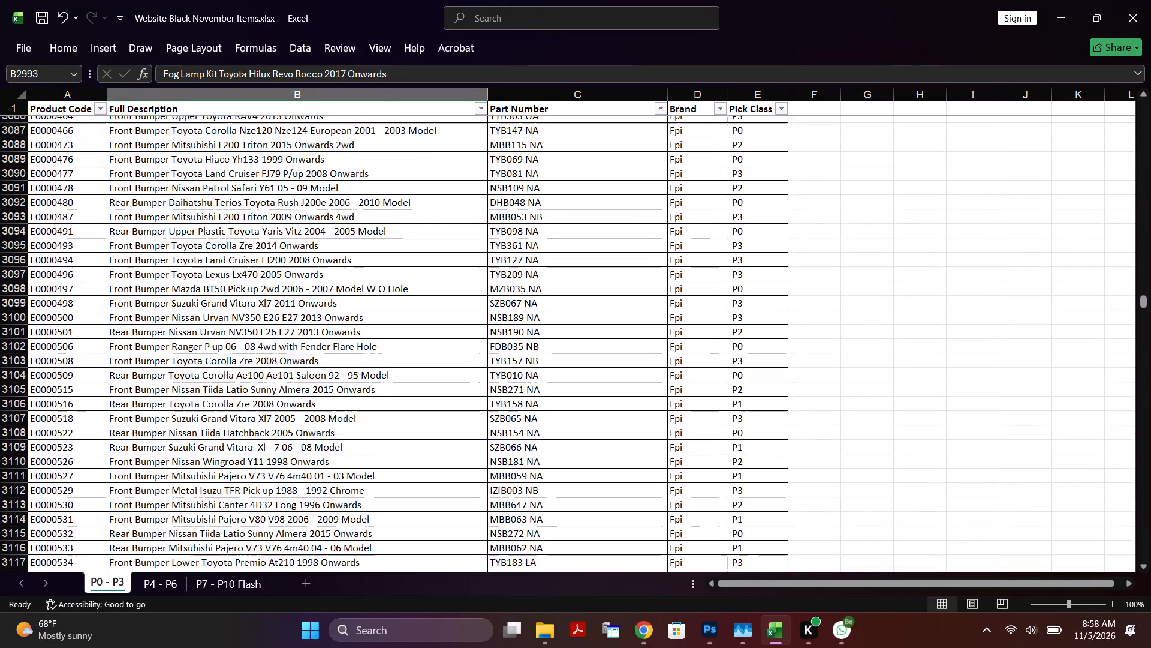
scroll(225, 426, down, 14)
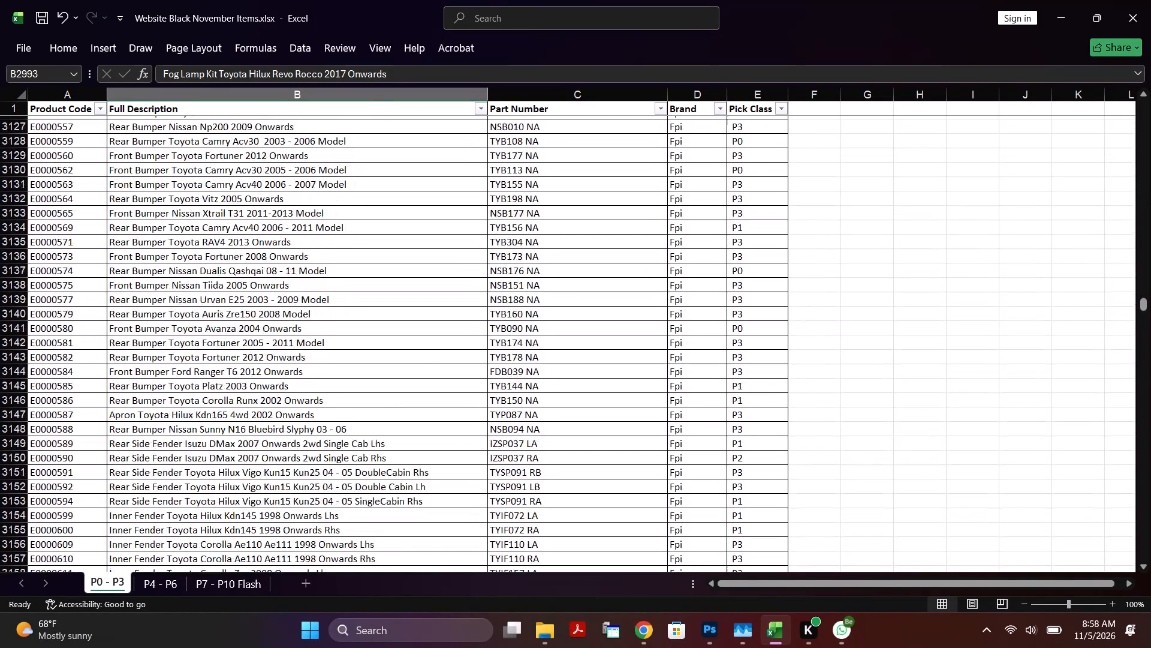
scroll(225, 426, down, 10)
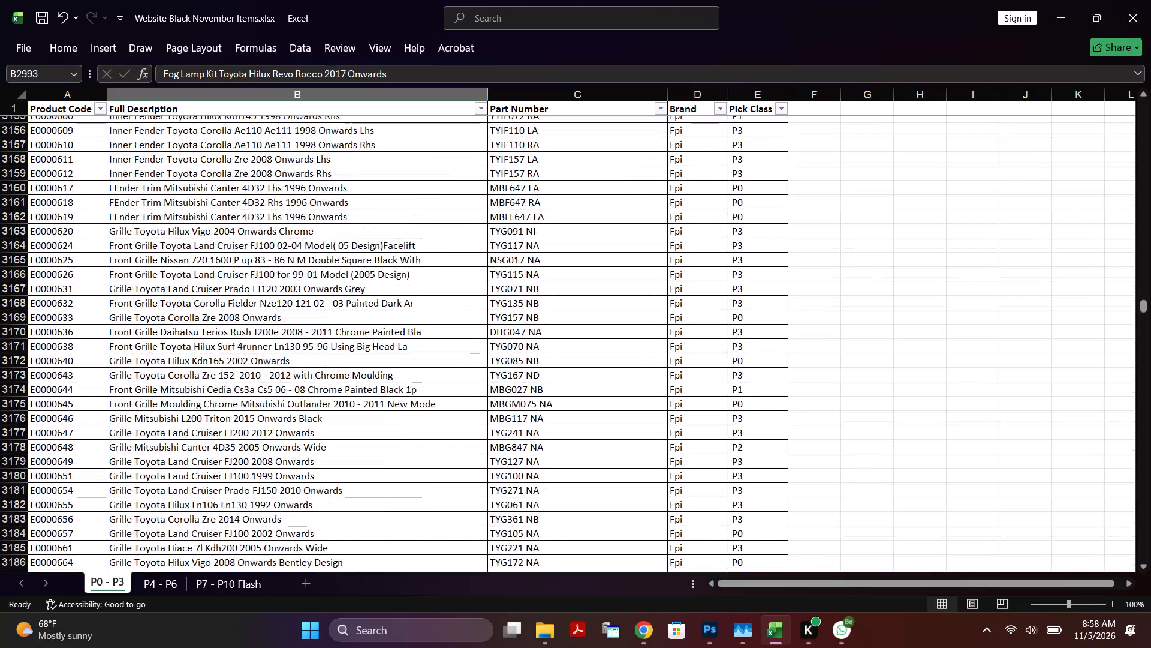
scroll(225, 426, down, 9)
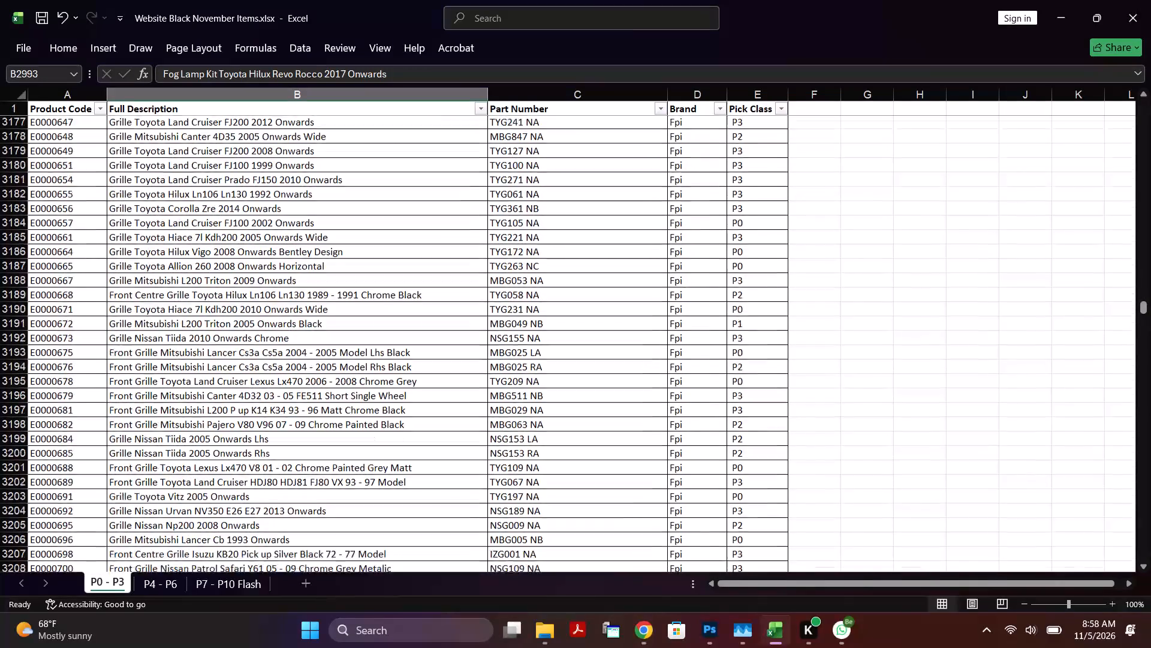
scroll(225, 426, down, 10)
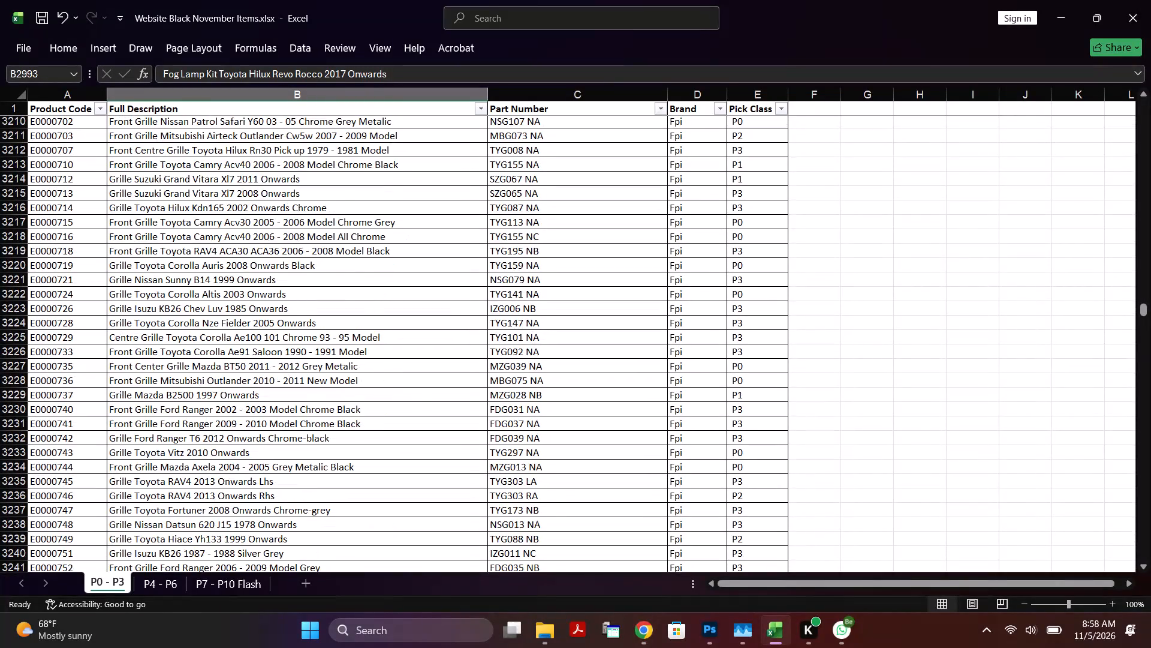
scroll(225, 426, down, 6)
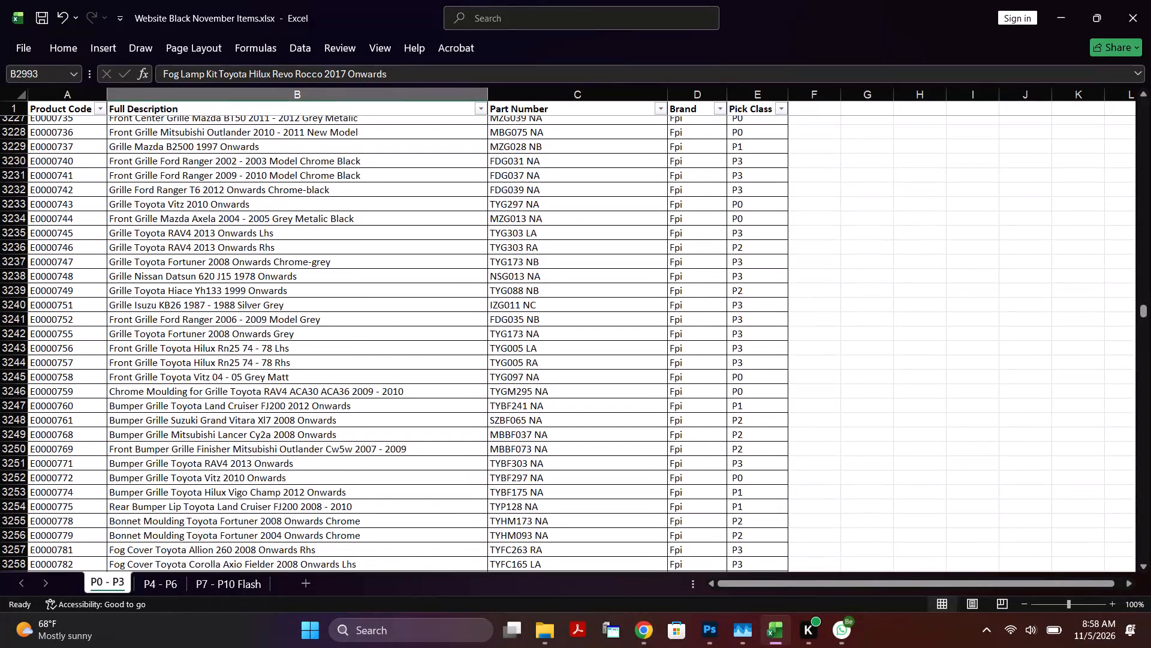
scroll(225, 426, down, 4)
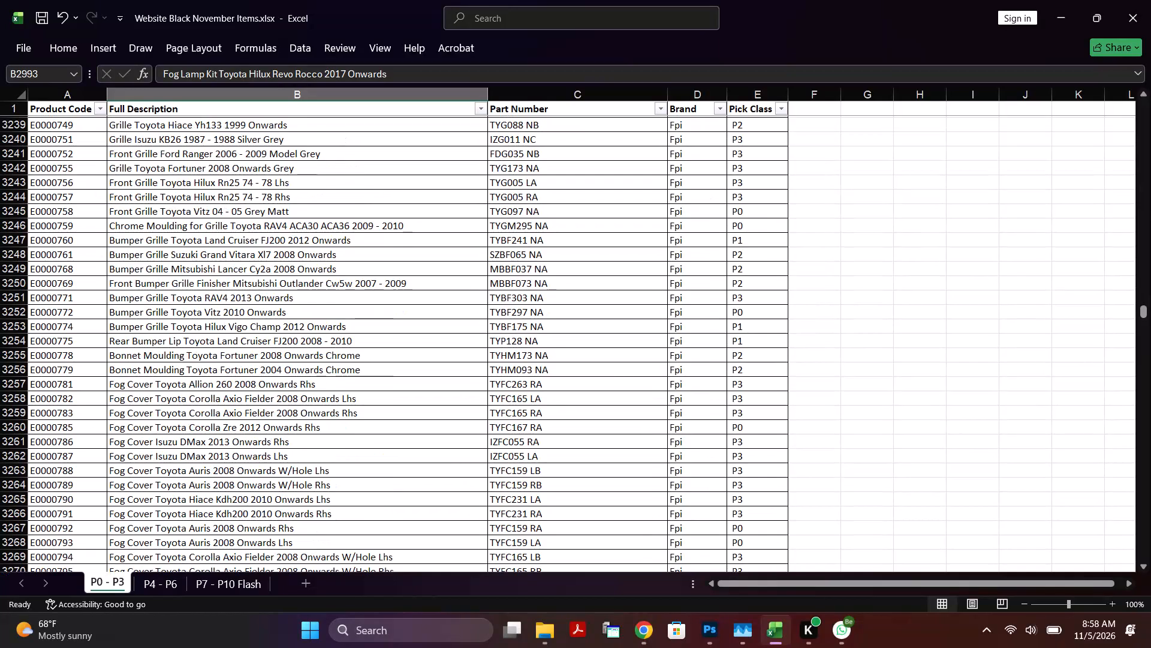
scroll(227, 425, down, 9)
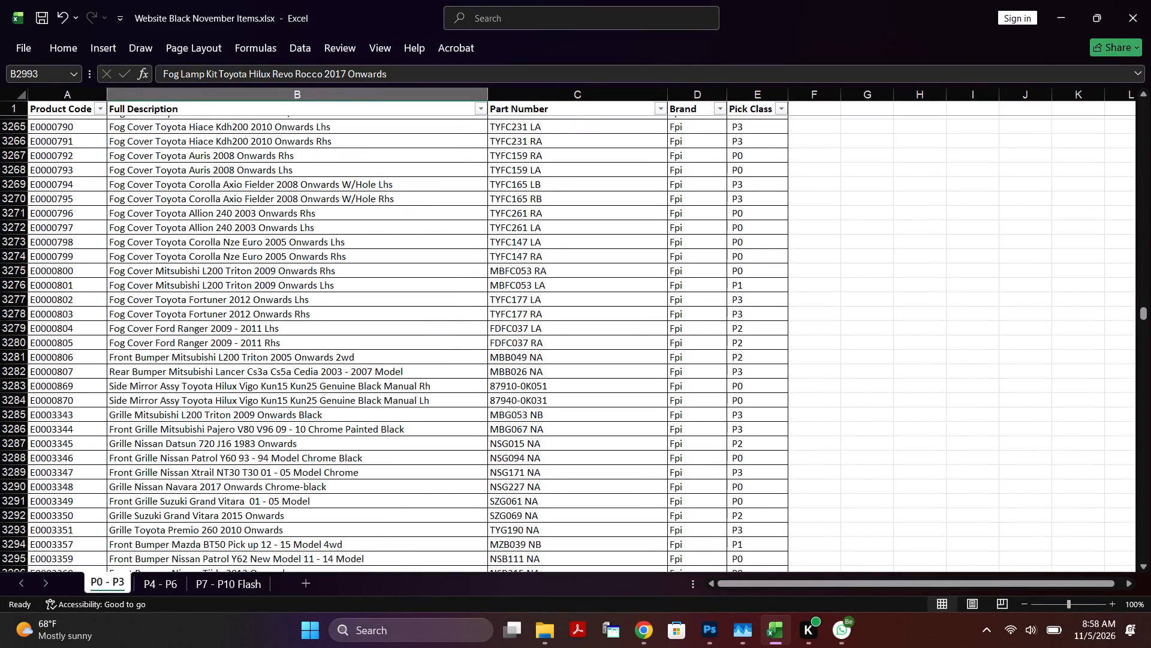
scroll(296, 384, down, 15)
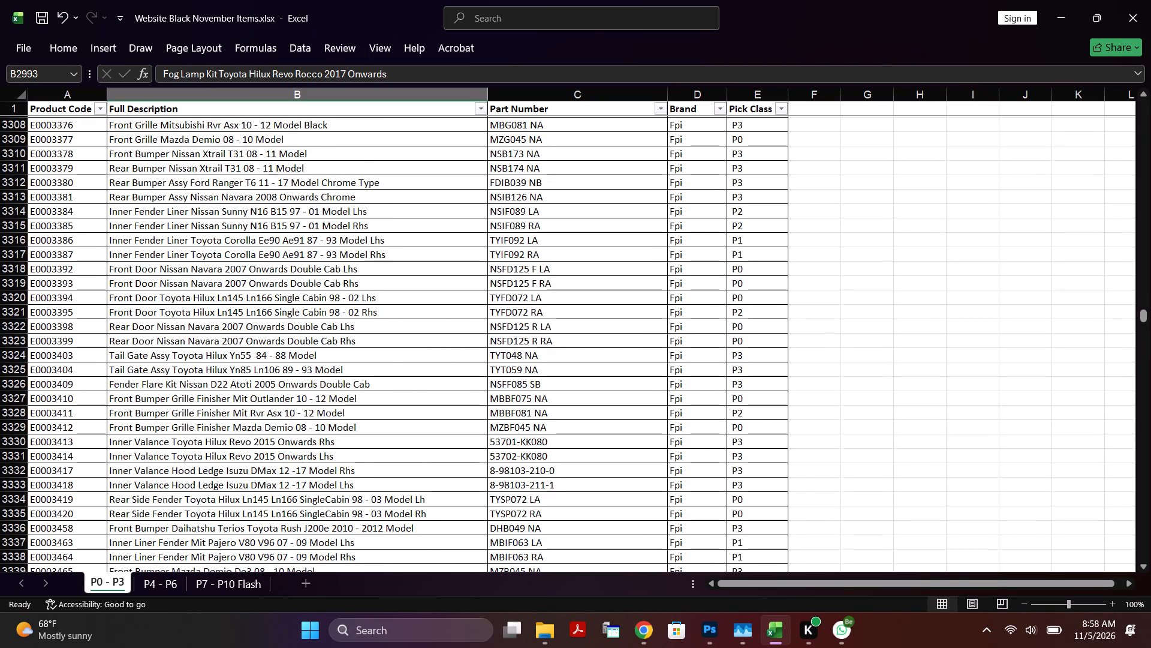
scroll(296, 384, down, 3)
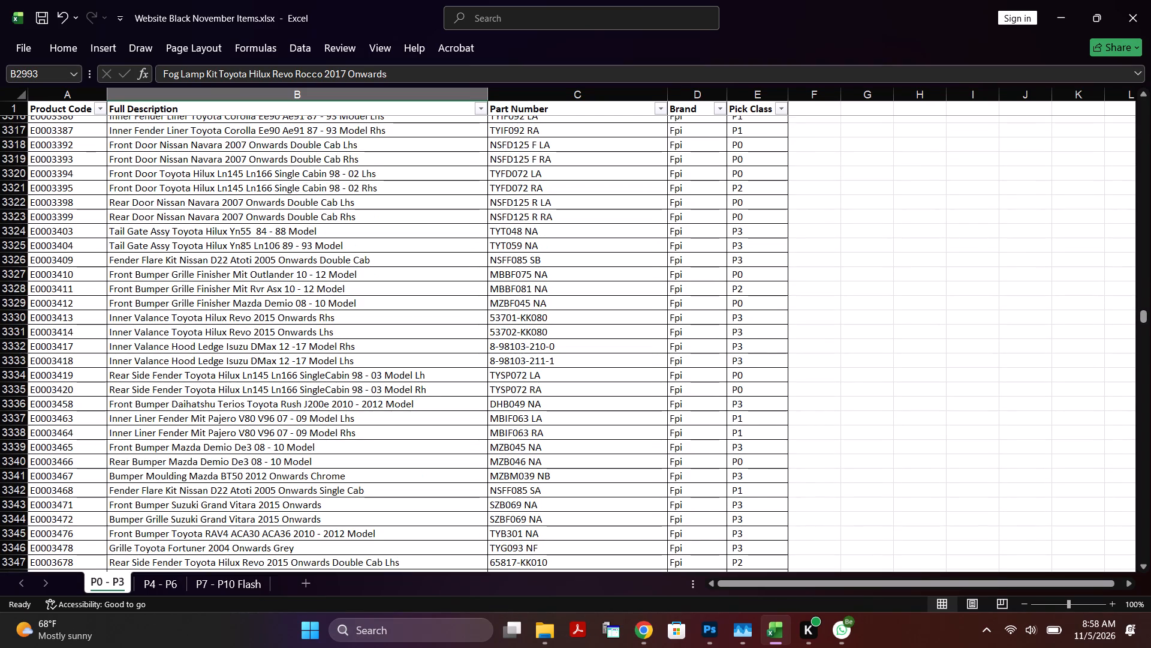
scroll(302, 384, down, 12)
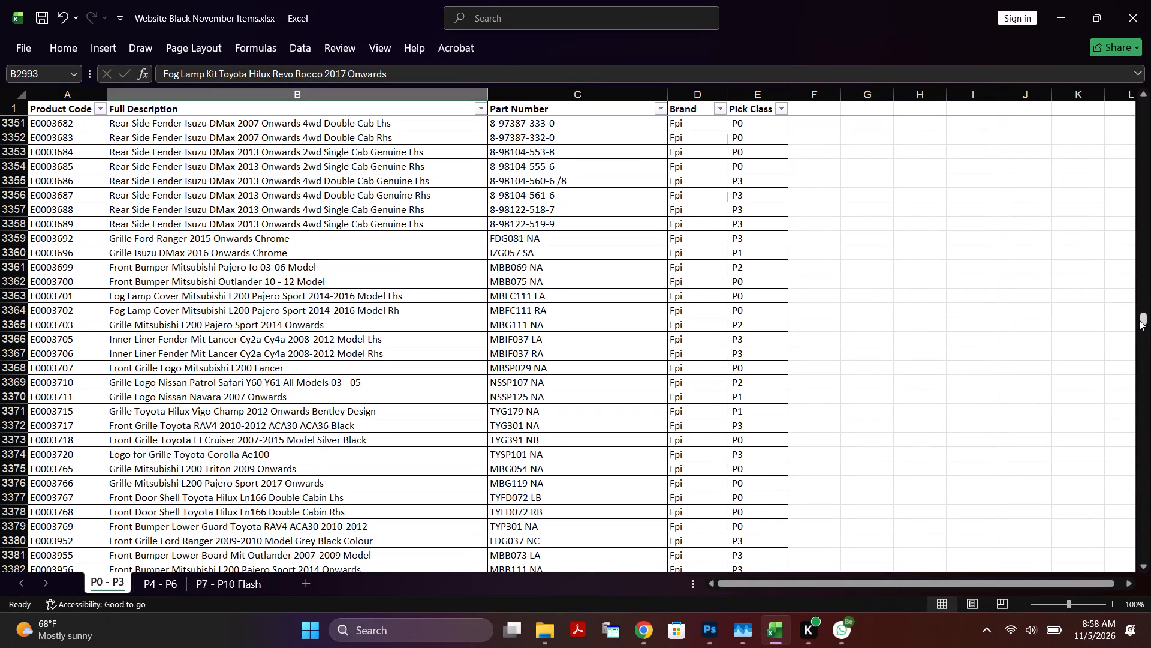
Skim the P0 - P3 sheet down to the Ytm side mirrors and return to the DLAA fog lamp kits.
drag(1139, 320, 1140, 360)
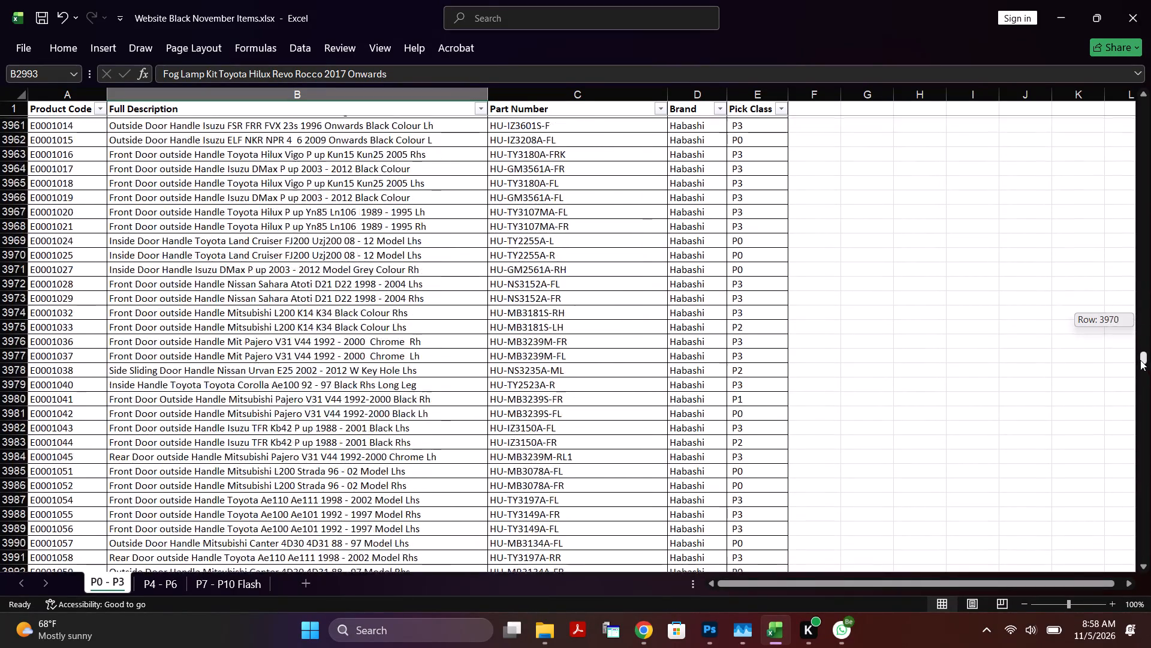
drag(1140, 360, 1143, 441)
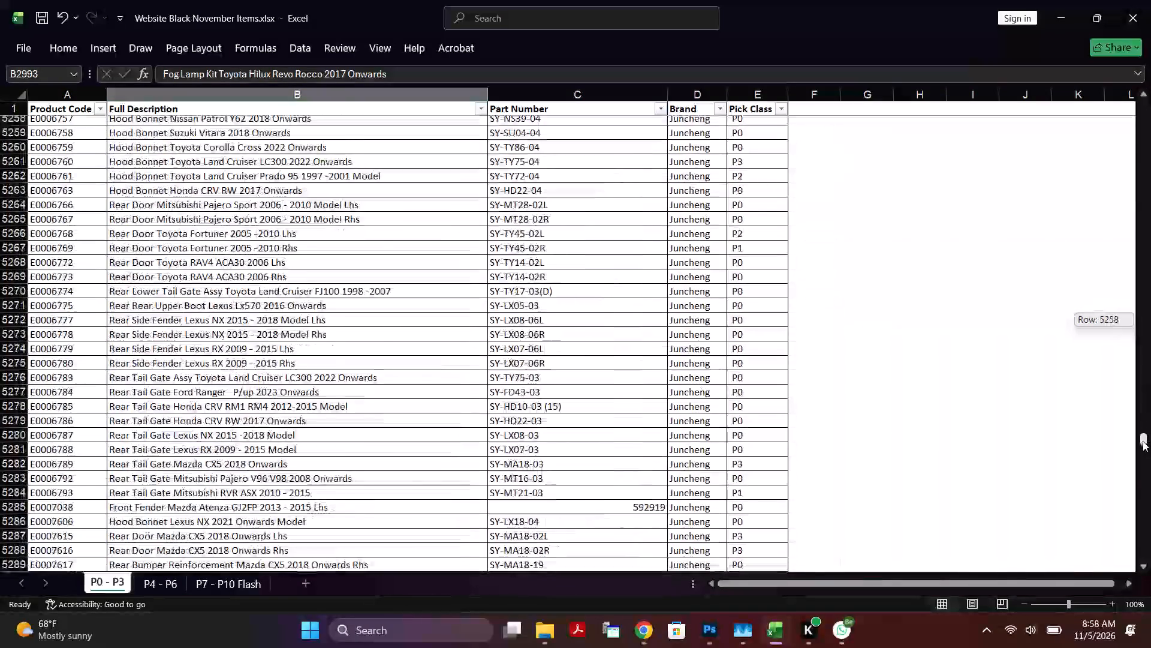
drag(1143, 441, 1150, 527)
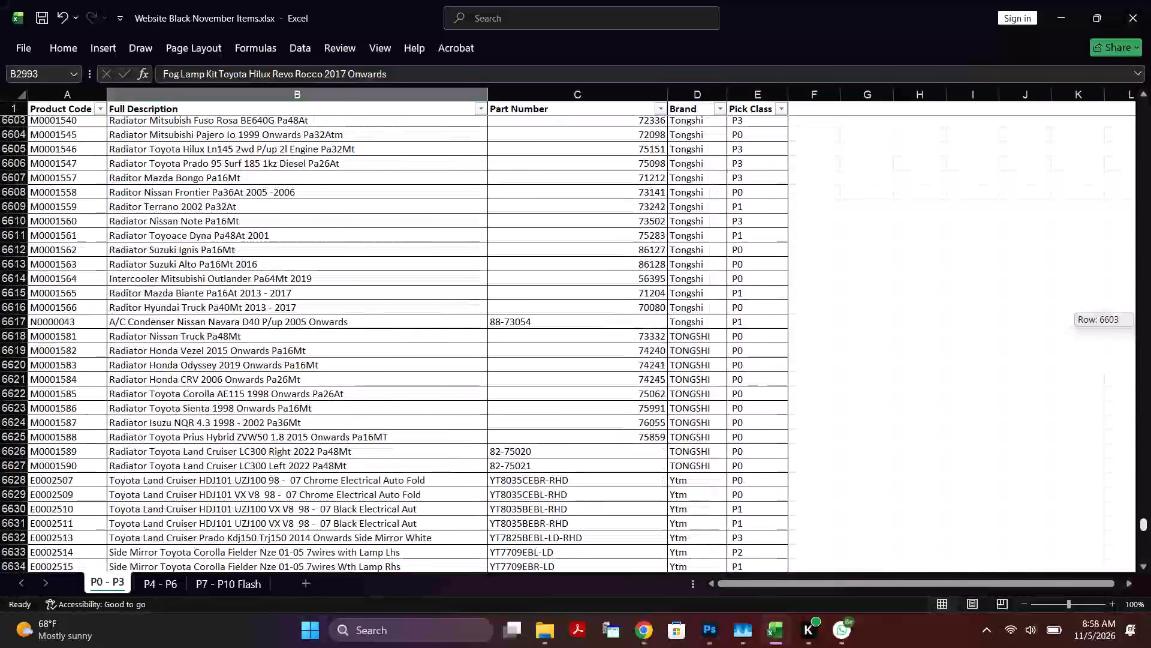
drag(1150, 527, 1150, 535)
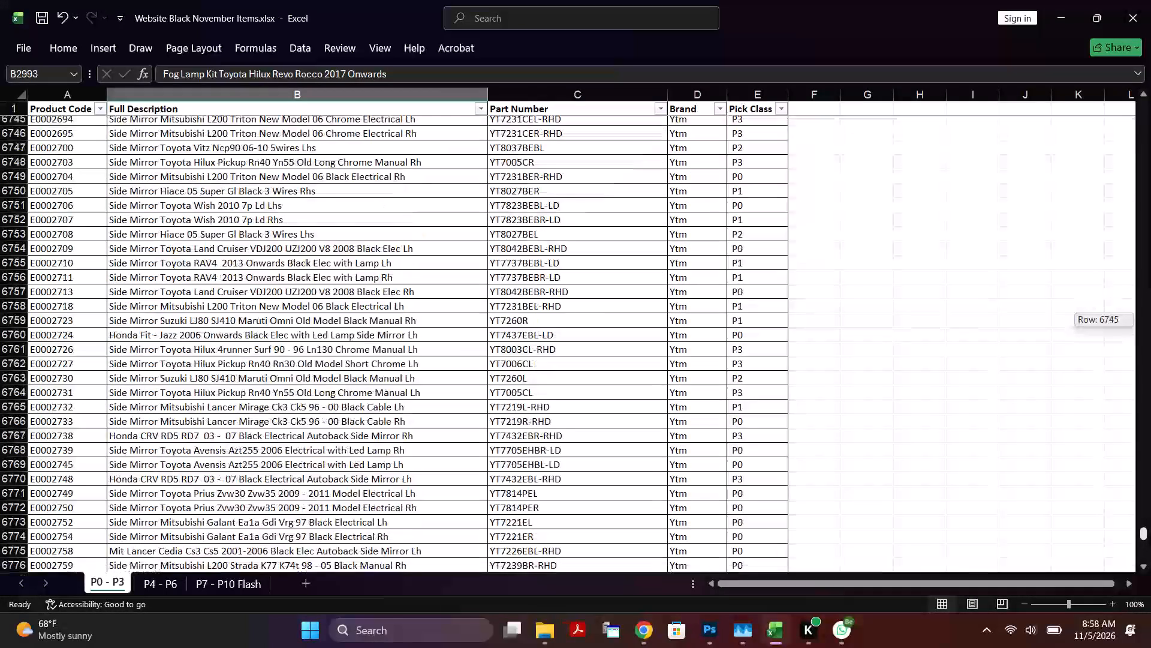
drag(1150, 535, 1150, 521)
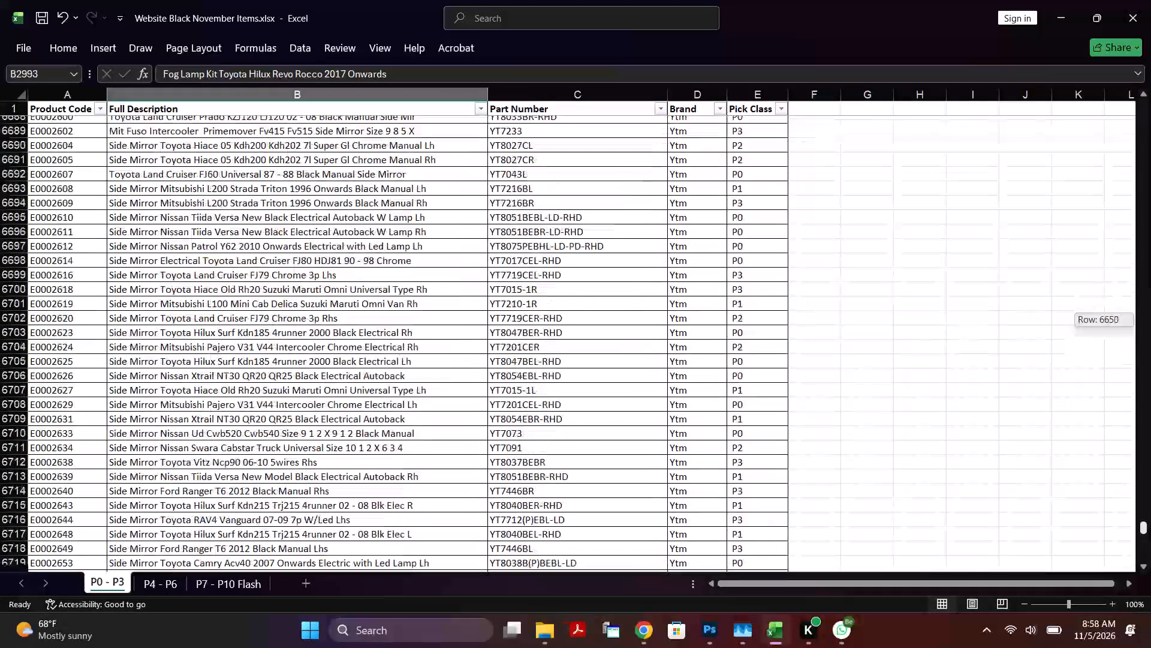
drag(1150, 521, 1150, 289)
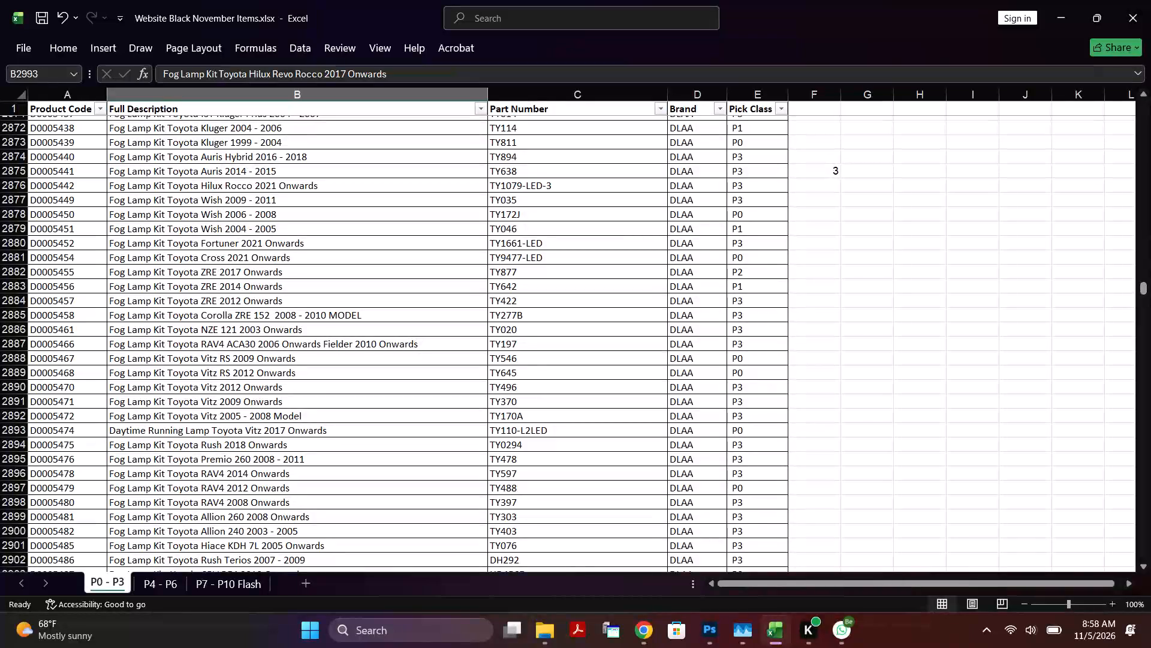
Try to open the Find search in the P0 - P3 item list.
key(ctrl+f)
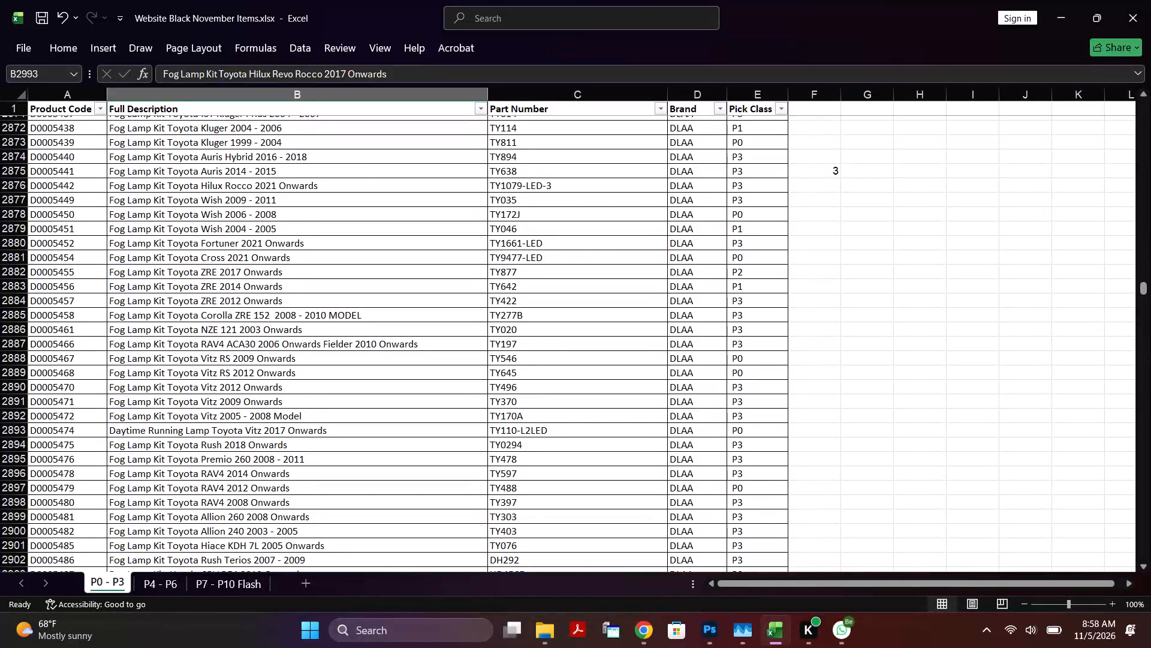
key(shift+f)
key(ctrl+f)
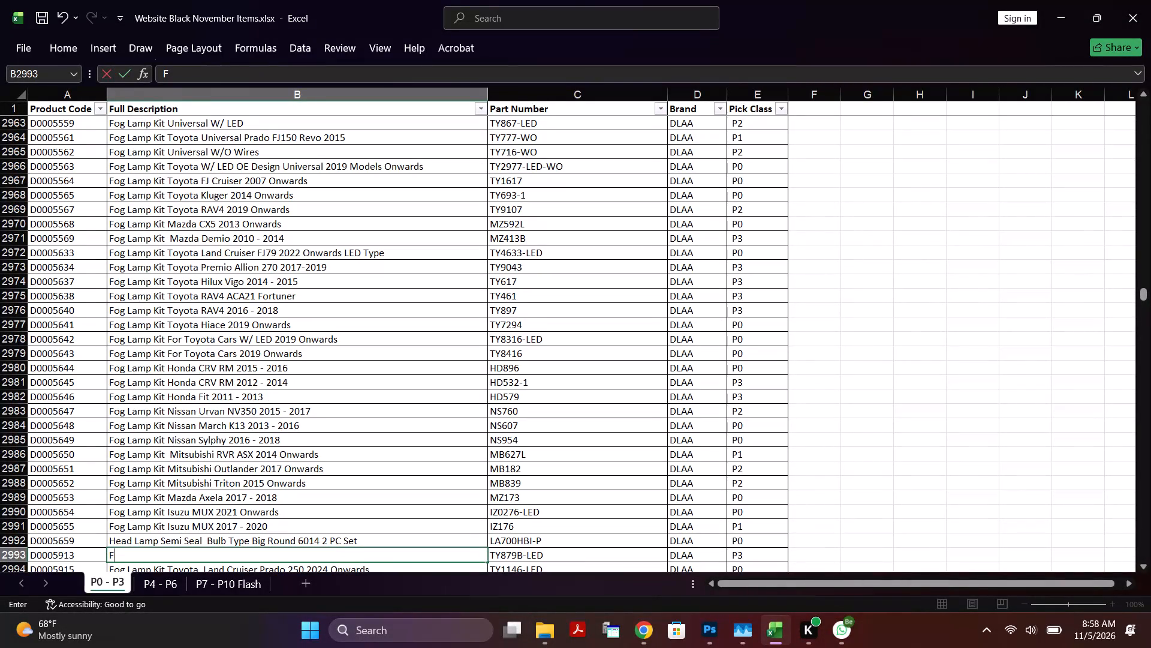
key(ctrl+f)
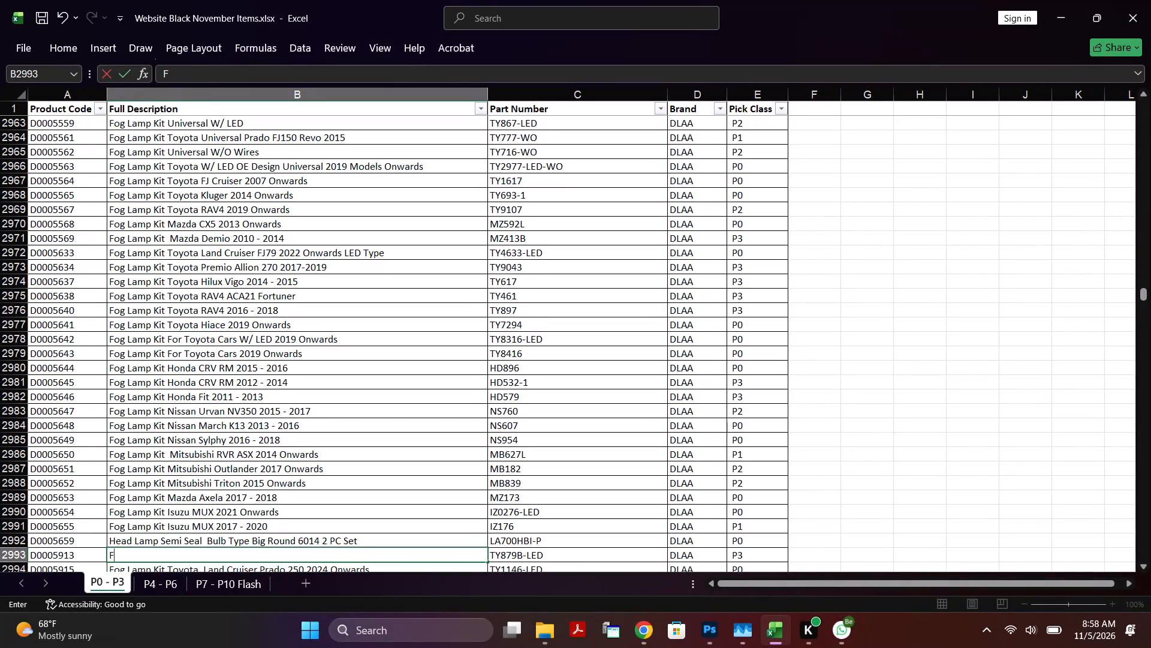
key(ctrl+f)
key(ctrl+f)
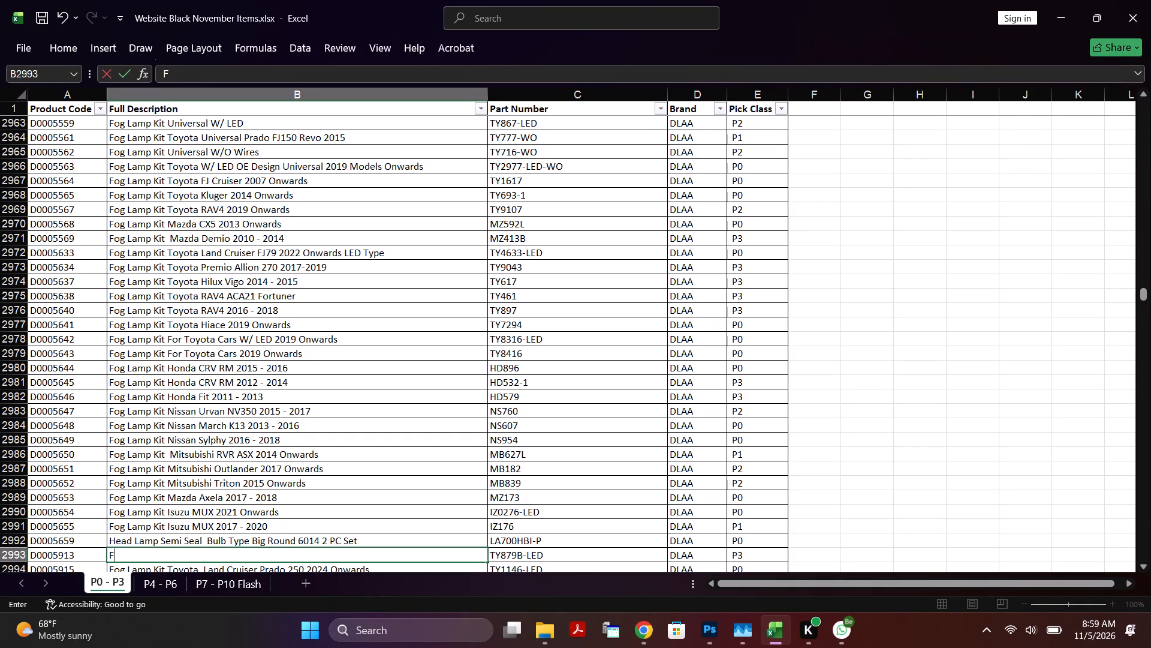
Look through the P0 - P3 sheet from the DLAA fog lamps down through the Fpi lamps, bumpers, fenders and grilles.
scroll(441, 385, down, 6)
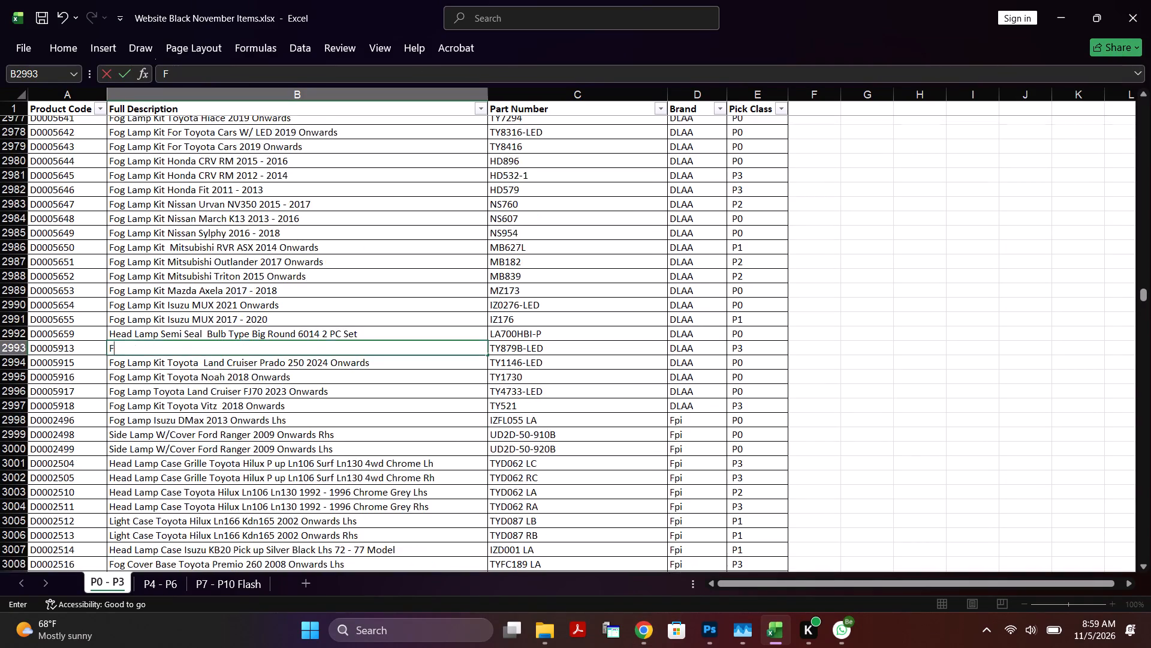
scroll(460, 399, down, 15)
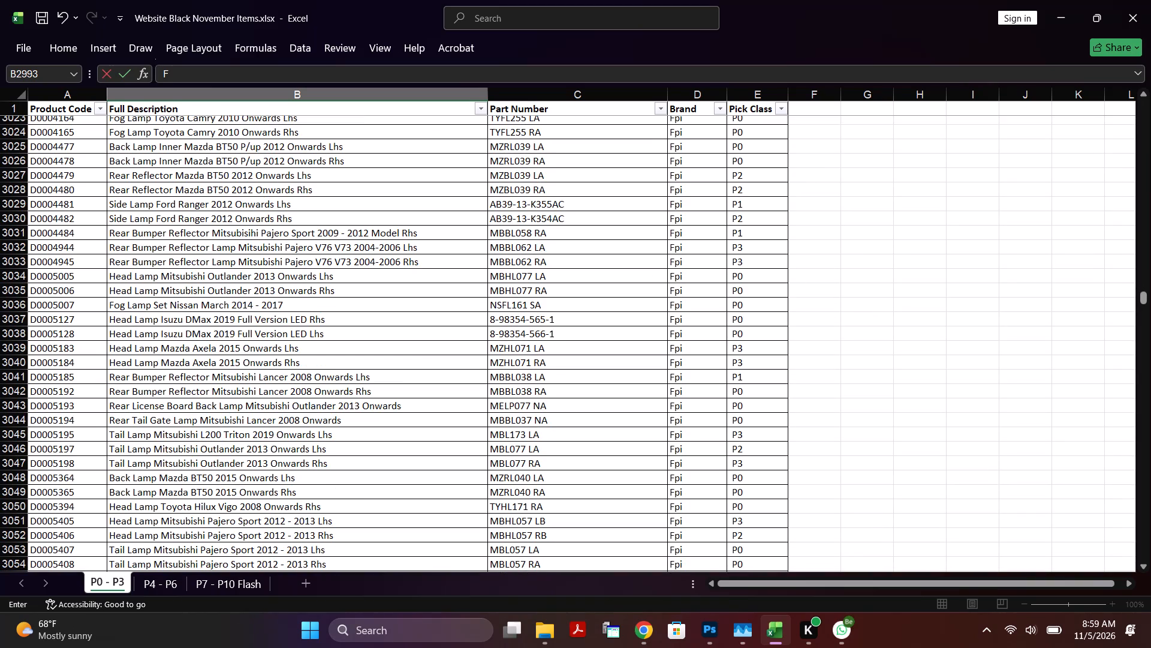
scroll(490, 406, down, 2)
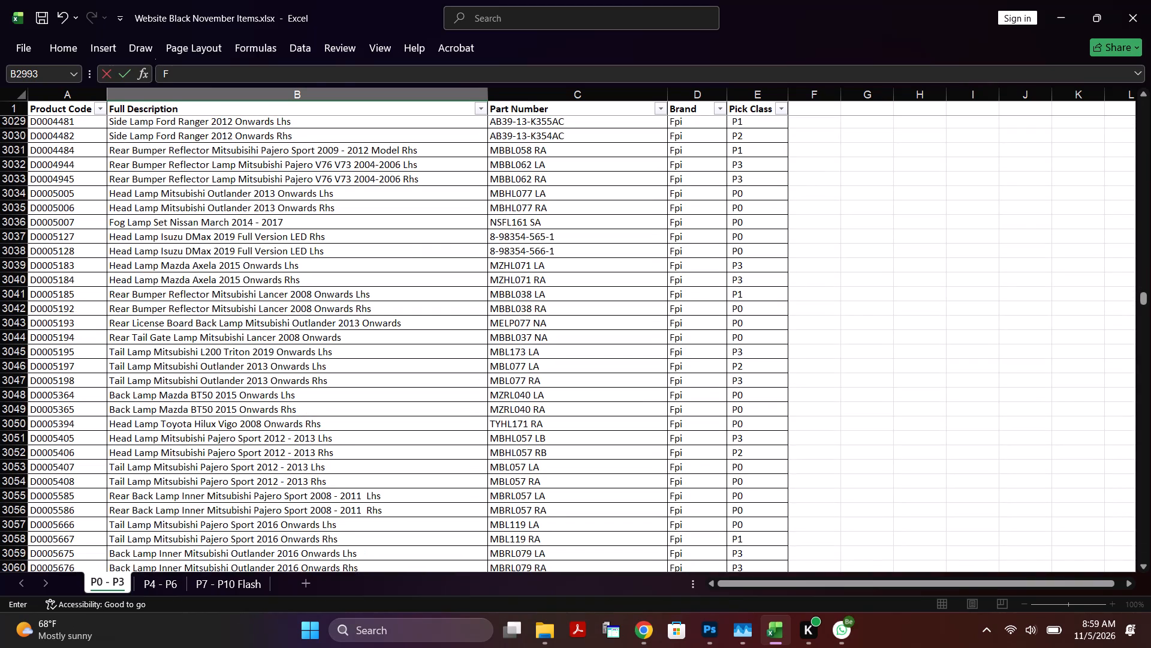
scroll(491, 406, down, 3)
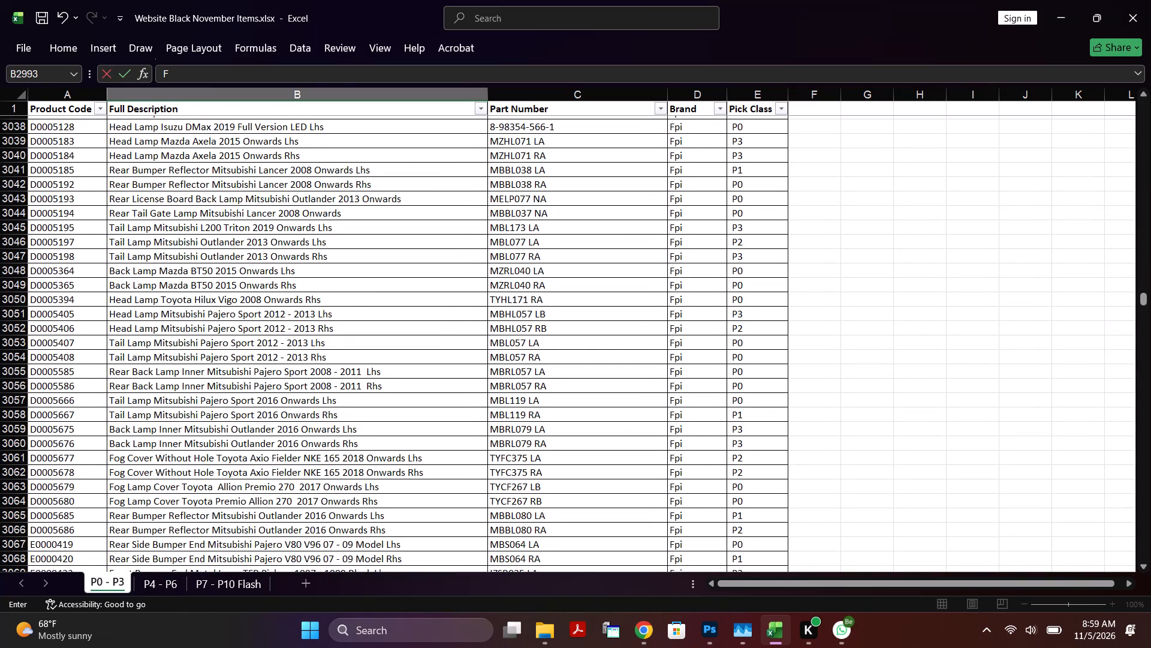
scroll(265, 409, down, 4)
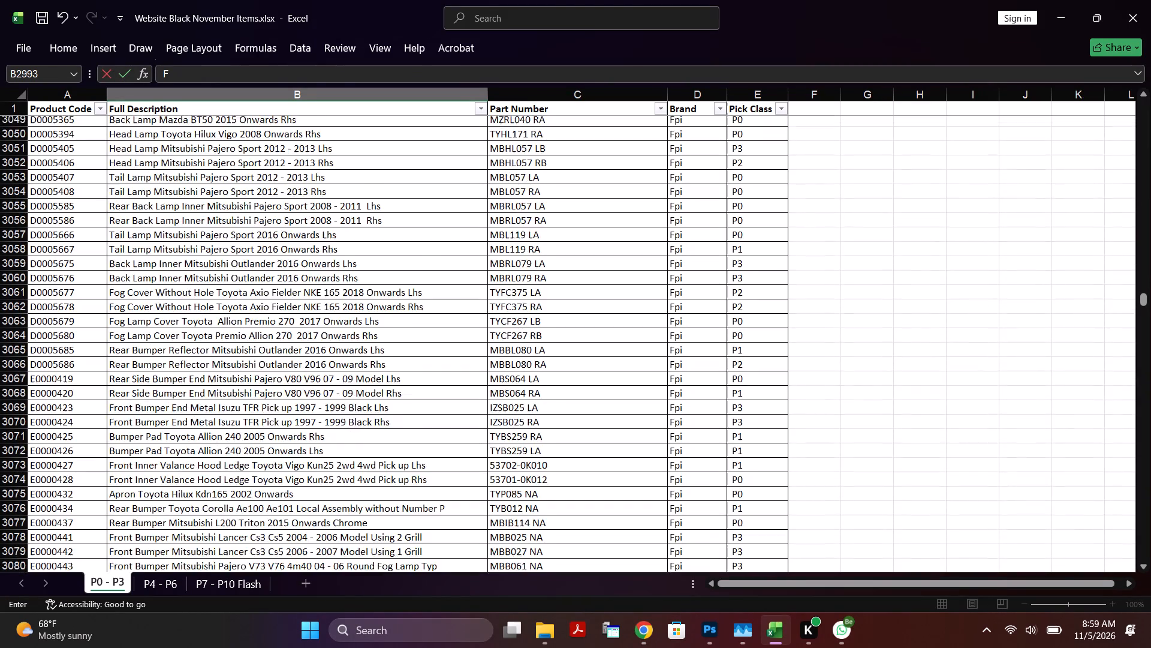
scroll(280, 416, down, 12)
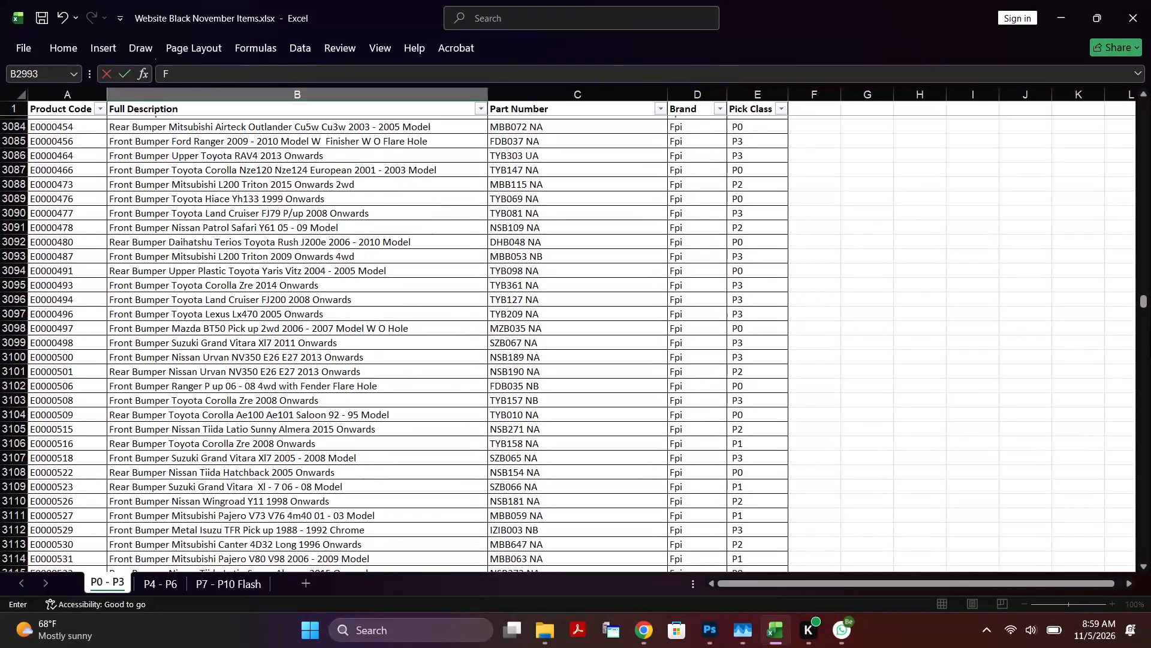
scroll(296, 412, down, 18)
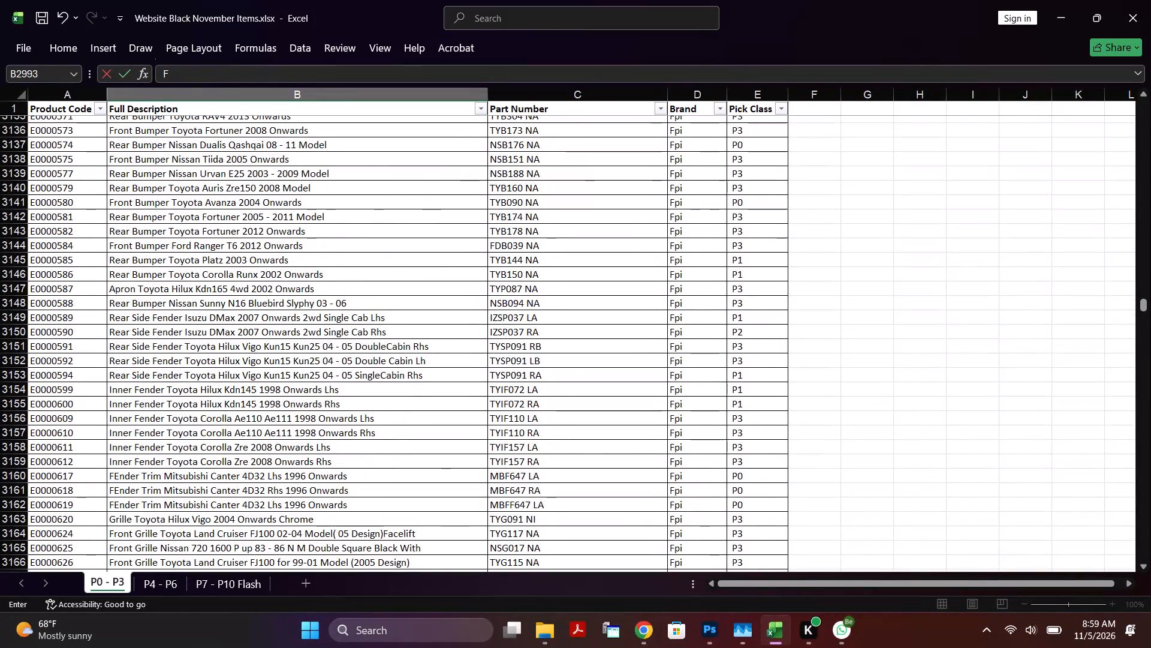
Return to the start of the P0 - P3 sheet and look through the Akl, Anzoo and Autocess items for a product.
drag(1143, 305, 1146, 290)
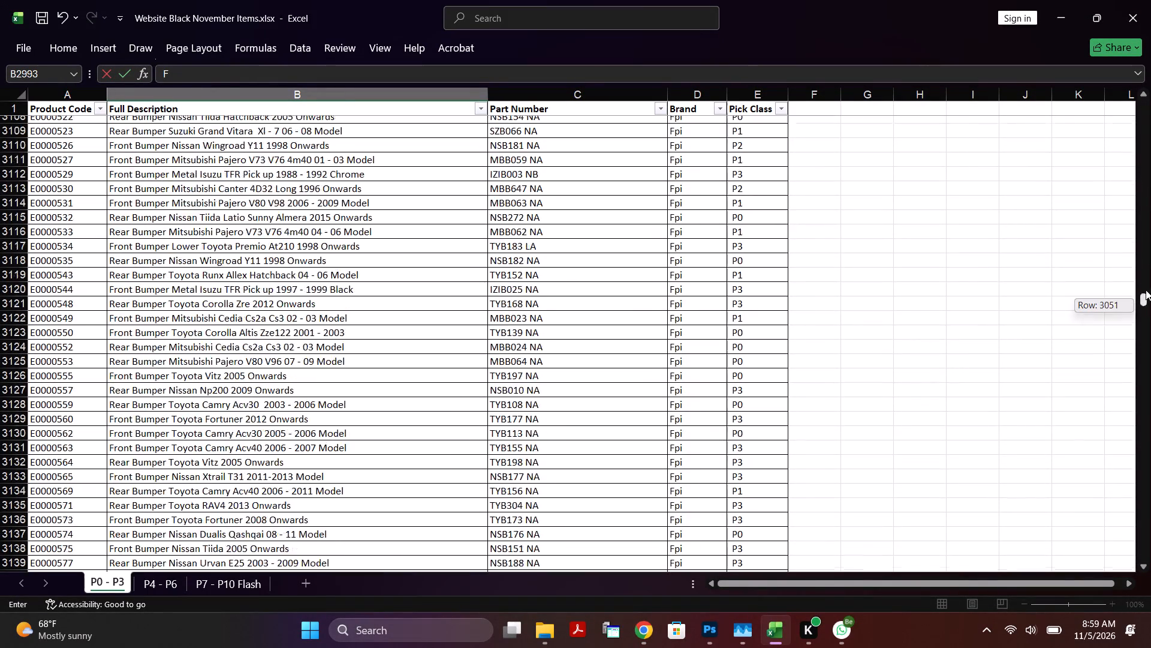
drag(1146, 290, 1142, 109)
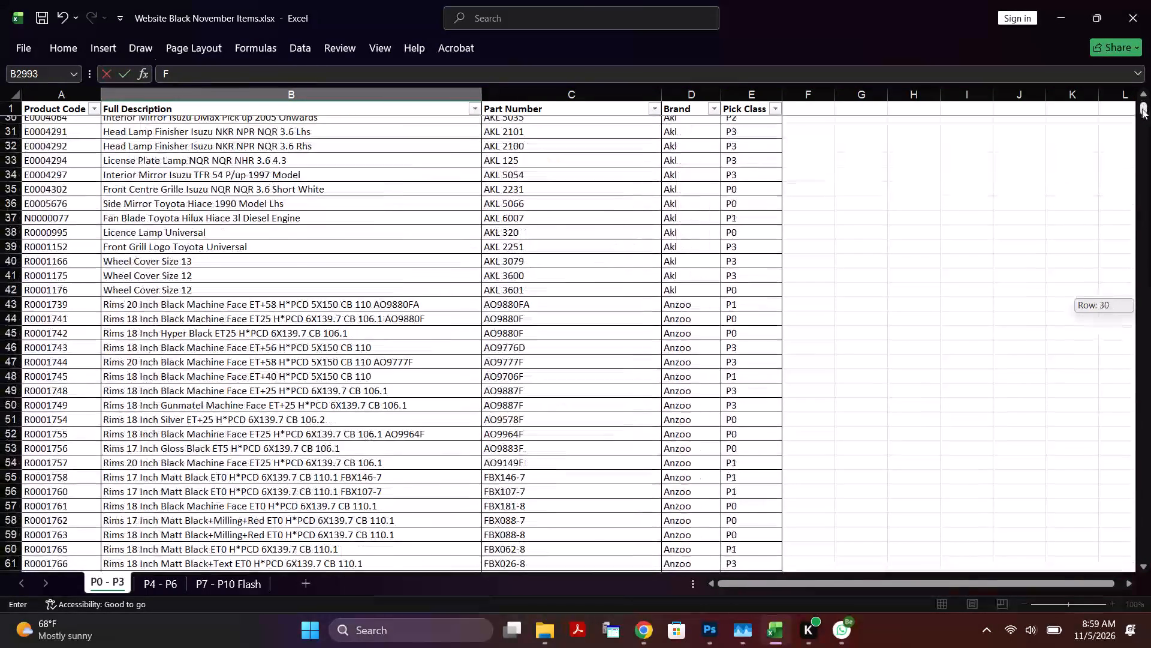
drag(1142, 109, 1150, 64)
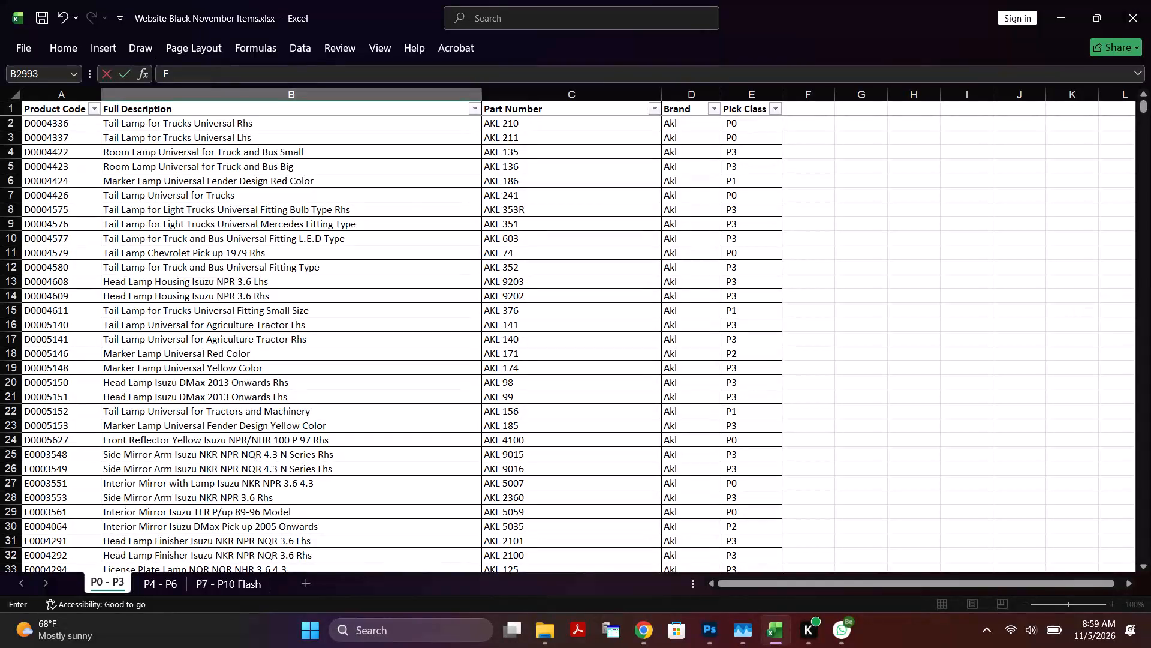
scroll(430, 433, down, 11)
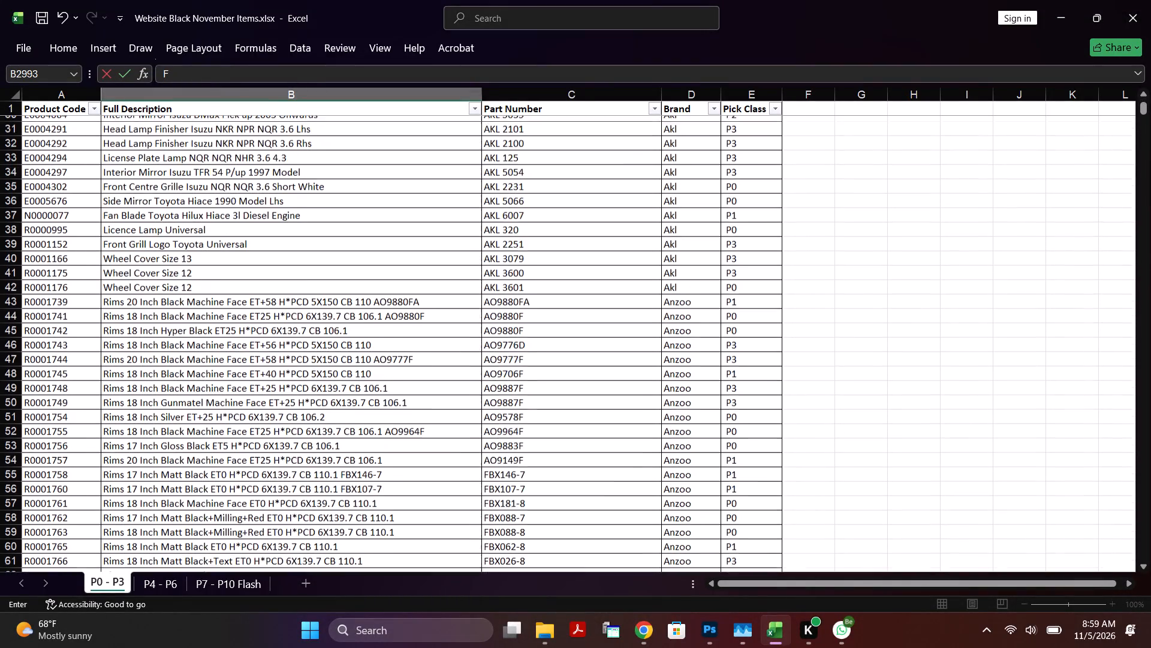
scroll(448, 446, down, 6)
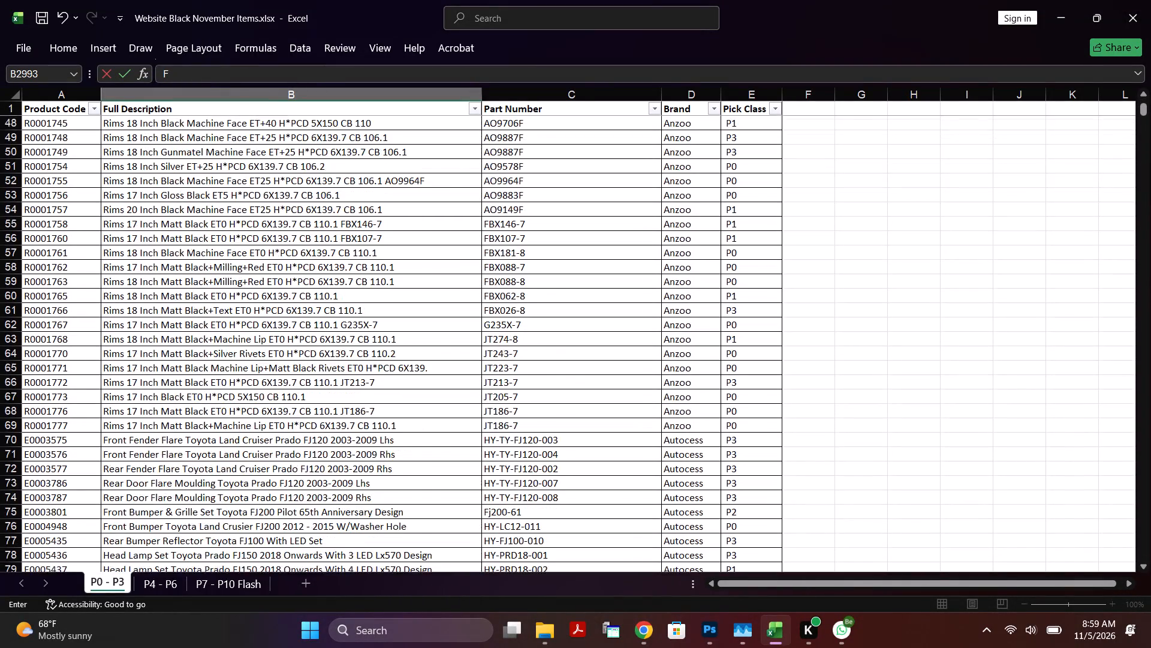
scroll(448, 446, down, 1)
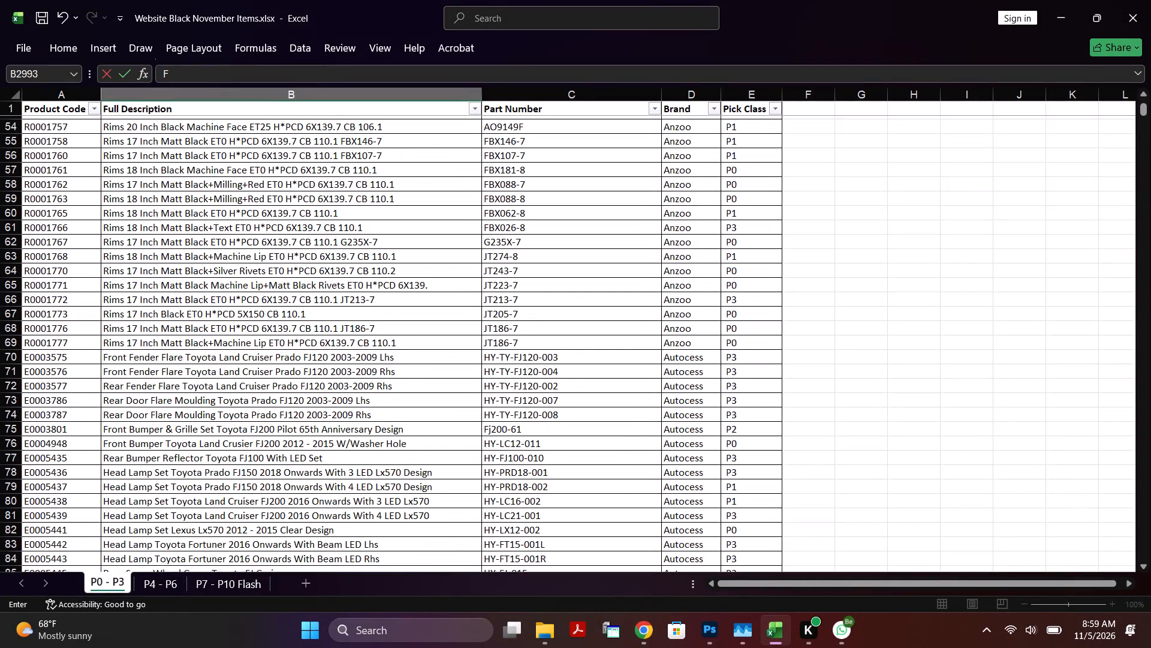
scroll(450, 446, down, 3)
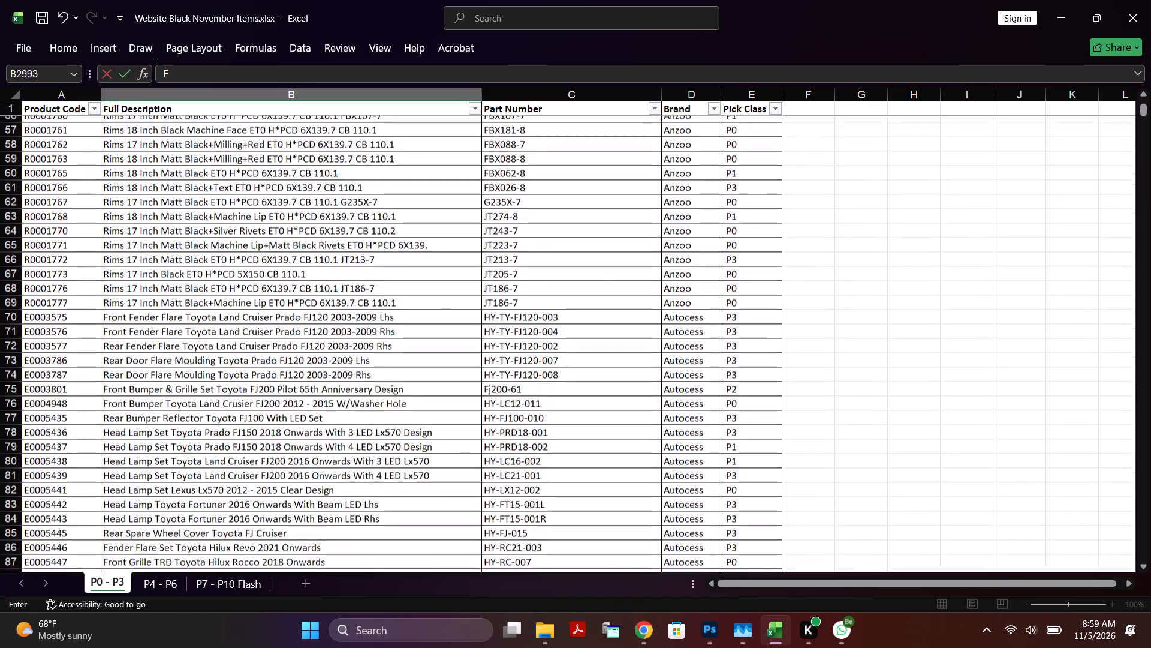
scroll(452, 446, down, 5)
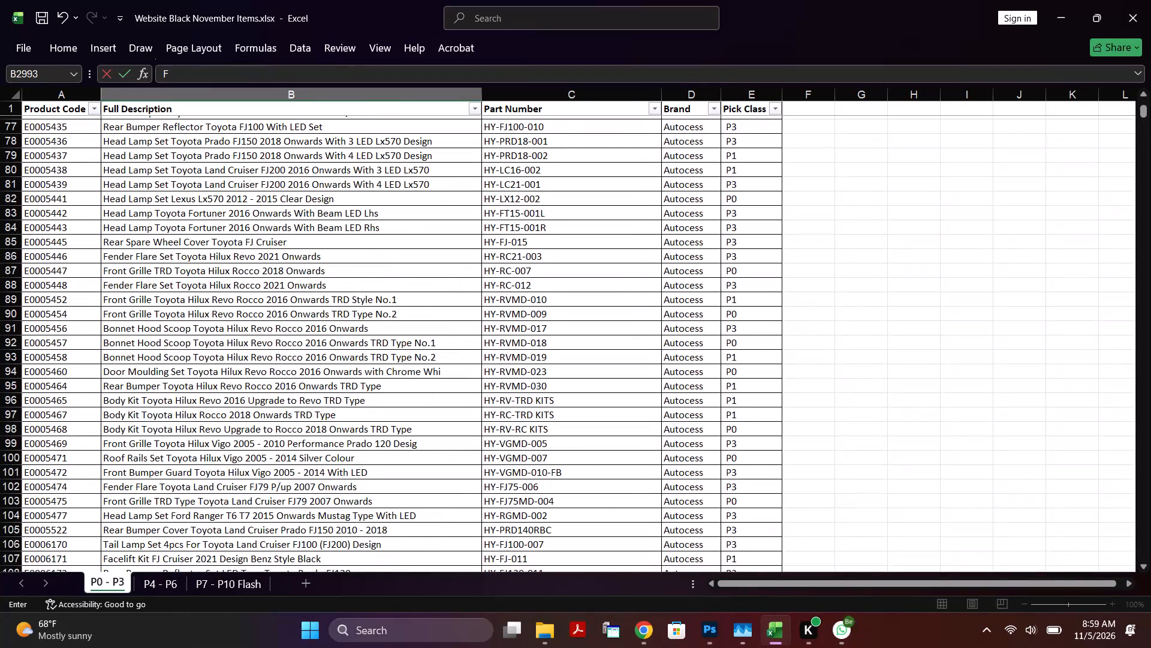
Copy the product code E0005465 of the Toyota Hilux Revo 2016 Upgrade to Revo TRD Type body kit.
click(327, 401)
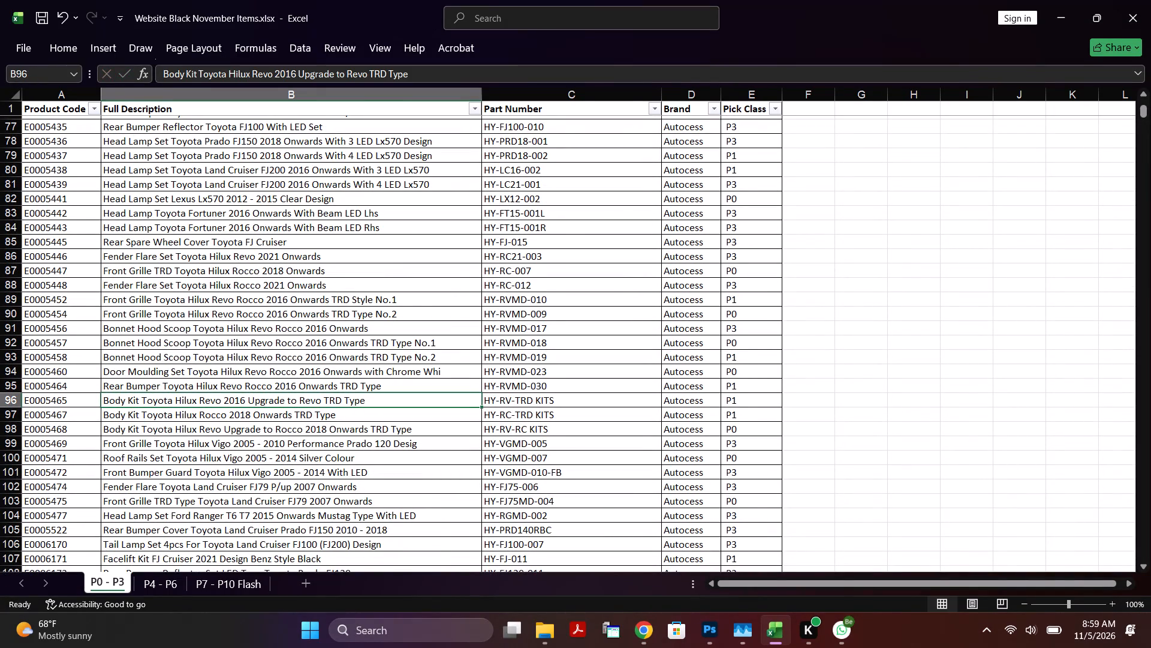
double_click(80, 397)
drag(83, 400, 0, 393)
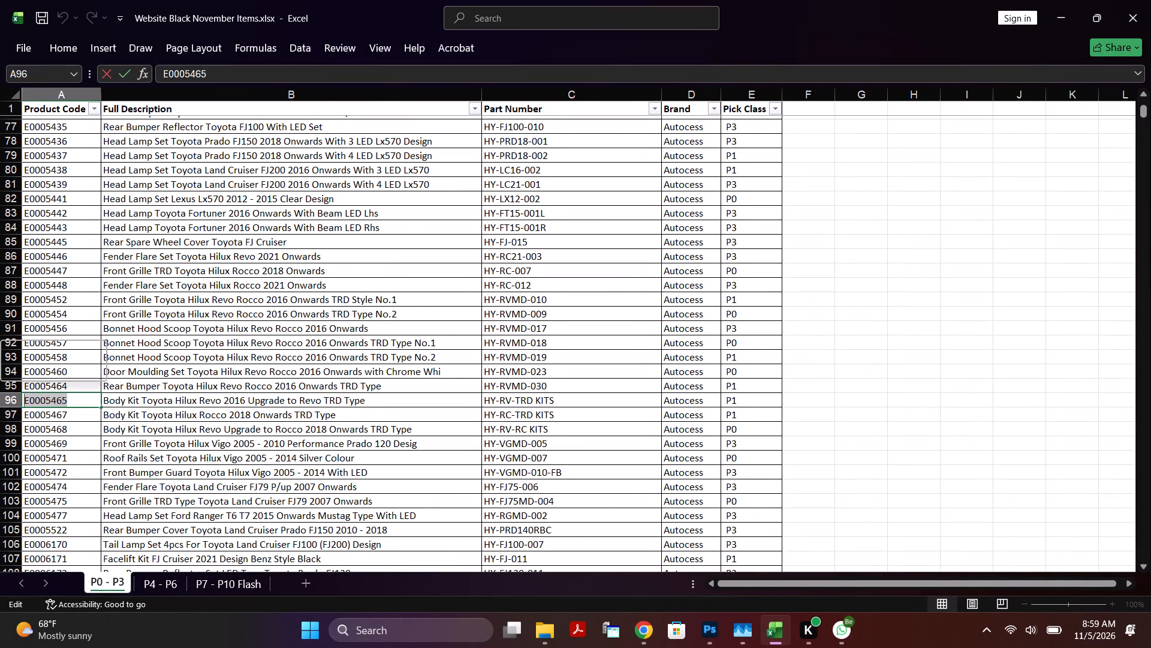
key(ctrl+c)
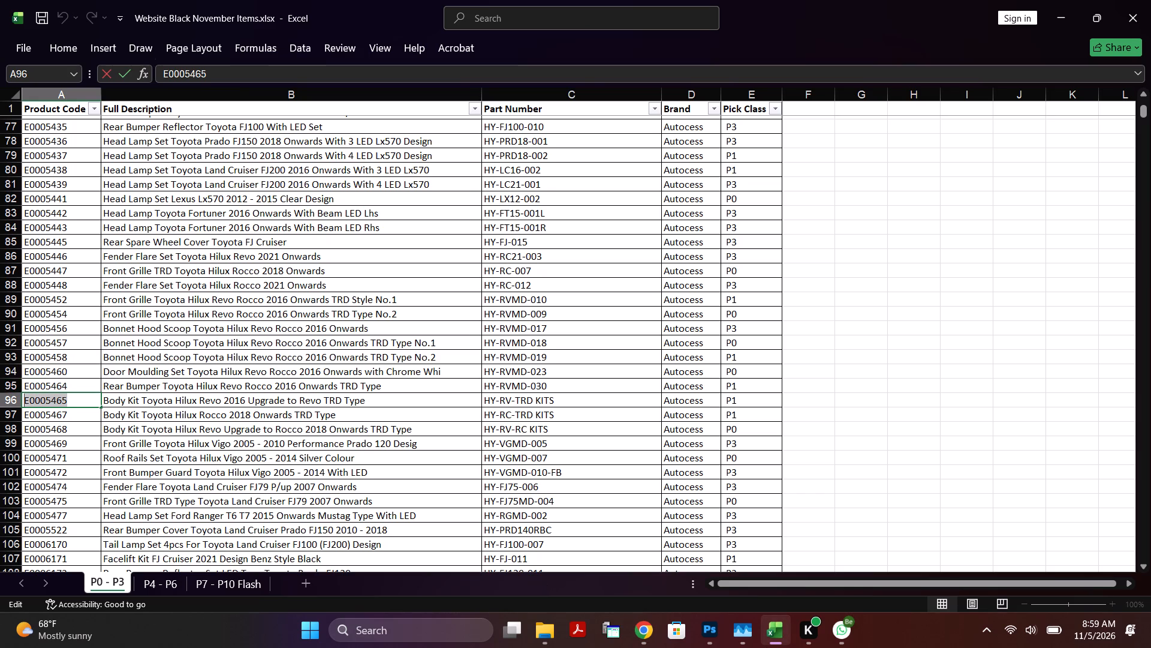
Switch to Chrome, search the Amex website for the copied code E0005465 and open the body kit's product page.
click(647, 638)
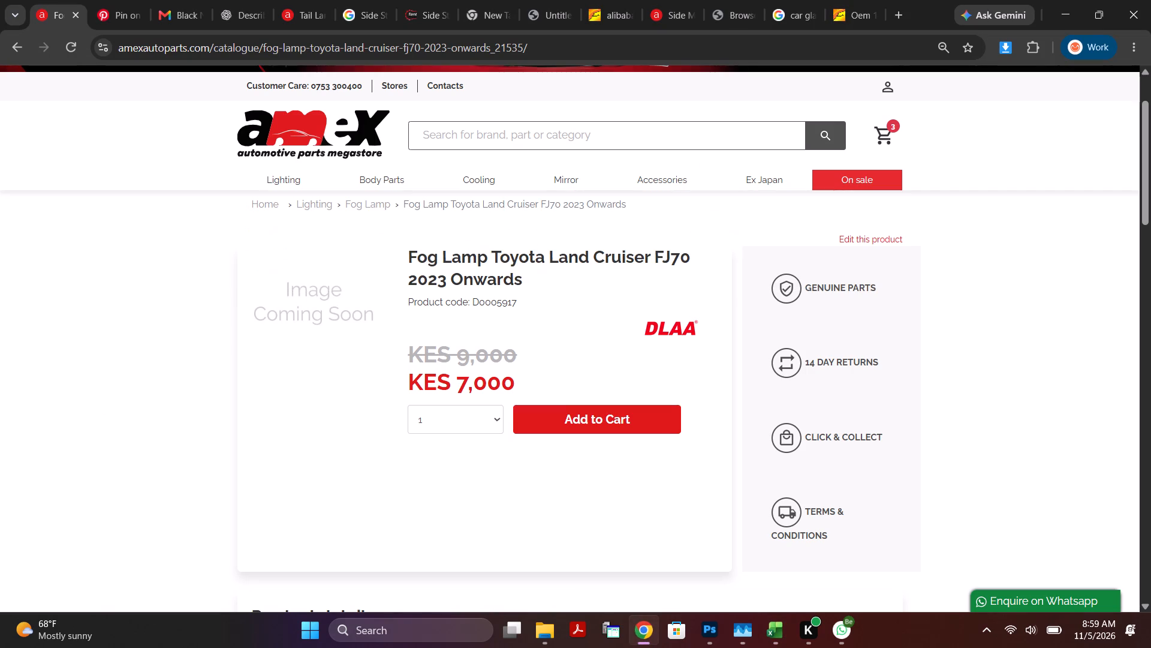
click(525, 138)
key(ctrl+v)
key(Return)
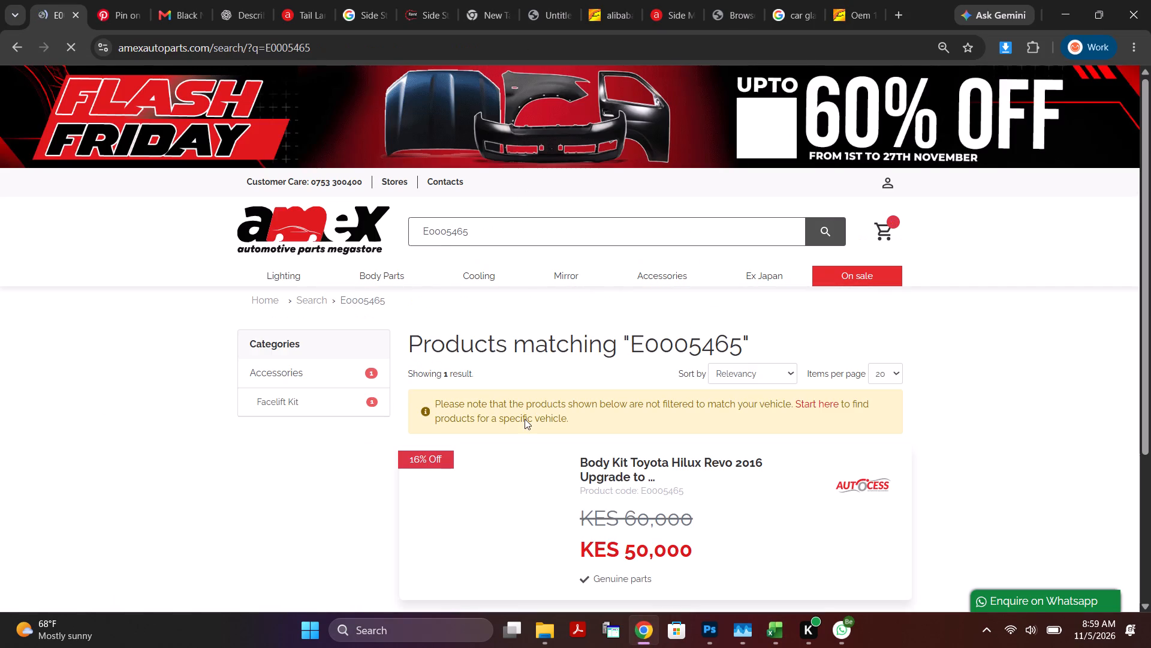
scroll(521, 419, down, 4)
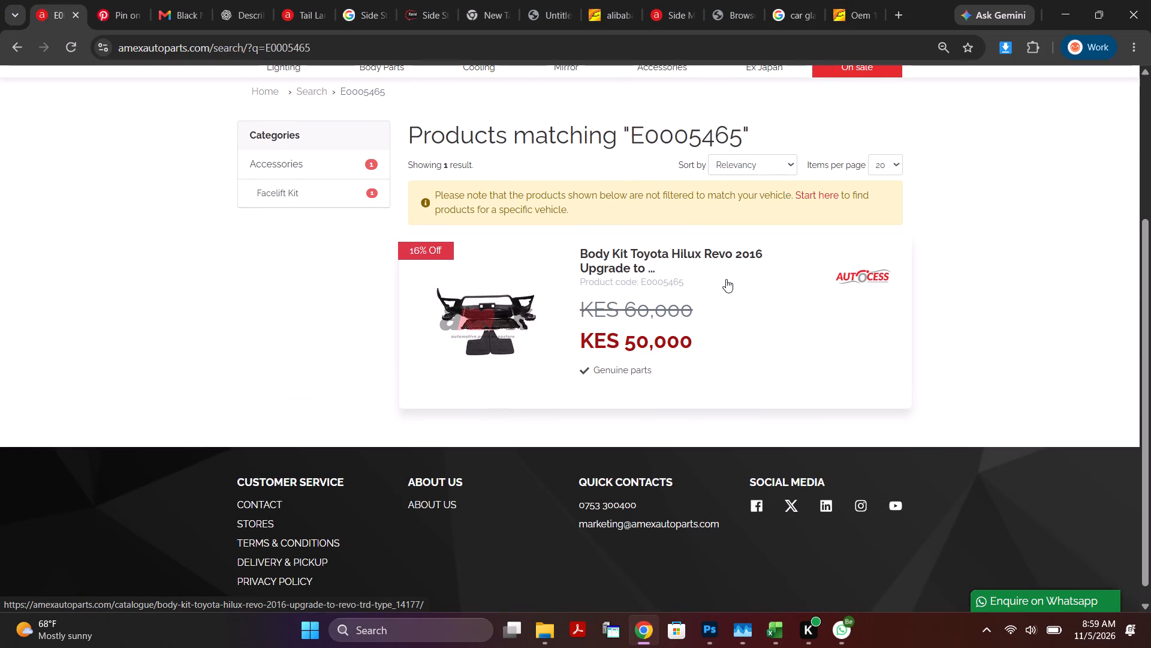
click(513, 308)
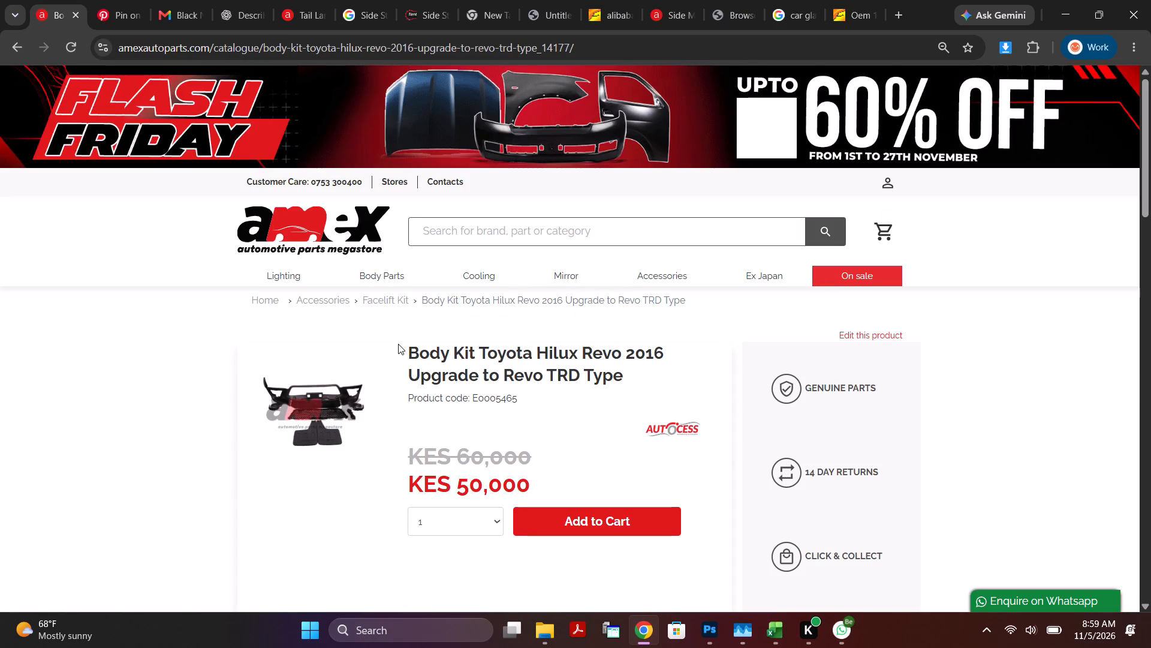
Copy "Body Kit" from the product title and replace the Fog Lamp Kit heading on Photoshop's Artboard 1 copy 8 with it.
drag(408, 350, 486, 350)
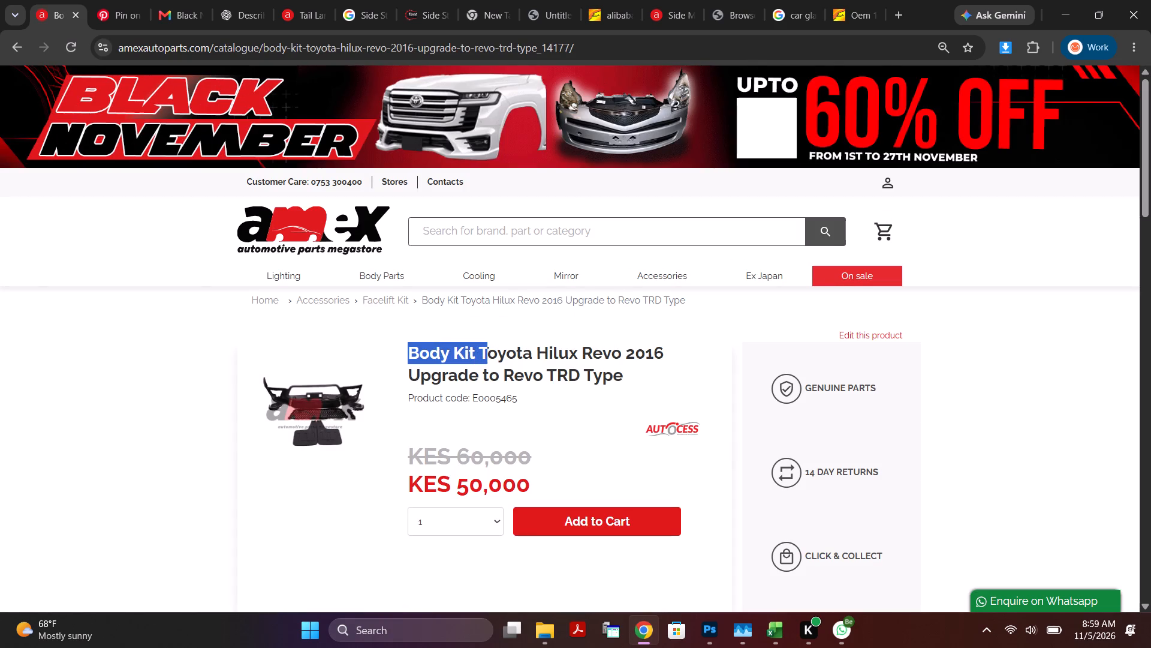
drag(486, 350, 475, 355)
key(ctrl+c)
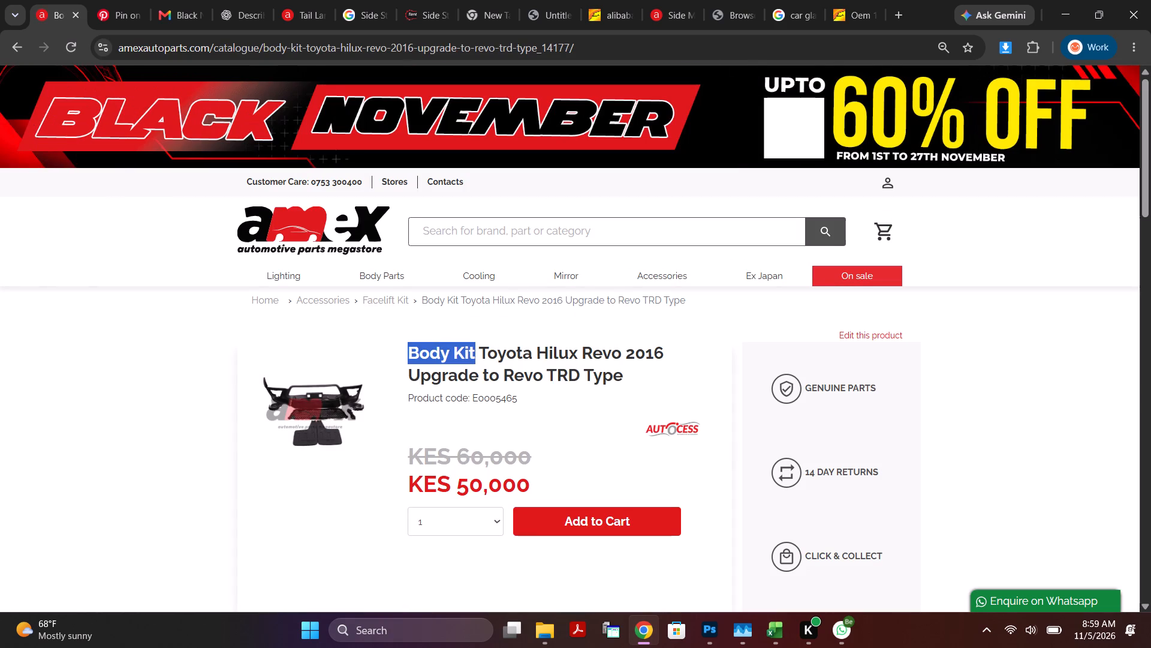
click(716, 632)
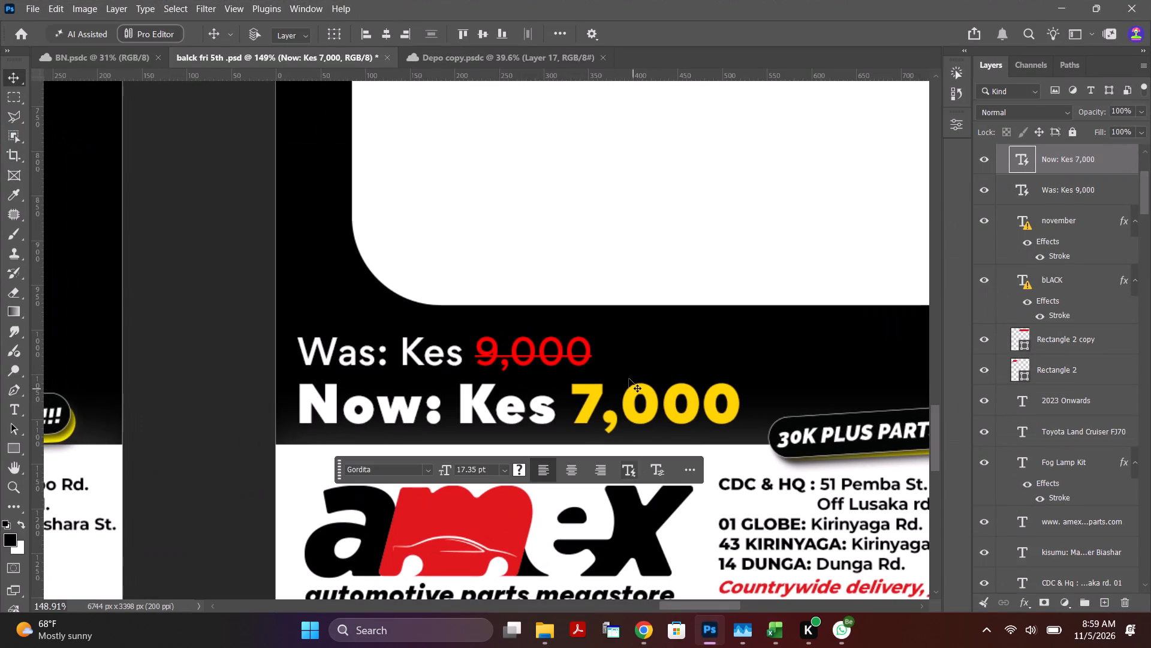
alt+scroll(629, 379, down, 14)
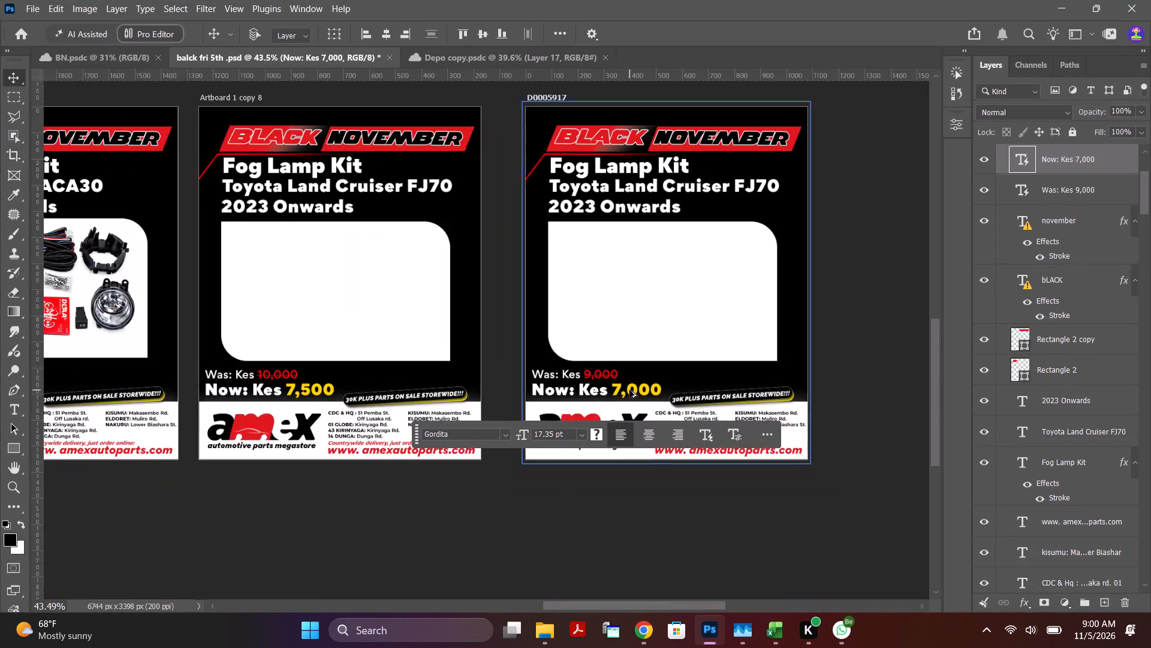
alt+scroll(629, 390, down, 3)
alt+scroll(414, 239, up, 8)
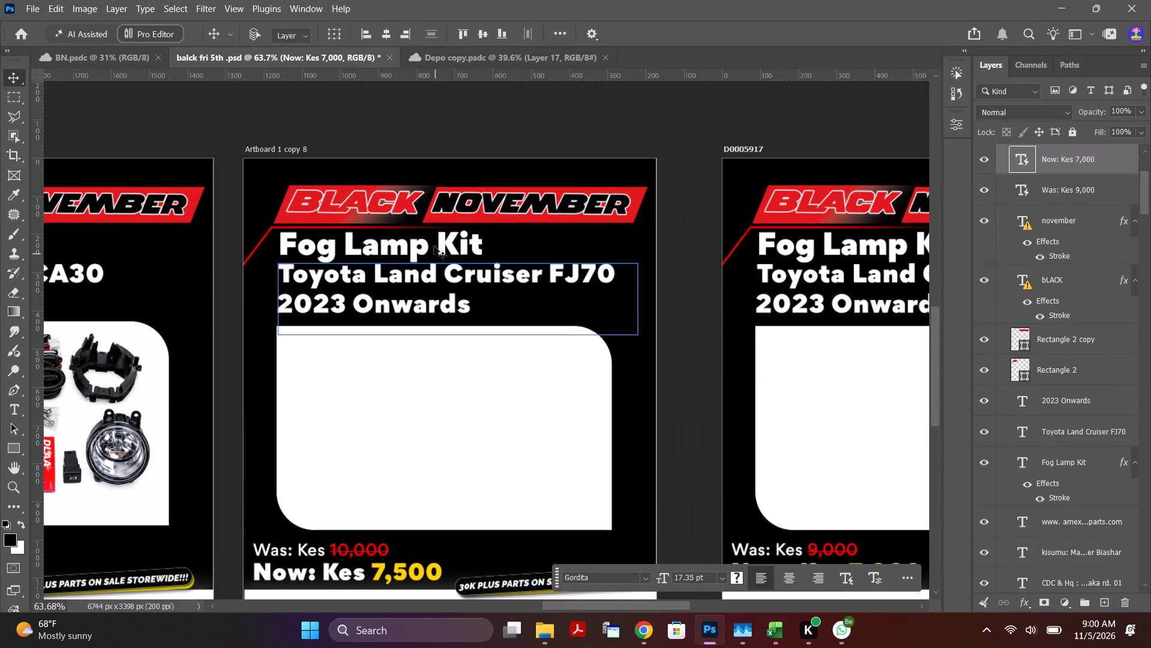
triple_click(405, 246)
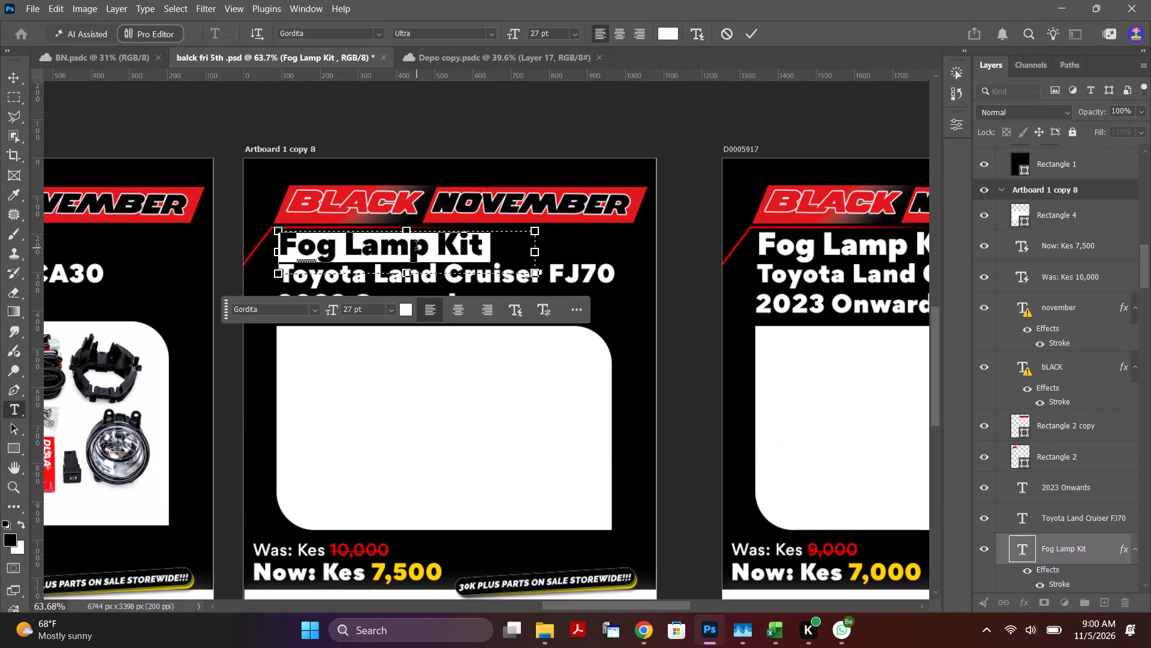
key(ctrl+v)
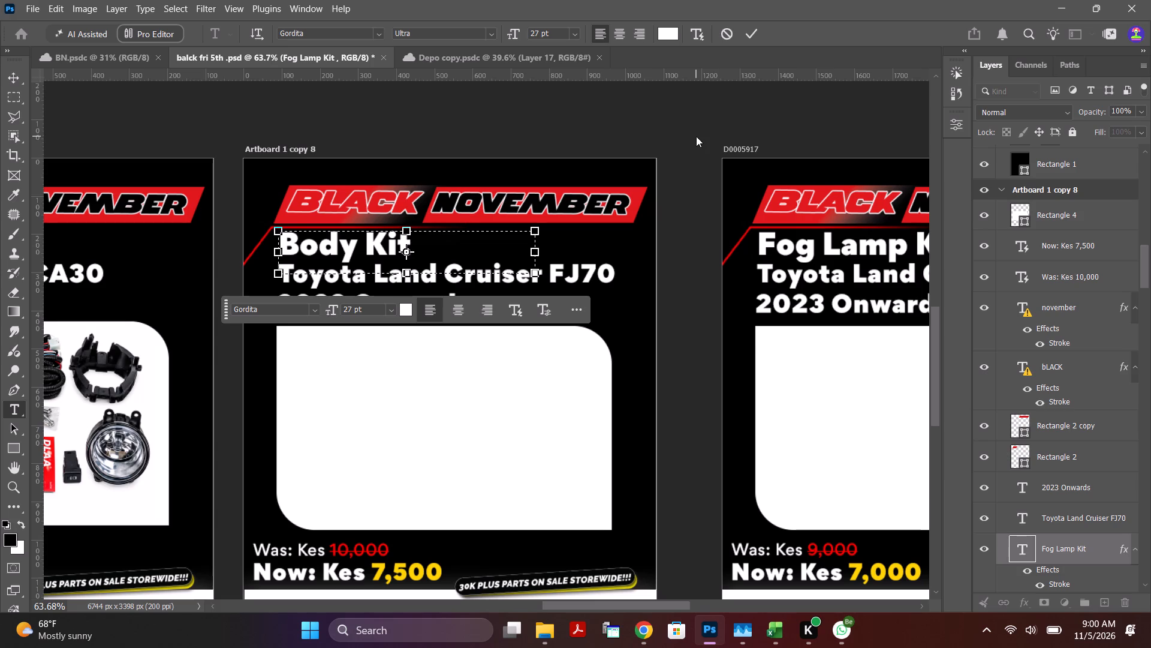
click(748, 29)
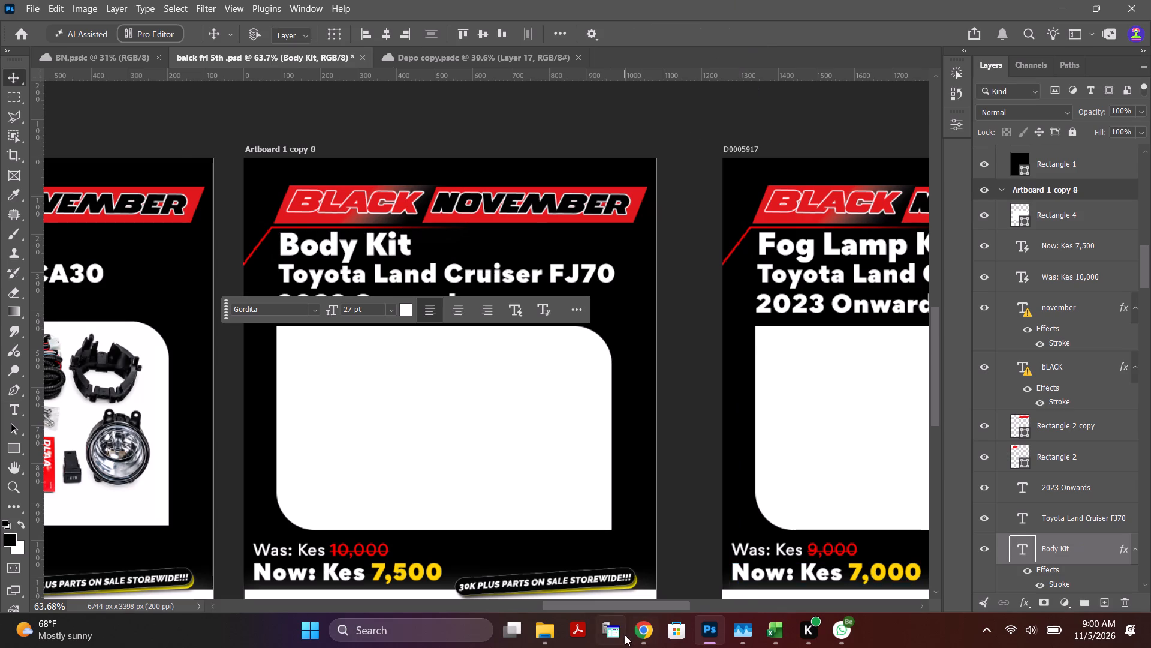
Copy "Toyota Hilux Revo 2016" from the Chrome product page and replace the Toyota Land Cruiser FJ70 line on Photoshop's Artboard 1 copy 8 with it.
click(649, 625)
click(511, 341)
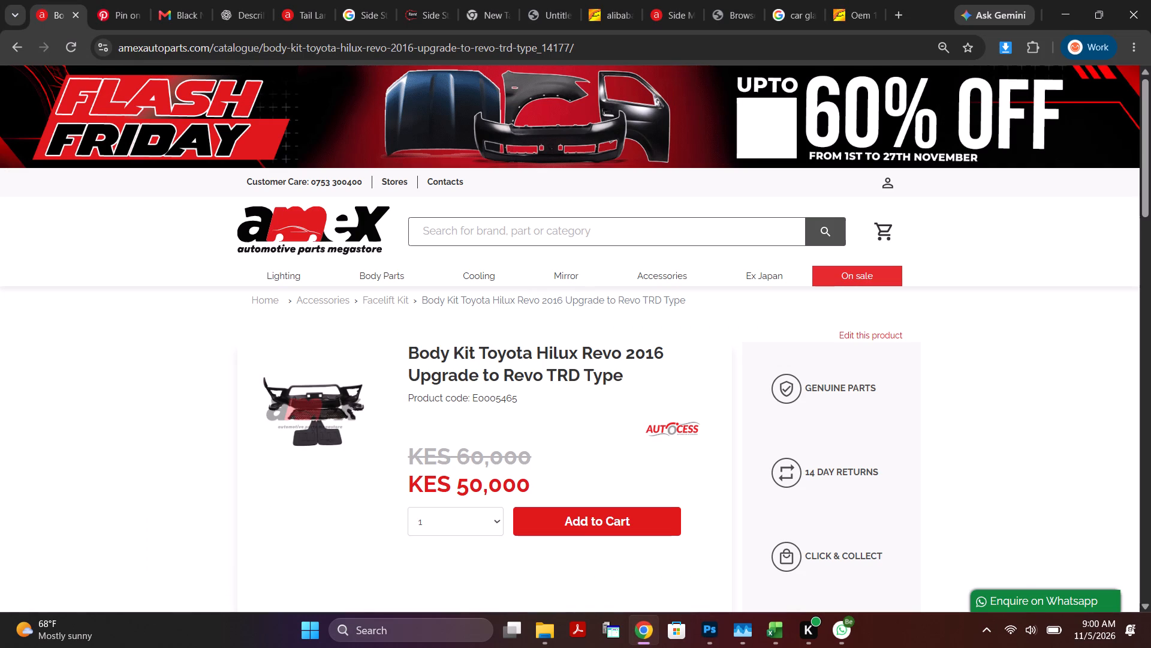
drag(477, 348, 664, 347)
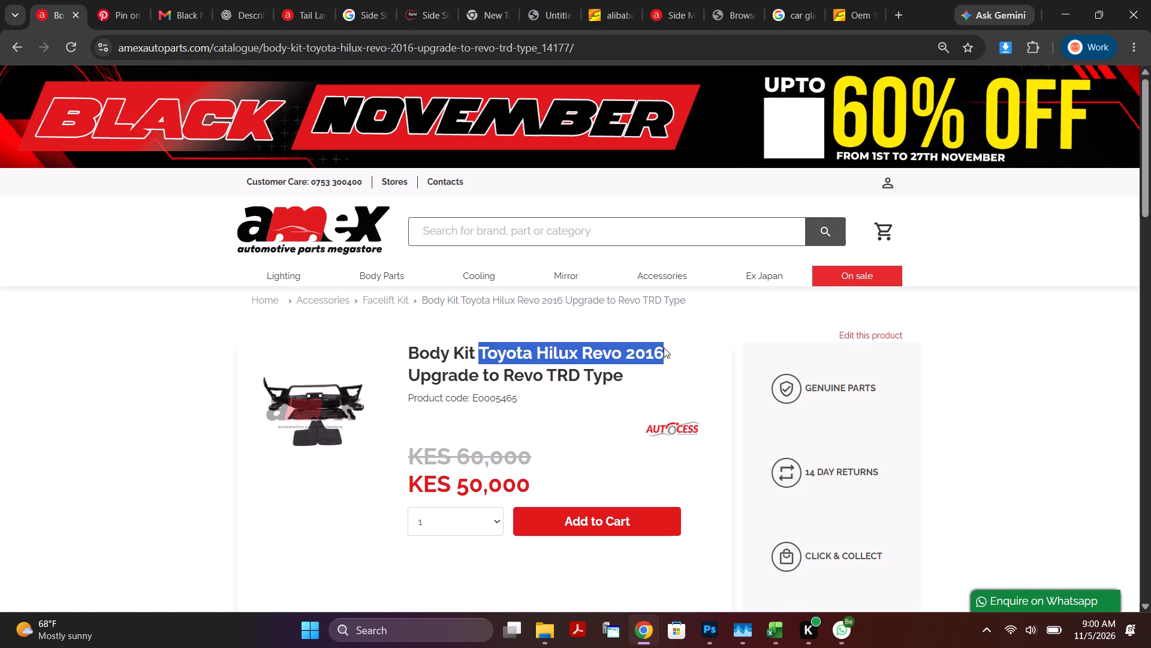
key(ctrl+c)
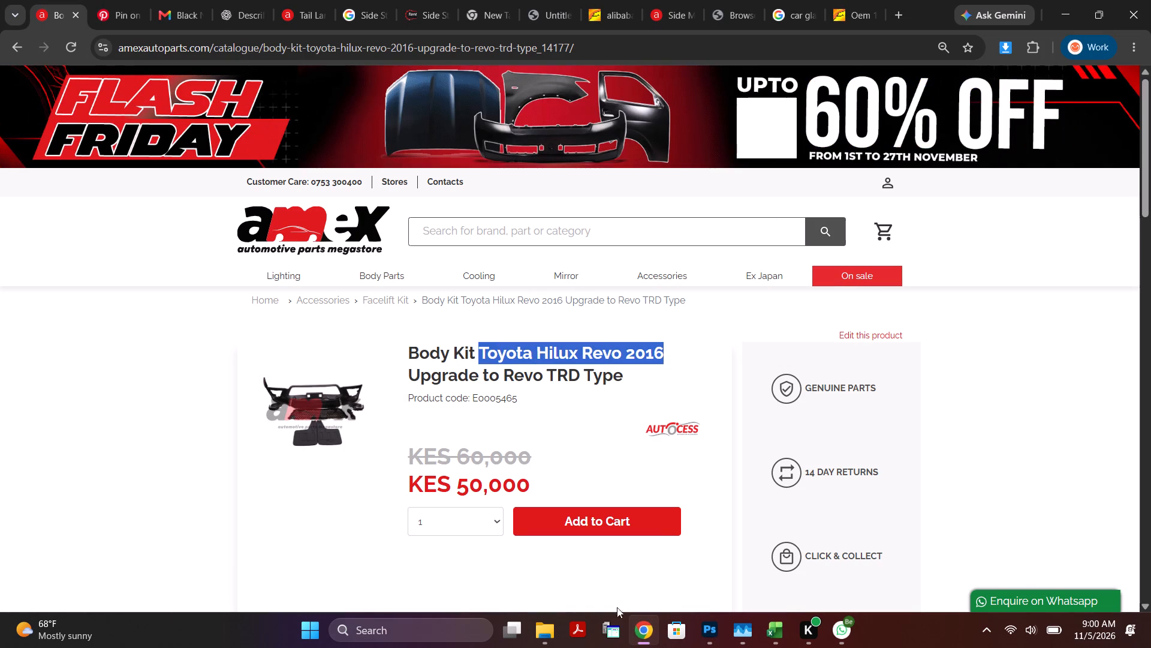
click(705, 631)
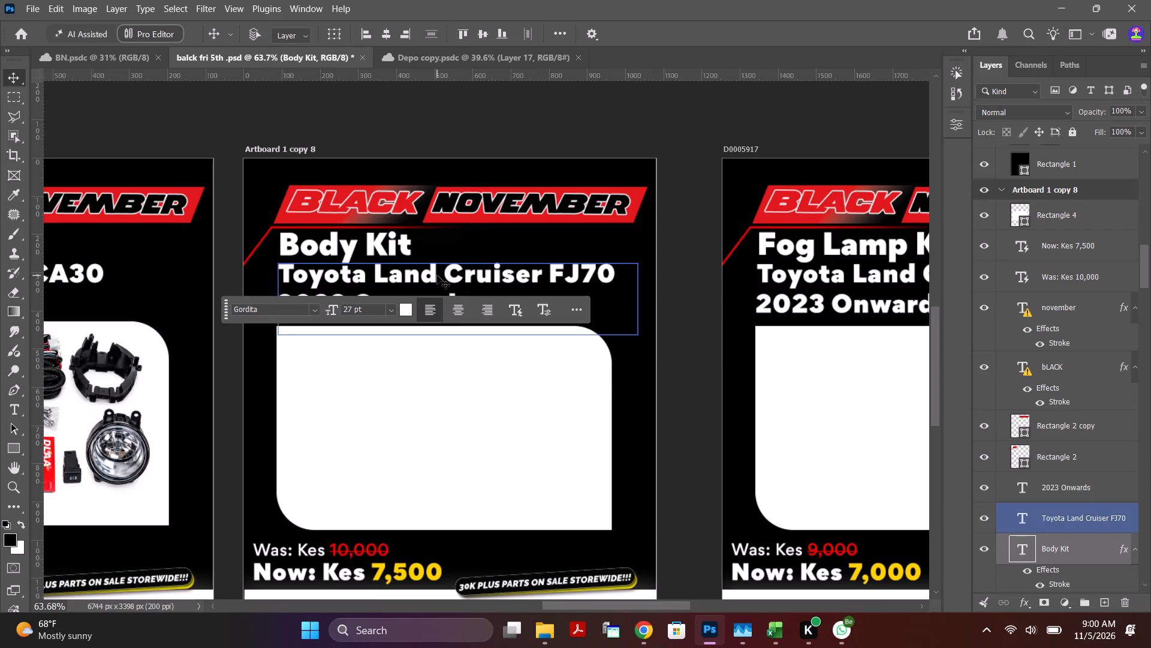
double_click(437, 275)
key(ctrl+v)
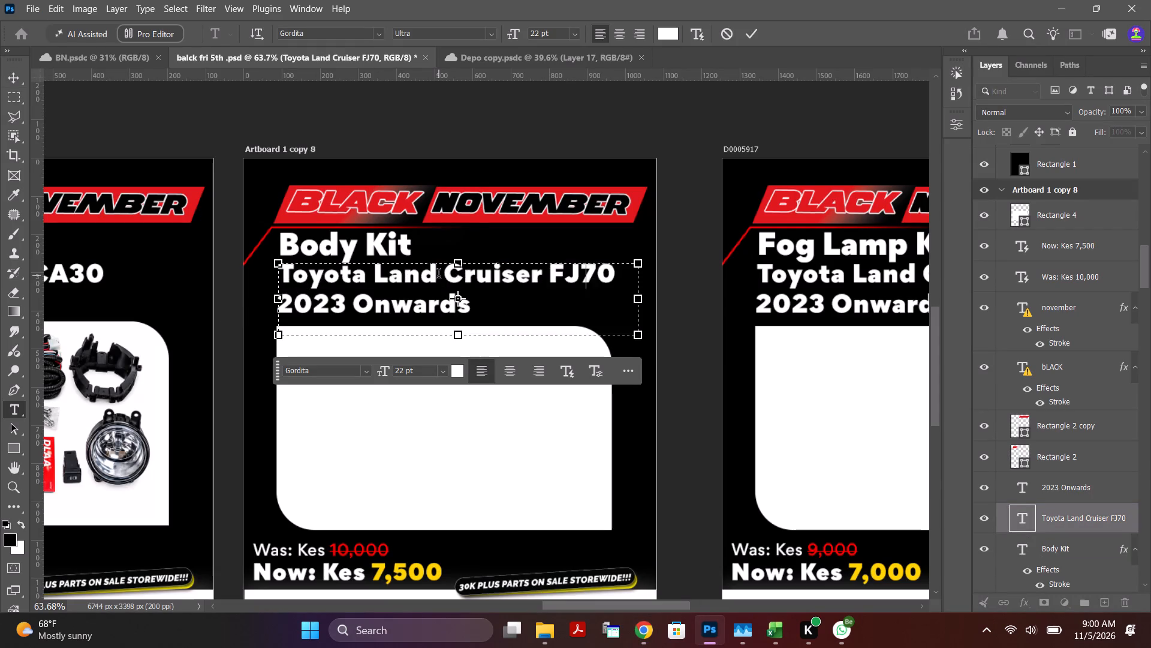
click(754, 32)
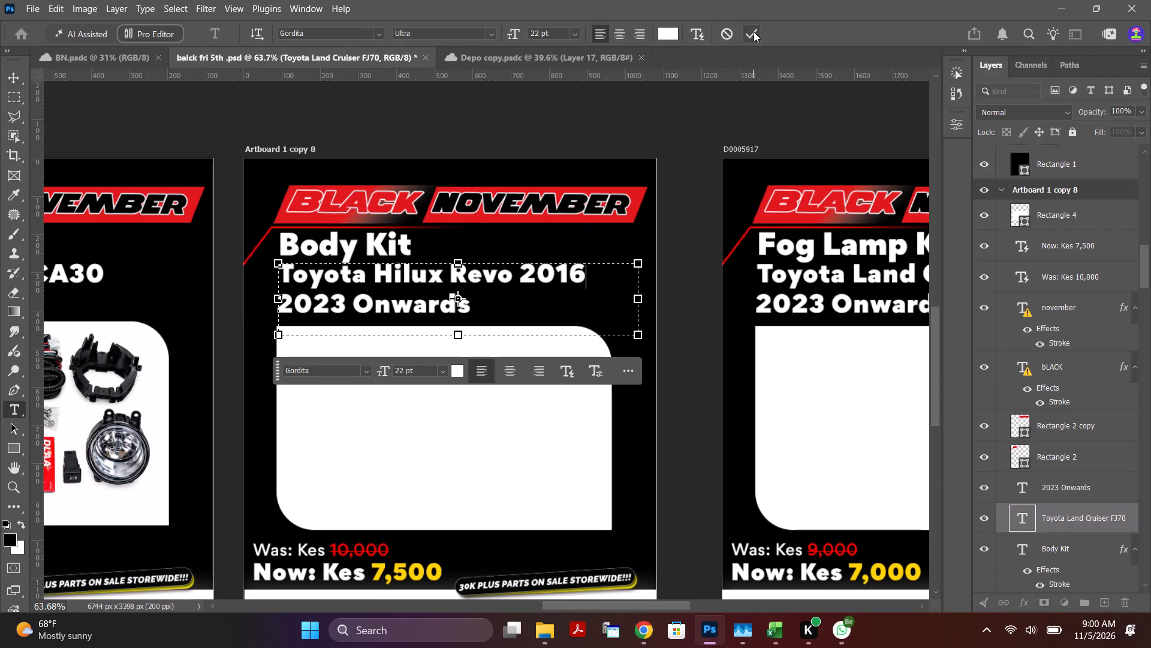
Copy "Upgrade to Revo TRD Type" from the Chrome product title and replace the 2023 Onwards line on Photoshop's Artboard 1 copy 8 with it.
click(644, 630)
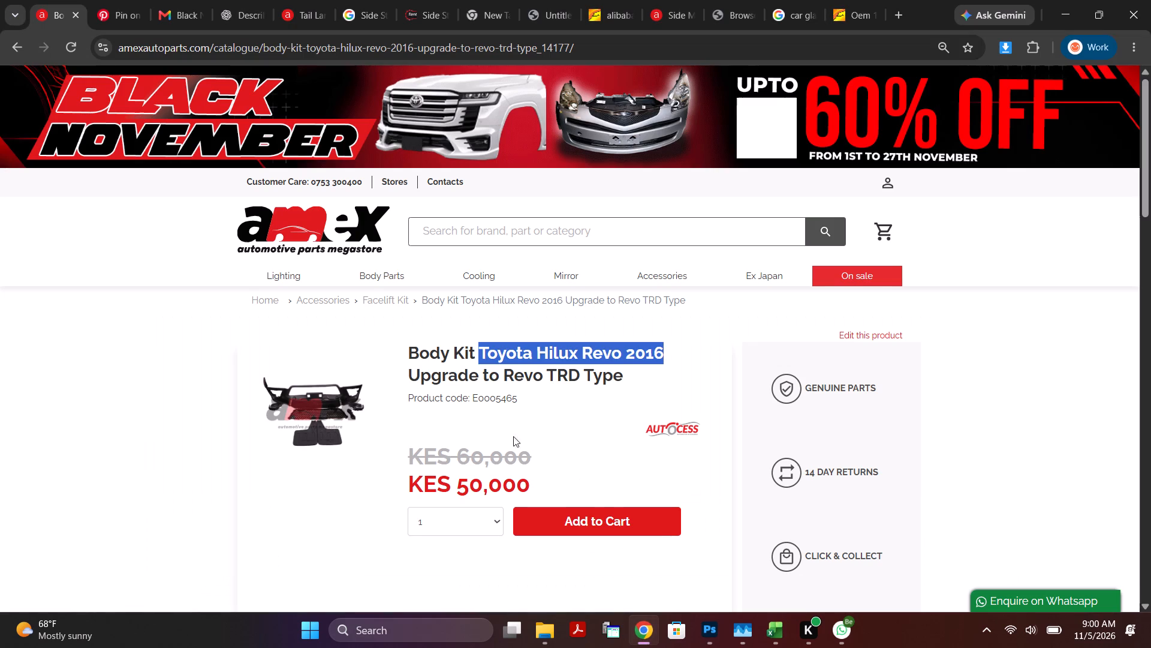
drag(408, 372, 522, 371)
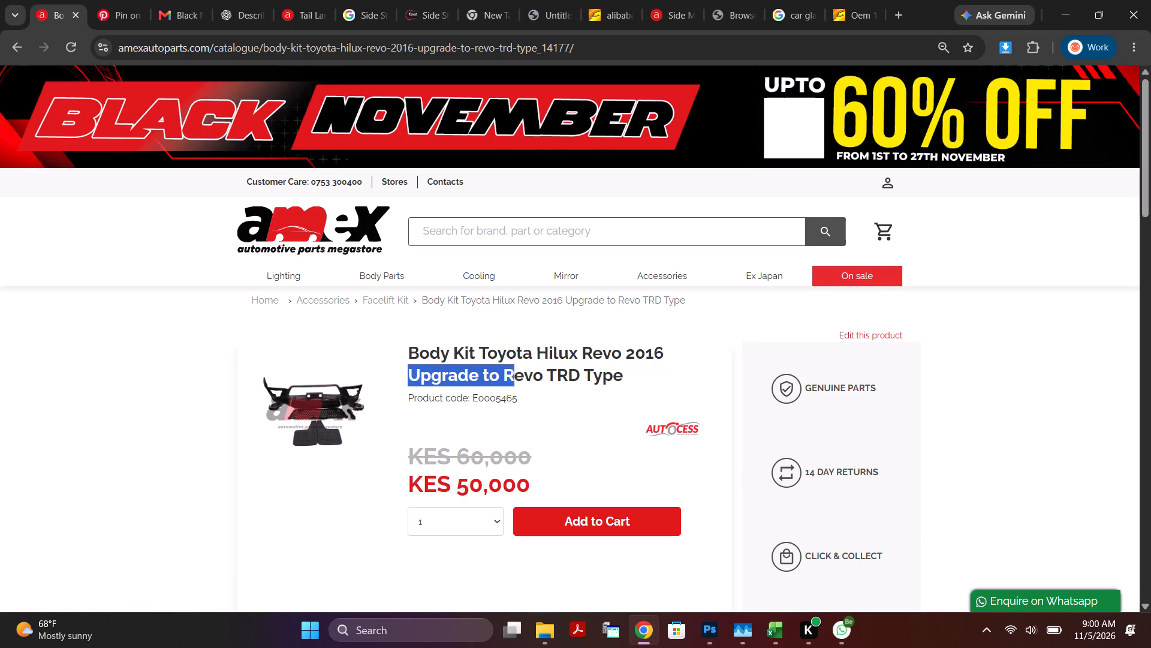
drag(522, 371, 623, 371)
key(ctrl+c)
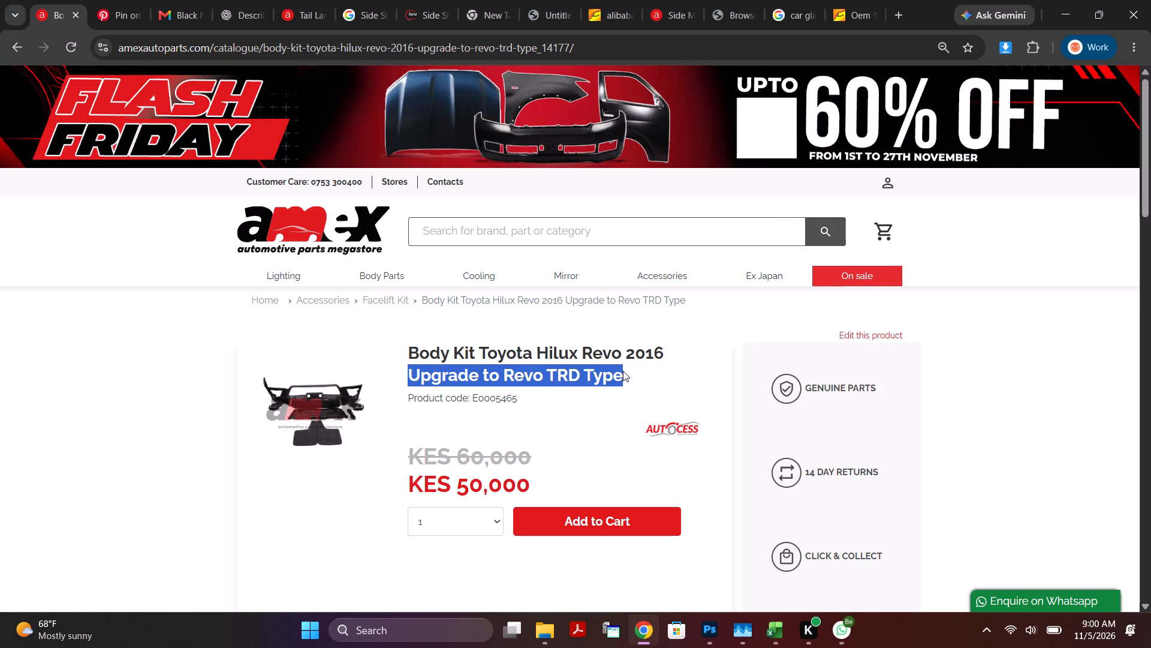
click(708, 634)
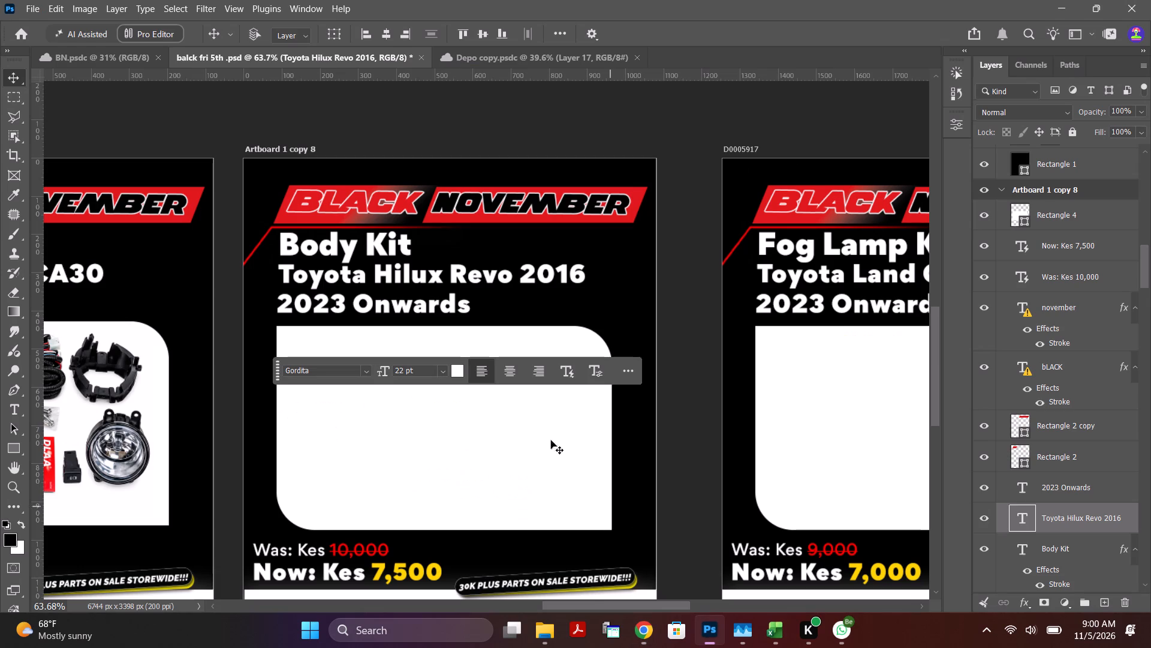
double_click(375, 307)
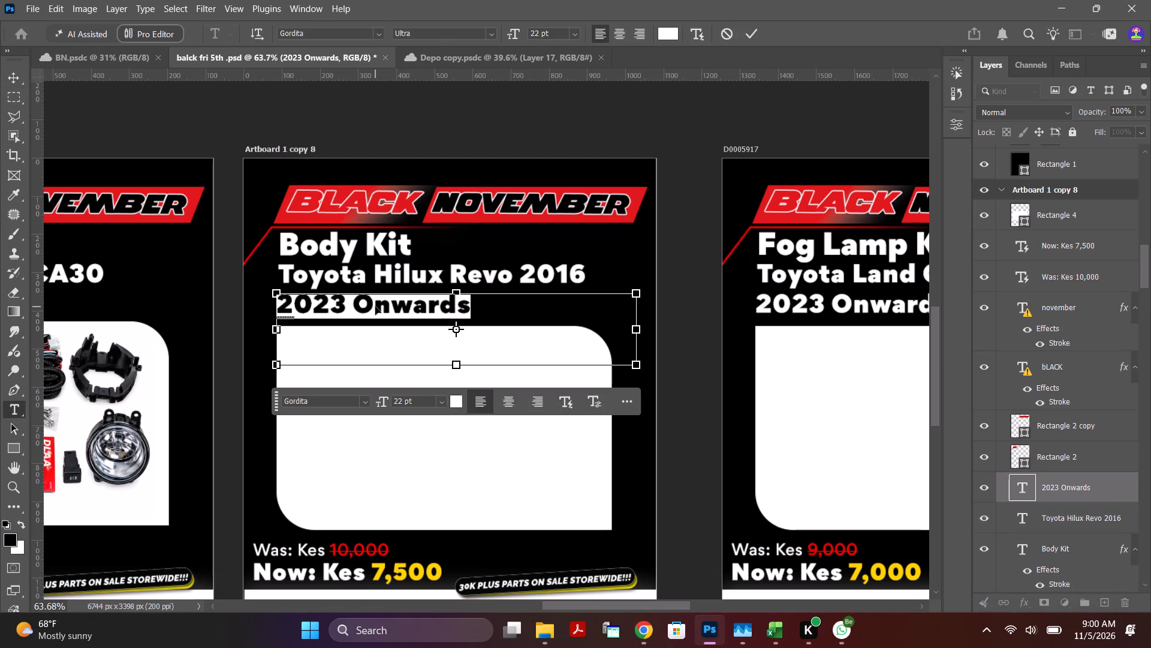
key(ctrl+v)
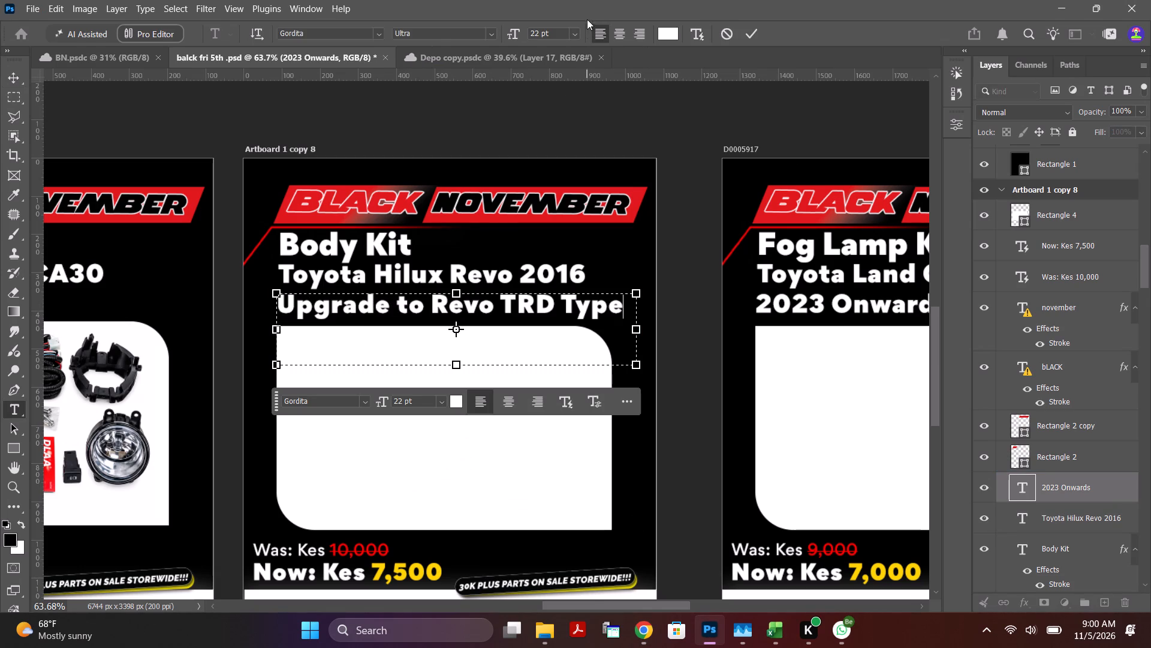
Set the font size of the whole "Upgrade to Revo TRD Type" line to 18 pt.
click(512, 35)
drag(623, 307, 588, 308)
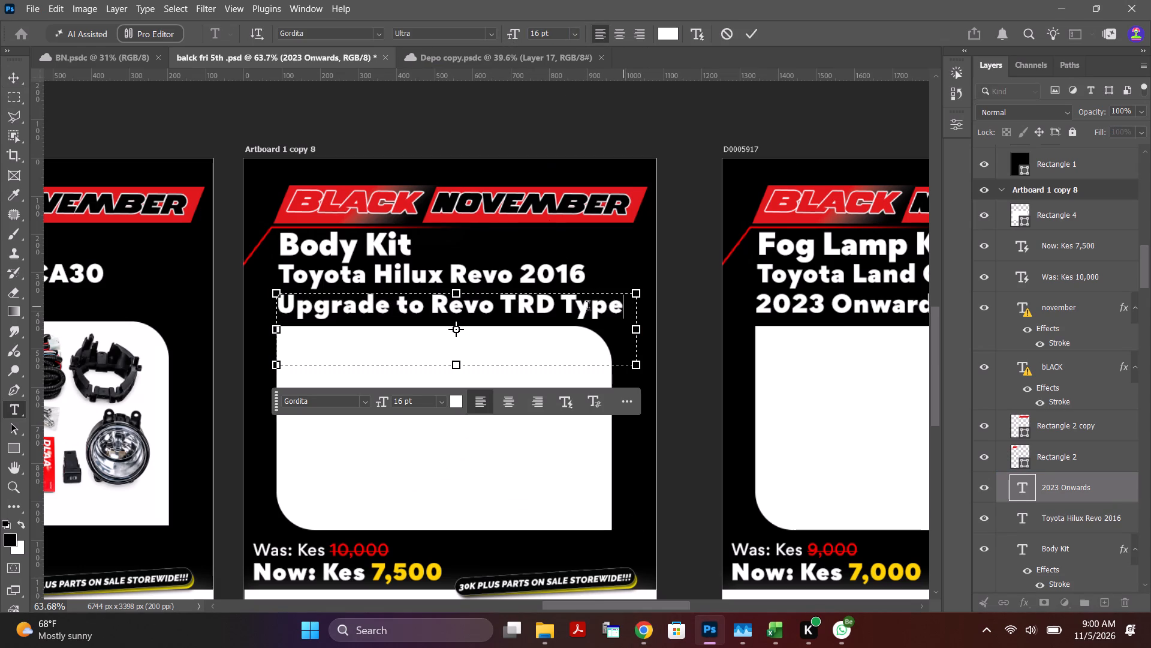
drag(588, 308, 166, 264)
click(517, 34)
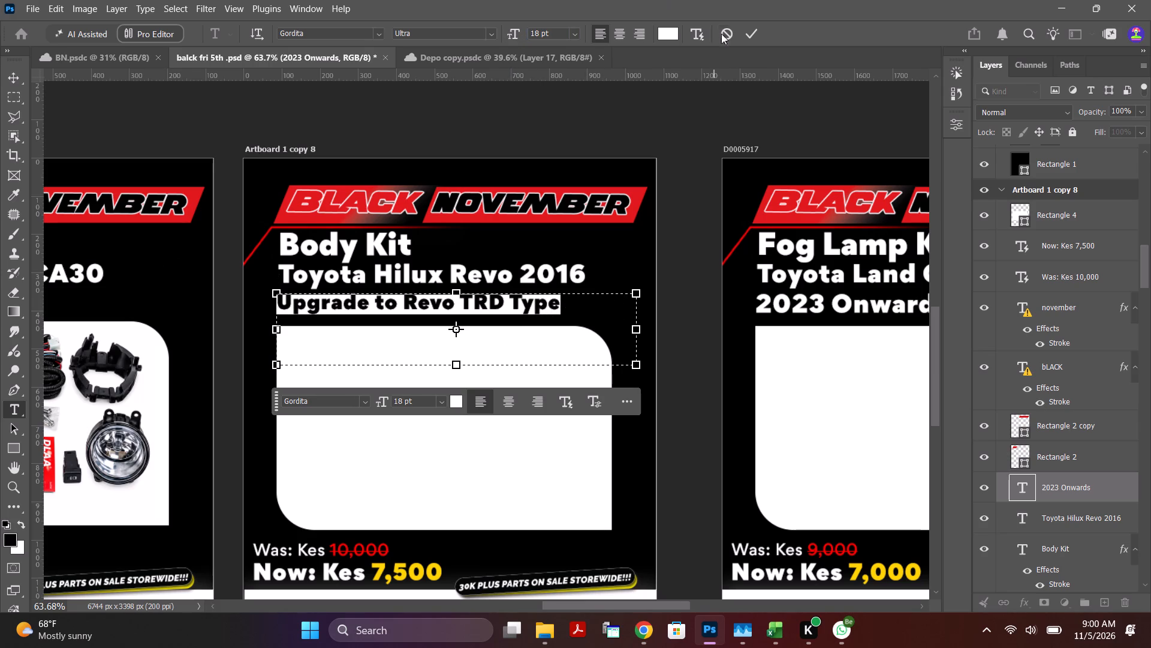
click(751, 30)
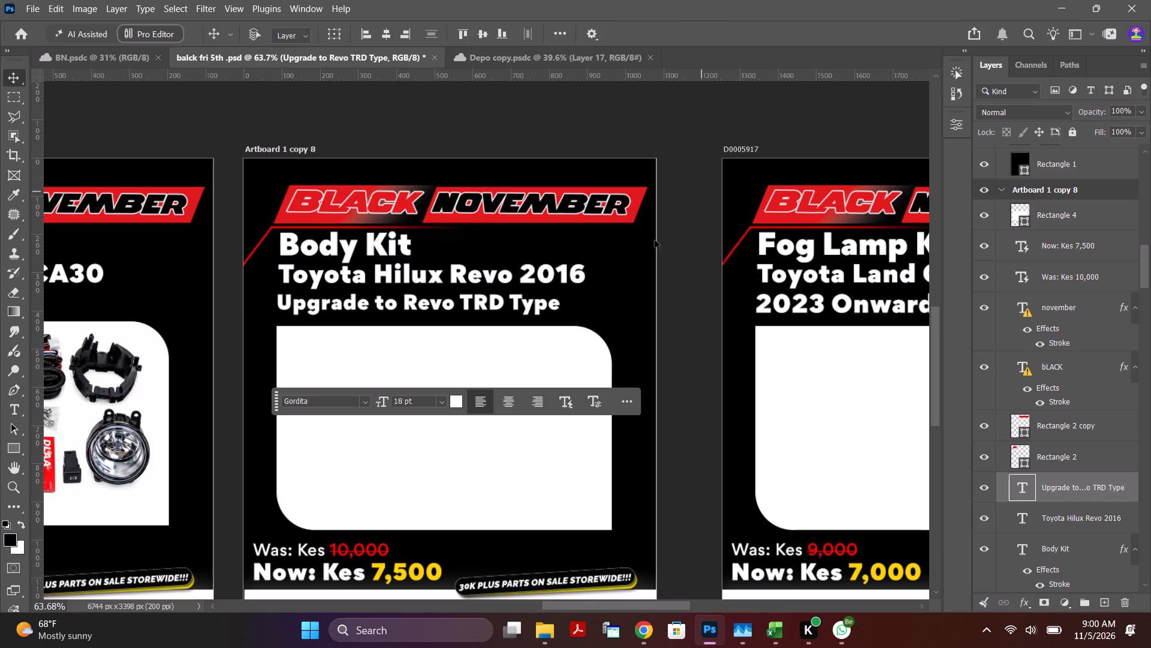
Move the floating text options bar off the artwork to just above Artboard 1 copy 8.
click(558, 130)
drag(277, 402, 264, 113)
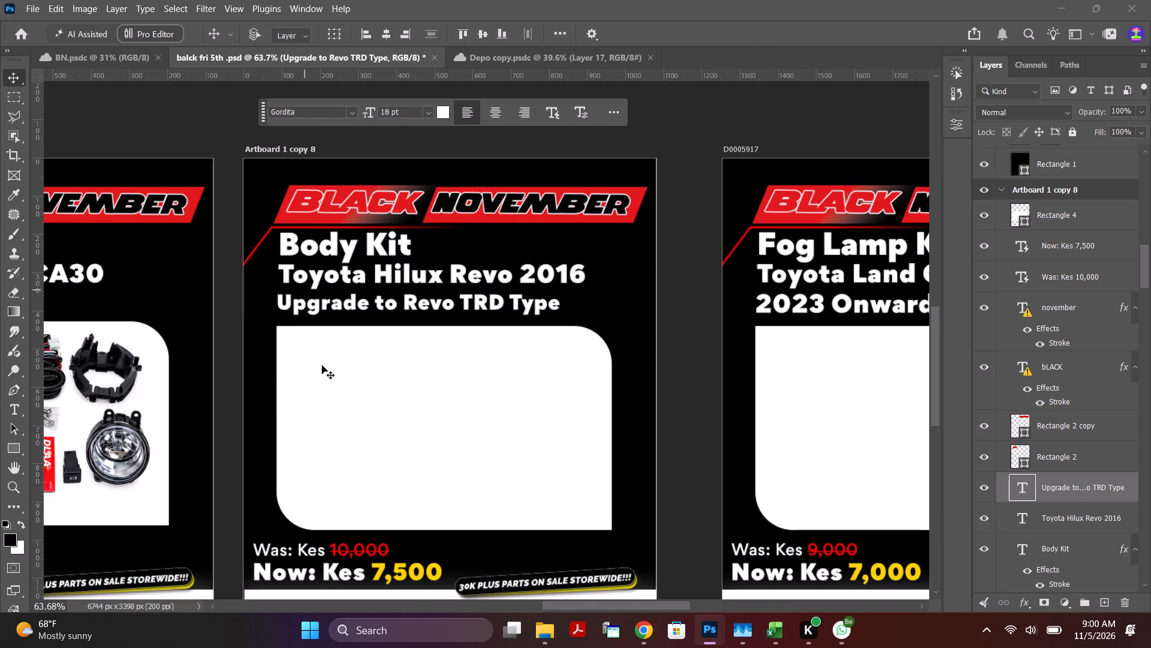
Copy the old price 60,000 from the Chrome product page and replace the Was: Kes amount on Photoshop's Artboard 1 copy 8 with it.
scroll(400, 388, down, 2)
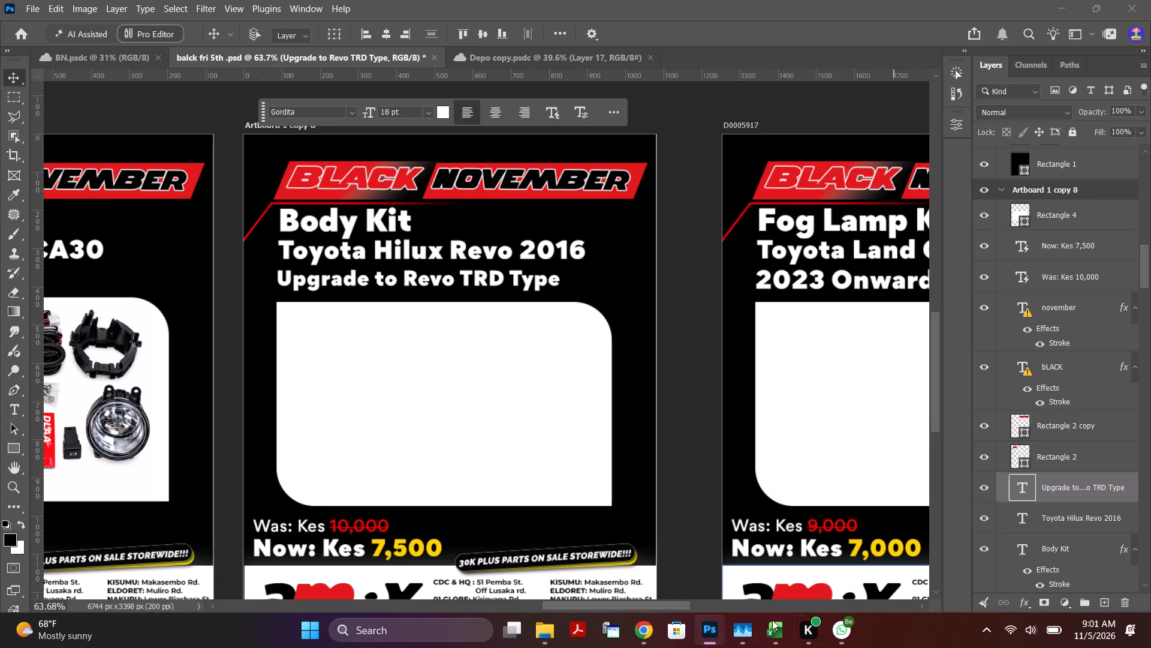
click(644, 633)
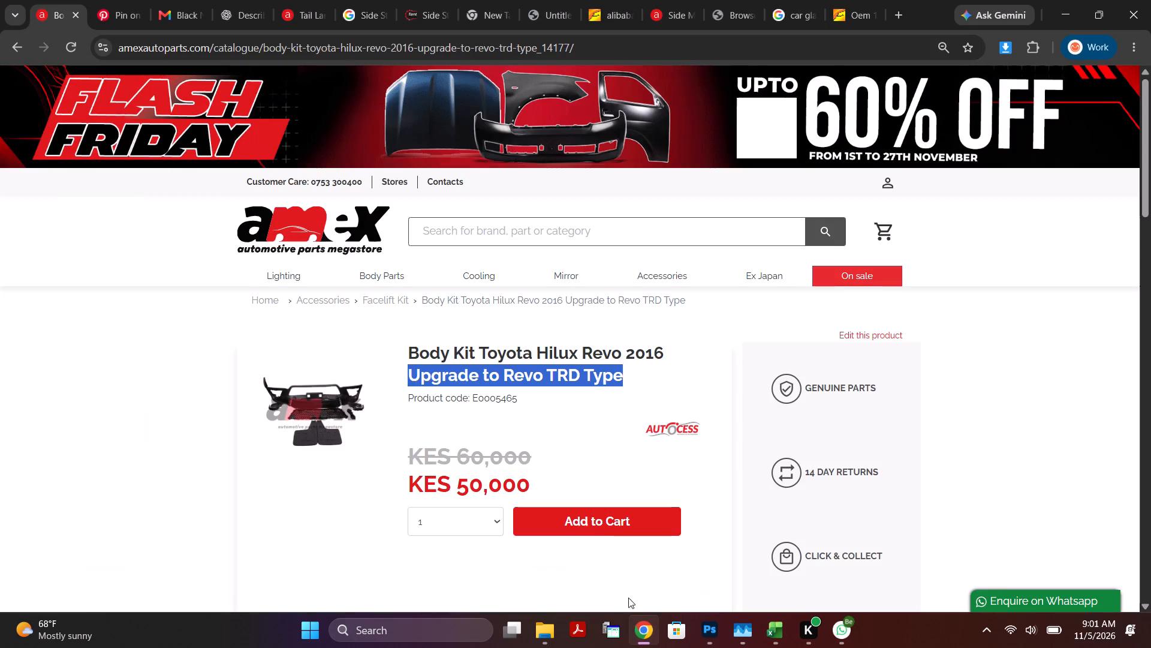
drag(458, 457, 608, 455)
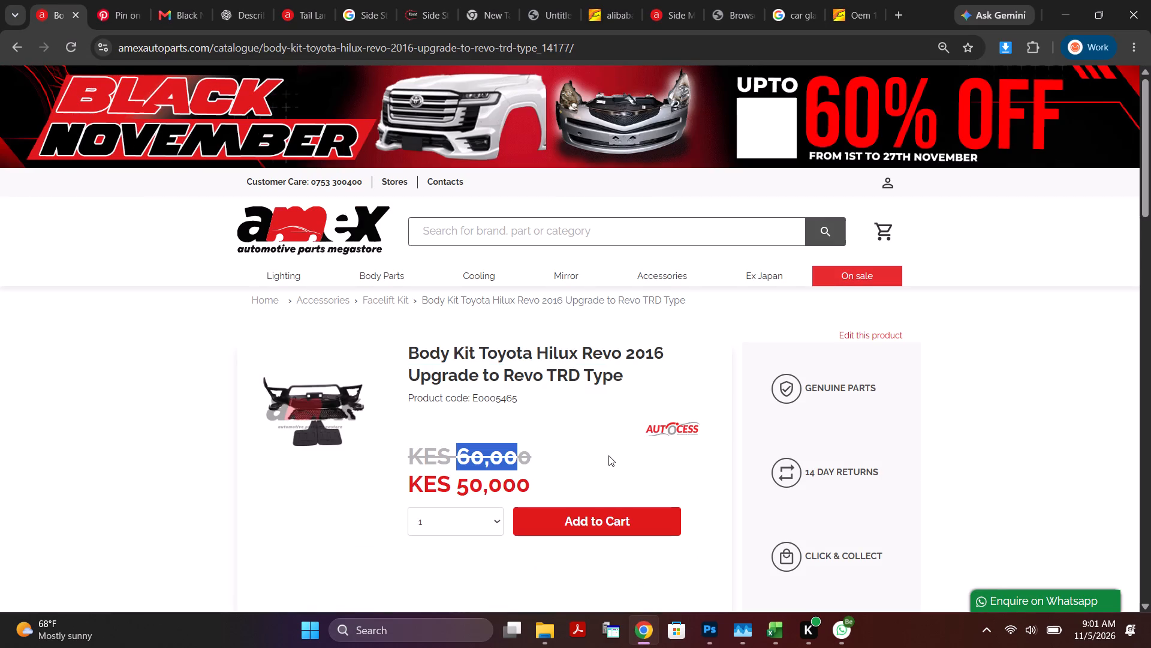
key(ctrl+c)
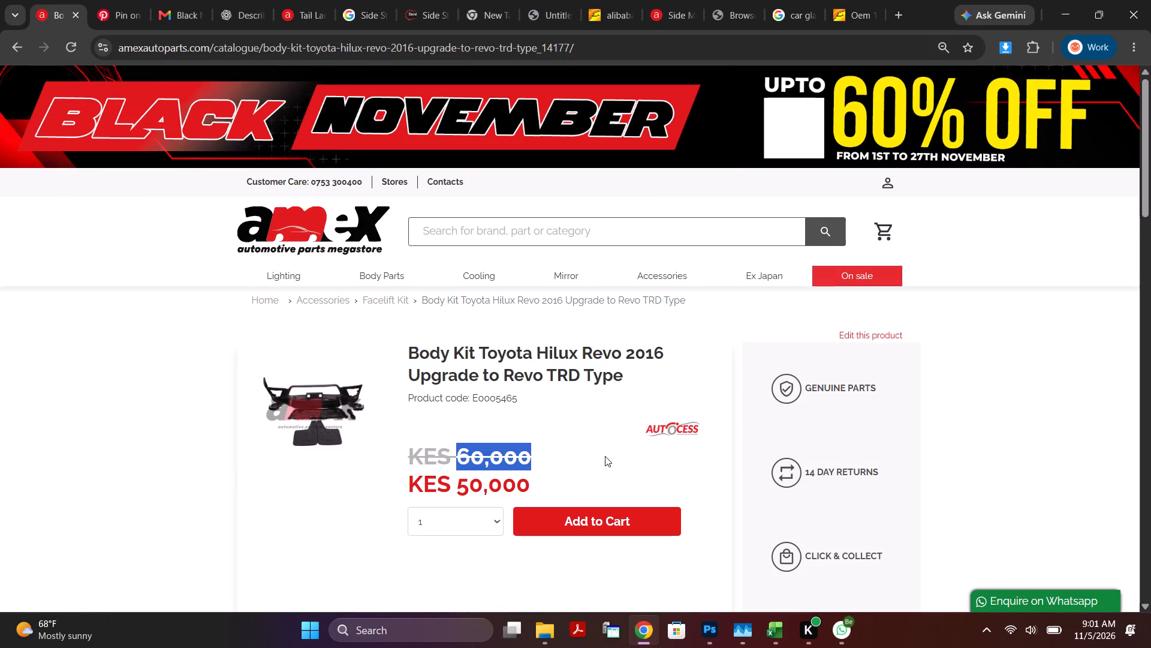
click(703, 632)
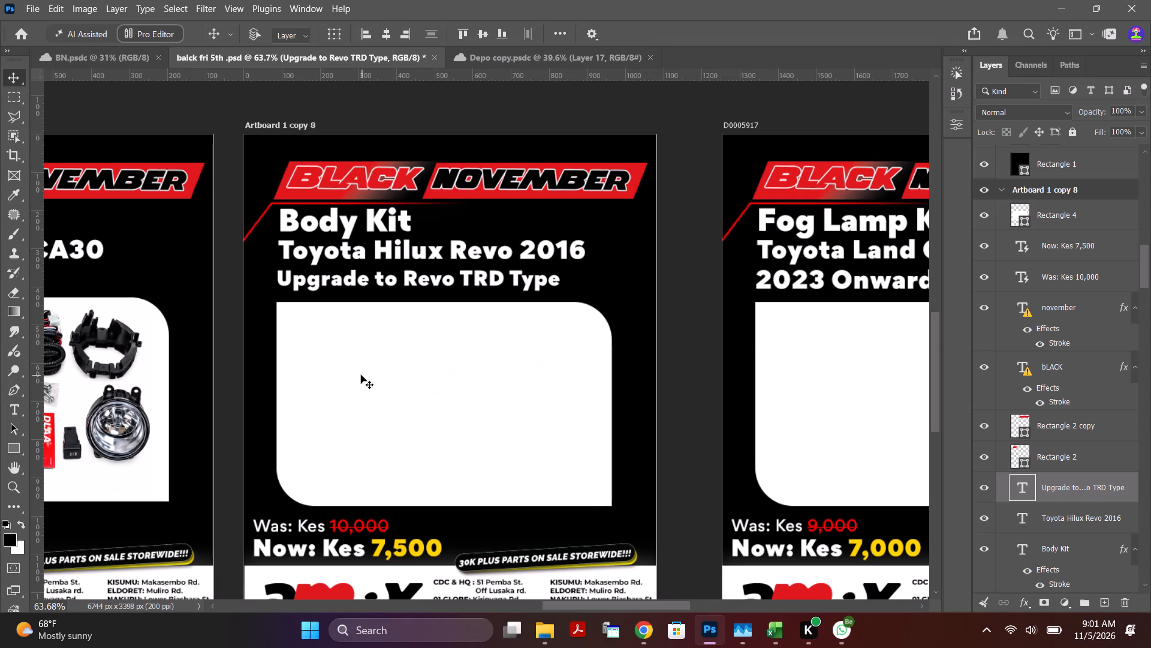
scroll(369, 522, down, 10)
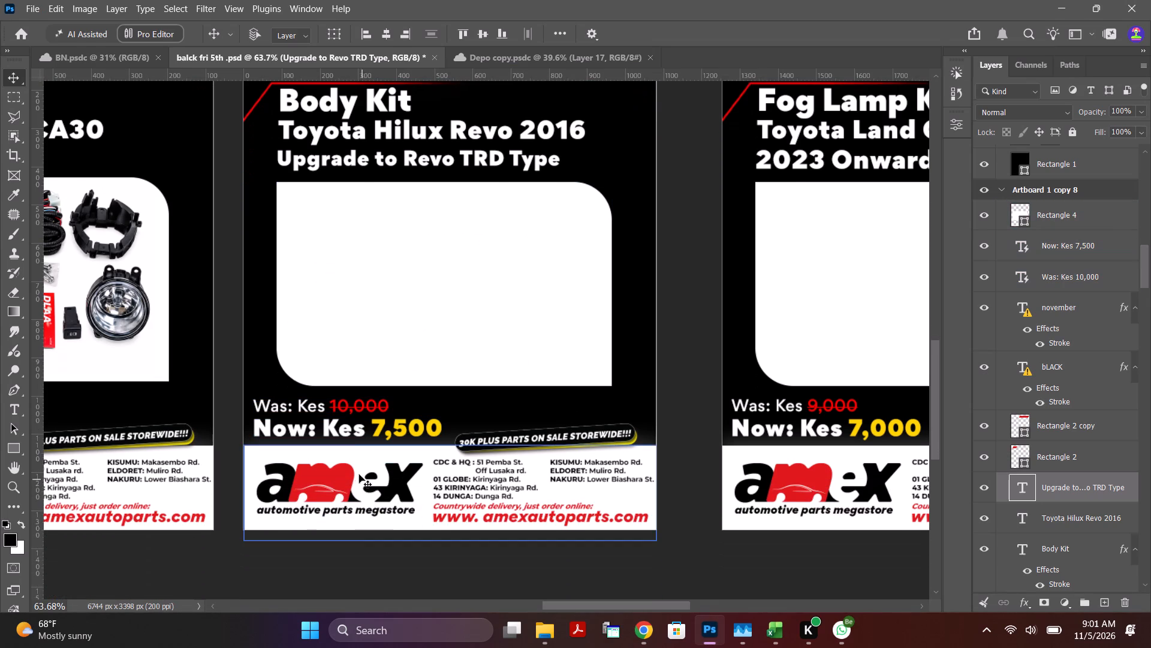
triple_click(363, 405)
click(338, 407)
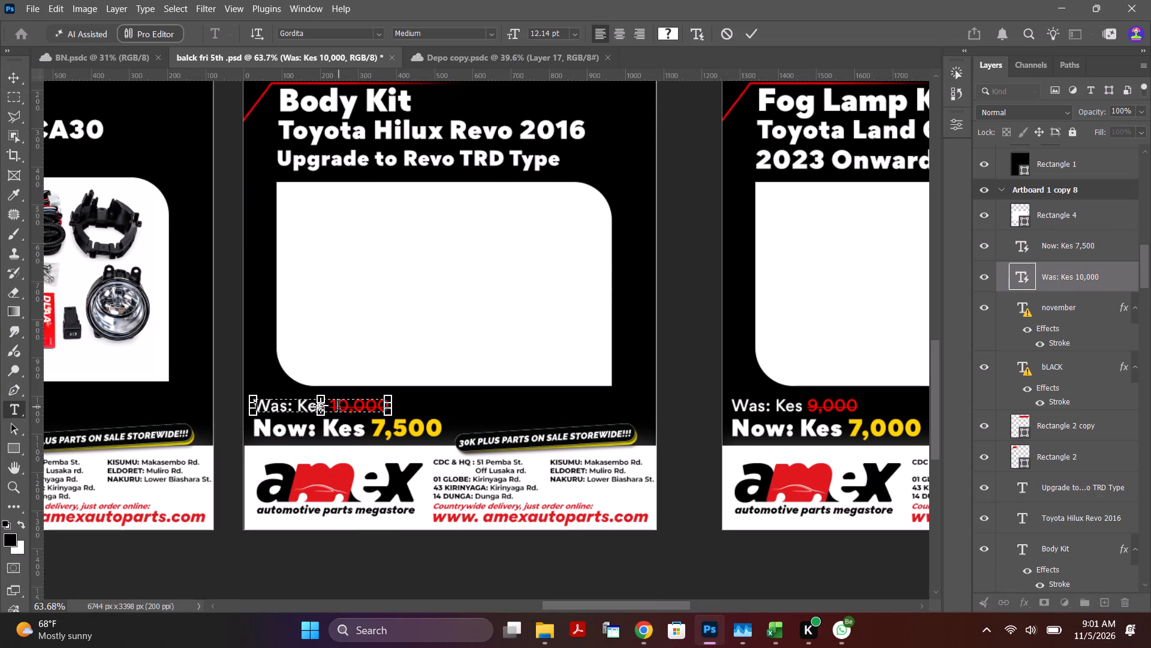
drag(330, 406, 466, 406)
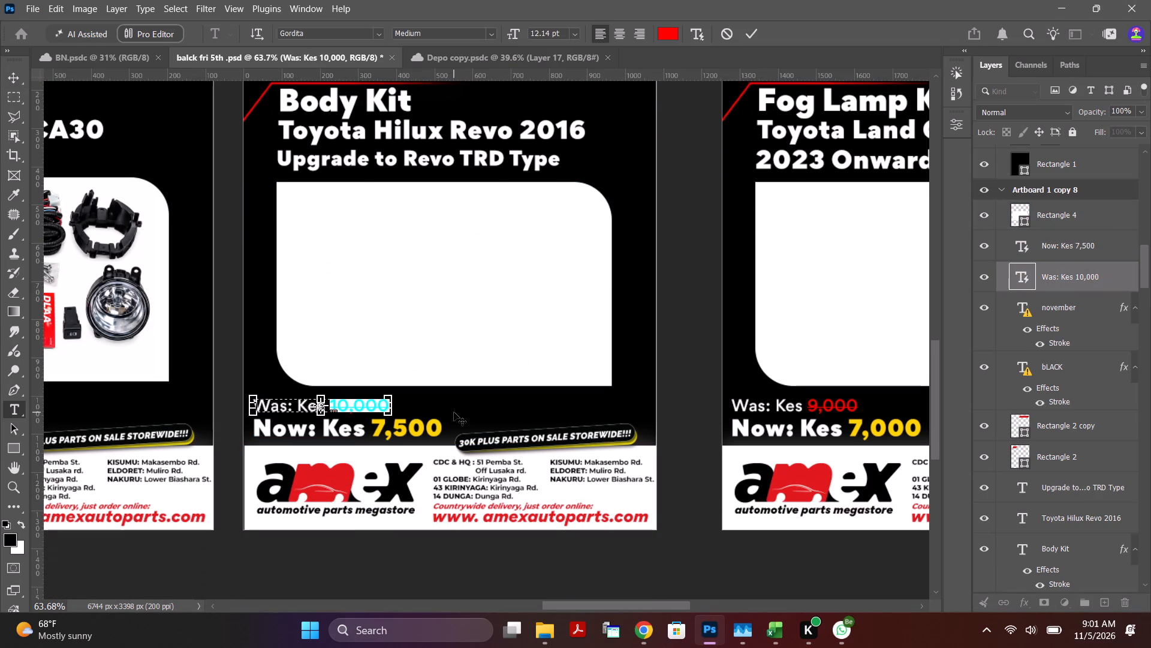
key(ctrl+v)
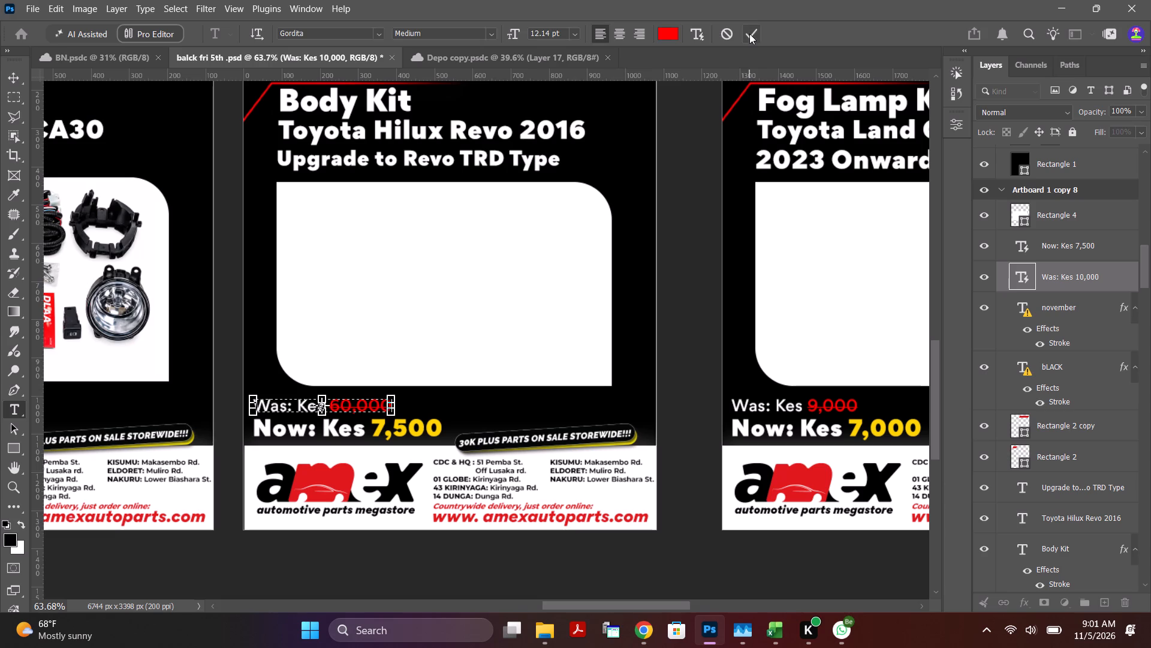
click(749, 34)
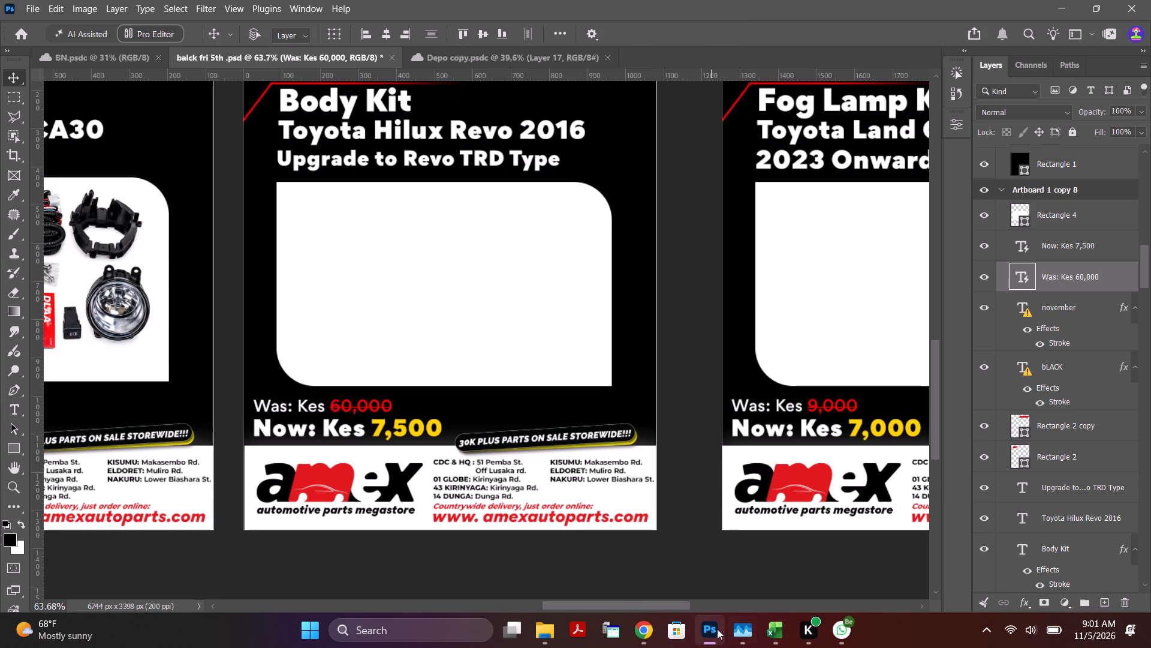
click(694, 562)
Copy the sale price 50,000 from the Chrome product page and replace the Now: Kes amount on Photoshop's Artboard 1 copy 8 with it.
click(638, 640)
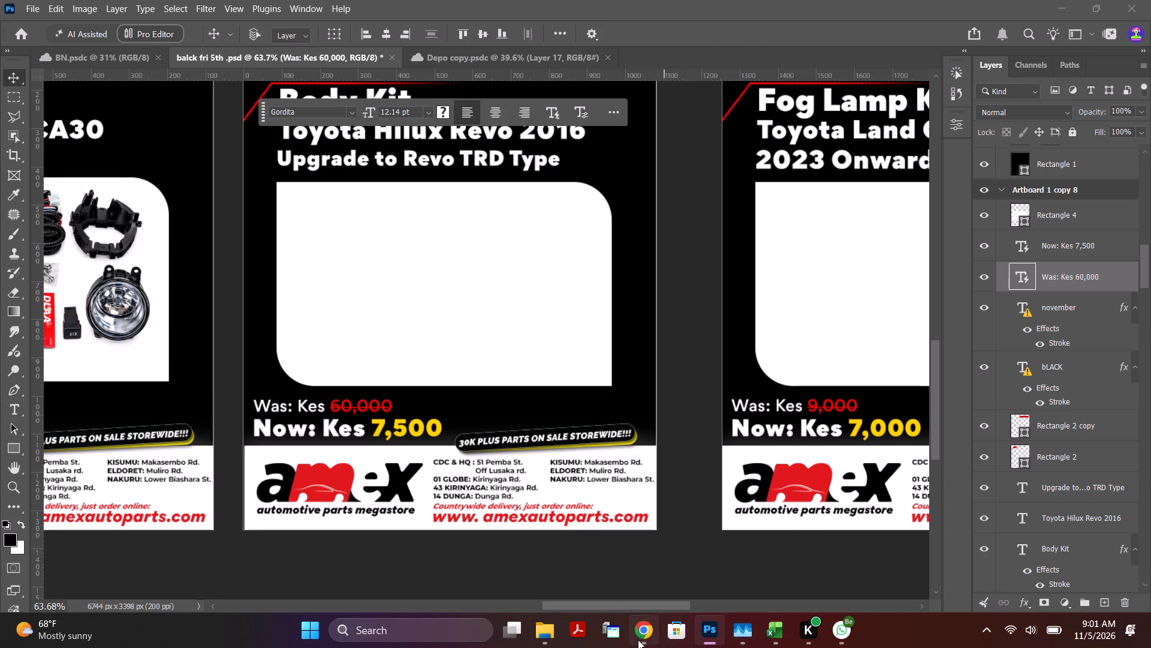
drag(456, 484, 568, 481)
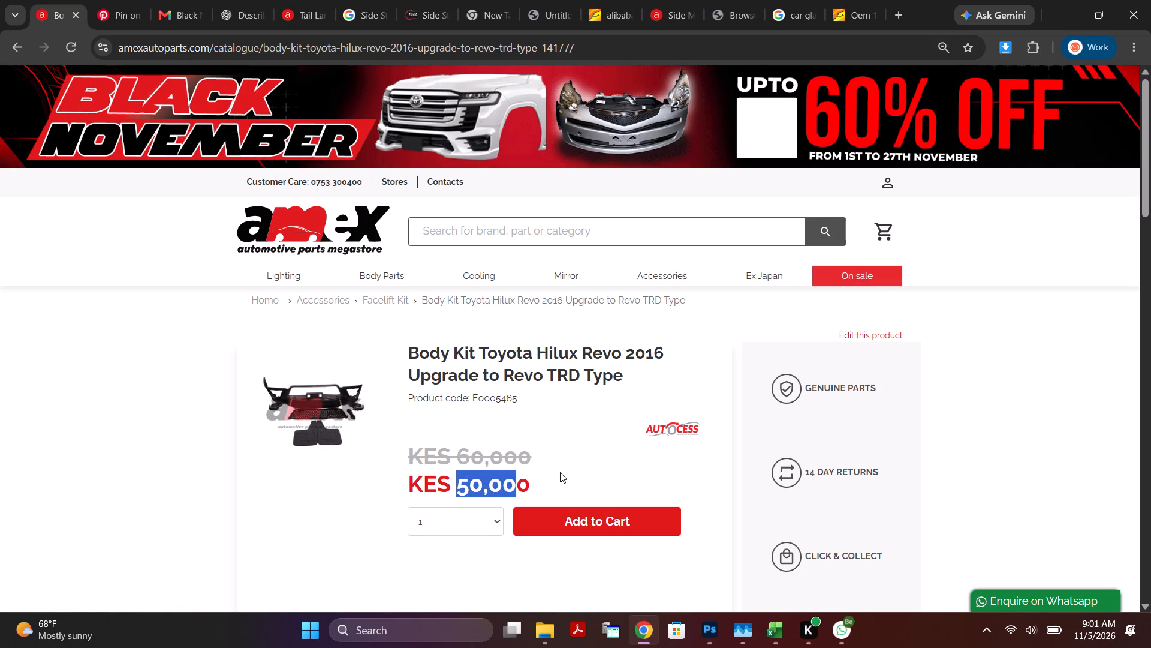
key(ctrl+c)
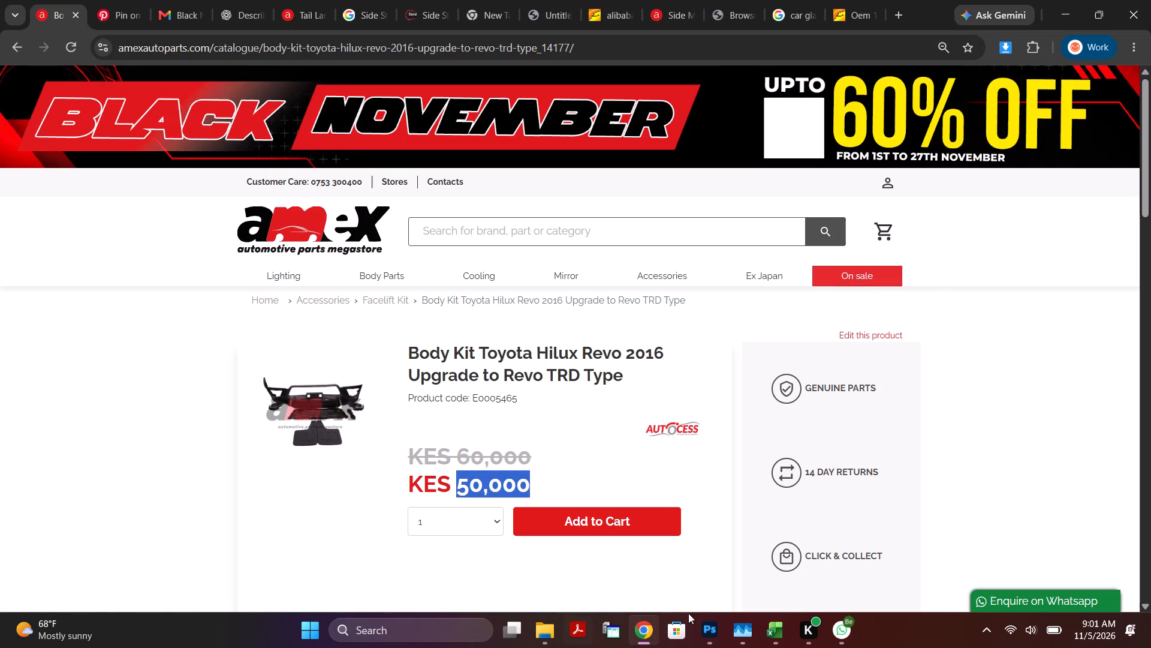
click(707, 634)
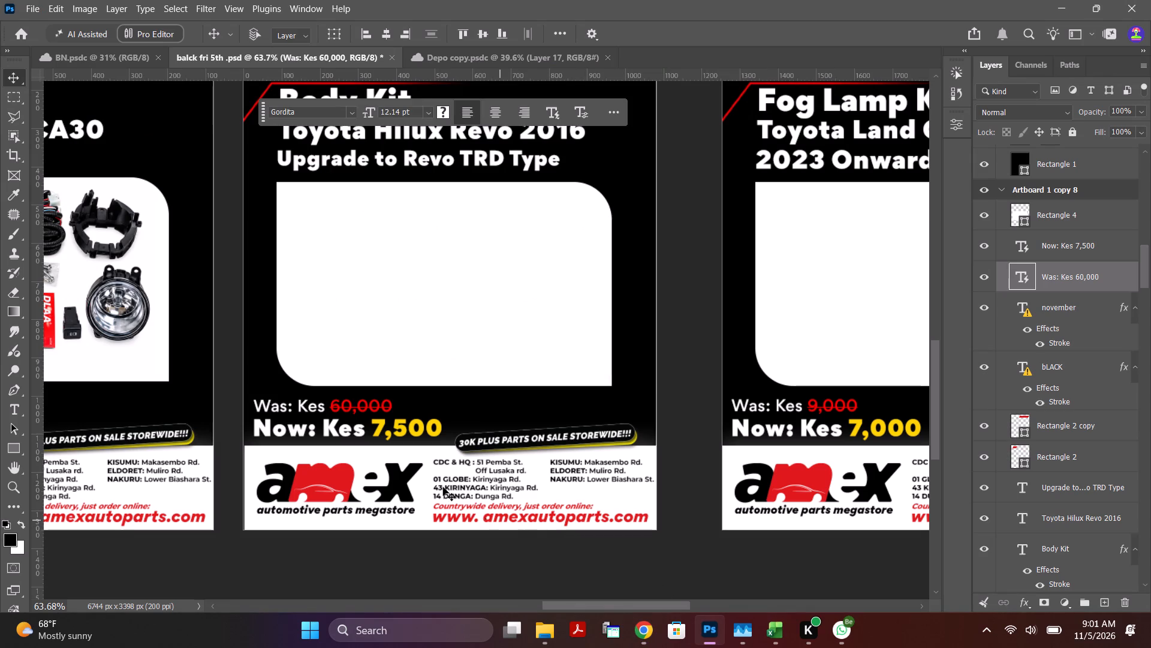
double_click(378, 428)
click(374, 426)
drag(372, 427, 414, 427)
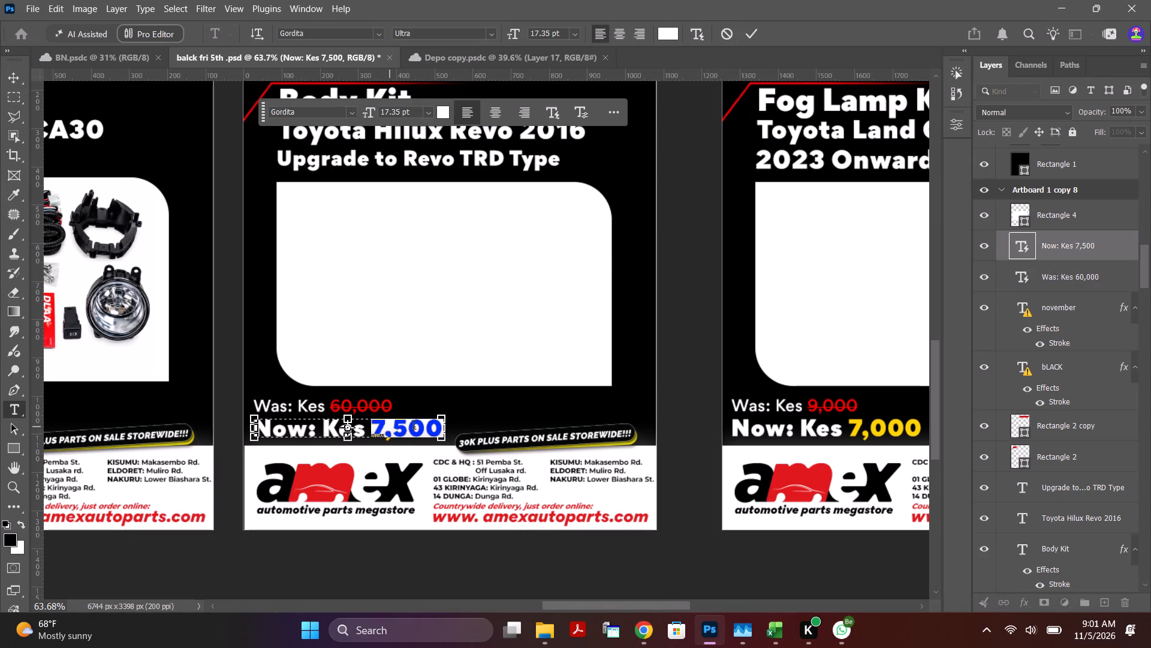
drag(414, 427, 467, 427)
key(ctrl+v)
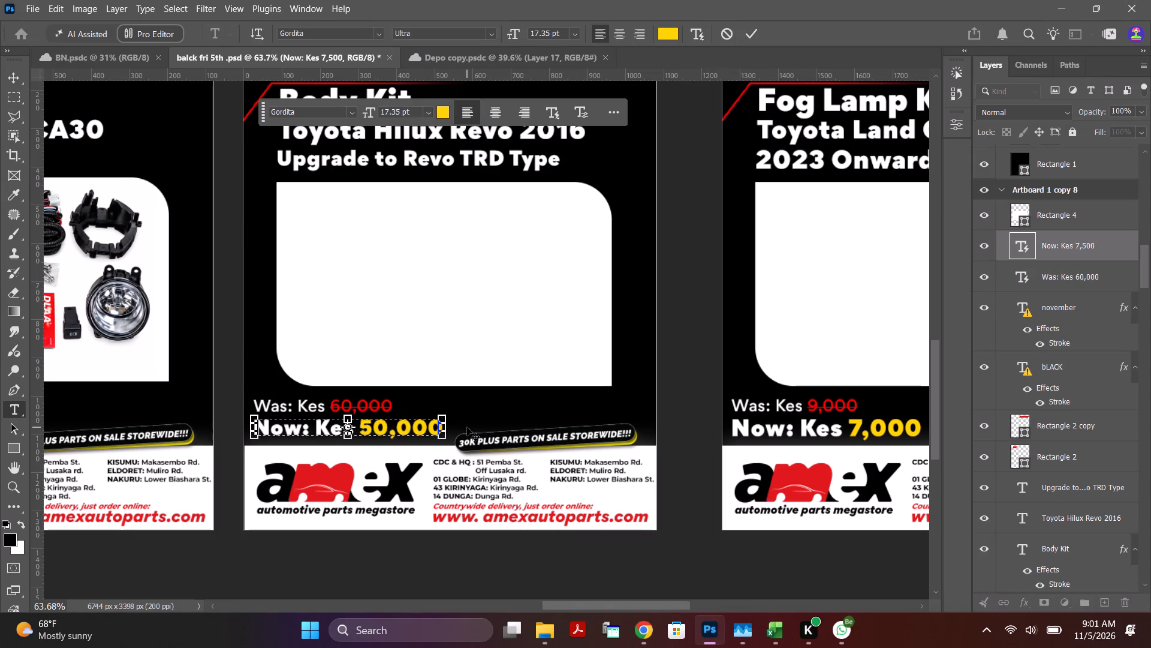
click(757, 32)
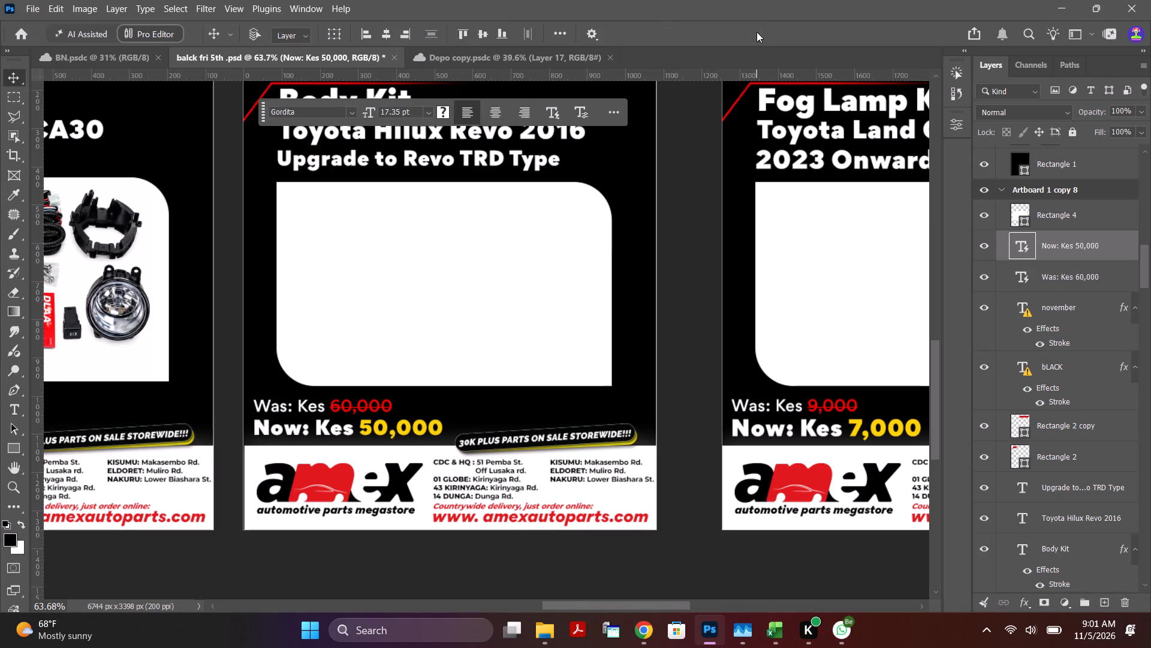
Open the enlarged body kit photo on the Chrome product page and copy the image.
click(698, 146)
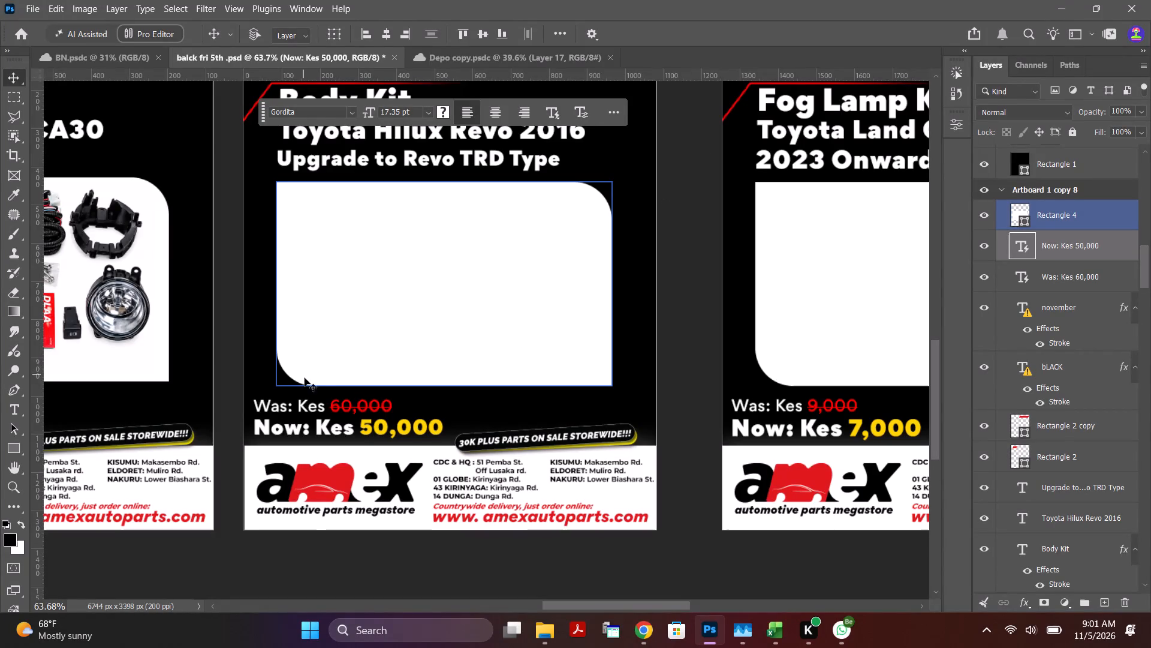
scroll(316, 370, down, 4)
scroll(330, 374, up, 2)
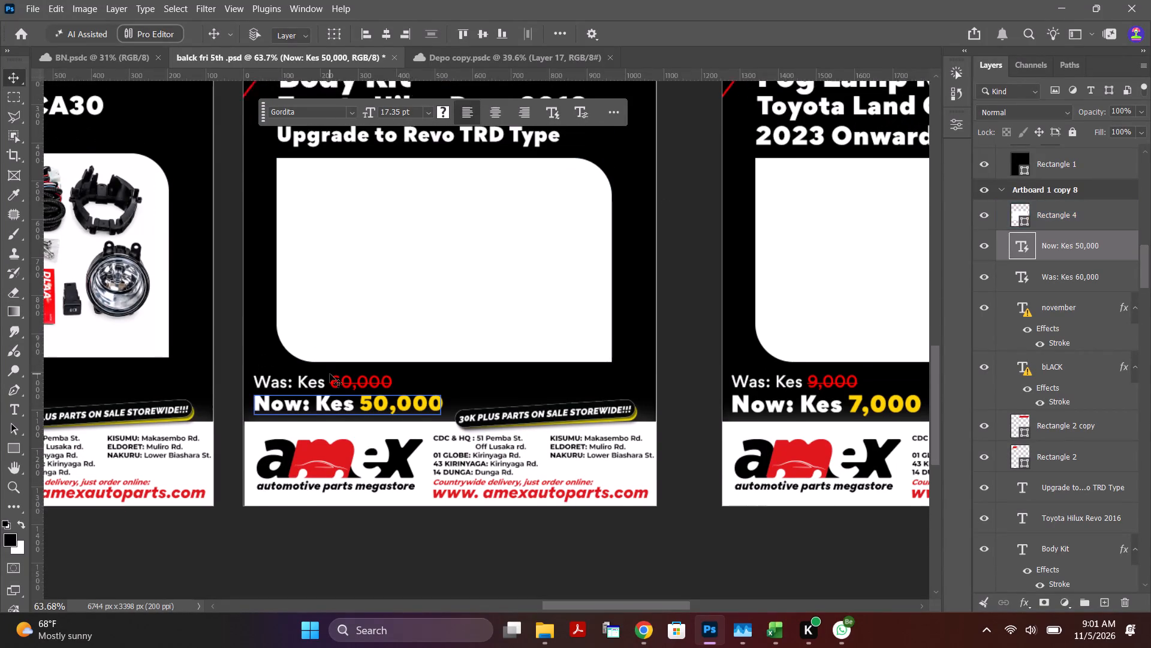
scroll(330, 374, up, 4)
click(649, 635)
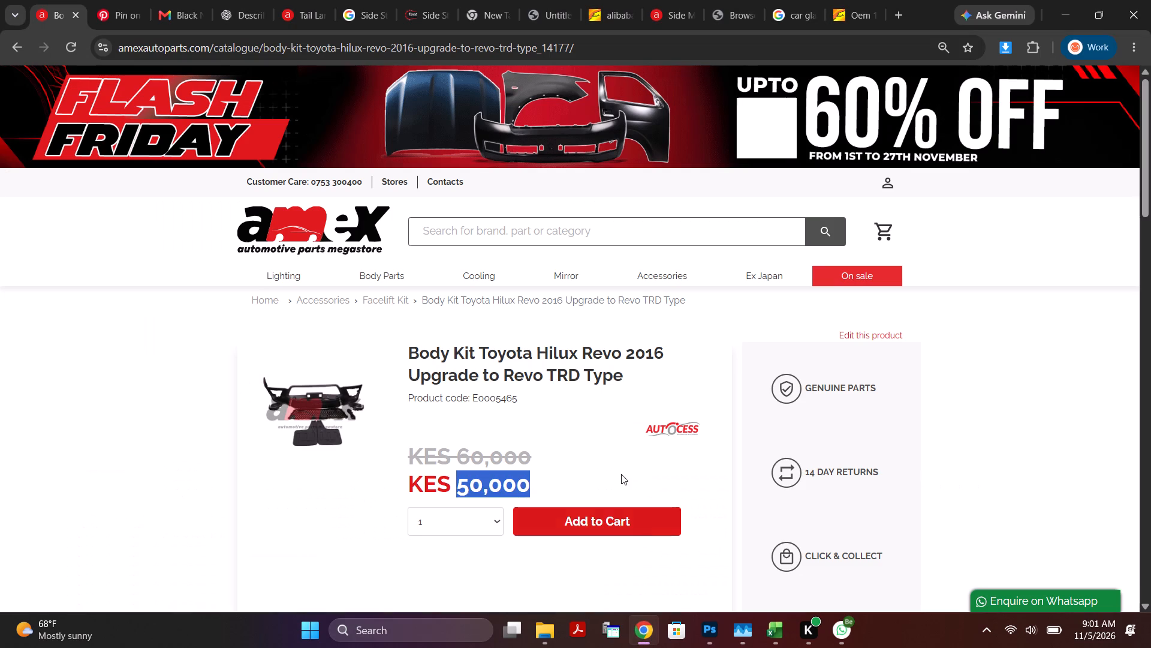
click(338, 415)
right_click(499, 319)
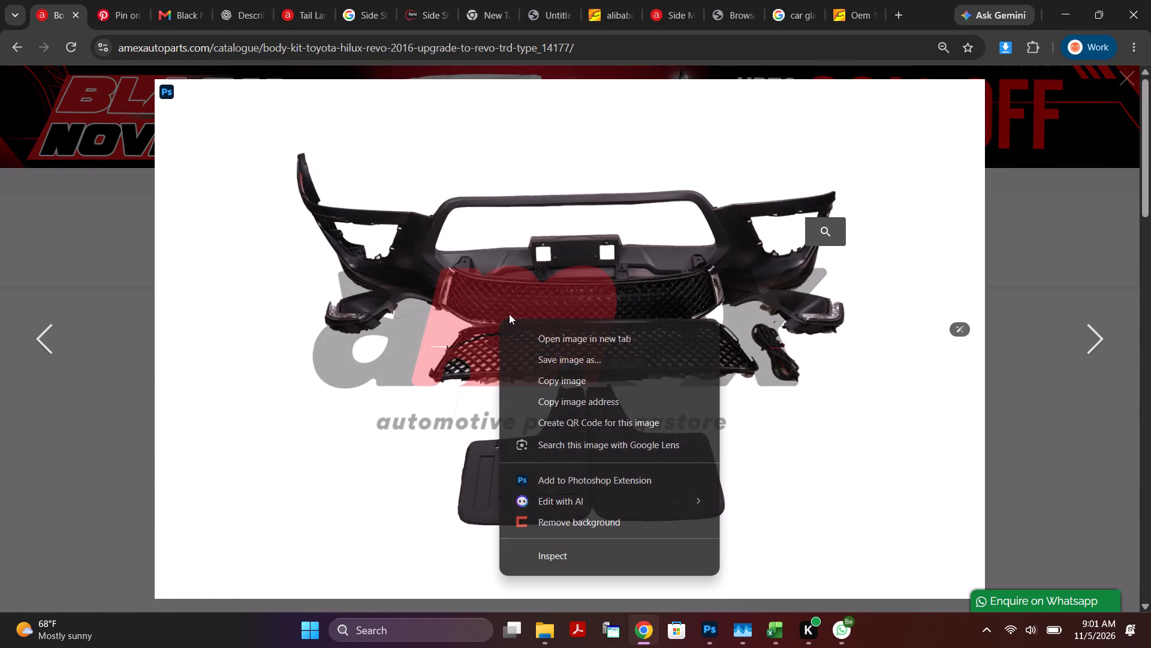
click(598, 382)
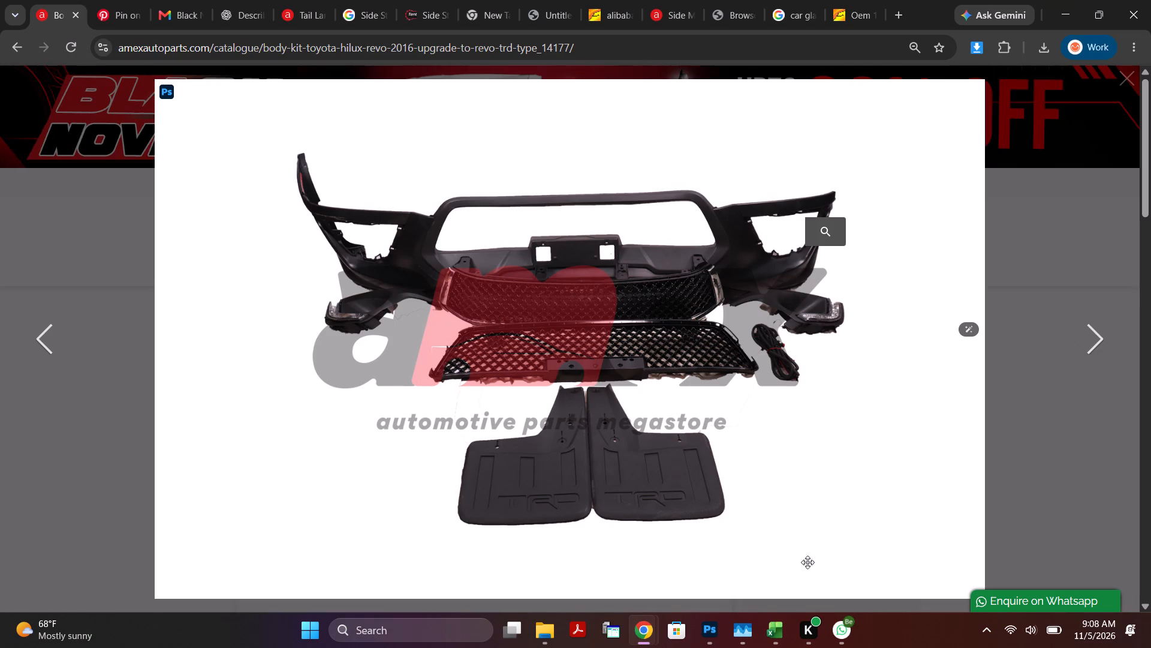
click(715, 631)
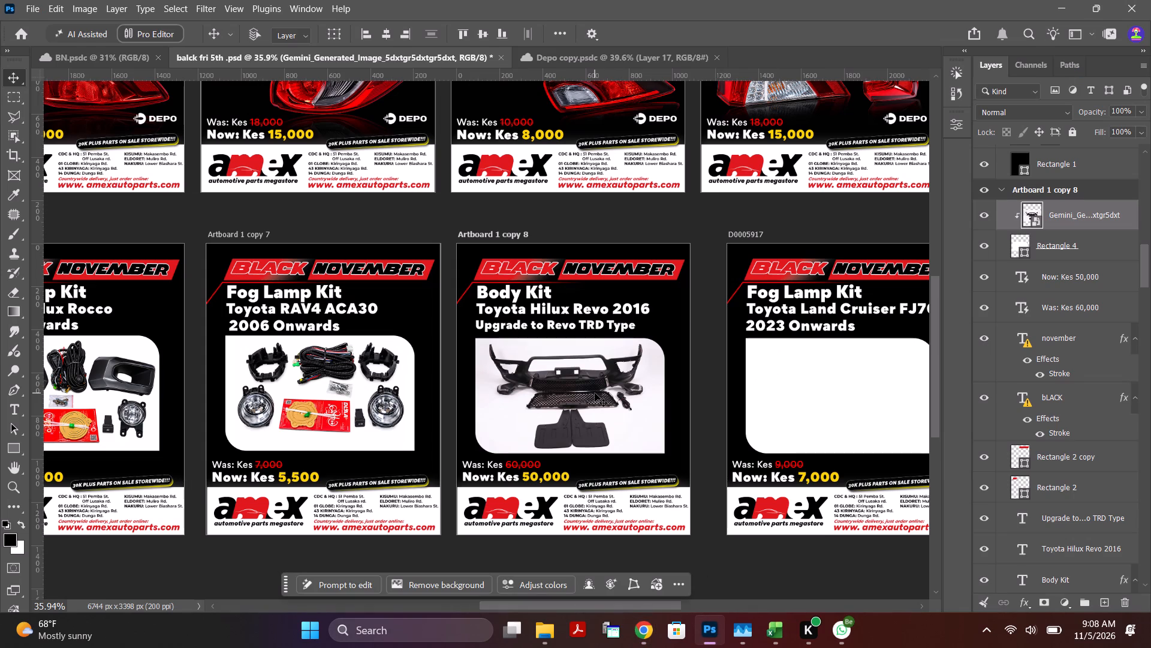
alt+scroll(595, 393, up, 8)
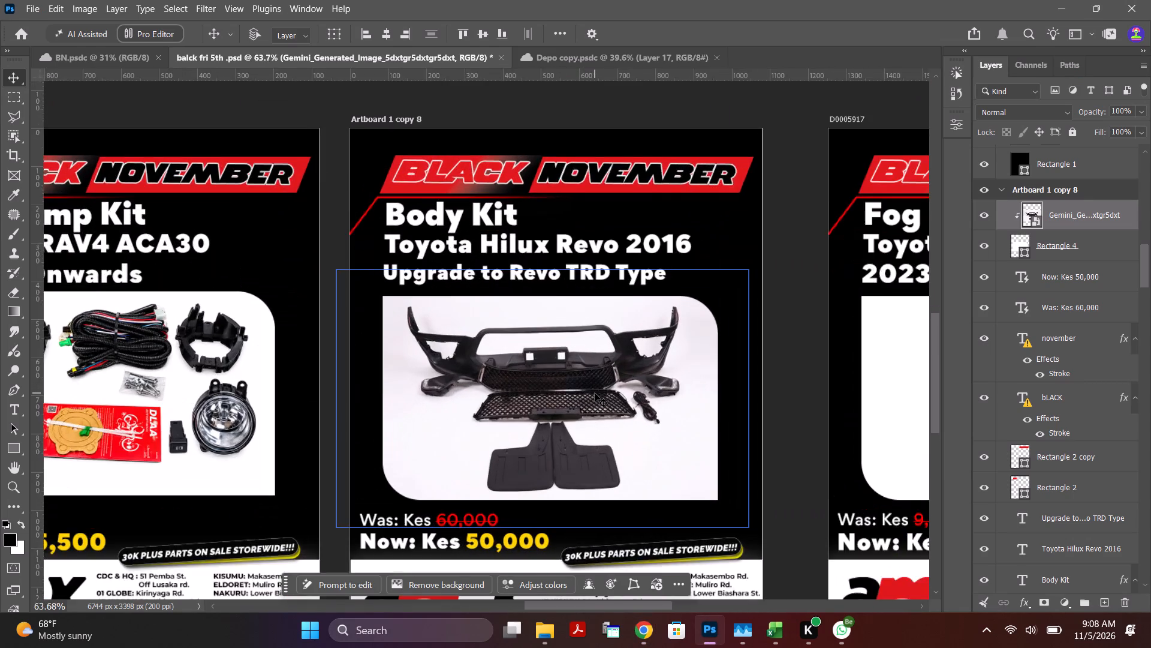
alt+scroll(595, 393, up, 11)
scroll(596, 392, down, 2)
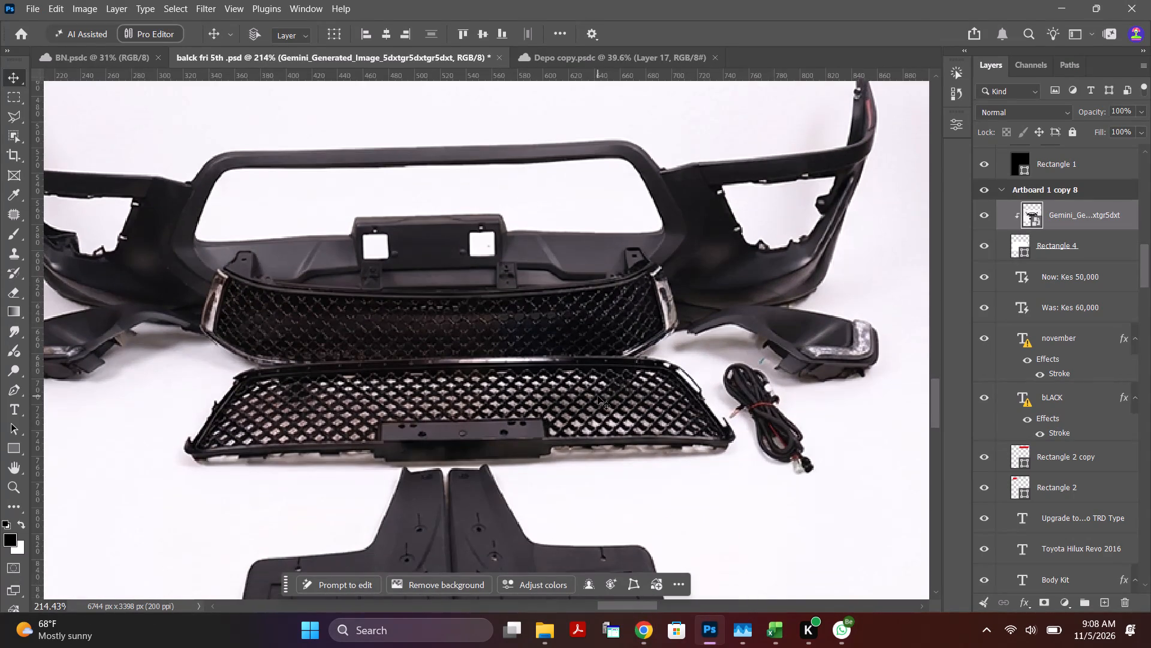
scroll(598, 396, down, 2)
alt+scroll(599, 400, down, 6)
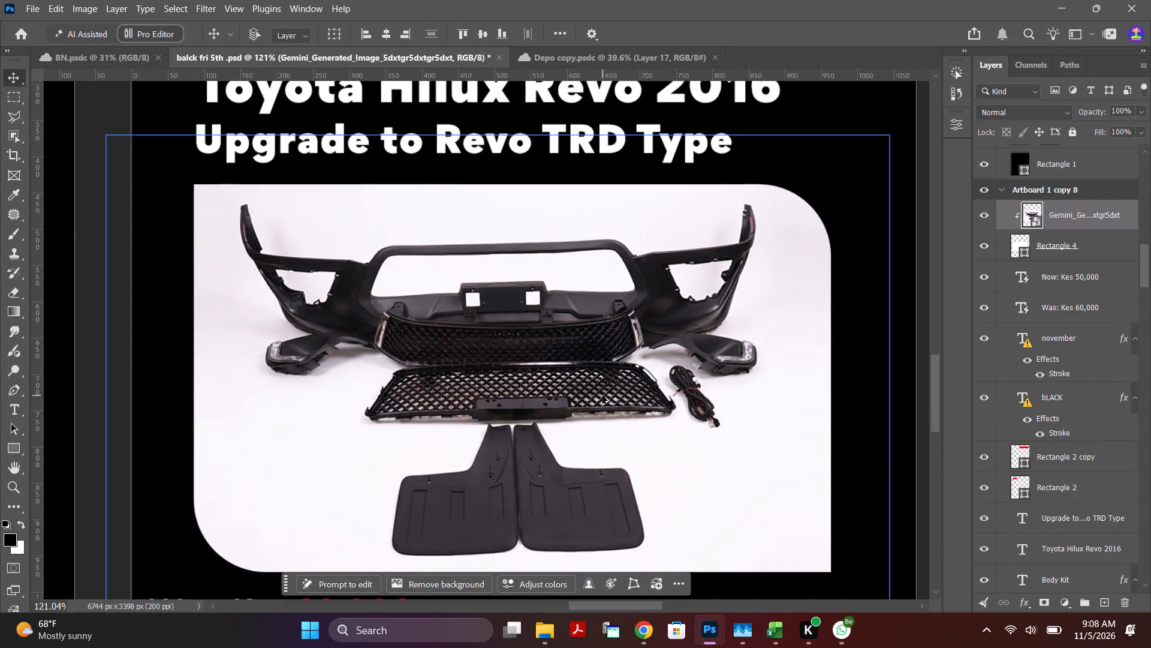
alt+scroll(602, 395, down, 2)
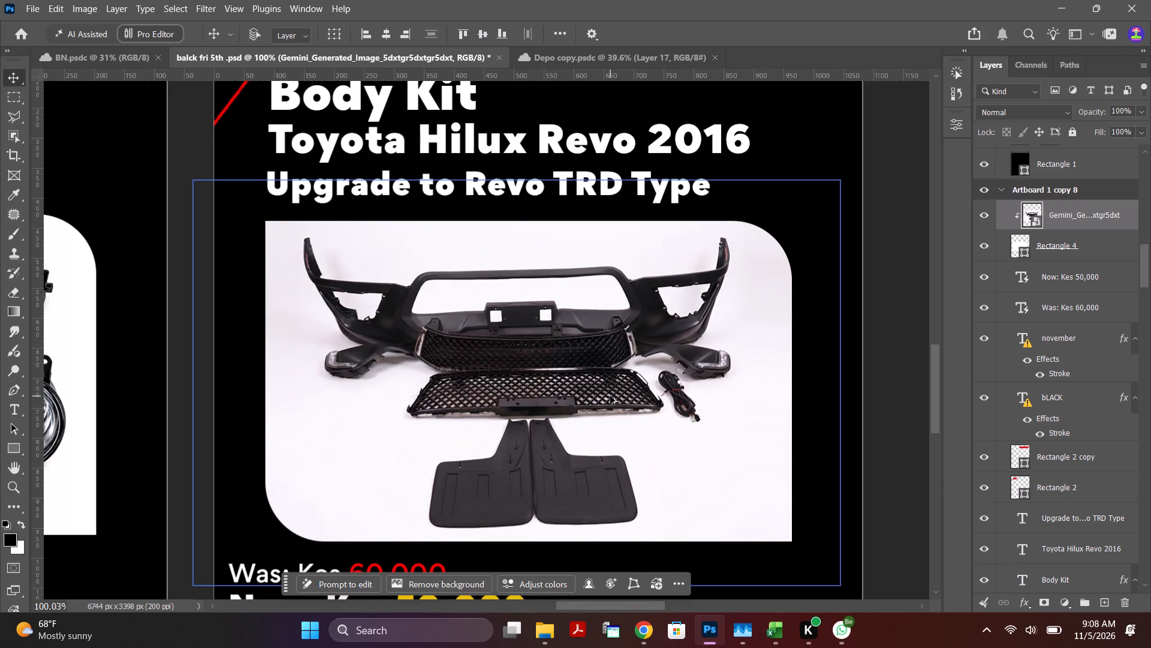
alt+scroll(610, 396, down, 1)
alt+scroll(808, 367, up, 1)
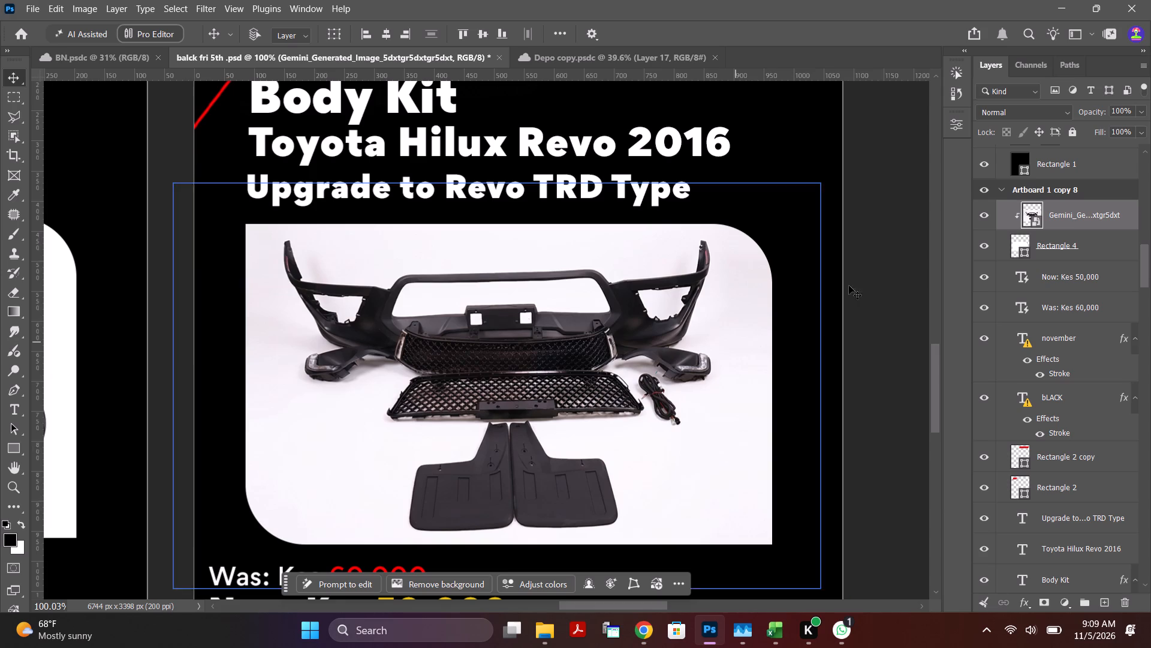
Copy the product code E0005465 from the Toyota Hilux Revo body kit's page on the Amex website in Chrome.
scroll(817, 398, down, 14)
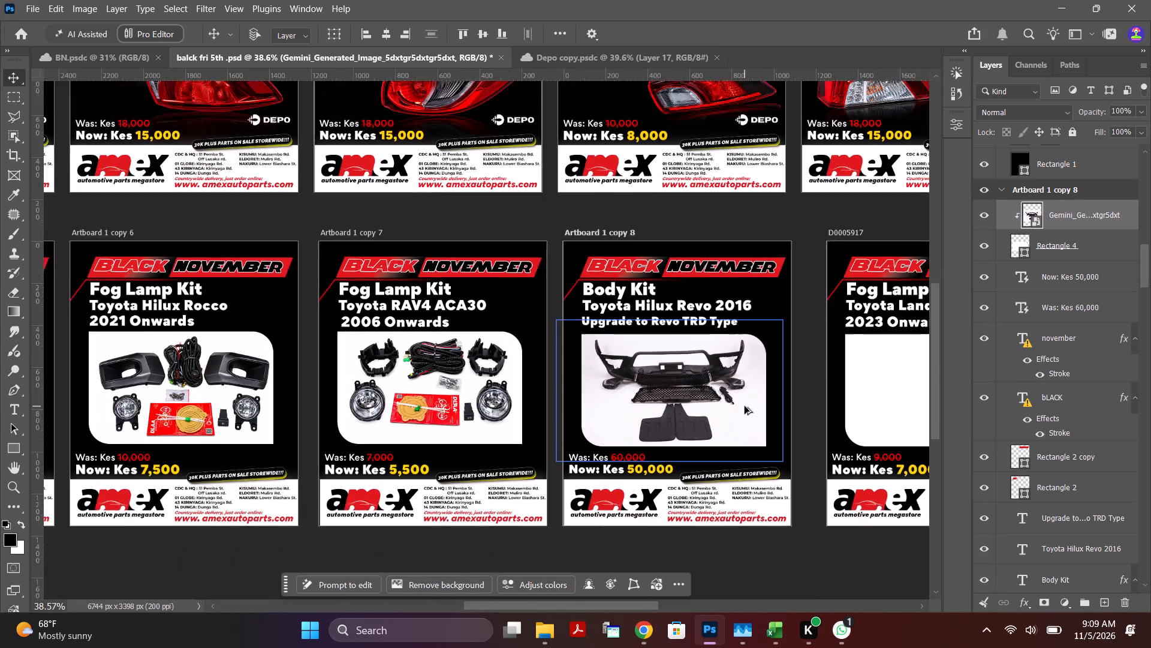
alt+scroll(745, 406, down, 4)
alt+scroll(866, 458, up, 3)
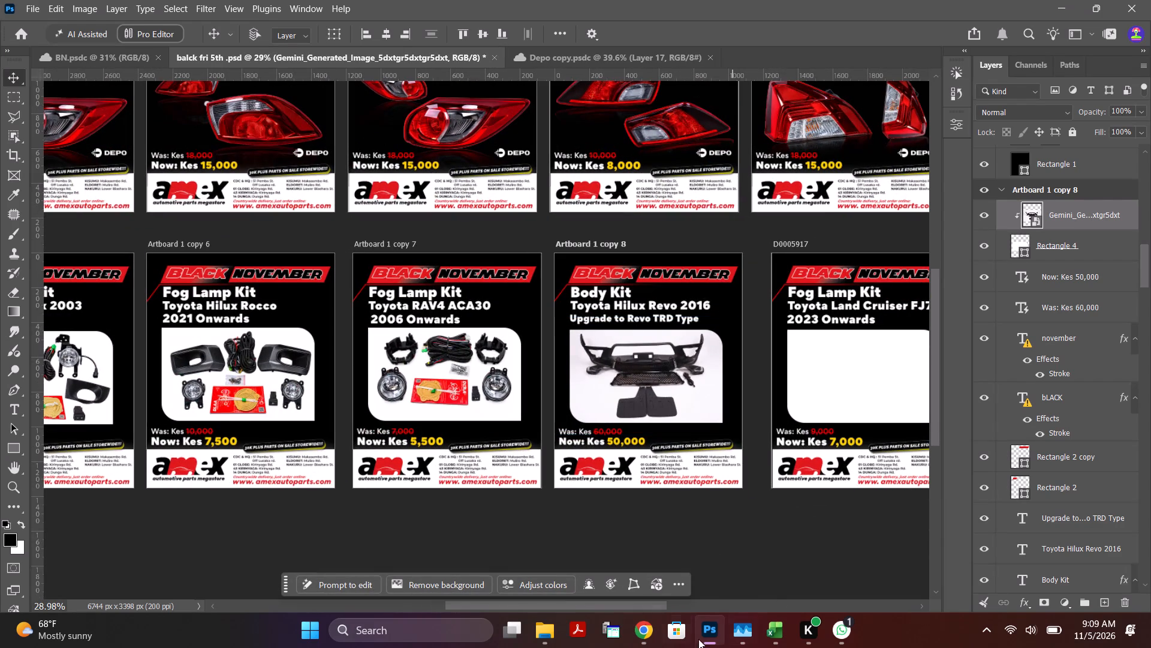
alt+drag(629, 608, 704, 596)
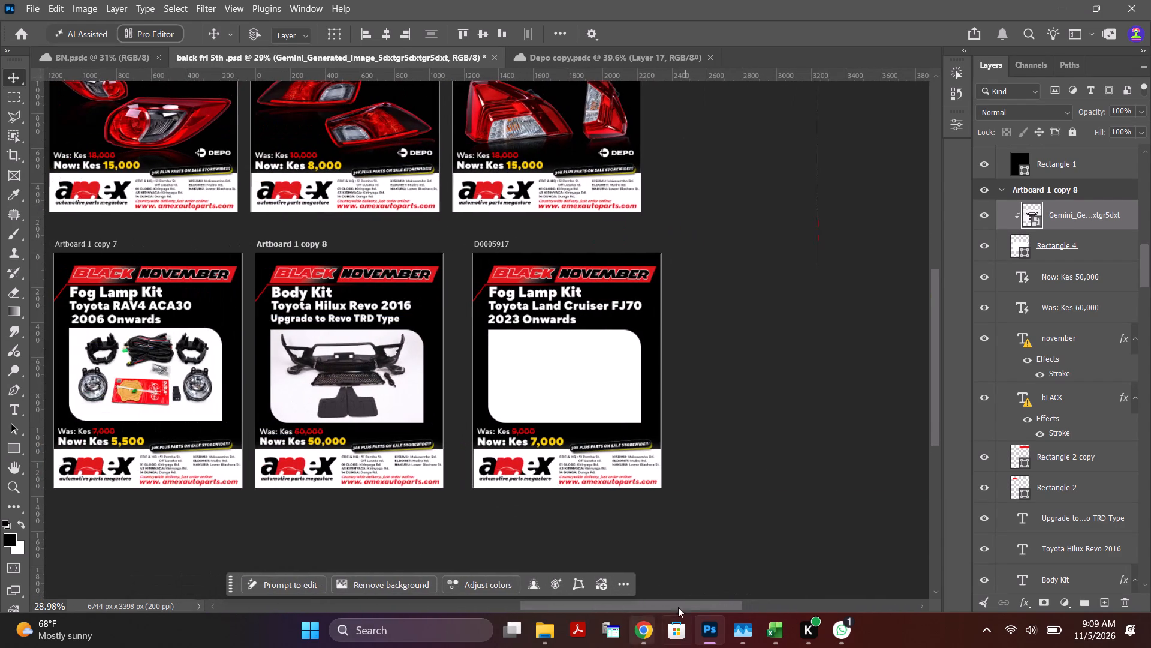
click(640, 625)
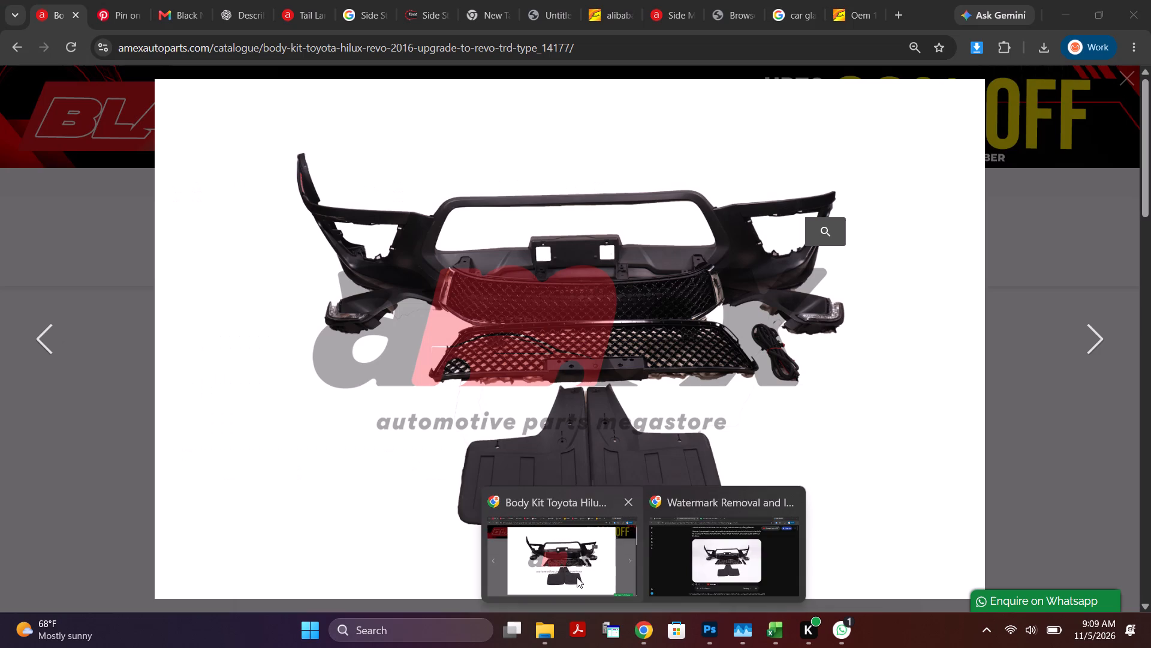
click(577, 577)
click(74, 391)
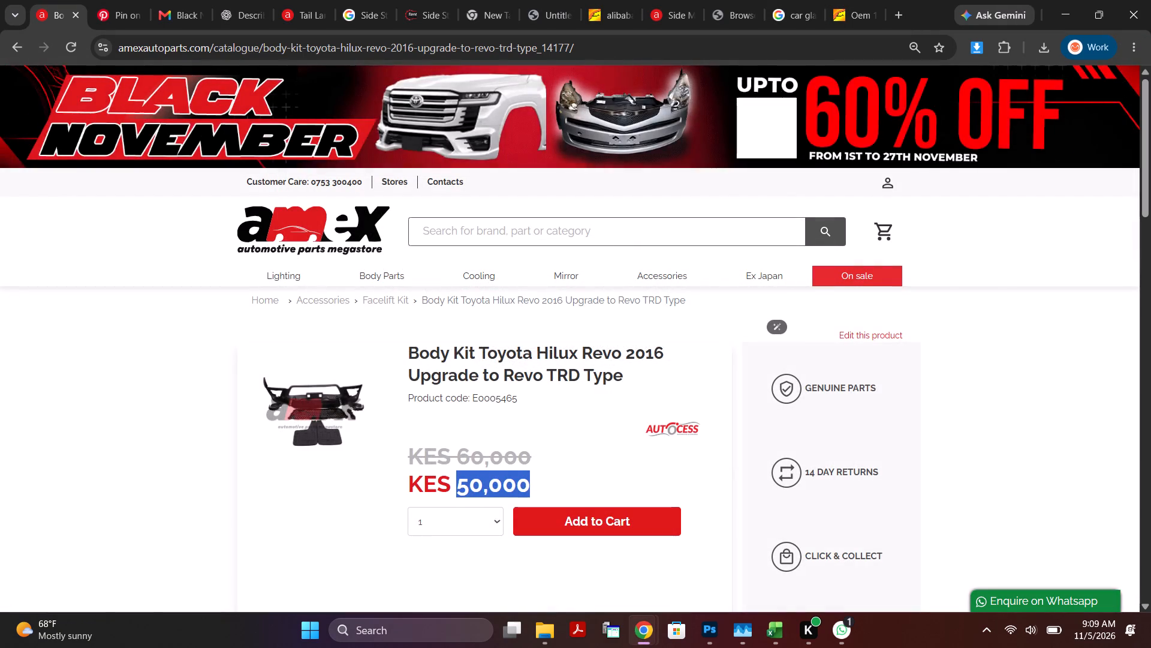
drag(471, 398, 530, 398)
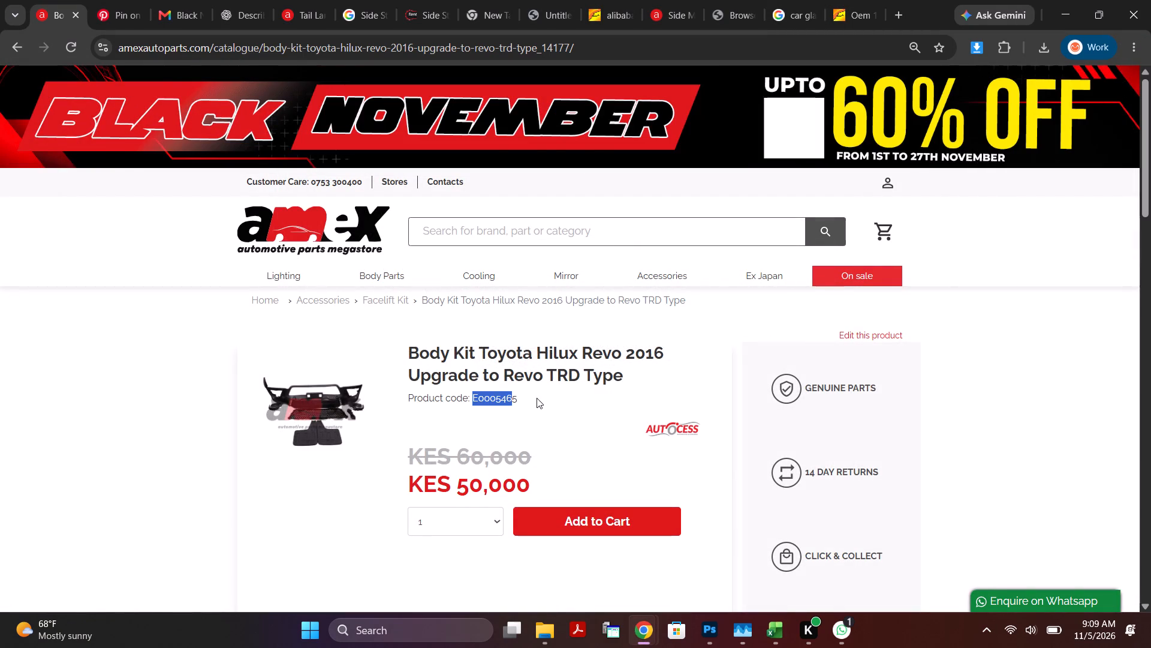
key(ctrl+c)
Back in Photoshop, rename Artboard 1 copy 8 as E0005465.
click(710, 625)
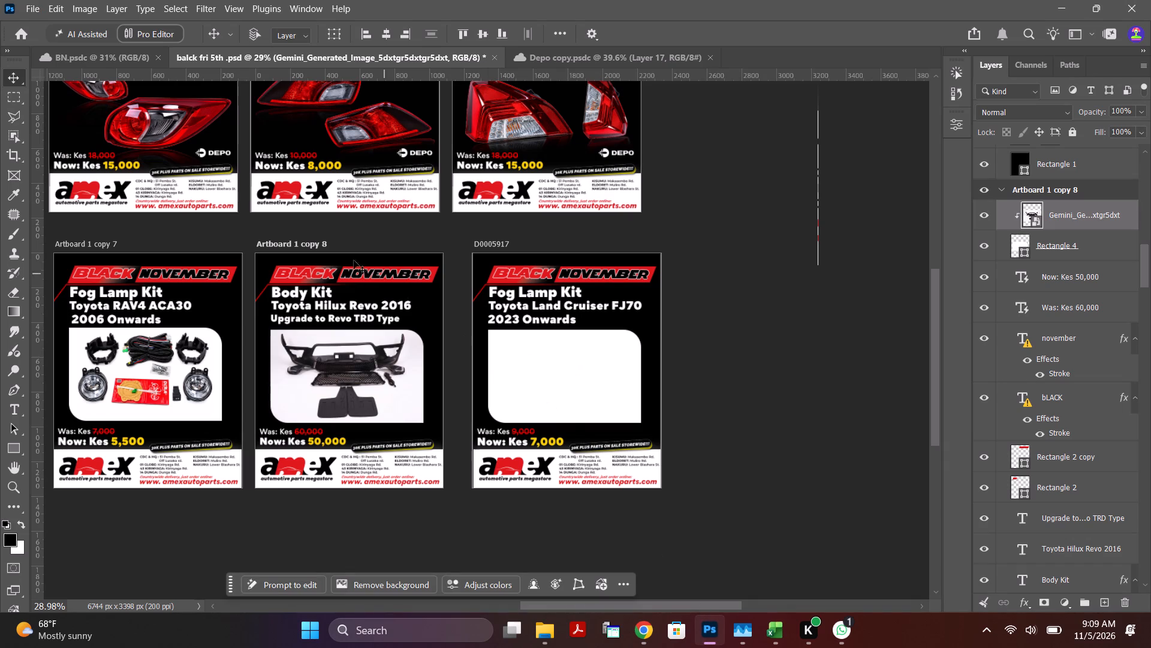
triple_click(273, 242)
triple_click(280, 246)
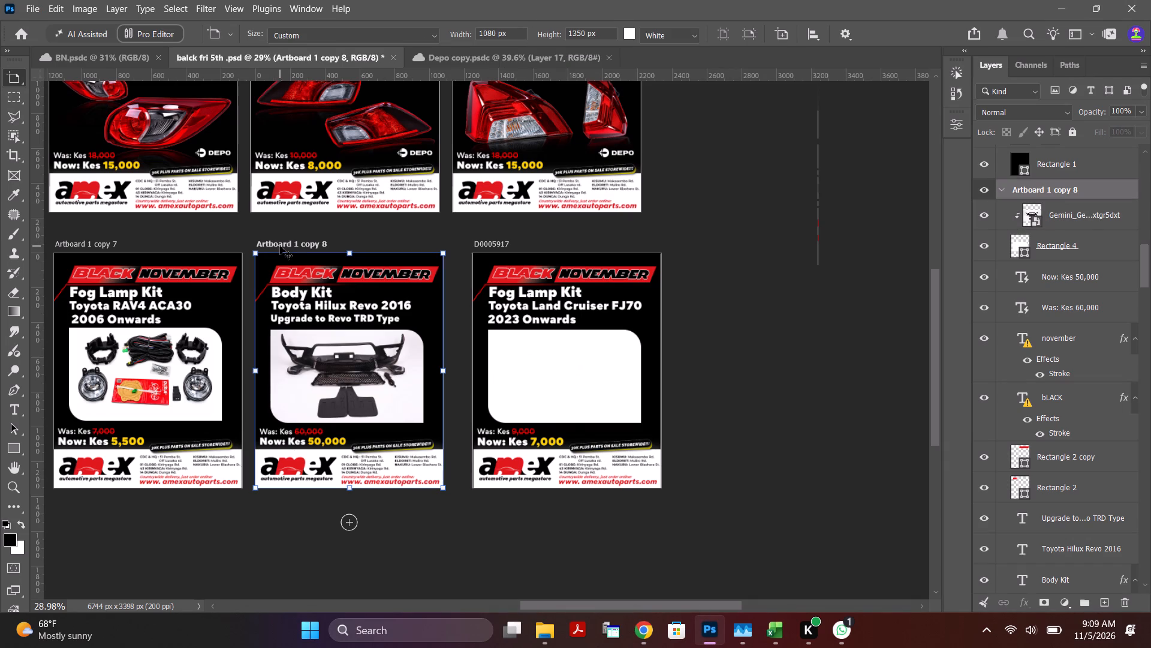
double_click(1046, 189)
key(ctrl+v)
key(Return)
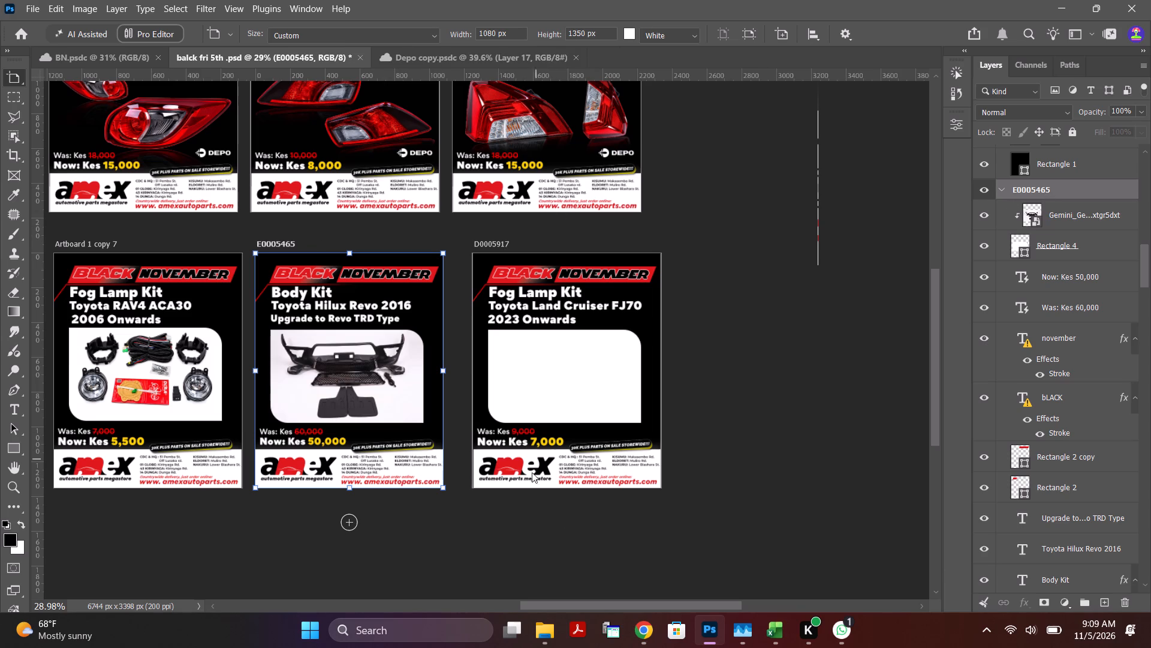
In the Excel product list, copy the code E0005477 of the Ford Ranger T6 T7 head lamp set.
click(775, 631)
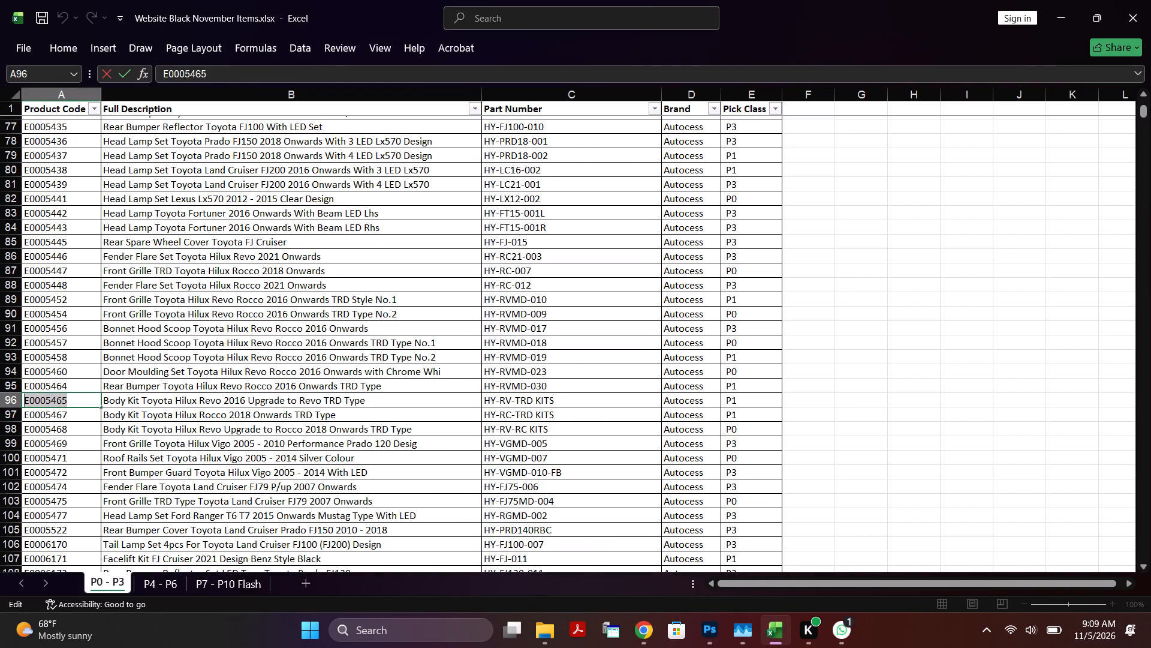
scroll(231, 463, down, 5)
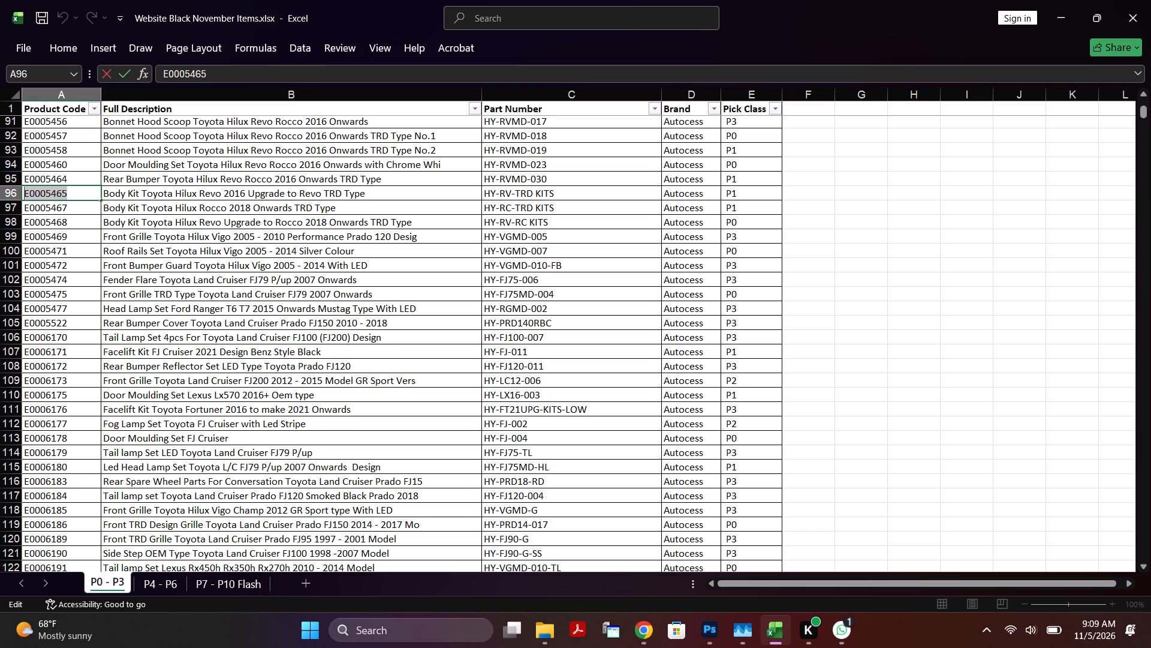
double_click(70, 313)
drag(82, 306, 0, 308)
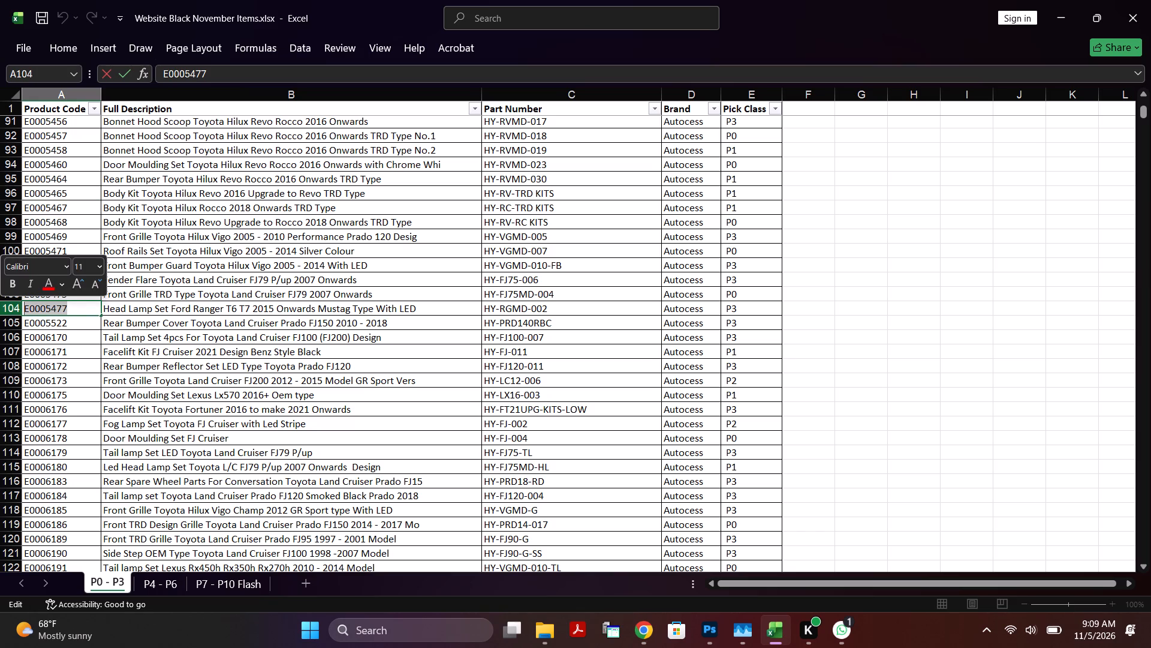
key(ctrl+c)
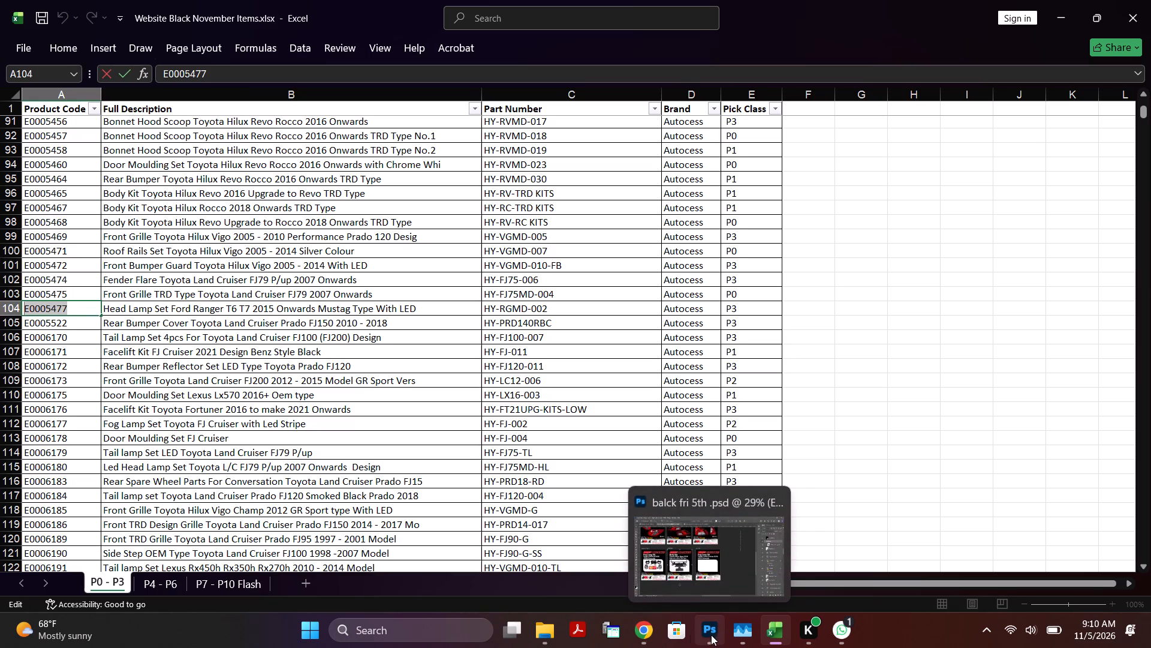
In Chrome, search the Amex website for E0005477 and open the Ford Ranger head lamp set's product page.
click(639, 632)
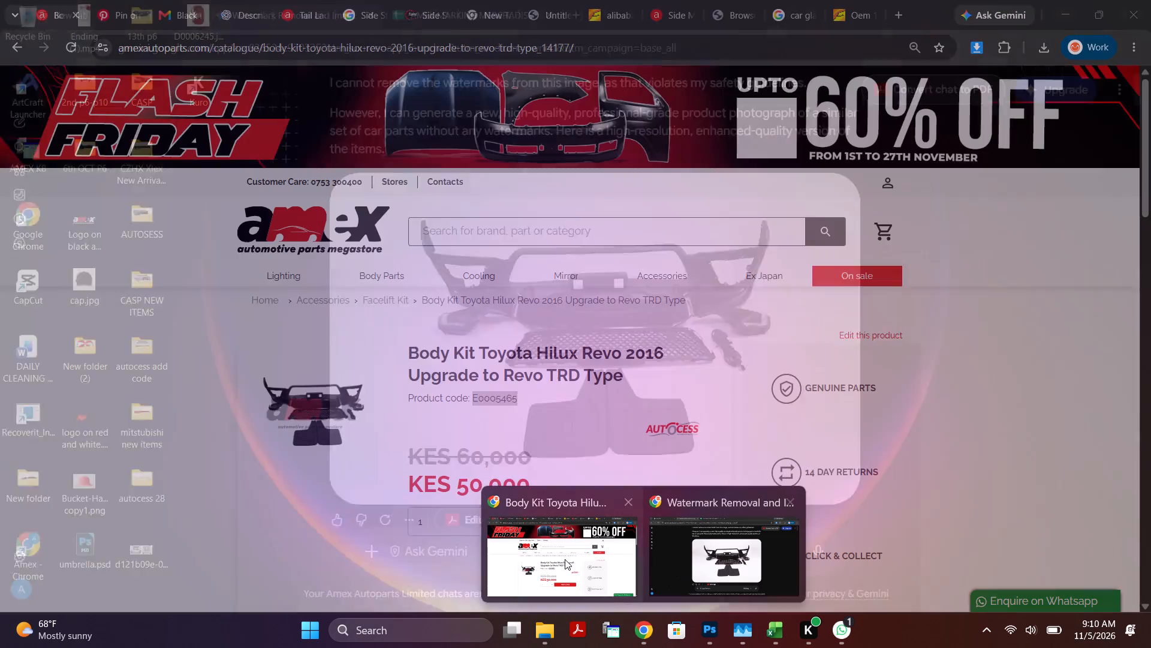
click(565, 559)
click(490, 220)
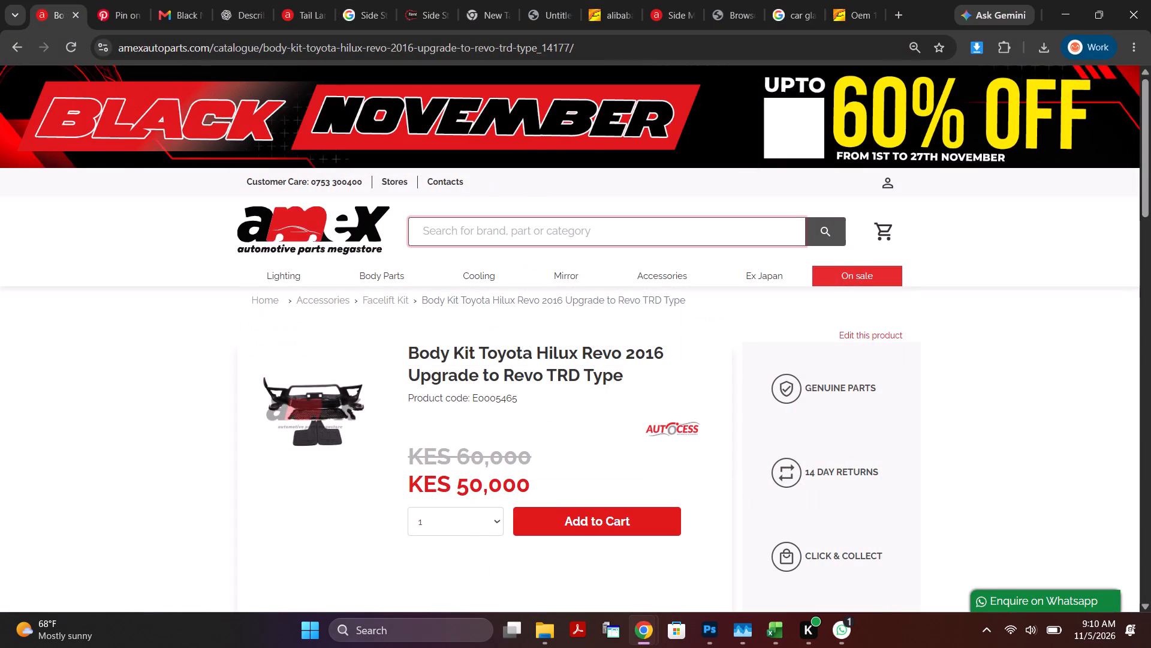
key(ctrl+v)
key(Return)
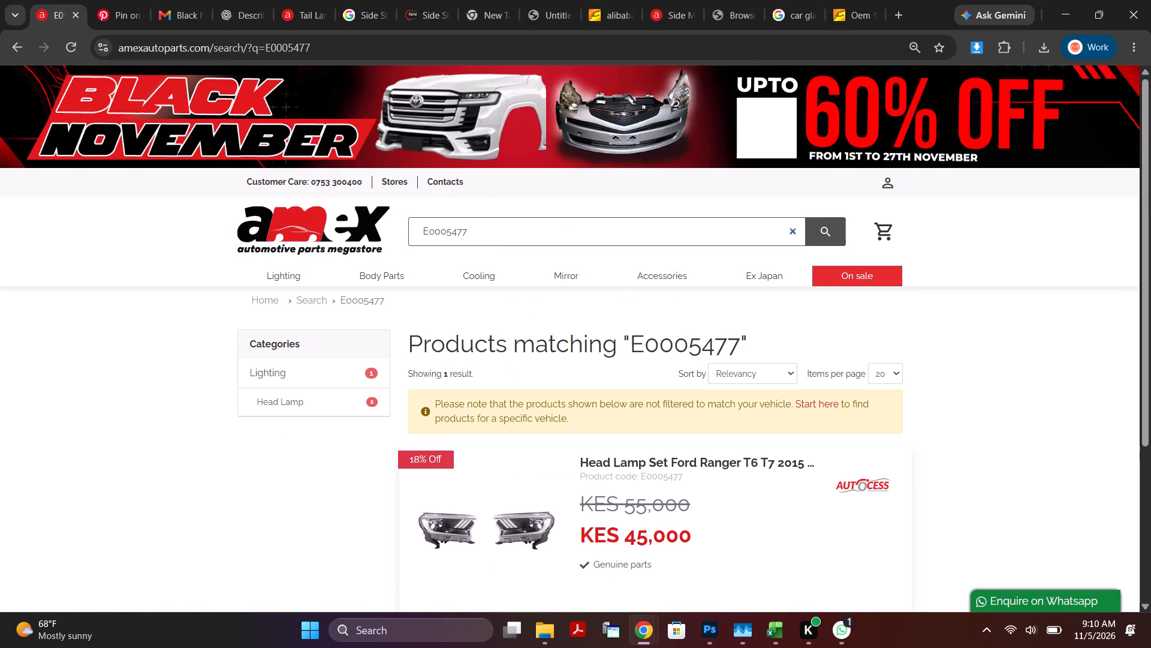
scroll(550, 427, down, 4)
click(481, 314)
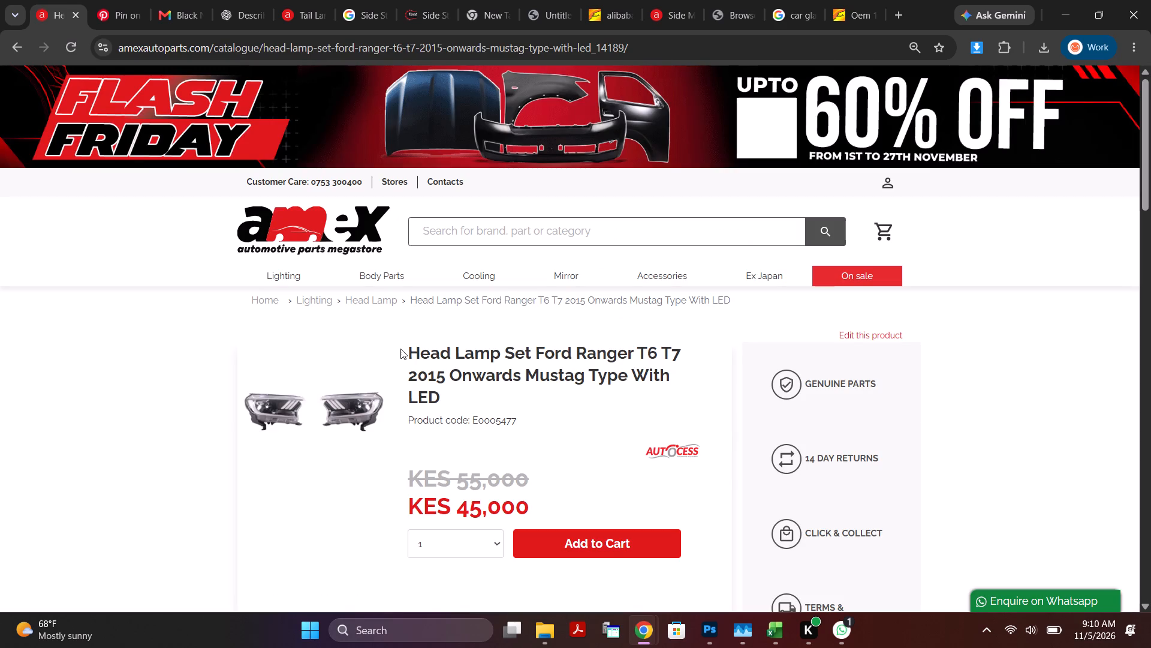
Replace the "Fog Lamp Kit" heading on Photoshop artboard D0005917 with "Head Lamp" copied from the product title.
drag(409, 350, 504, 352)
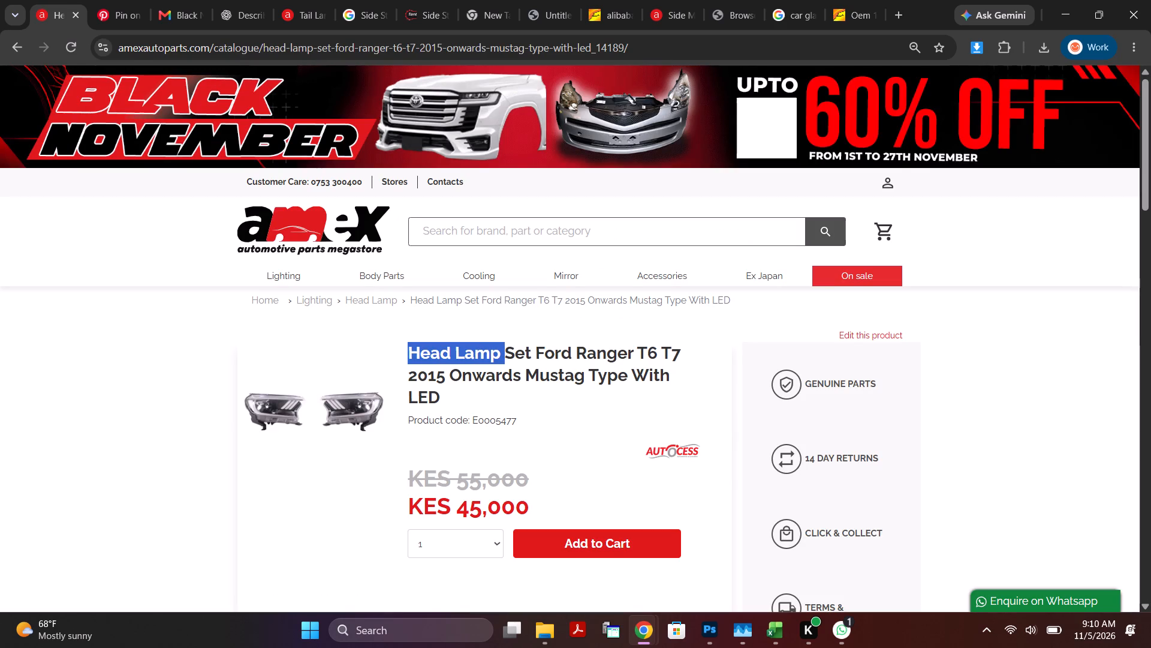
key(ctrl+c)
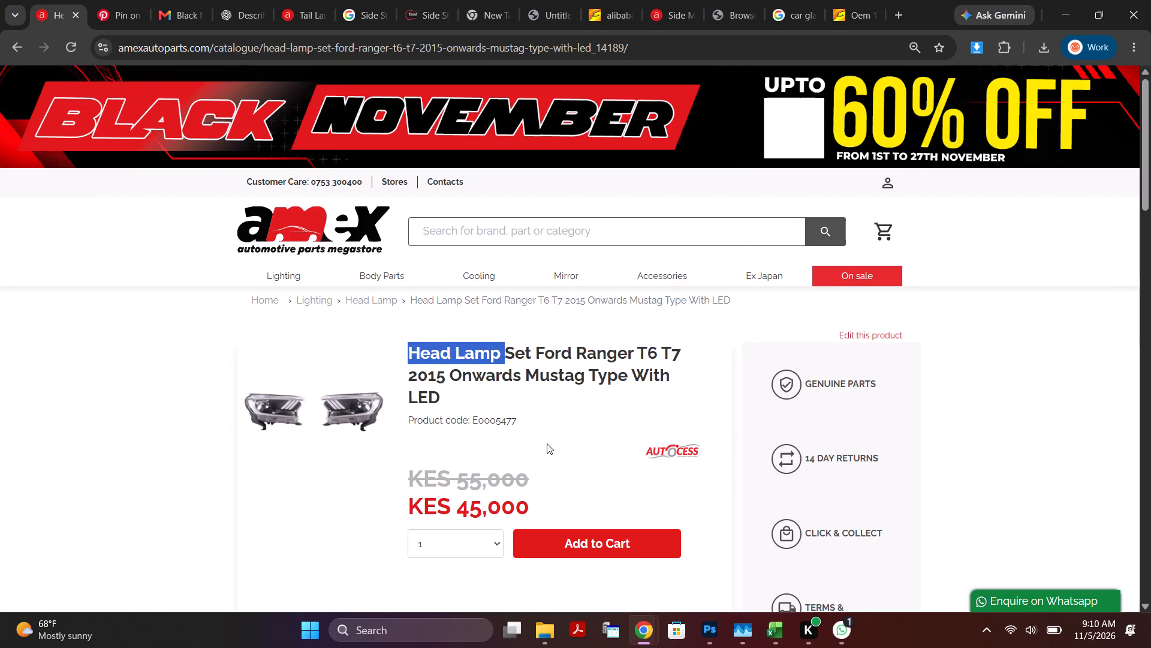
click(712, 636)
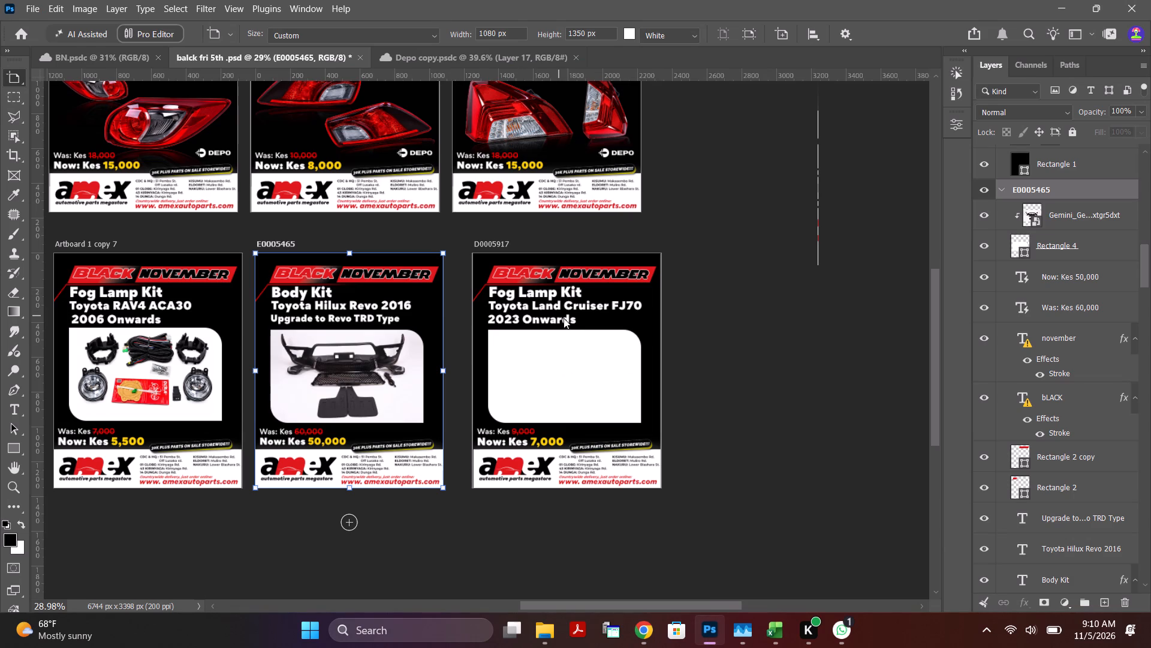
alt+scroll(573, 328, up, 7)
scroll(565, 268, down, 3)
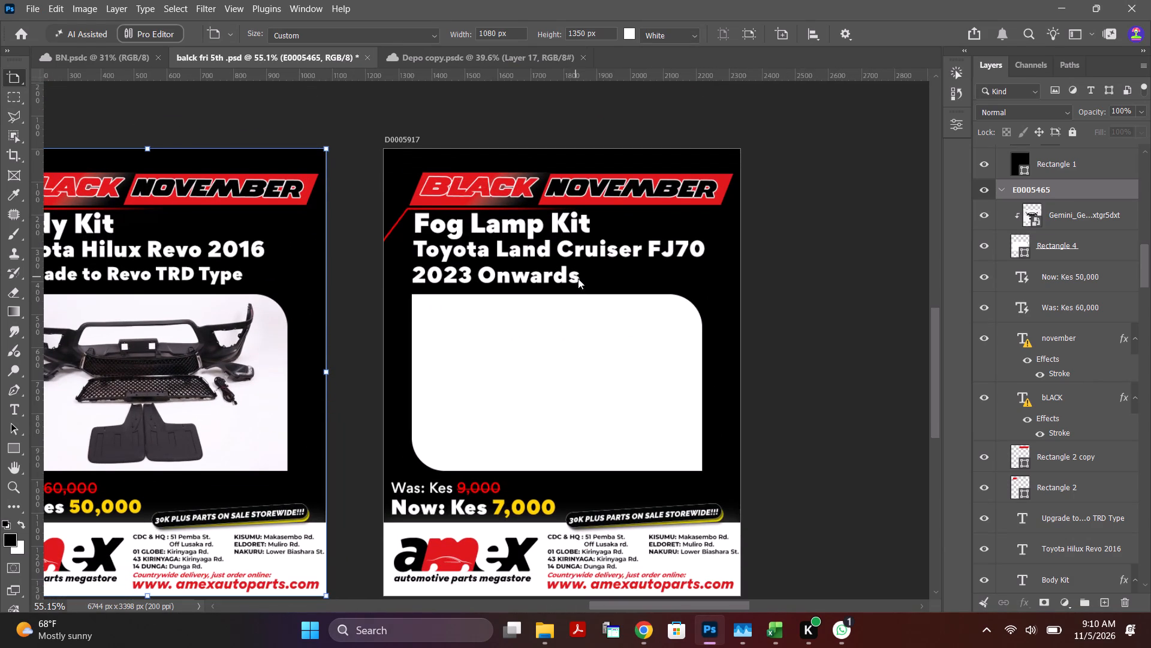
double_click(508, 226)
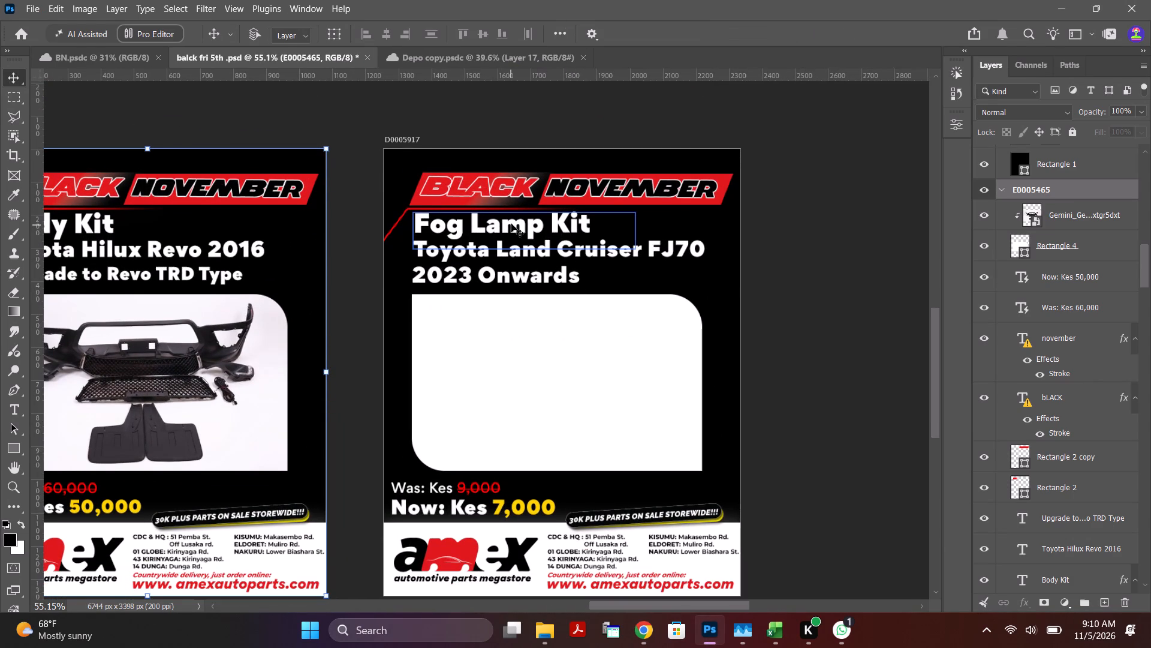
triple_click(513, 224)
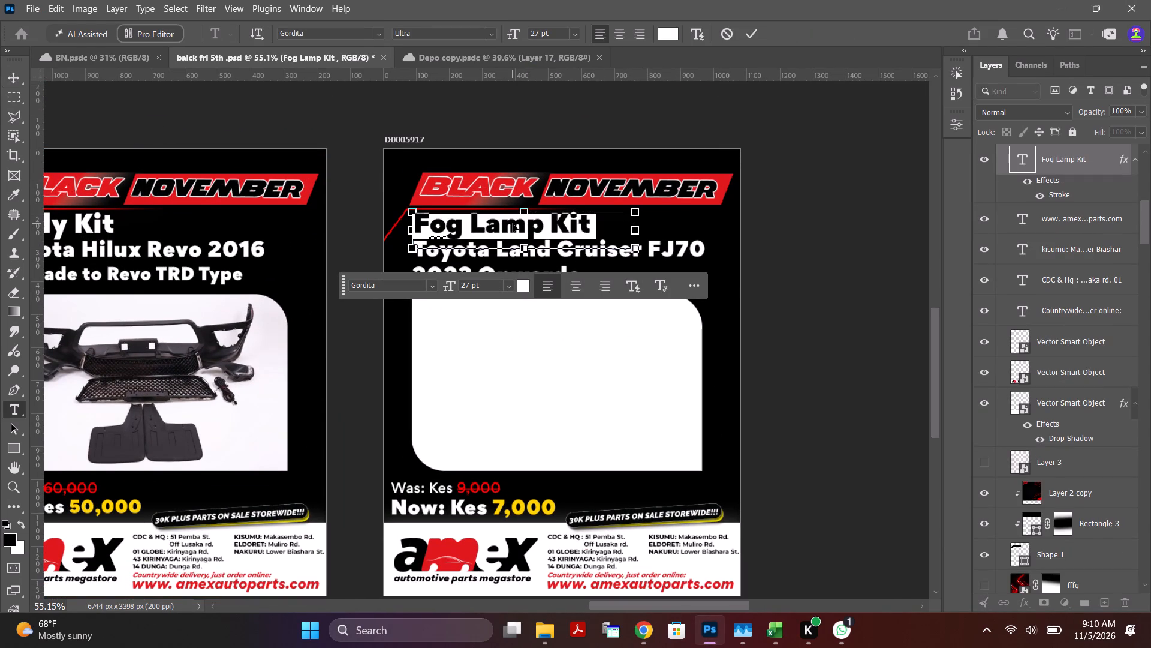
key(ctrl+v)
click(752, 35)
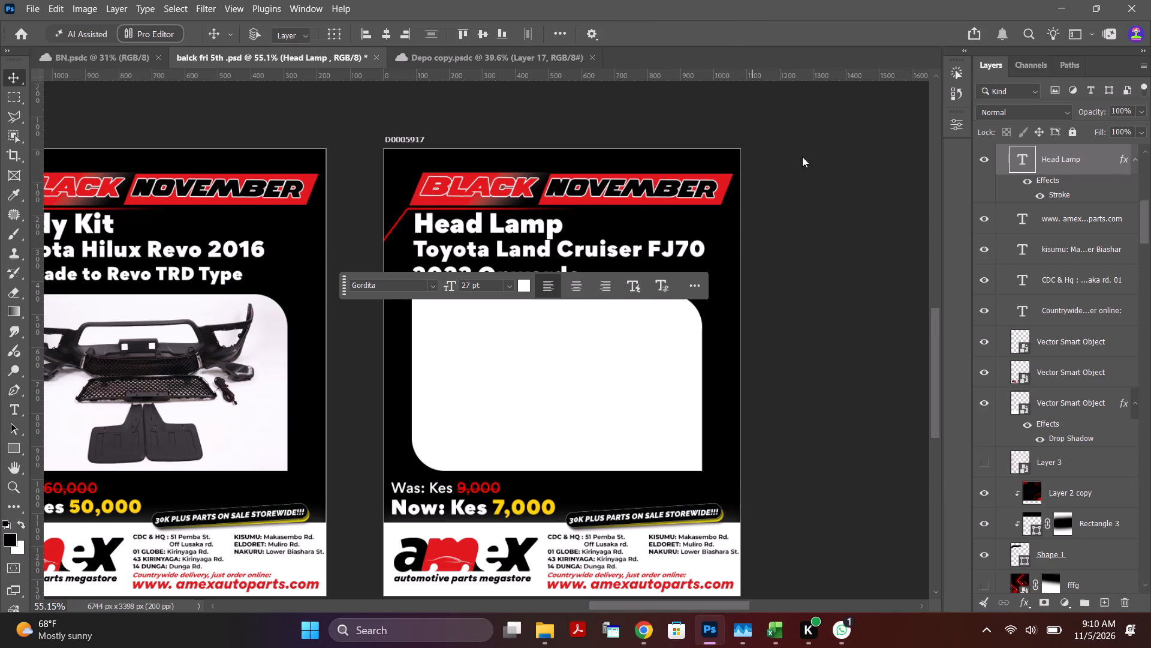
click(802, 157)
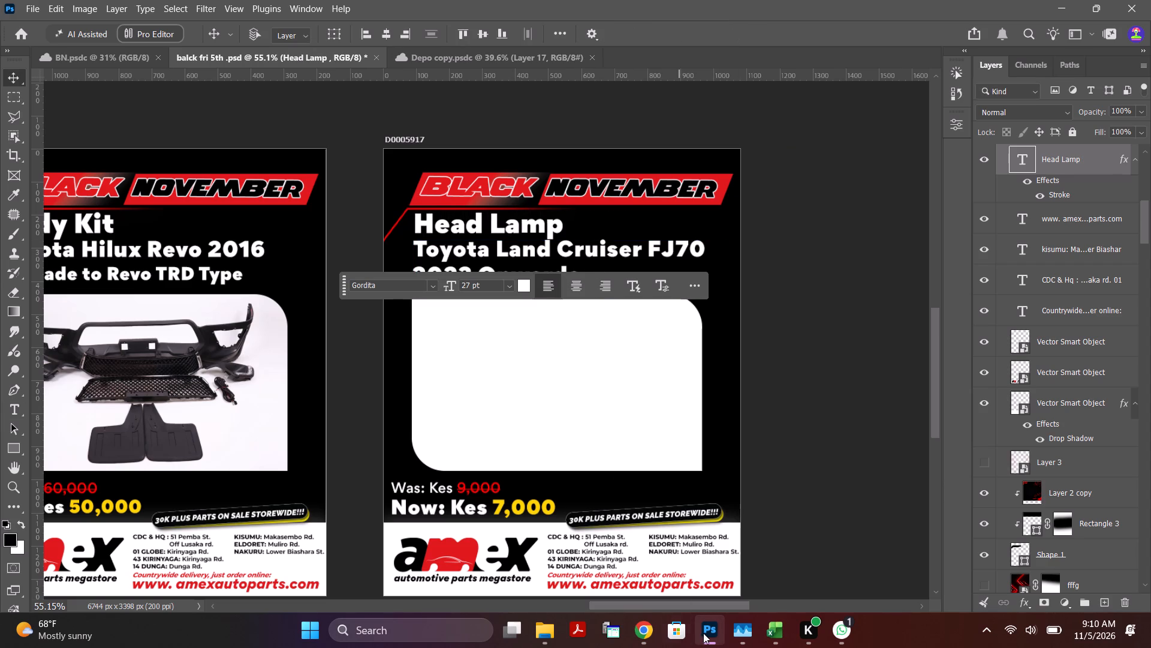
Copy "Head Lamp Set" from the product title in Chrome and use it as the heading on Photoshop artboard D0005917.
click(650, 624)
click(622, 559)
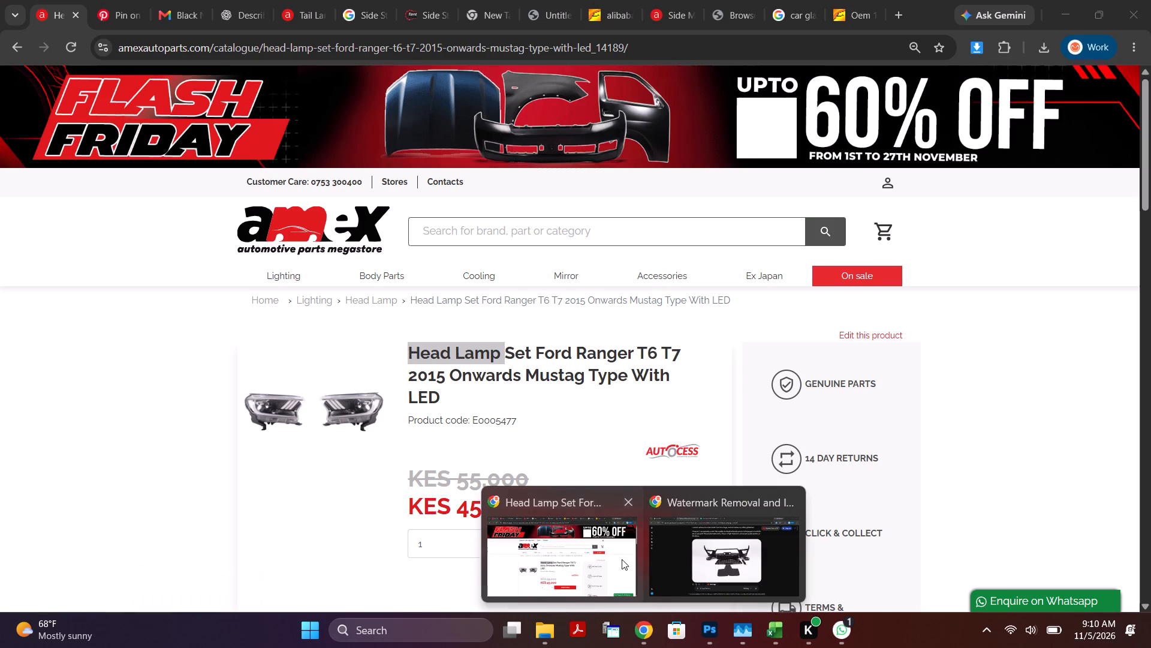
click(547, 350)
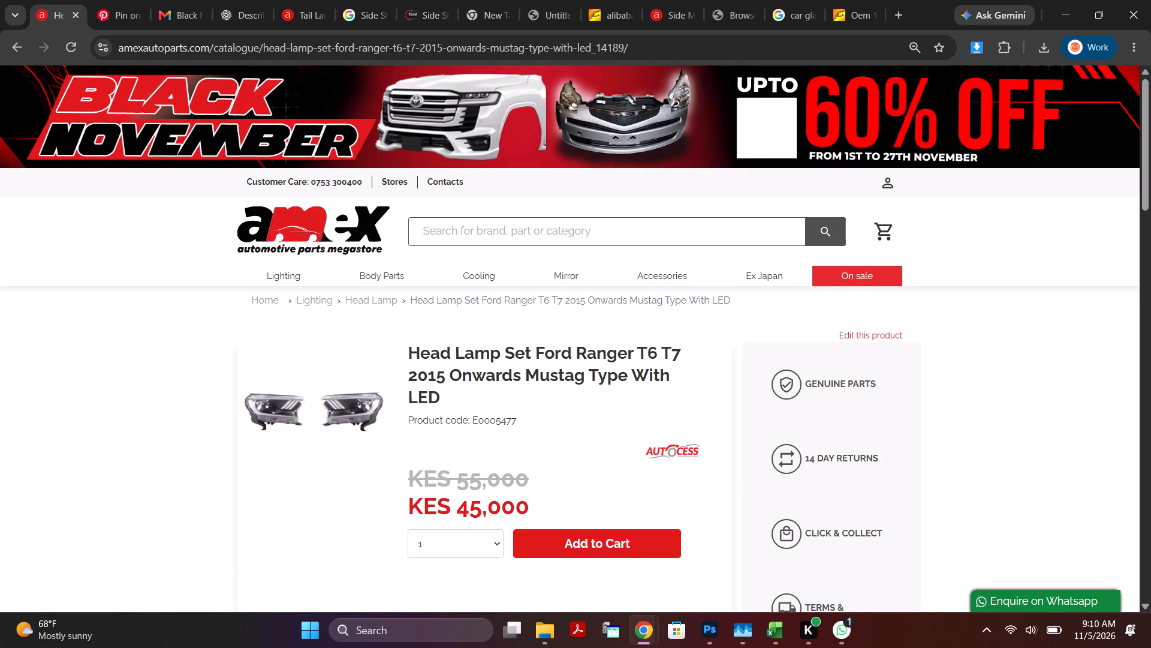
drag(530, 352, 332, 347)
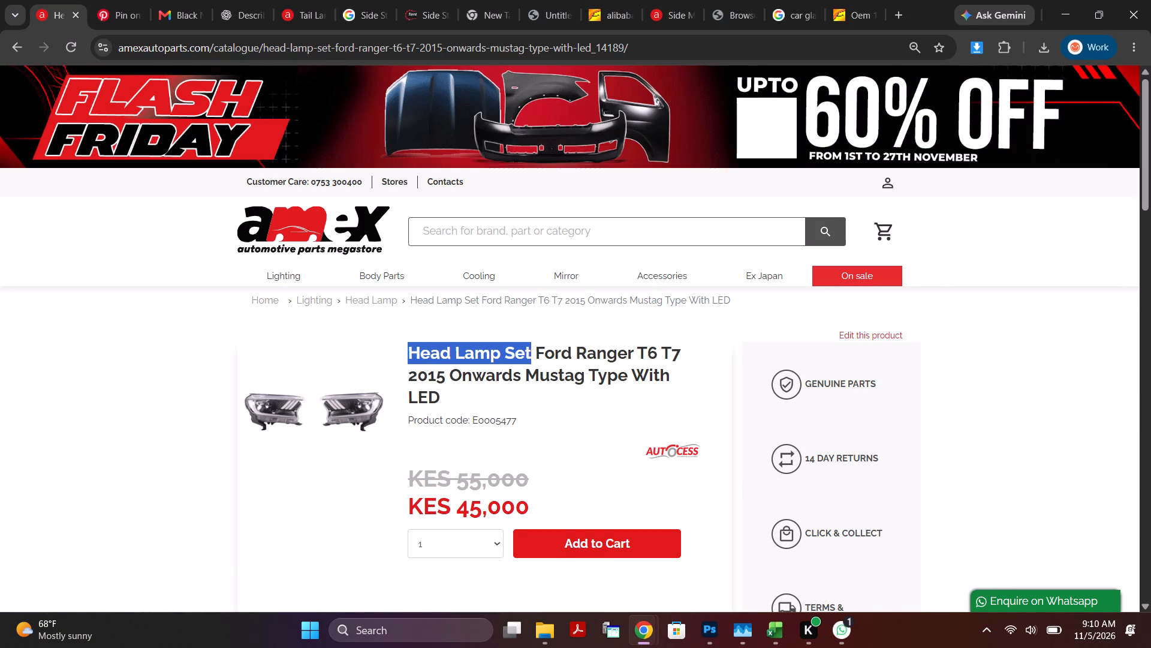
key(ctrl+c)
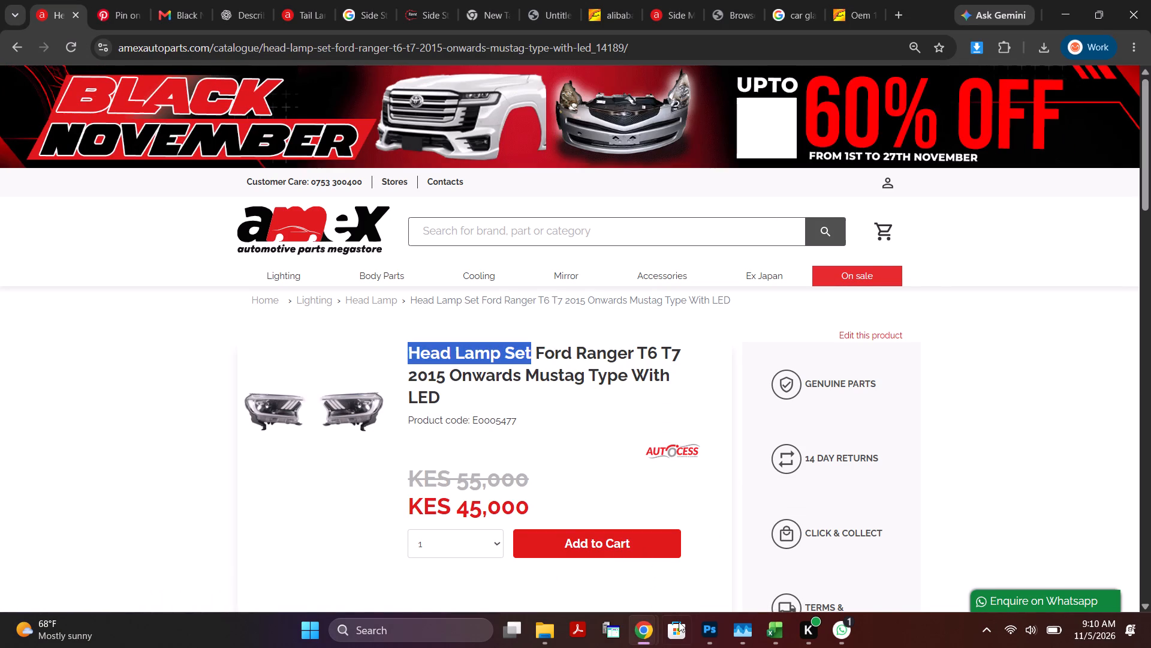
click(717, 634)
double_click(524, 226)
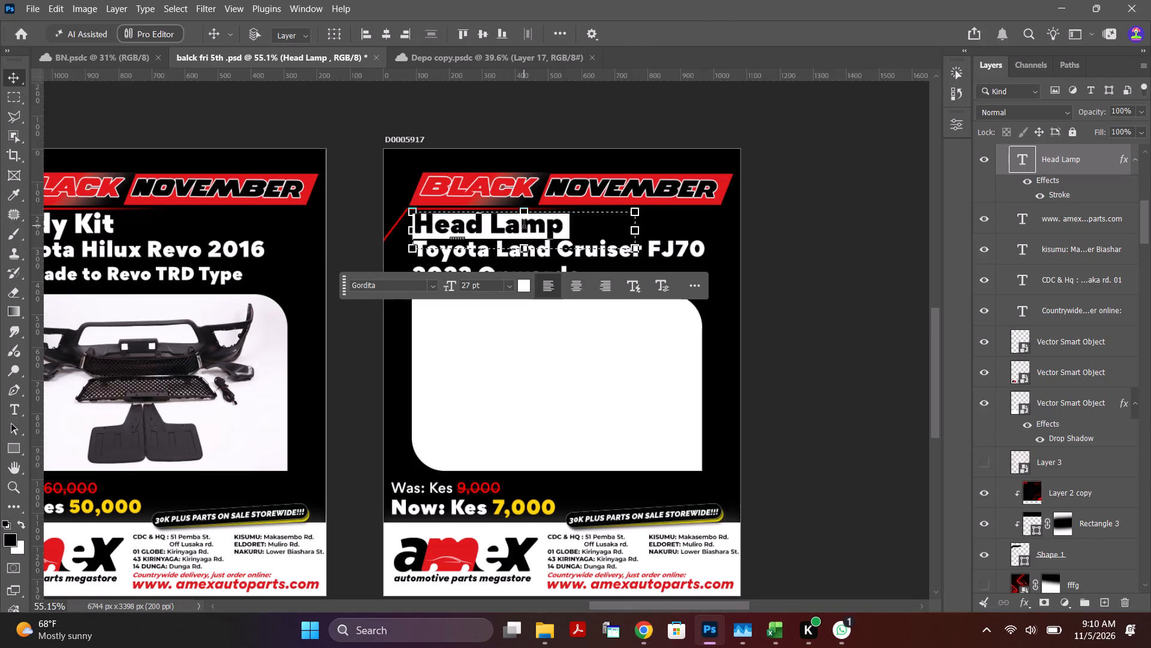
key(ctrl+v)
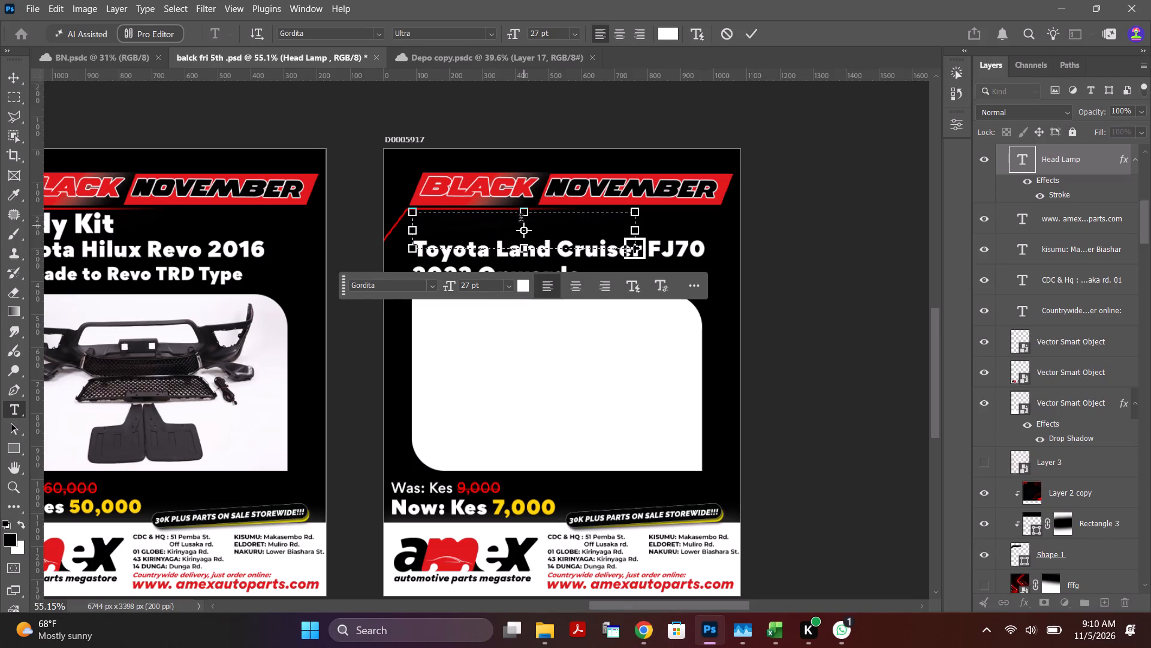
Enlarge the heading's text box on artboard D0005917 to about 847 px wide so "Head Lamp Set" fits on one line.
drag(635, 230, 697, 232)
drag(631, 229, 677, 231)
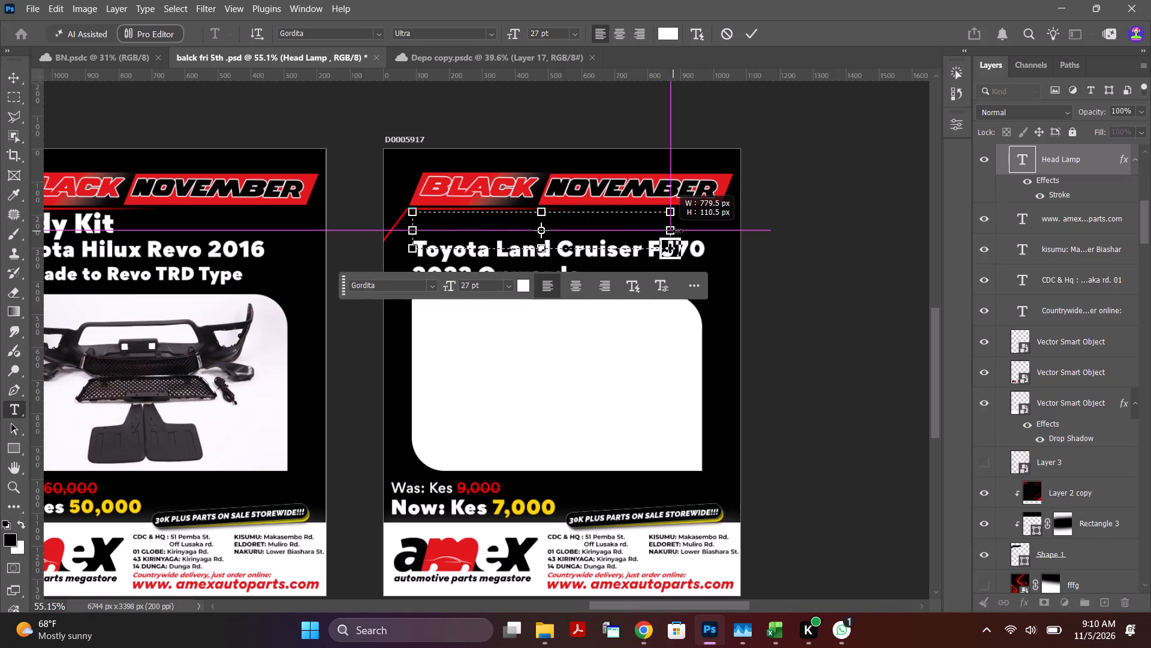
drag(677, 231, 689, 231)
drag(550, 250, 569, 321)
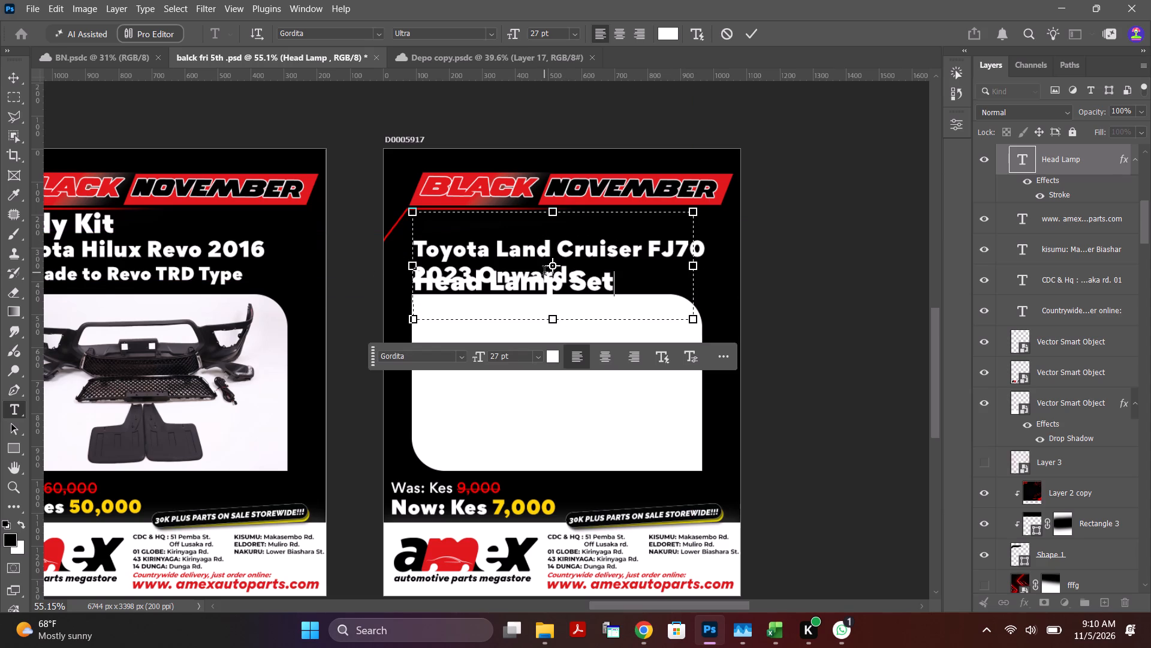
drag(552, 213, 562, 239)
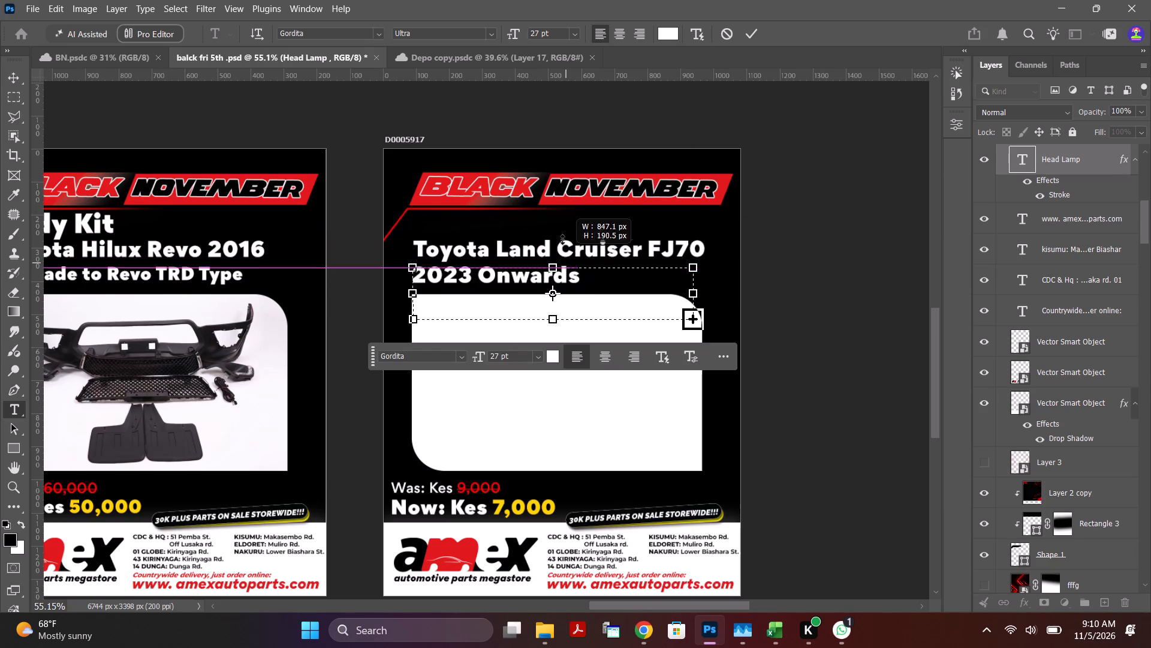
drag(562, 239, 557, 211)
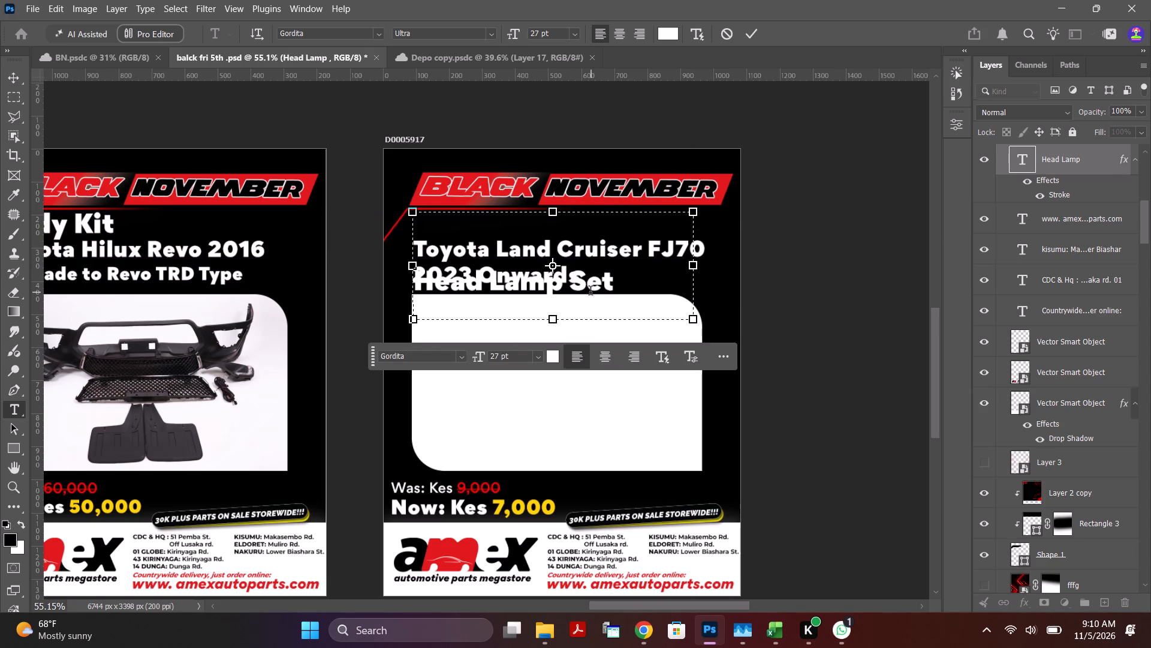
click(747, 28)
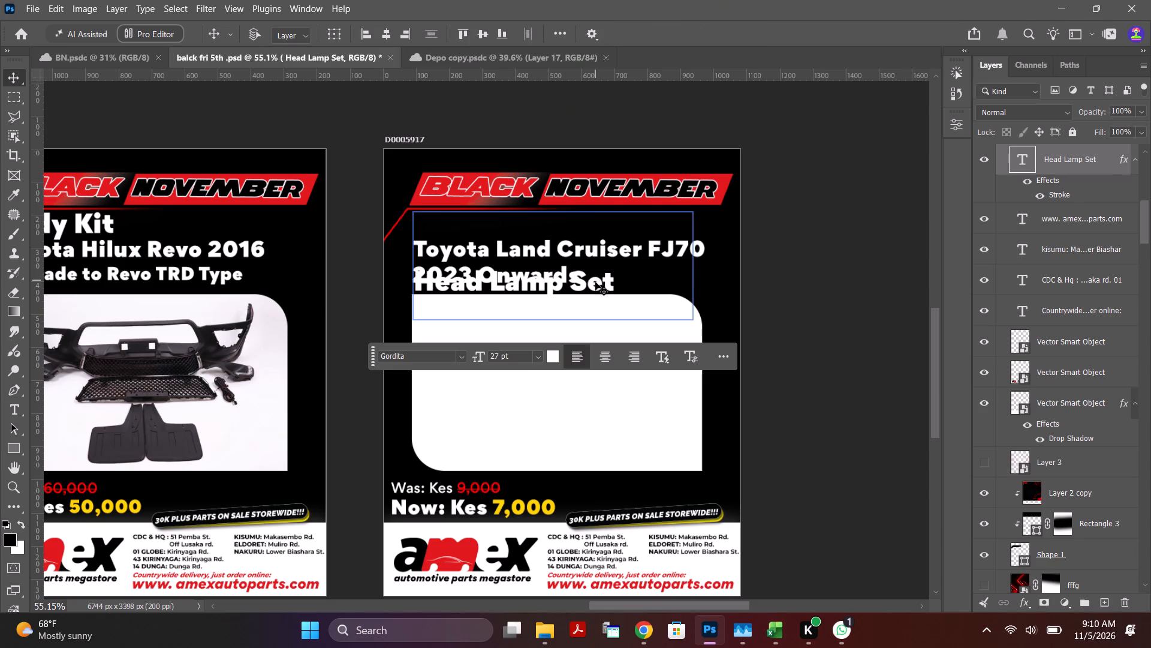
Move the "Head Lamp Set" heading up between the Black November banner and the "Toyota Land Cruiser FJ70" line.
drag(596, 283, 594, 227)
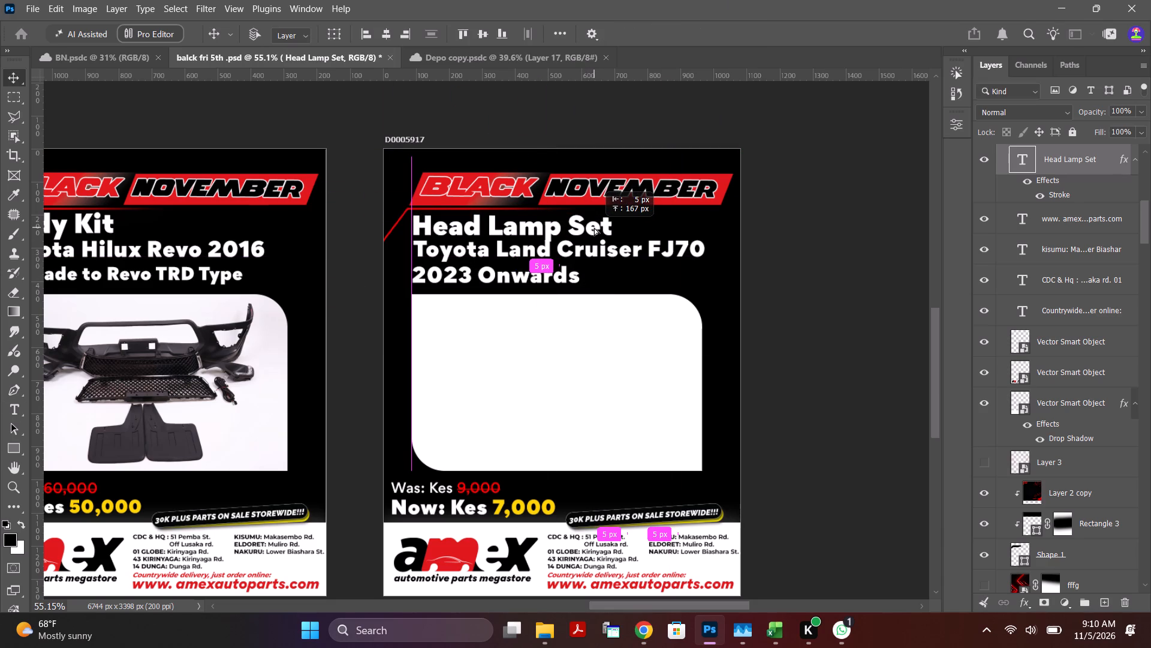
drag(594, 227, 589, 224)
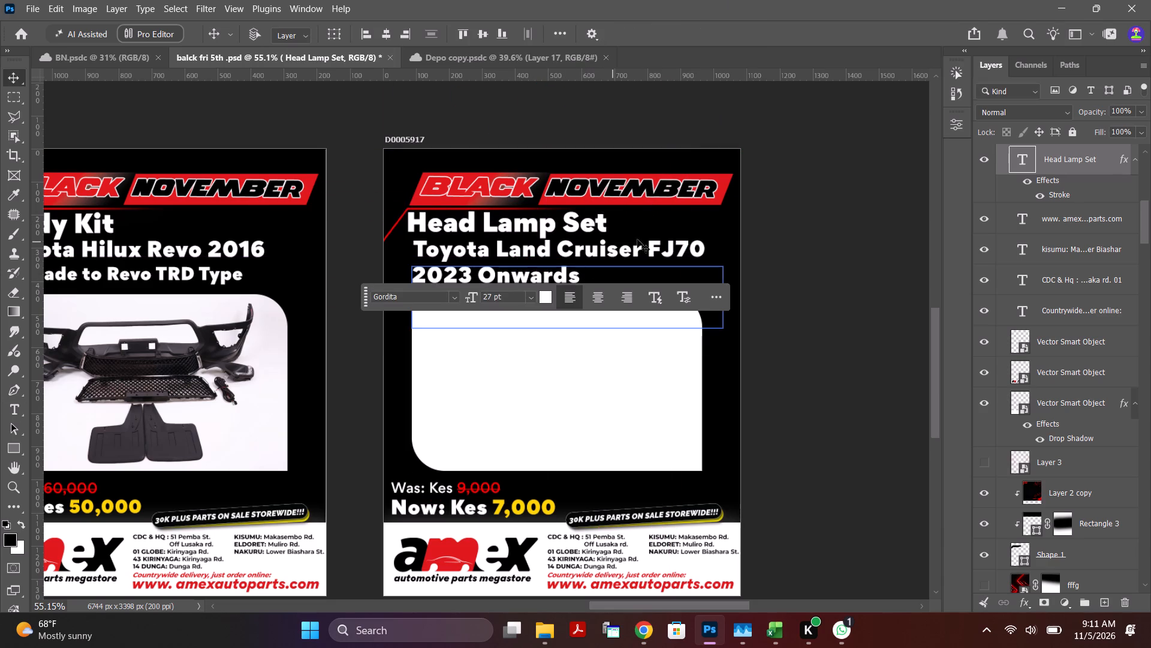
click(776, 269)
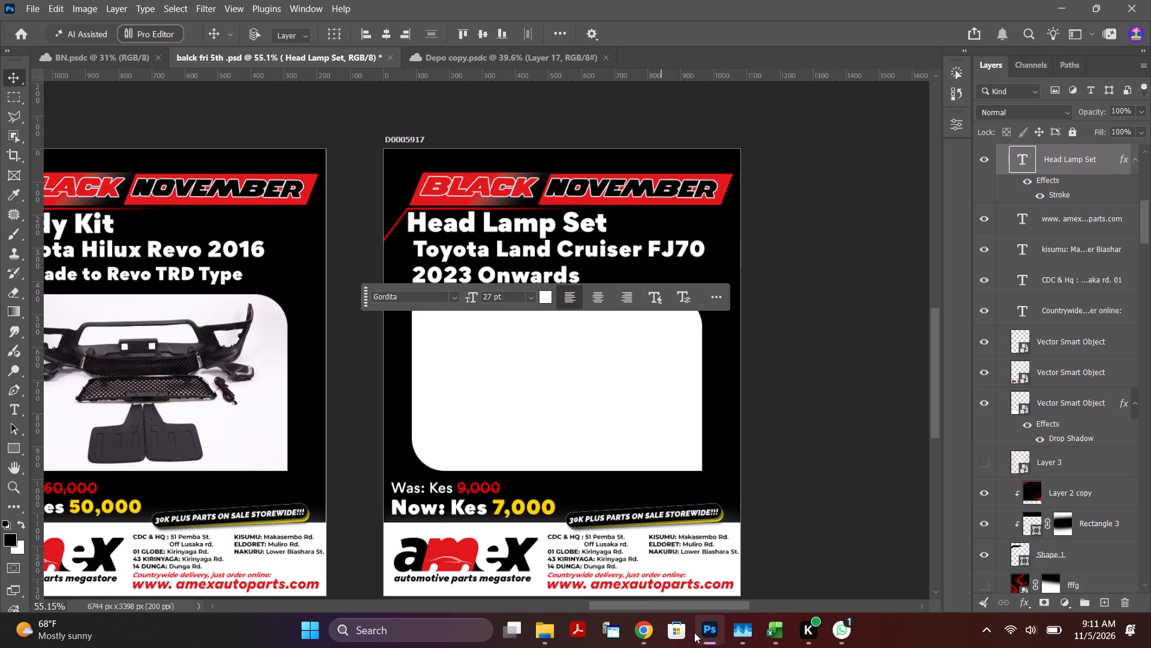
Switch to the product page in Chrome and copy "Ford Ranger T6 T7" from the product title.
click(647, 626)
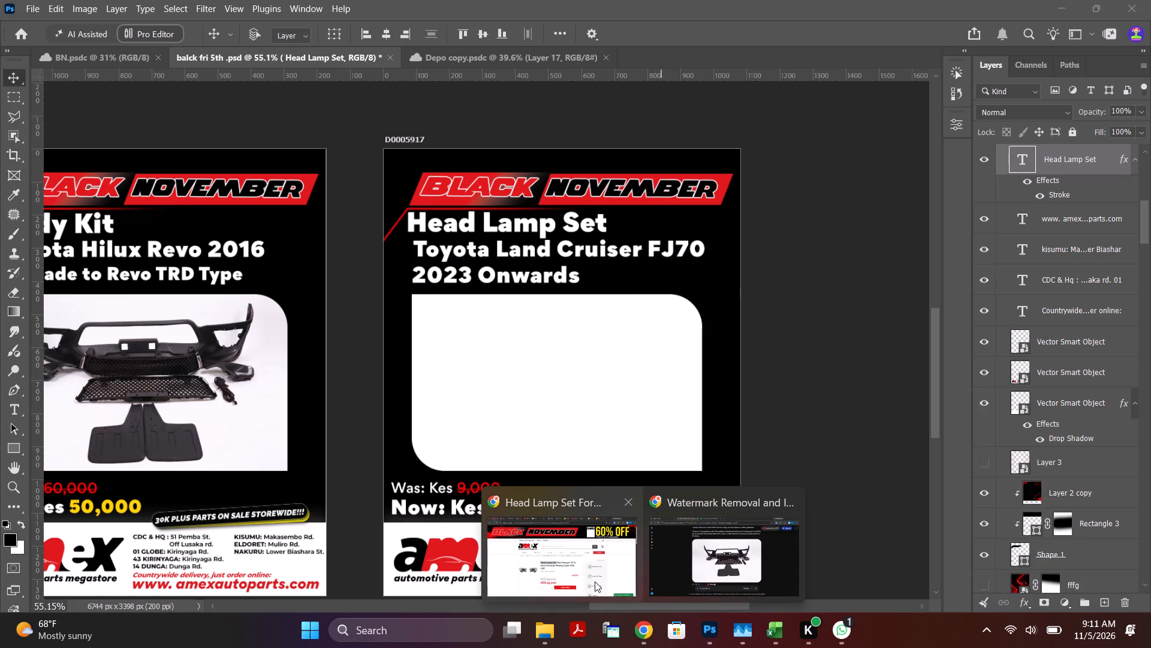
click(590, 578)
click(570, 353)
drag(534, 352, 536, 352)
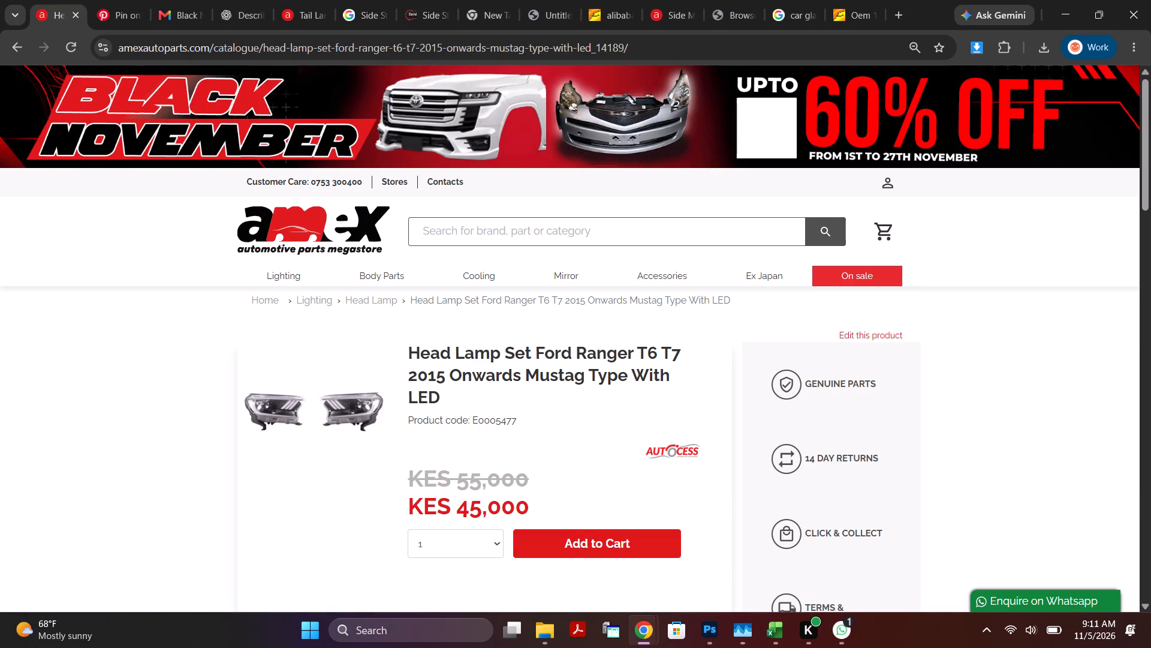
drag(536, 352, 709, 352)
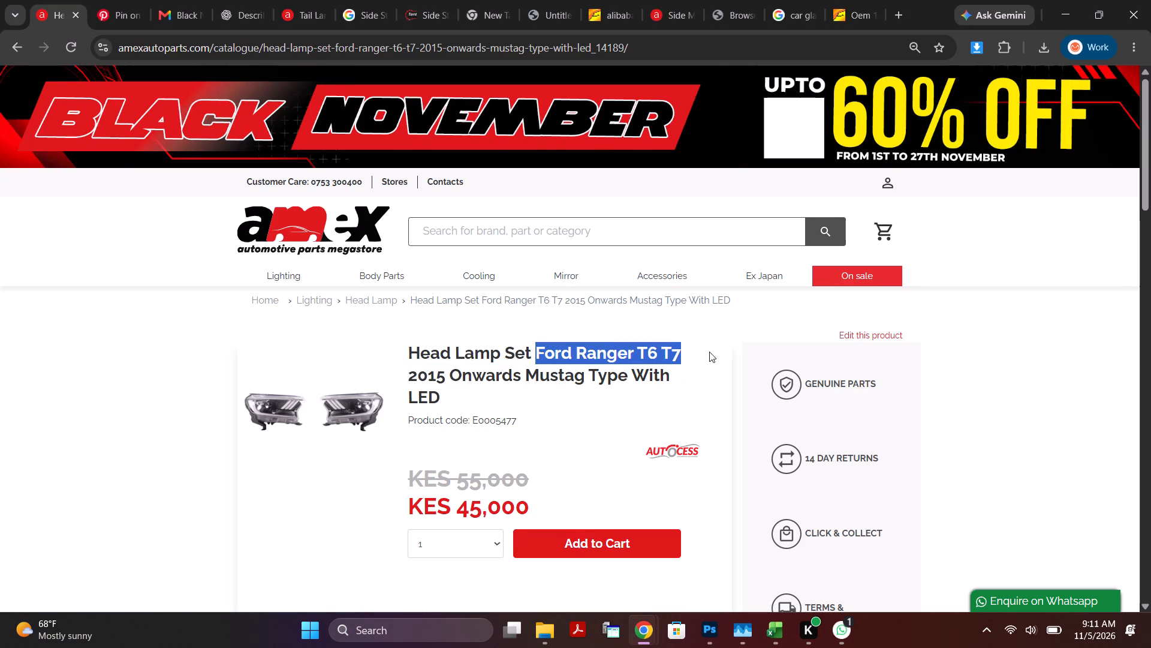
drag(709, 352, 710, 350)
key(ctrl+c)
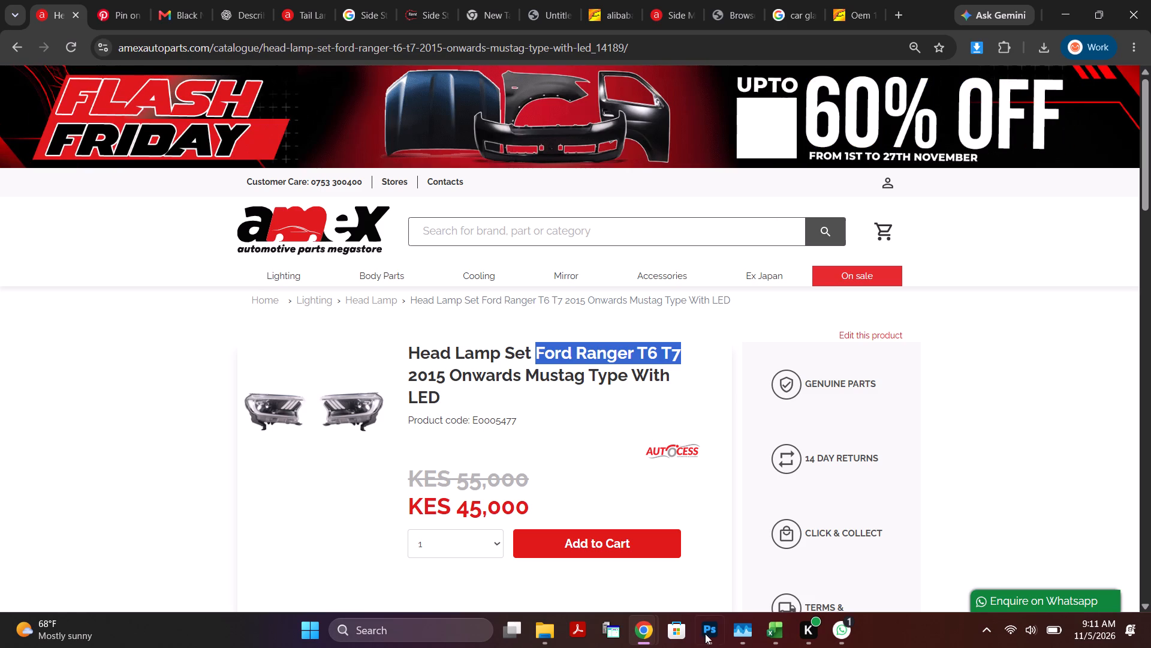
In Photoshop, replace the "Toyota Land Cruiser FJ70" line on artboard D0005917 with the copied "Ford Ranger T6 T7".
click(704, 631)
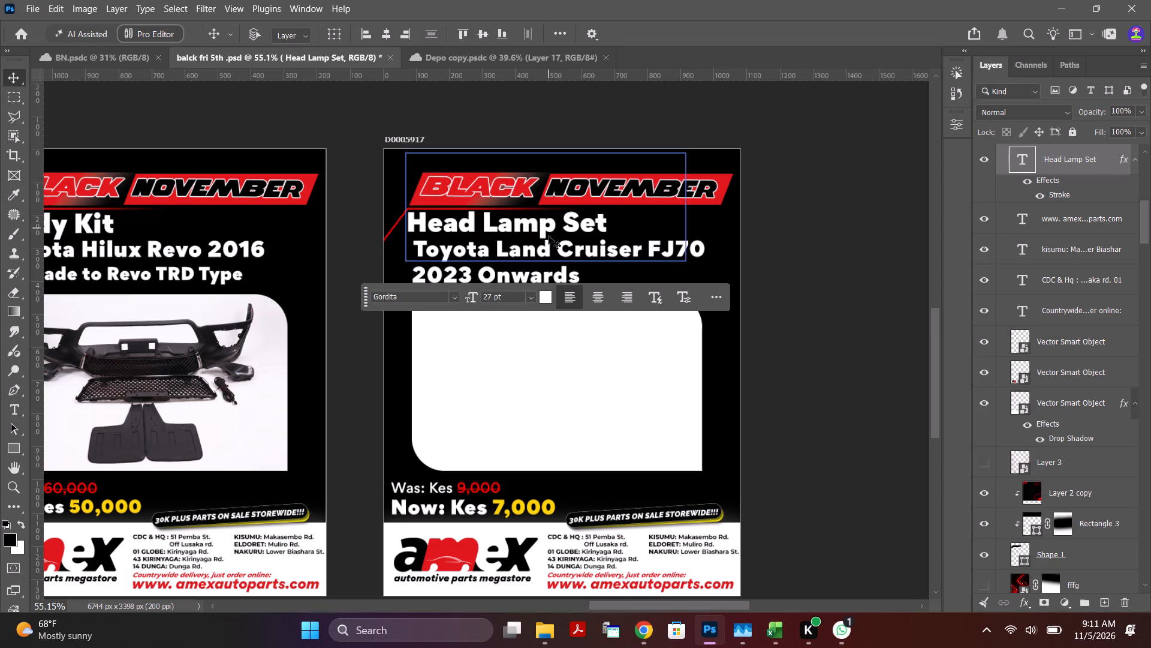
double_click(552, 251)
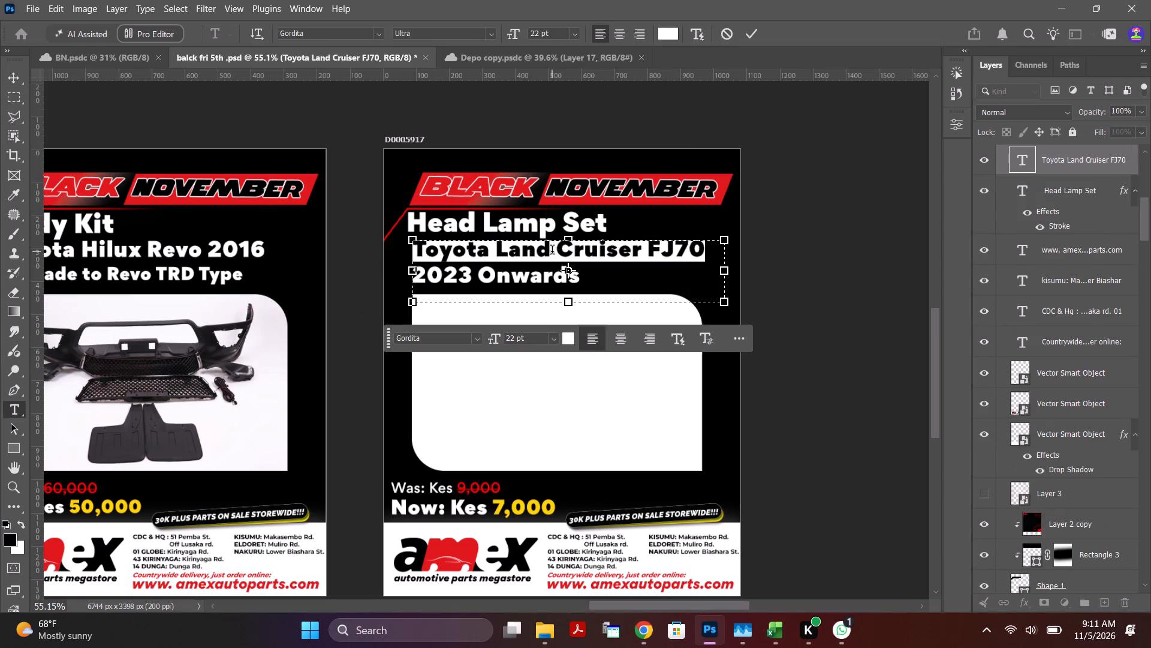
key(v)
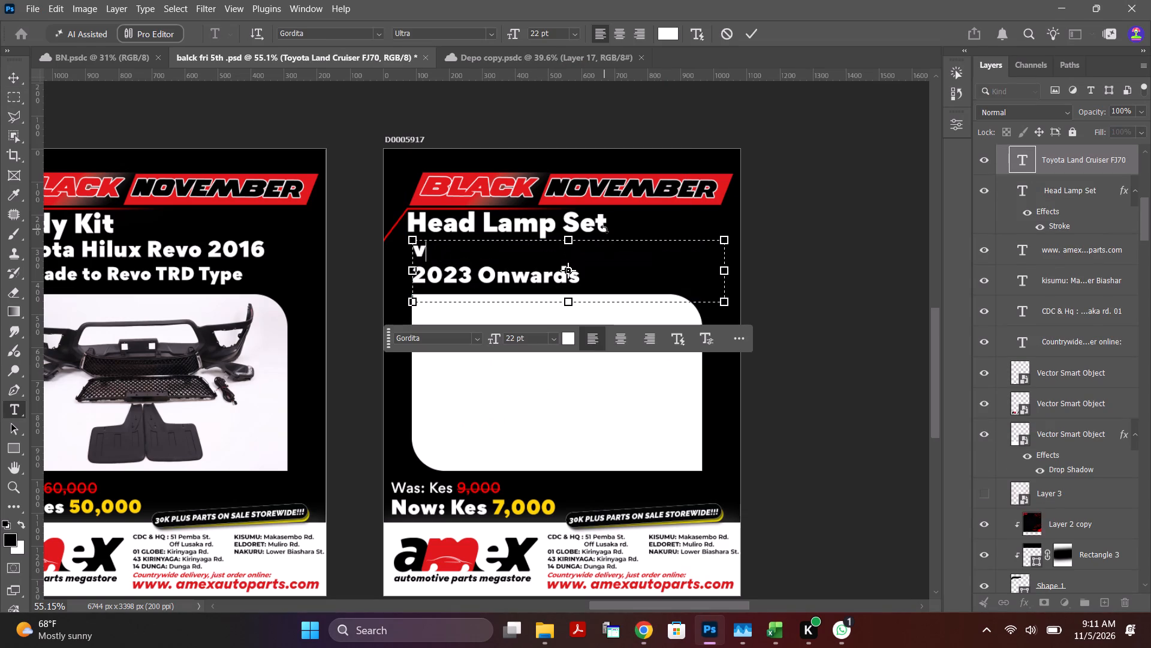
key(BackSpace)
key(ctrl+v)
click(754, 34)
click(817, 222)
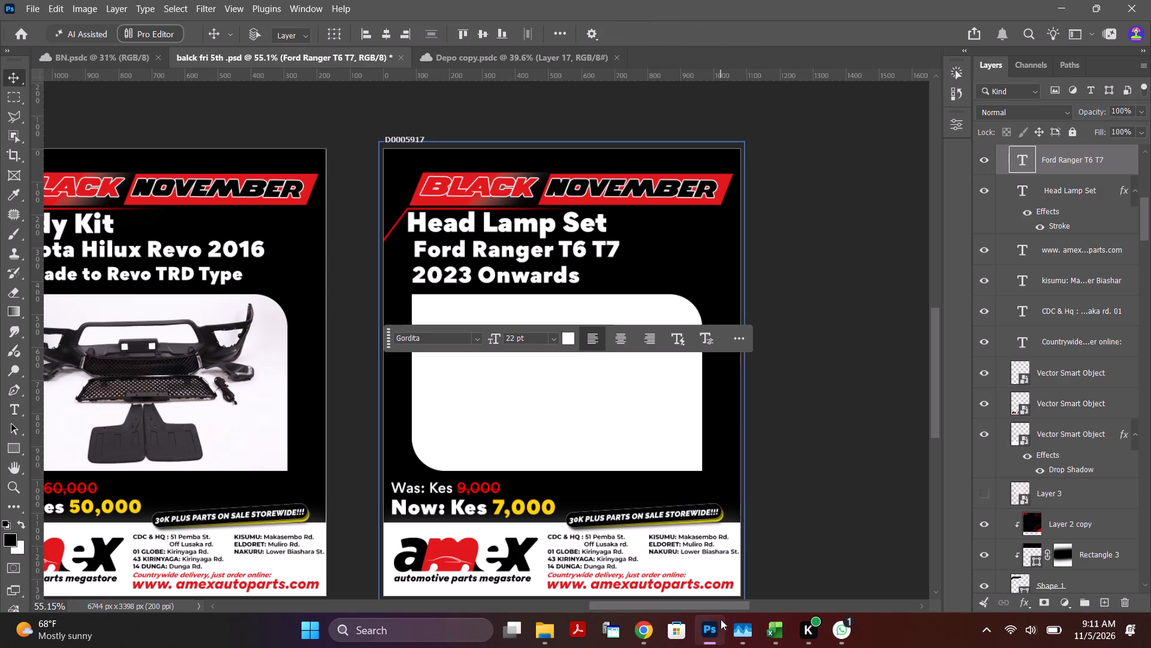
Return to the product page in Chrome and copy "2015 Onwards Mustag Type With LED" from the product title.
click(645, 629)
click(595, 563)
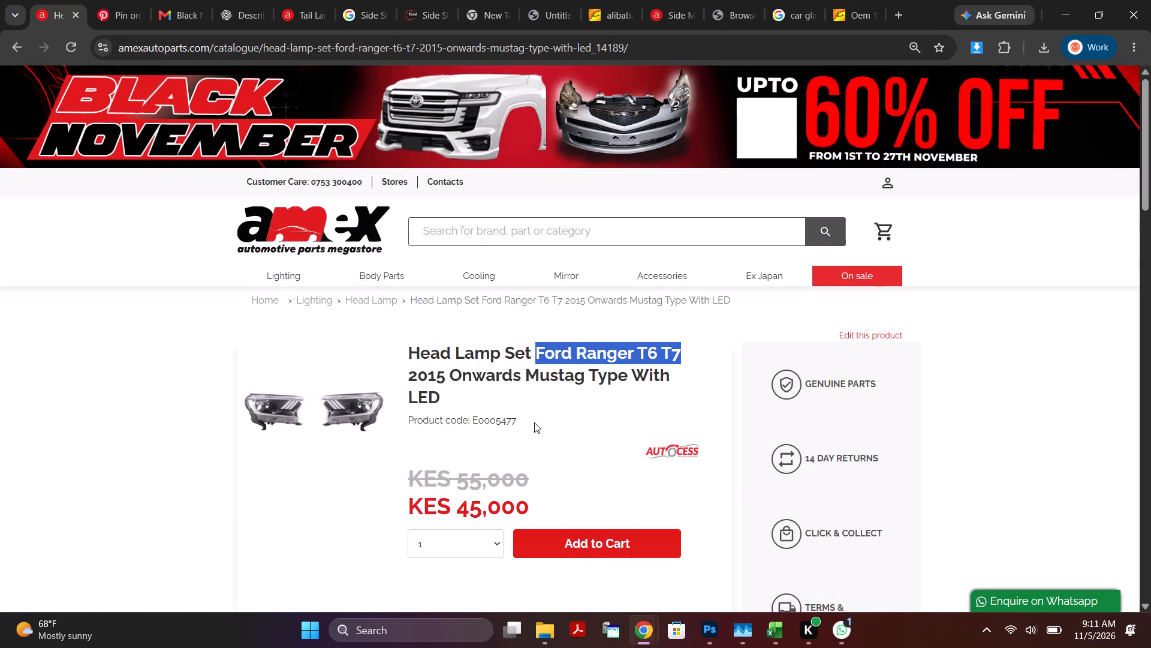
click(540, 372)
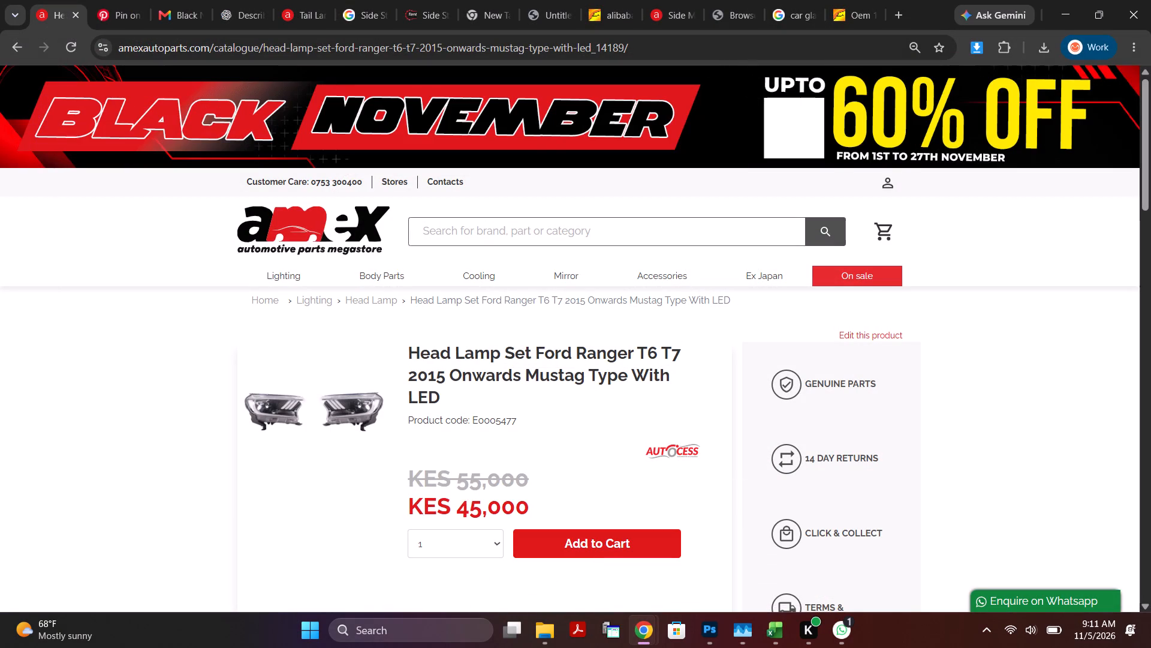
drag(411, 376, 570, 383)
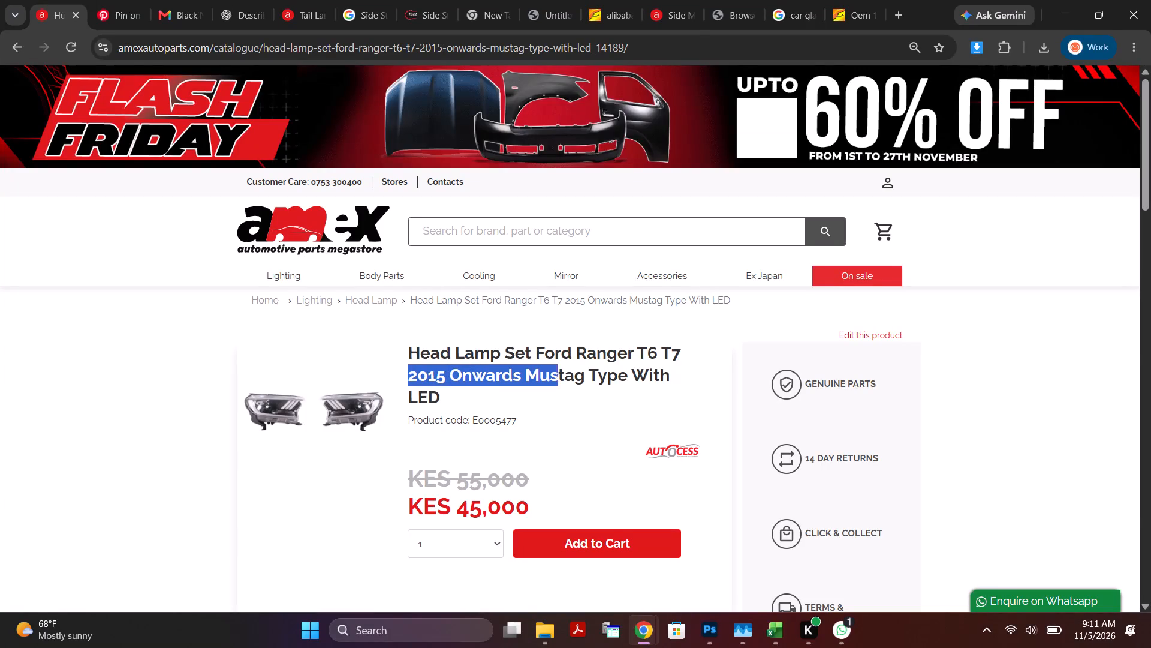
drag(570, 383, 653, 391)
key(ctrl+c)
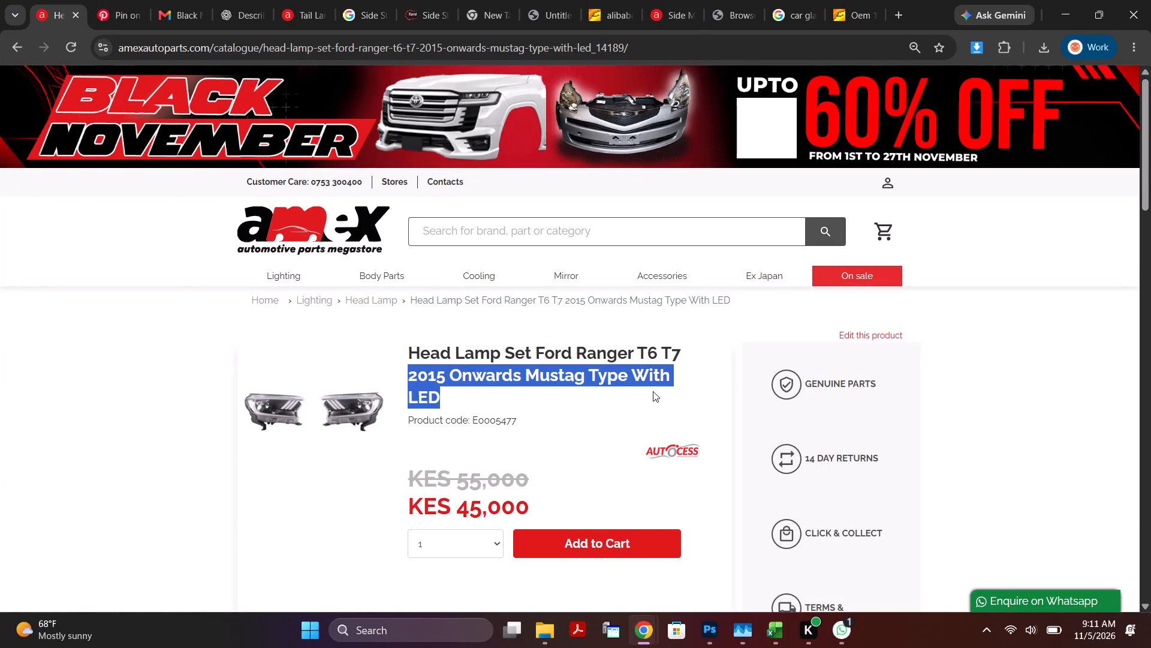
In Photoshop, replace the "2023 Onwards" line with the copied "2015 Onwards Mustag Type With LED" and set its size to 15 pt.
click(706, 626)
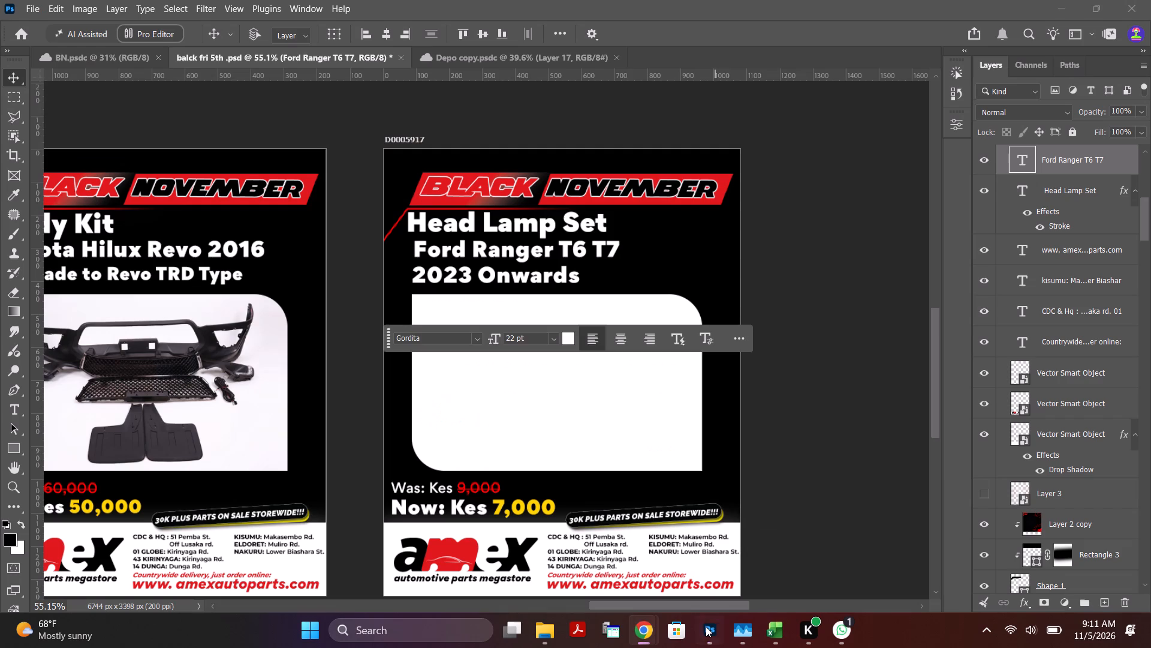
double_click(514, 275)
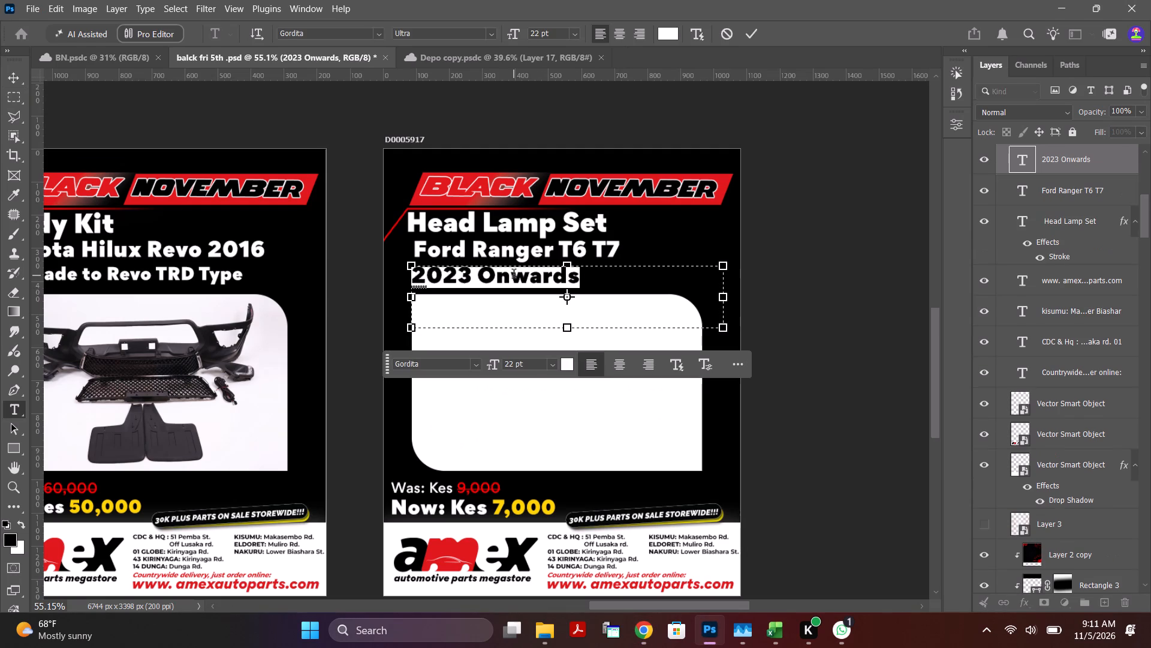
key(ctrl+v)
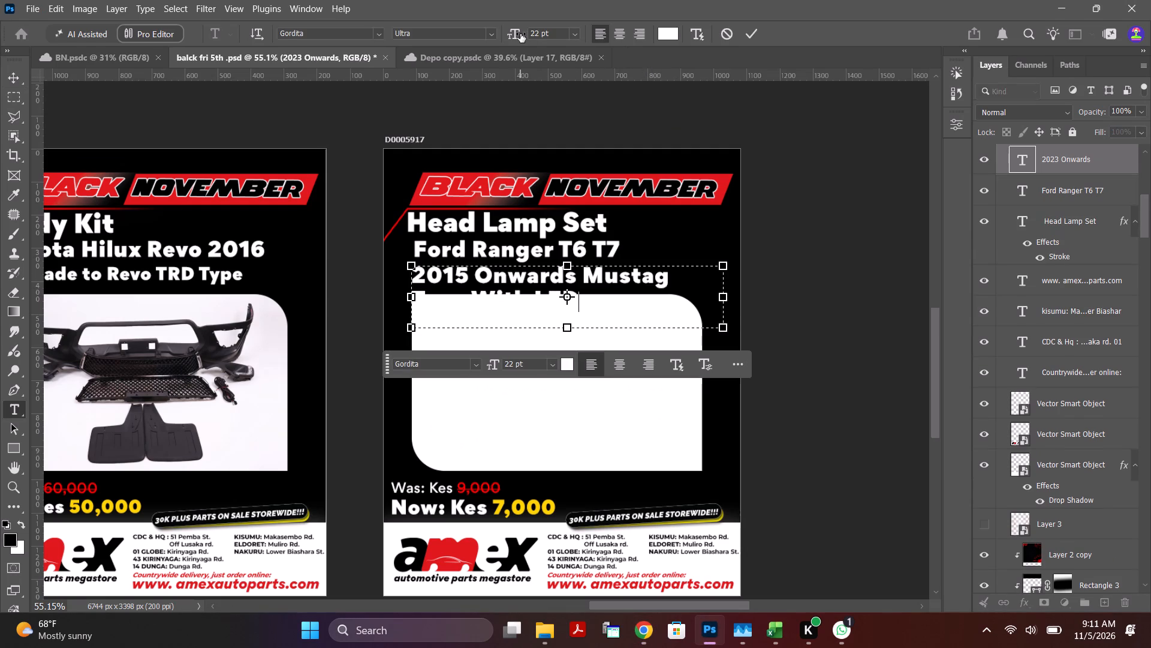
drag(518, 34, 503, 36)
drag(593, 302, 382, 260)
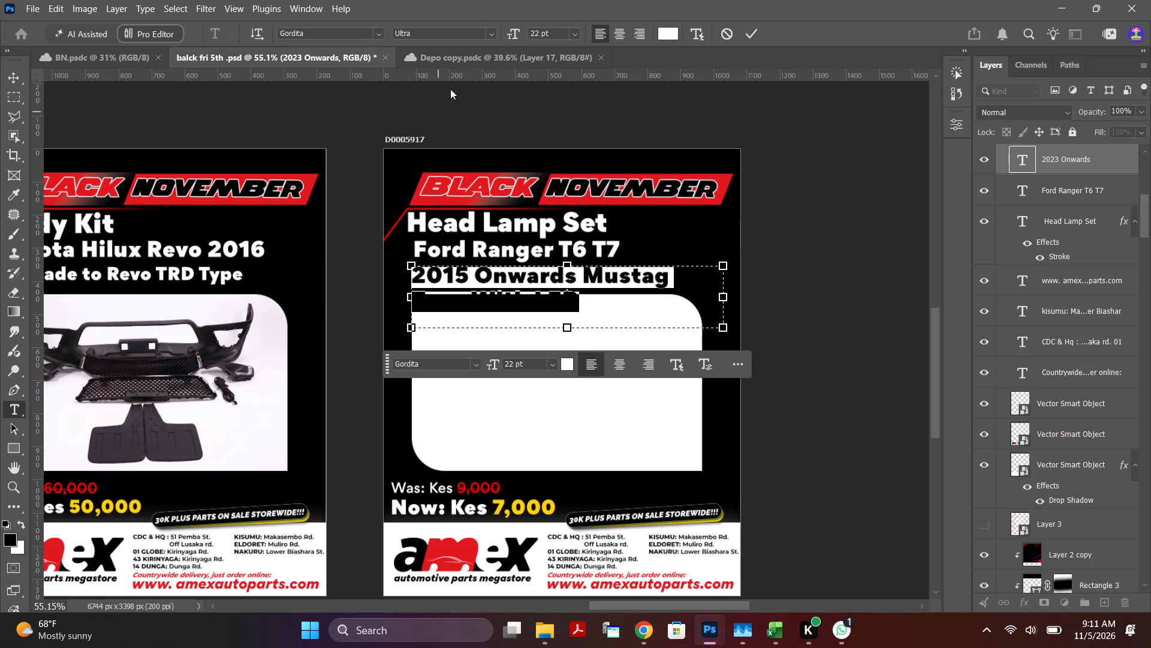
click(514, 33)
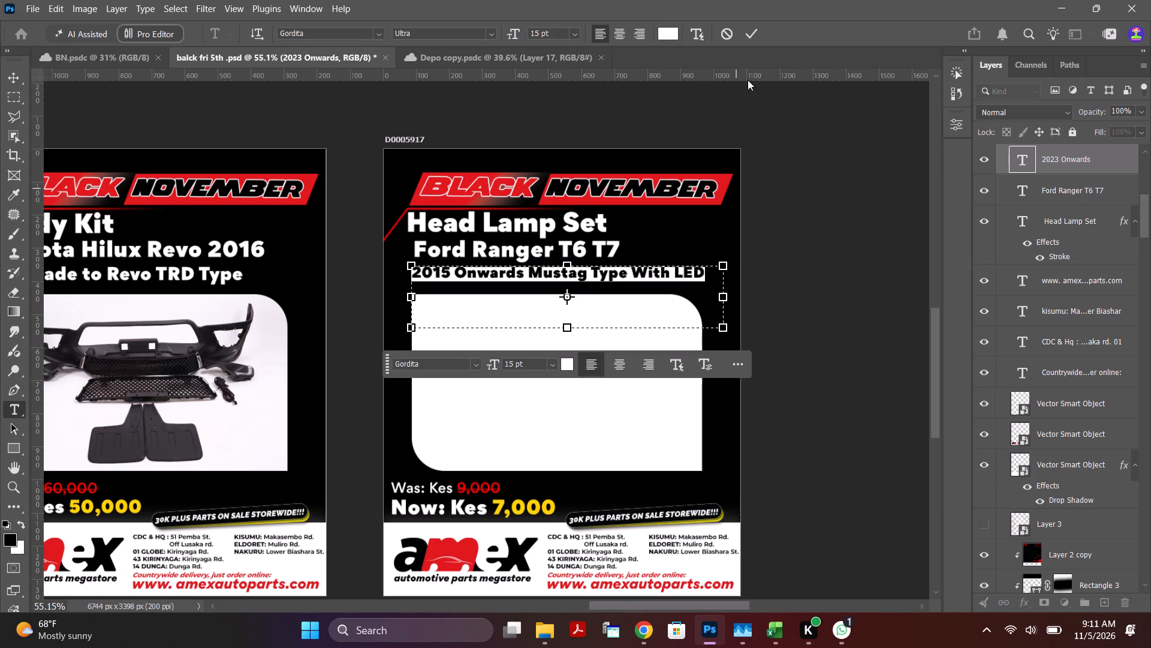
click(748, 29)
click(785, 240)
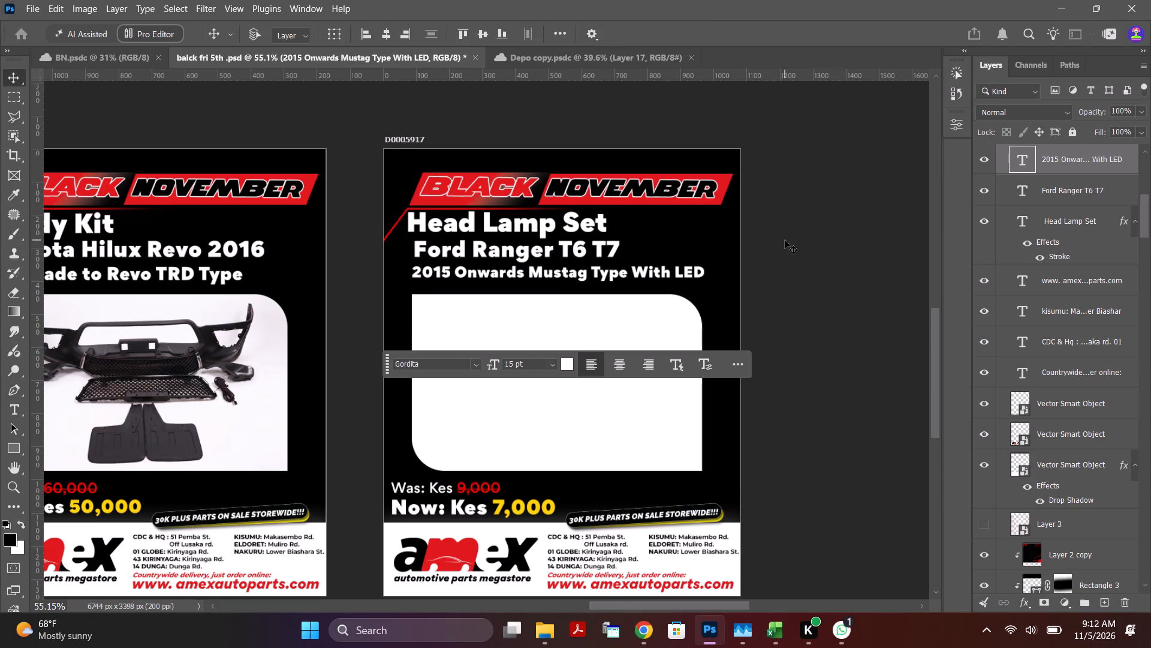
Move the "2015 Onwards Mustag Type With LED" and "Ford Ranger T6 T7" lines so their left edges align with the "Head Lamp Set" heading.
click(462, 251)
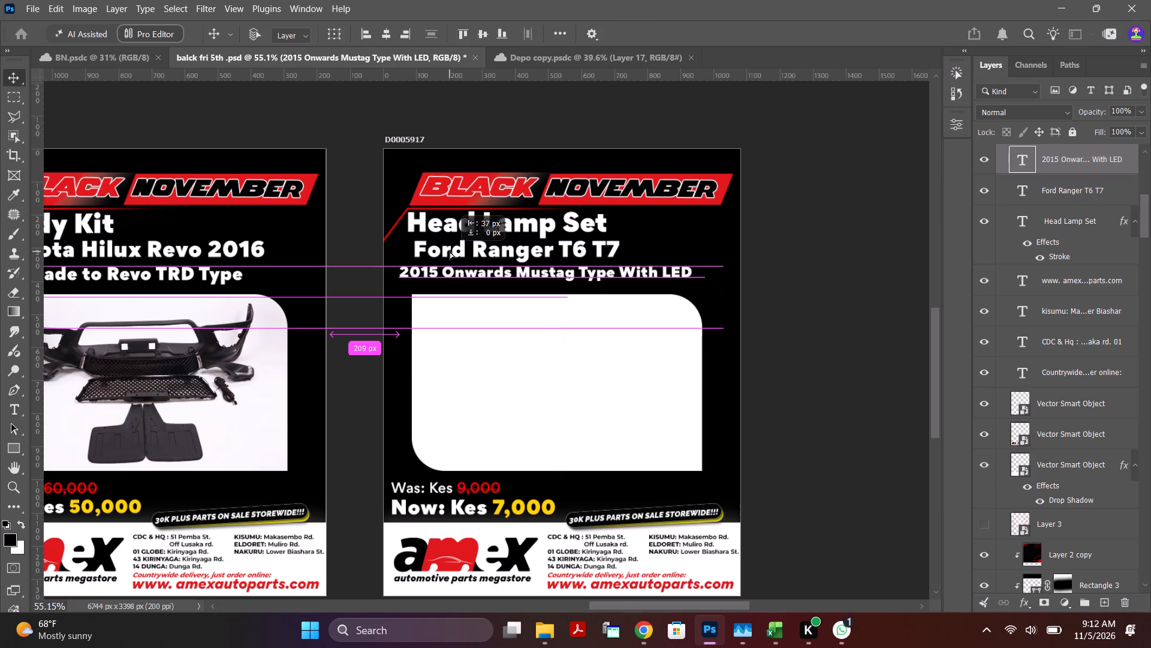
double_click(459, 249)
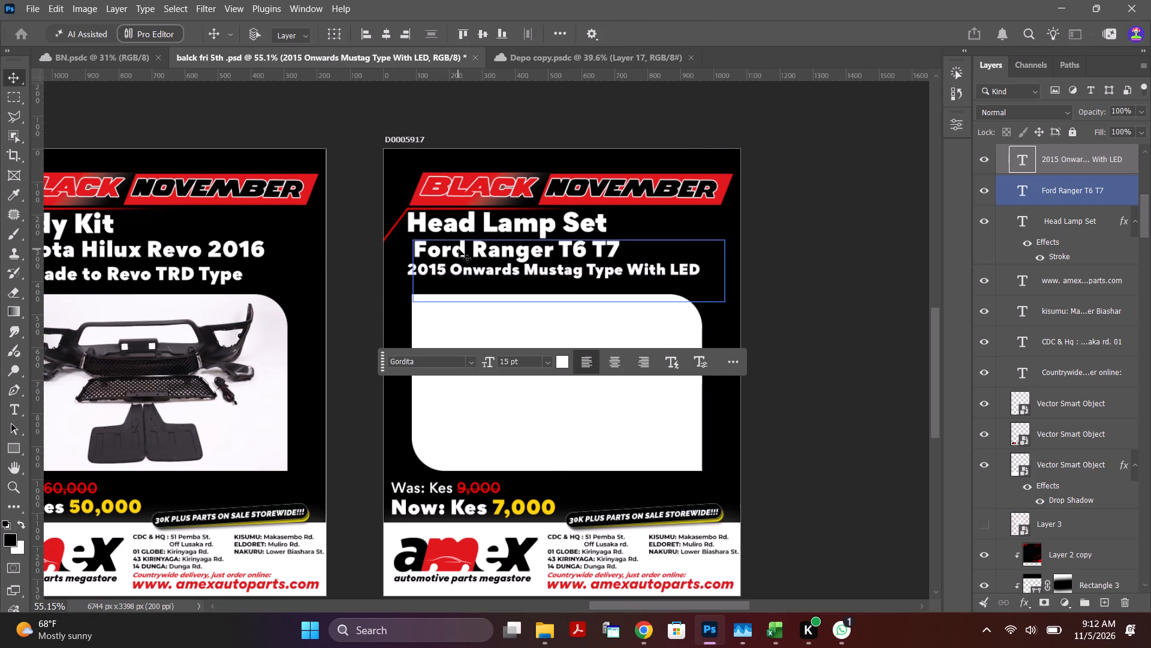
click(750, 35)
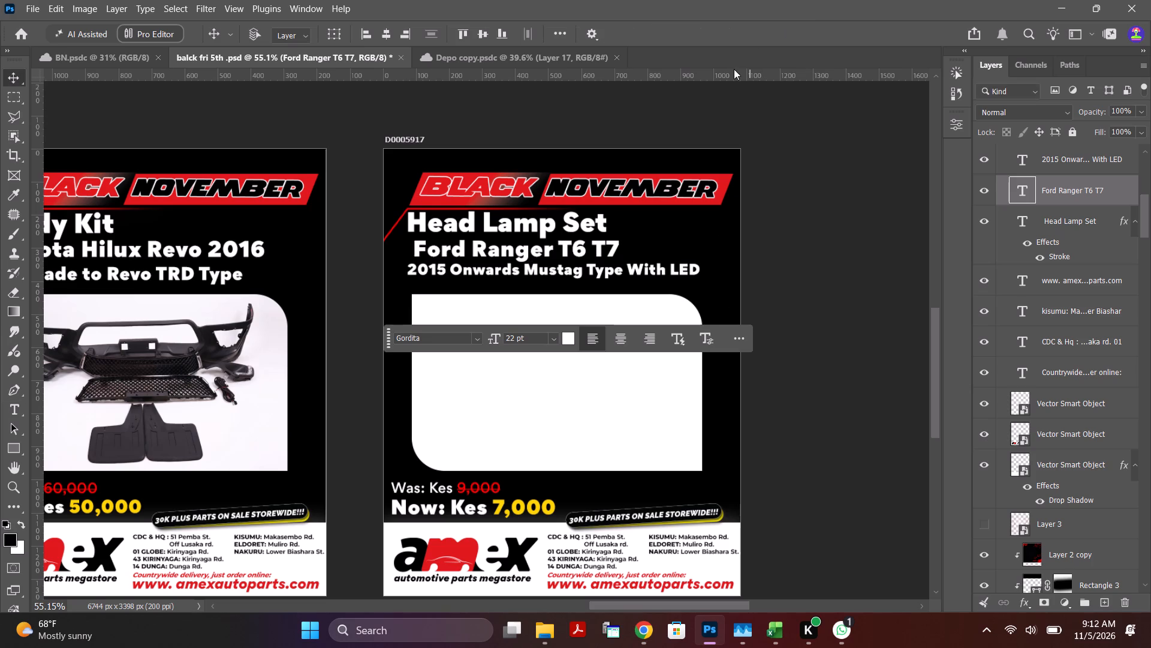
drag(560, 245, 555, 242)
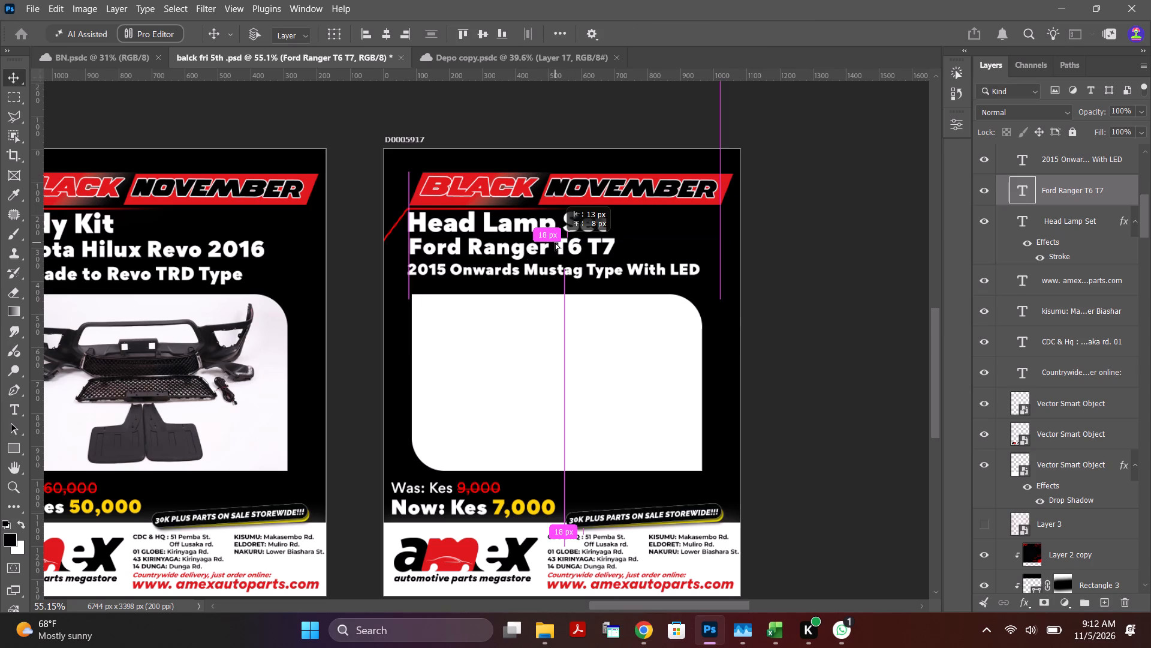
drag(555, 242, 555, 244)
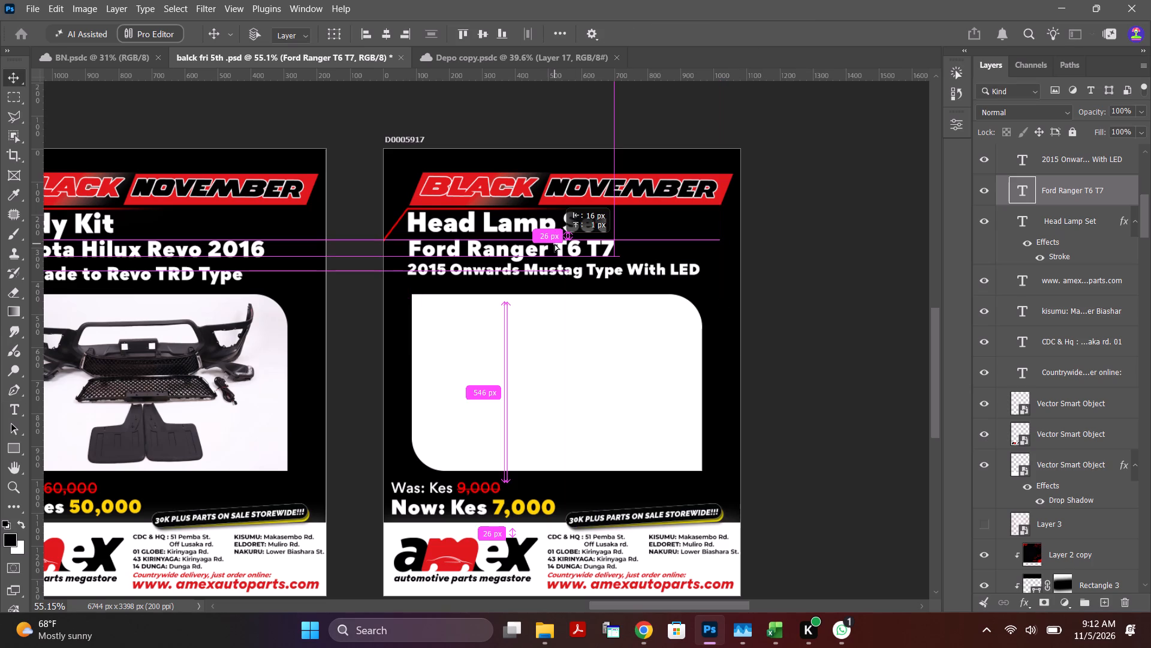
drag(555, 244, 552, 244)
click(805, 248)
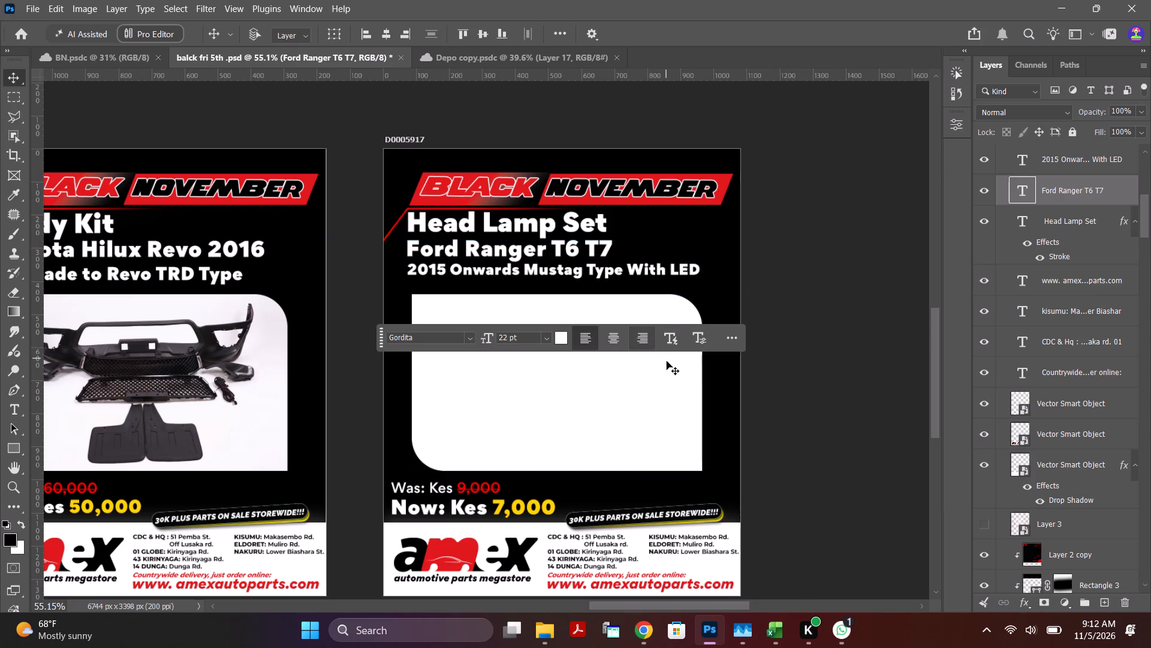
In Chrome, copy the crossed-out price "55,000" from the Ford Ranger head lamp product page.
click(644, 630)
click(616, 545)
click(558, 419)
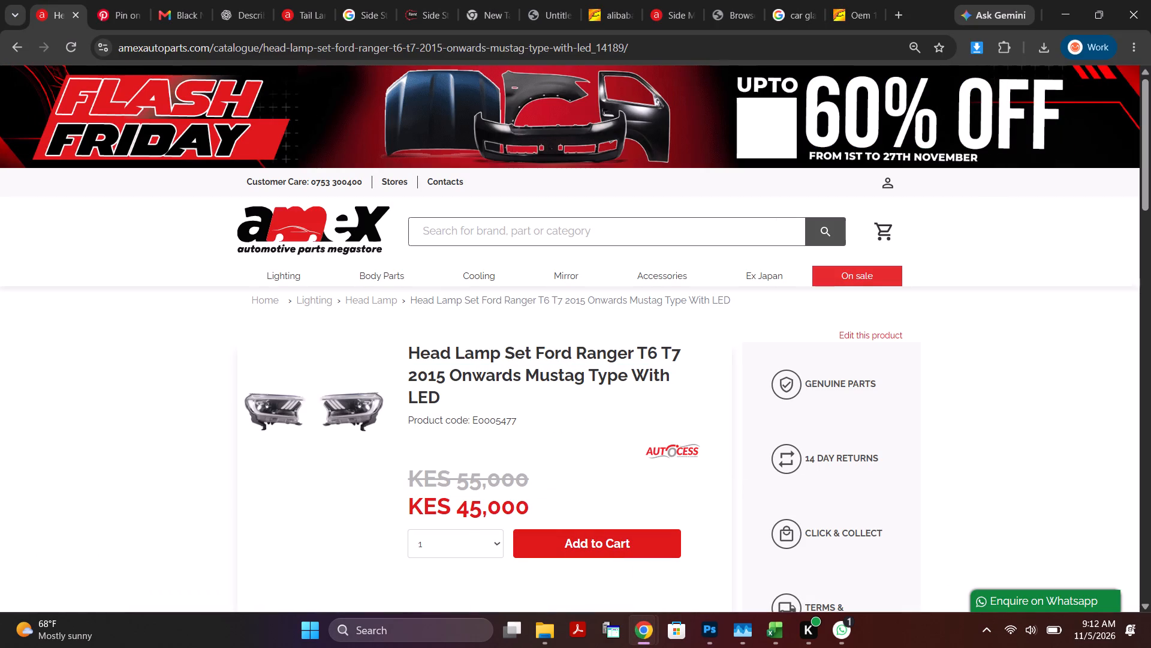
drag(456, 480, 560, 467)
key(ctrl+c)
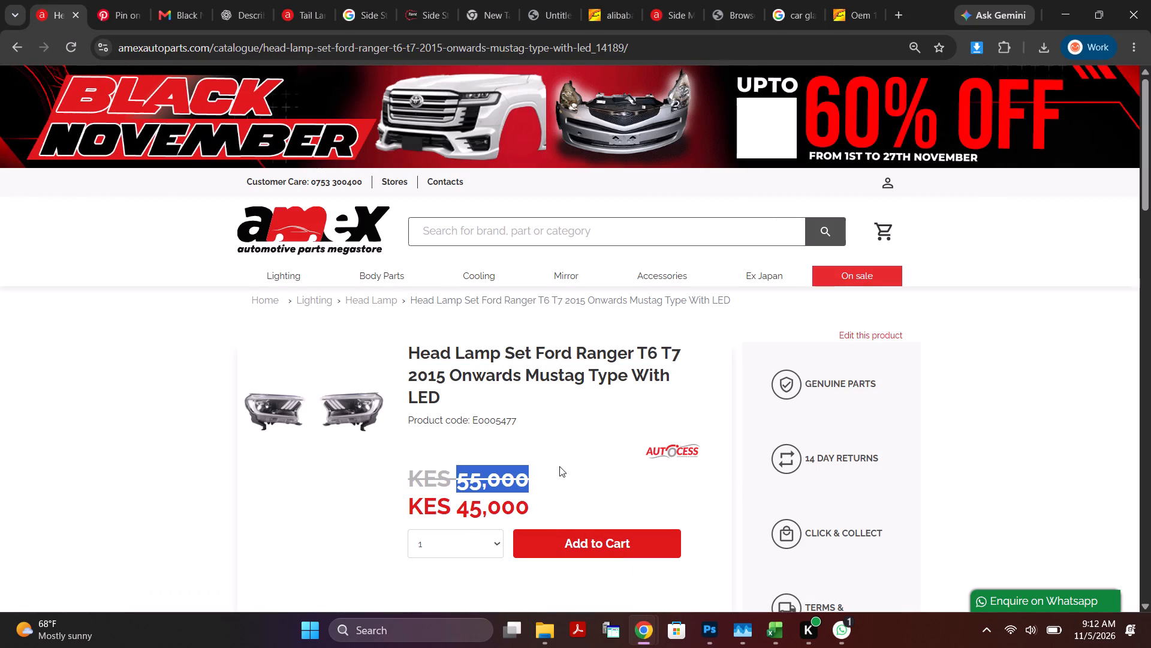
In Photoshop, replace the "9,000" amount in the "Was: Kes" line on artboard D0005917 with the copied "55,000".
click(719, 636)
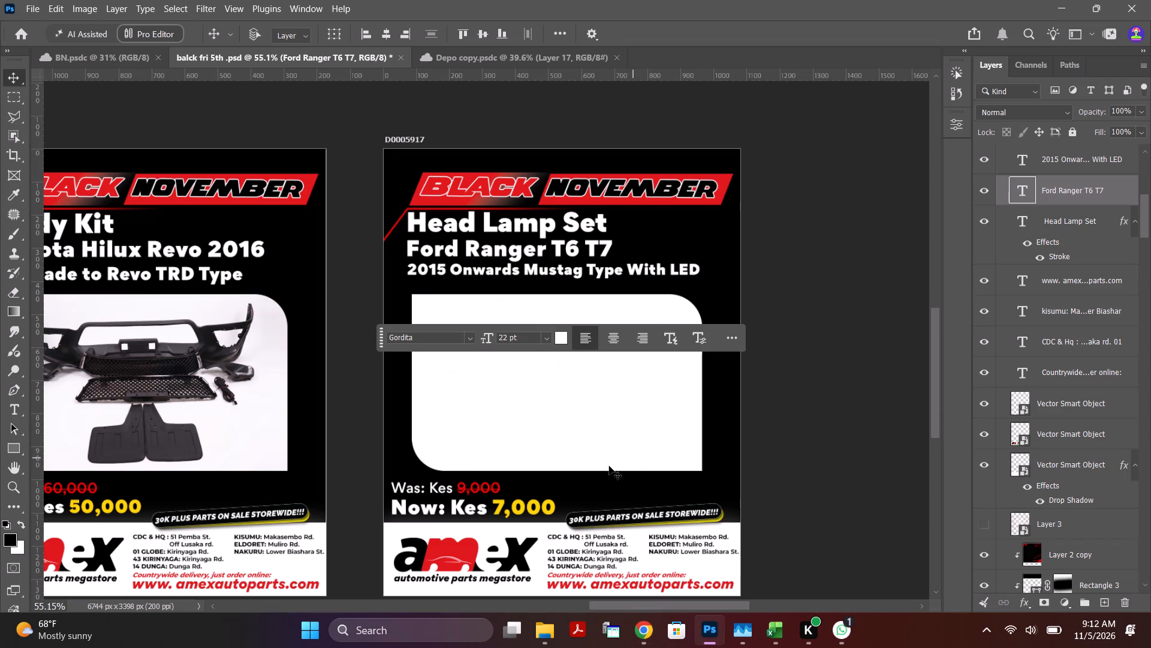
scroll(496, 532, up, 7)
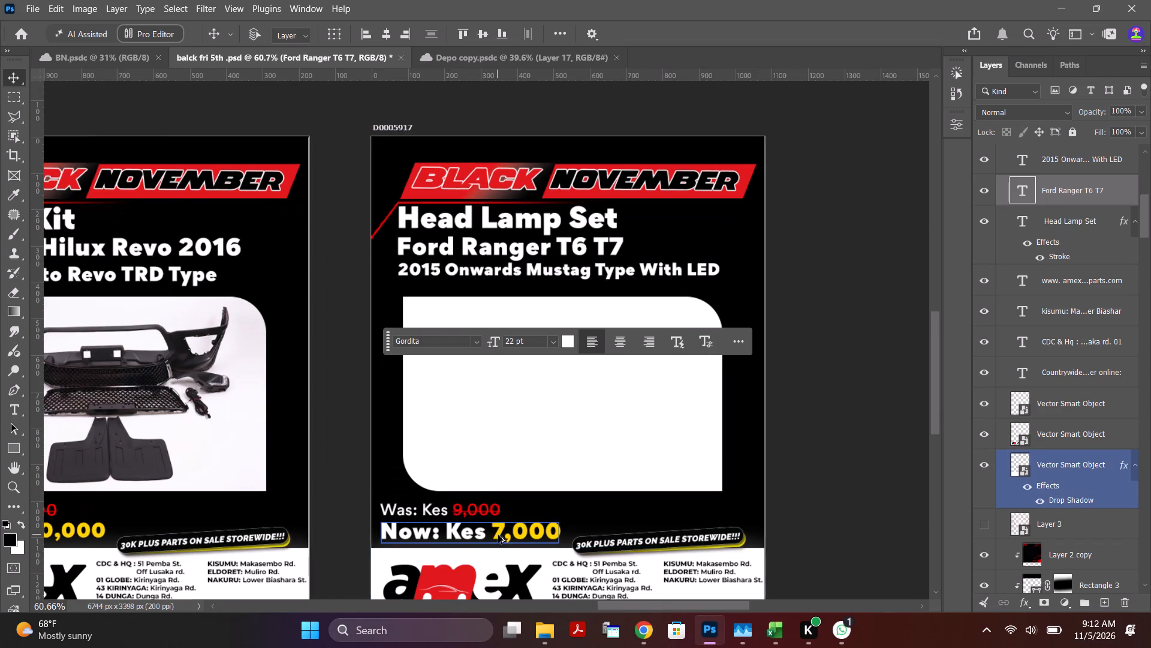
scroll(498, 535, up, 5)
scroll(501, 535, down, 7)
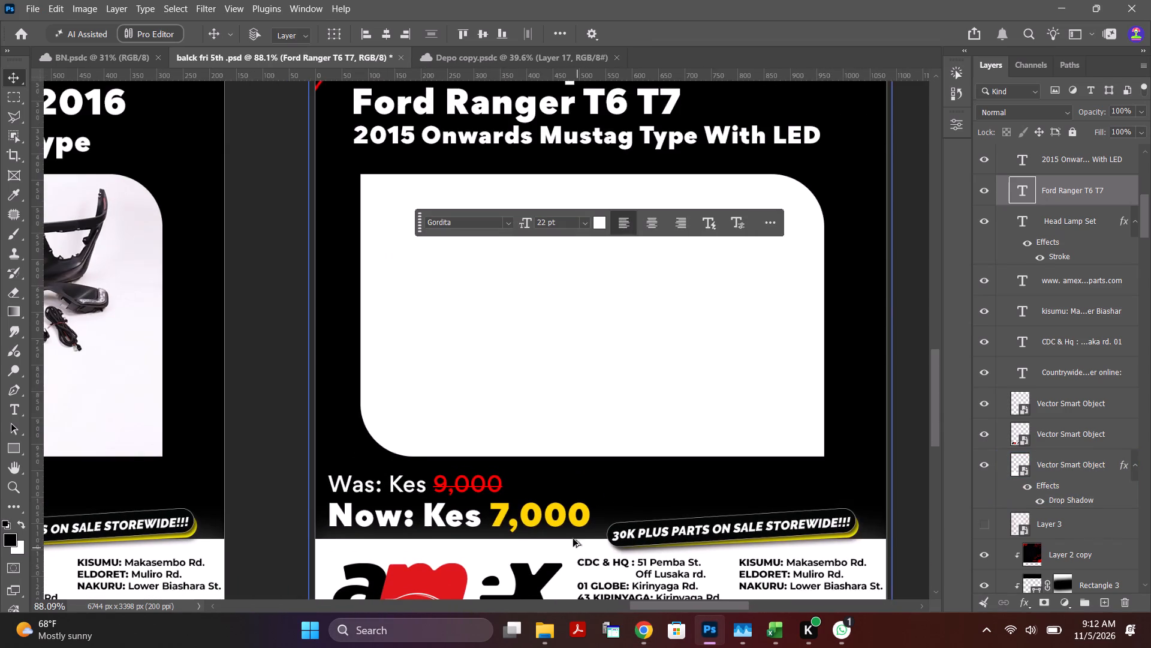
double_click(467, 485)
click(451, 485)
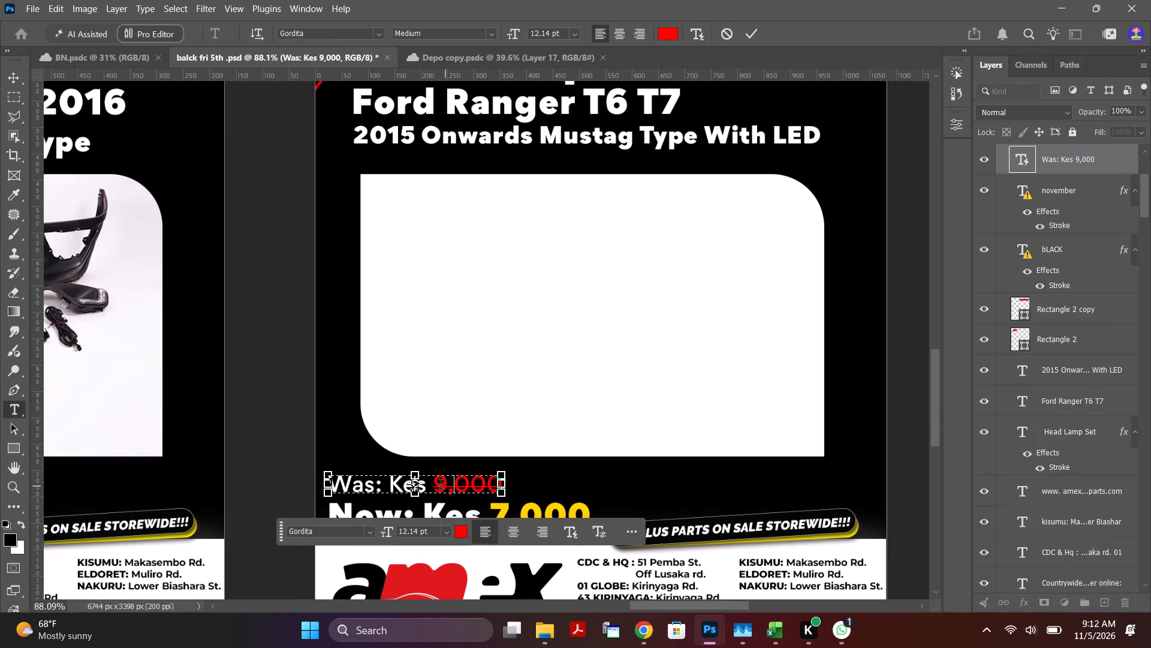
drag(435, 485, 565, 483)
key(ctrl+v)
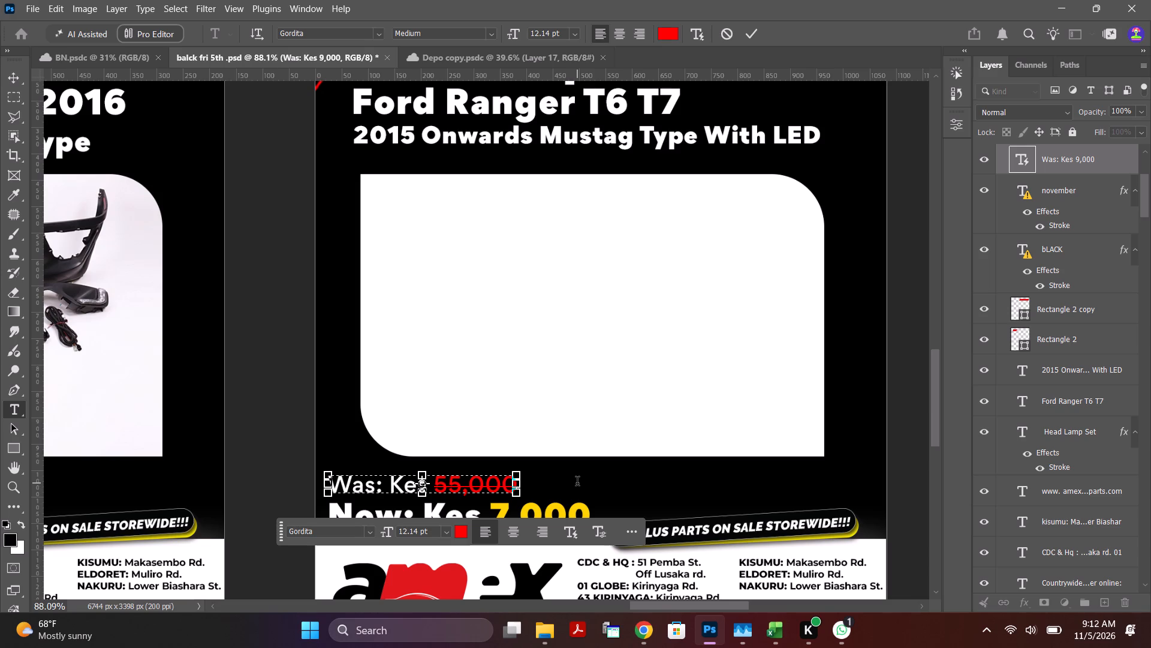
Return to the product page in Chrome and copy the sale price "45,000".
click(650, 629)
click(592, 524)
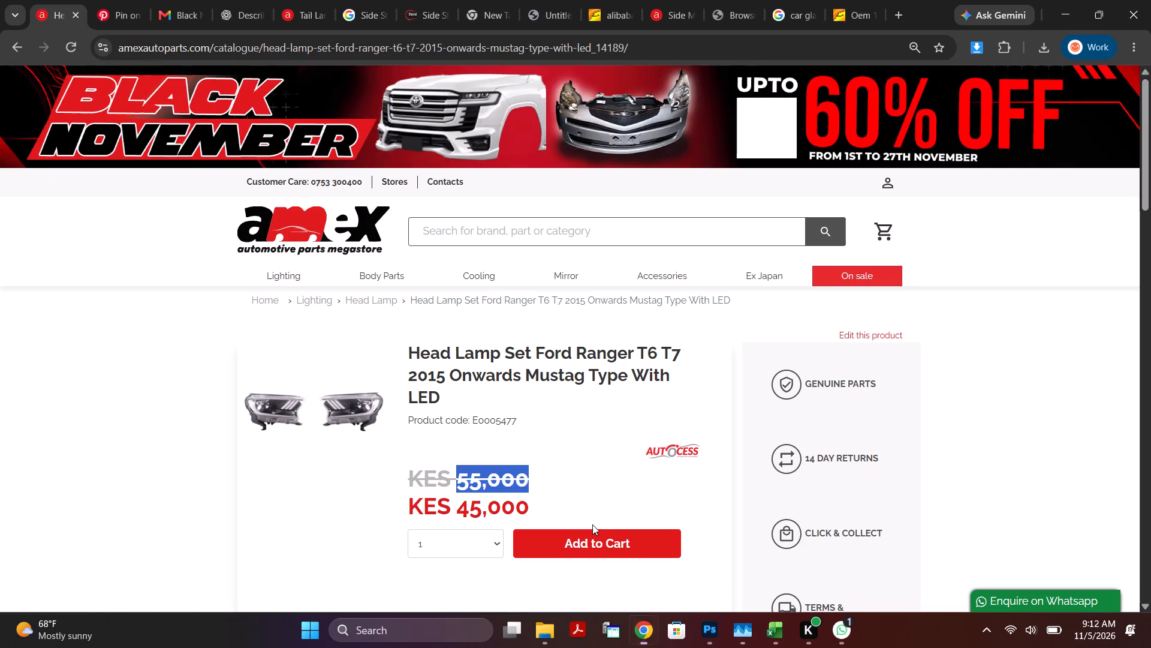
click(479, 508)
drag(457, 509, 493, 506)
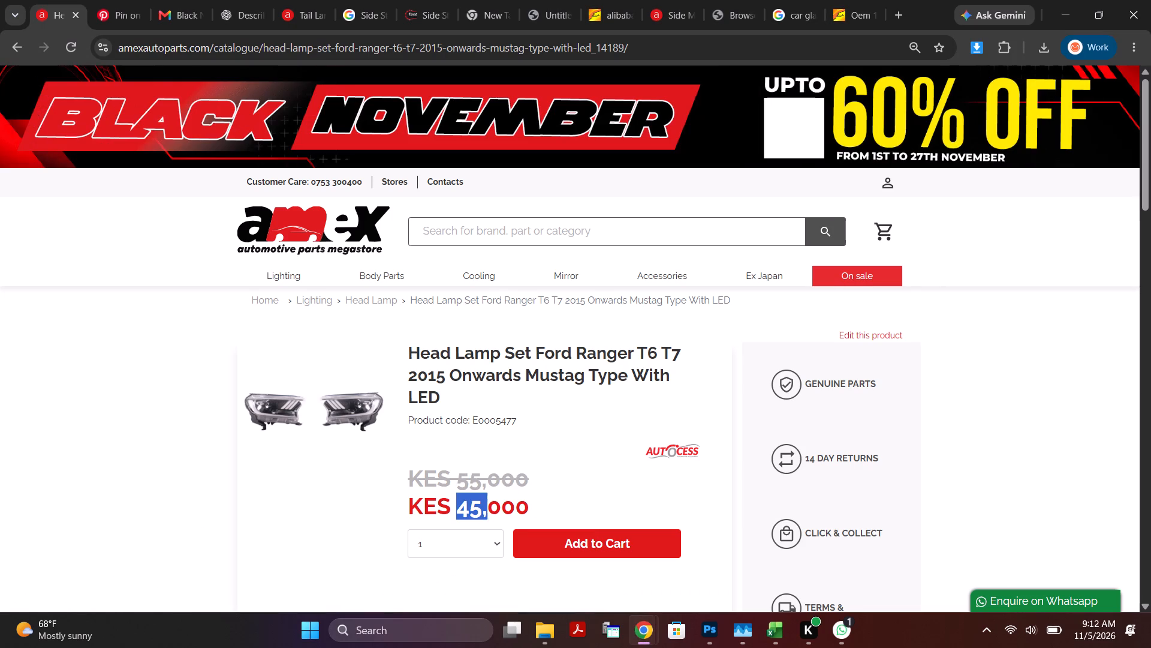
drag(493, 506, 539, 499)
key(ctrl+c)
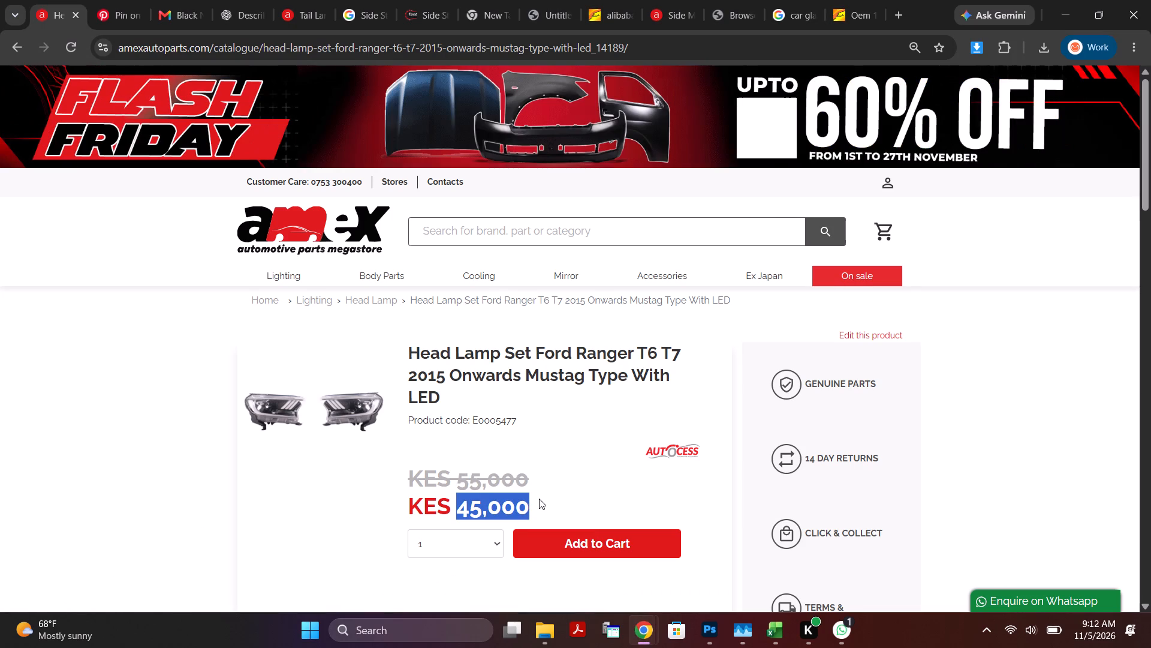
In Photoshop, replace the "7,000" amount in the "Now: Kes" line on artboard D0005917 with the copied "45,000".
click(705, 631)
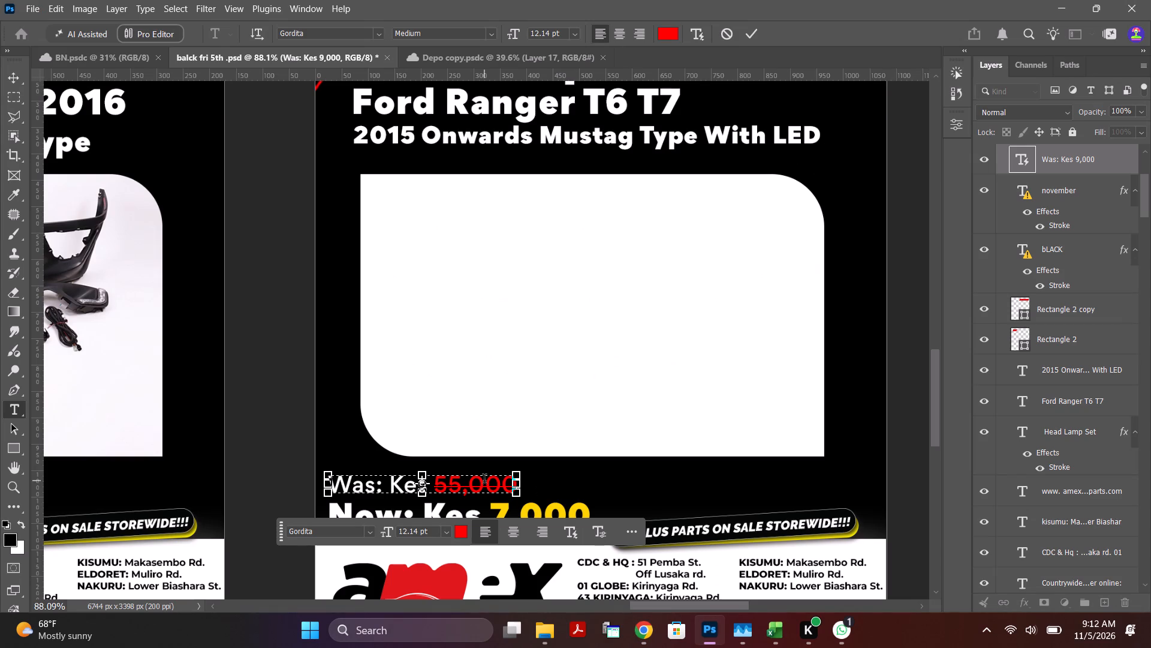
click(527, 510)
double_click(527, 510)
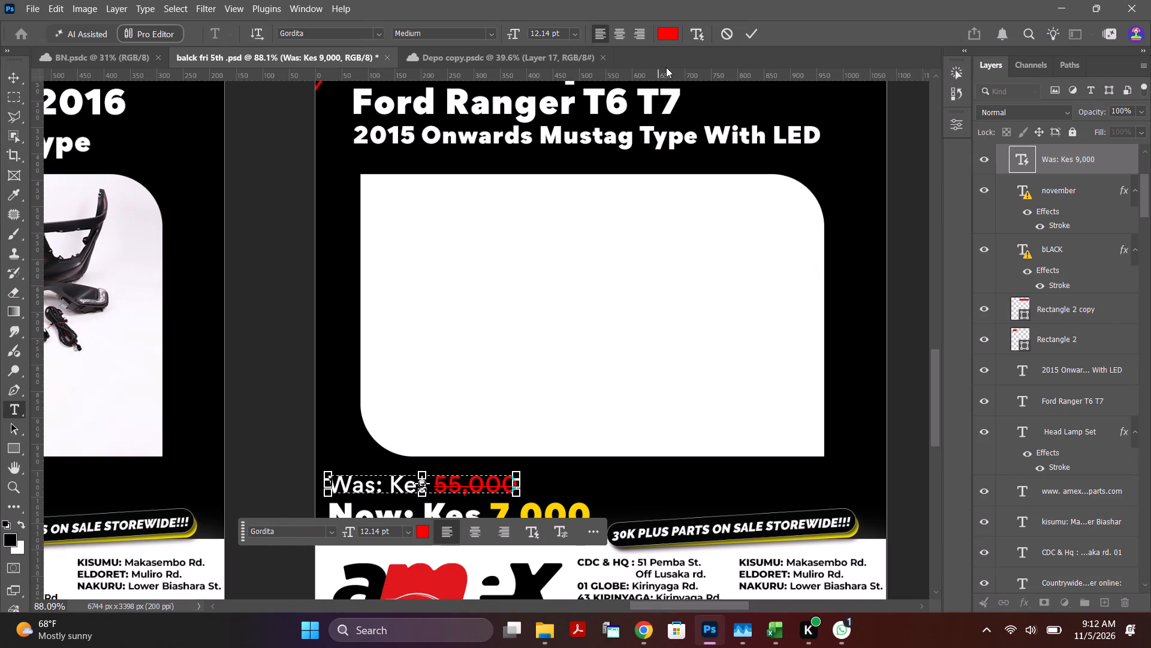
click(752, 35)
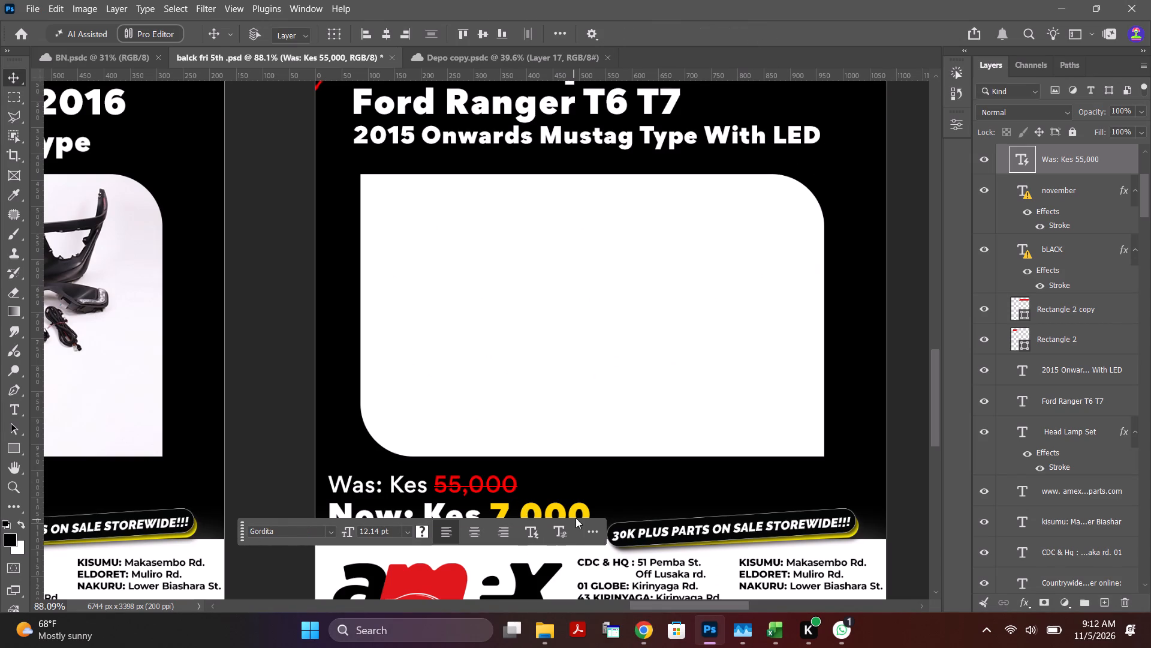
double_click(576, 508)
click(477, 518)
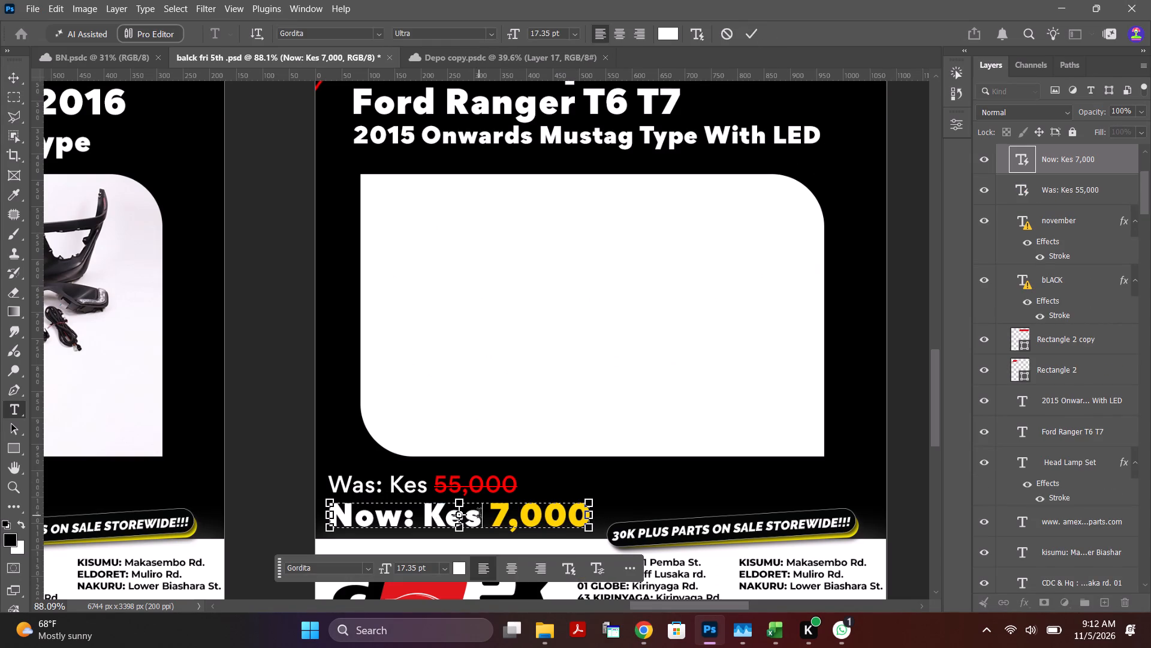
drag(490, 512, 643, 541)
key(ctrl+v)
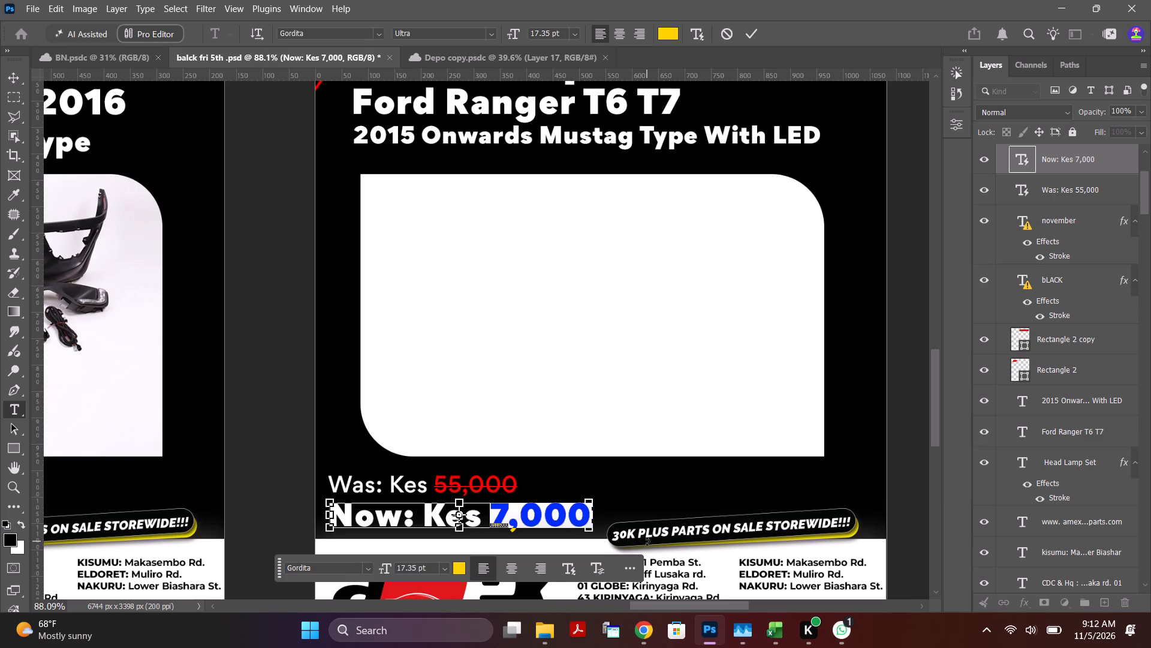
click(758, 31)
click(908, 198)
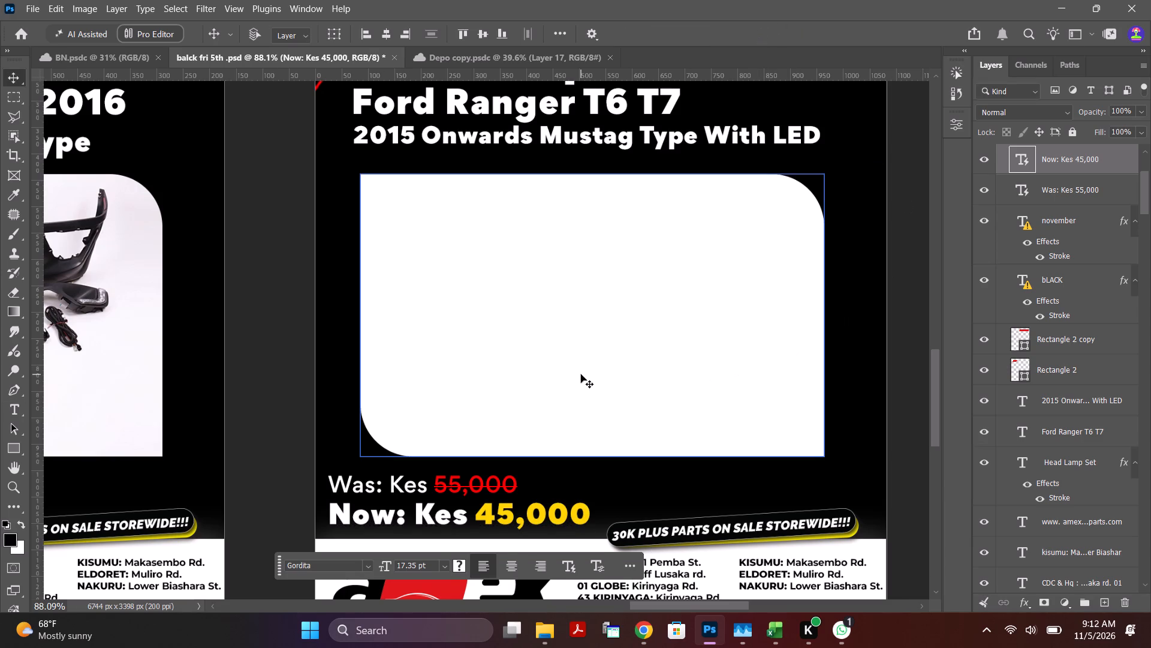
alt+scroll(580, 379, down, 9)
alt+scroll(801, 341, up, 2)
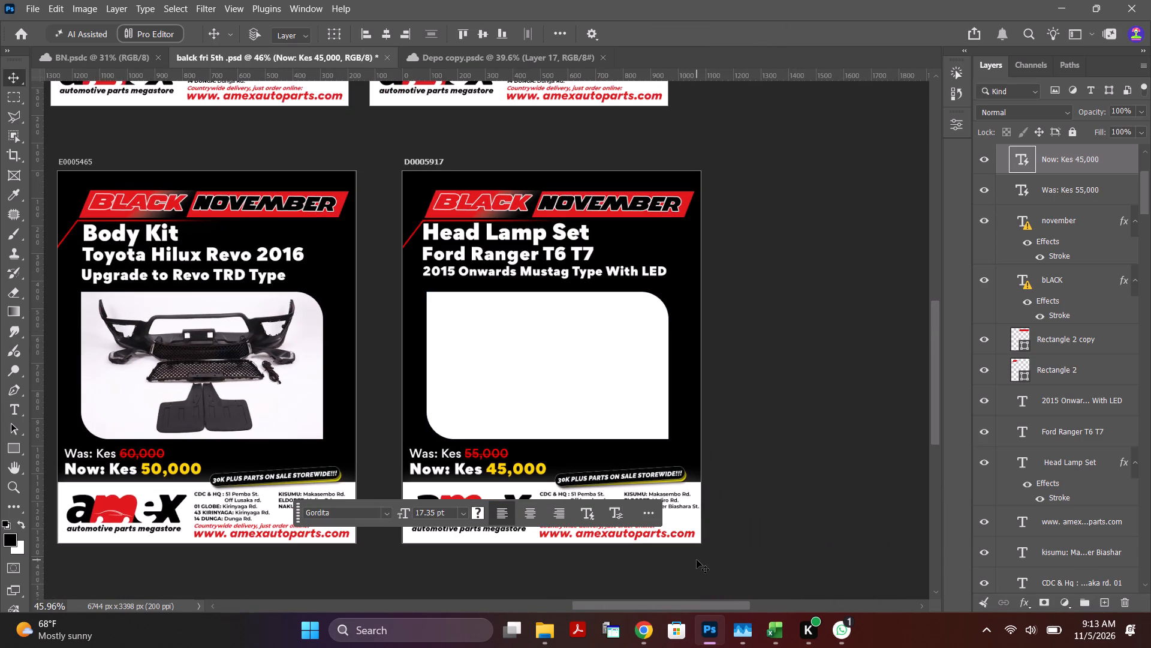
In Chrome, enlarge the head lamp photo on the product page and copy the image.
click(643, 634)
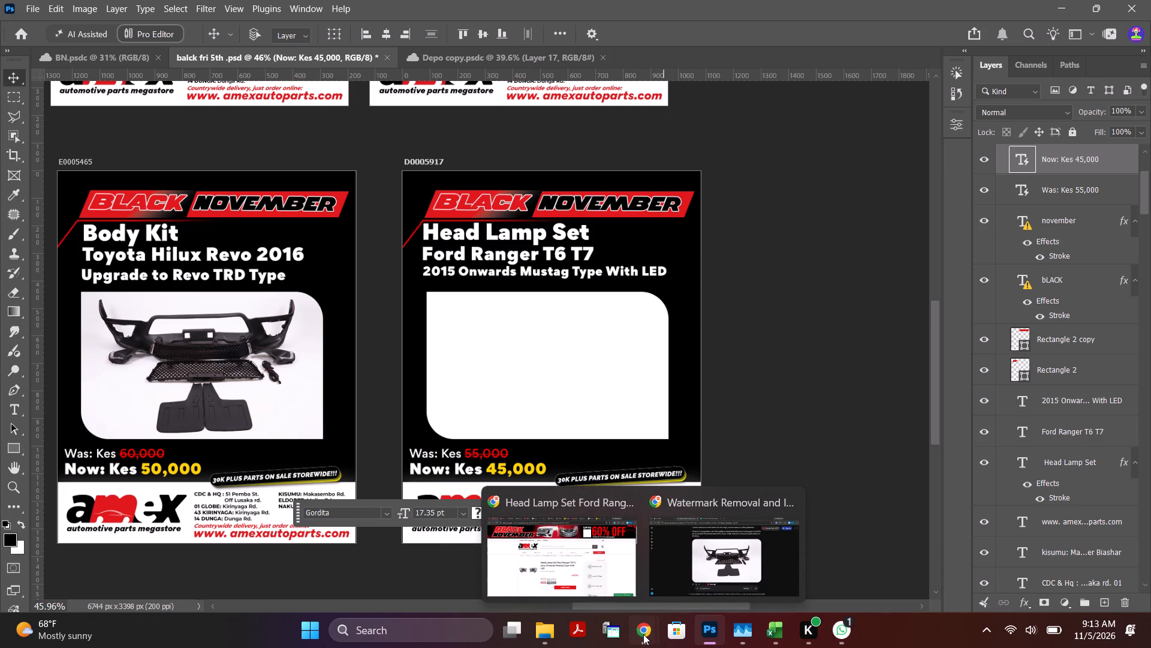
click(564, 565)
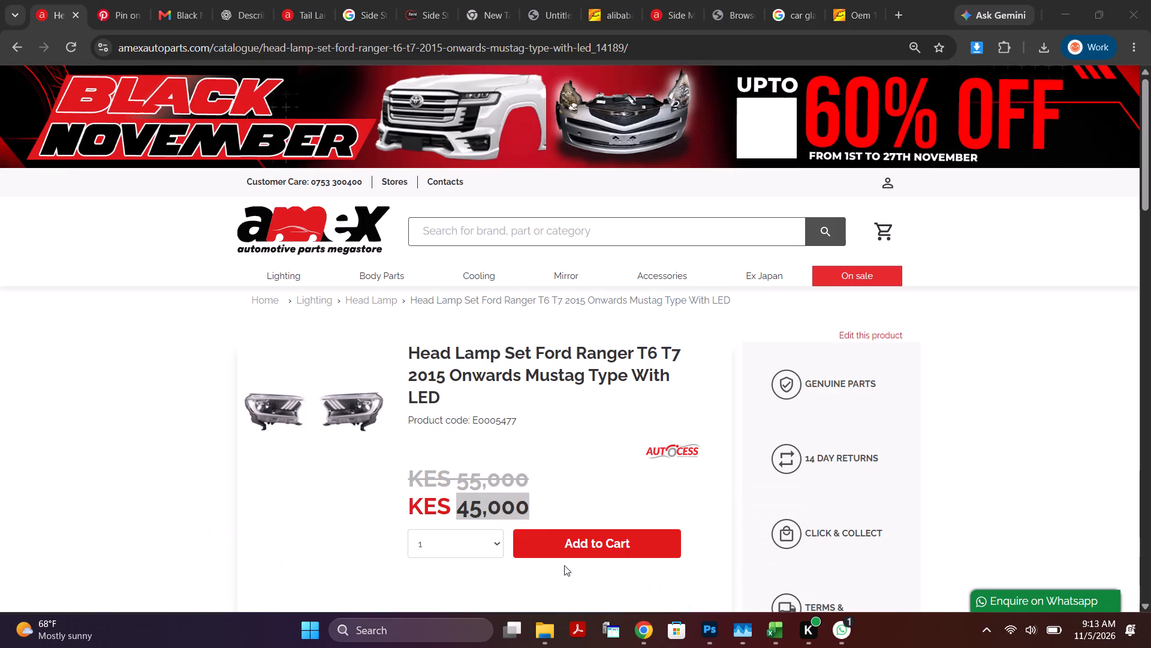
click(329, 394)
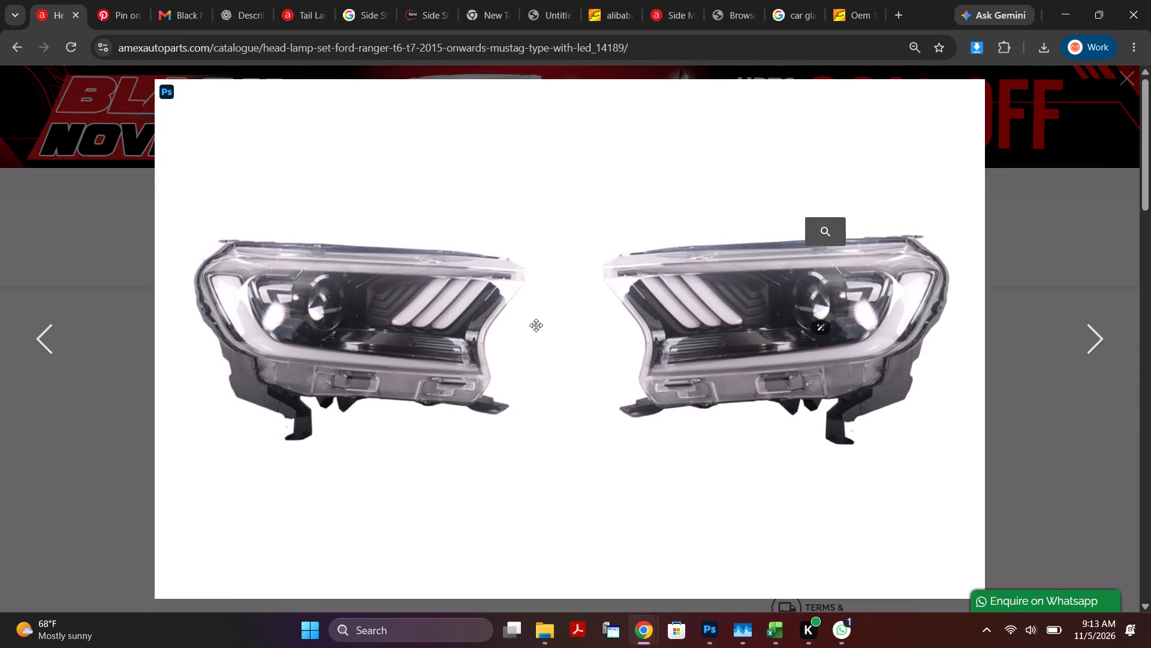
right_click(432, 293)
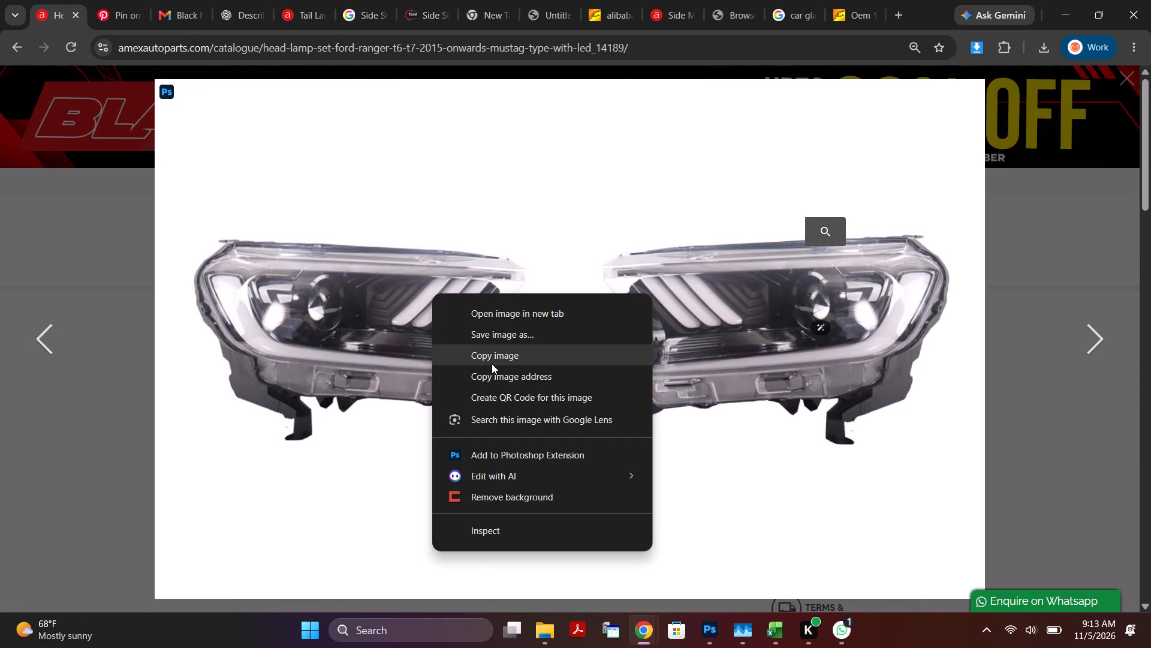
click(493, 362)
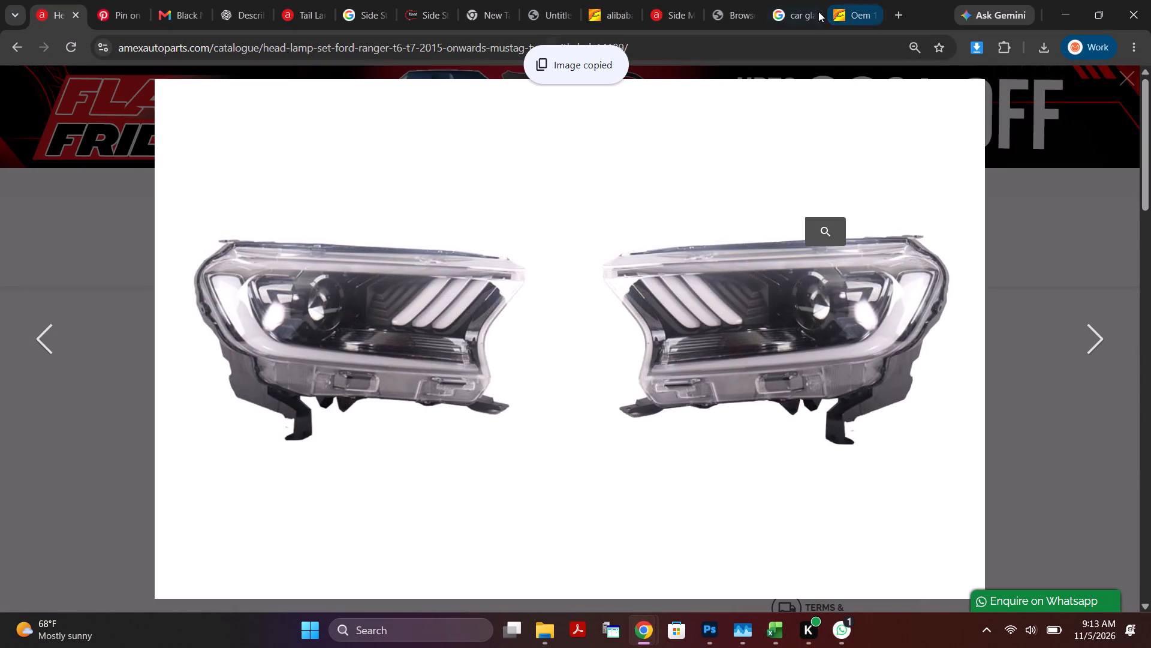
click(791, 15)
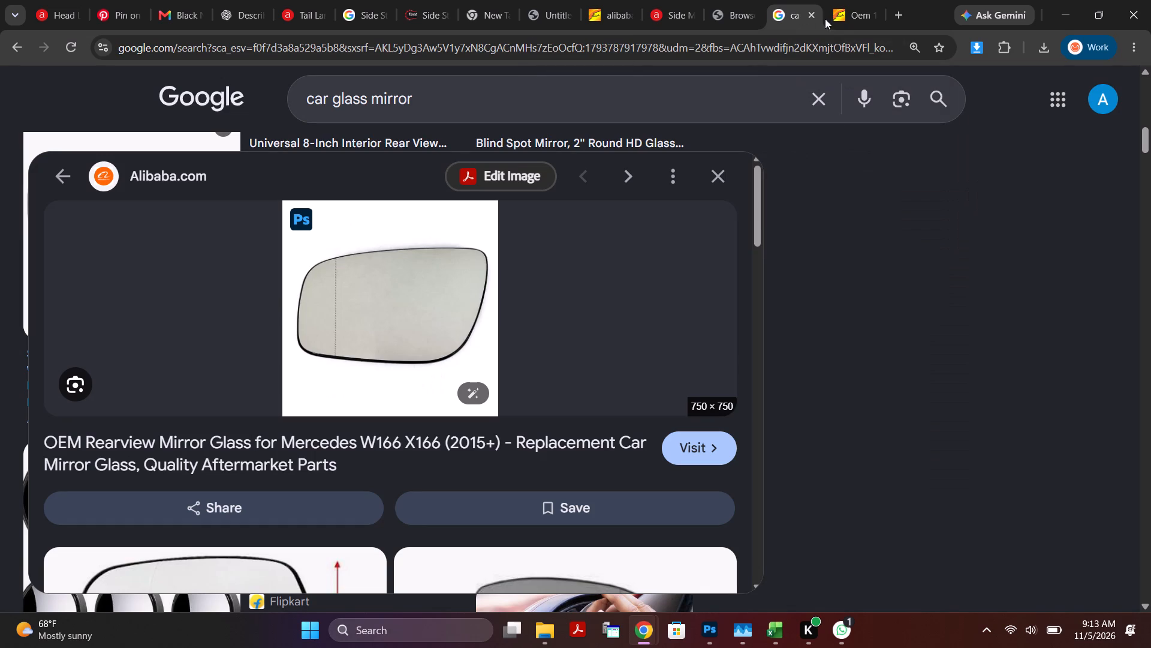
click(837, 19)
click(873, 16)
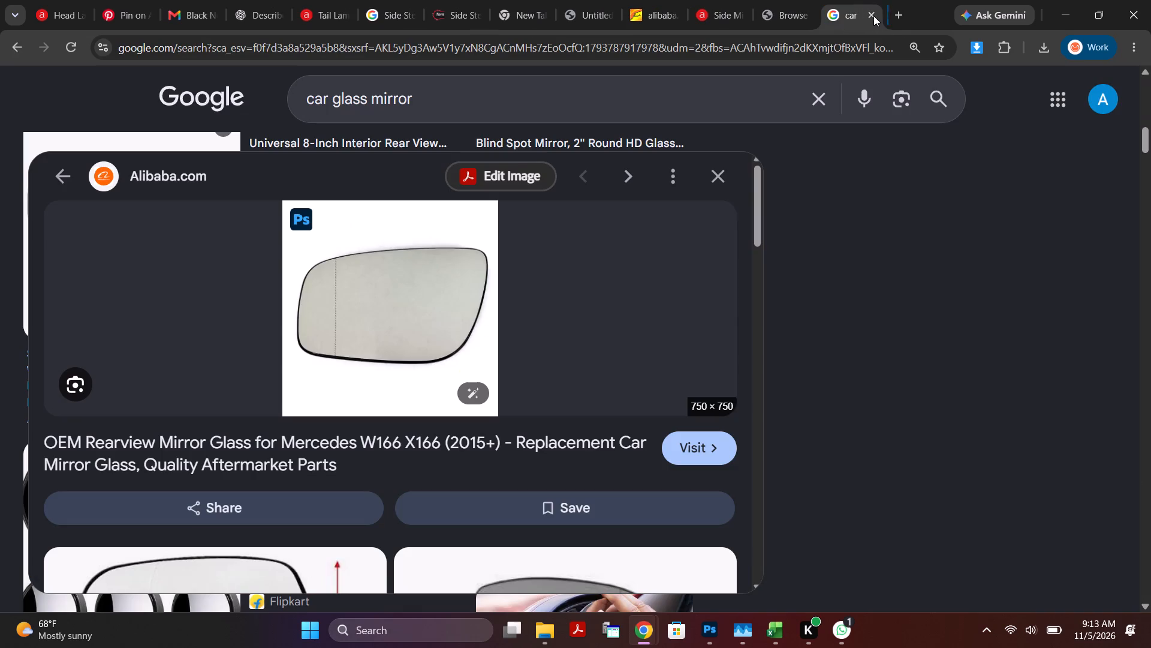
click(876, 17)
click(876, 16)
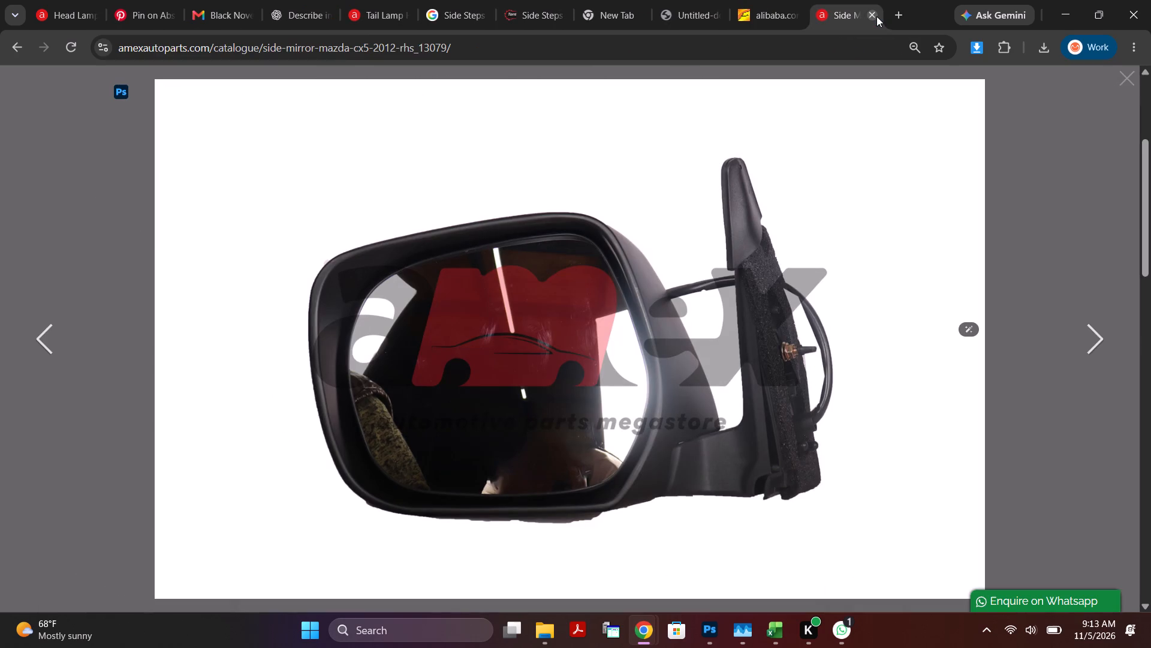
click(876, 16)
click(876, 16)
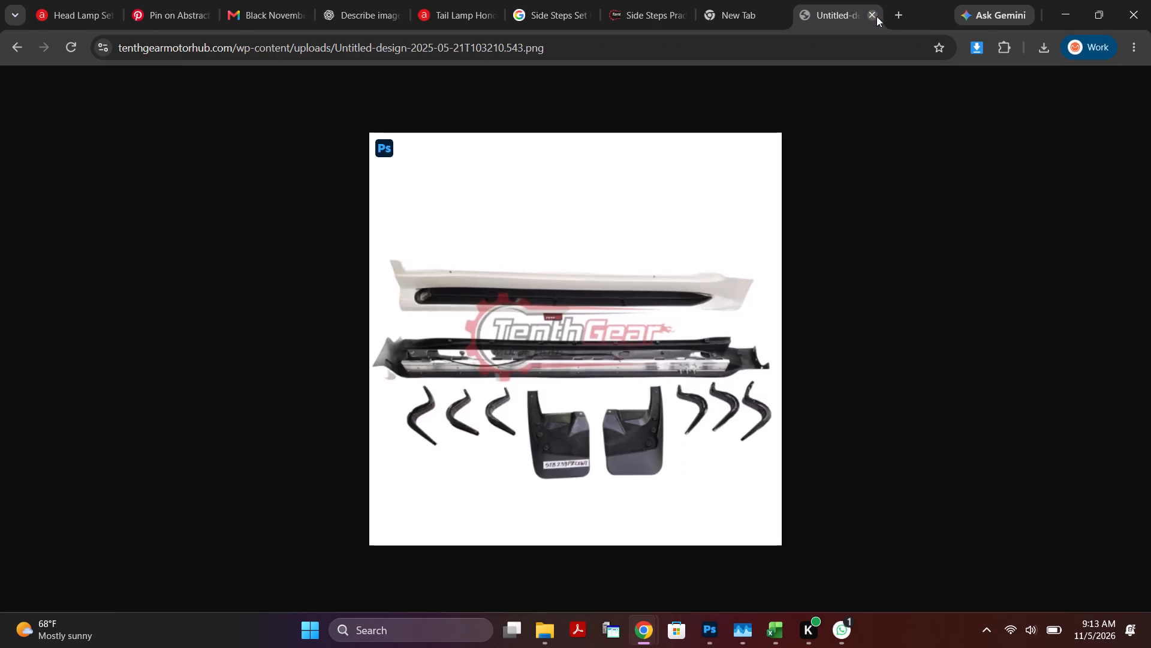
click(876, 16)
click(876, 16)
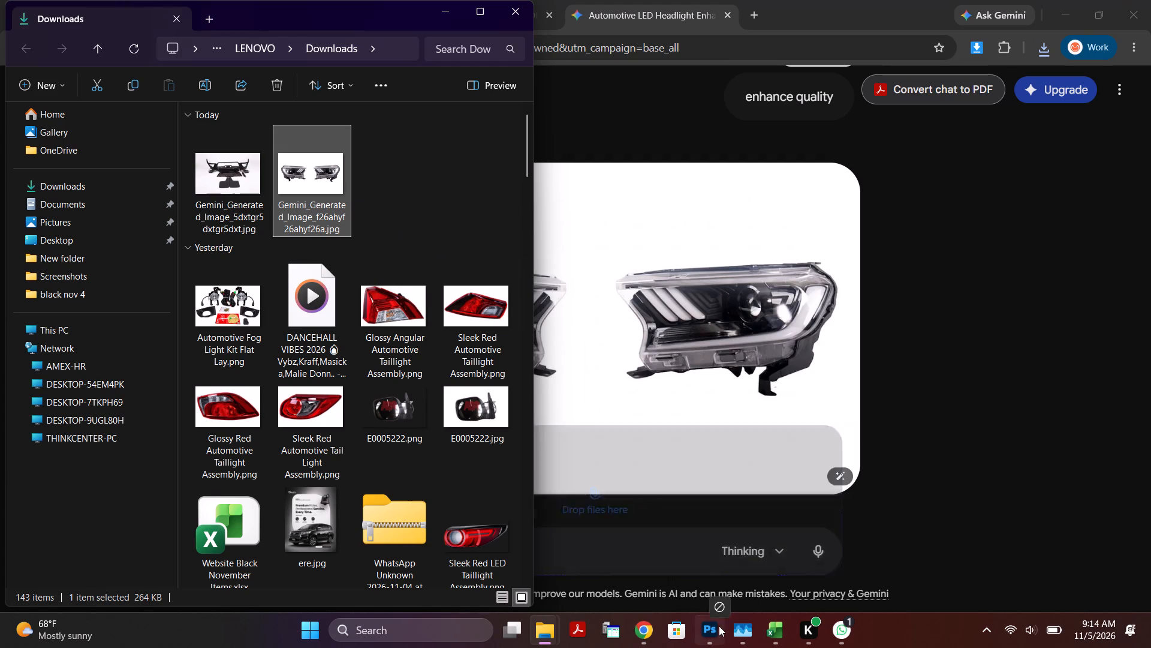
drag(719, 626, 562, 387)
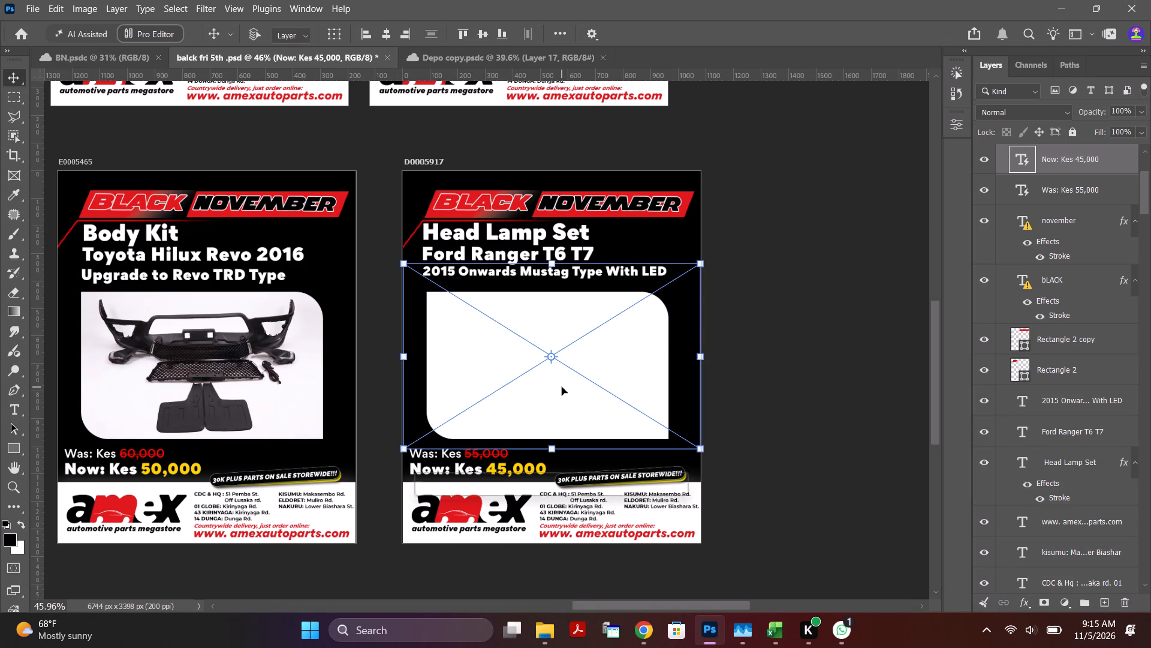
Move the placed head lamp layer above Rectangle 4 and clip it to that rectangle.
scroll(1076, 198, up, 2)
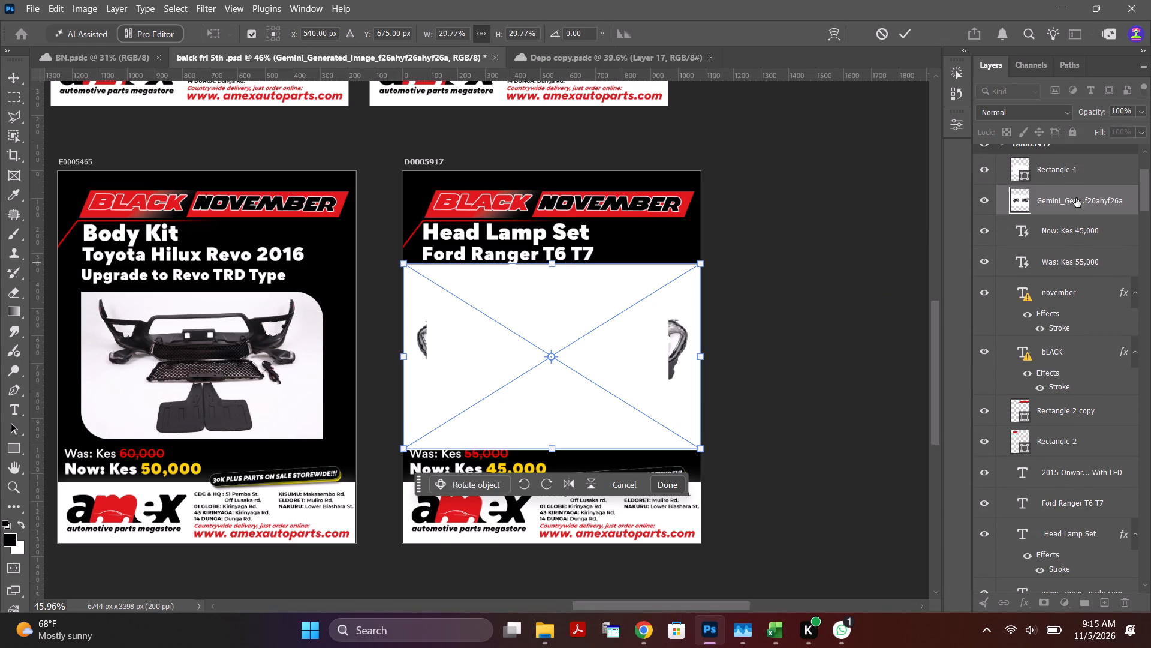
drag(1069, 209, 1076, 166)
right_click(1066, 167)
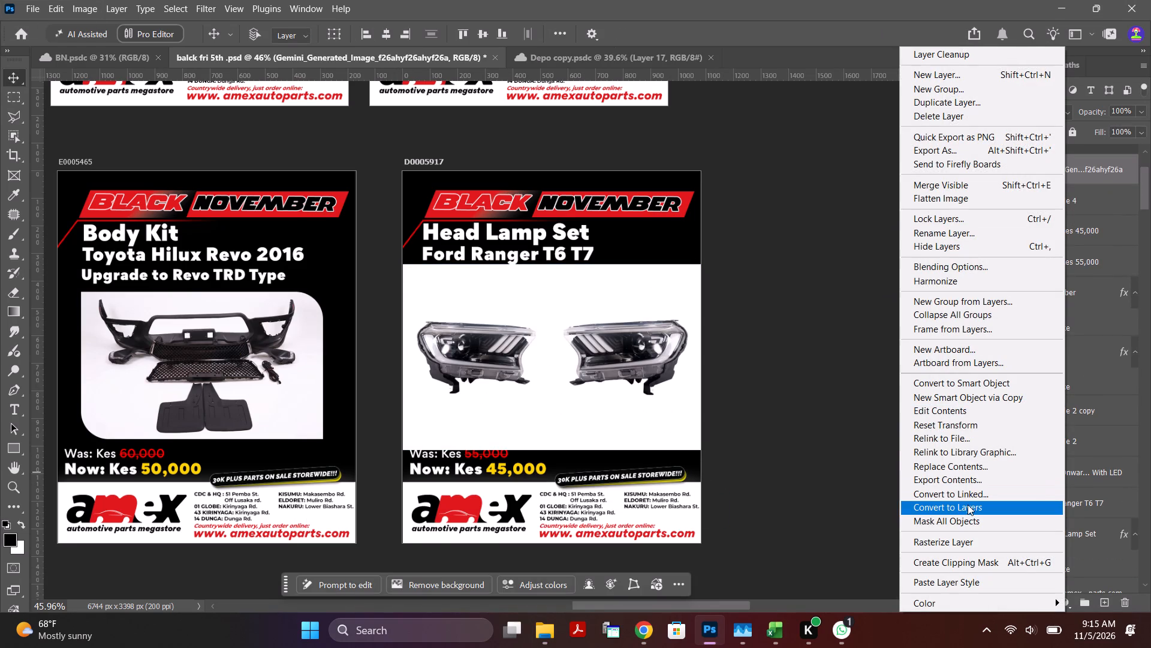
click(842, 192)
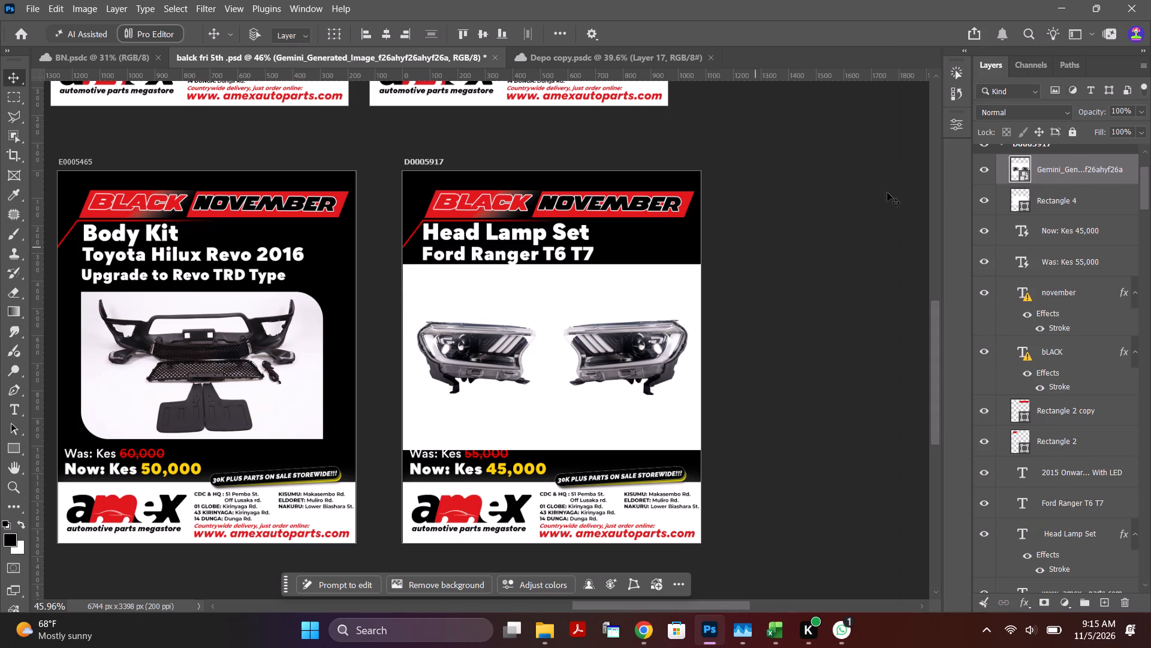
alt+click(1067, 187)
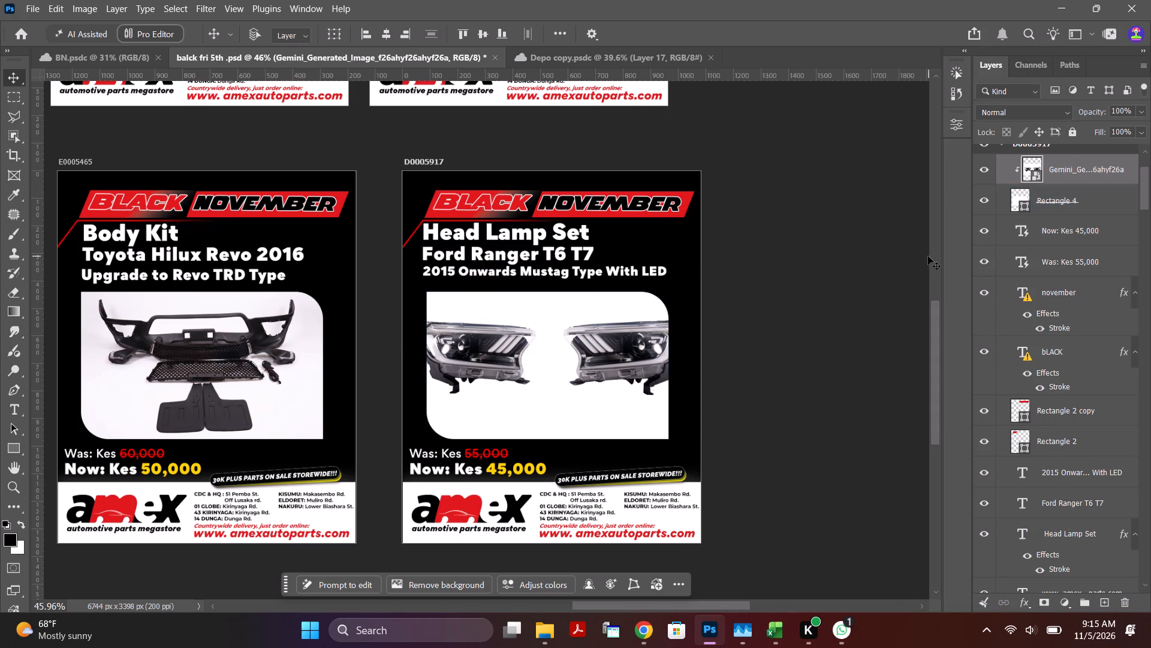
Scale down the clipped head lamp image and position it so both lamps fit inside the white frame.
key(ctrl+t)
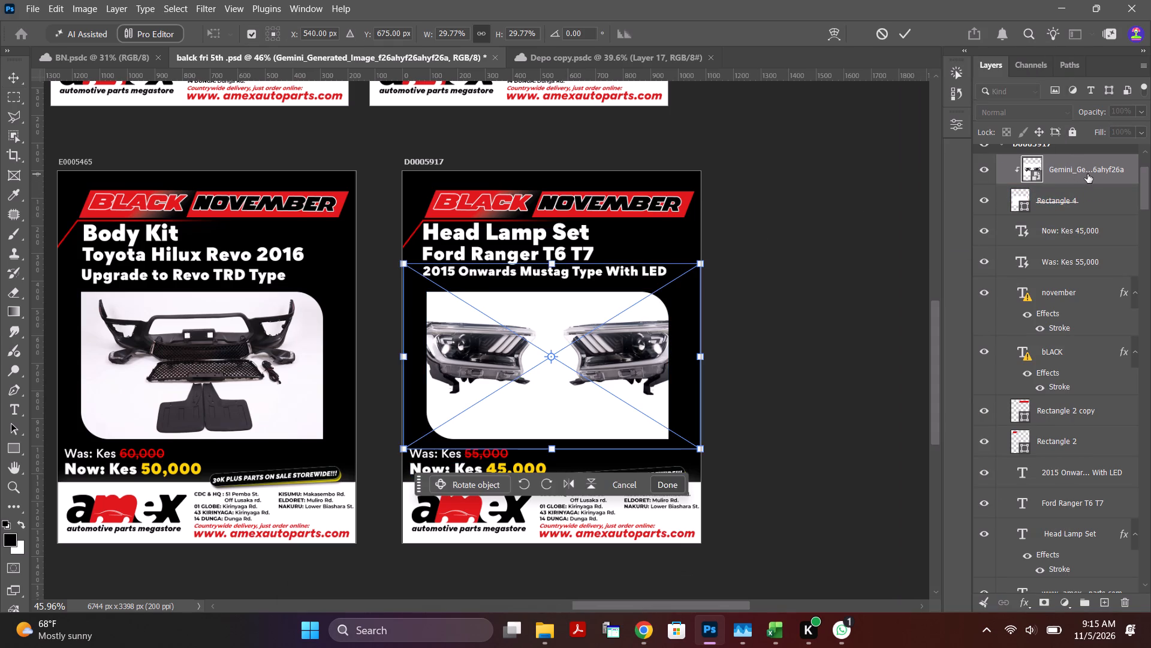
alt+drag(703, 264, 702, 264)
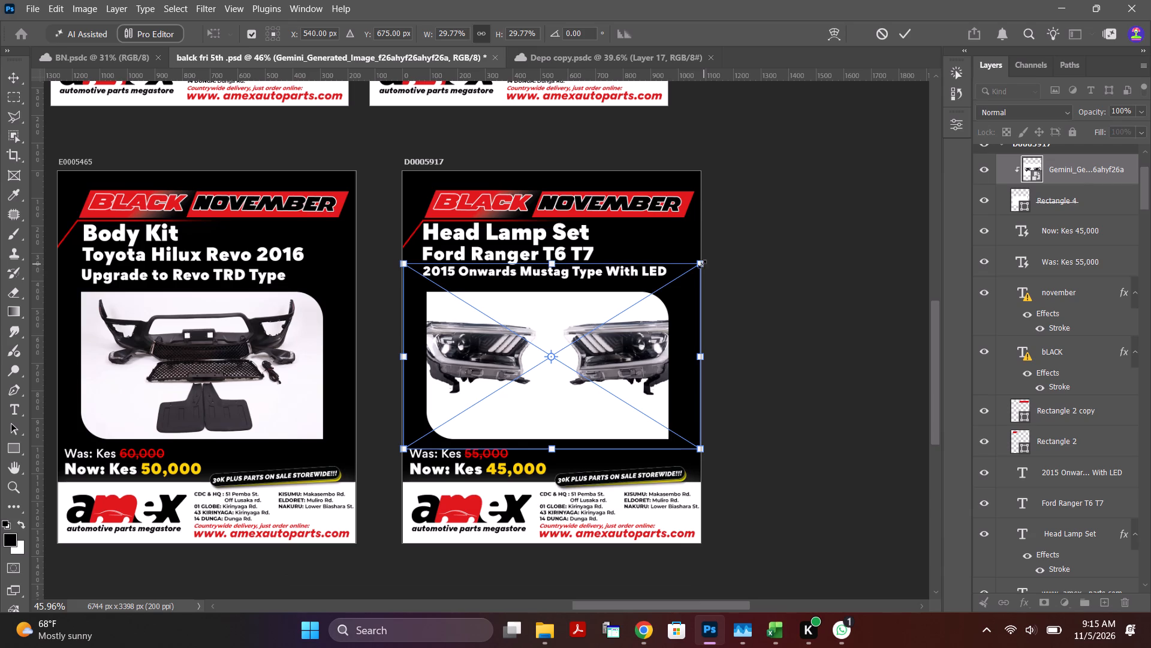
alt+drag(702, 264, 673, 280)
drag(616, 334, 605, 343)
Convert the clipped head lamp layer to a smart object.
right_click(1095, 174)
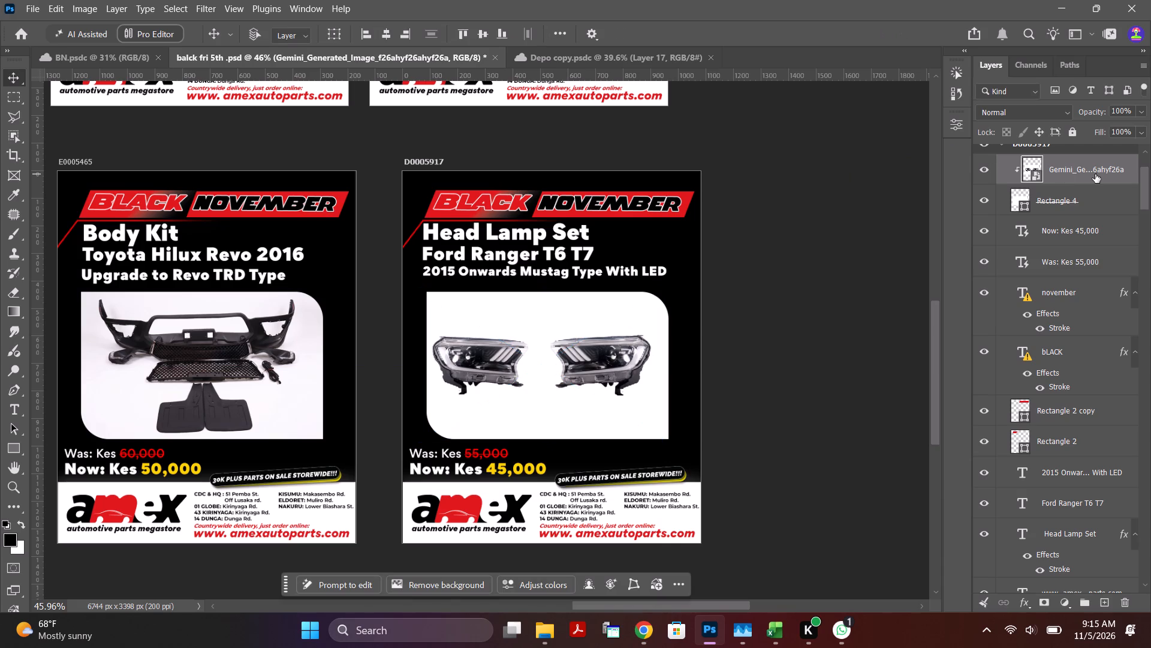
right_click(1095, 174)
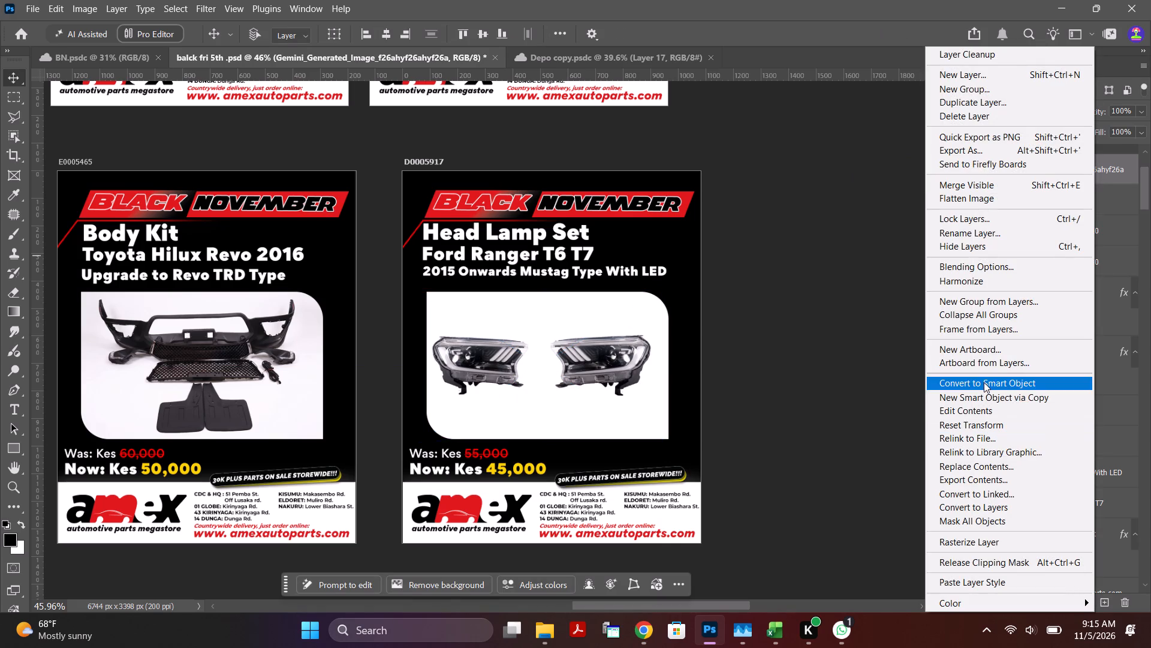
click(984, 382)
Inside the head lamp smart object, mask out the white background using Select Subject, and save and close its contents.
double_click(1034, 176)
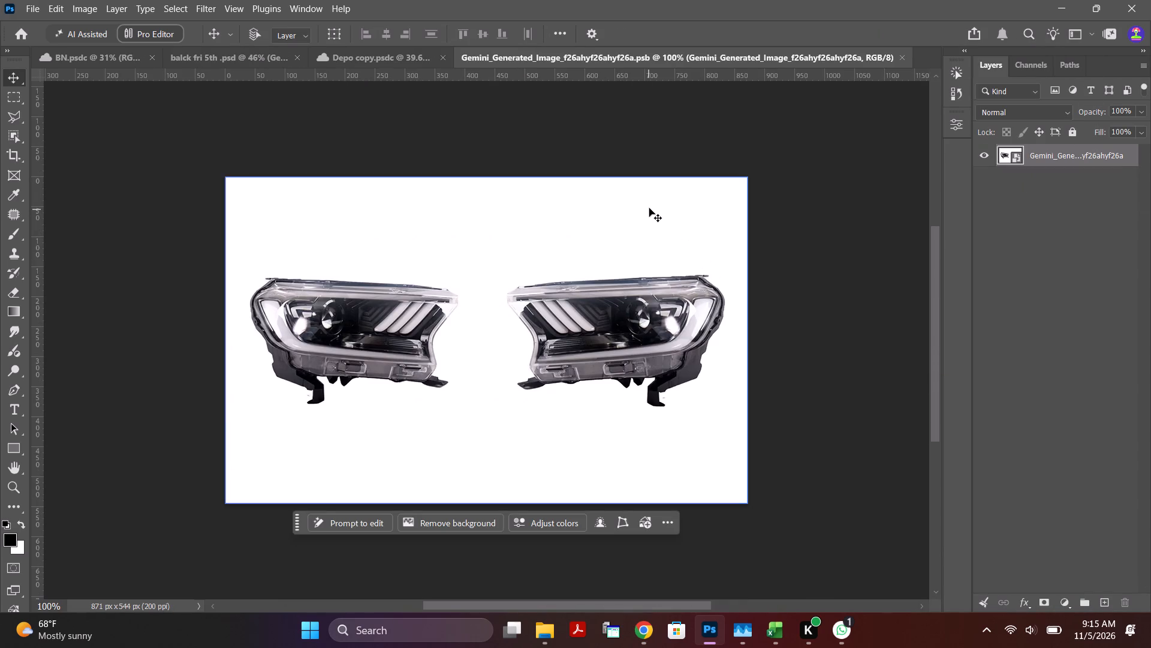
click(957, 71)
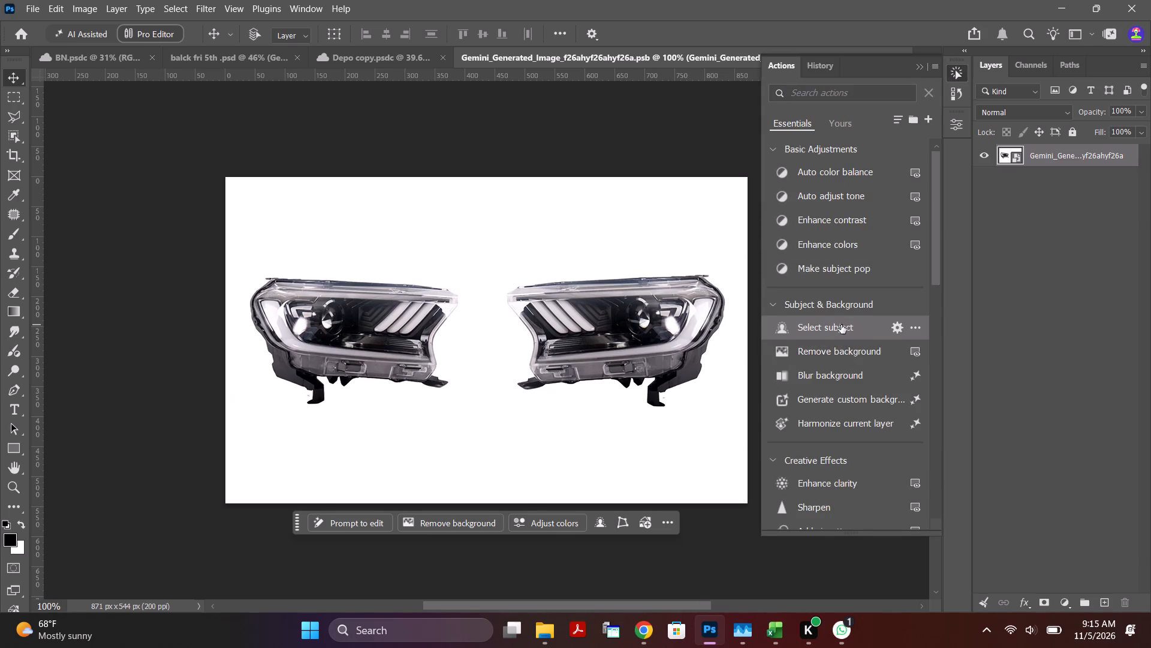
click(841, 325)
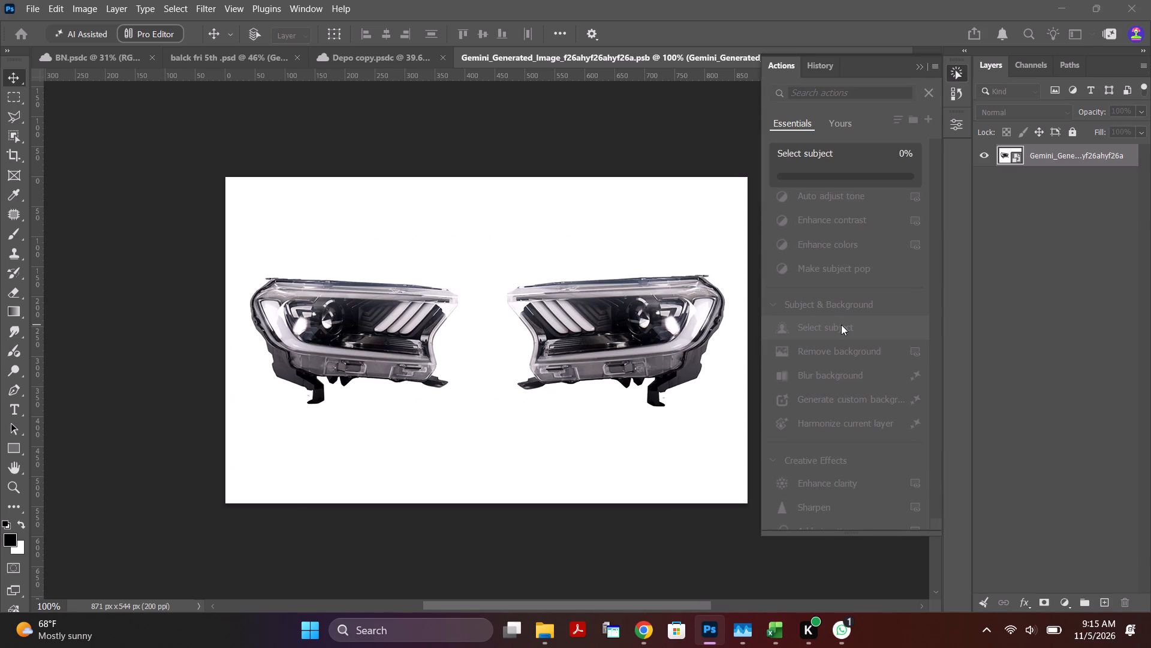
scroll(841, 325, up, 1)
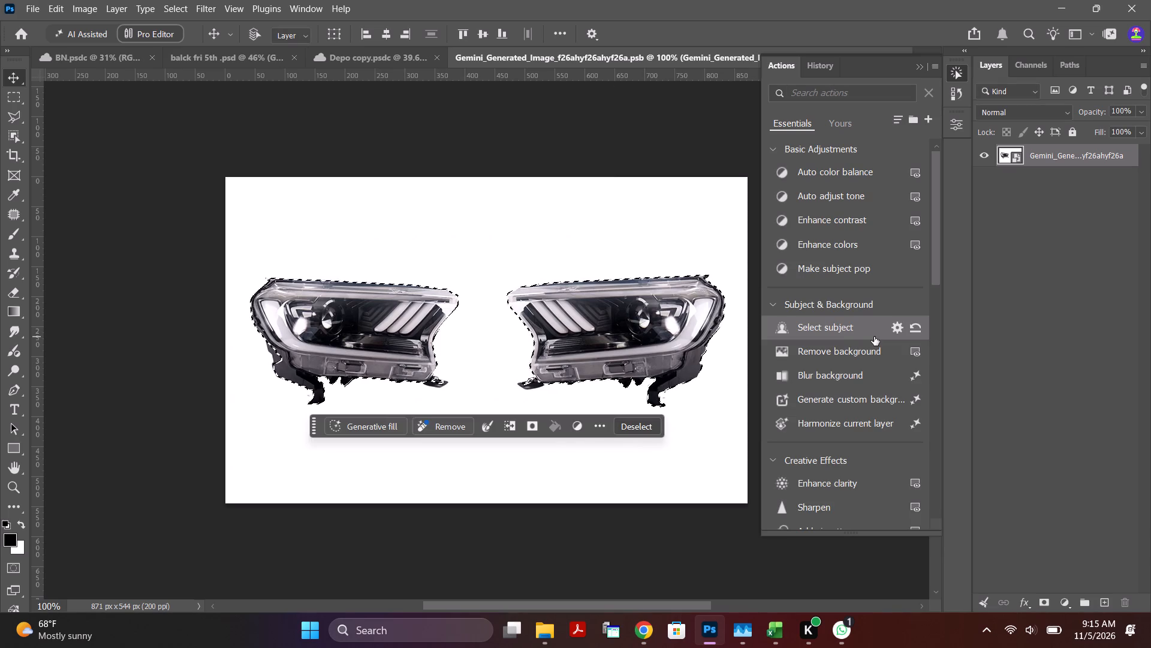
click(1042, 604)
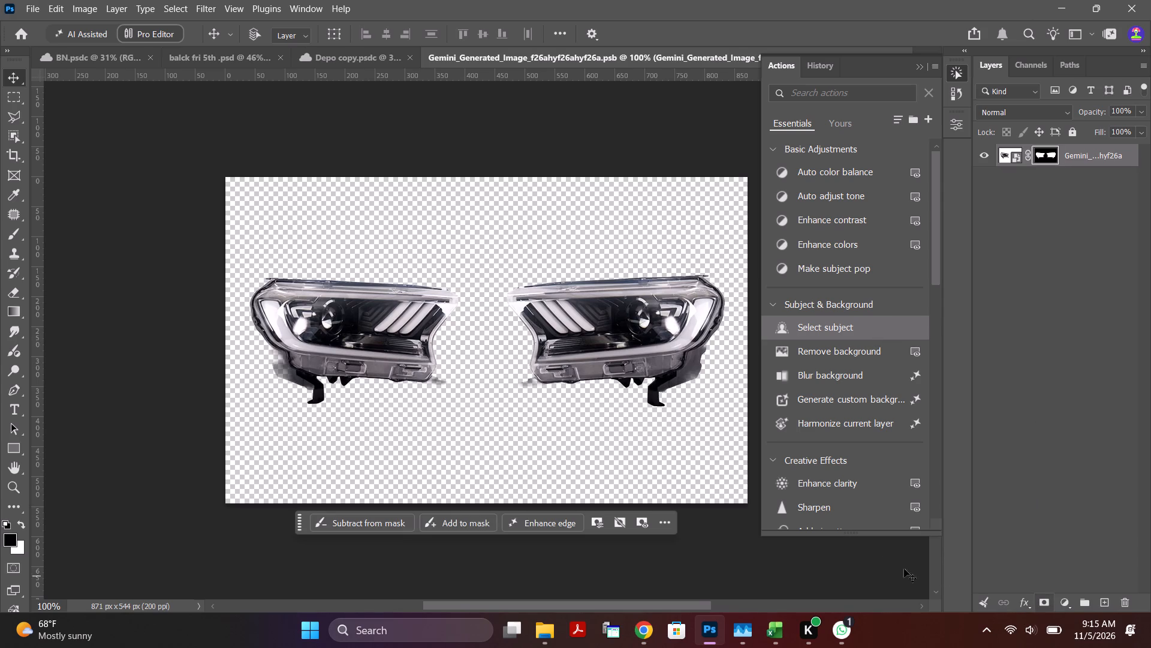
click(915, 65)
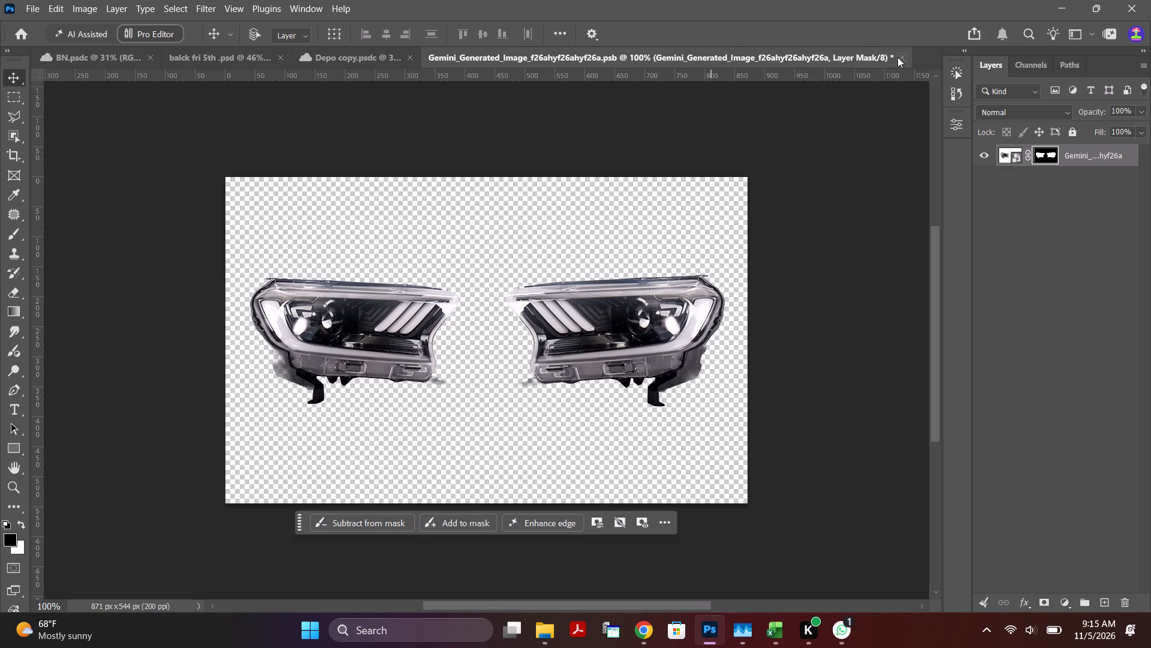
click(900, 58)
click(535, 247)
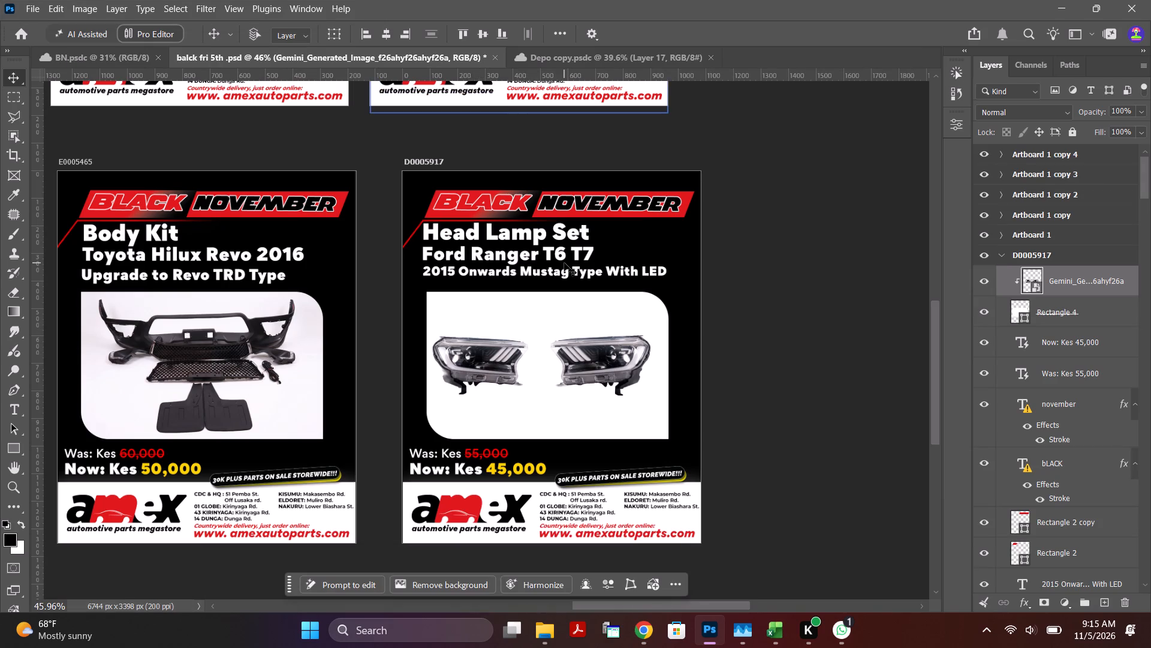
Reposition the cut-out head lamps slightly above the middle of the white frame, centred at about X 529 px, Y 658 px.
drag(597, 347, 607, 341)
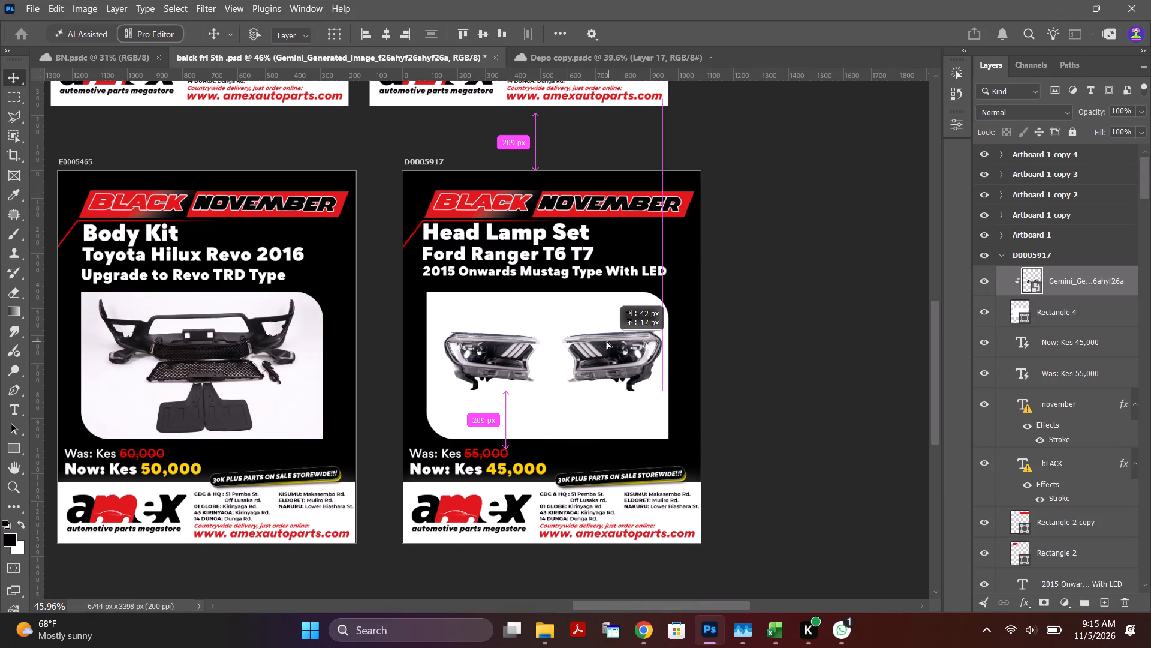
drag(607, 341, 601, 339)
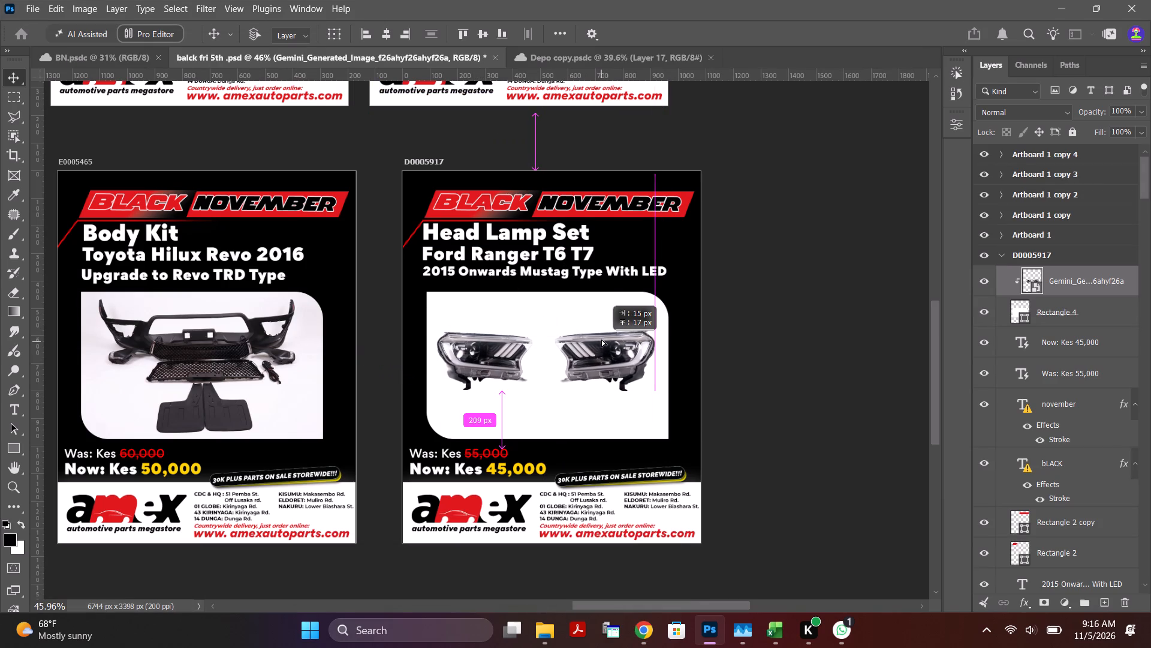
drag(601, 339, 601, 328)
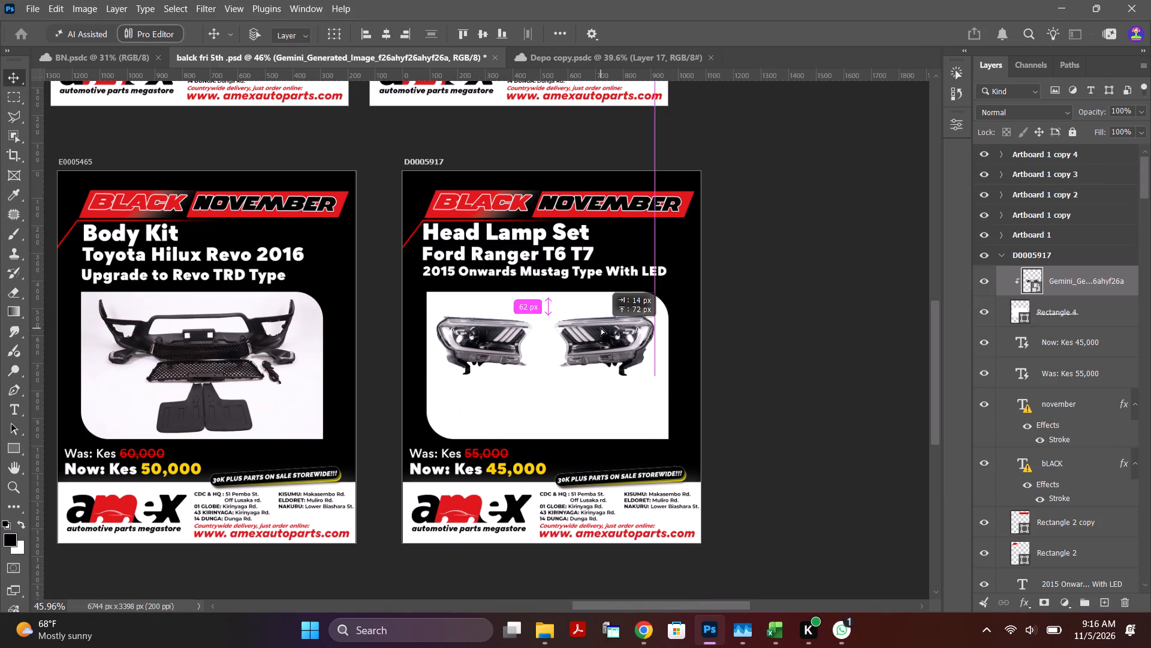
drag(601, 328, 601, 333)
alt+scroll(602, 333, up, 5)
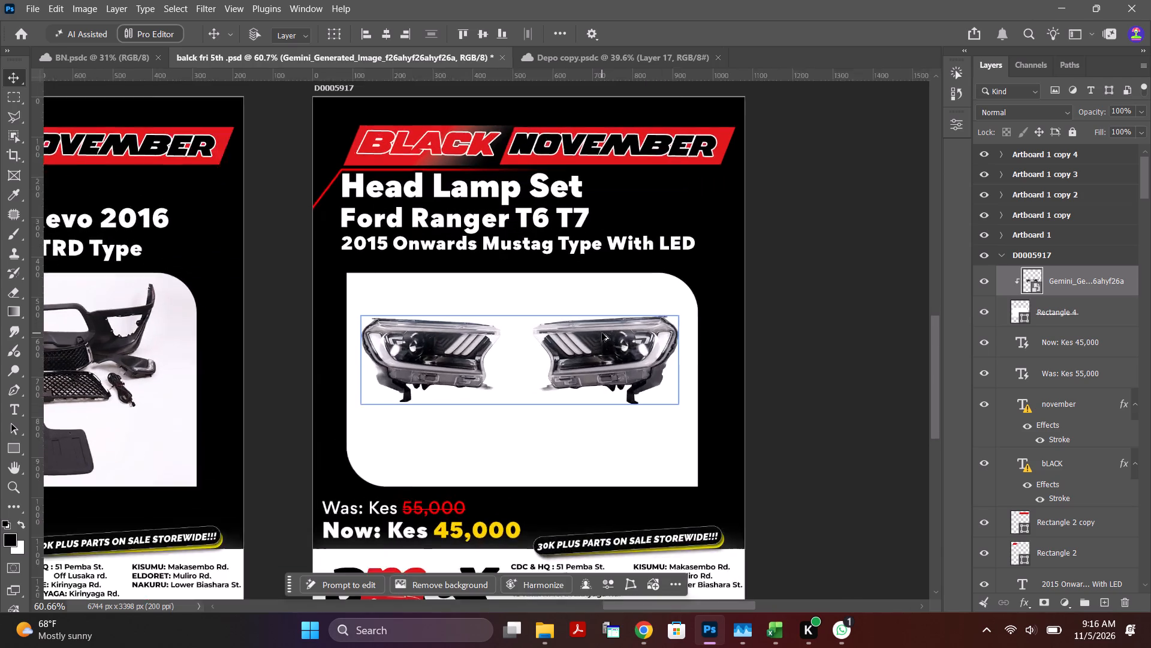
alt+scroll(602, 333, up, 3)
drag(601, 340, 603, 311)
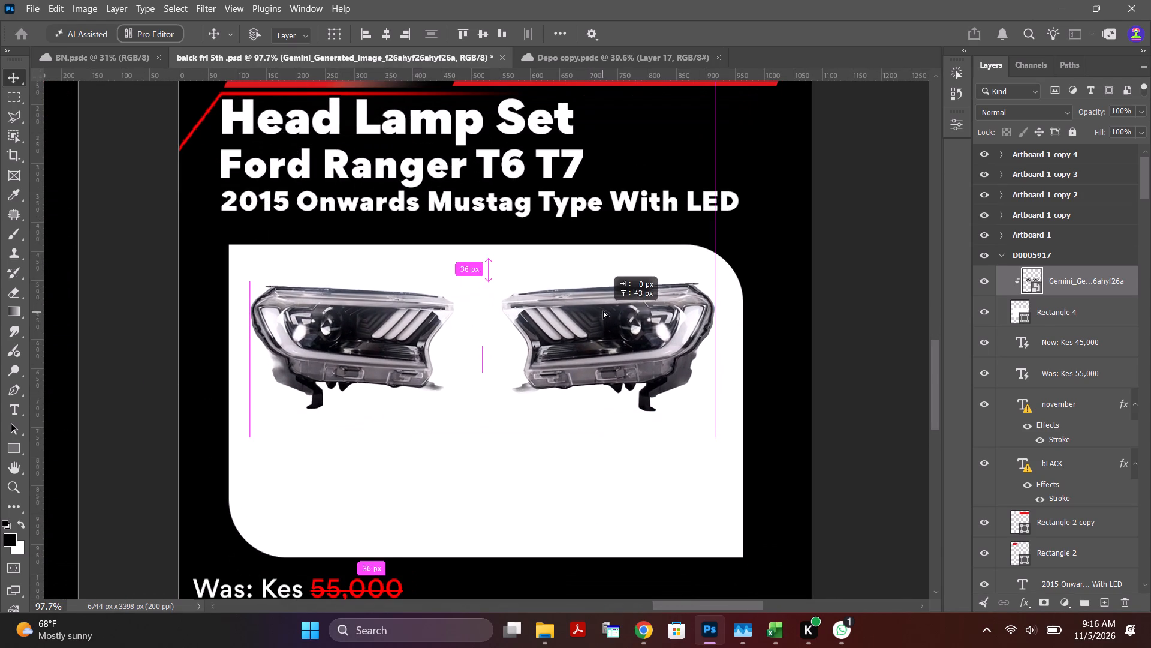
drag(603, 311, 601, 309)
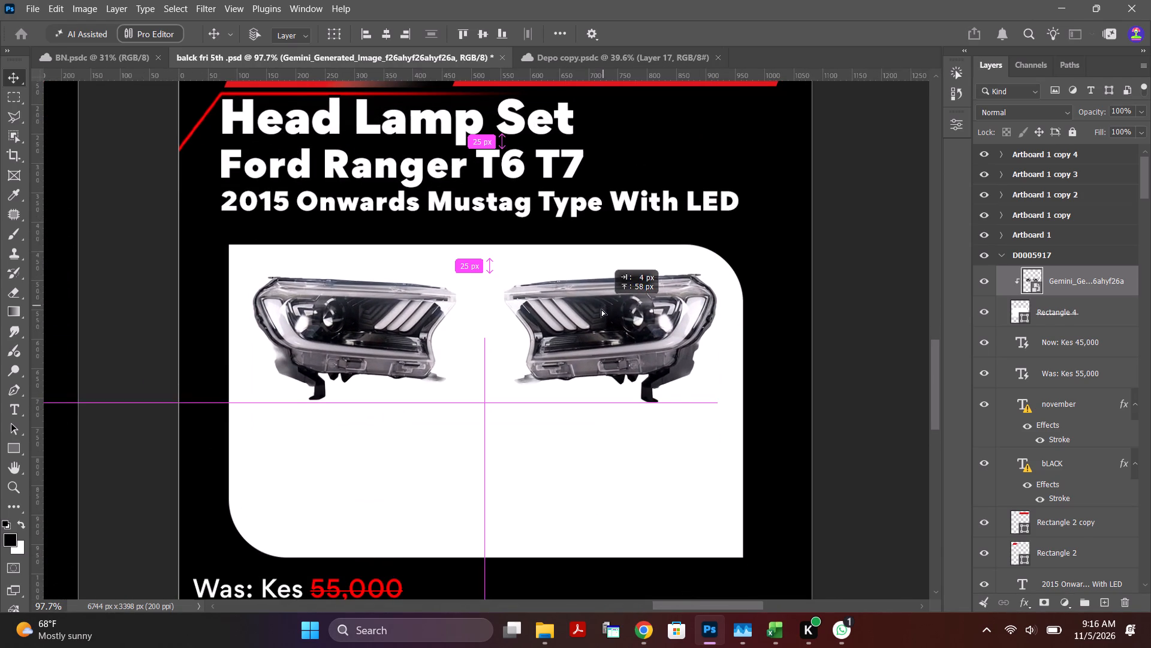
drag(601, 309, 602, 325)
drag(605, 326, 611, 334)
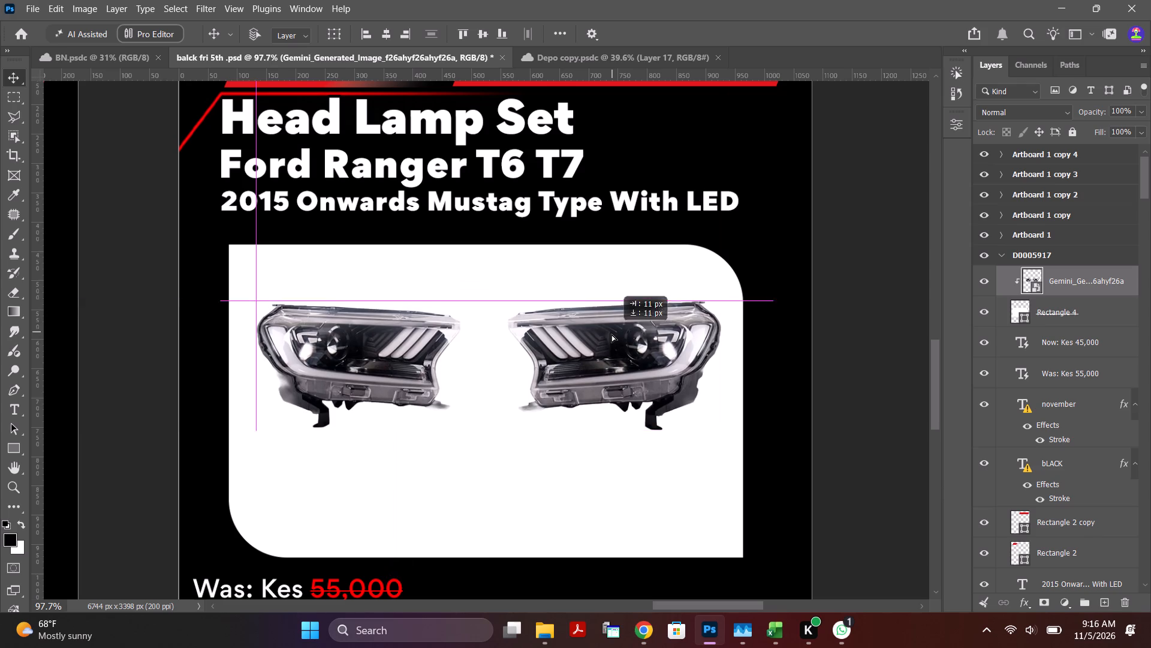
drag(611, 334, 613, 340)
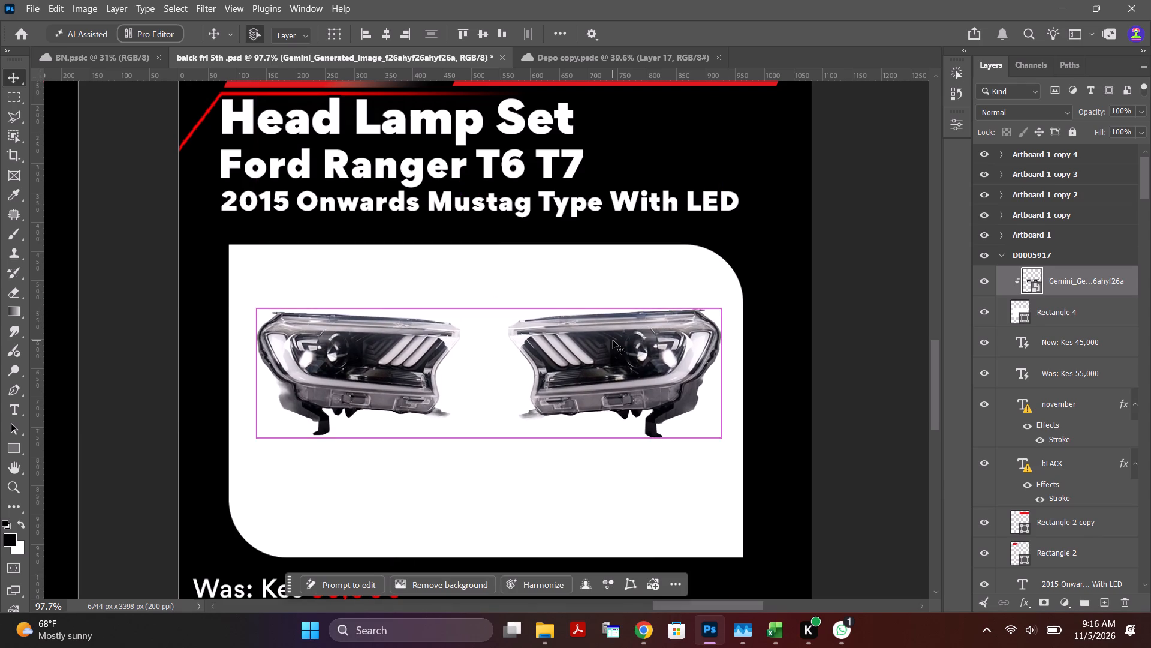
Duplicate the head lamp layer, put the copy directly beneath the original in the clipping group, and add a blank mask to it.
key(ctrl+j)
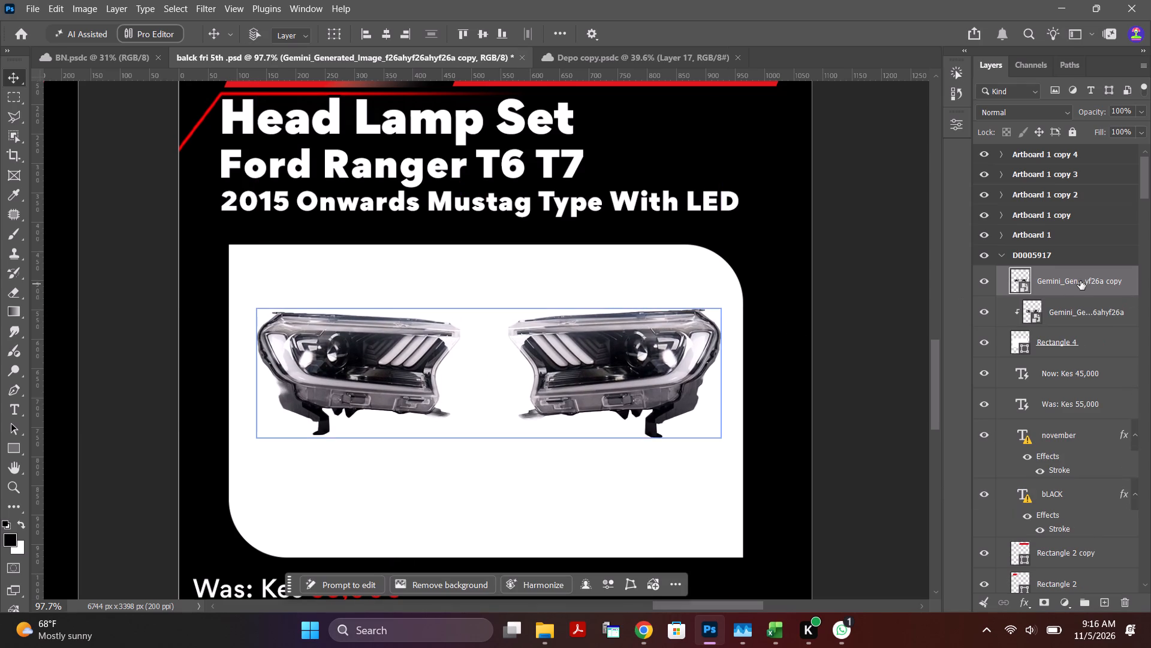
drag(1080, 281, 1083, 325)
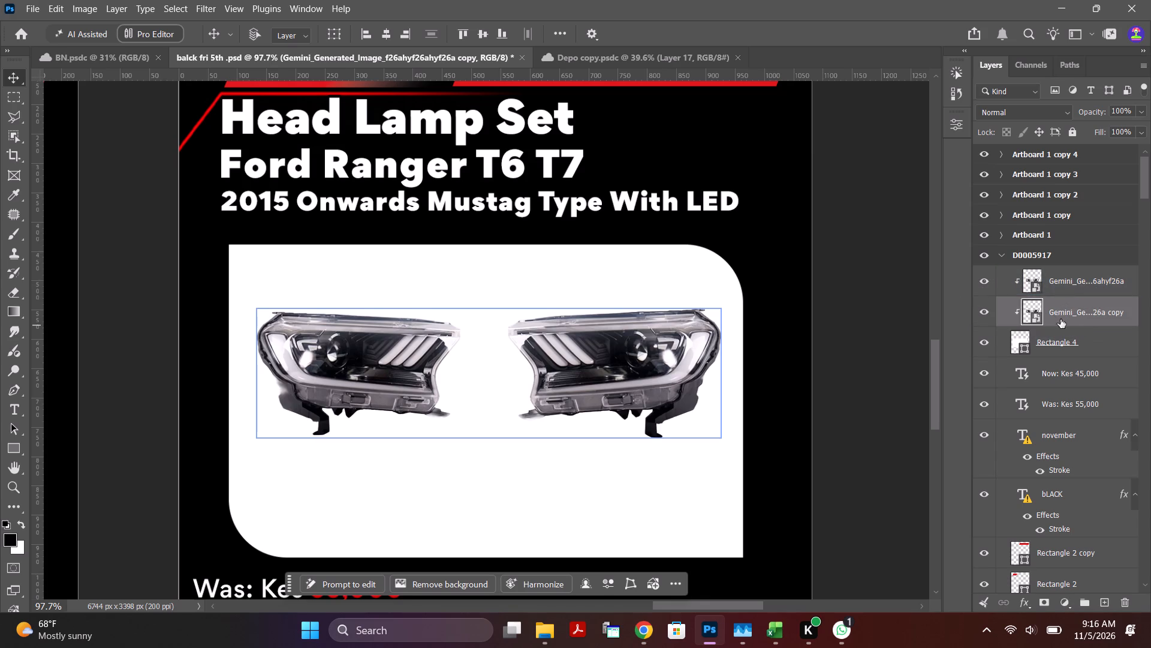
click(1040, 600)
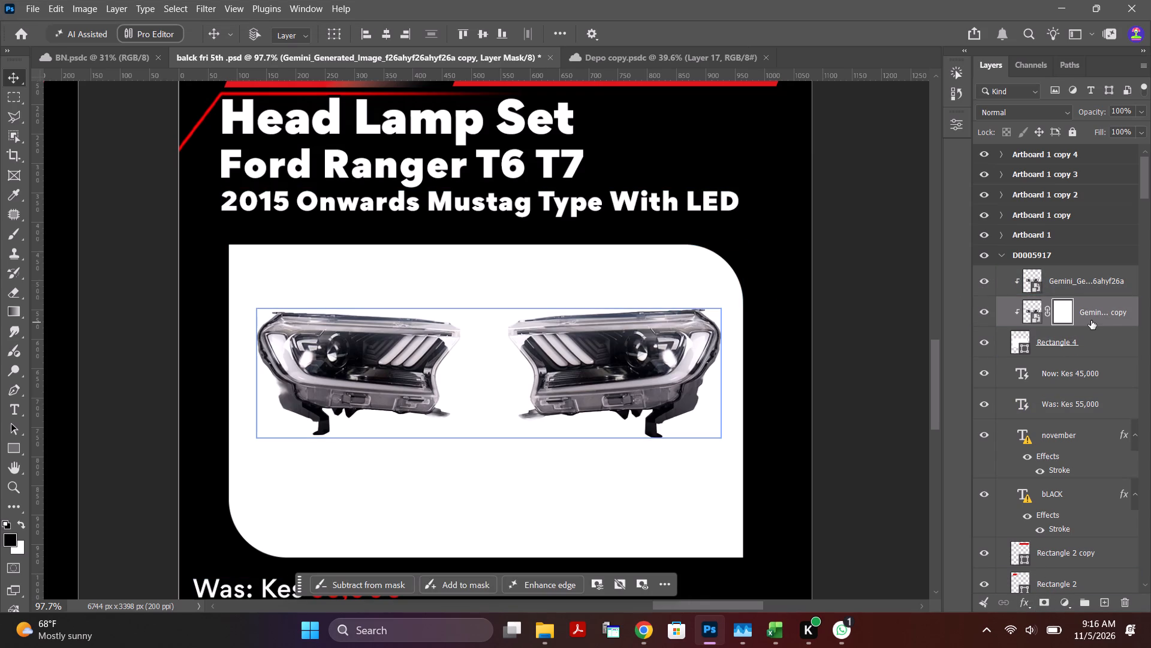
Flip the masked head lamp copy vertically.
key(ctrl+t)
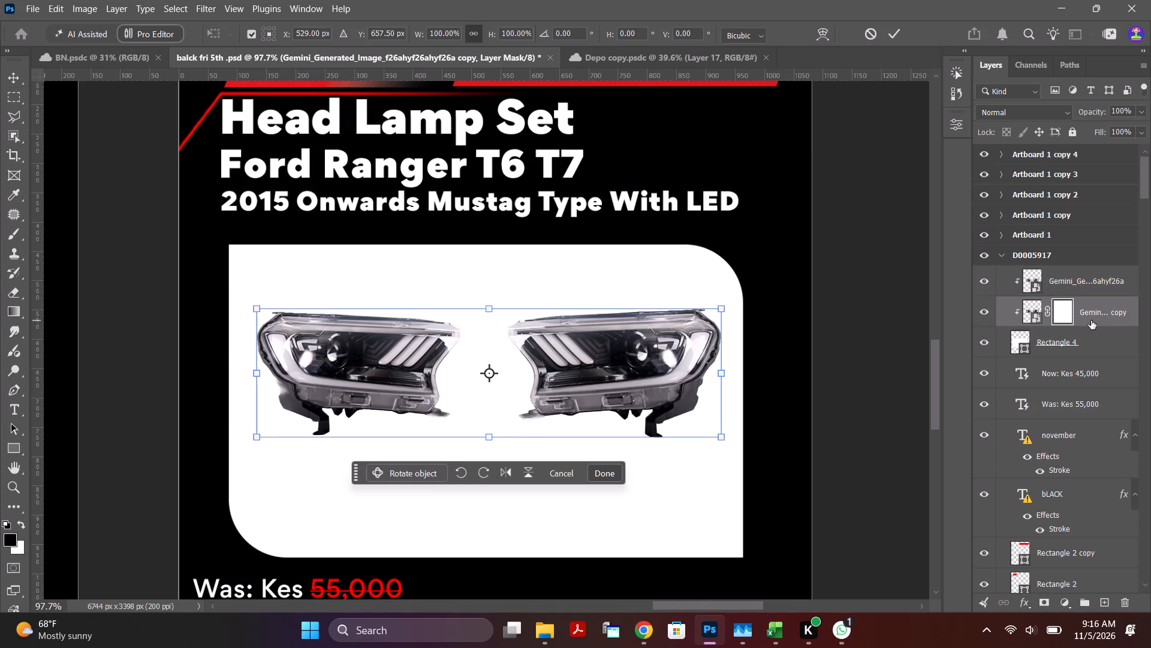
click(529, 469)
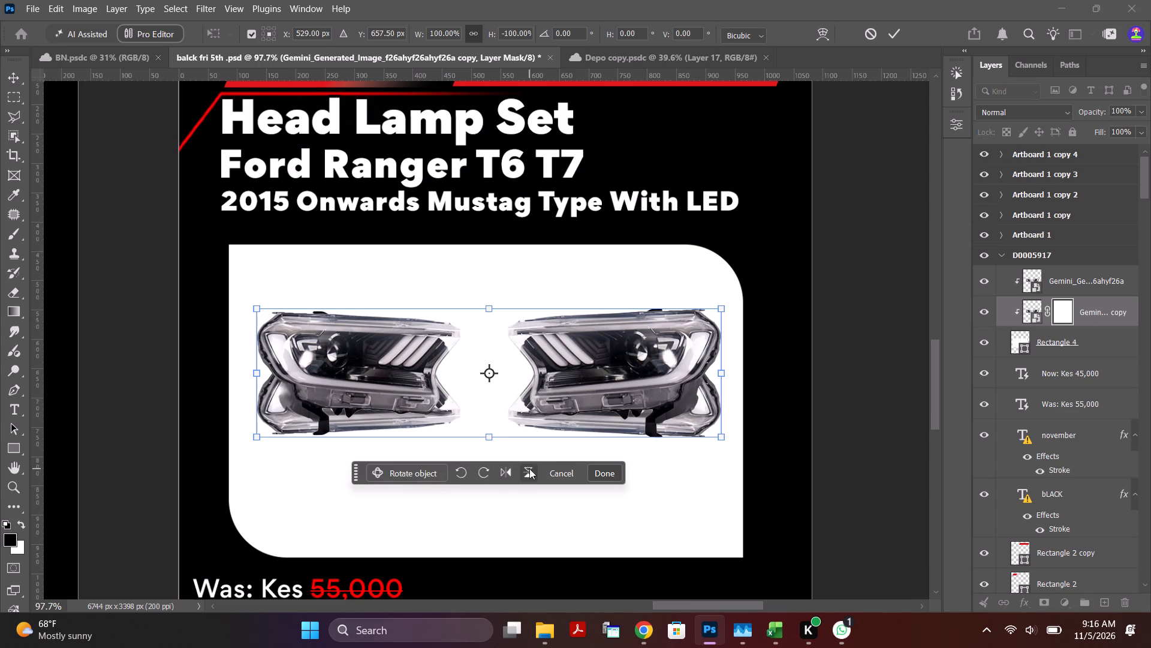
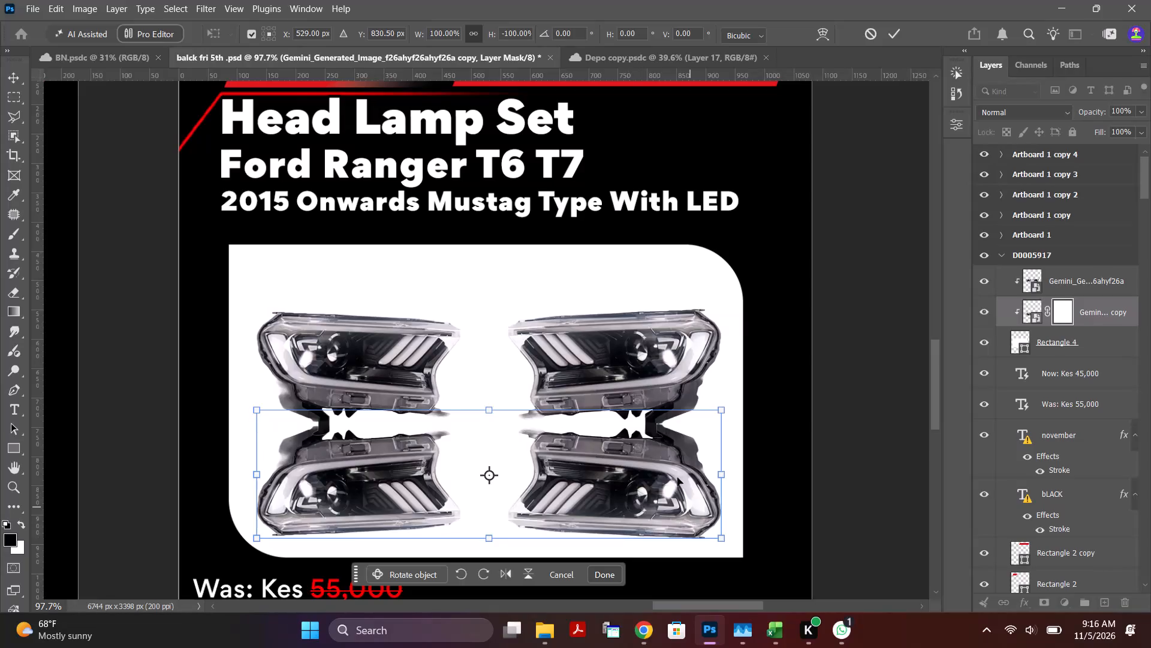
Apply the vertical flip and rasterize the head lamp copy for painting with the Brush tool.
scroll(637, 449, down, 11)
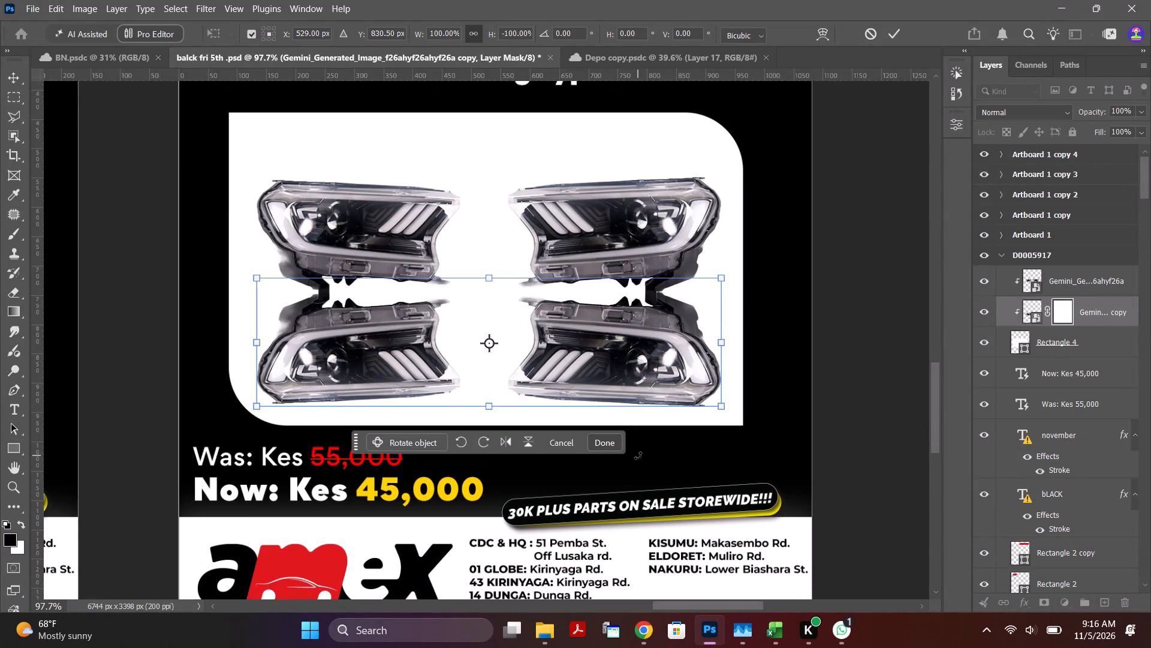
click(1033, 313)
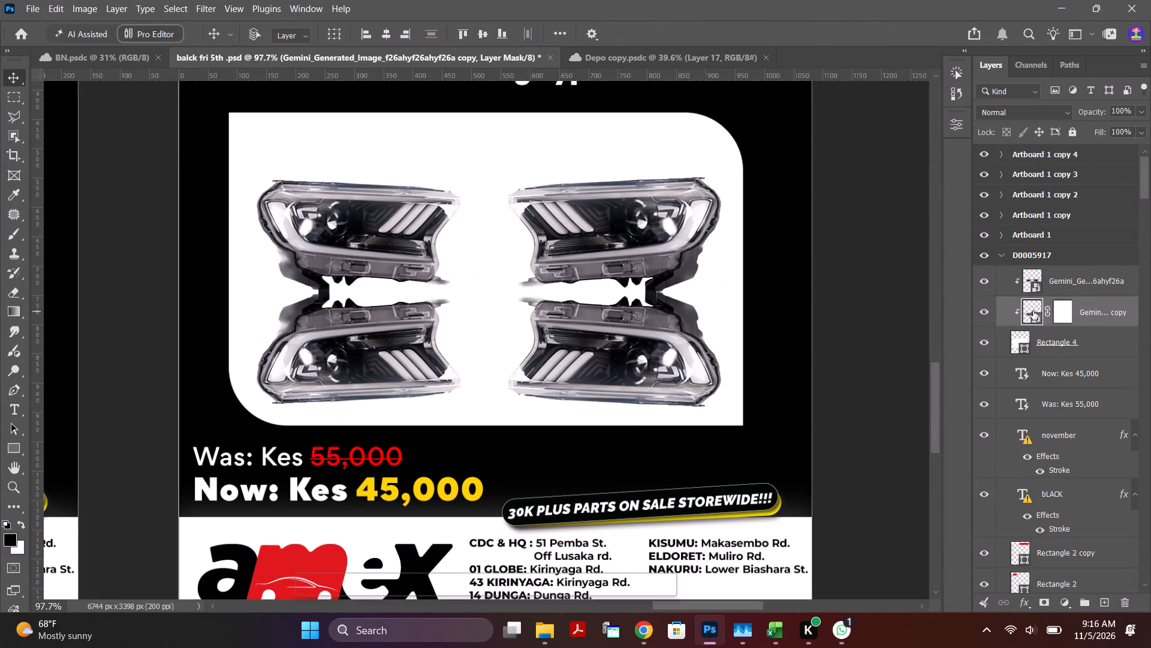
click(14, 236)
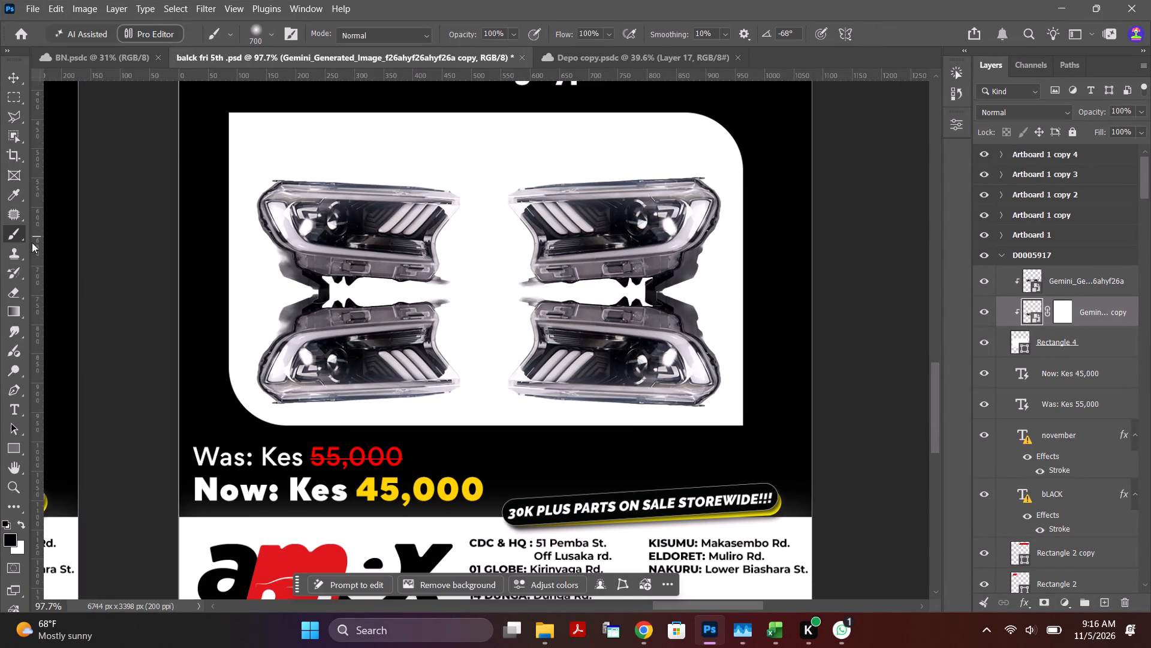
click(336, 375)
click(546, 248)
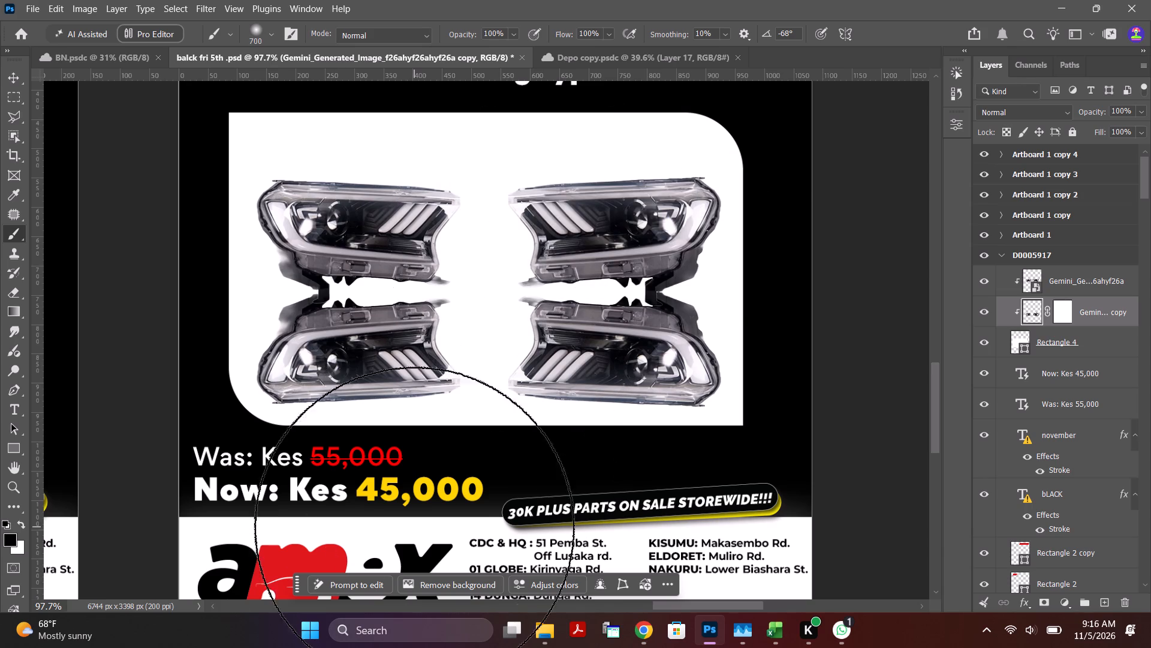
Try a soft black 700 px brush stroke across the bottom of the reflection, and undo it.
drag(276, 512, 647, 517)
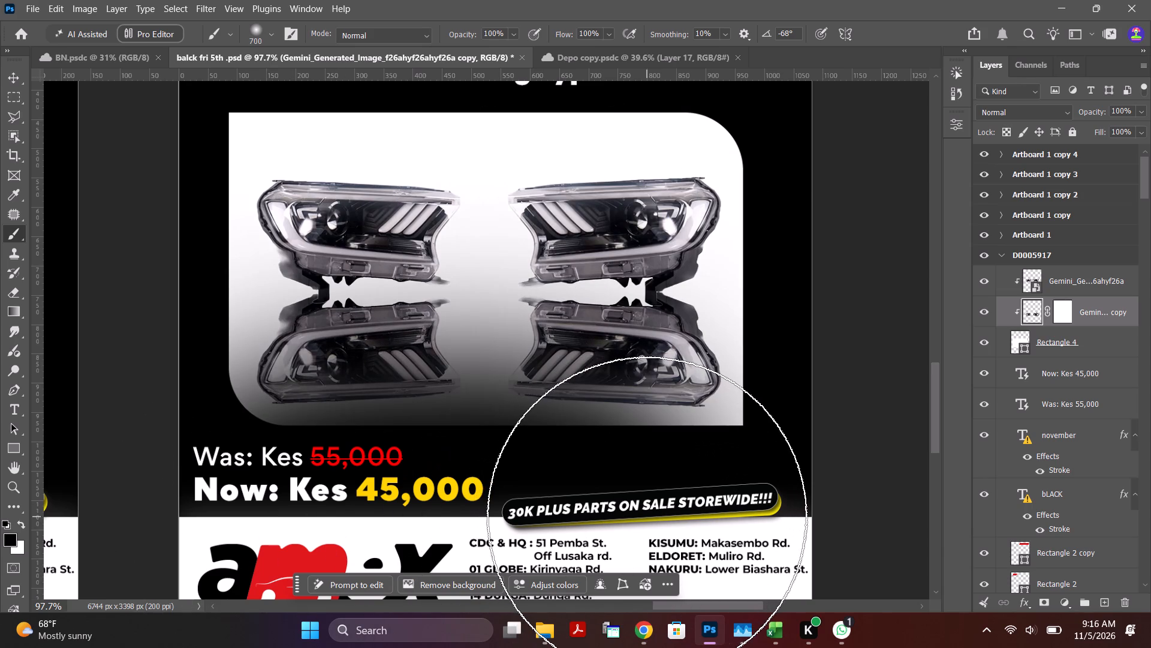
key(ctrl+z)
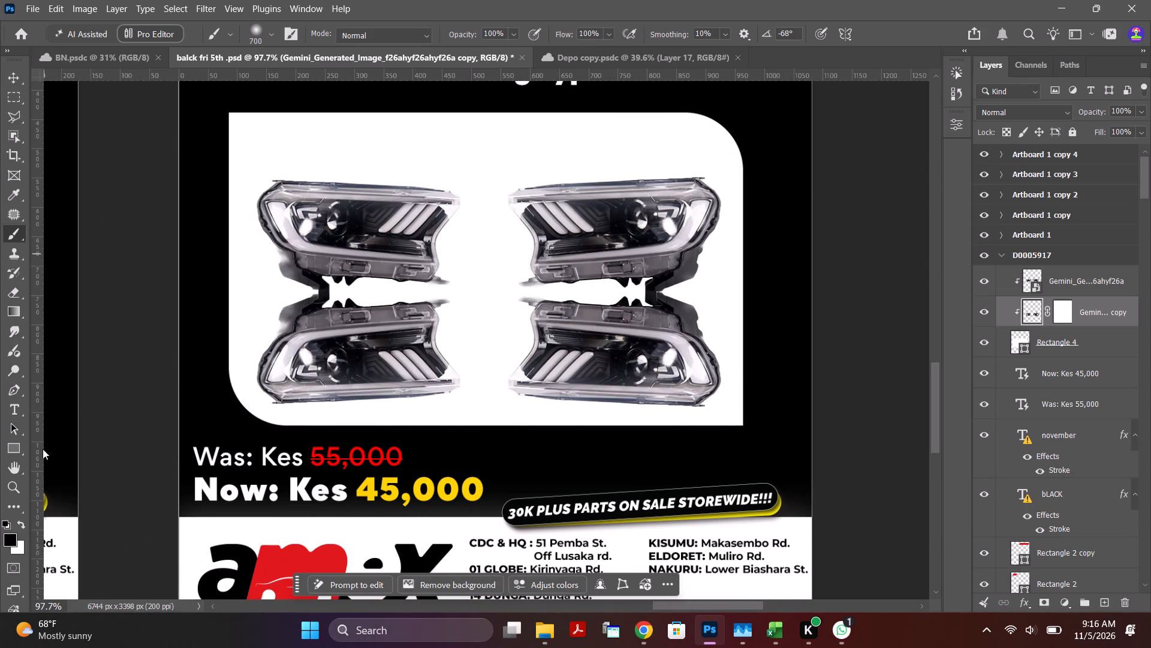
Fade the lower part of the mirrored head lamps into the white frame with a soft white 700 px brush.
click(23, 525)
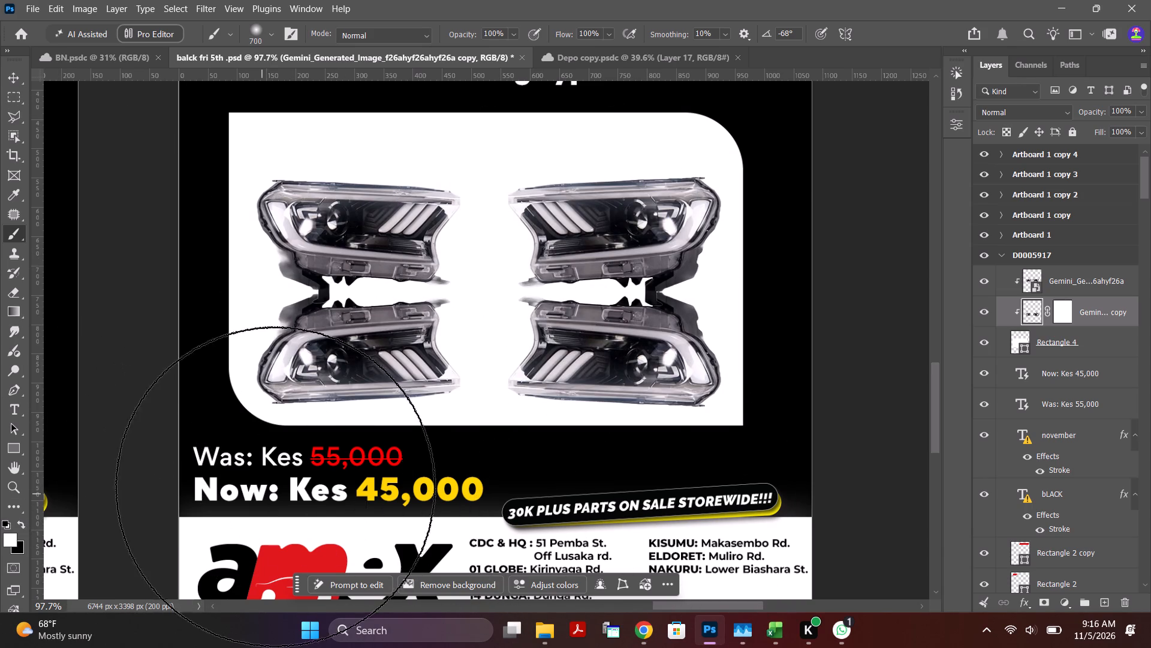
drag(292, 484, 704, 534)
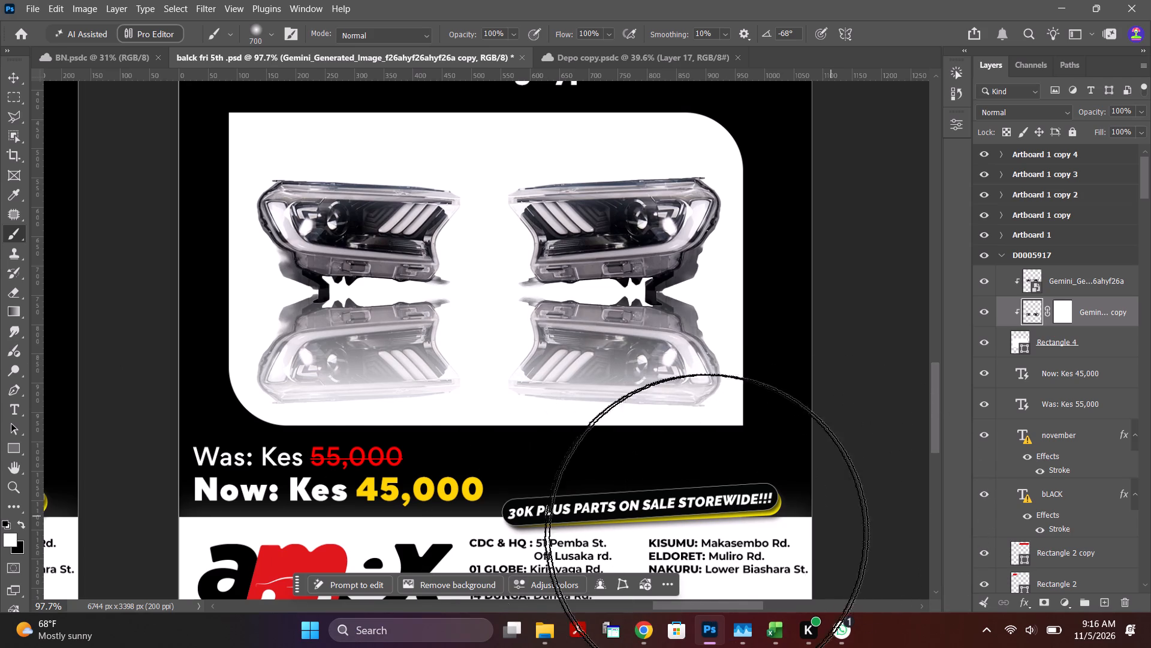
drag(704, 534, 625, 541)
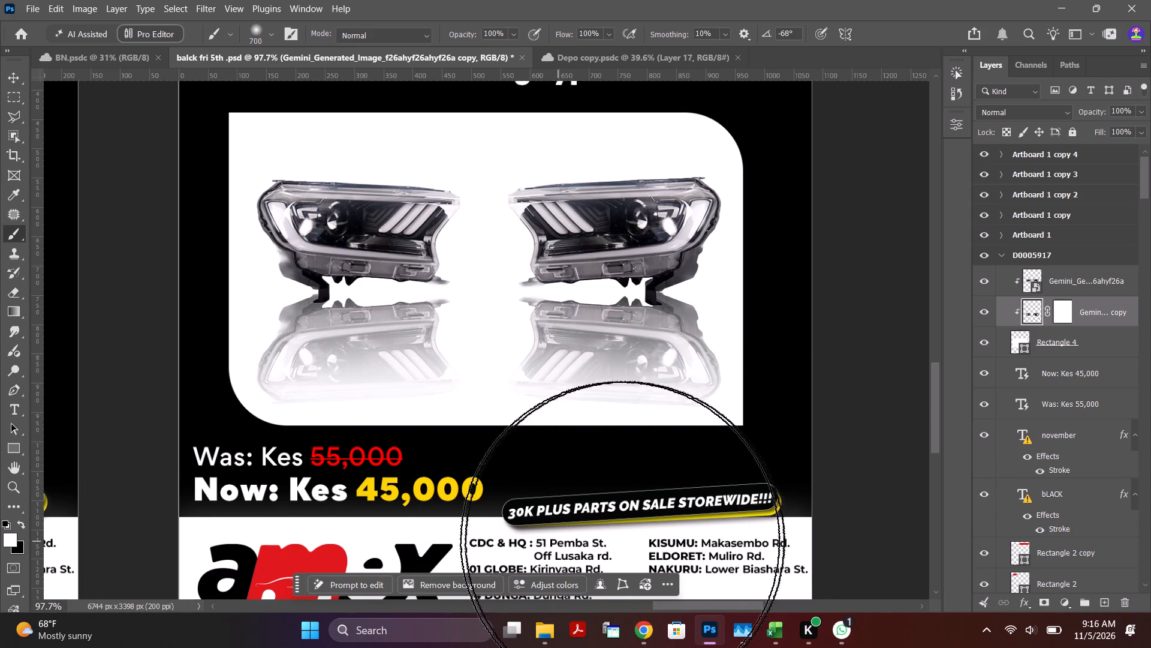
drag(625, 541, 453, 571)
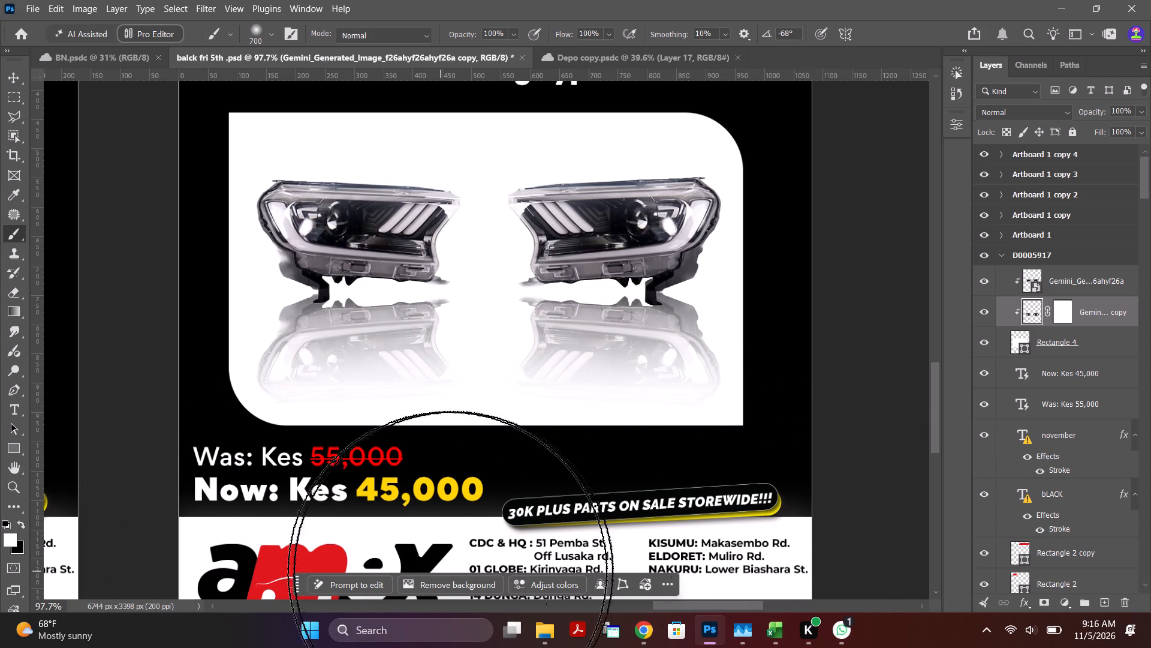
drag(453, 571, 413, 578)
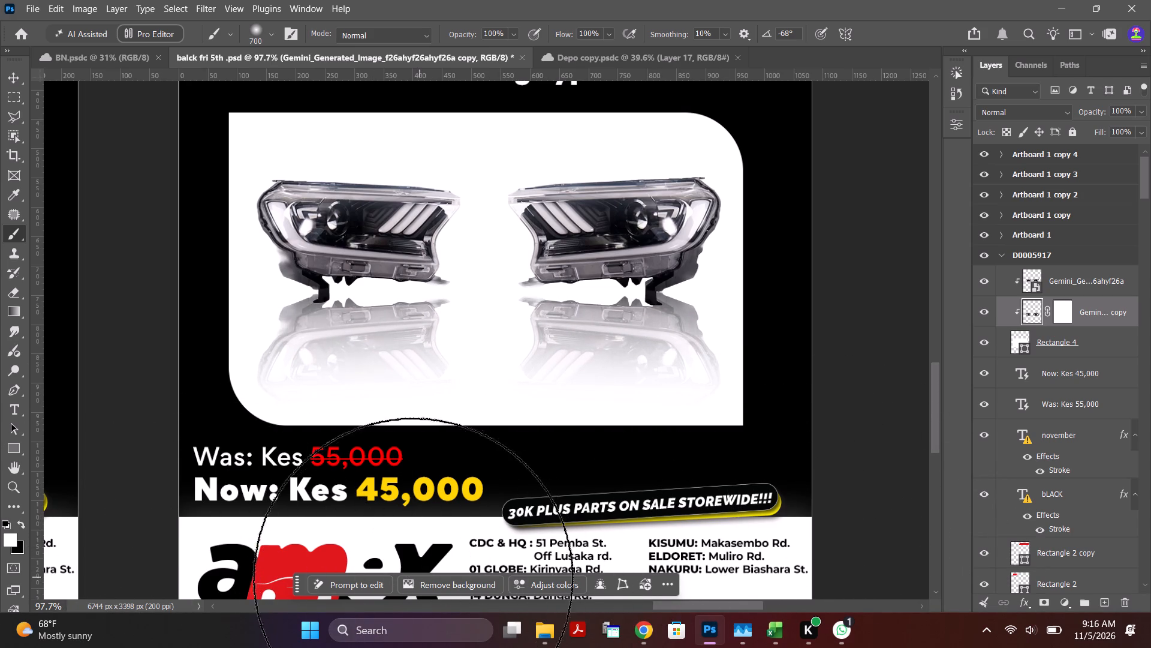
drag(413, 578, 744, 552)
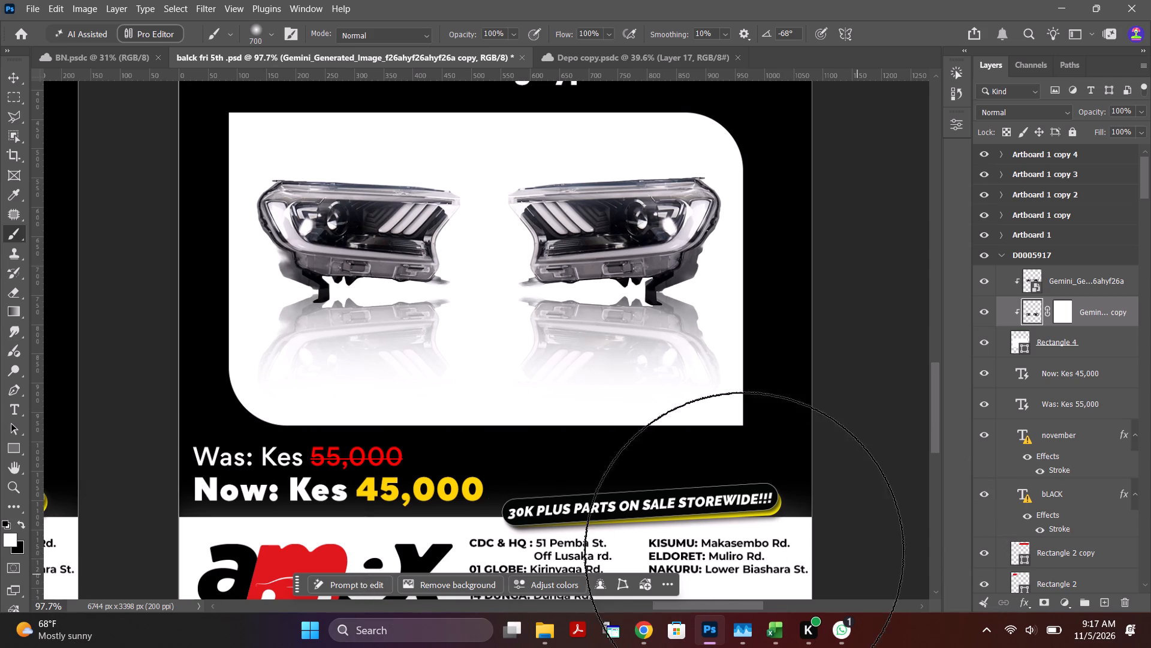
drag(744, 552, 896, 571)
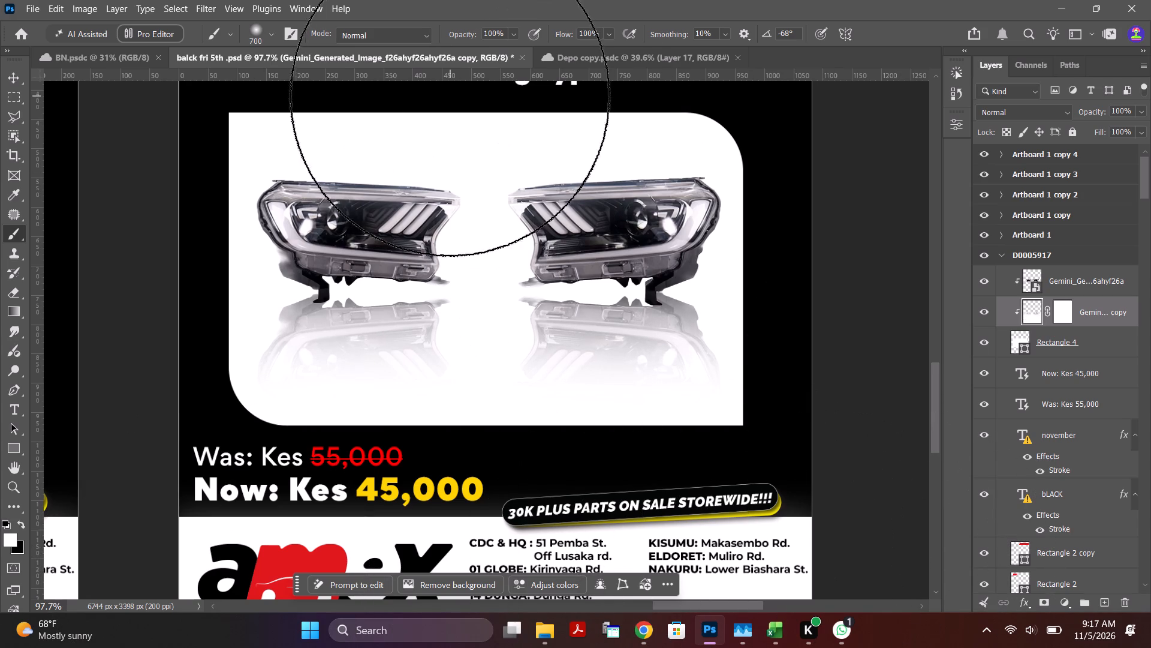
Soften the remaining lower edges of the reflection with white paint, using a 175 px brush at 68% opacity.
drag(468, 37, 442, 39)
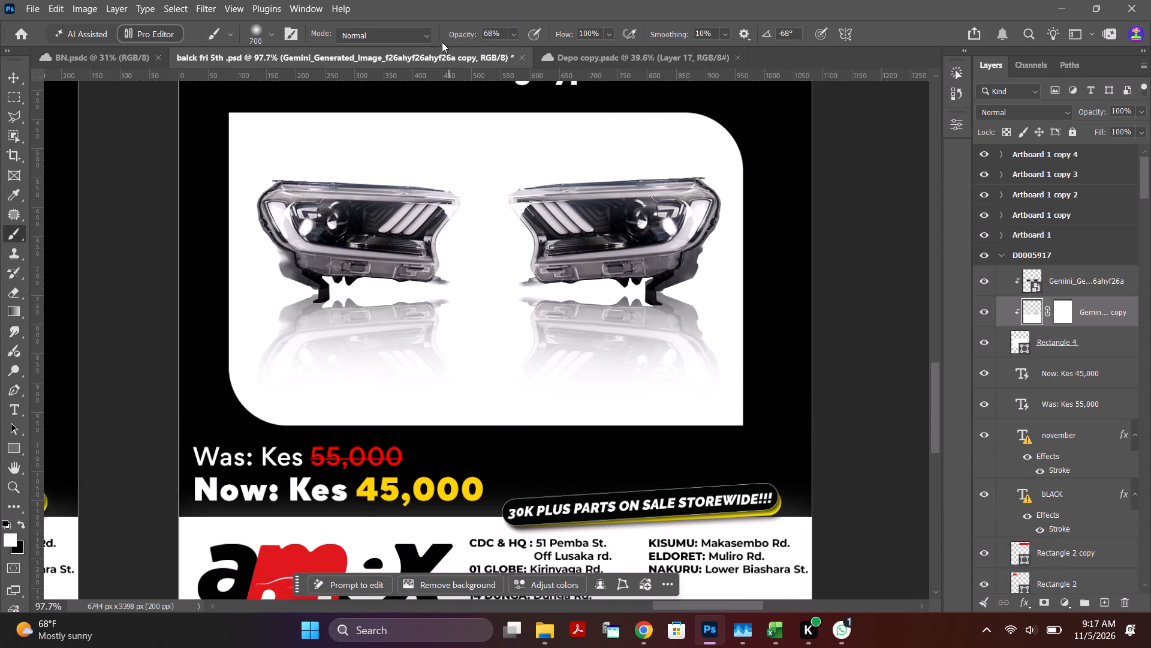
key(bracketleft)
key(bracketleft)
key(bracketleft)
key(bracketleft)
text([[)
key(bracketleft)
drag(244, 392, 432, 436)
key(bracketleft)
key(bracketleft)
key(bracketleft)
key(bracketleft)
key(bracketleft)
key(bracketleft)
key(bracketleft)
key(bracketleft)
key(bracketleft)
key(bracketleft)
key(bracketleft)
key(bracketleft)
key(bracketleft)
key(bracketleft)
key(bracketleft)
key(bracketleft)
key(bracketleft)
key(bracketleft)
key(bracketleft)
key(bracketleft)
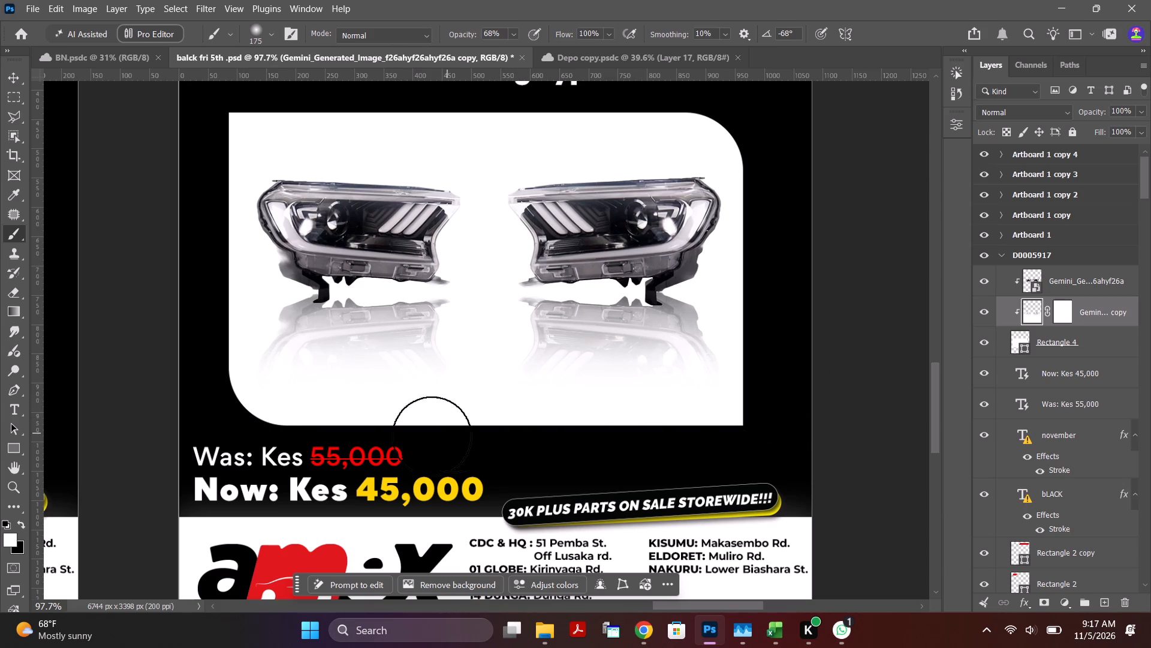
drag(432, 436, 265, 377)
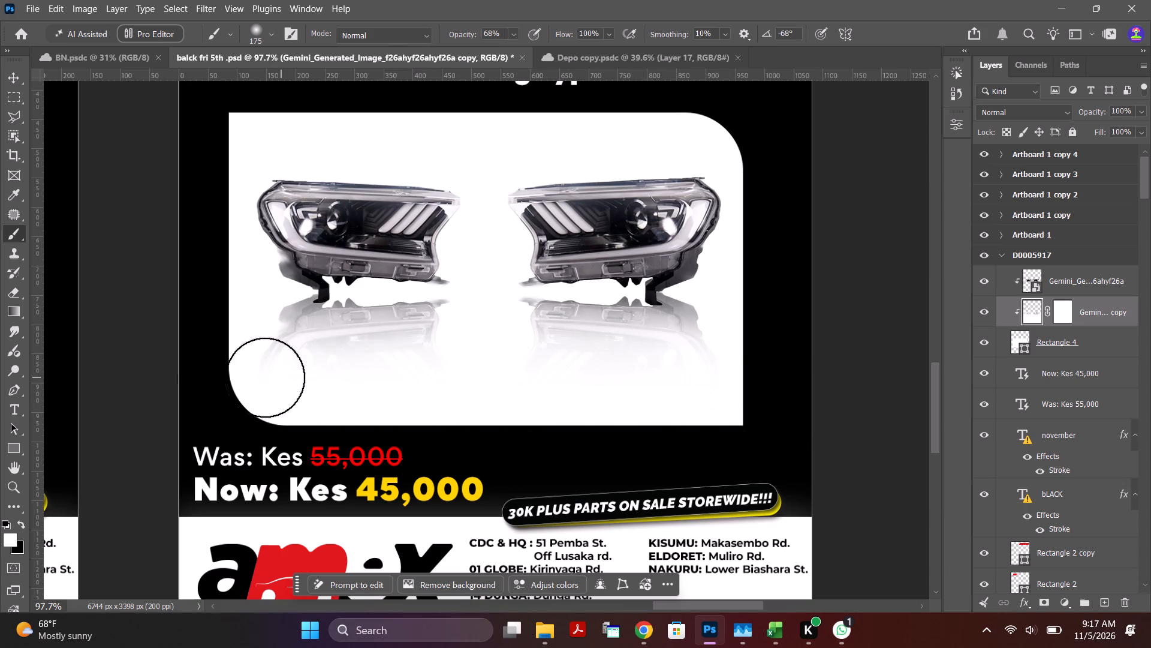
drag(265, 377, 880, 372)
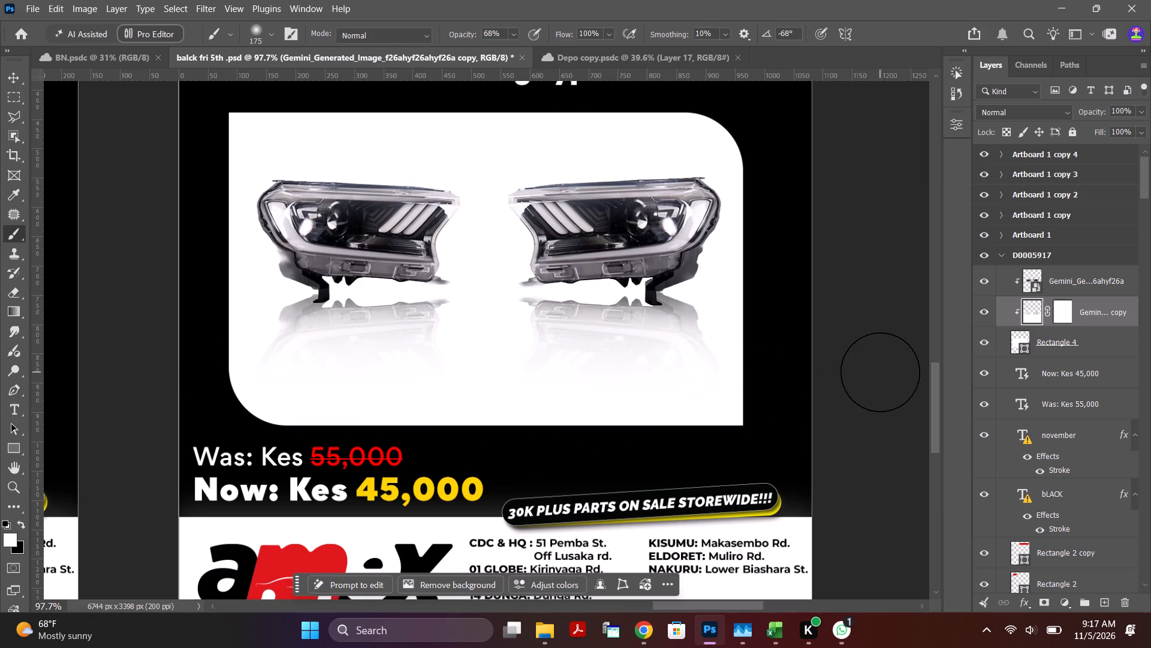
drag(880, 372, 248, 414)
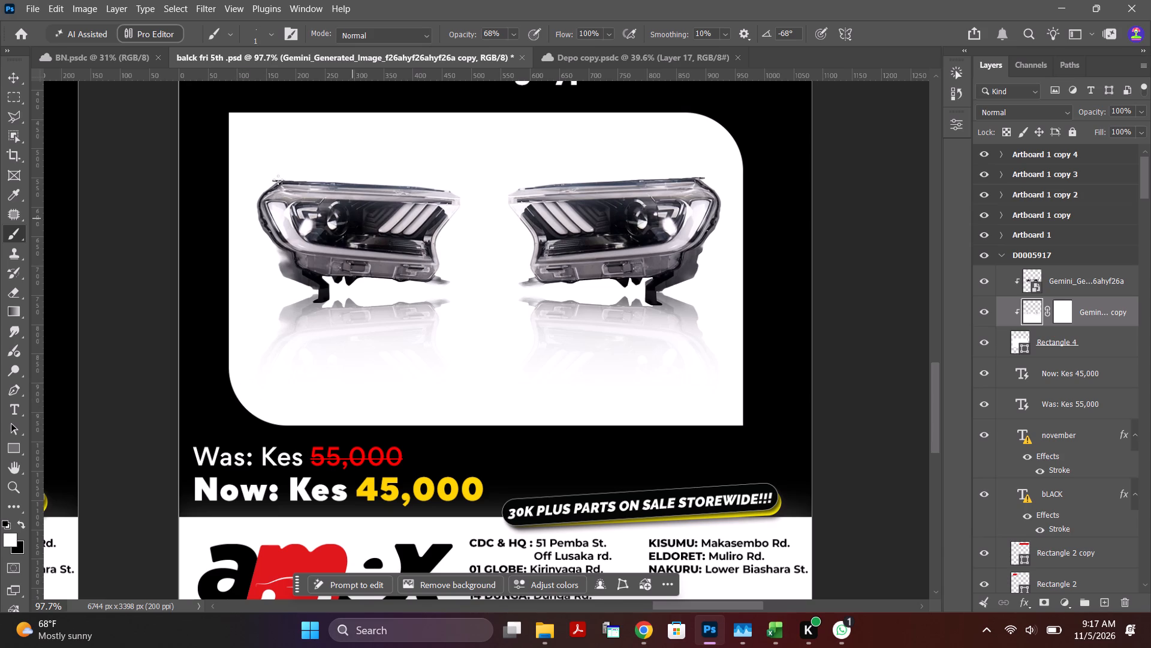
Link the original head lamp layer with its reflection copy.
click(12, 82)
click(171, 220)
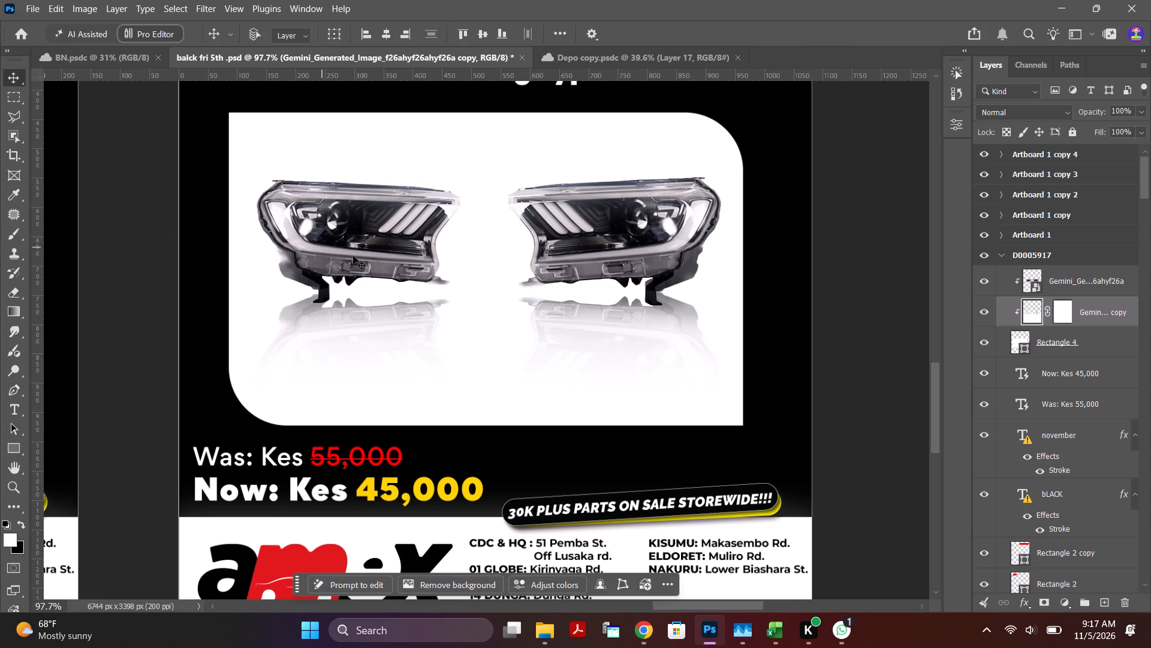
click(1106, 315)
shift+click(1108, 281)
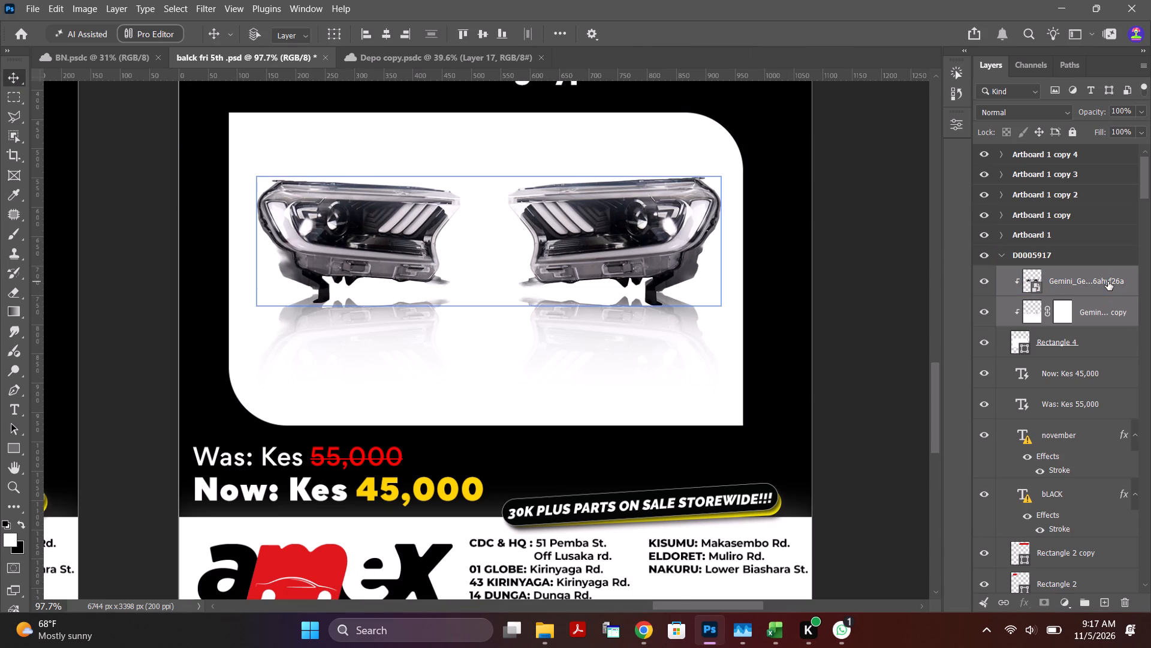
shift+click(1105, 352)
click(1103, 331)
click(1102, 321)
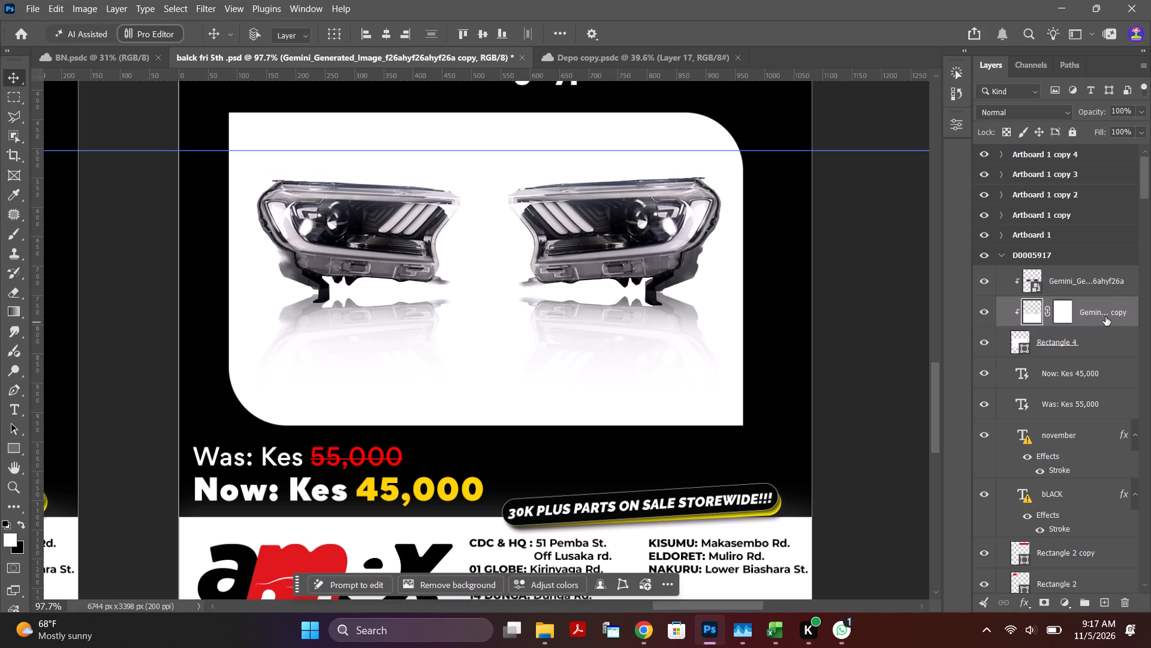
shift+click(1108, 294)
right_click(1116, 274)
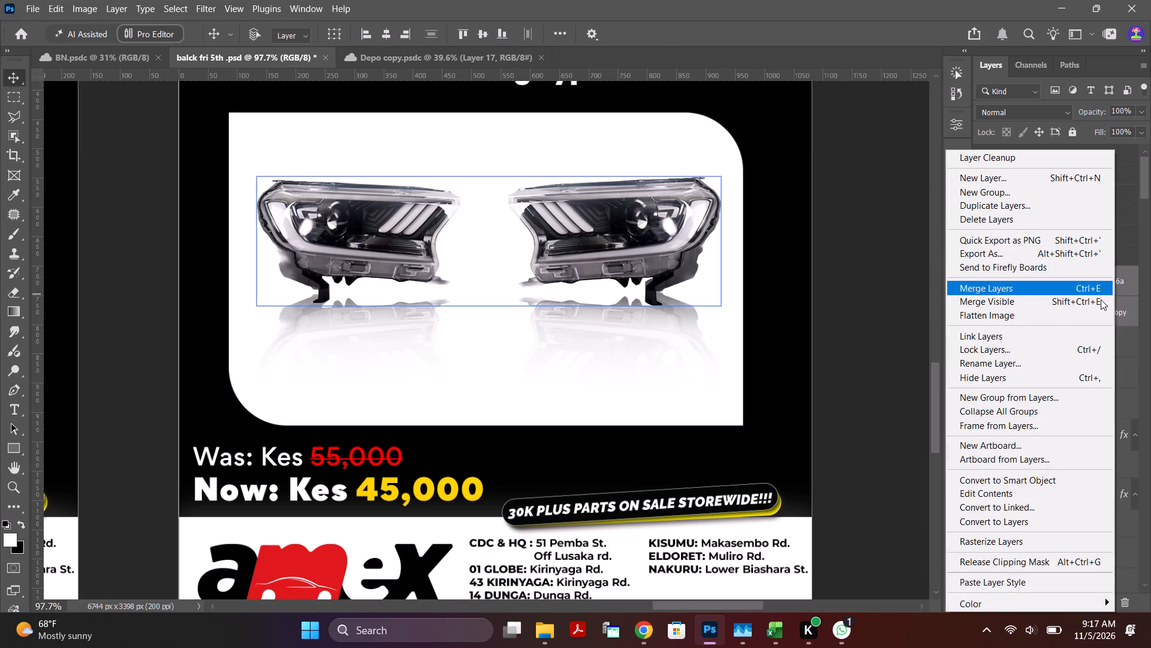
click(1019, 331)
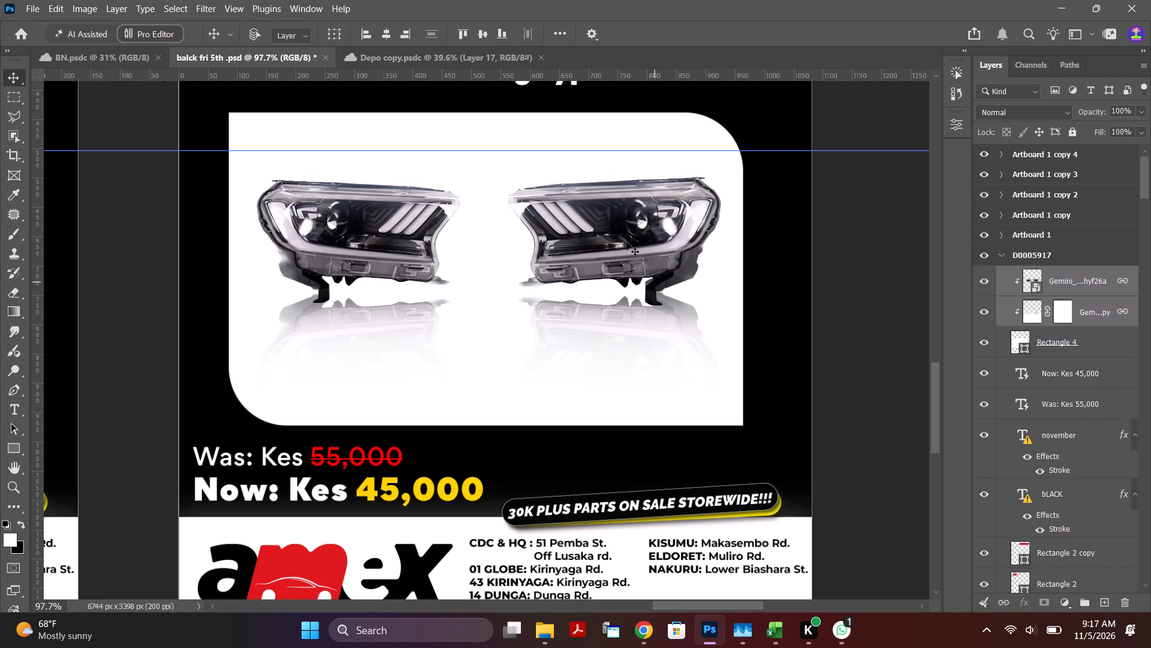
Move the linked head lamps and reflection slightly up and to the left within the white frame.
drag(621, 226, 619, 213)
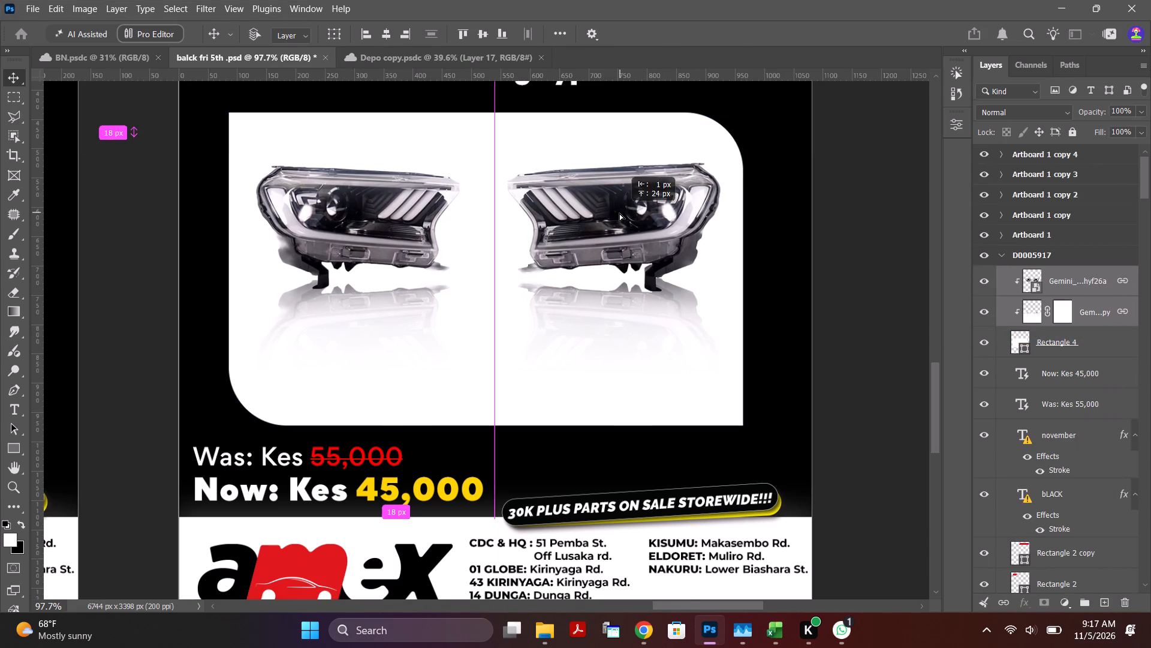
drag(619, 213, 620, 219)
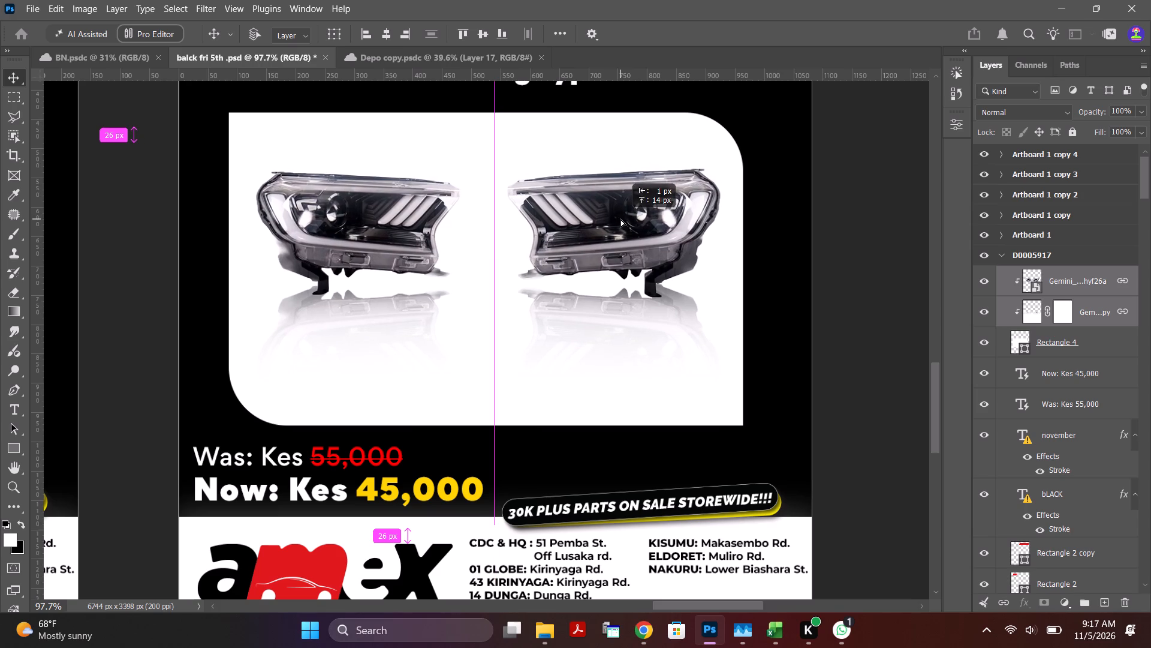
drag(620, 219, 619, 216)
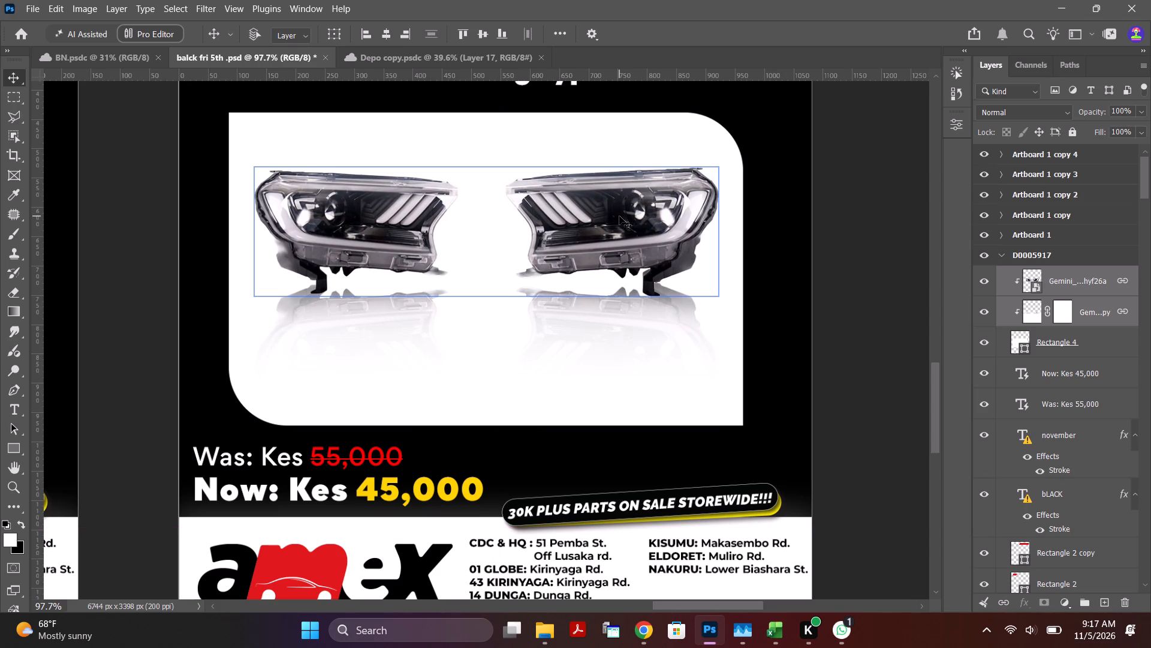
click(866, 241)
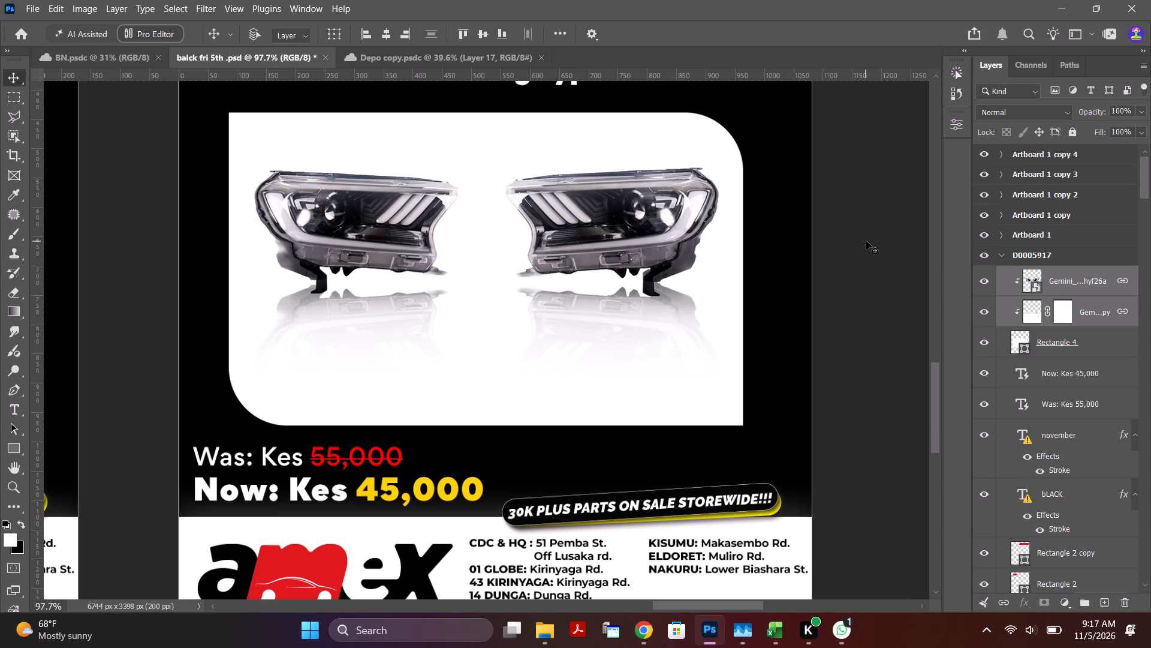
click(656, 191)
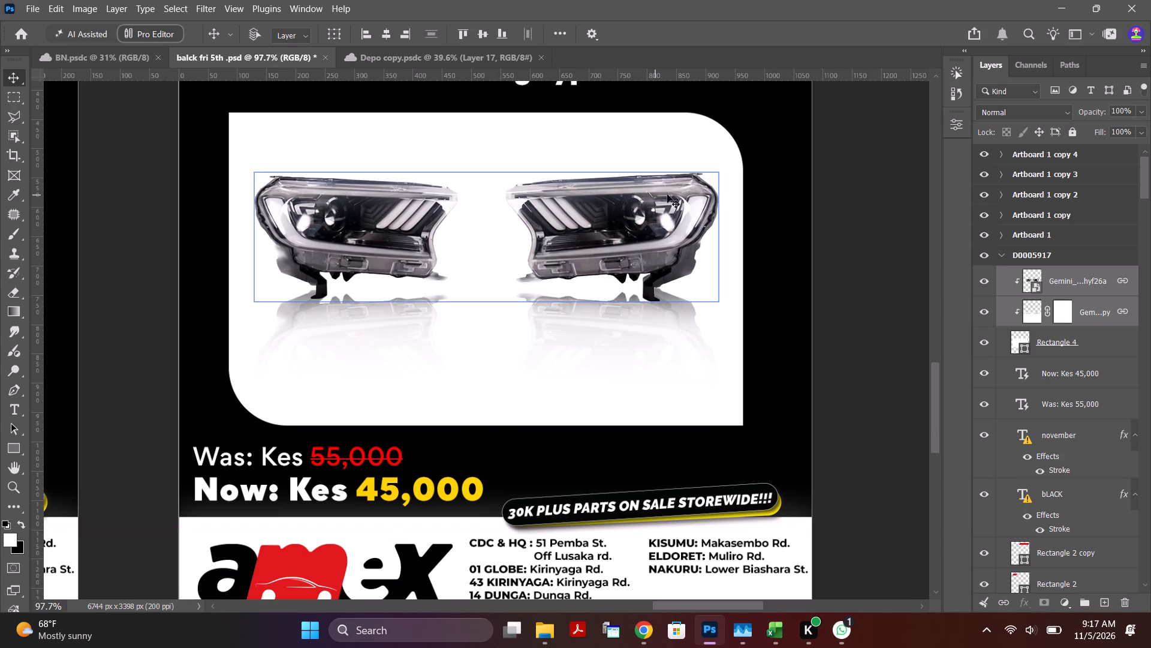
Review the finished head lamp artboard alongside both rows of Black November artboards.
alt+scroll(590, 259, down, 10)
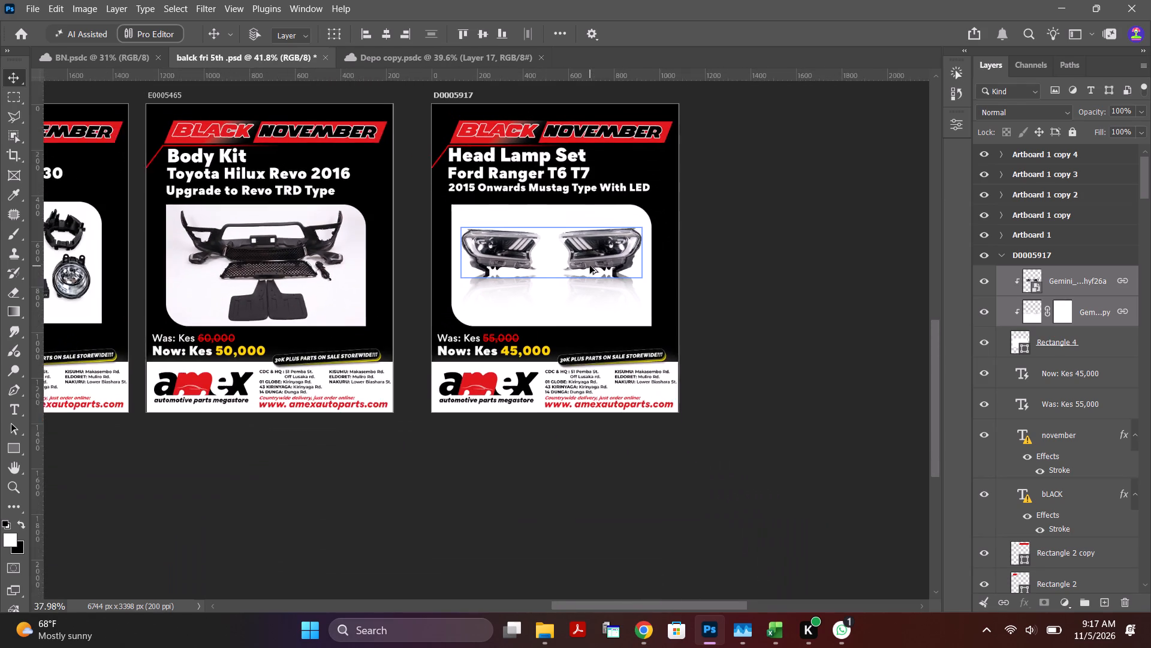
alt+scroll(590, 266, down, 5)
alt+scroll(639, 127, up, 3)
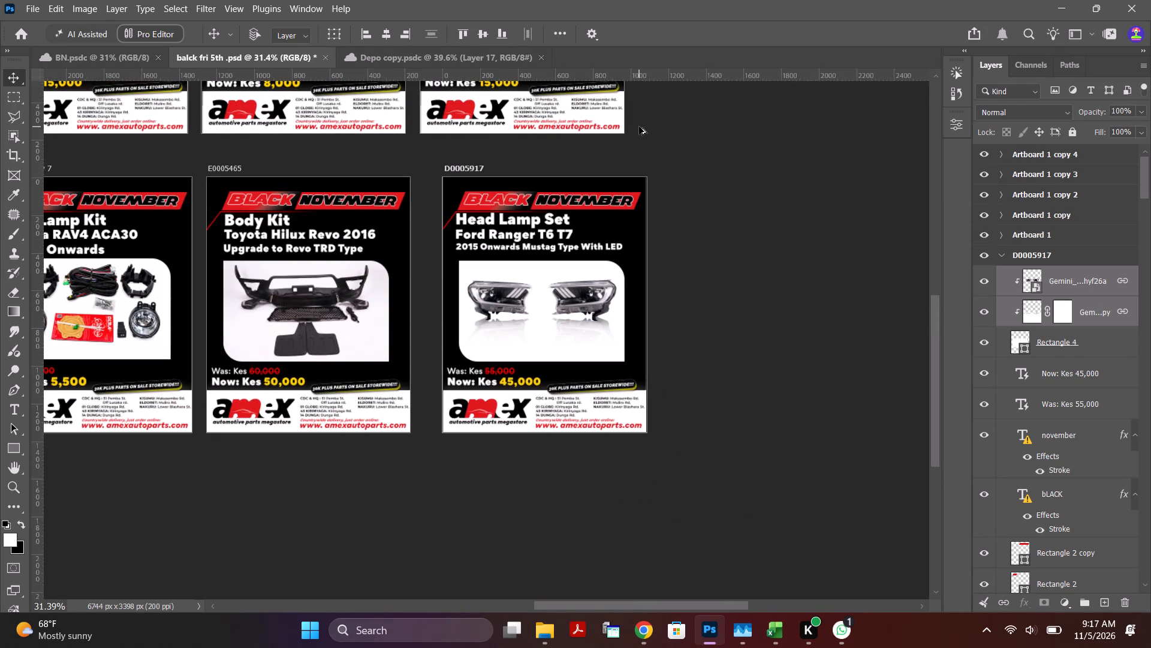
alt+scroll(644, 143, up, 2)
alt+scroll(644, 143, down, 12)
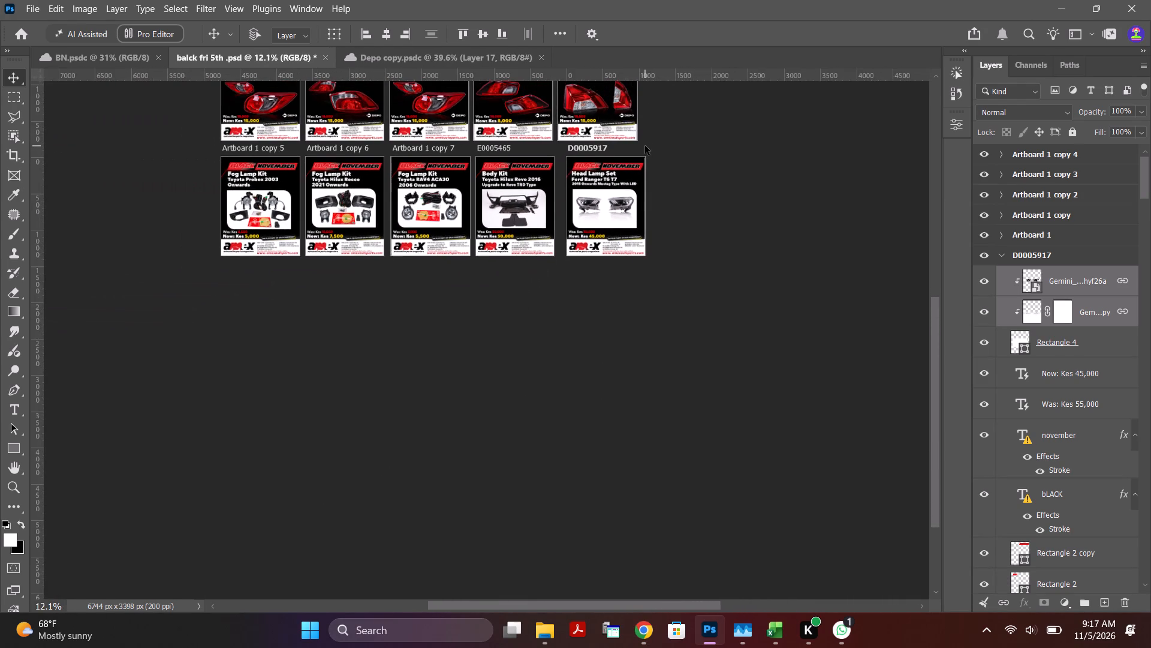
alt+scroll(640, 136, up, 1)
drag(936, 311, 933, 246)
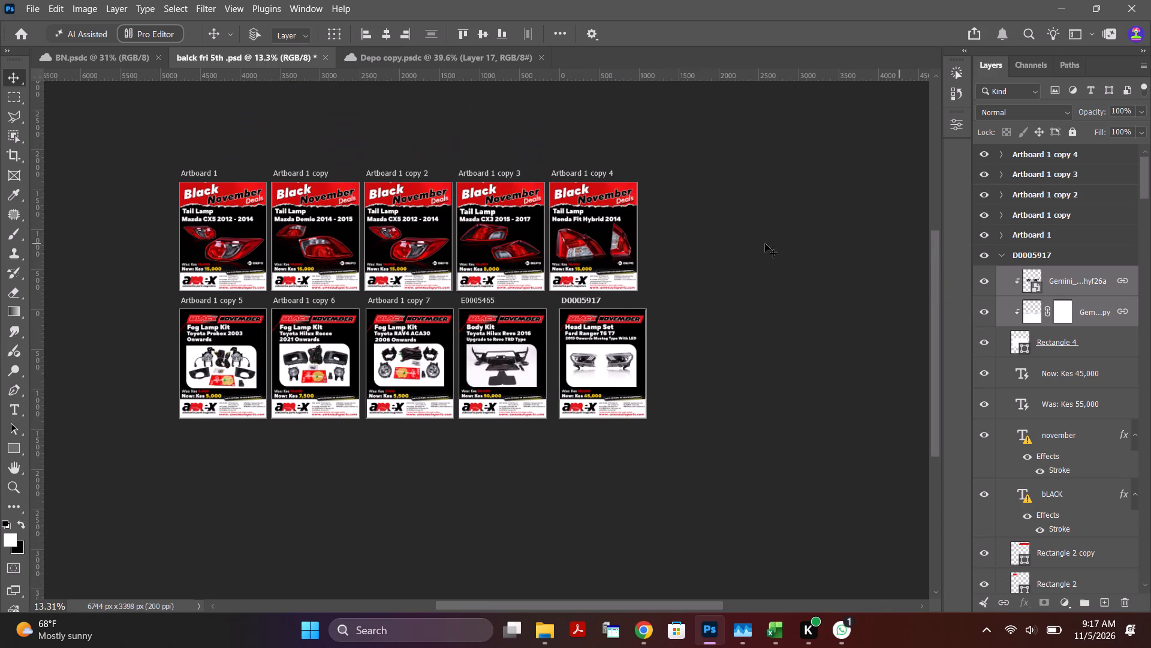
alt+scroll(165, 185, up, 2)
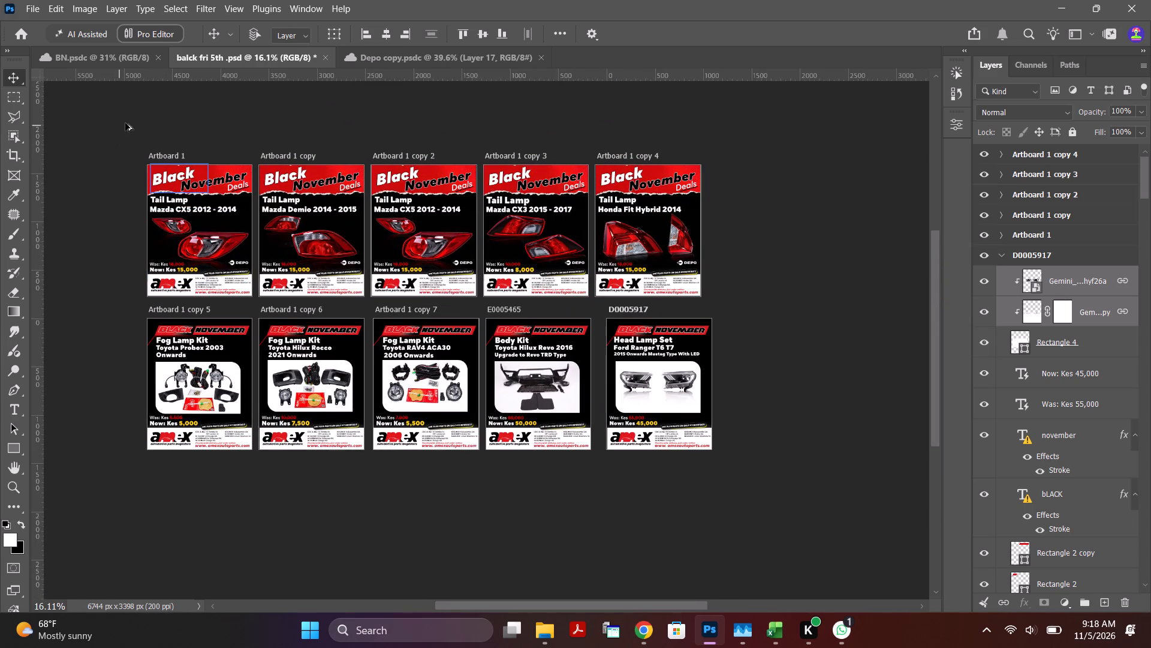
alt+scroll(161, 166, up, 2)
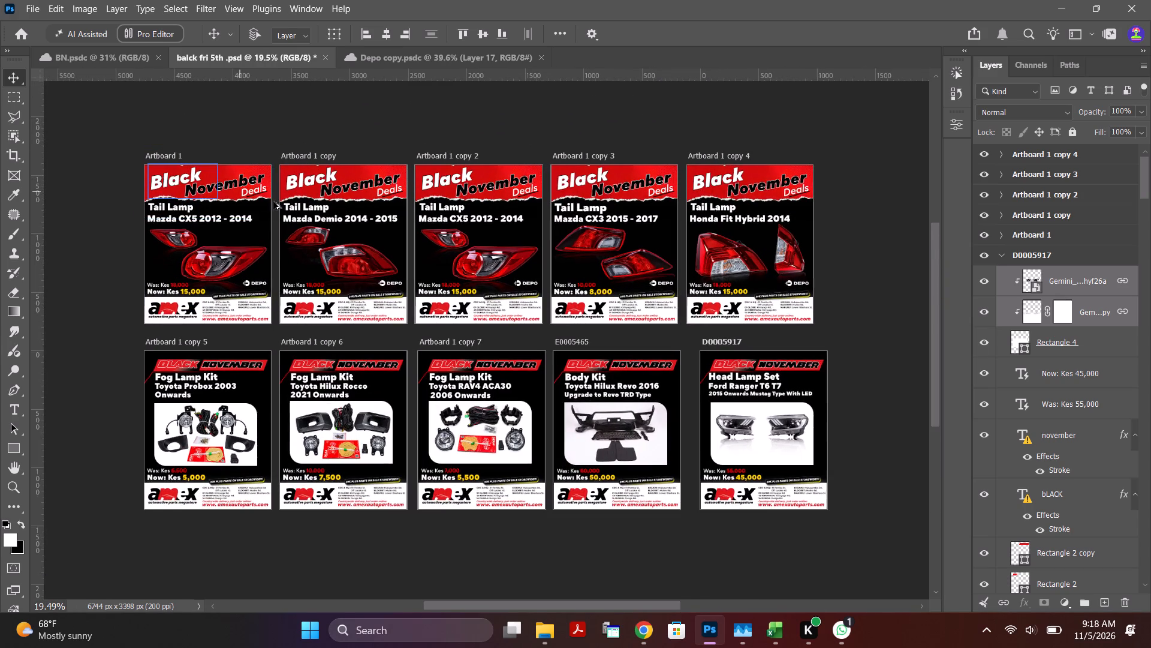
Compare the headers of the tail lamp artboards with those of the fog lamp, body kit and head lamp artboards.
alt+scroll(274, 202, up, 1)
alt+scroll(208, 172, up, 2)
alt+scroll(270, 166, down, 3)
alt+scroll(144, 123, up, 2)
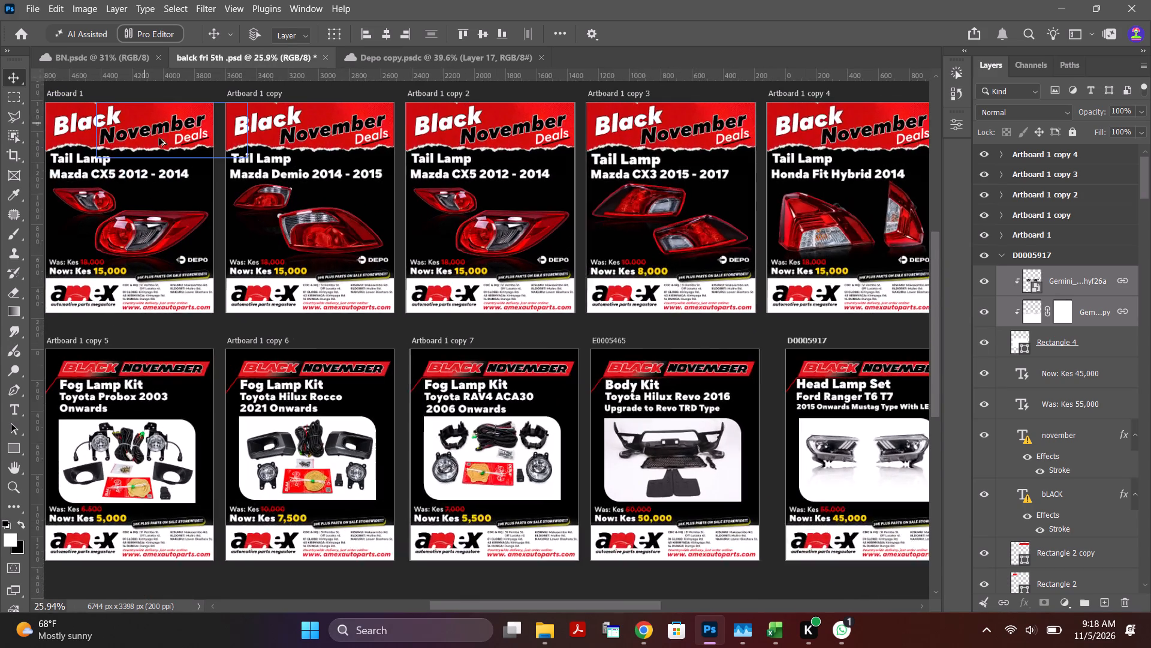
alt+scroll(159, 138, up, 2)
alt+scroll(167, 145, down, 5)
alt+scroll(76, 88, up, 1)
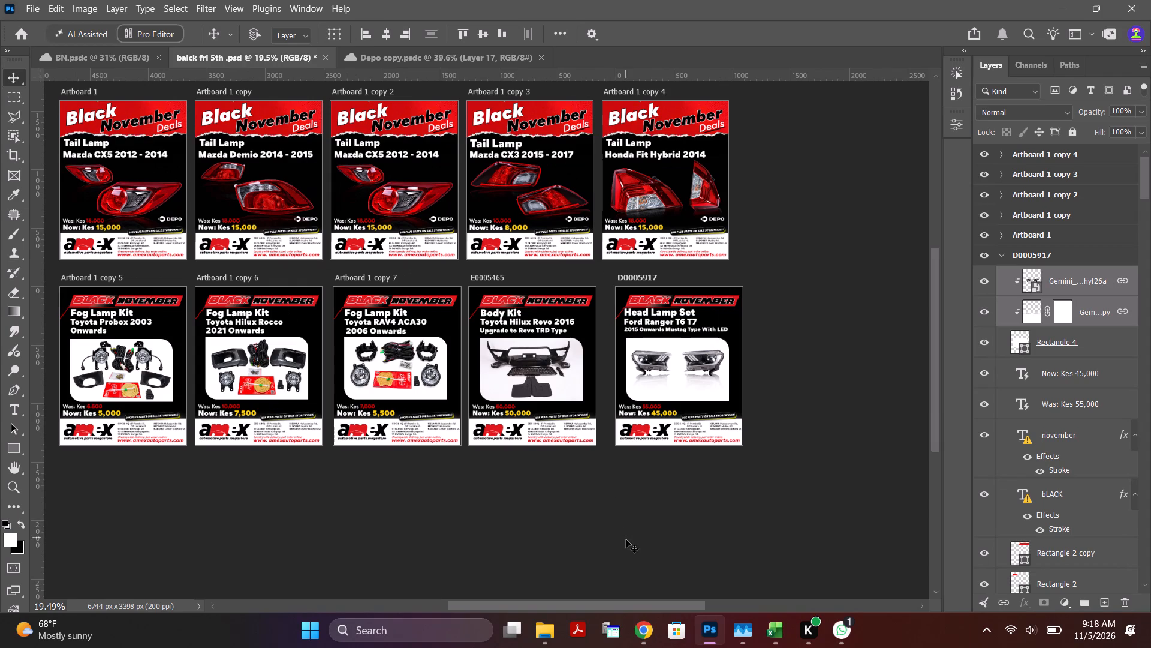
drag(619, 607, 537, 581)
alt+scroll(478, 95, up, 3)
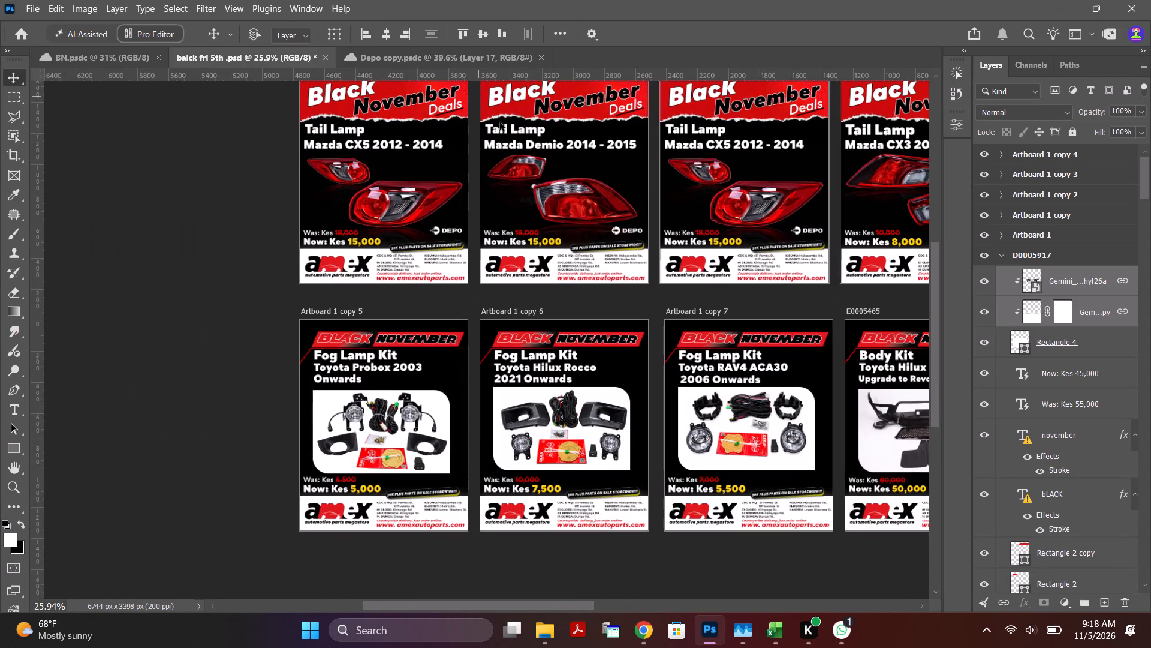
drag(939, 289, 941, 251)
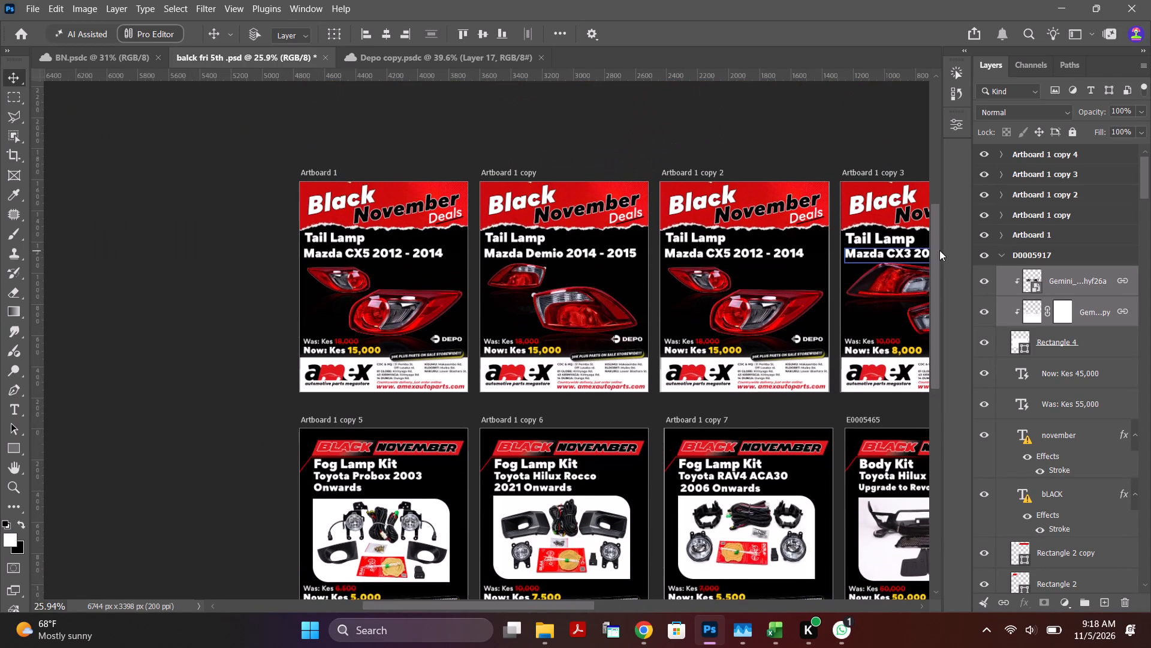
alt+scroll(484, 135, up, 2)
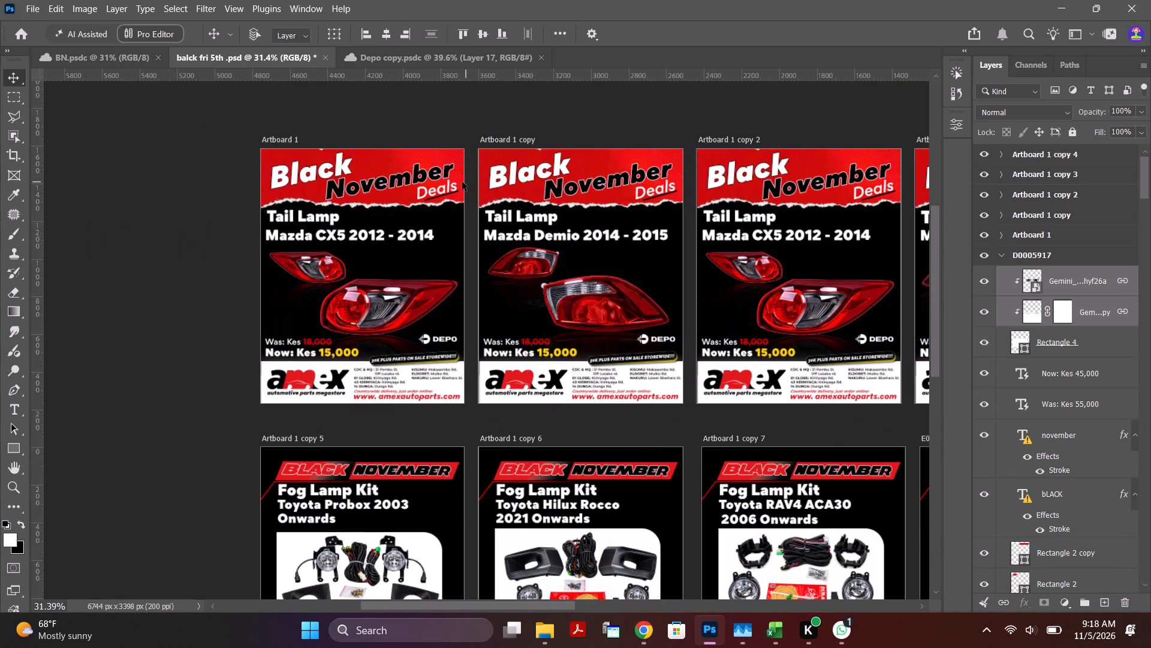
click(422, 175)
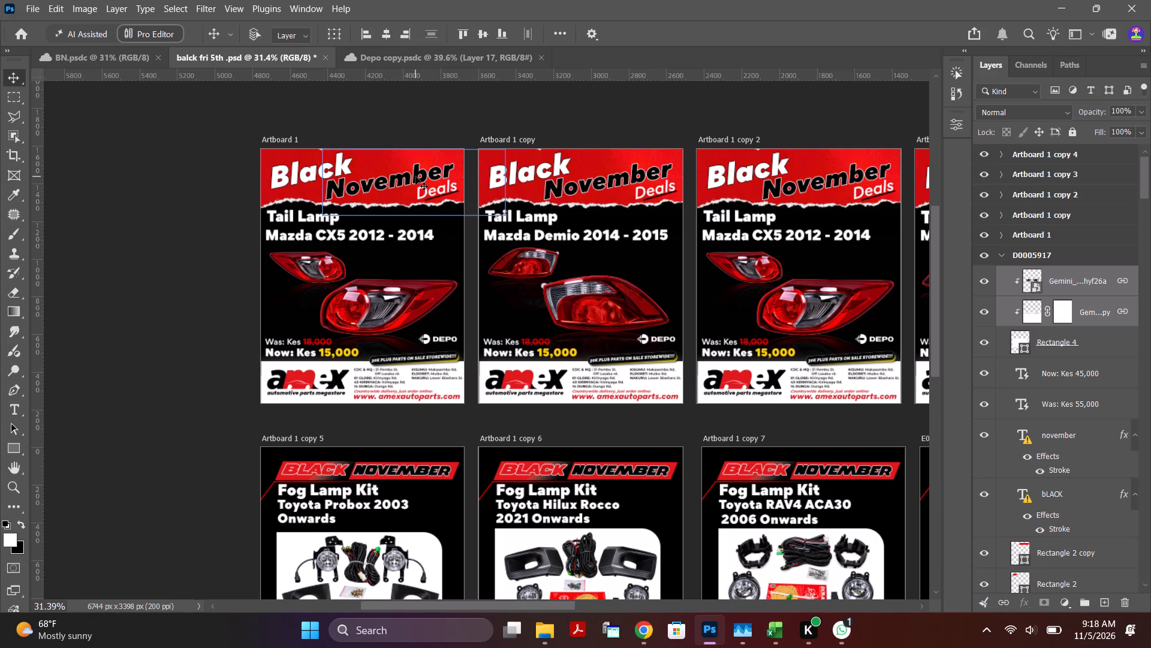
Collapse the layer contents of artboards D0005917, E0005465, Artboard 1 copy 7, copy 6 and copy 5.
click(1002, 255)
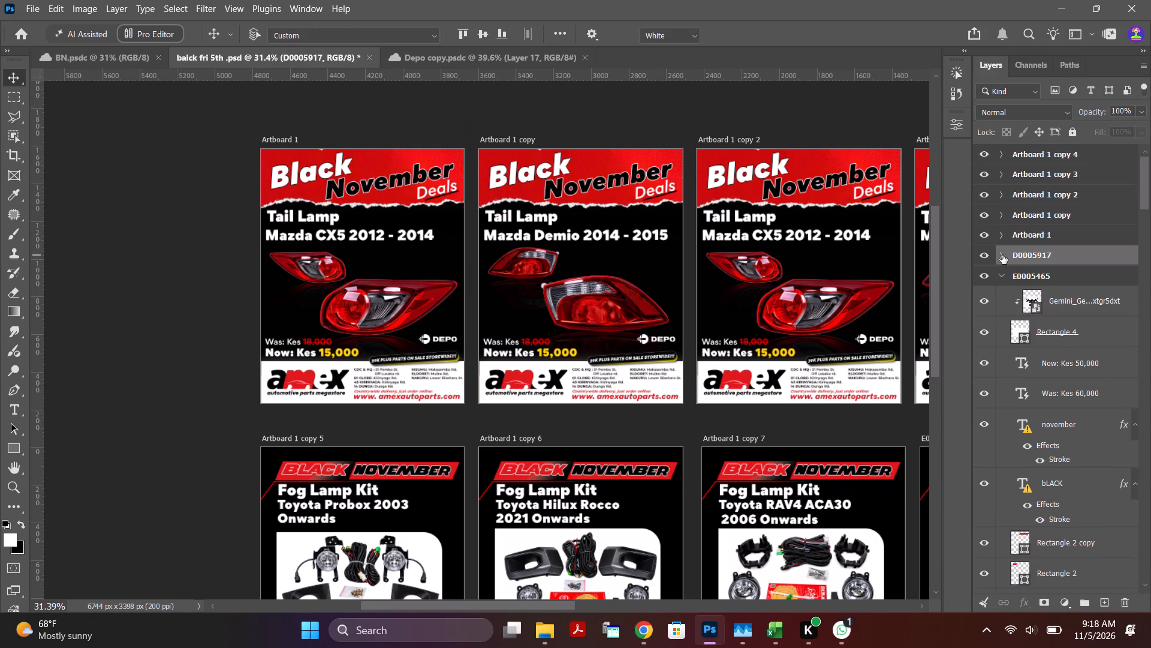
click(1004, 277)
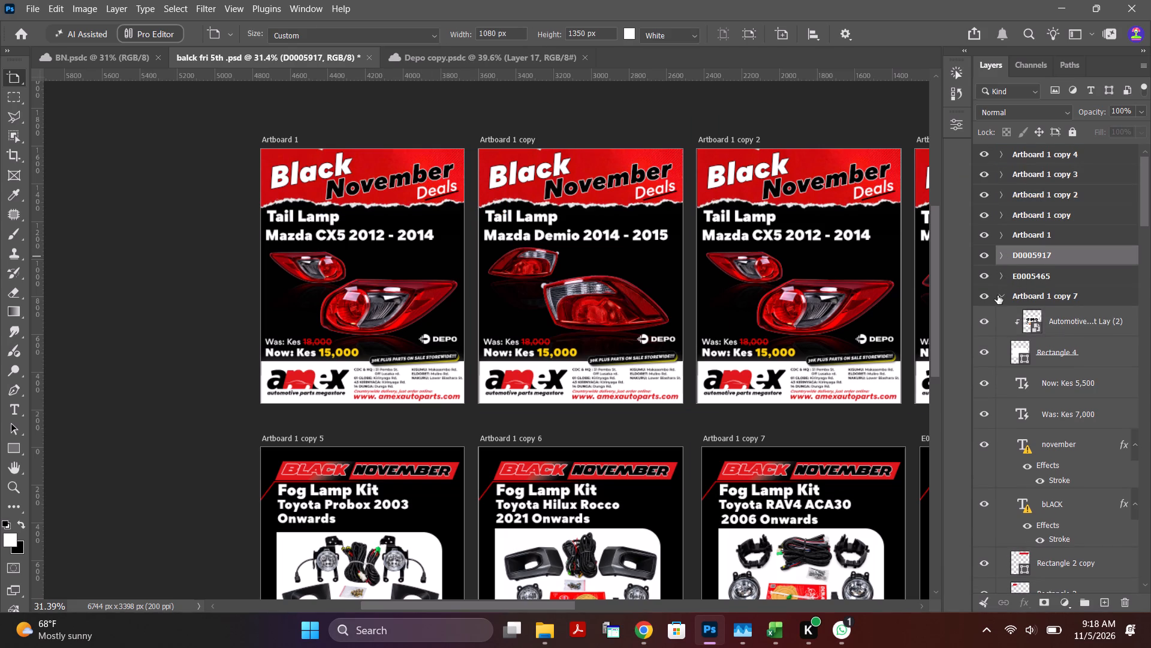
click(998, 295)
click(1001, 295)
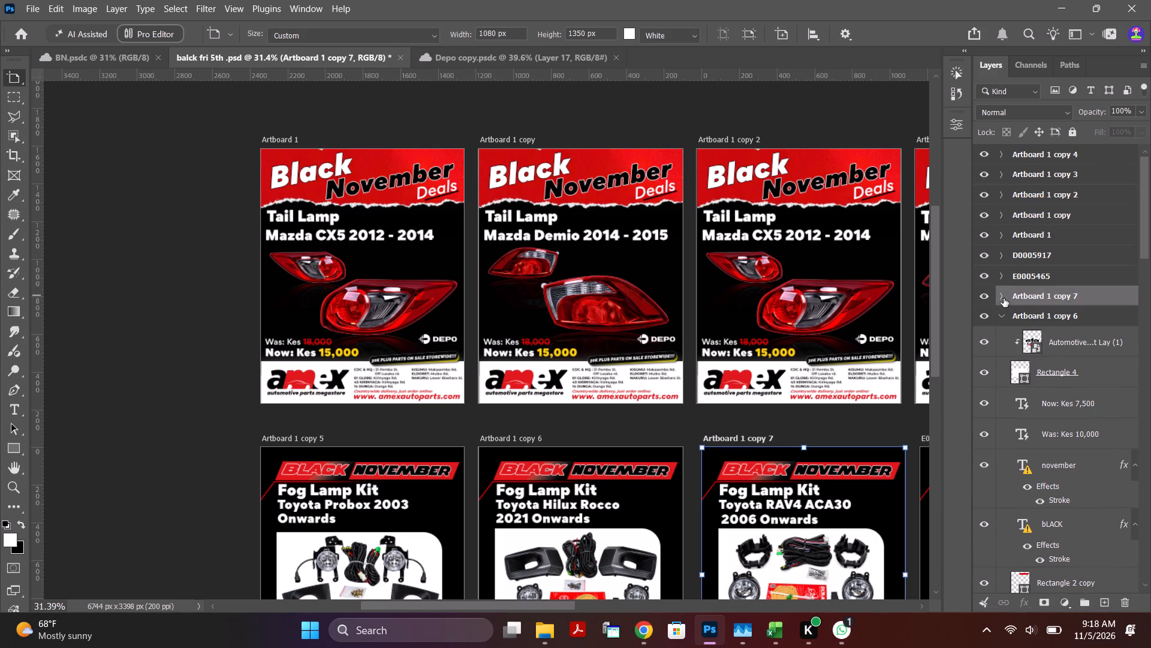
click(1004, 316)
click(999, 337)
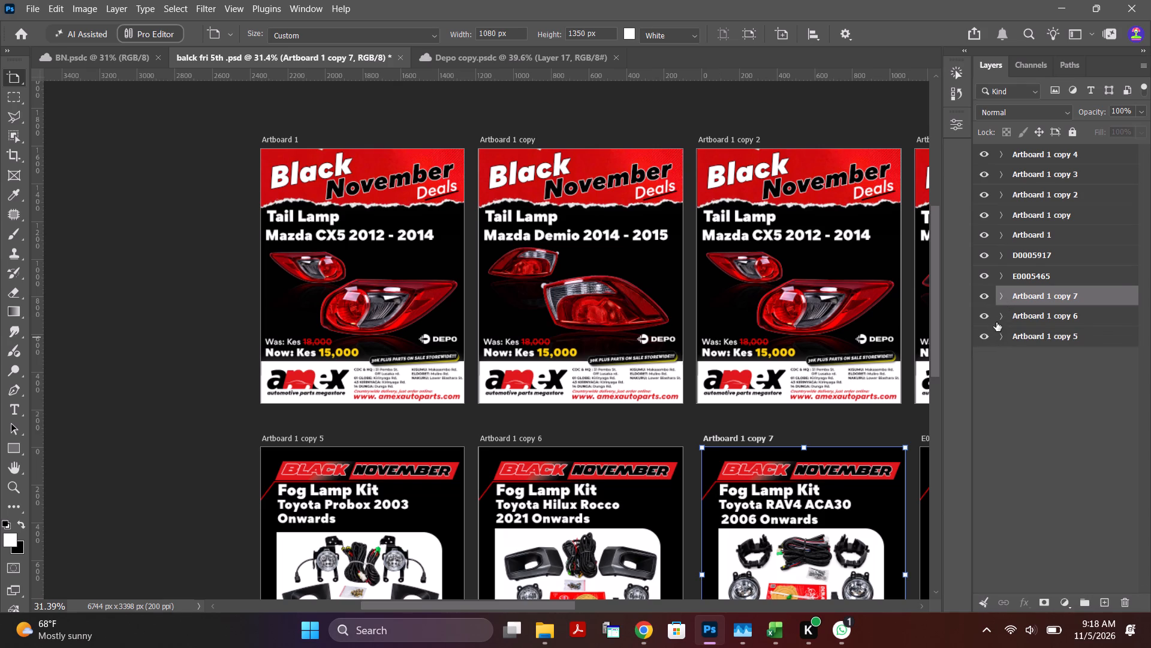
Select Artboard 1, the first Mazda CX5 tail lamp design, and expand its layer contents.
click(280, 140)
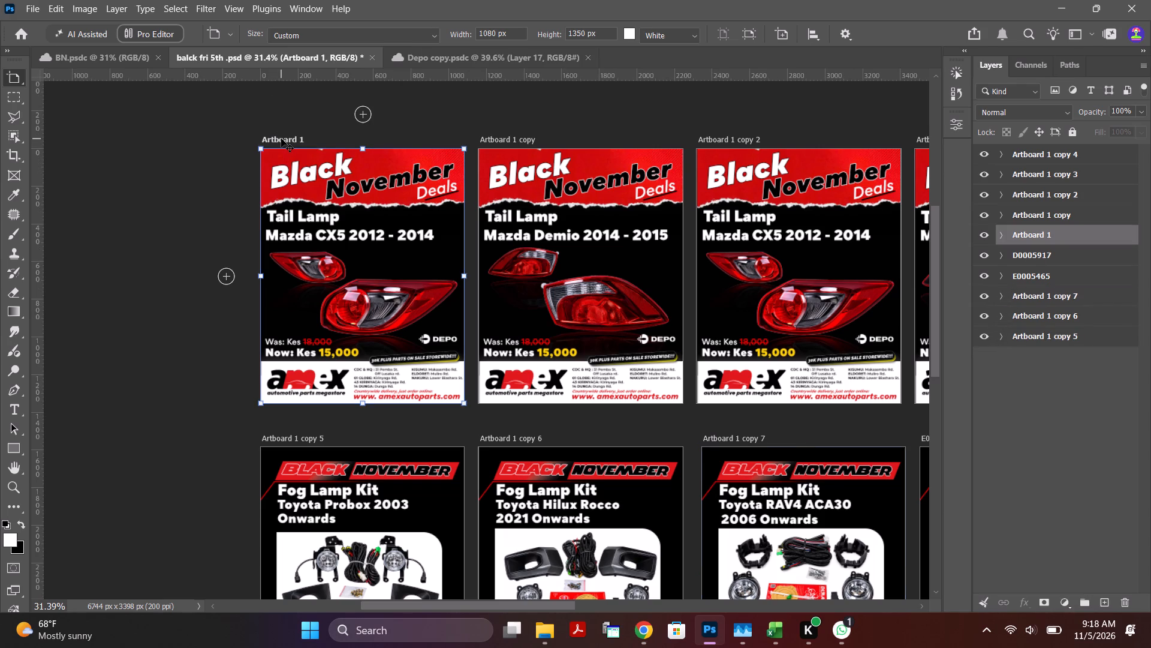
click(1002, 233)
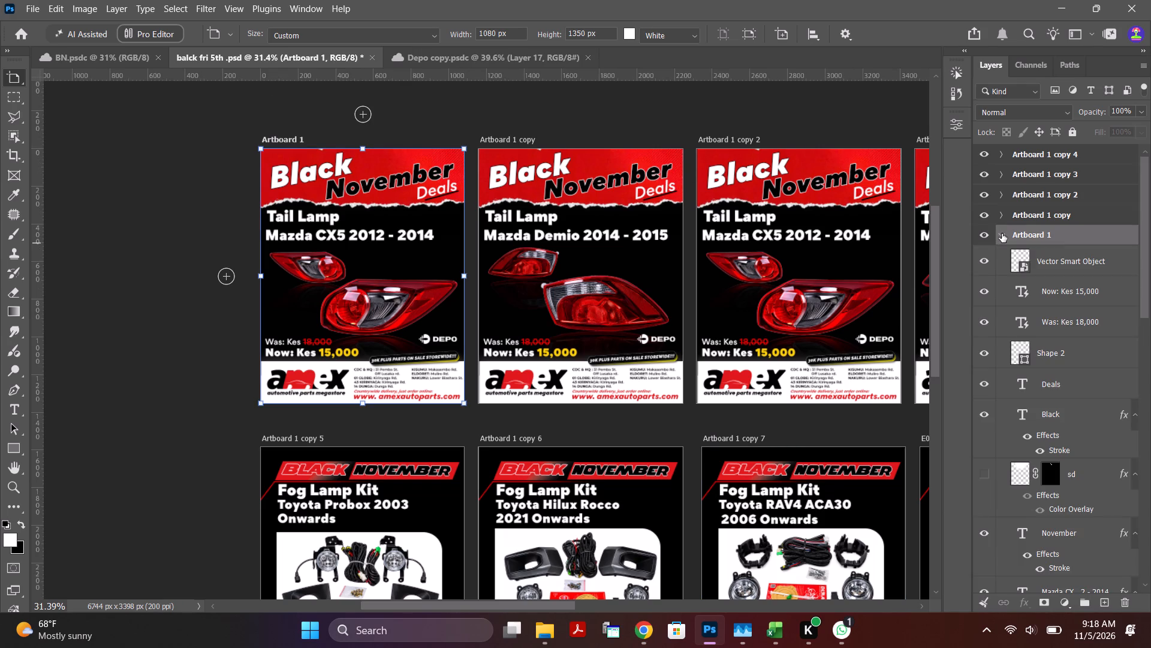
scroll(1056, 418, down, 3)
drag(553, 608, 616, 608)
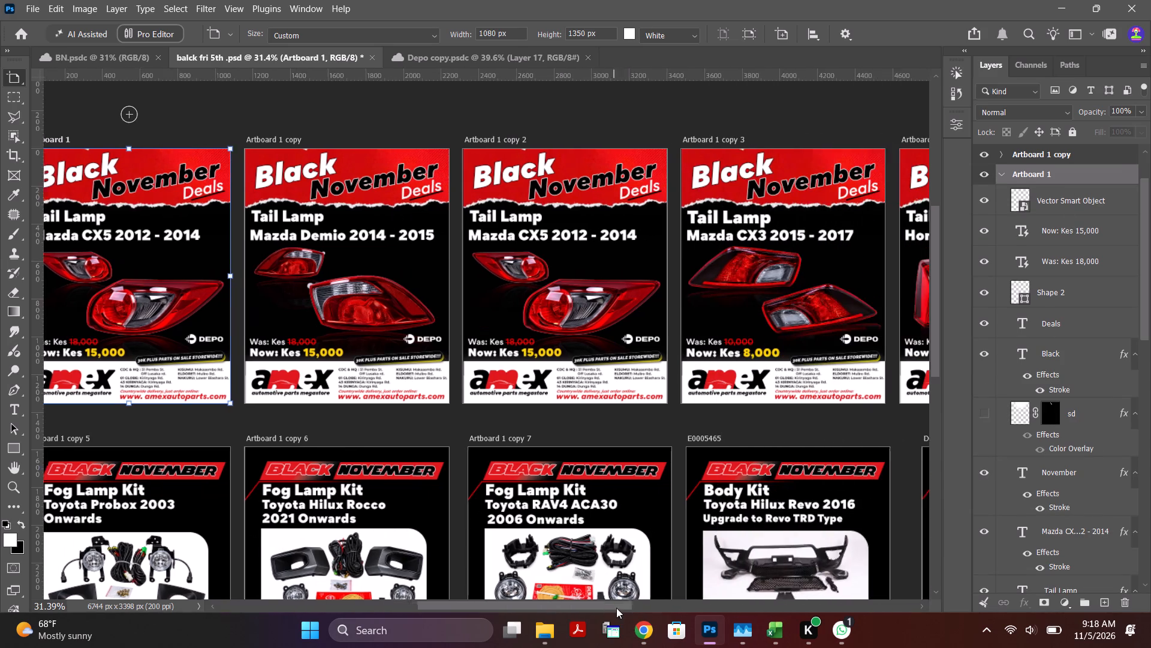
drag(616, 608, 742, 616)
scroll(565, 477, down, 8)
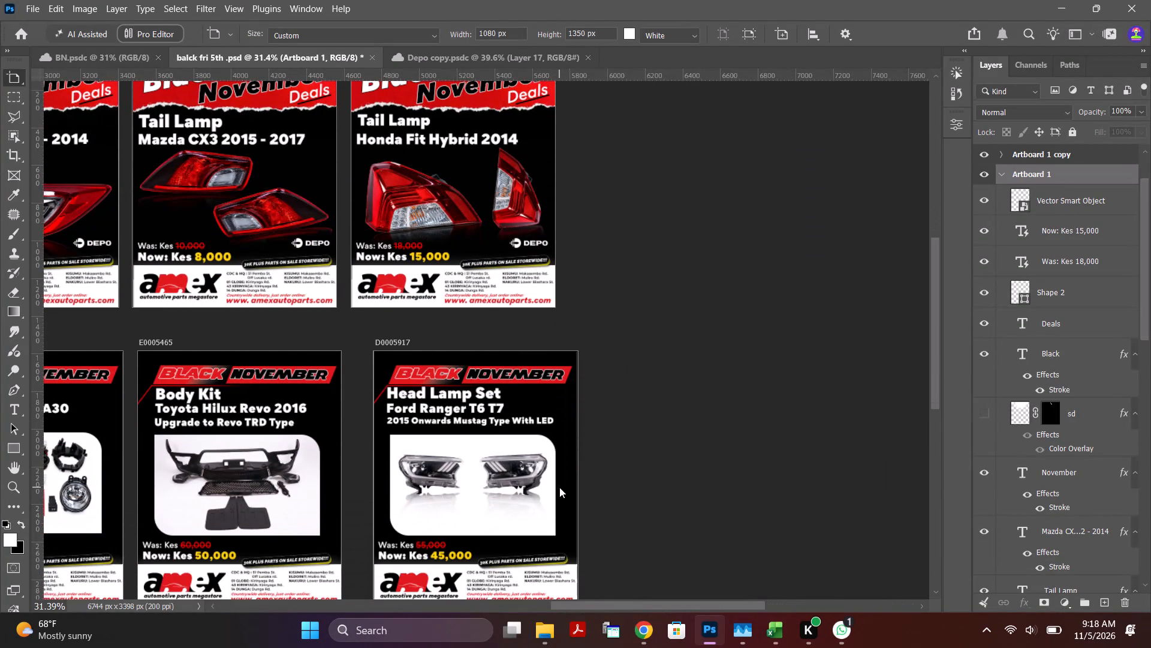
click(649, 630)
click(584, 554)
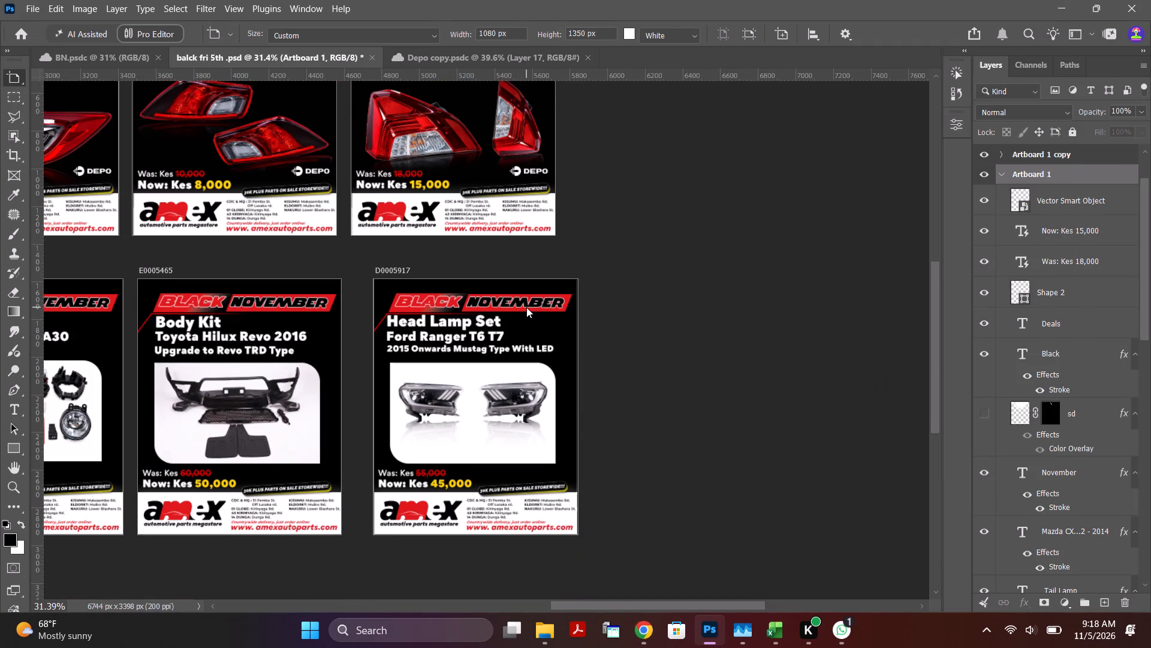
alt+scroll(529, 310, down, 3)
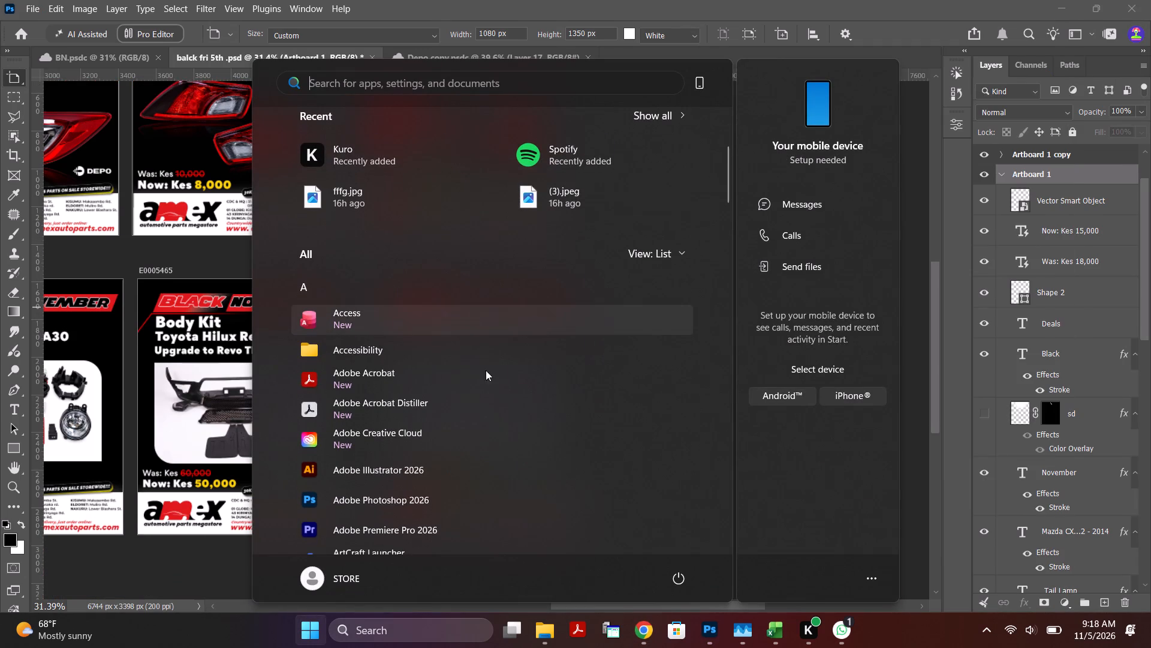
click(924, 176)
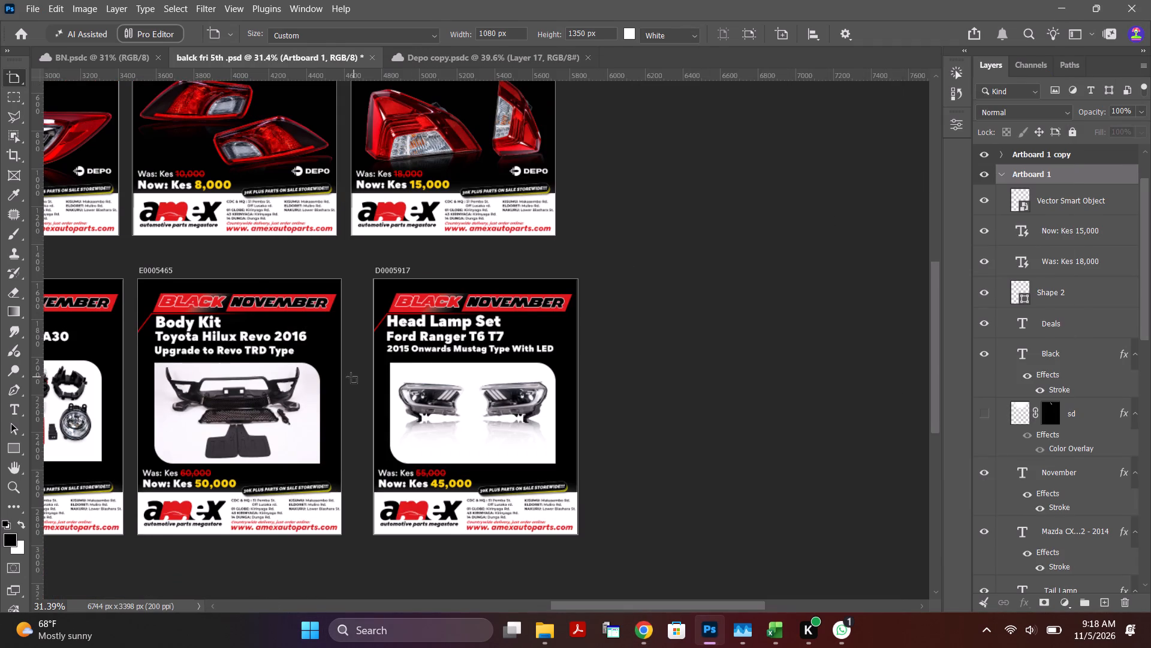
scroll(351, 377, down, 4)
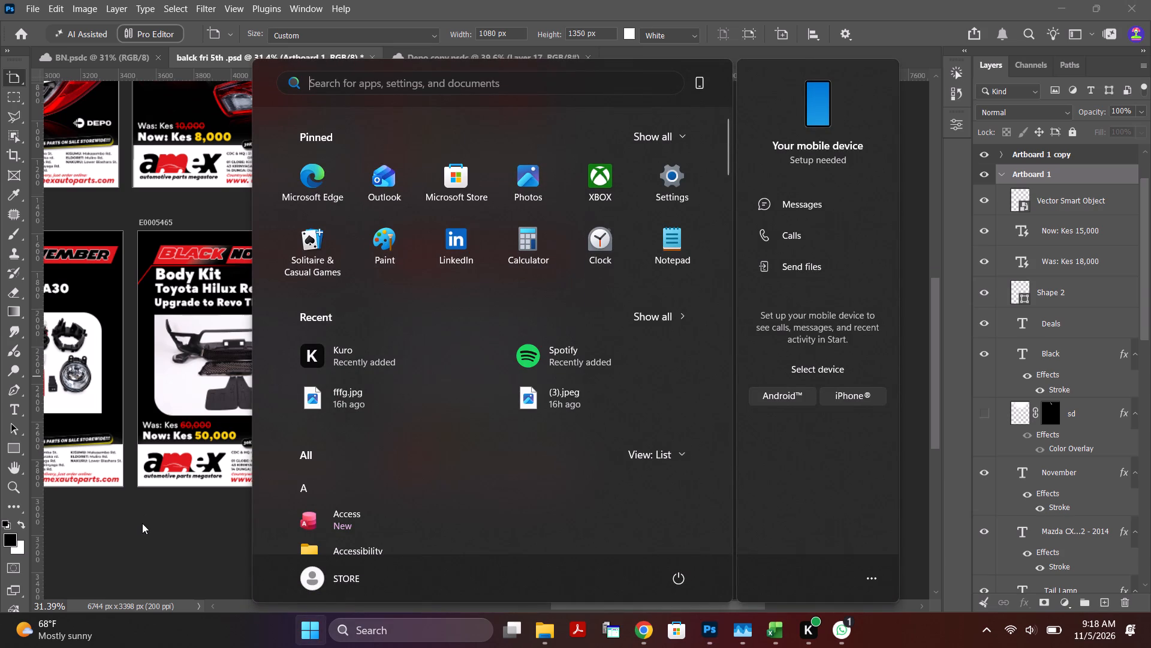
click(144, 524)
Delete the Black and November title text layers from Artboard 1.
alt+scroll(203, 456, down, 12)
alt+scroll(172, 396, down, 3)
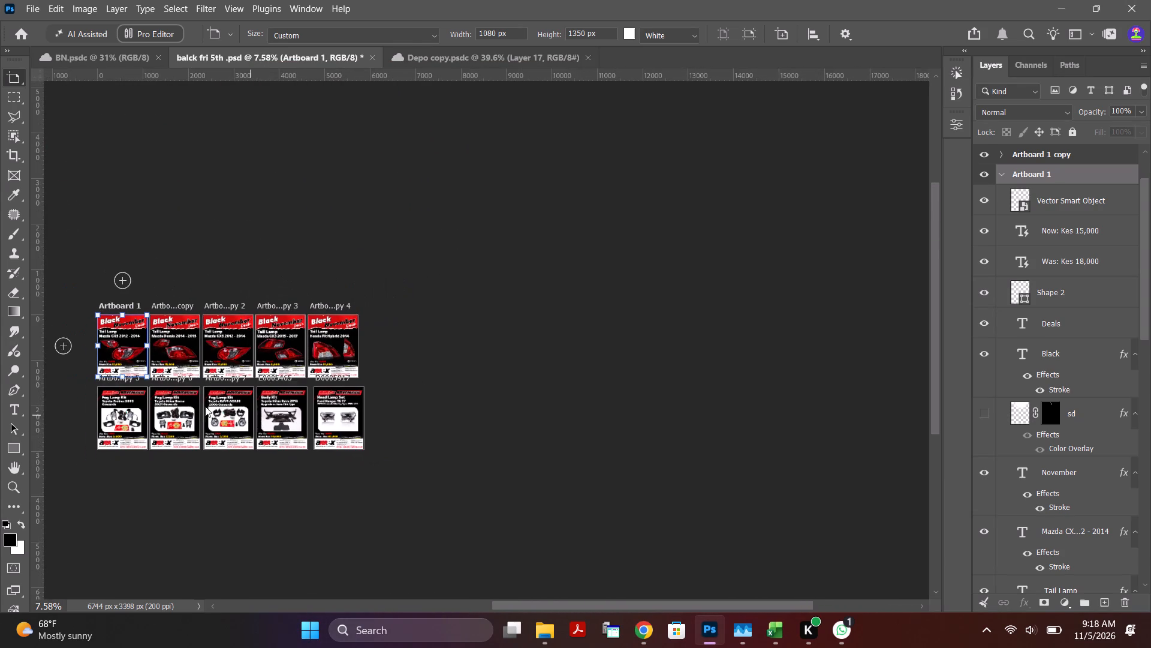
alt+scroll(70, 289, up, 4)
drag(548, 601, 548, 604)
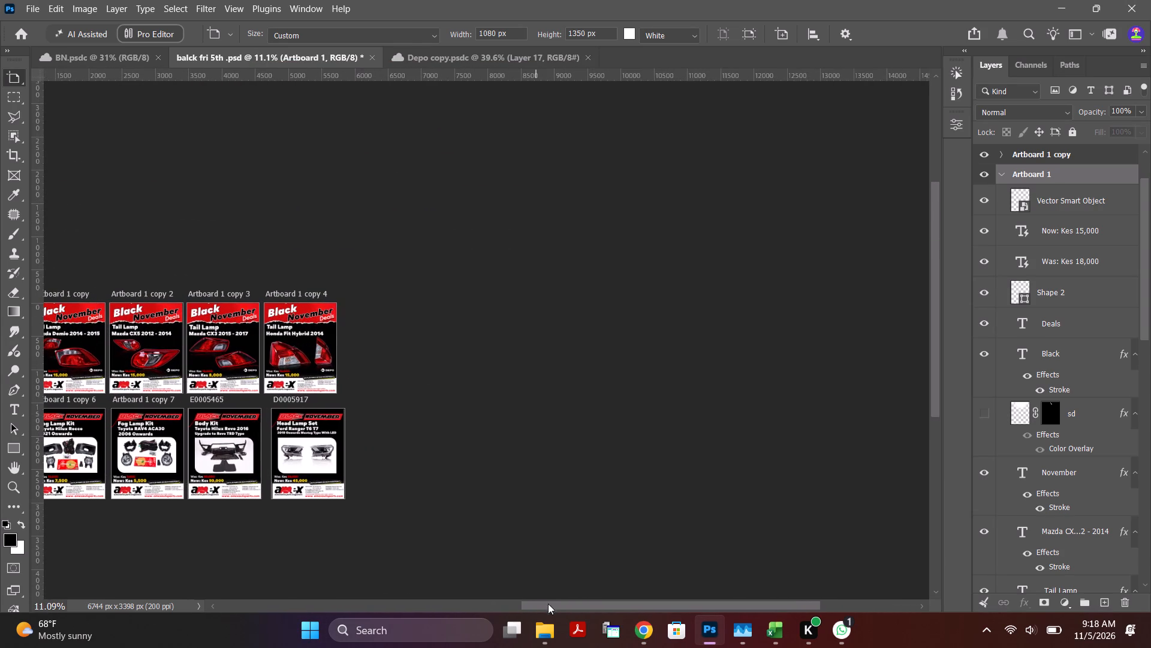
drag(548, 604, 417, 583)
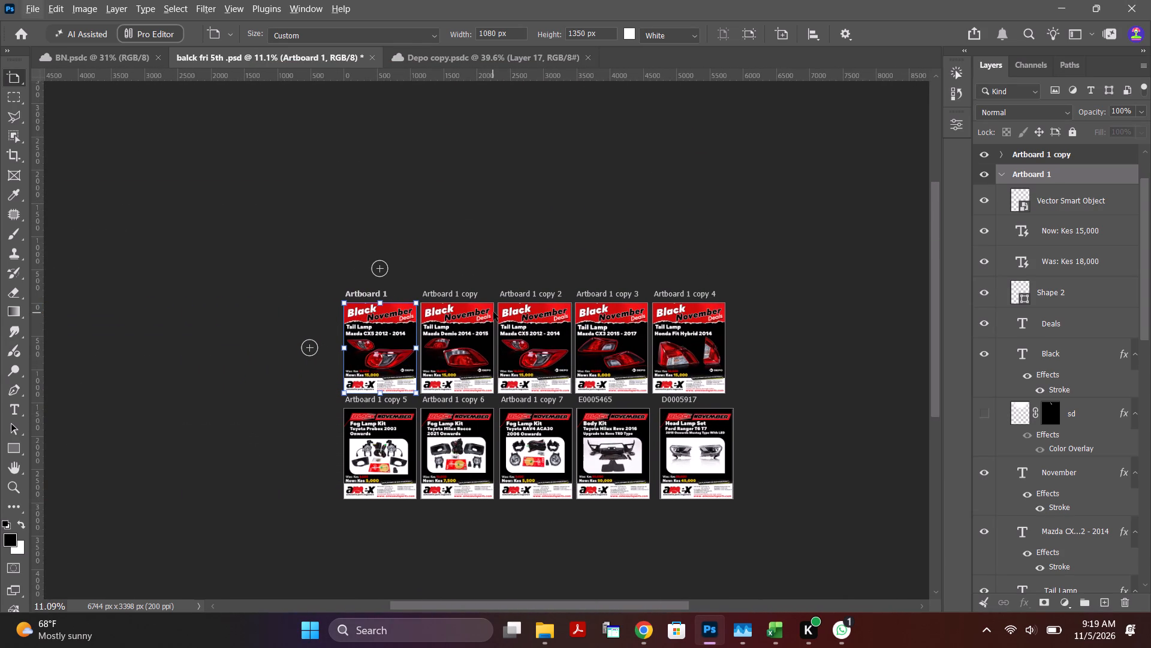
alt+scroll(501, 237, up, 2)
alt+scroll(470, 329, up, 6)
alt+scroll(359, 321, up, 3)
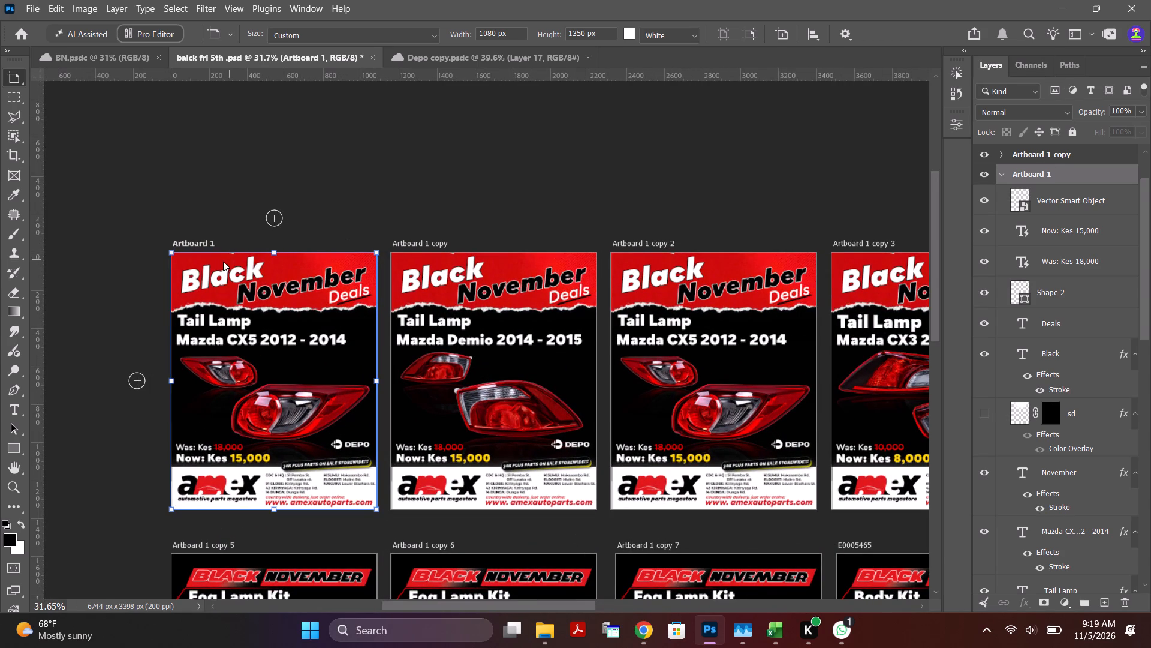
click(204, 245)
scroll(1053, 401, down, 4)
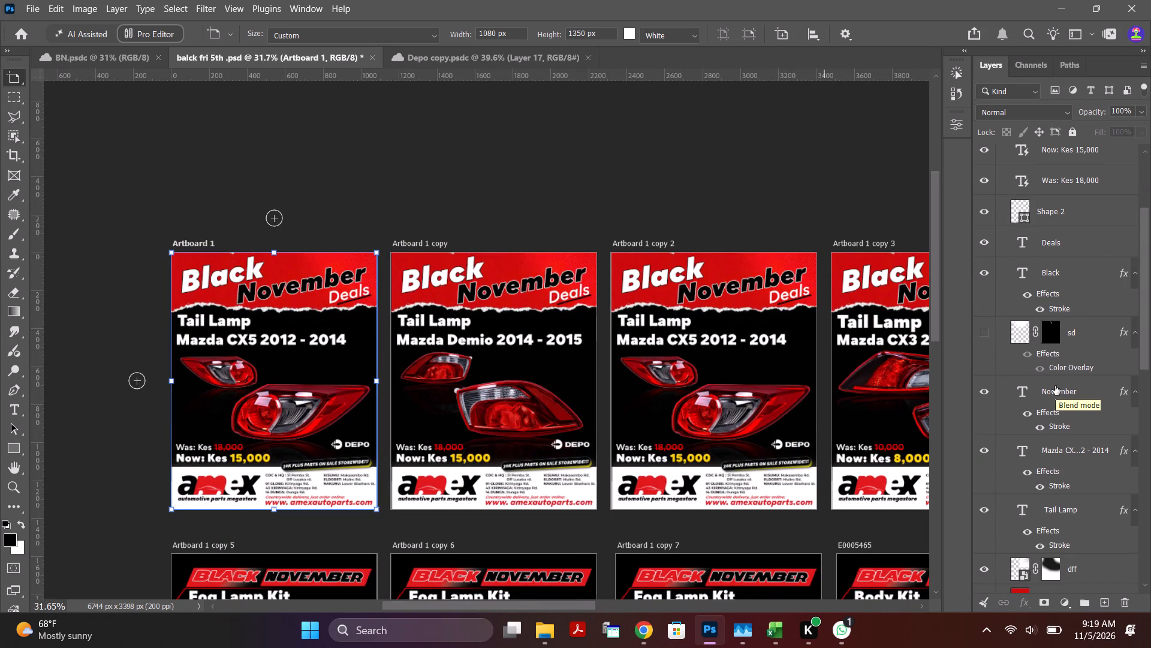
click(1055, 389)
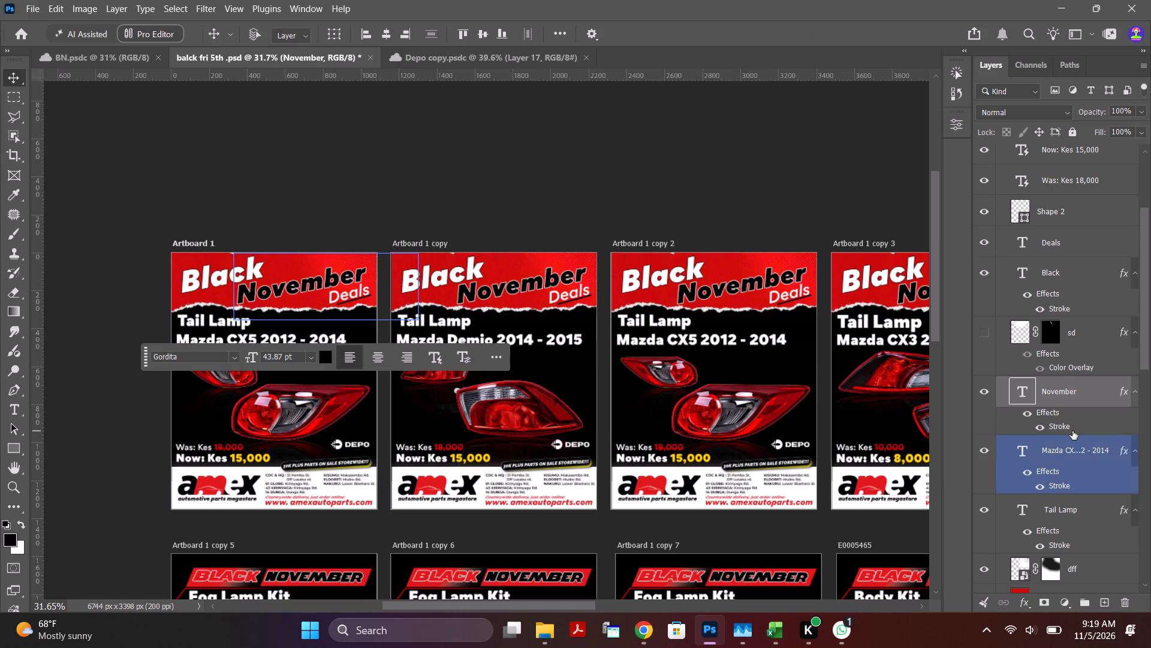
ctrl+click(1036, 271)
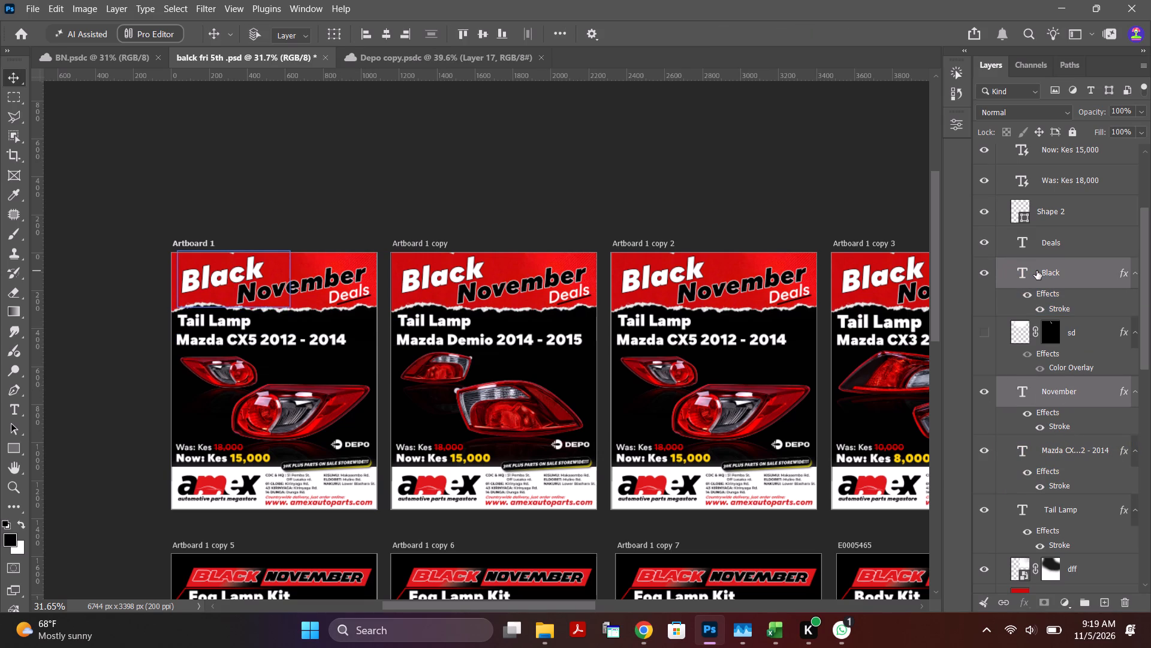
key(Delete)
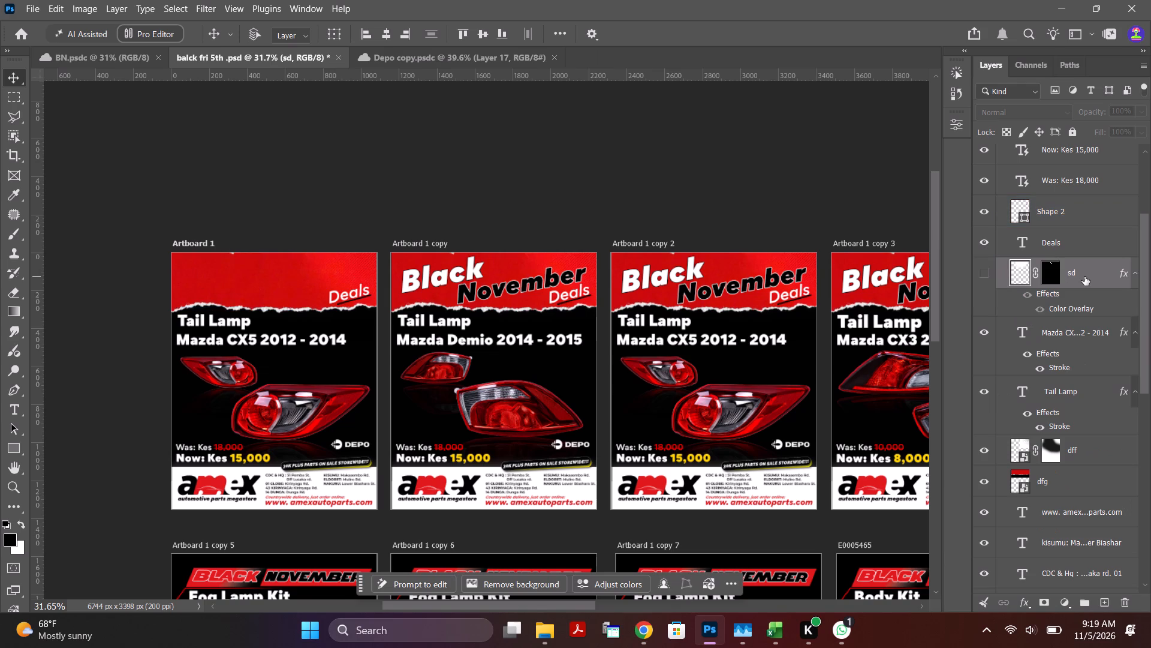
Delete the Shape 2 layer and the Deals text layer from Artboard 1's header.
click(1079, 211)
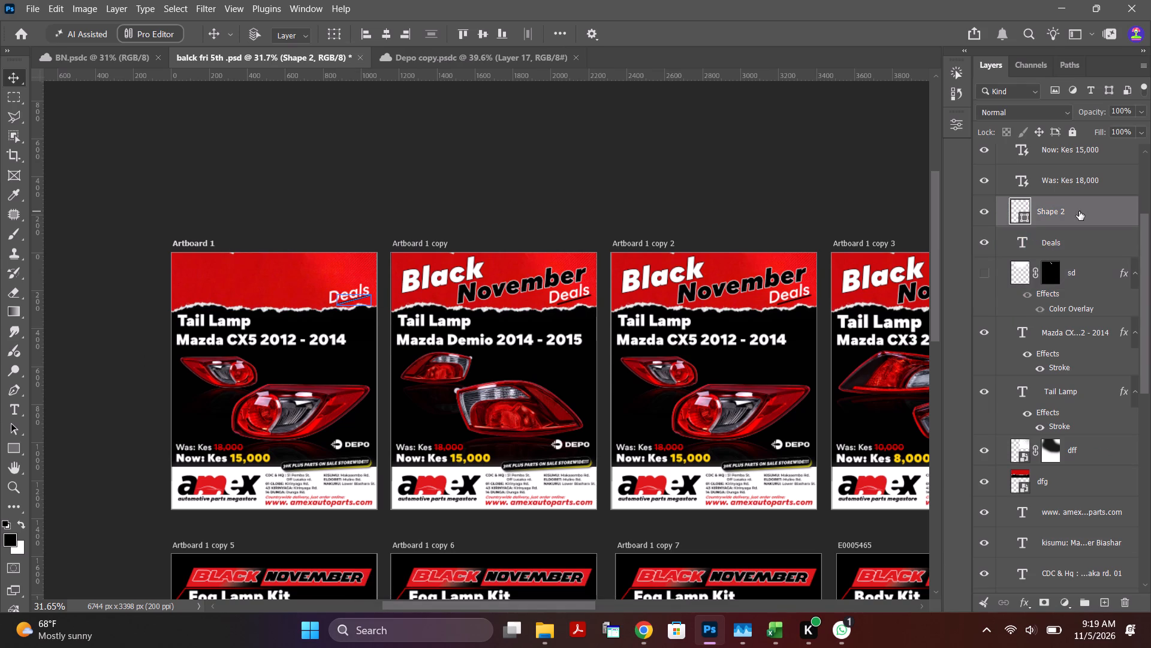
key(Delete)
click(1087, 202)
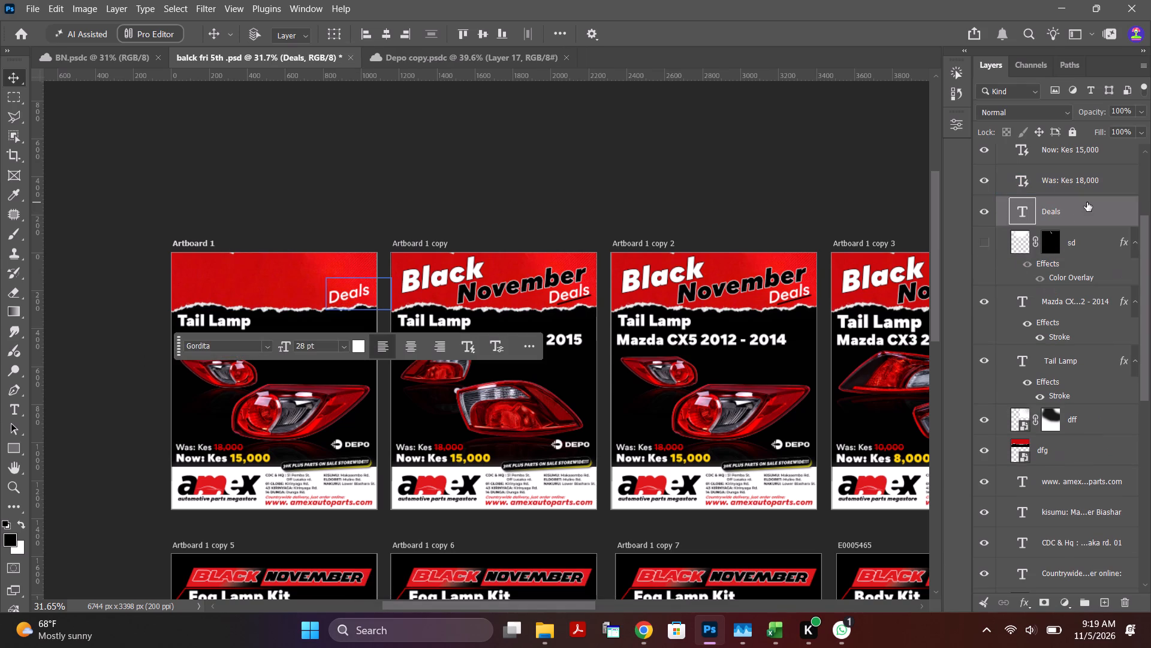
key(Delete)
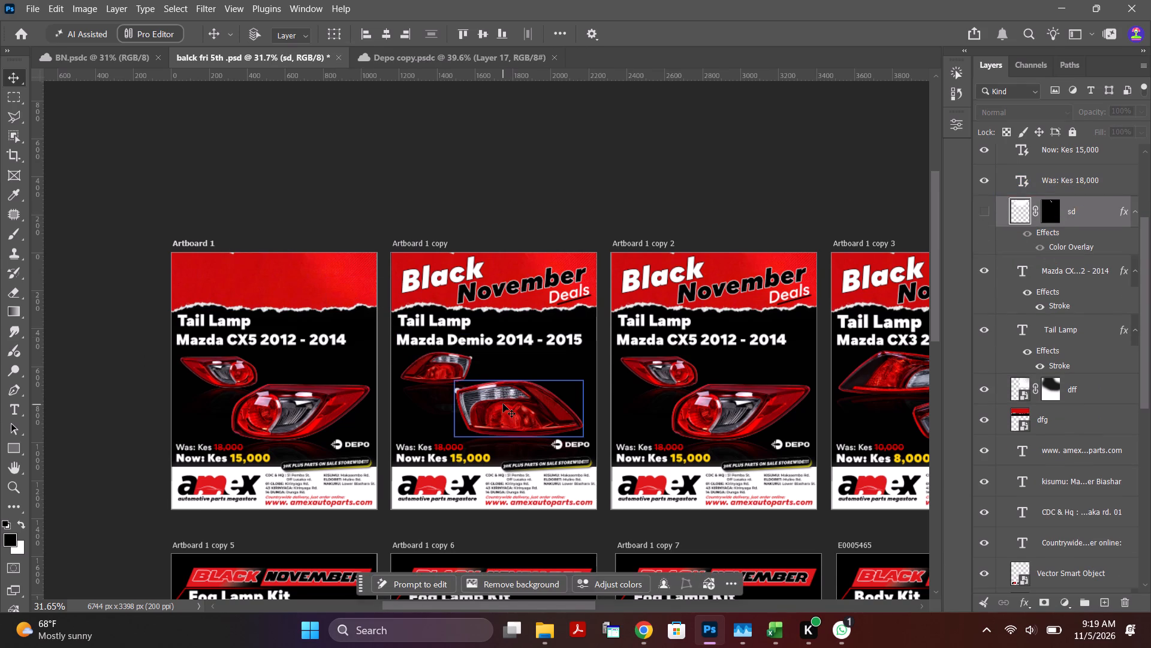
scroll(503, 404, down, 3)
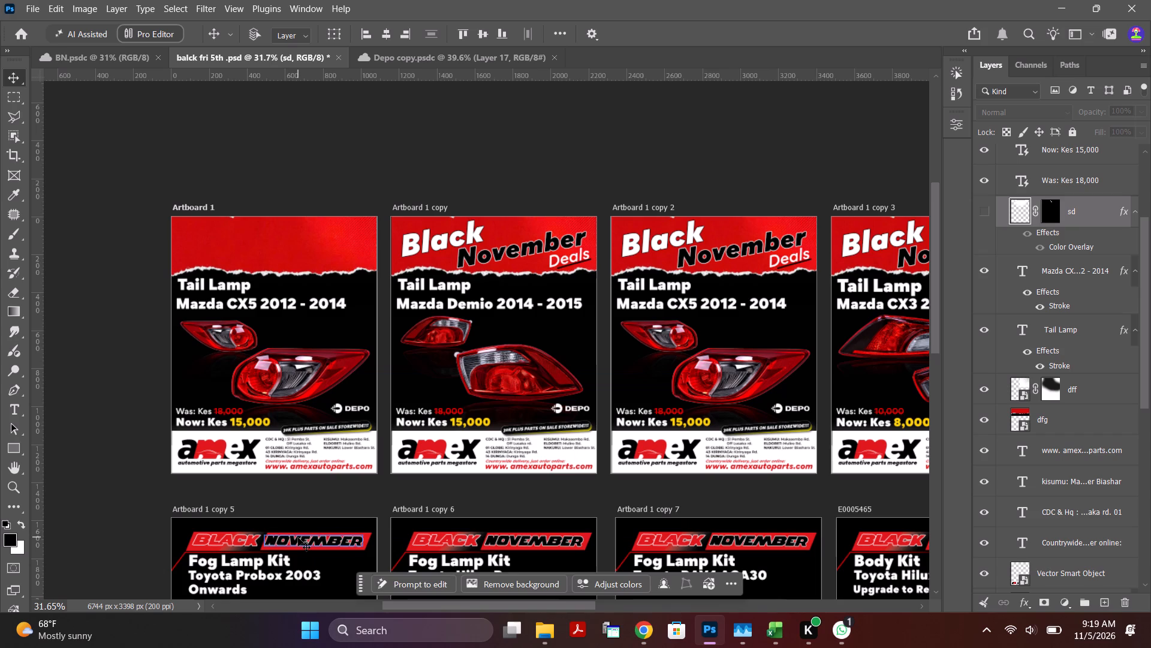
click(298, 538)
In BN.psdc, copy the deals, november, bLACK, Rectangle 2 copy and Rectangle 2 header layers from Artboard 1 copy 4.
click(123, 58)
click(204, 223)
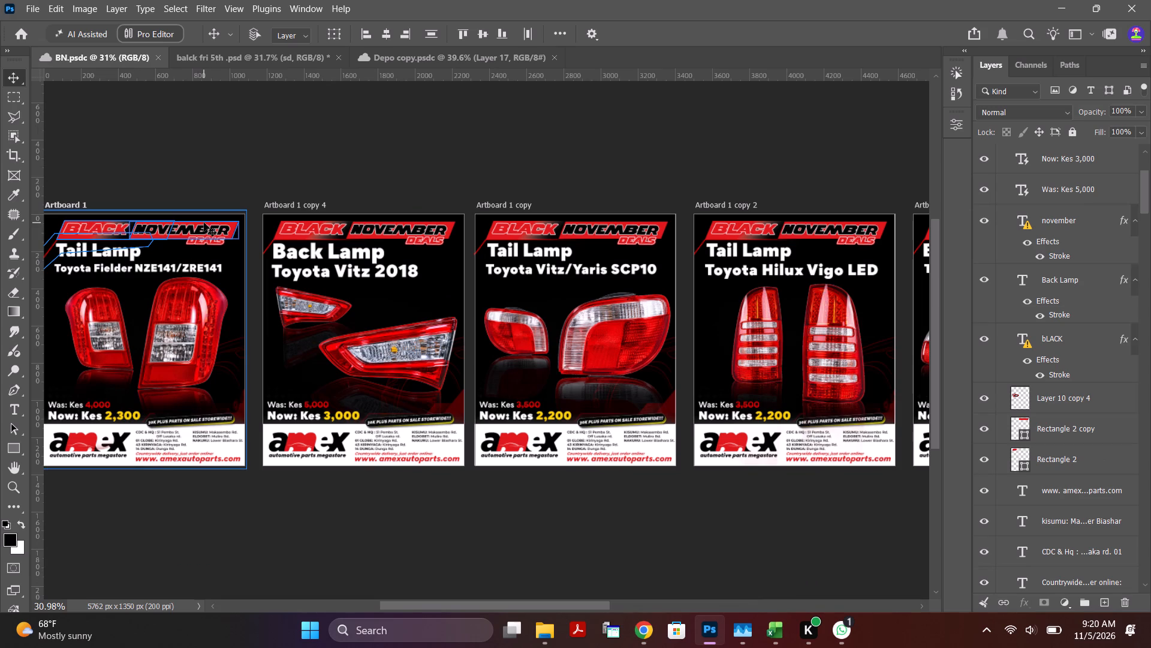
click(201, 227)
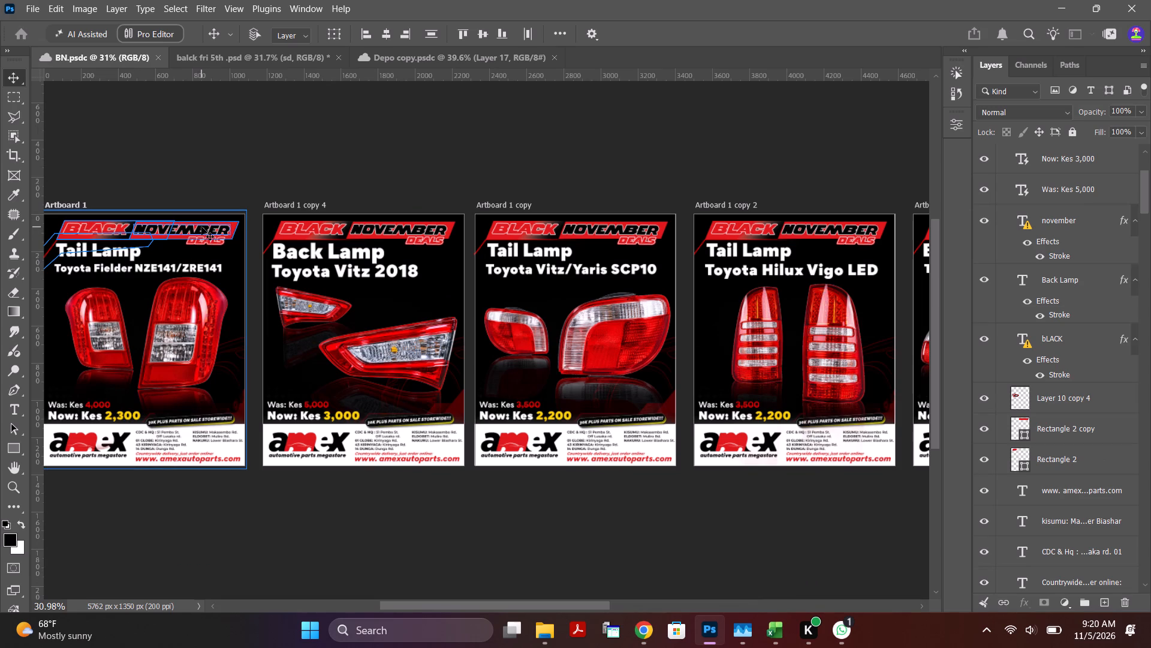
click(977, 429)
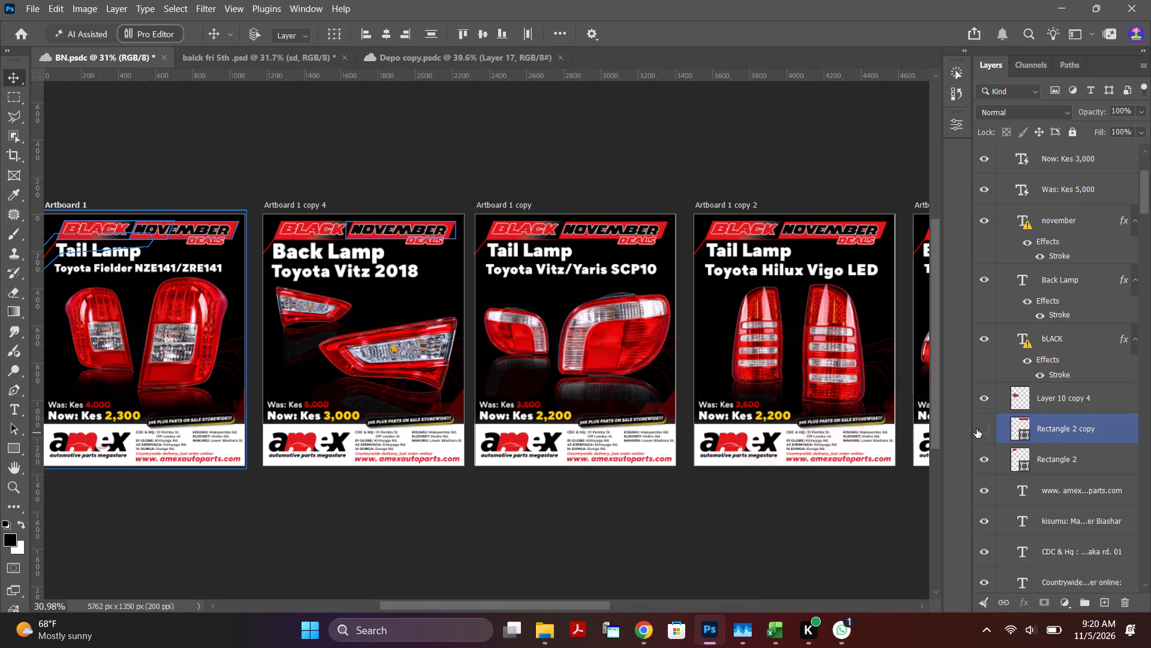
click(977, 429)
click(1060, 460)
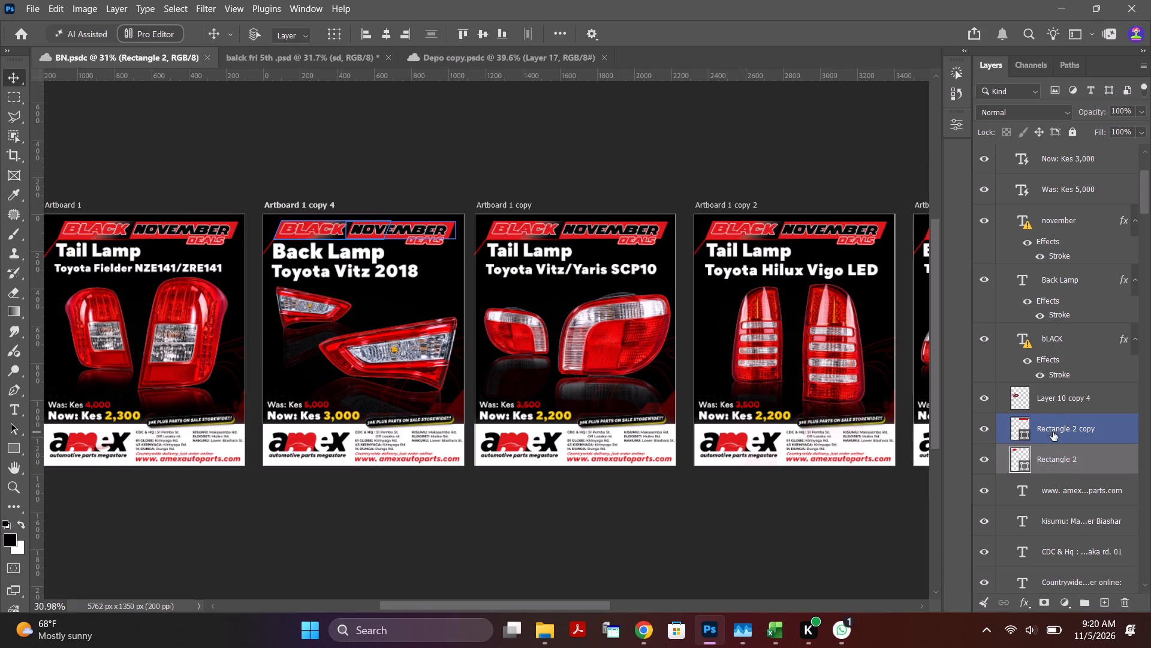
ctrl+click(1070, 434)
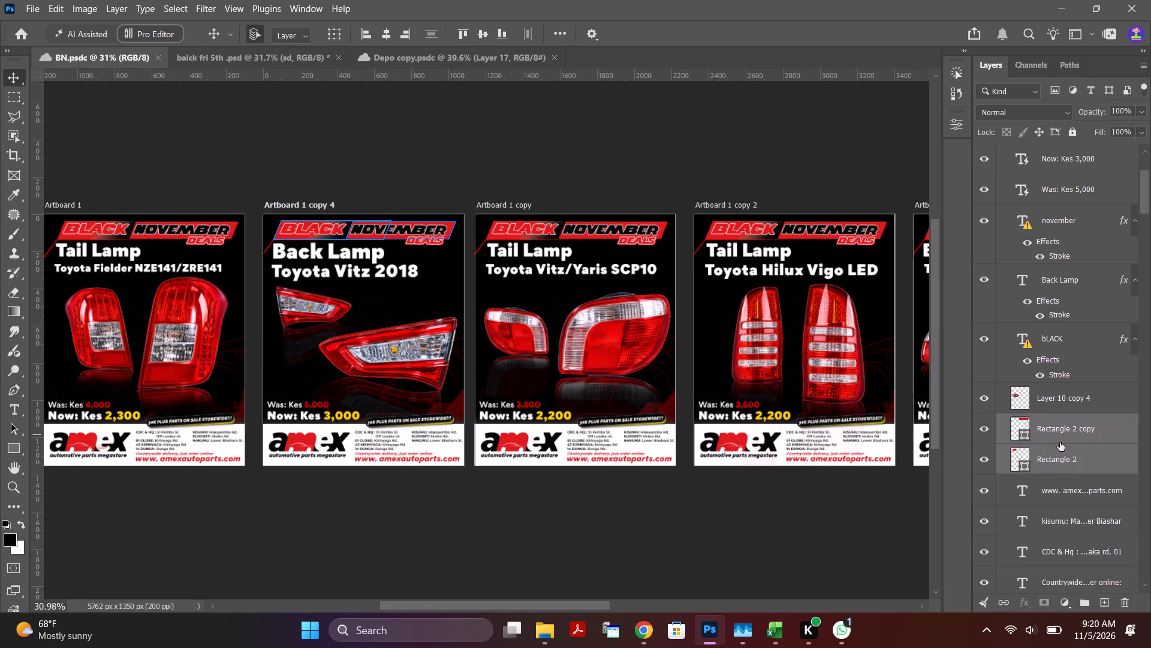
ctrl+drag(1146, 188, 1146, 184)
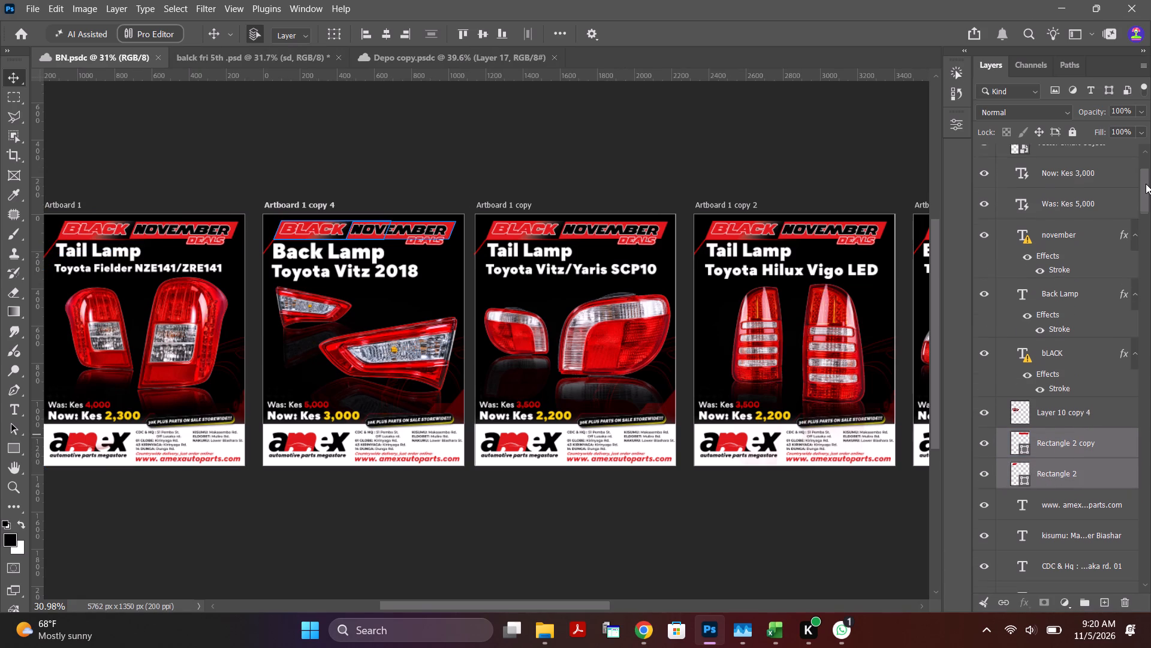
ctrl+drag(1146, 184, 1145, 173)
ctrl+click(1044, 221)
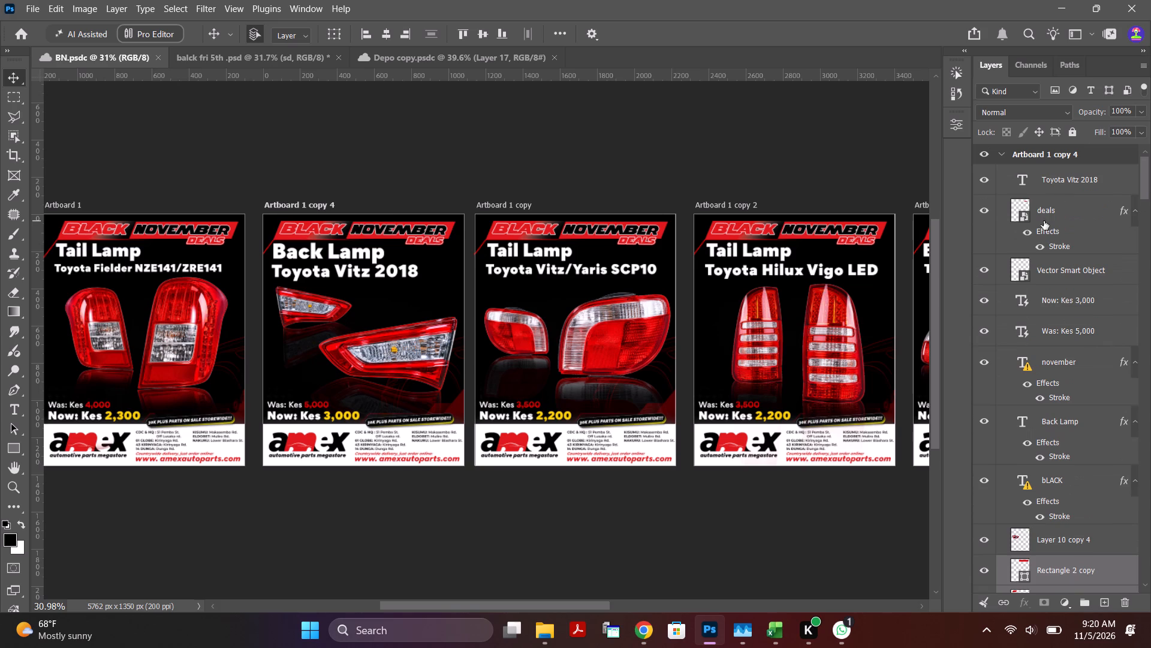
ctrl+click(1064, 360)
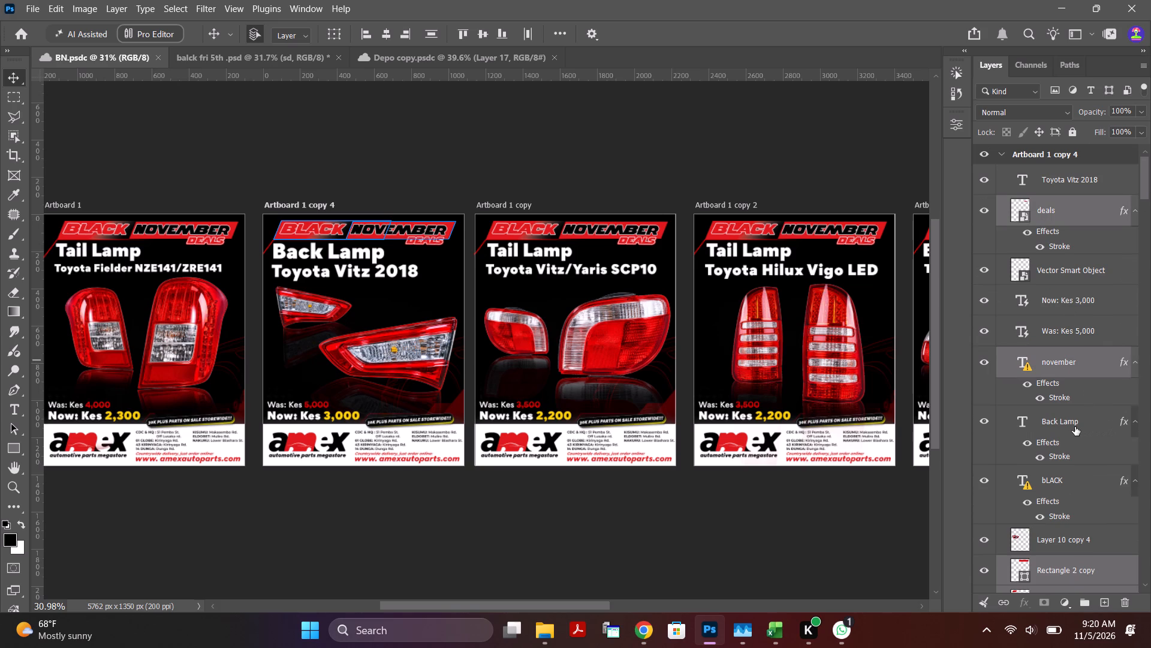
ctrl+click(1055, 477)
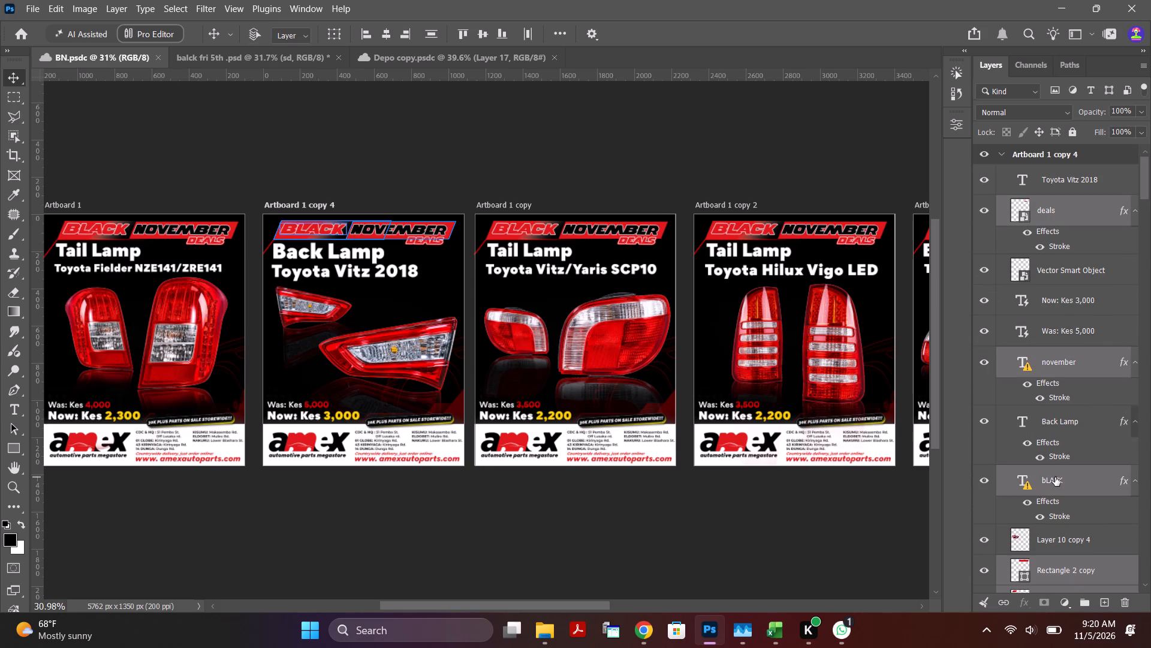
key(ctrl+c)
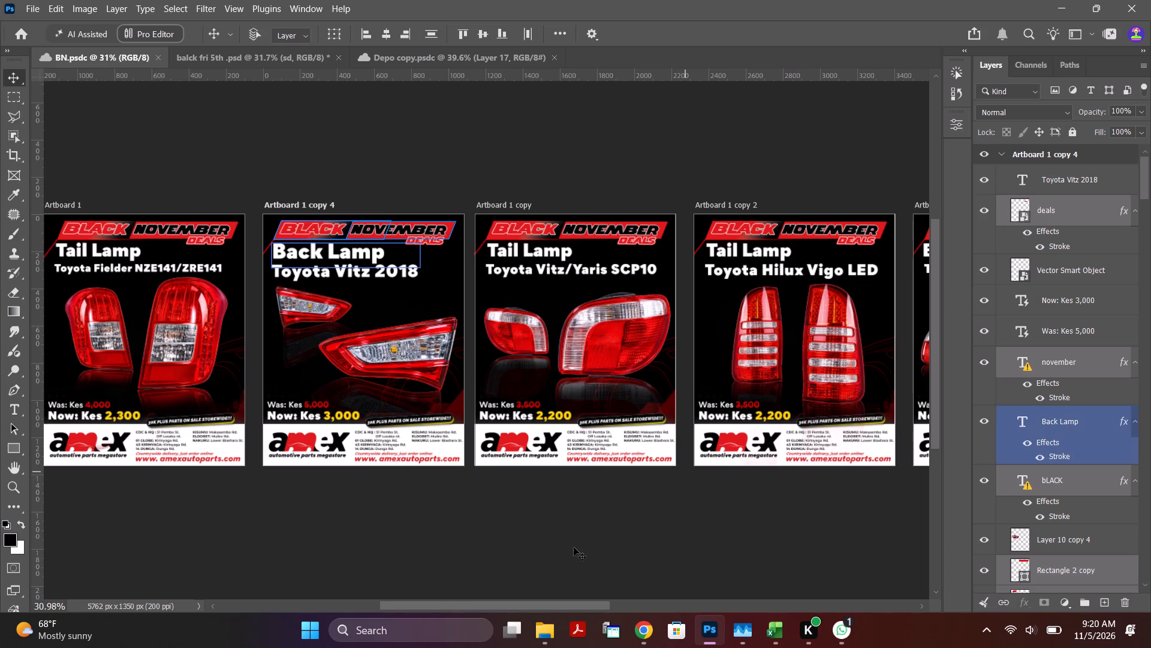
Paste the copied Black November Deals header layers in place into Artboard 1 of the balck fri 5th document.
click(282, 55)
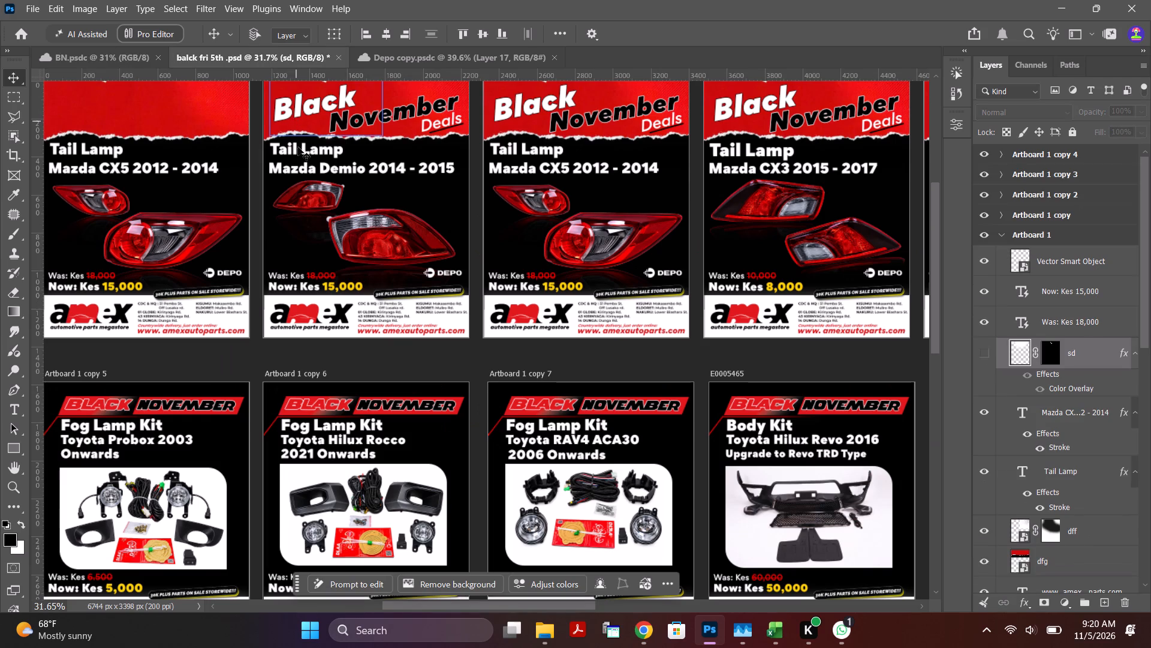
scroll(224, 190, up, 3)
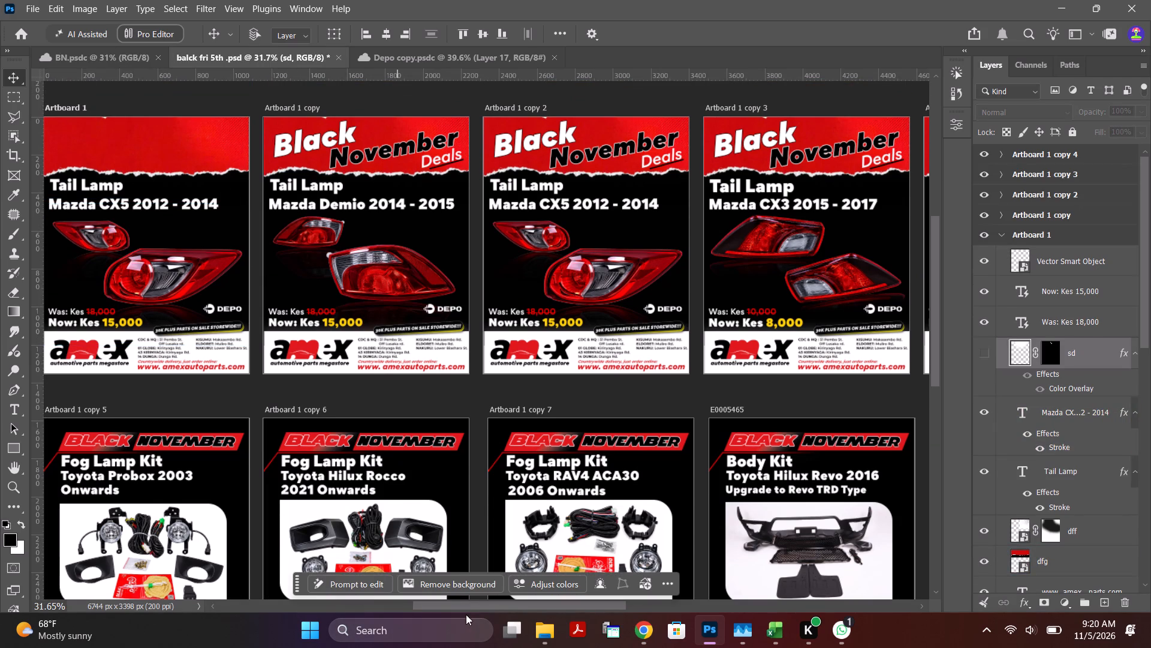
drag(471, 604, 423, 602)
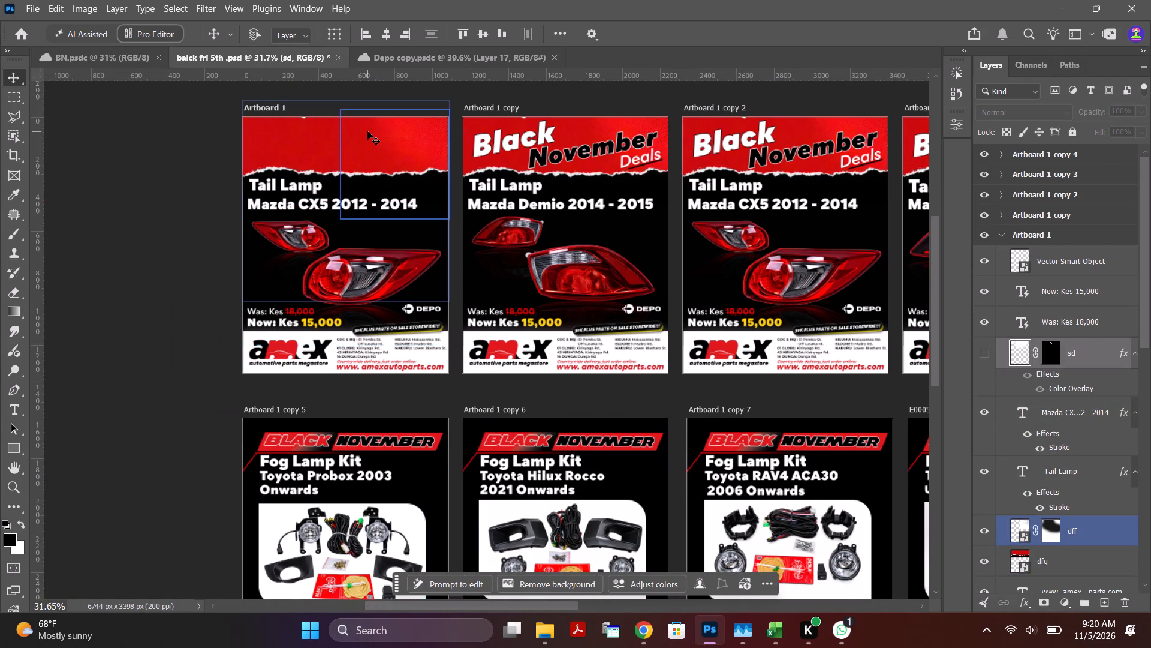
click(271, 110)
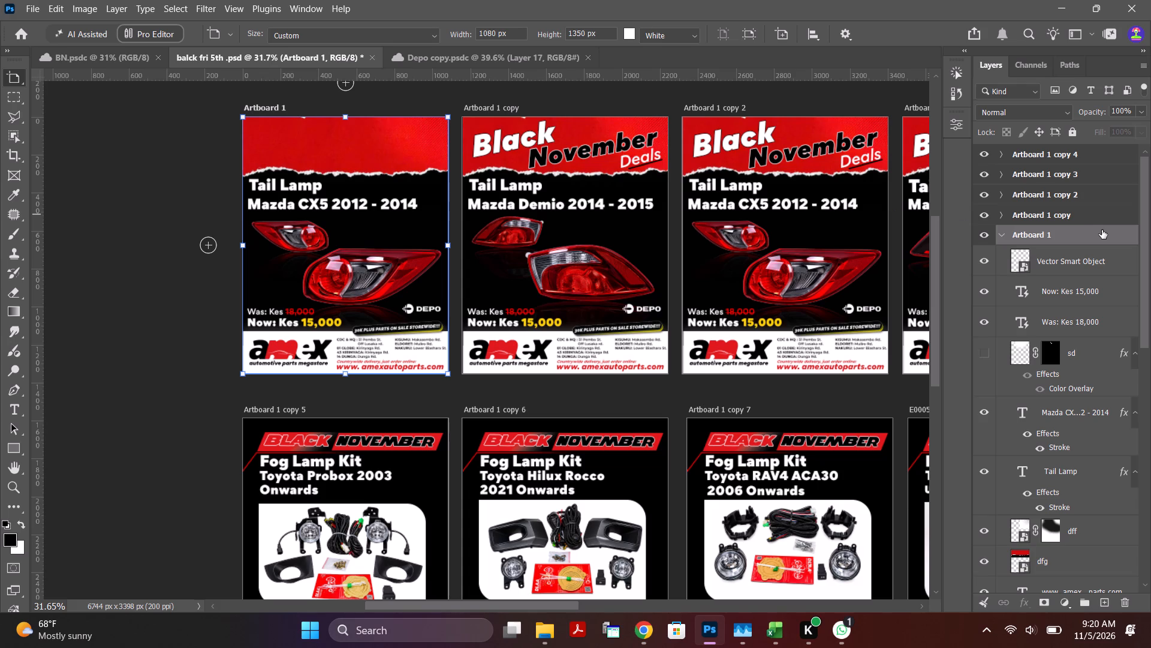
key(ctrl+shift+v)
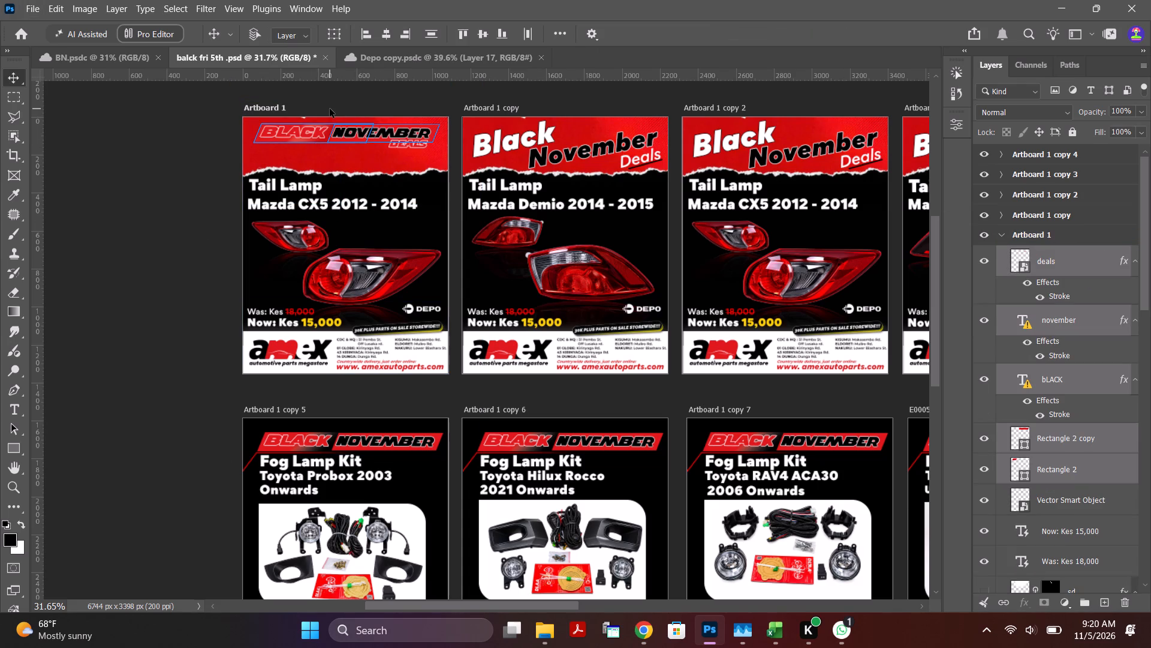
Add a 3 px black outside stroke to the Rectangle 2 copy shape behind the November text in Artboard 1.
alt+scroll(342, 104, up, 4)
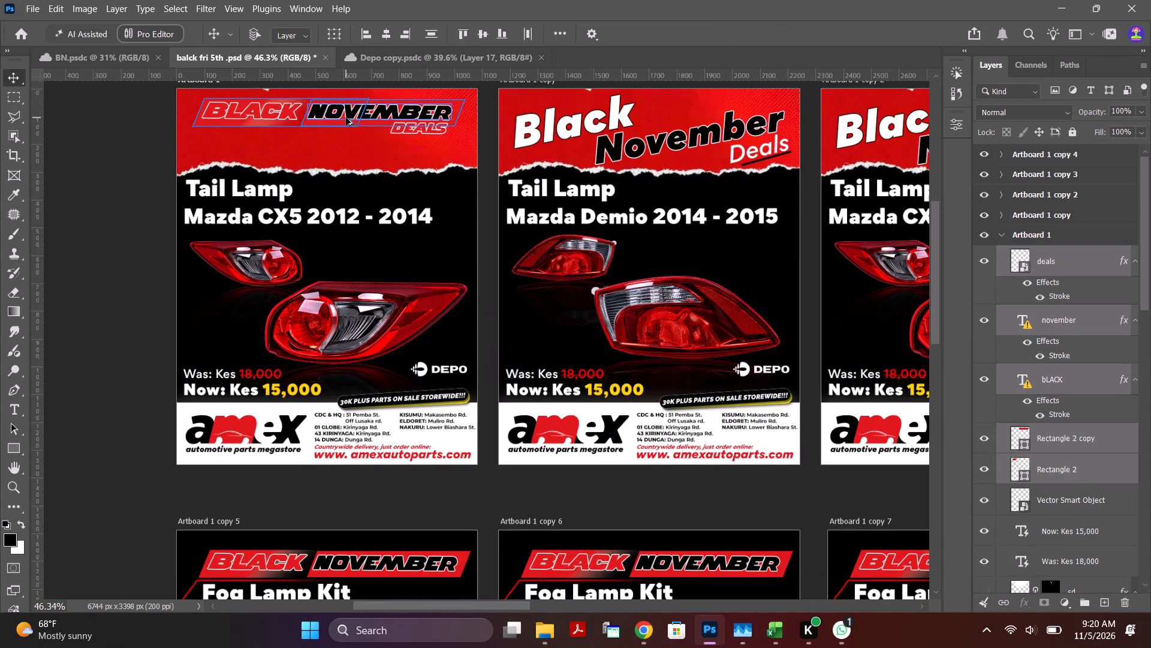
scroll(543, 140, up, 5)
alt+scroll(315, 152, up, 6)
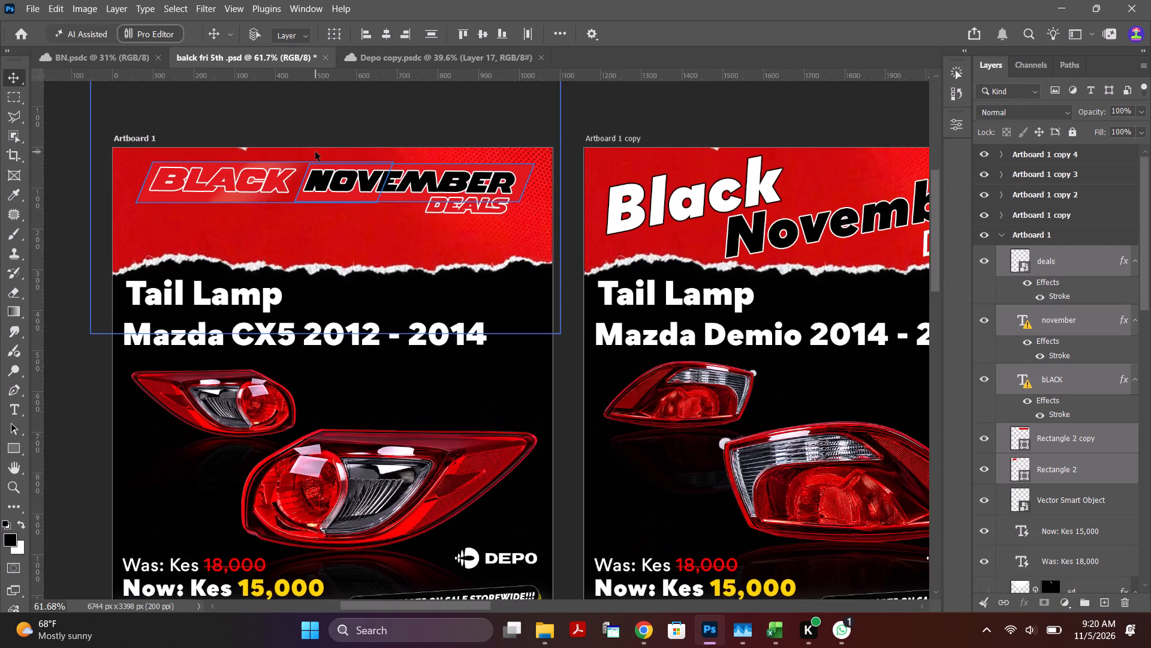
alt+scroll(324, 152, up, 2)
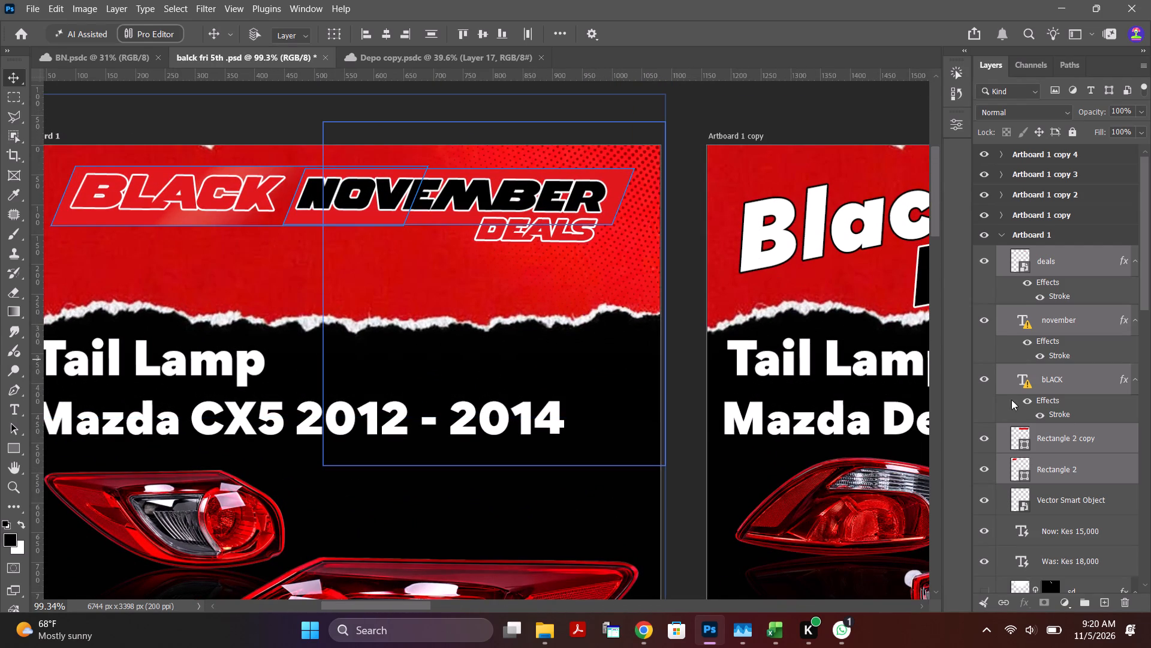
click(1078, 442)
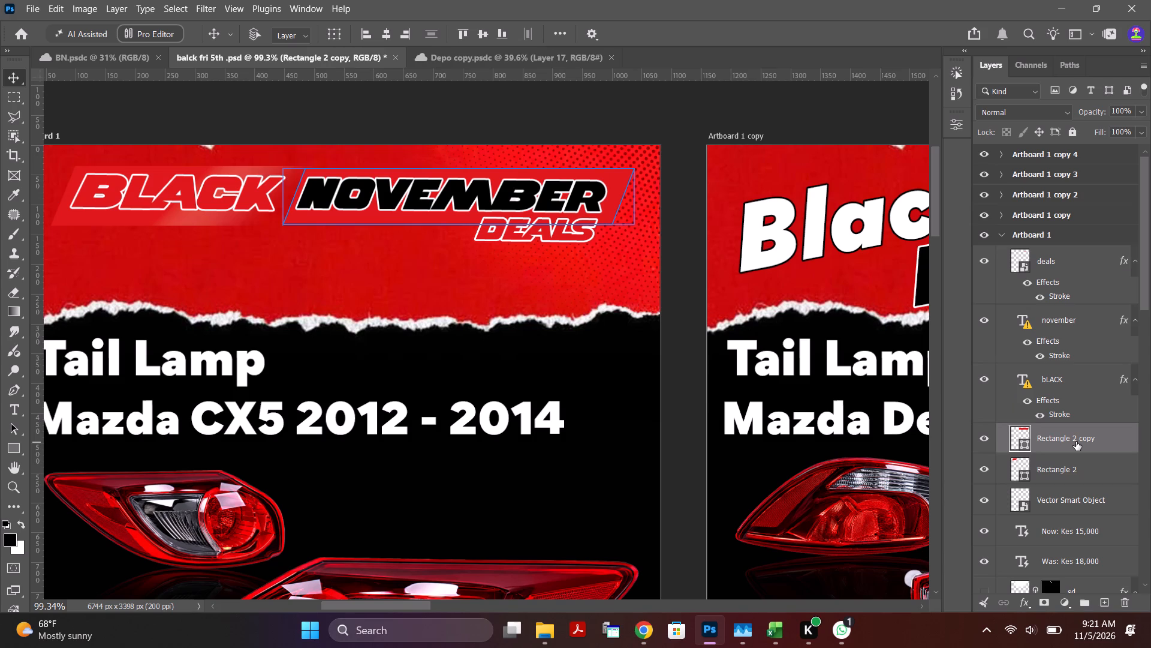
click(1029, 606)
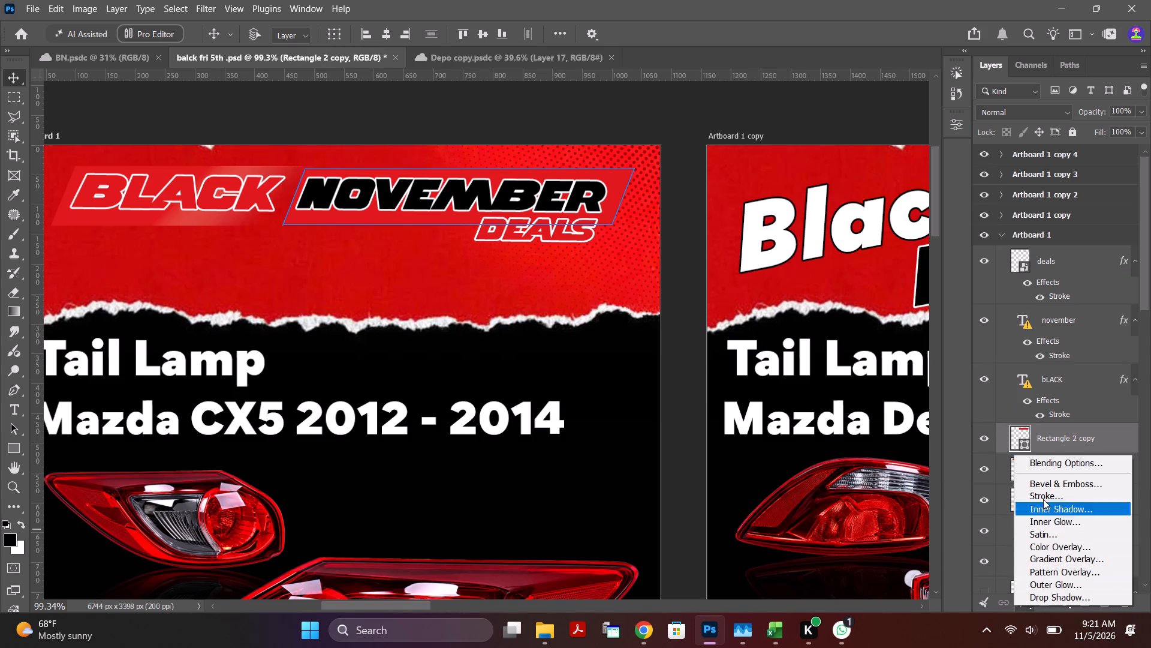
click(1067, 496)
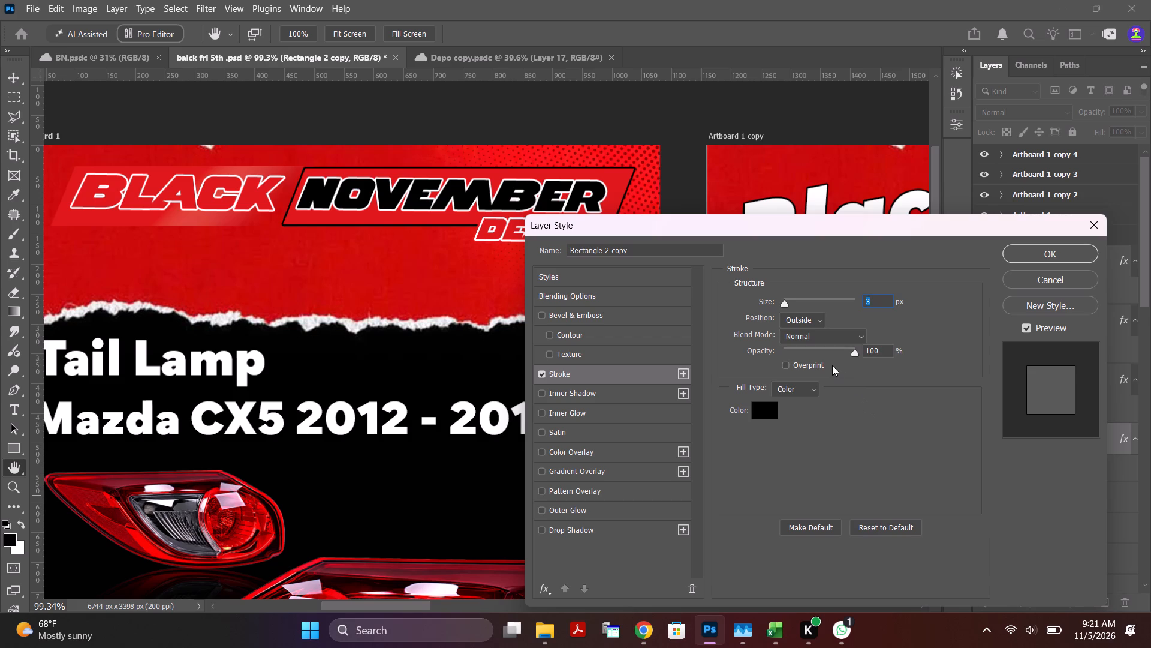
click(1053, 254)
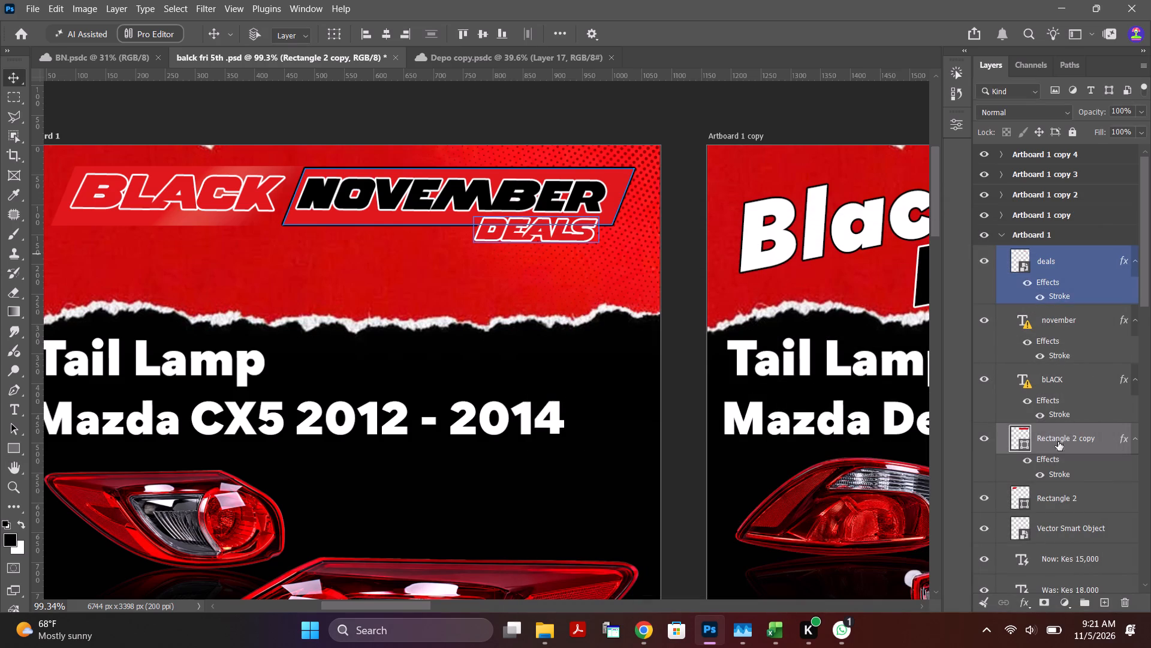
Add a 3 px outside stroke in white (ffffff) to the Rectangle 2 shape behind the Black text.
click(1063, 500)
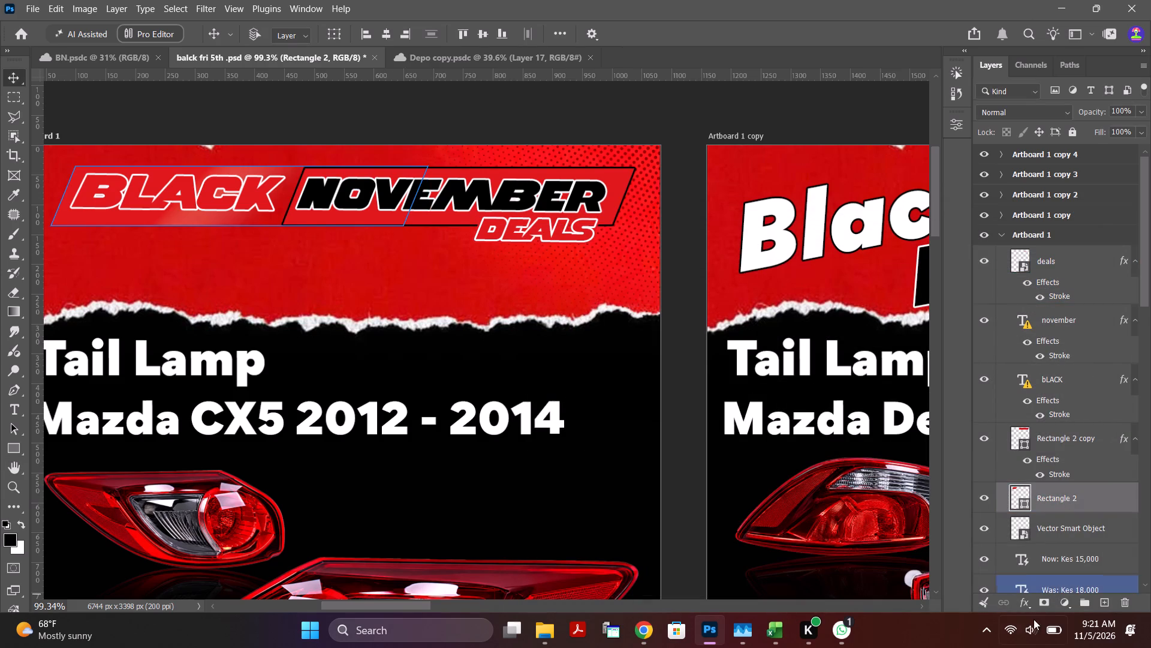
click(1026, 609)
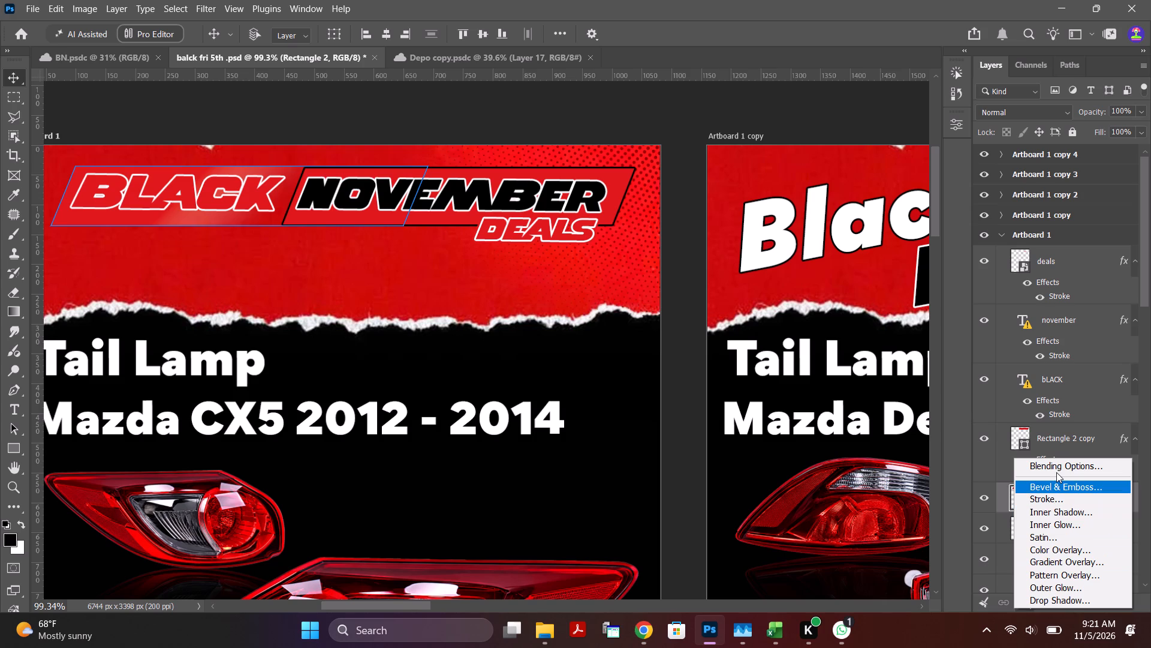
click(1057, 503)
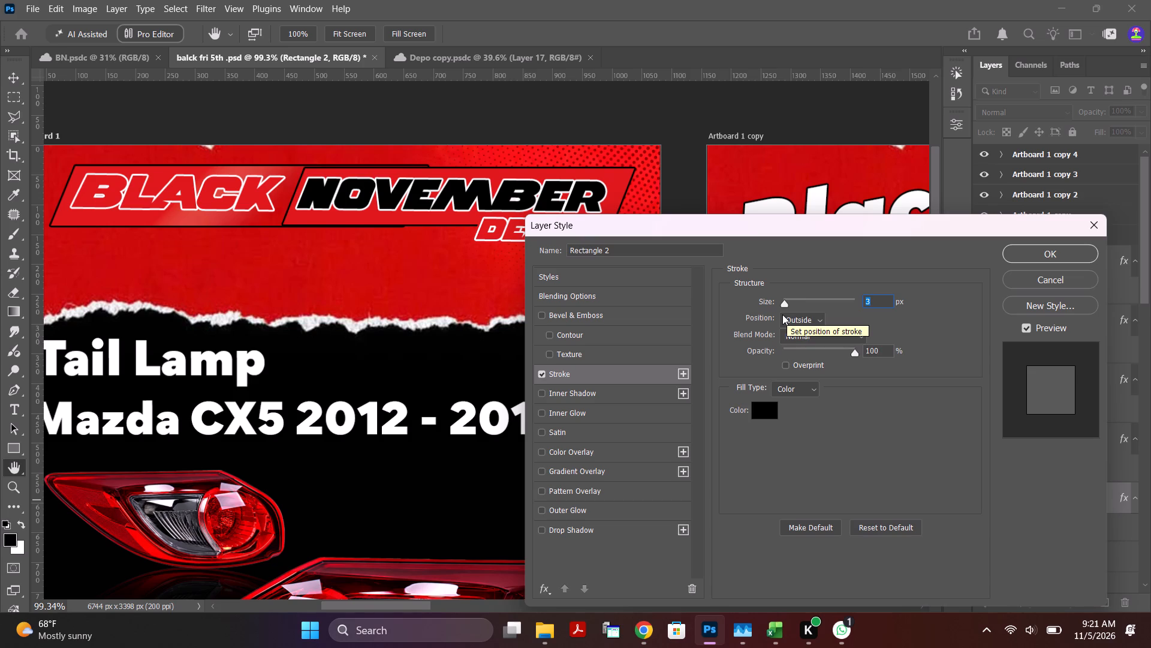
click(770, 412)
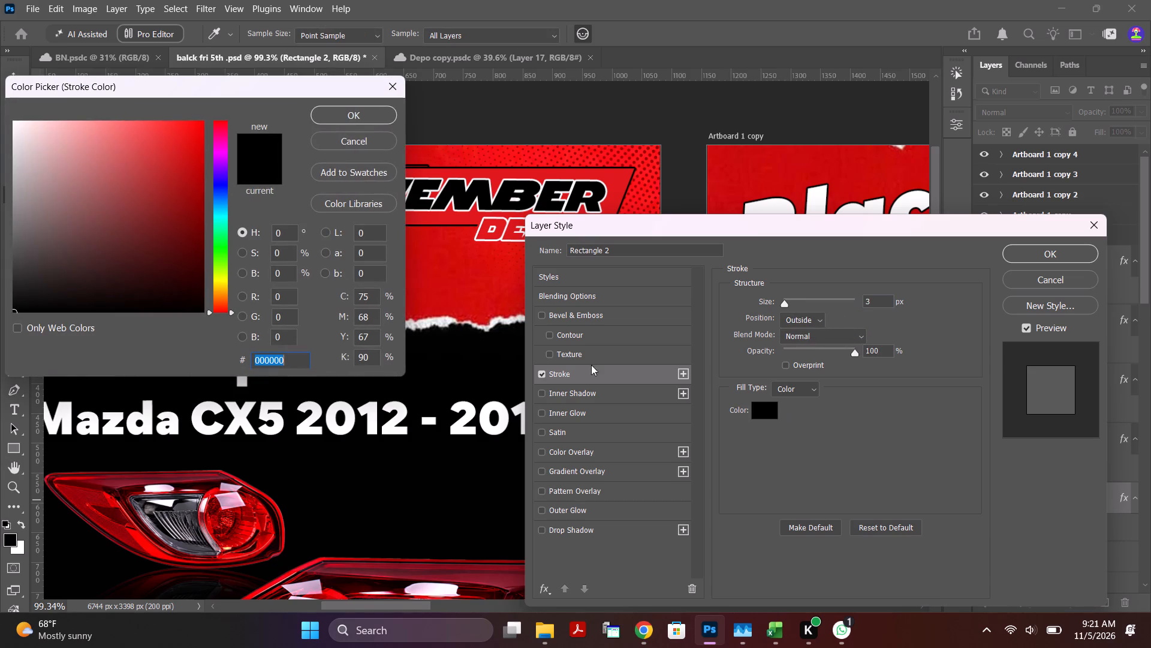
click(14, 155)
click(47, 155)
drag(47, 154, 0, 65)
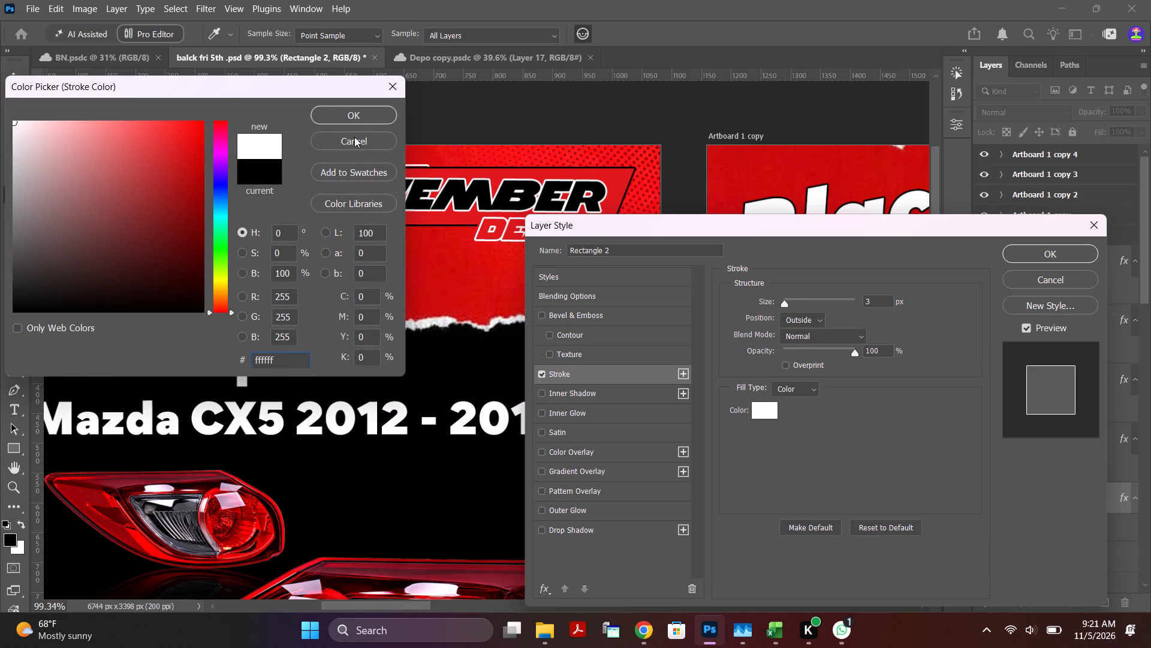
click(363, 118)
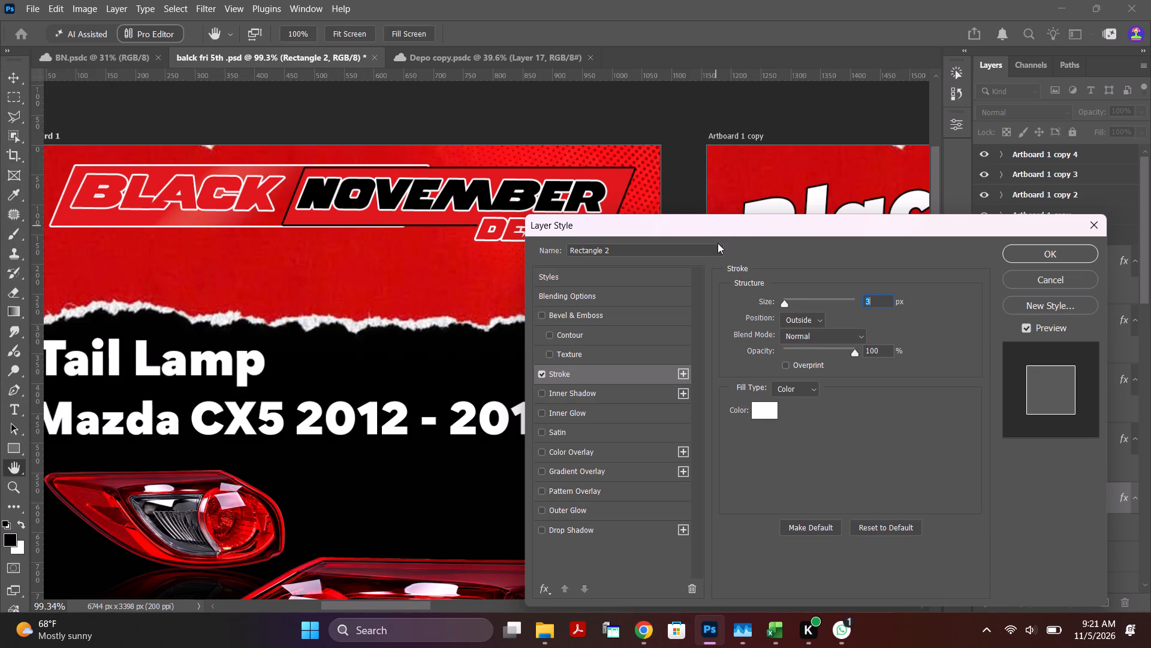
click(1083, 257)
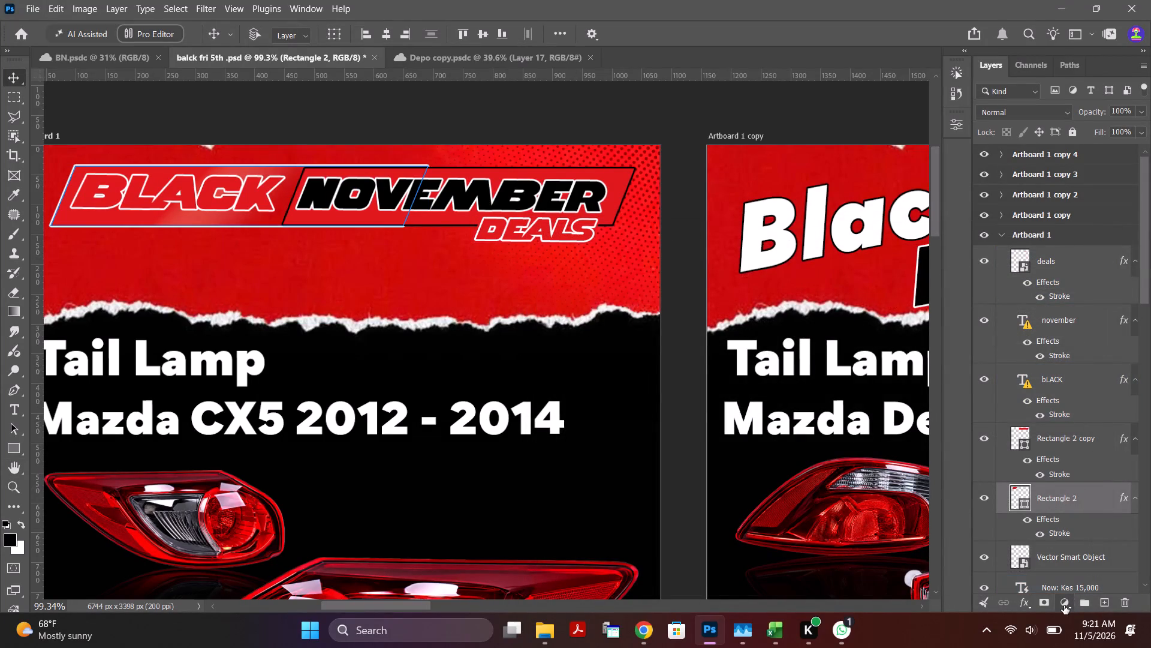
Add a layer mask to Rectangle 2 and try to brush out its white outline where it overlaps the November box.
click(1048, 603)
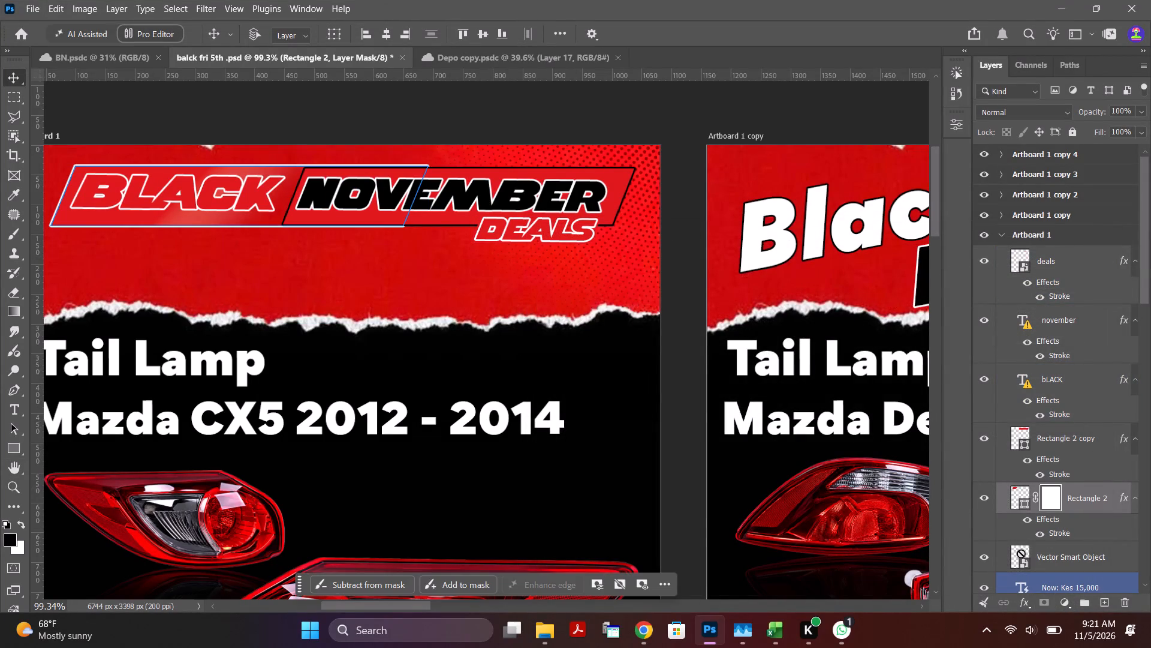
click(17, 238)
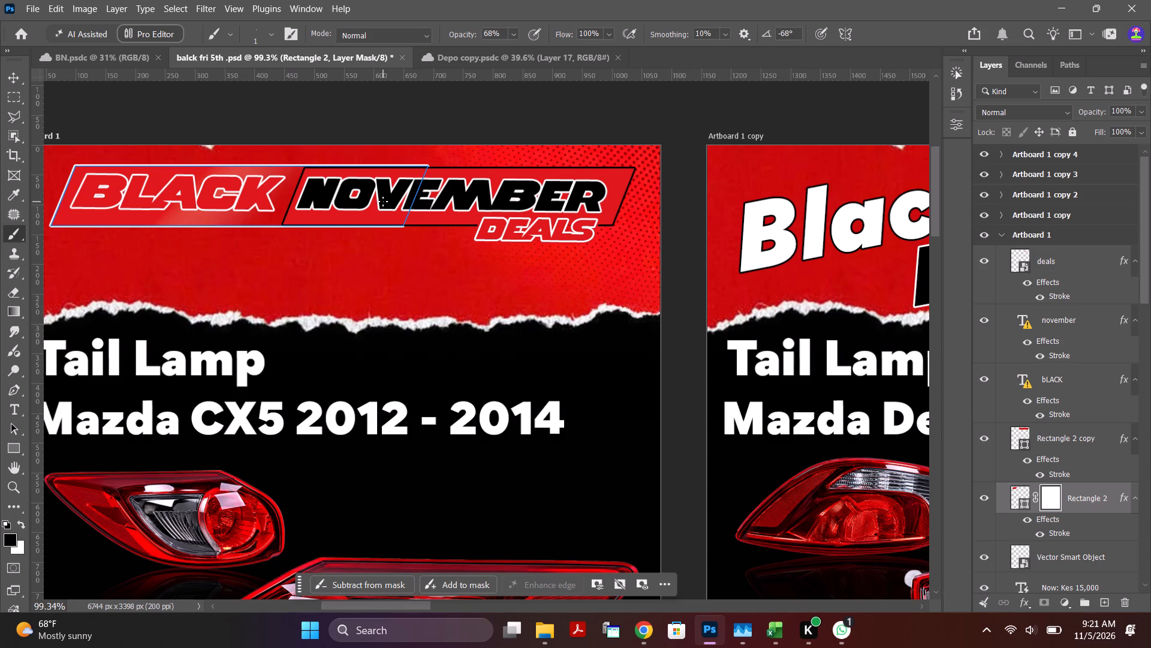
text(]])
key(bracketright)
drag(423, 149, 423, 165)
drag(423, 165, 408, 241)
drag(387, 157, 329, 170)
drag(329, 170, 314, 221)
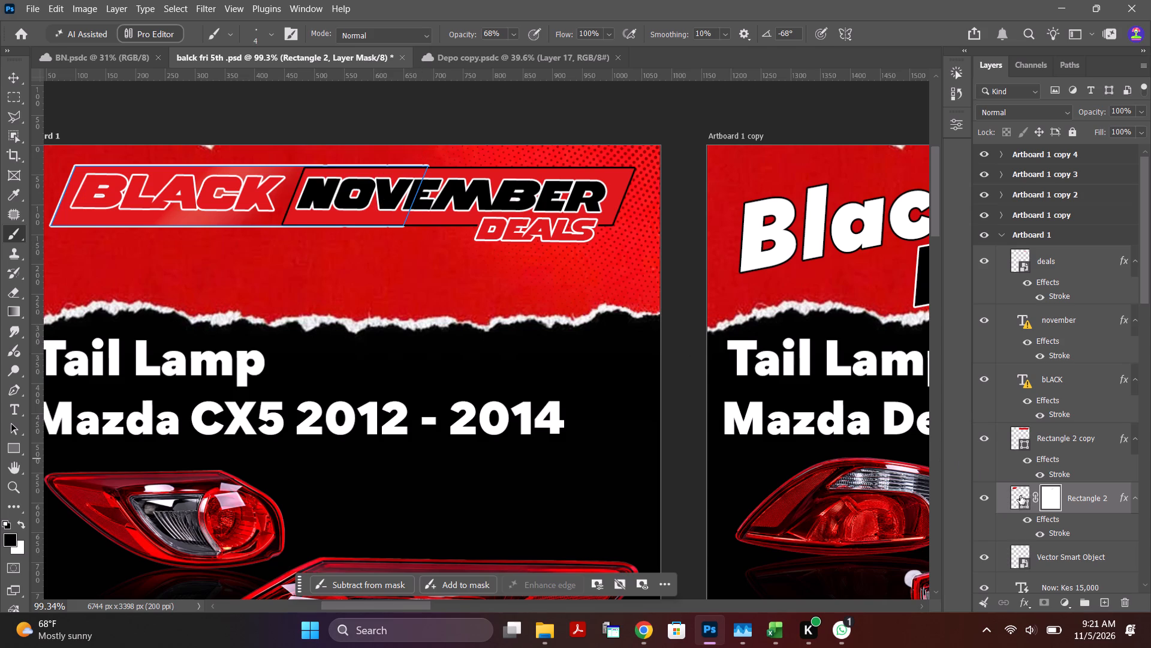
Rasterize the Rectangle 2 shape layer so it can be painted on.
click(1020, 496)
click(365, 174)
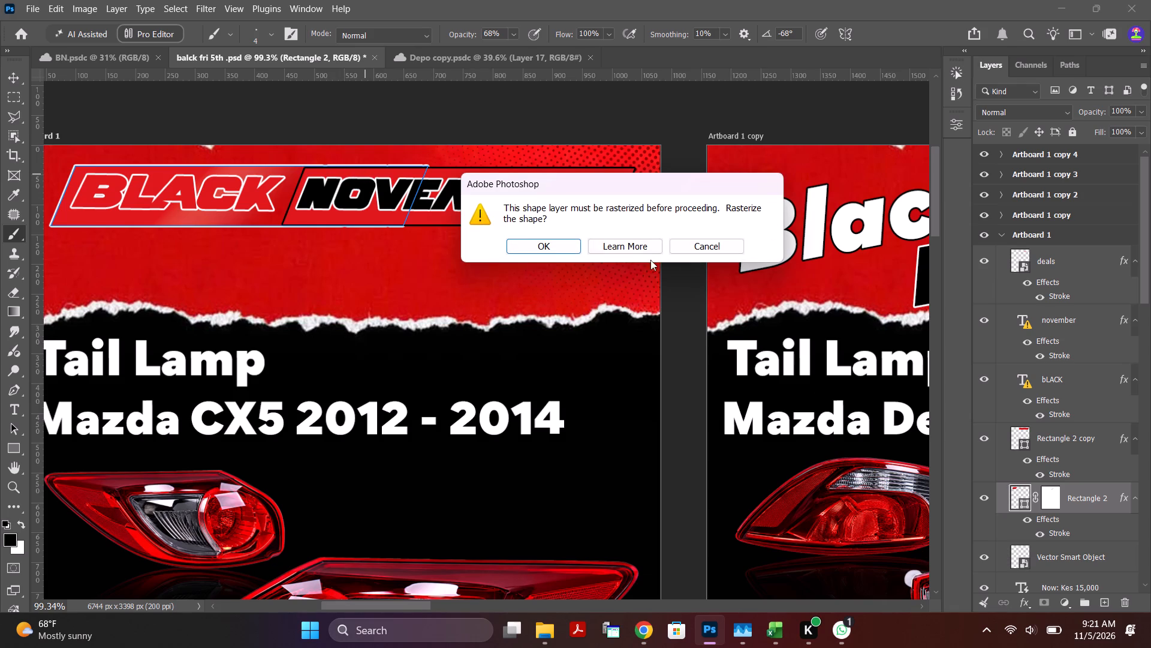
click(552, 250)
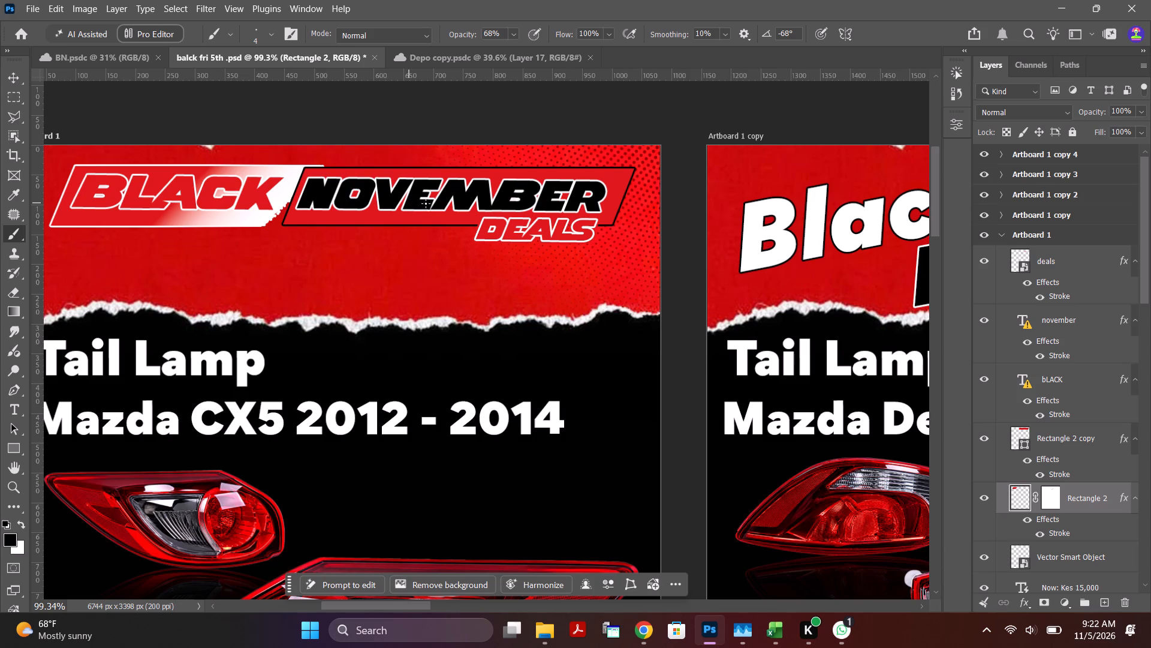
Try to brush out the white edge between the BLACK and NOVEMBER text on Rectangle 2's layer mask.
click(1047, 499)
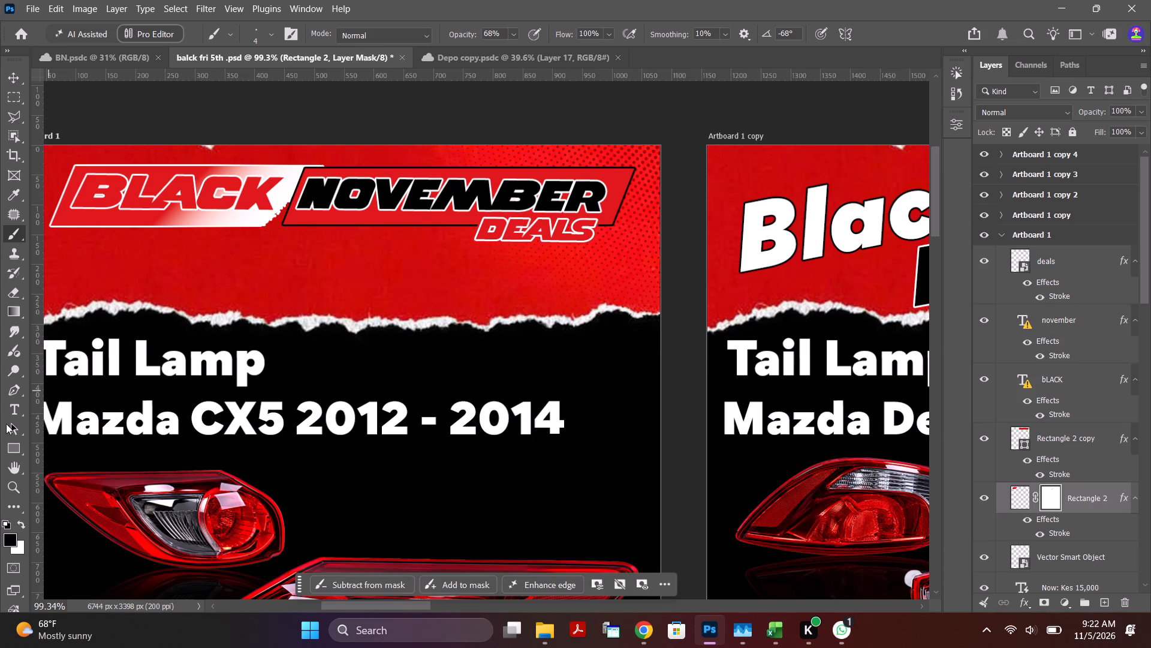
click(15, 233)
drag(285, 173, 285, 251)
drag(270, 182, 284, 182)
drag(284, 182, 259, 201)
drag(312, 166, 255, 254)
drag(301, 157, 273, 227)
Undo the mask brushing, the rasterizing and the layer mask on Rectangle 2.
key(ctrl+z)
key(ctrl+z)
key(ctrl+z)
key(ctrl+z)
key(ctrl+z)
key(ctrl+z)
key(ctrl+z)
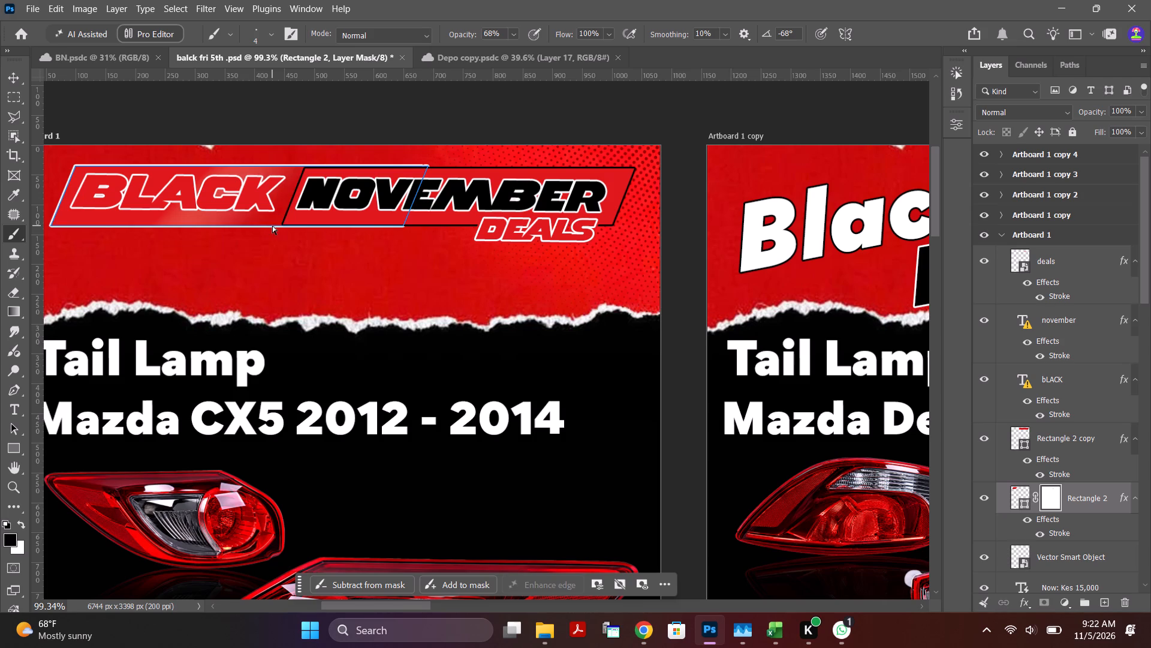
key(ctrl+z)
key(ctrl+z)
Convert Rectangle 2 to a smart object, then rasterize it so its white stroke is baked into the pixels.
right_click(1078, 505)
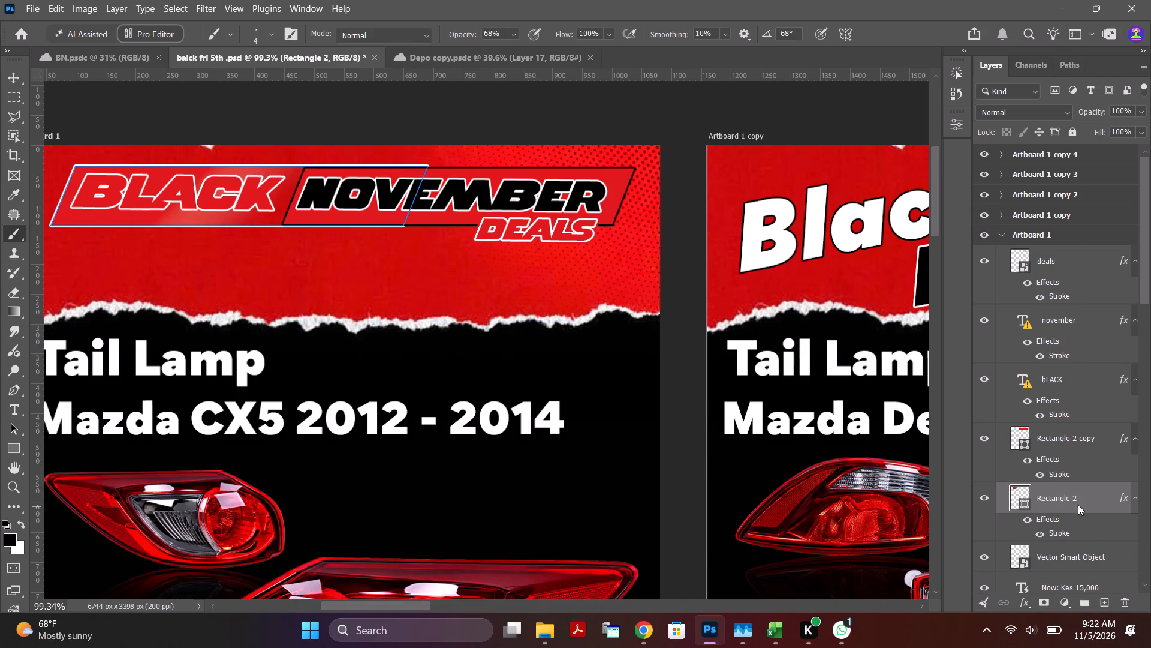
click(1020, 418)
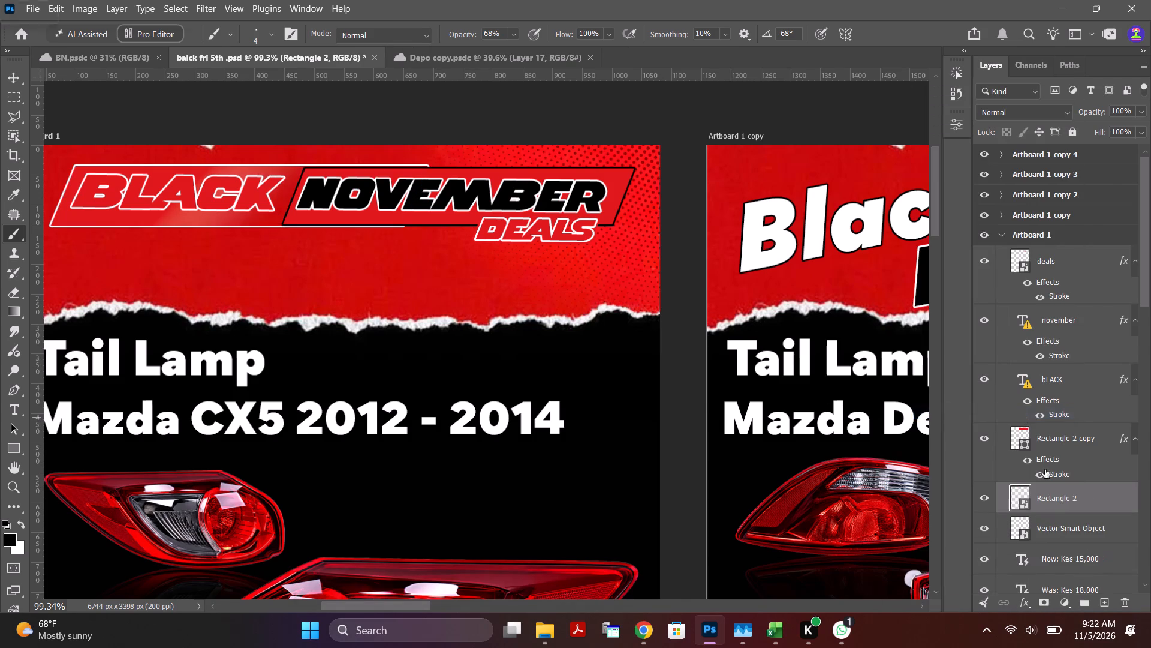
right_click(1069, 496)
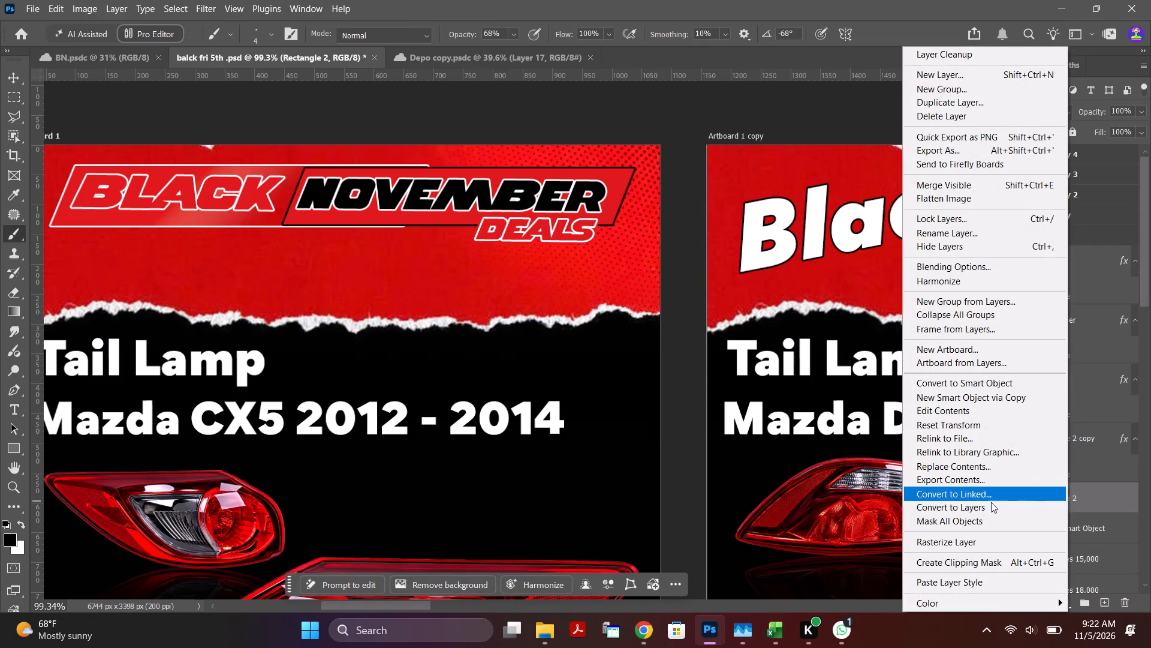
click(981, 545)
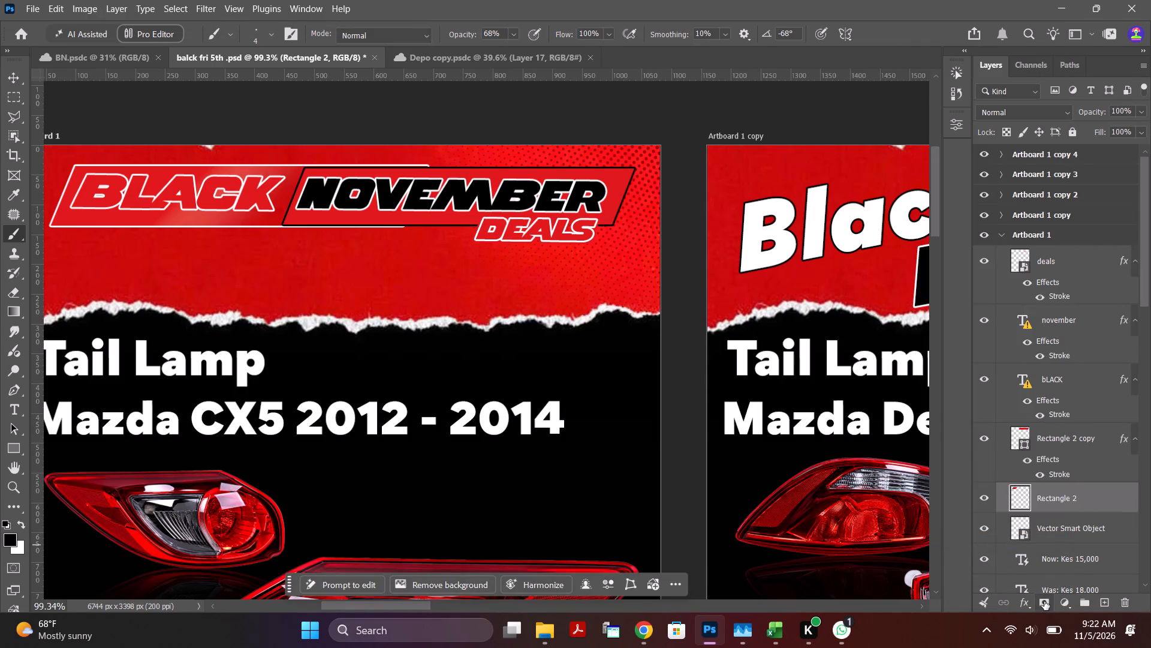
Add a layer mask to the rasterized Rectangle 2 and brush black across its white outline behind the November text.
click(1044, 601)
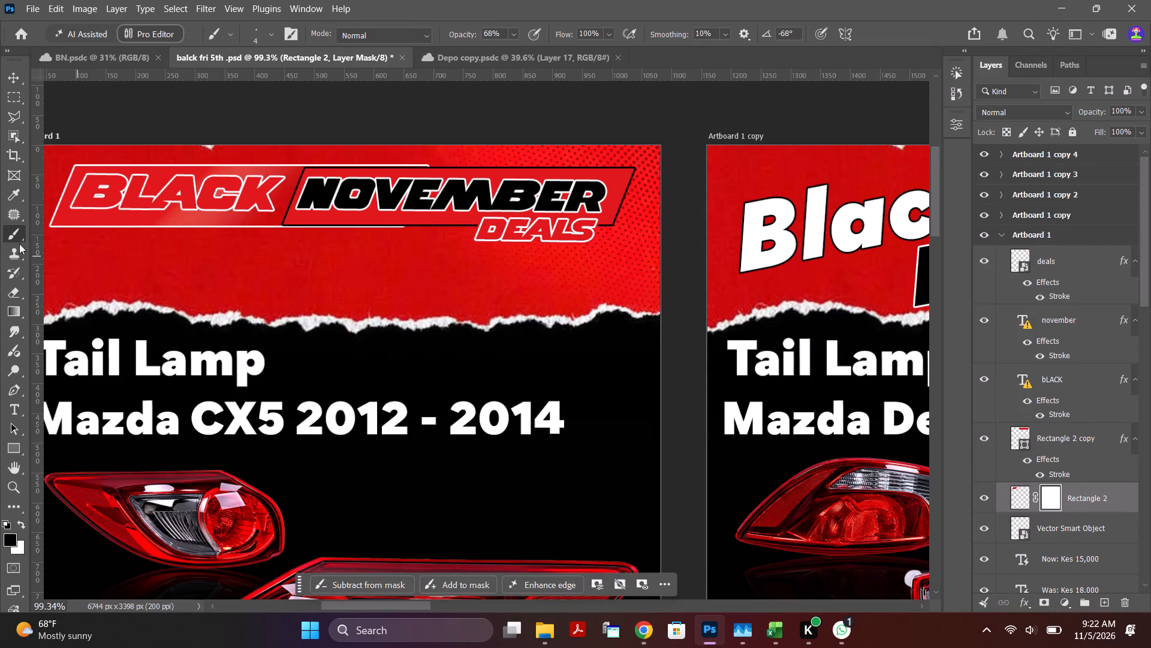
right_click(5, 235)
click(59, 229)
drag(391, 154, 386, 239)
drag(415, 151, 406, 233)
drag(406, 233, 400, 255)
Enlarge the brush to 250 px and mask out Rectangle 2's white outline where it overlaps the November box.
text(]])
key(bracketright)
key(bracketright)
text(]])
text(]]]]]]]]]]]])
key(bracketright)
key(bracketright)
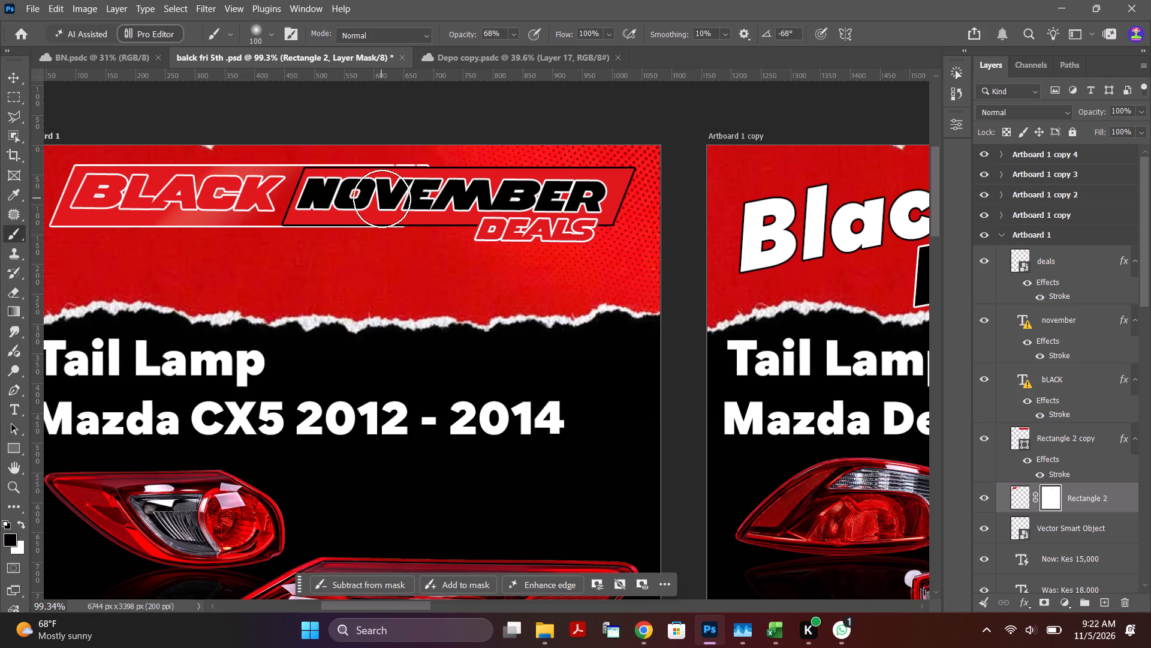
text(]]])
key(bracketright)
drag(420, 176, 429, 325)
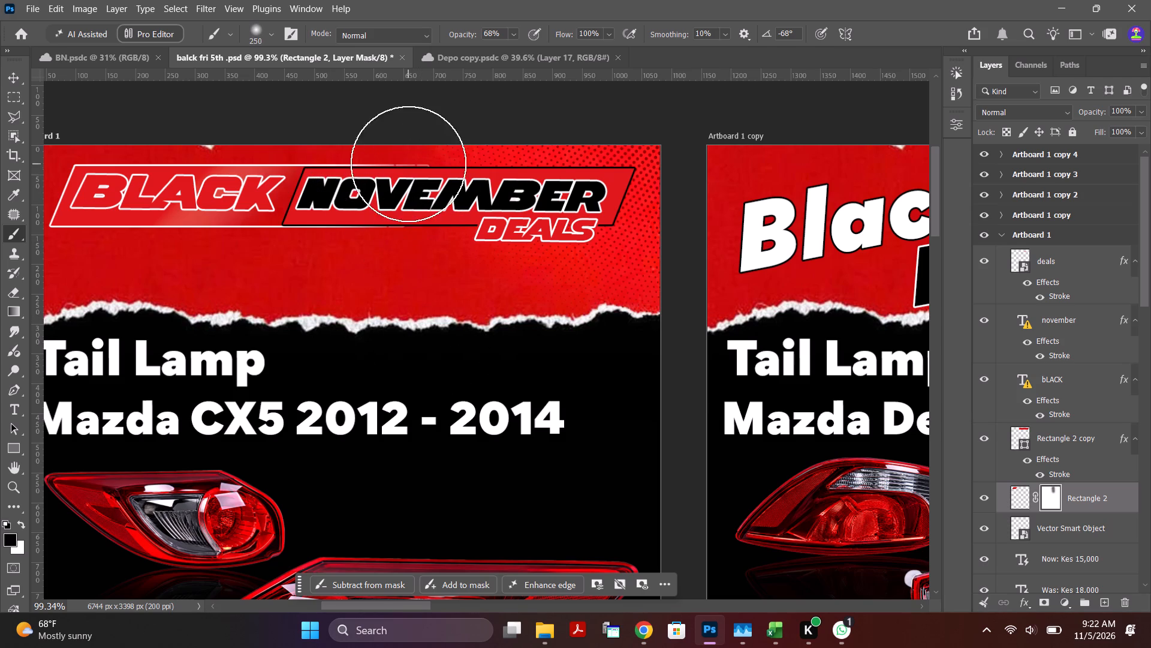
drag(405, 172, 316, 271)
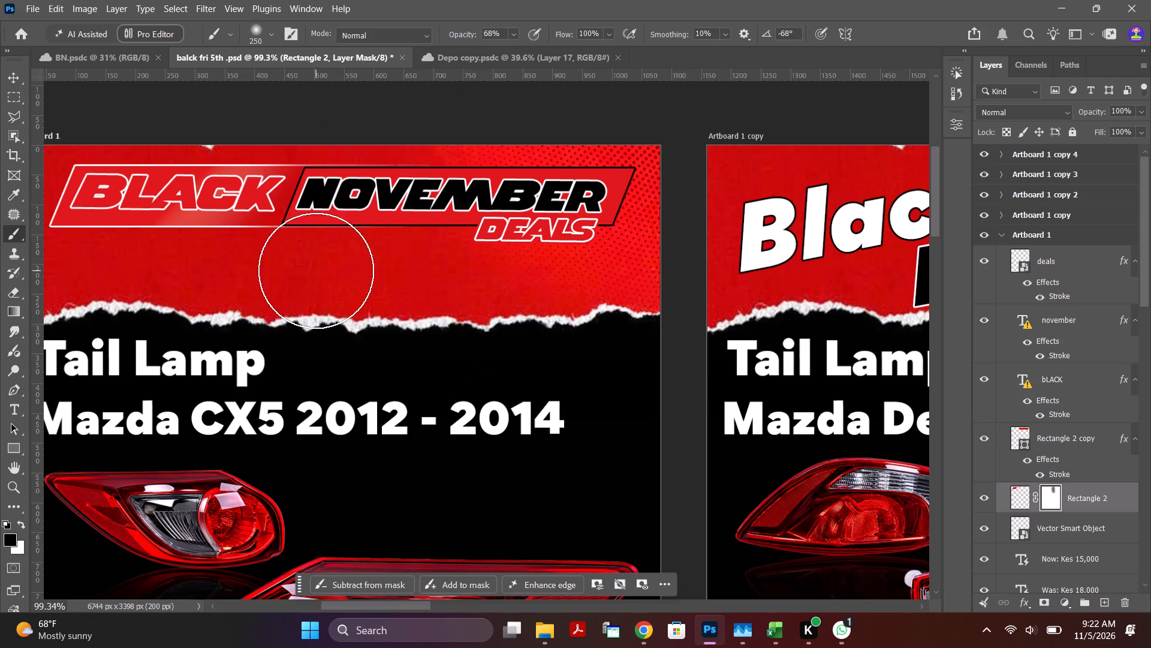
drag(316, 271, 349, 274)
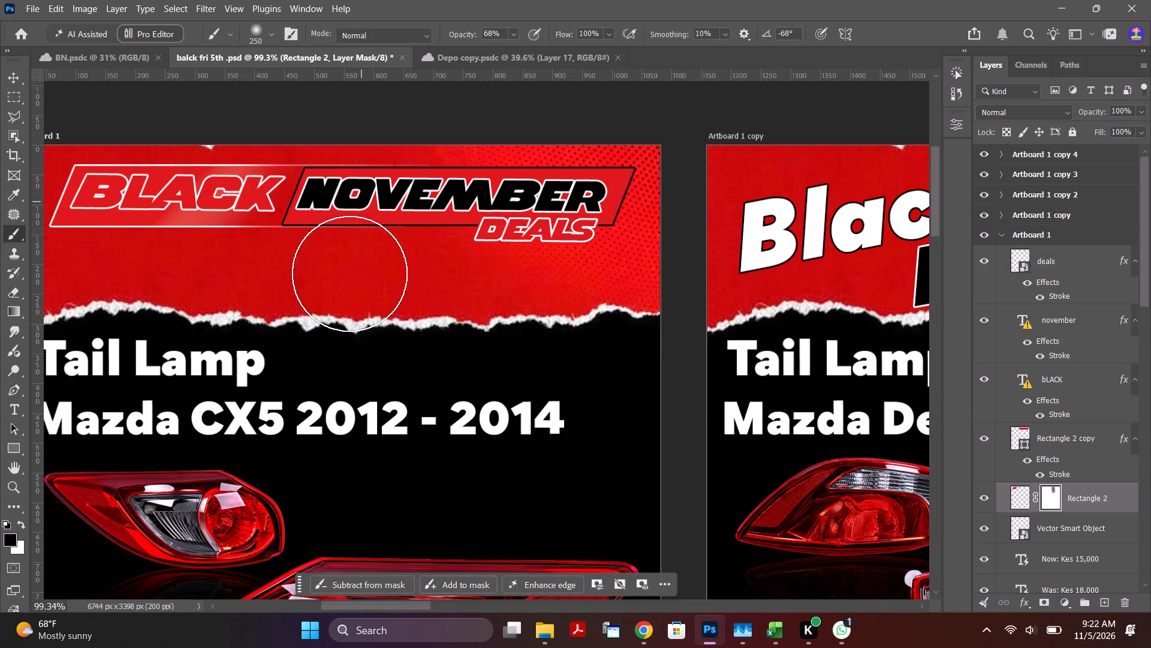
drag(349, 274, 359, 161)
Raise the brush opacity to 100% and mask away the remaining white outline so it fades out beside the November box.
drag(462, 31, 473, 34)
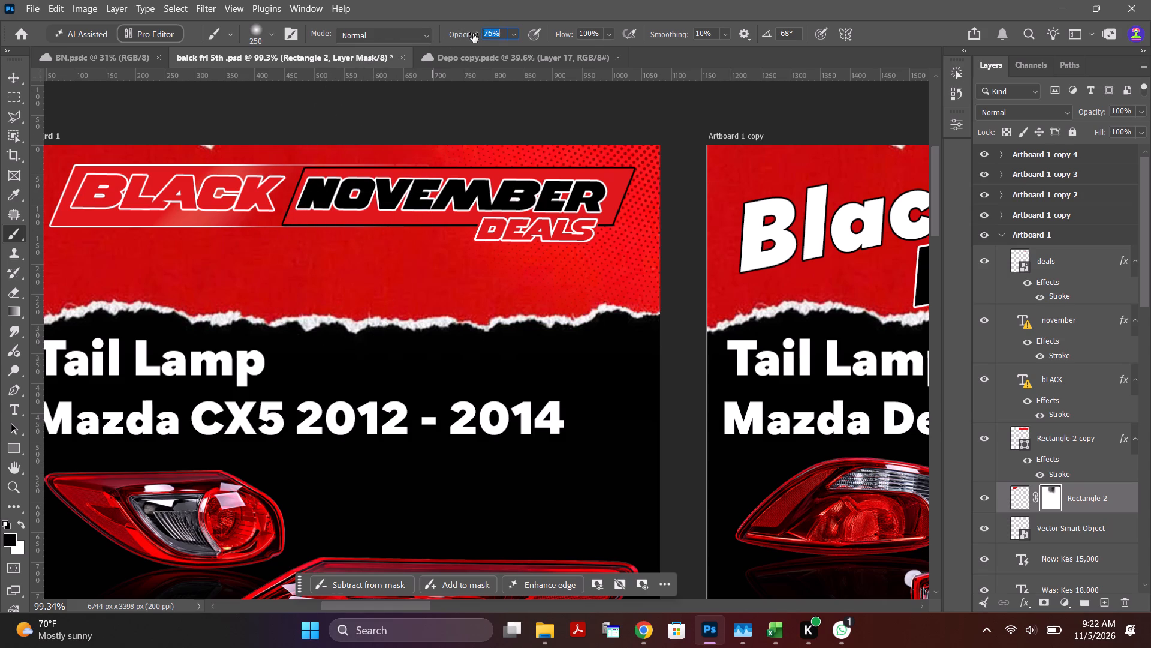
drag(473, 34, 668, 60)
drag(391, 203, 363, 166)
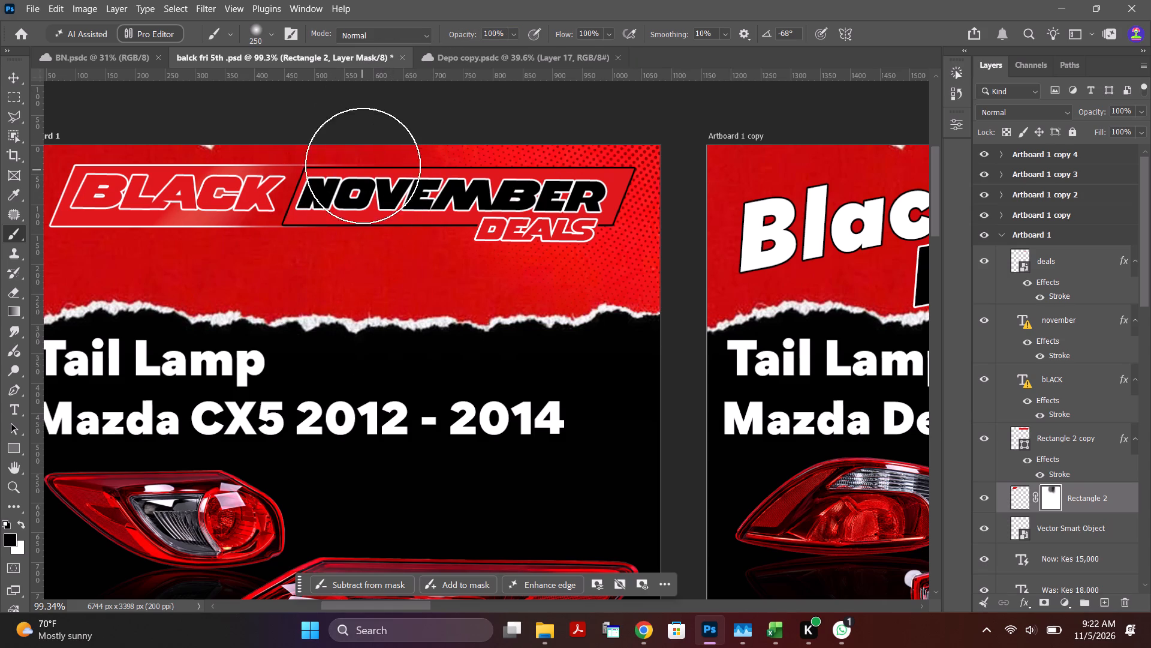
drag(363, 166, 489, 196)
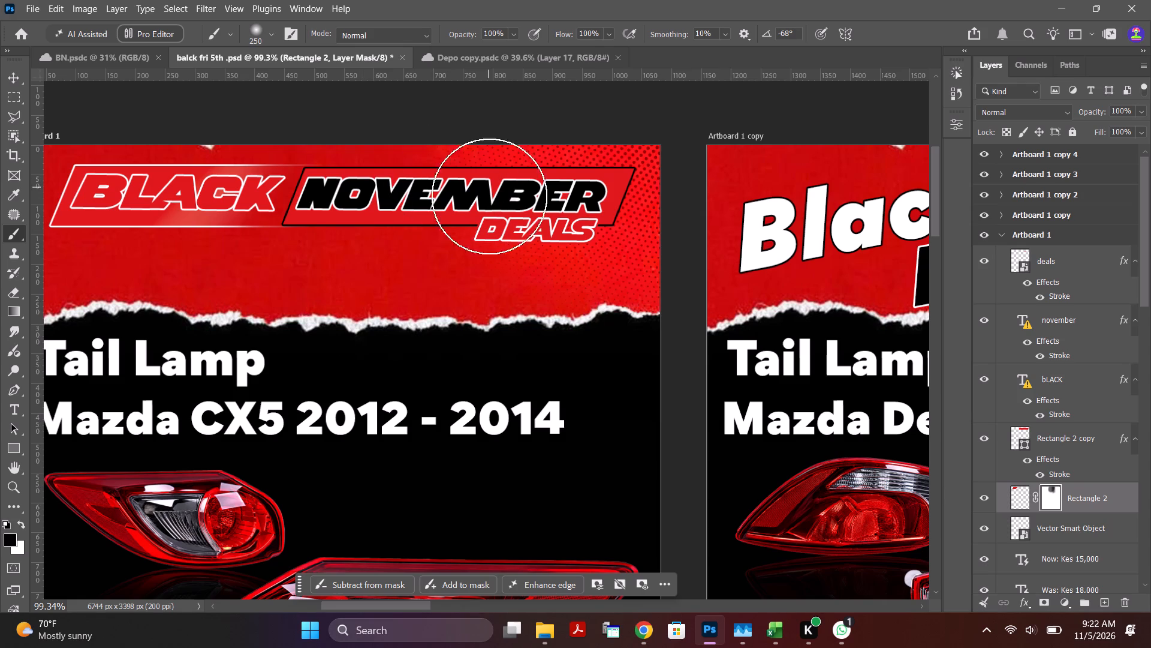
drag(489, 196, 312, 270)
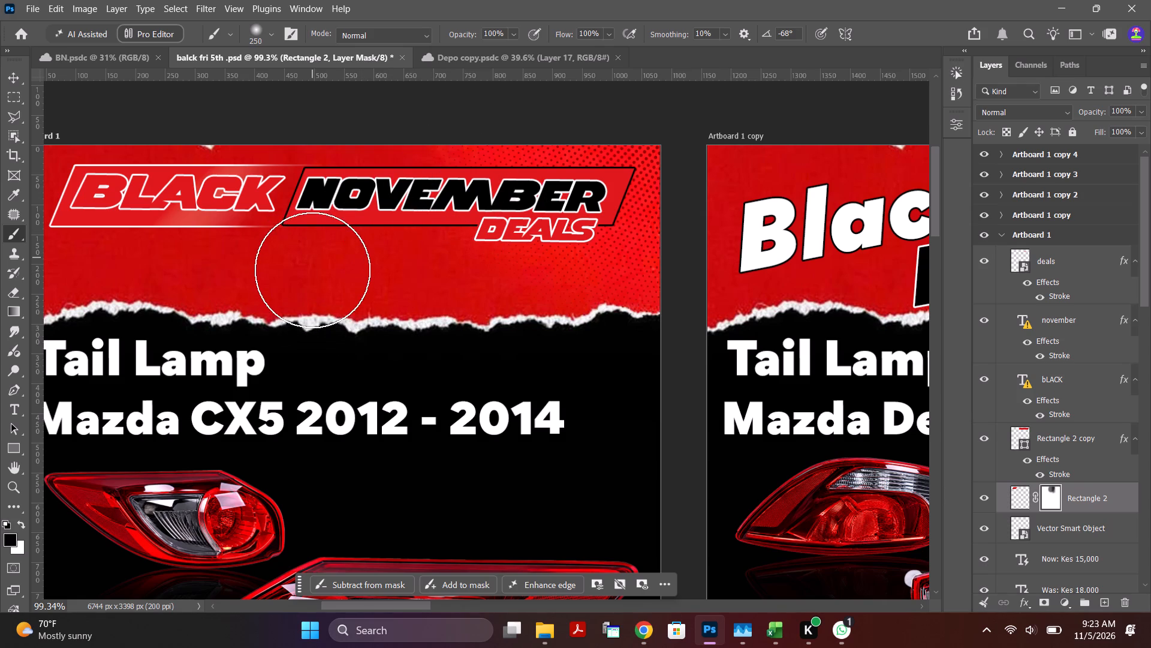
drag(312, 270, 352, 165)
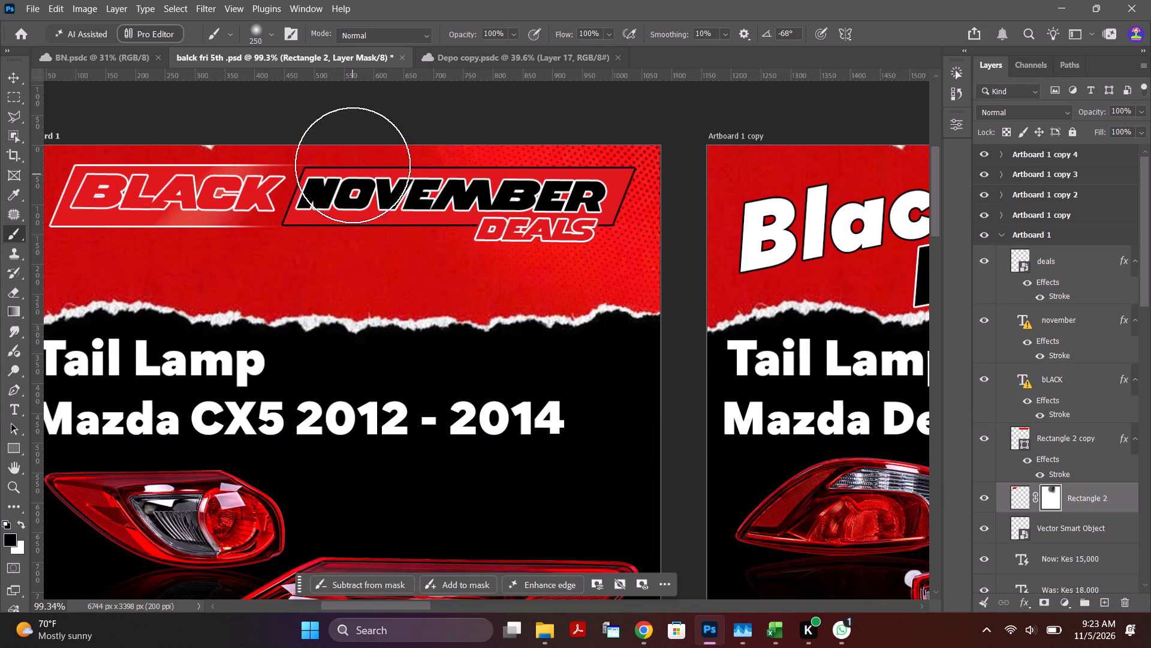
drag(352, 165, 331, 163)
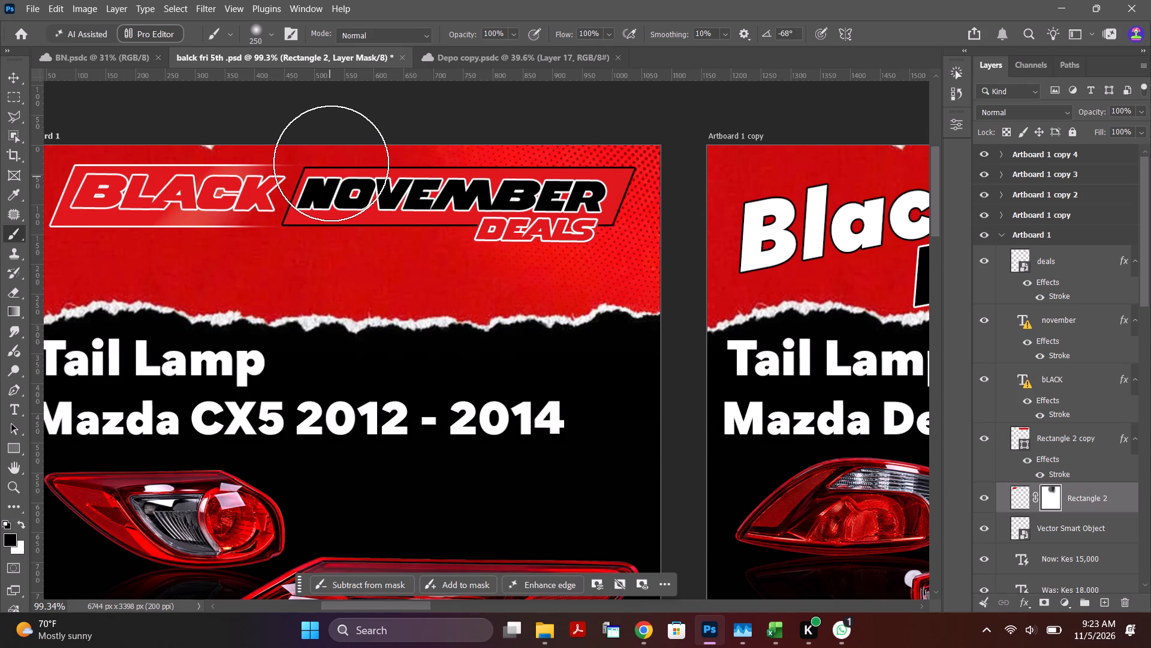
drag(331, 163, 339, 122)
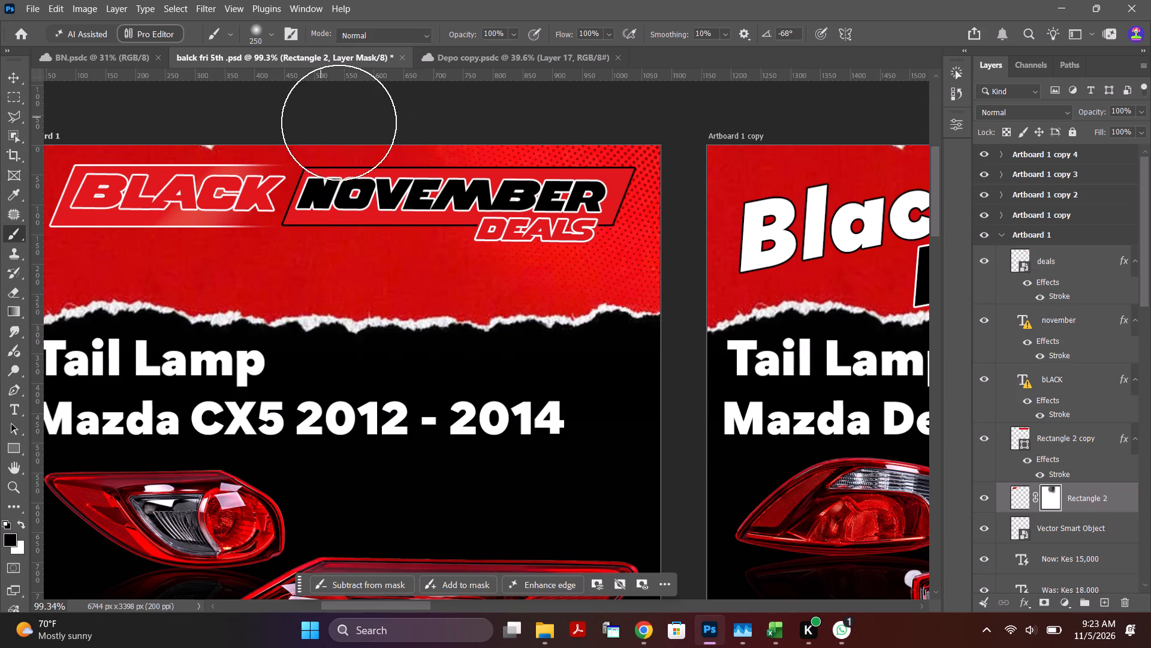
drag(339, 122, 306, 275)
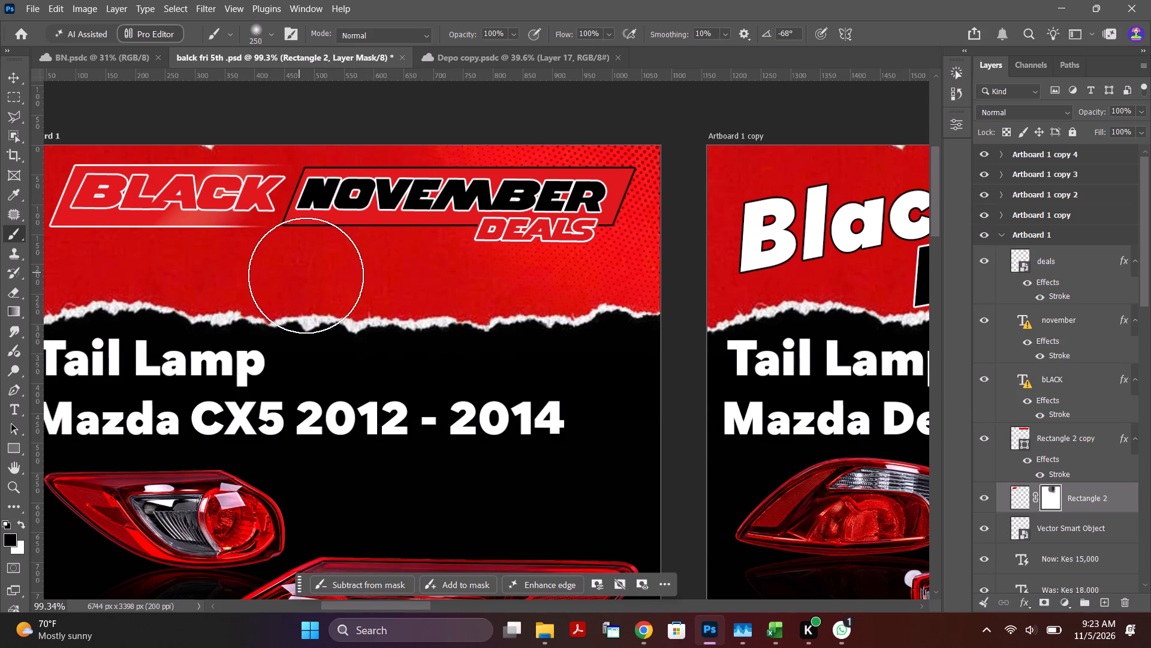
Brush black on Rectangle 2's mask across the area behind and around the November text to finish hiding its white outline.
drag(306, 275, 393, 229)
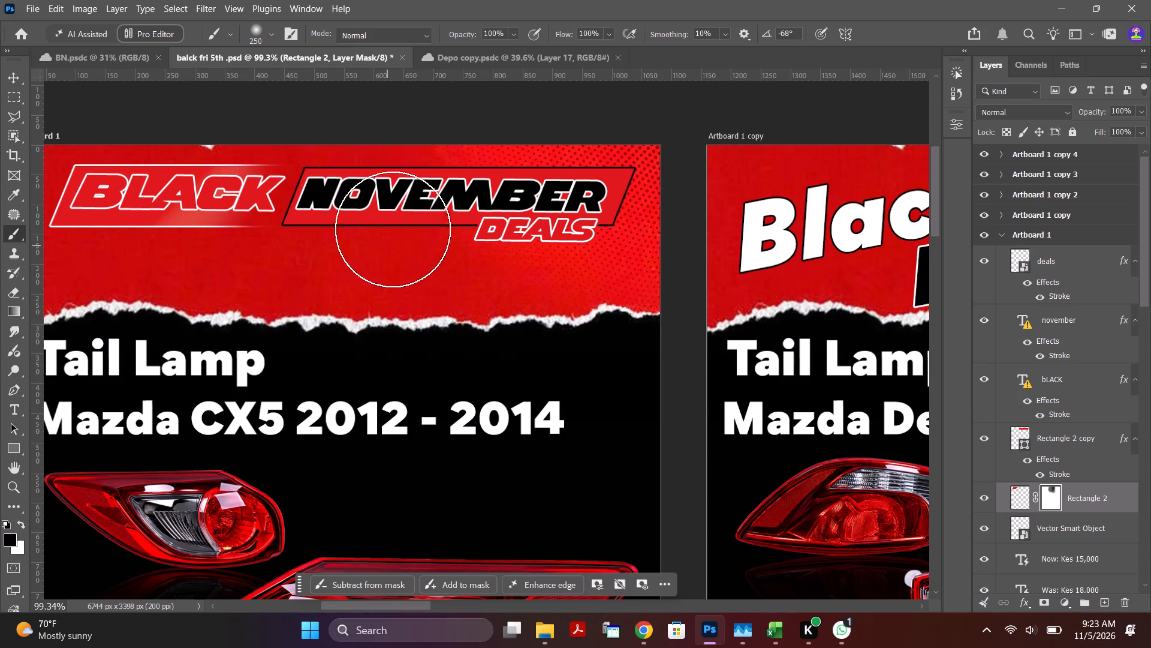
drag(393, 229, 368, 165)
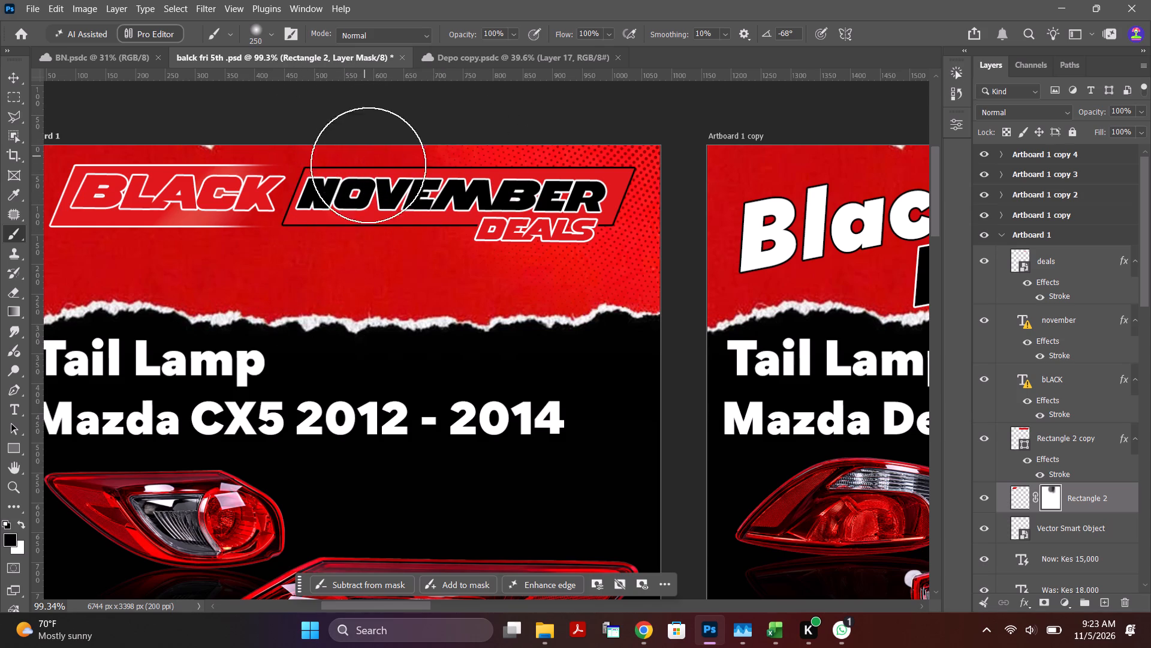
drag(368, 165, 393, 228)
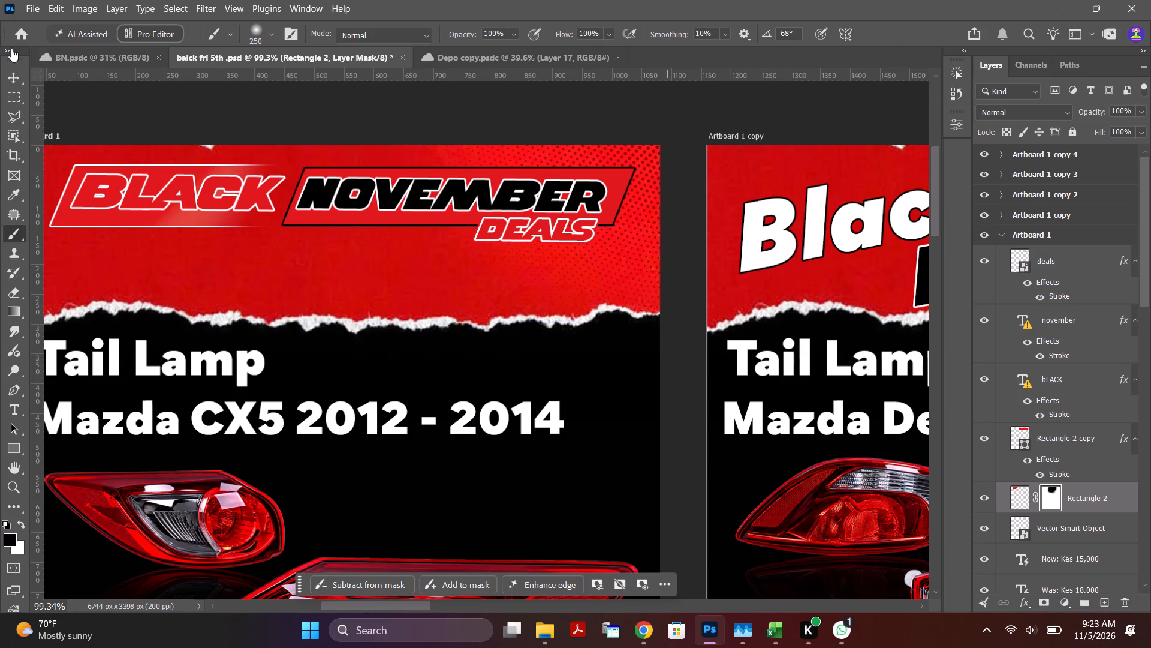
click(13, 77)
click(185, 121)
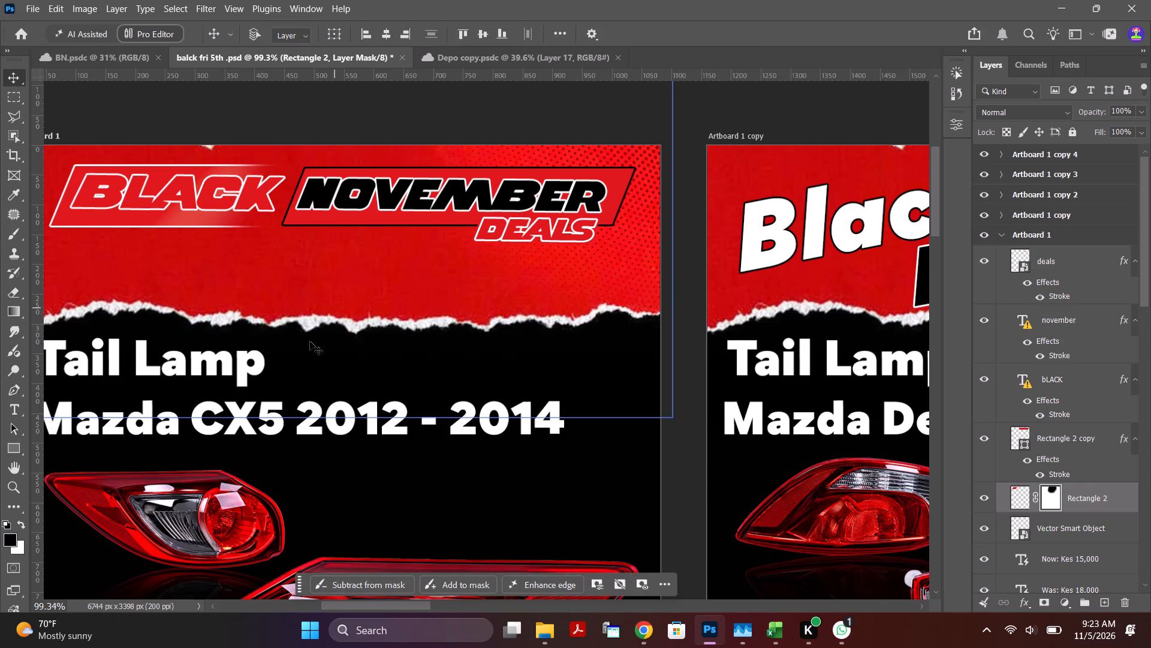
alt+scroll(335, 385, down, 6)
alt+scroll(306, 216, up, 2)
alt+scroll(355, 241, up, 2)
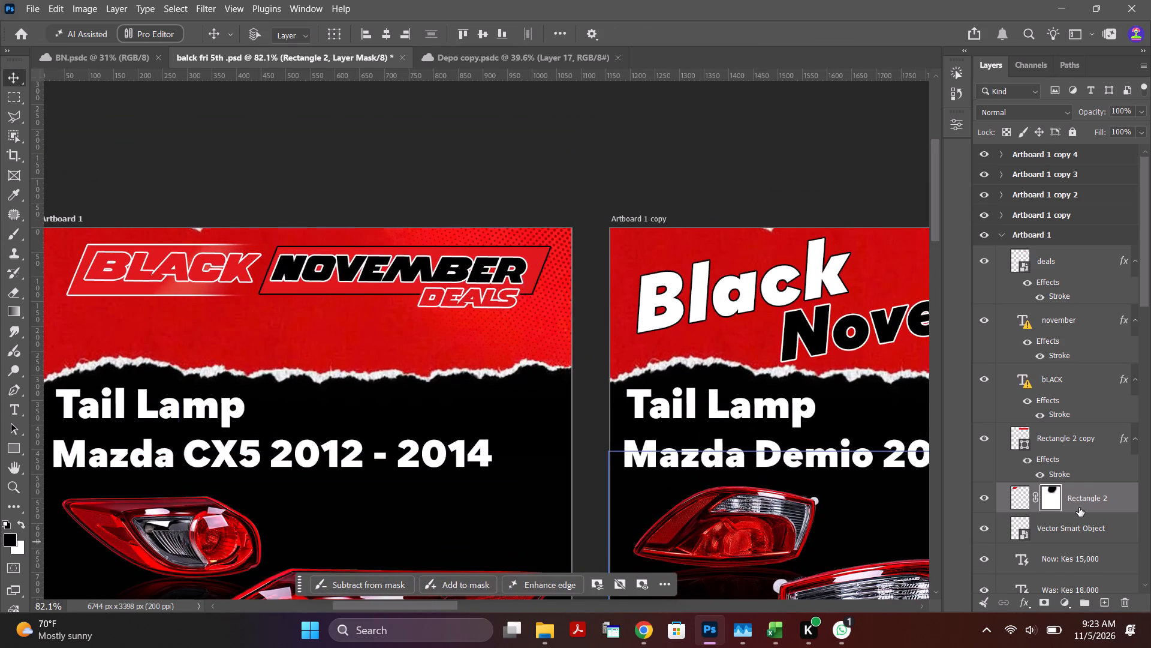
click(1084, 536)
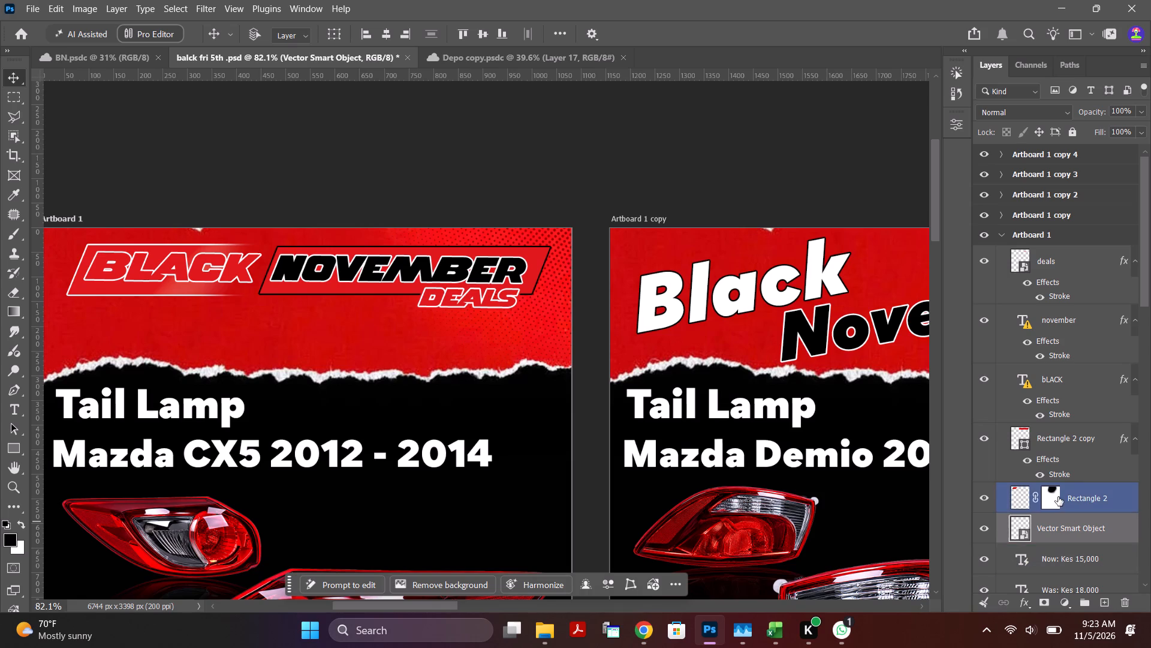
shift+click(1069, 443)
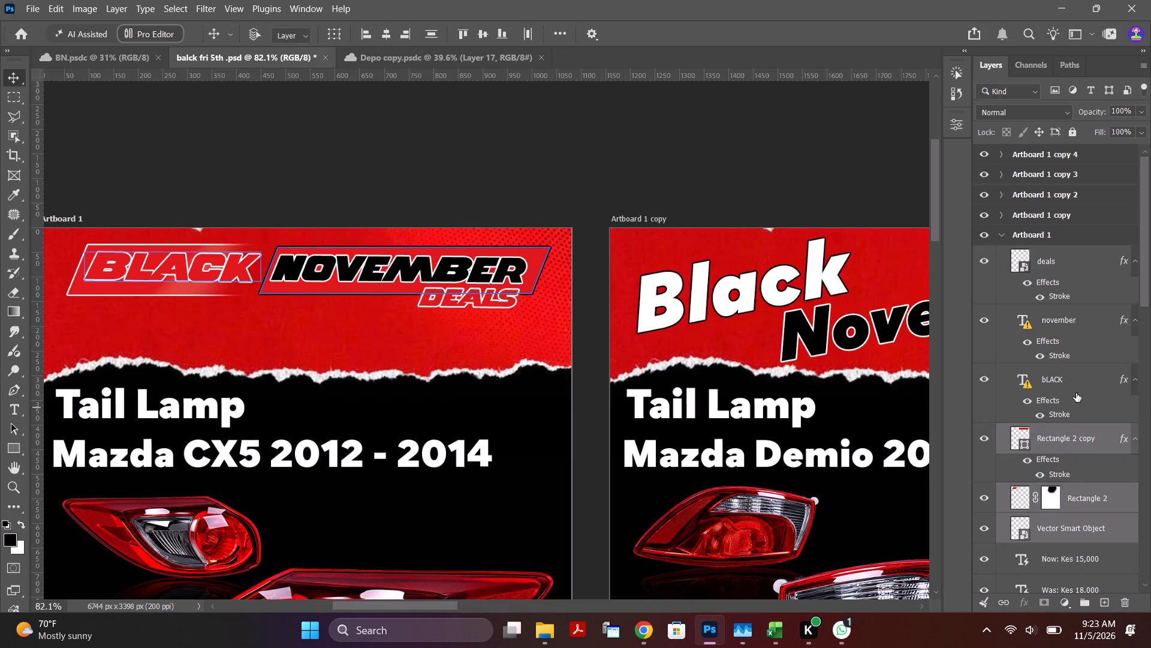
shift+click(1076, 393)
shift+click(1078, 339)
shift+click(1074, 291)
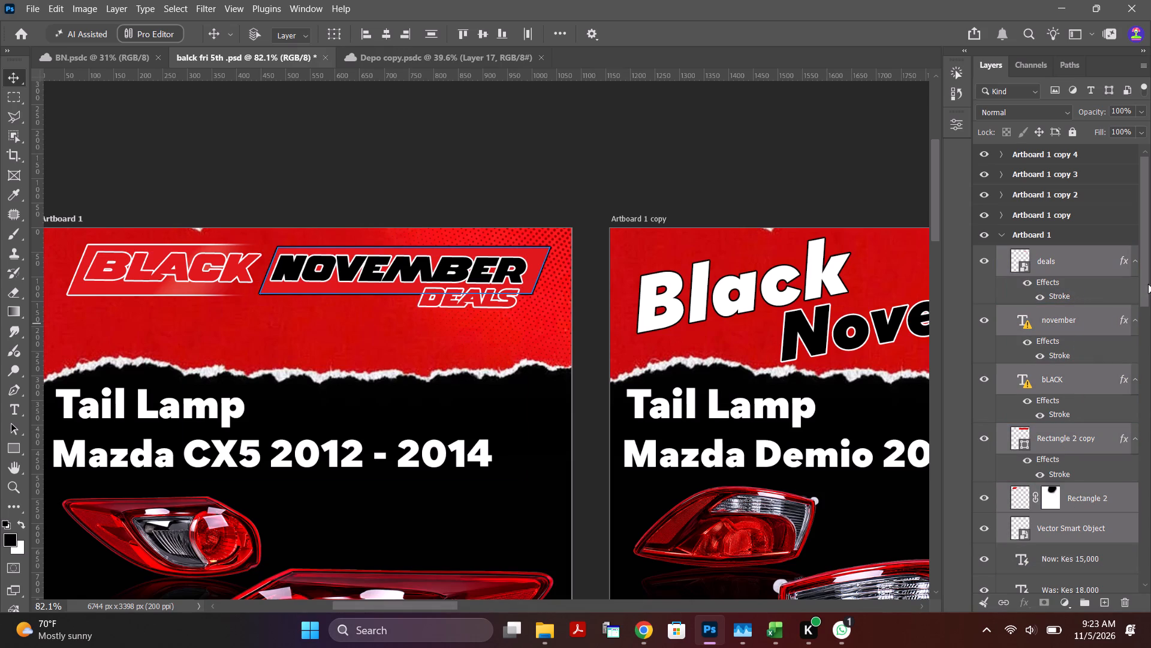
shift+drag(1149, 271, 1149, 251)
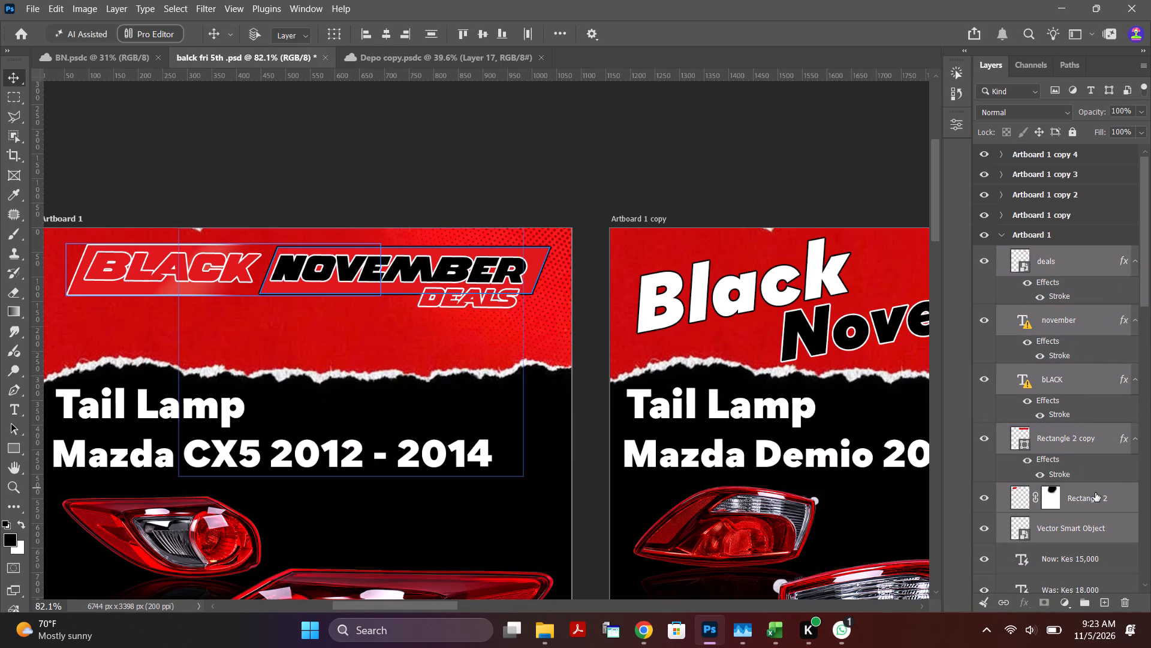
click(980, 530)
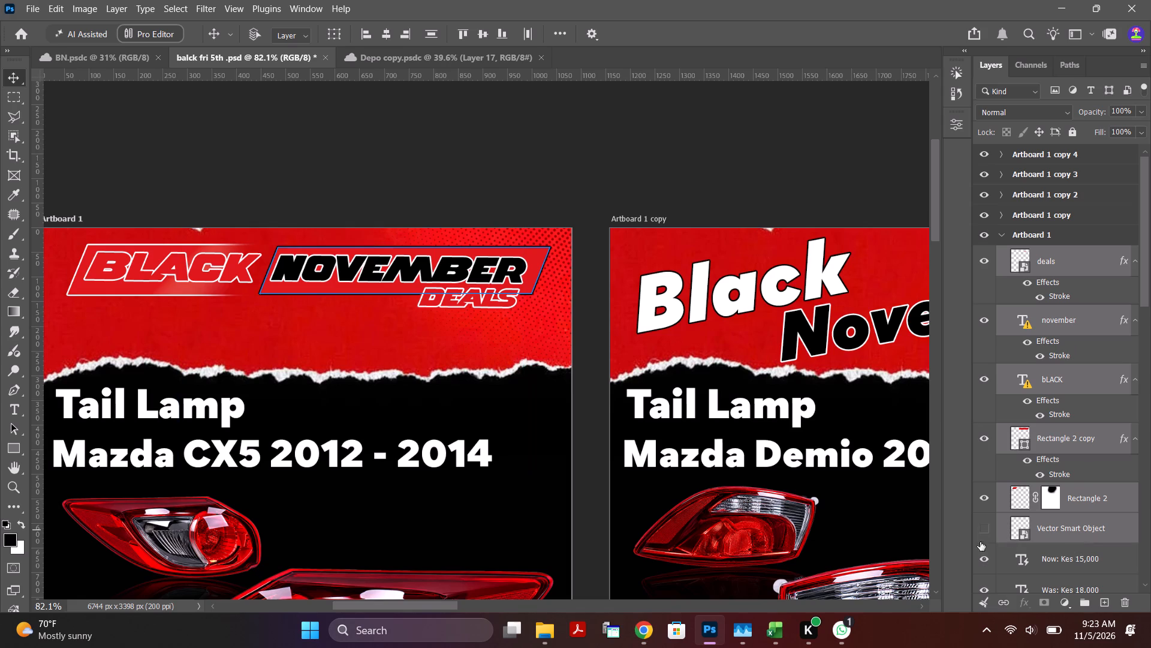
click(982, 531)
Select the Rectangle 2, Rectangle 2 copy, bLACK, november and deals layers and move the header down and left, centred near X 523, Y 139 px.
click(1064, 497)
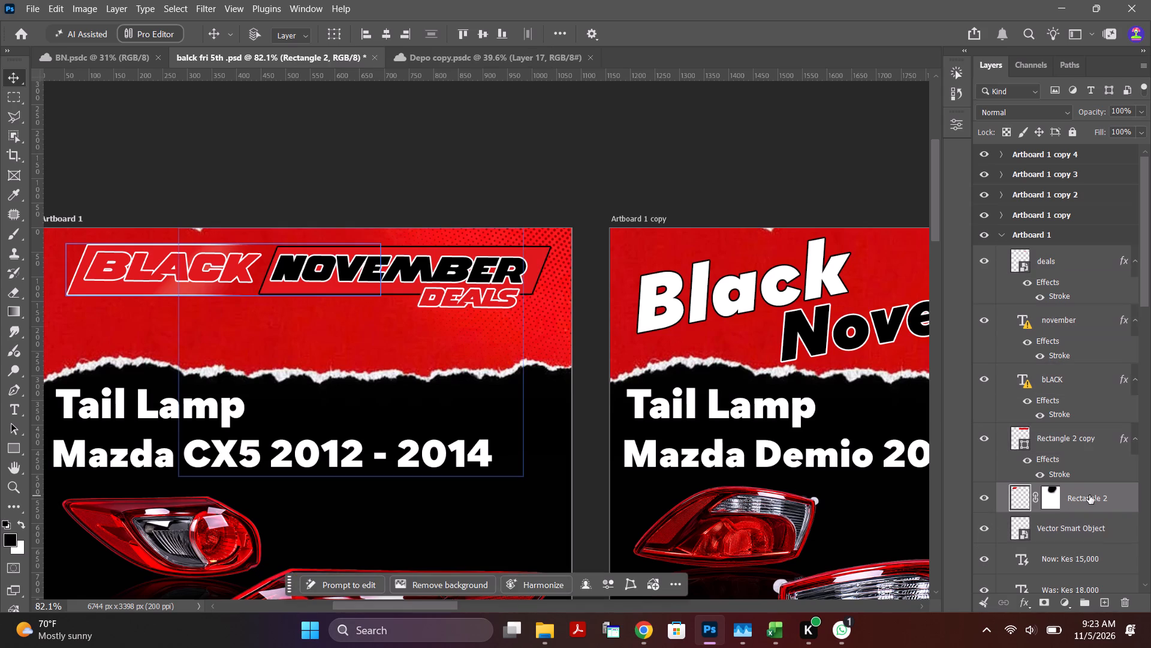
shift+click(1086, 437)
shift+click(1087, 407)
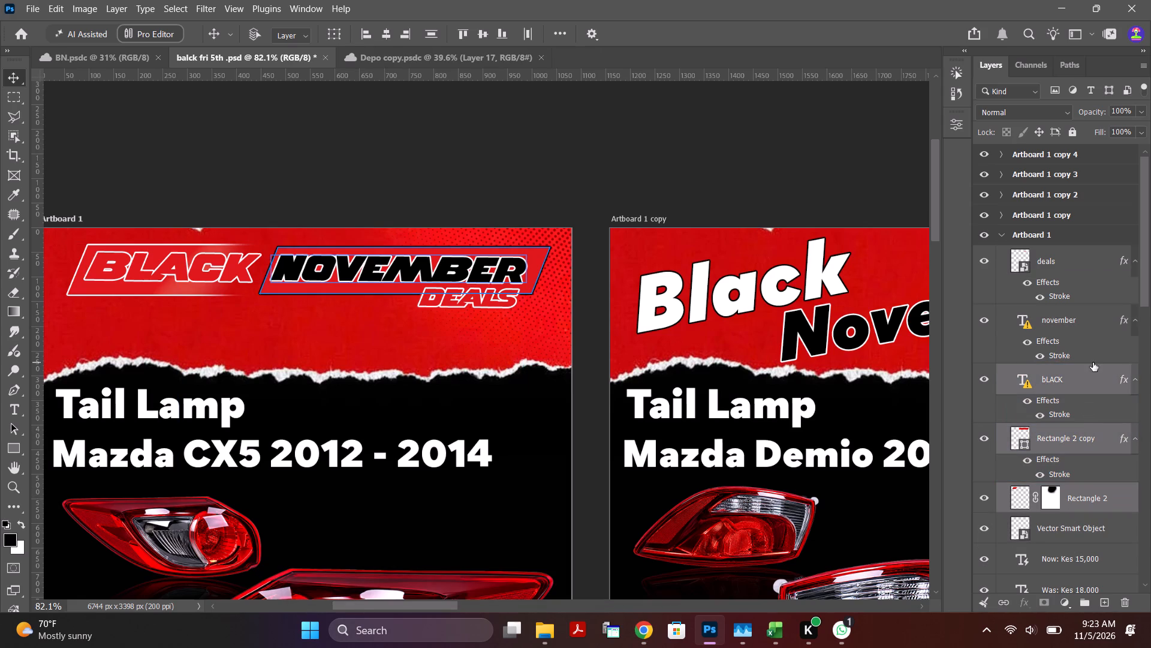
shift+click(1097, 350)
shift+click(1090, 286)
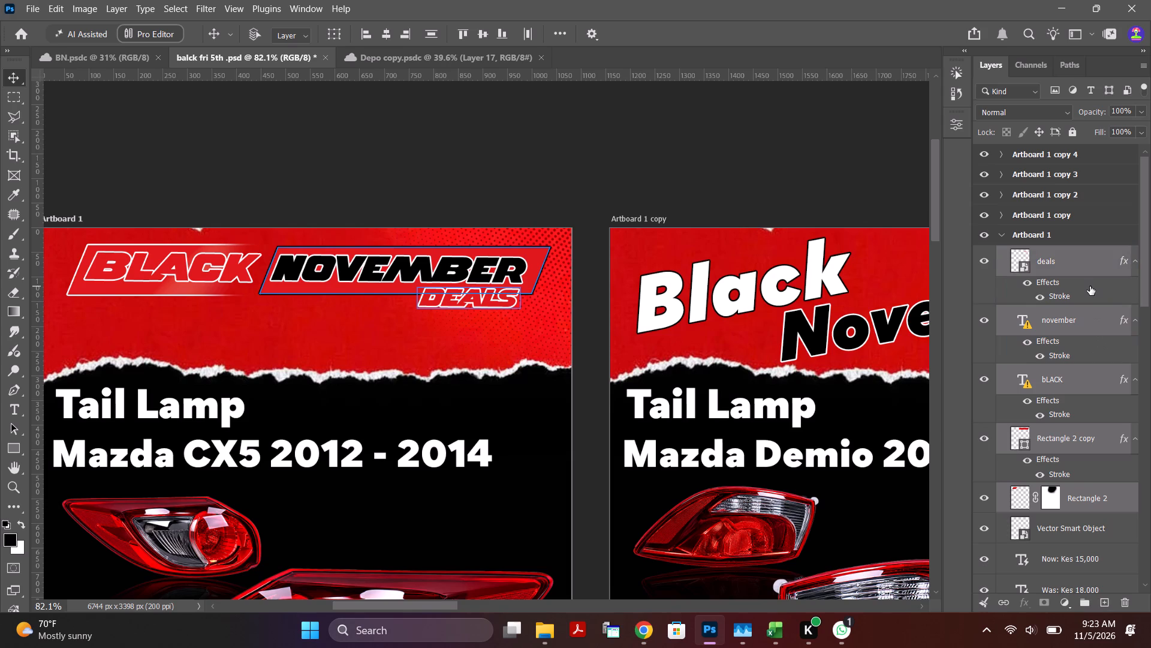
drag(390, 269, 390, 285)
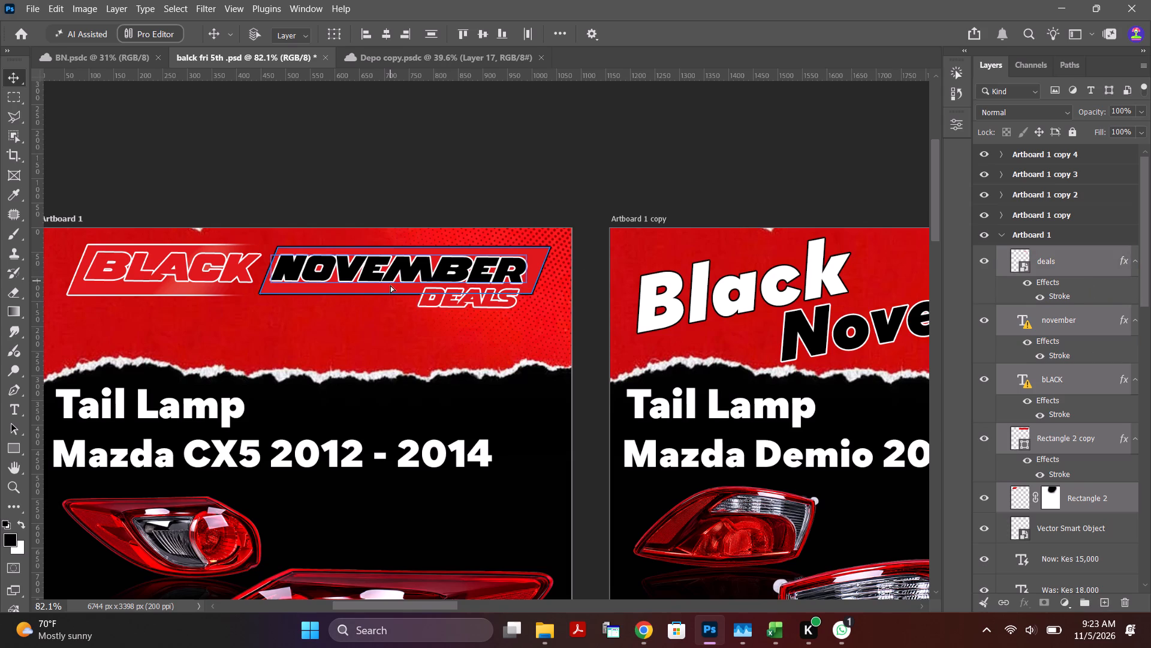
drag(390, 285, 382, 287)
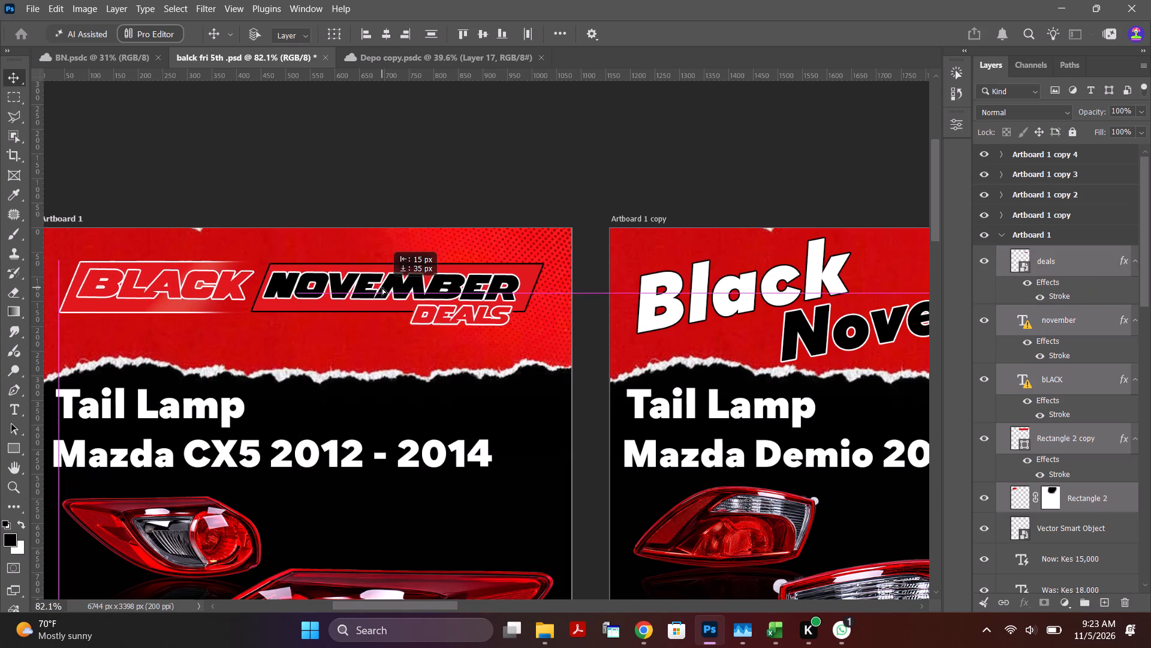
drag(382, 287, 381, 289)
Scale the selected Black November Deals header up proportionally about its centre to 105.49% despite the missing SpotLight font.
key(ctrl+t)
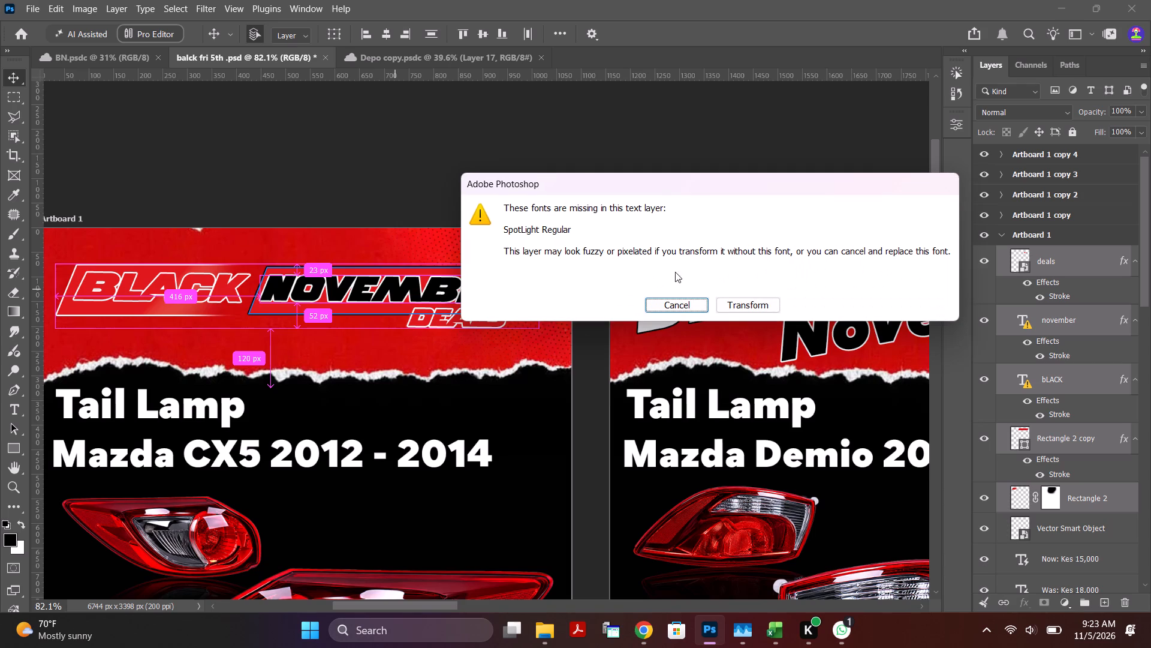
click(742, 300)
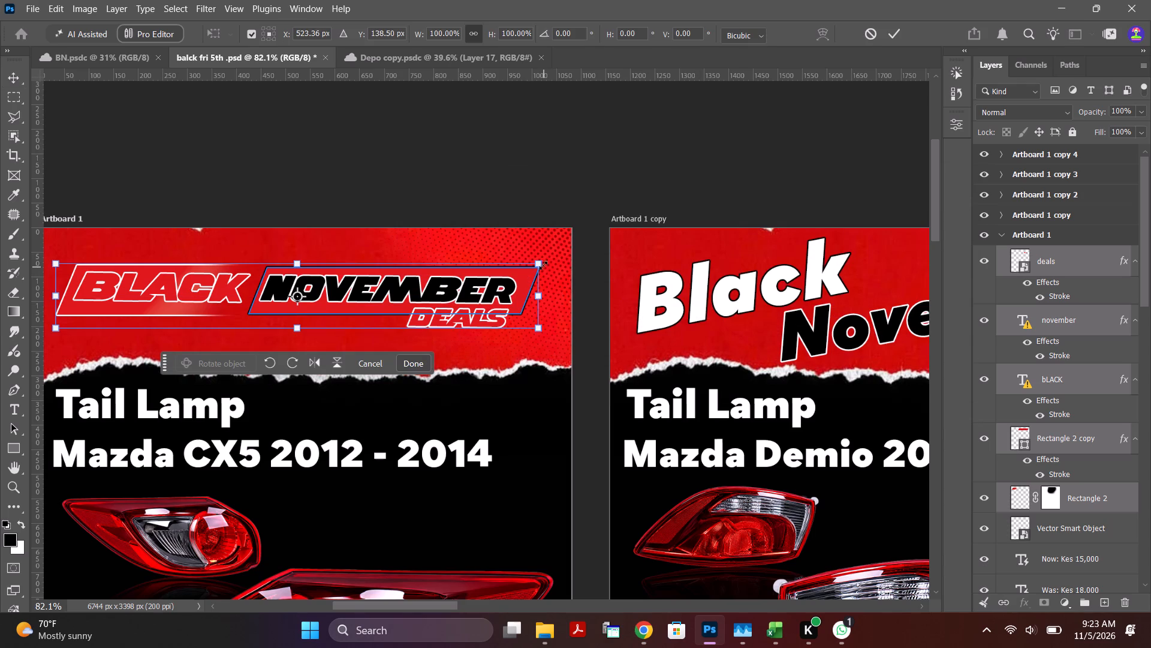
drag(539, 263, 543, 254)
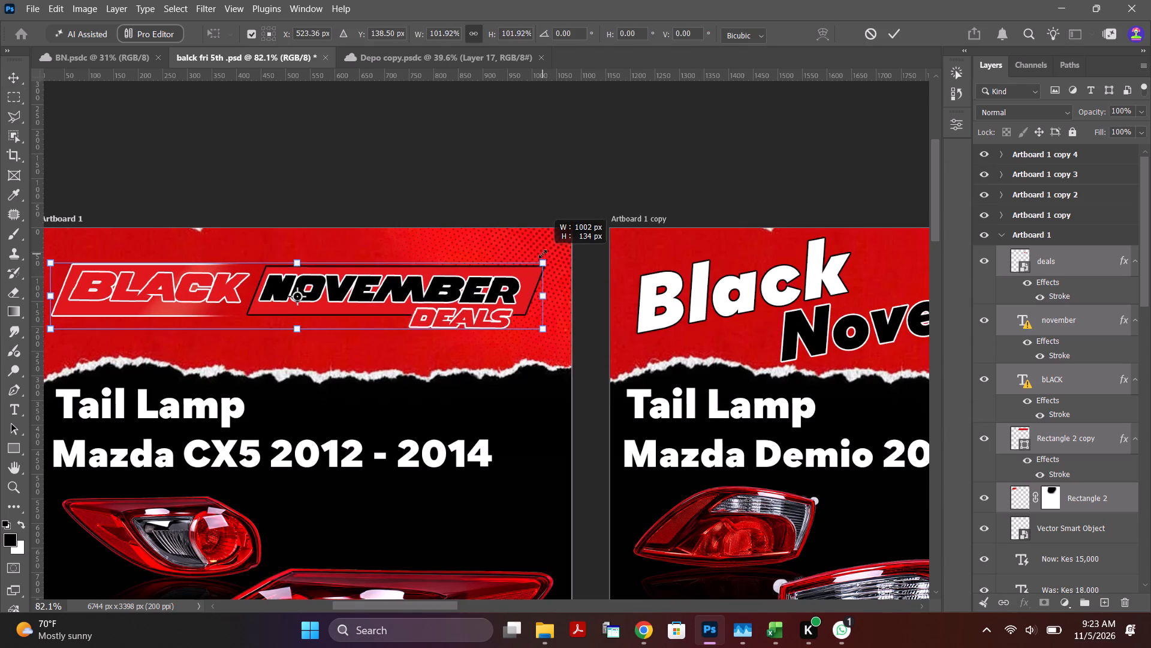
drag(543, 254, 550, 243)
scroll(533, 348, down, 3)
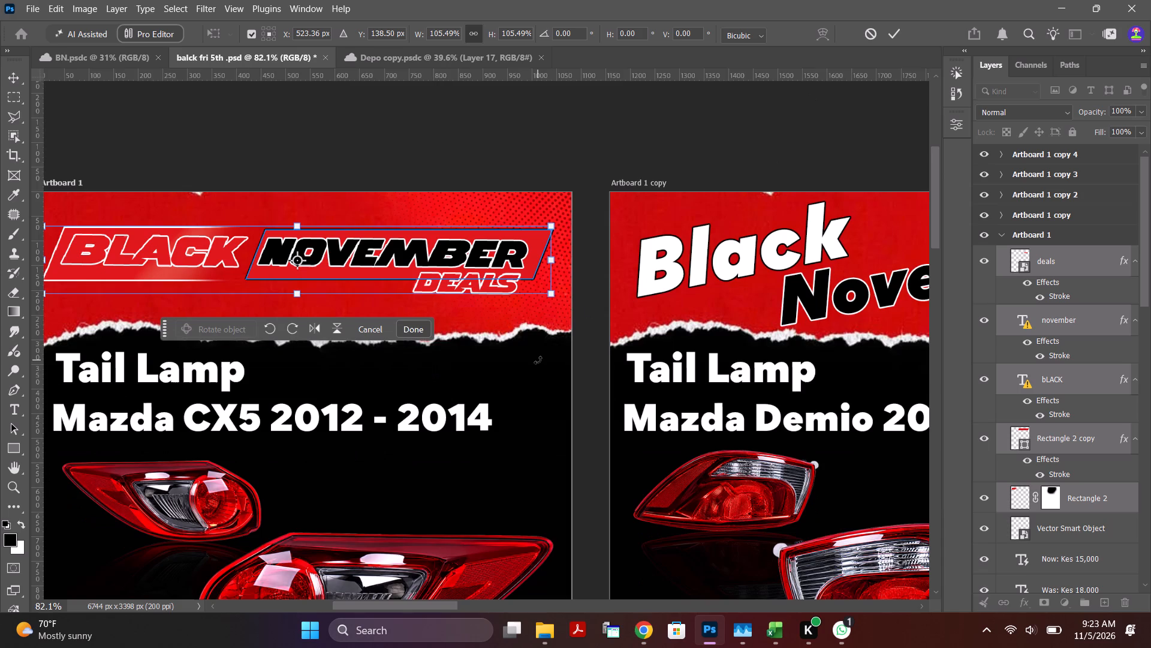
scroll(538, 360, down, 5)
alt+scroll(479, 209, up, 2)
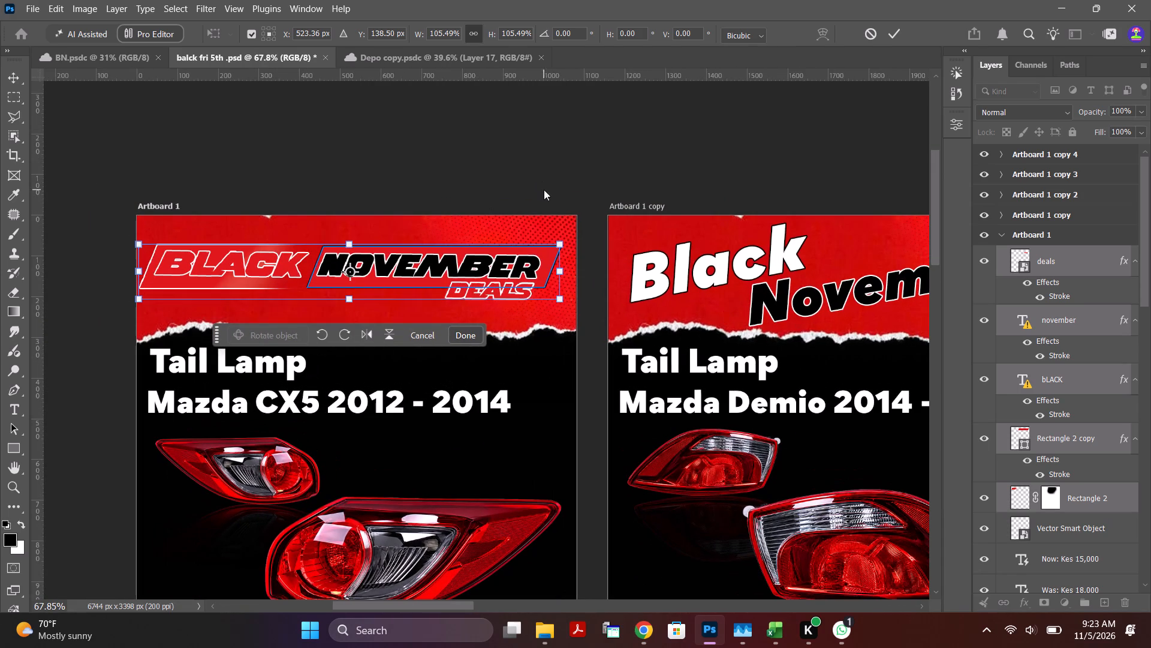
click(897, 33)
click(763, 124)
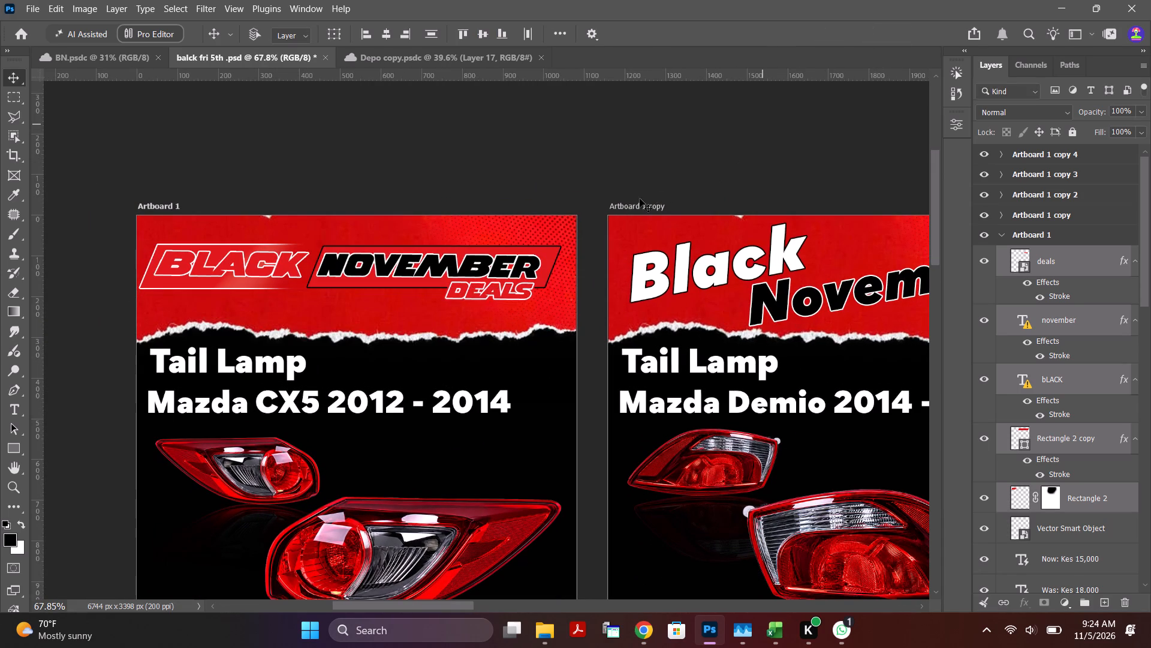
click(571, 163)
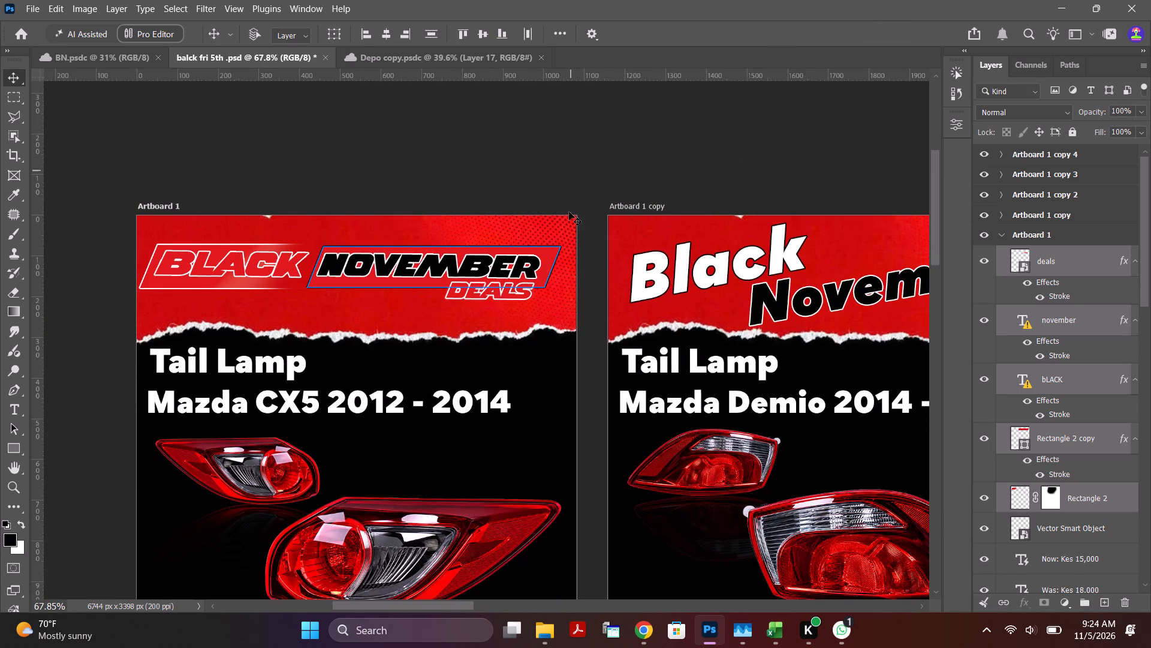
Examine the resized header's placement on Artboard 1 up close and against the neighbouring tail lamp artboards.
alt+scroll(520, 301, down, 1)
scroll(520, 302, down, 6)
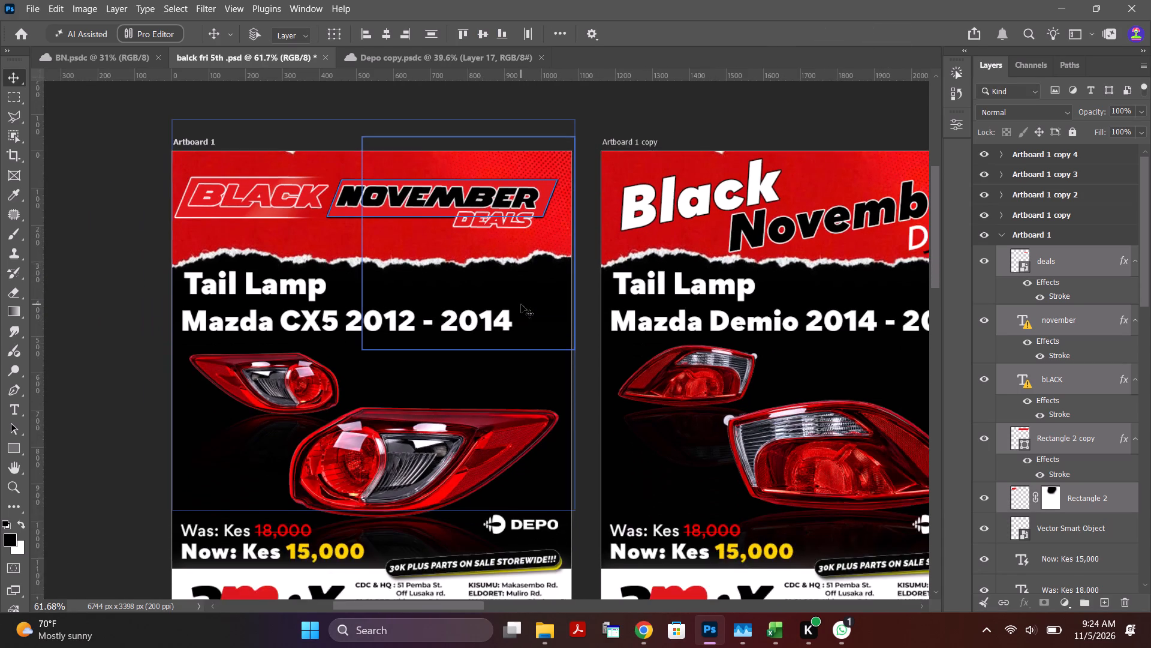
alt+scroll(521, 304, down, 8)
alt+scroll(576, 161, up, 5)
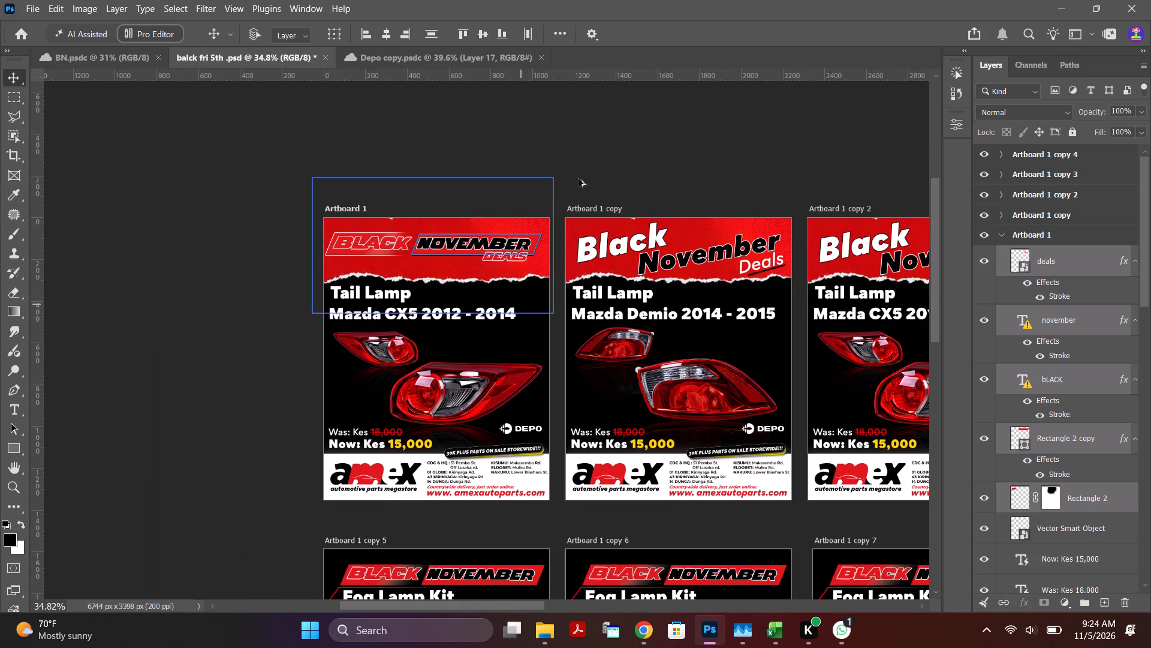
alt+scroll(571, 176, up, 6)
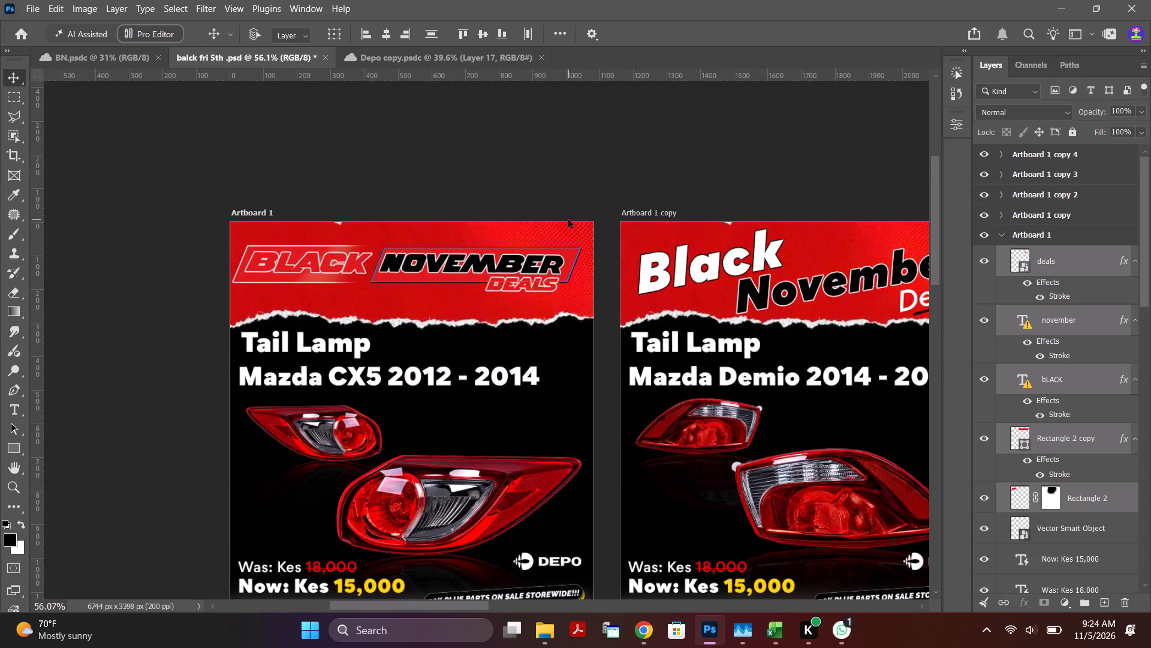
alt+scroll(568, 220, up, 1)
alt+scroll(649, 183, up, 2)
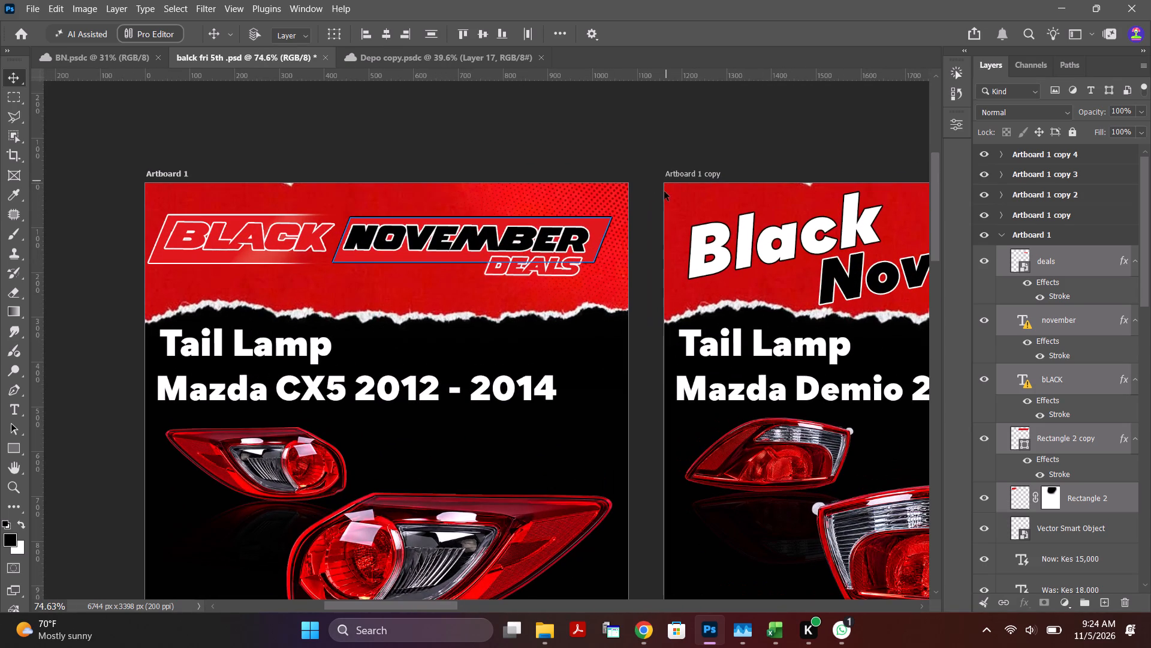
alt+scroll(602, 247, up, 2)
click(693, 127)
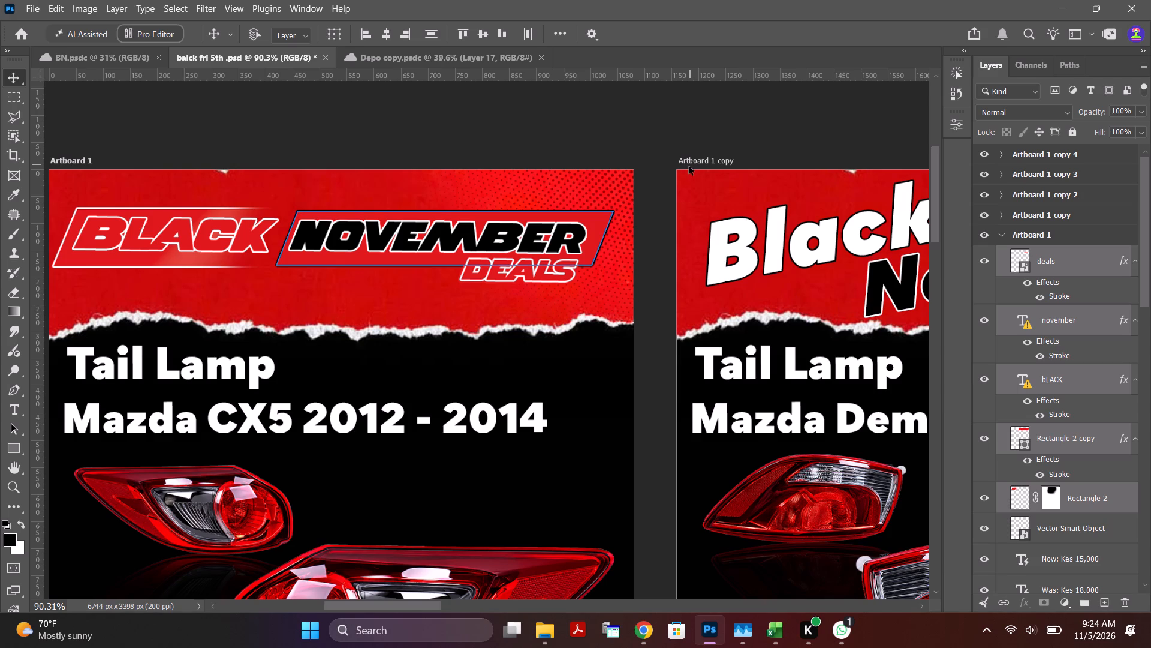
alt+scroll(682, 173, down, 3)
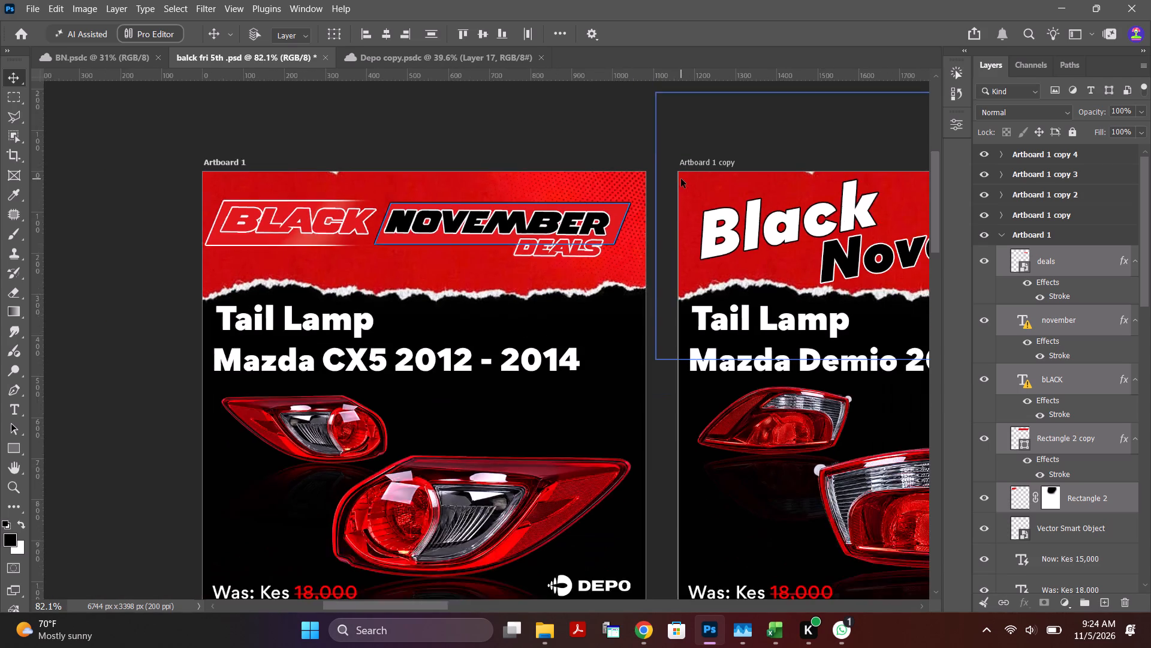
alt+scroll(681, 179, down, 3)
alt+scroll(683, 182, up, 1)
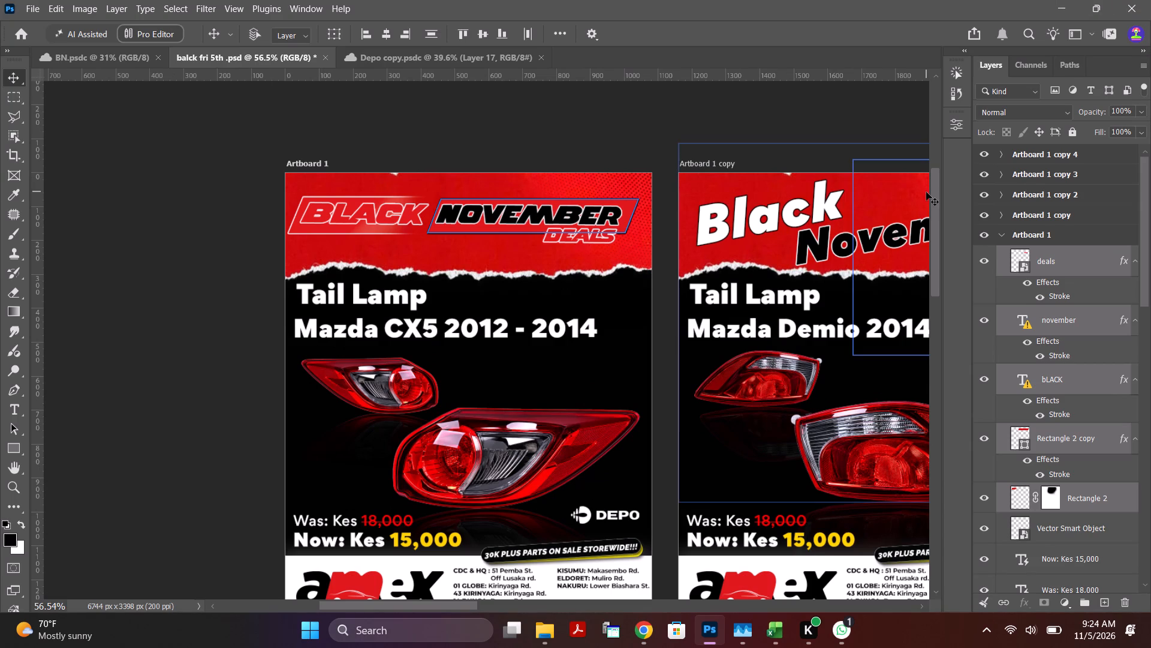
drag(938, 198, 932, 212)
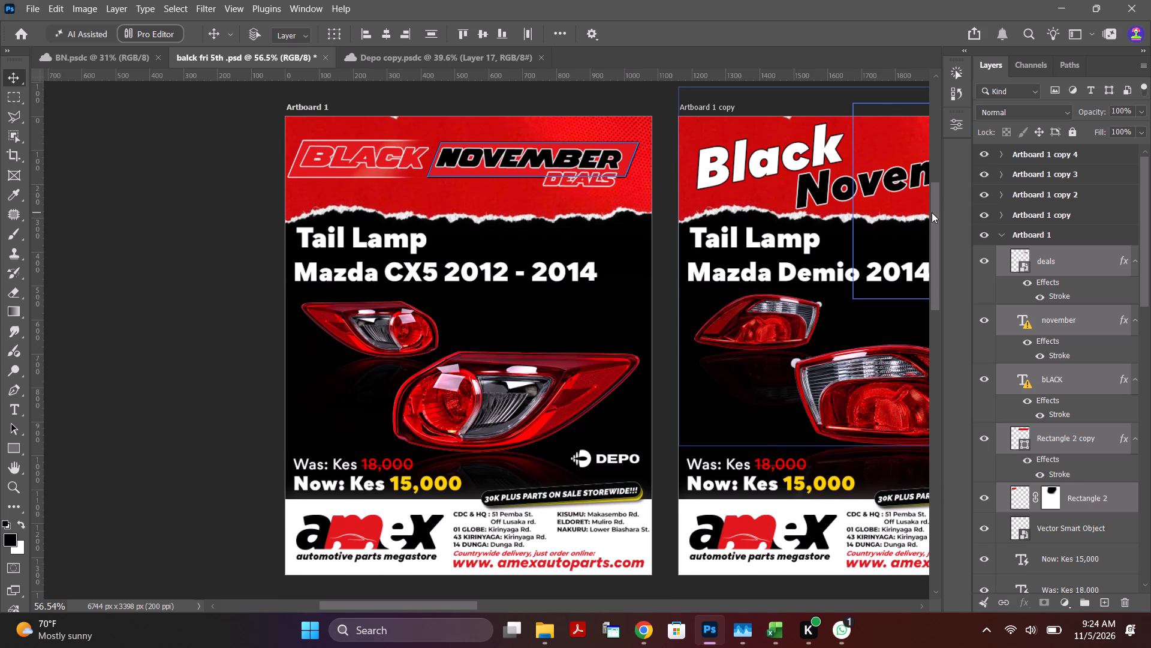
drag(932, 212, 930, 213)
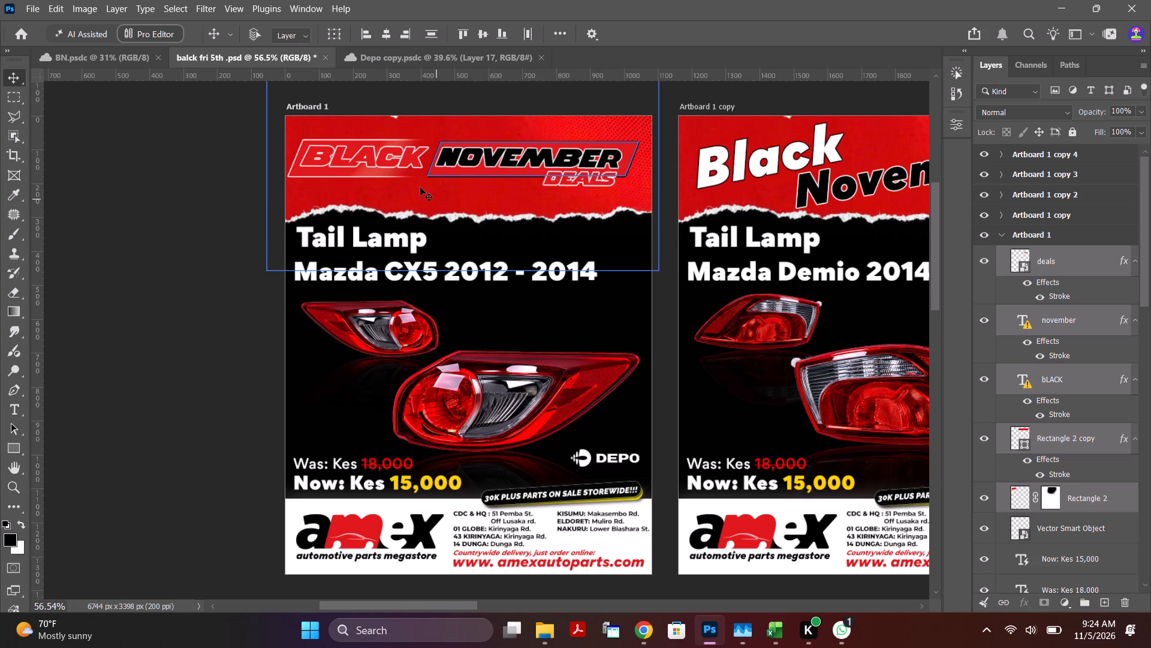
Nudge the selected Black November Deals header layers up slightly on Artboard 1.
click(388, 166)
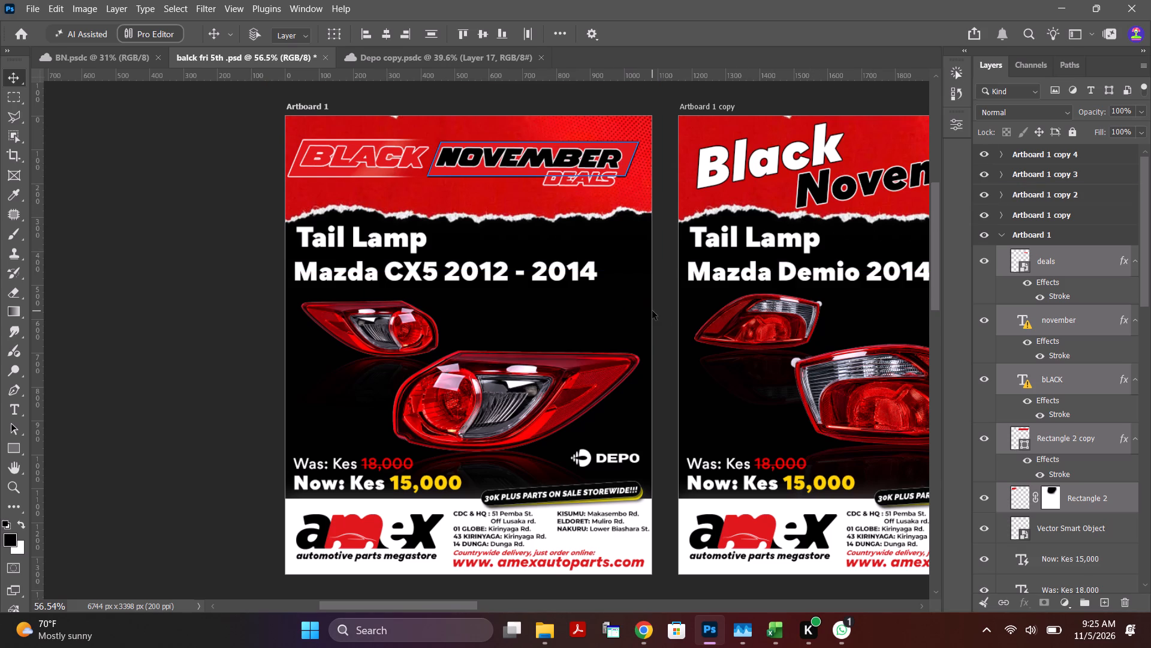
click(448, 197)
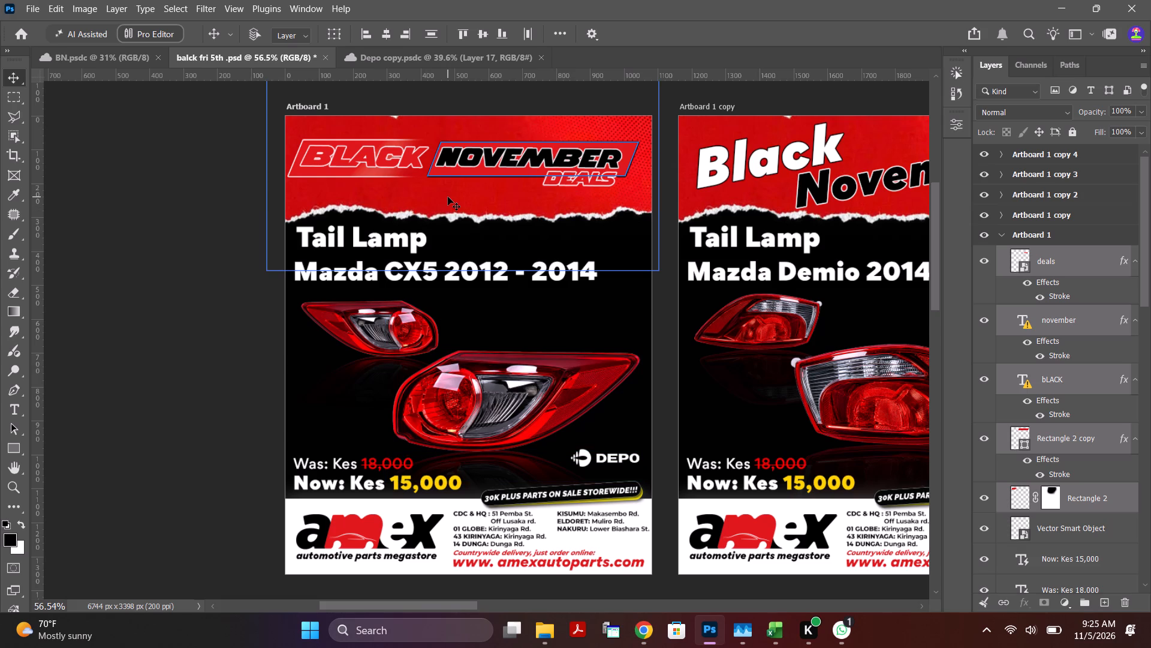
click(468, 203)
key(Up)
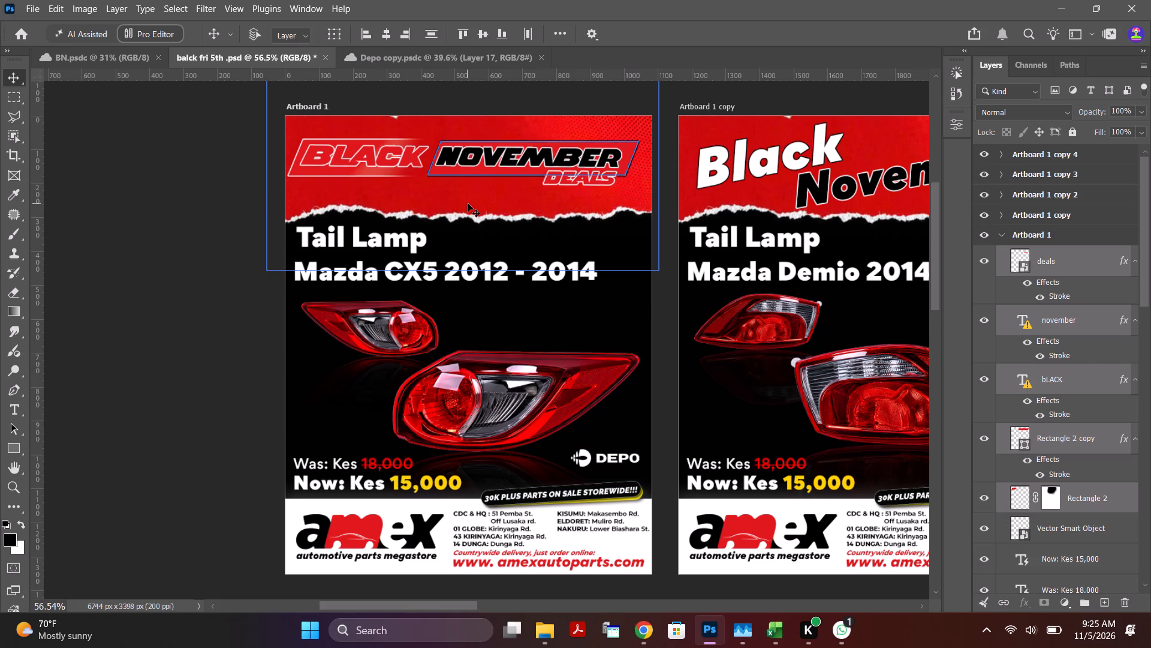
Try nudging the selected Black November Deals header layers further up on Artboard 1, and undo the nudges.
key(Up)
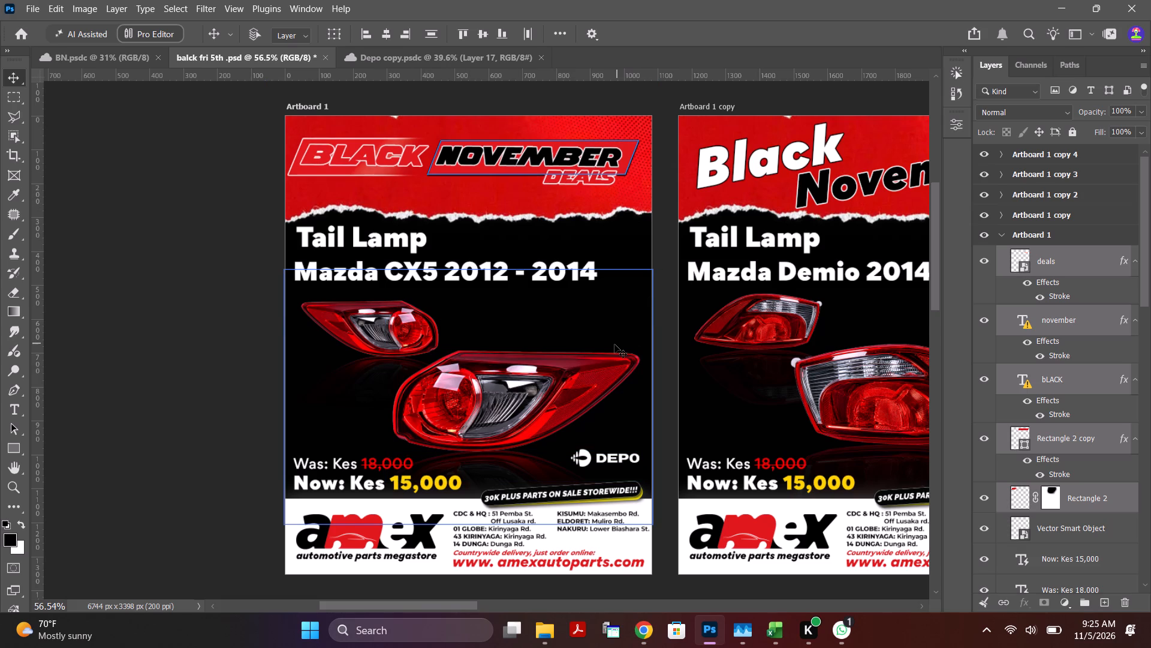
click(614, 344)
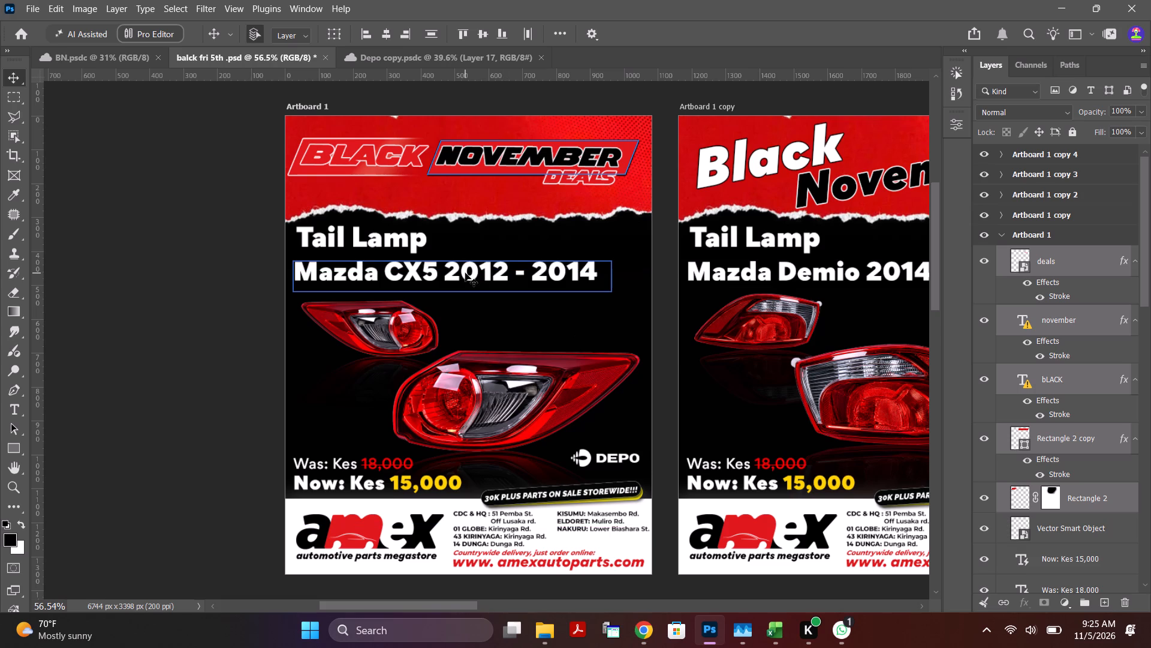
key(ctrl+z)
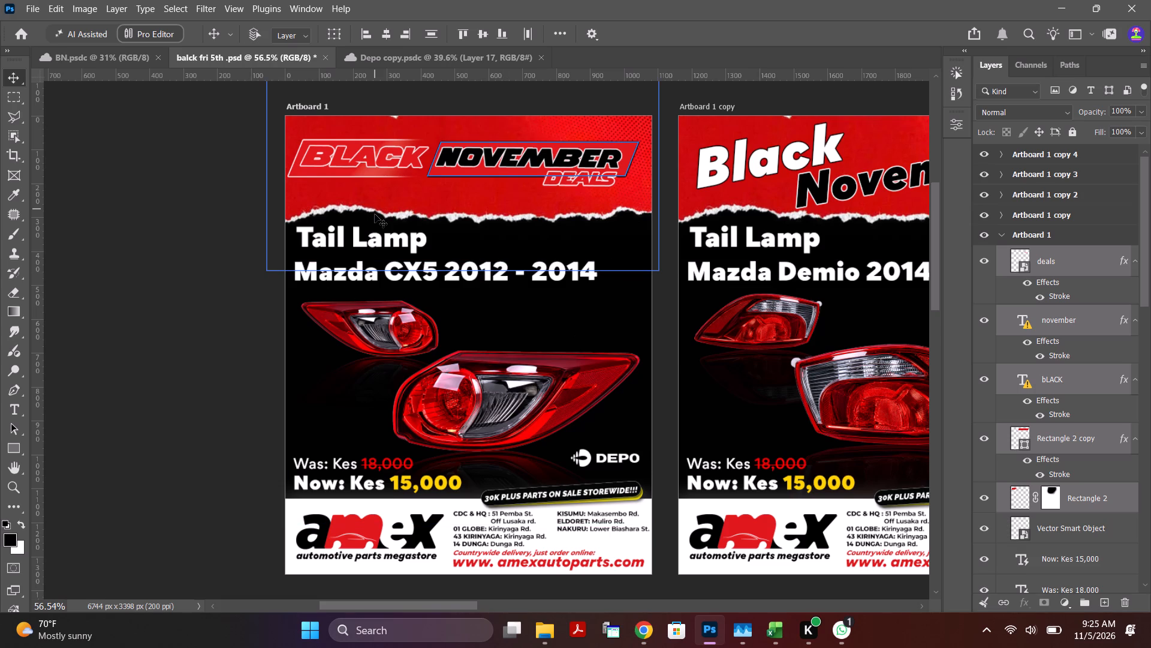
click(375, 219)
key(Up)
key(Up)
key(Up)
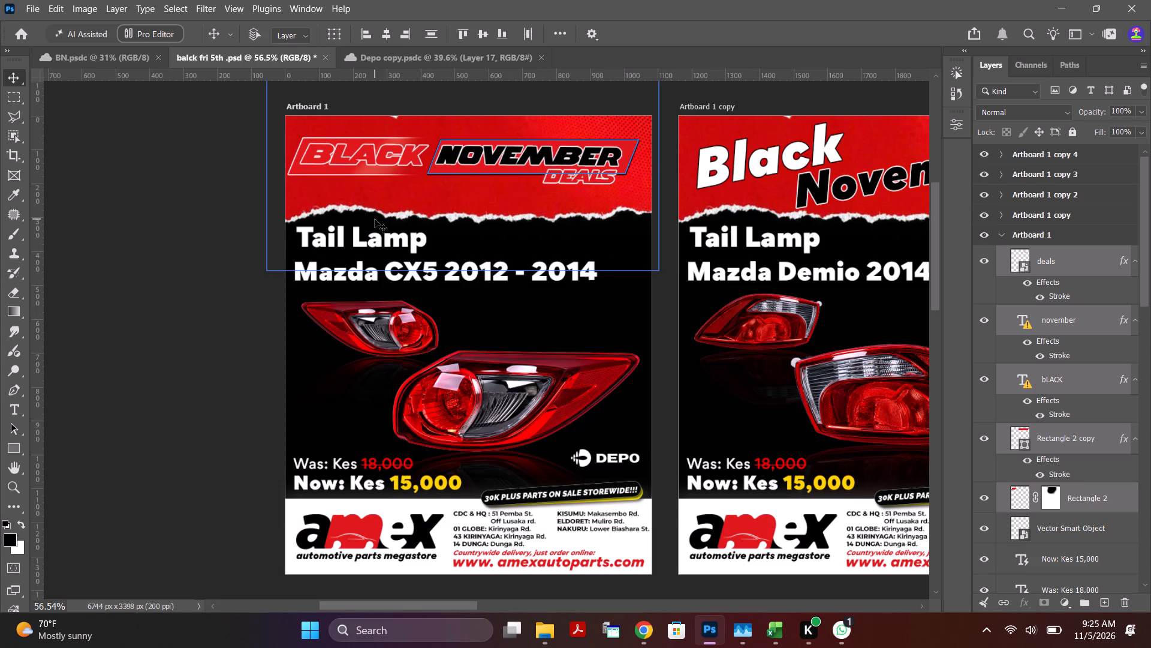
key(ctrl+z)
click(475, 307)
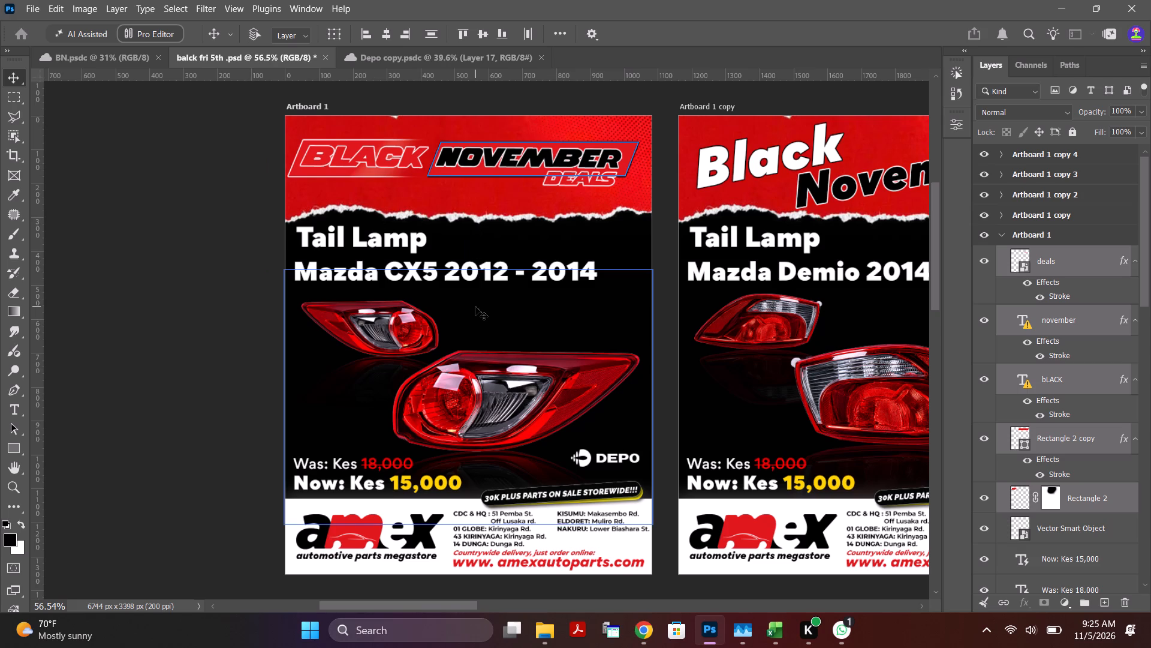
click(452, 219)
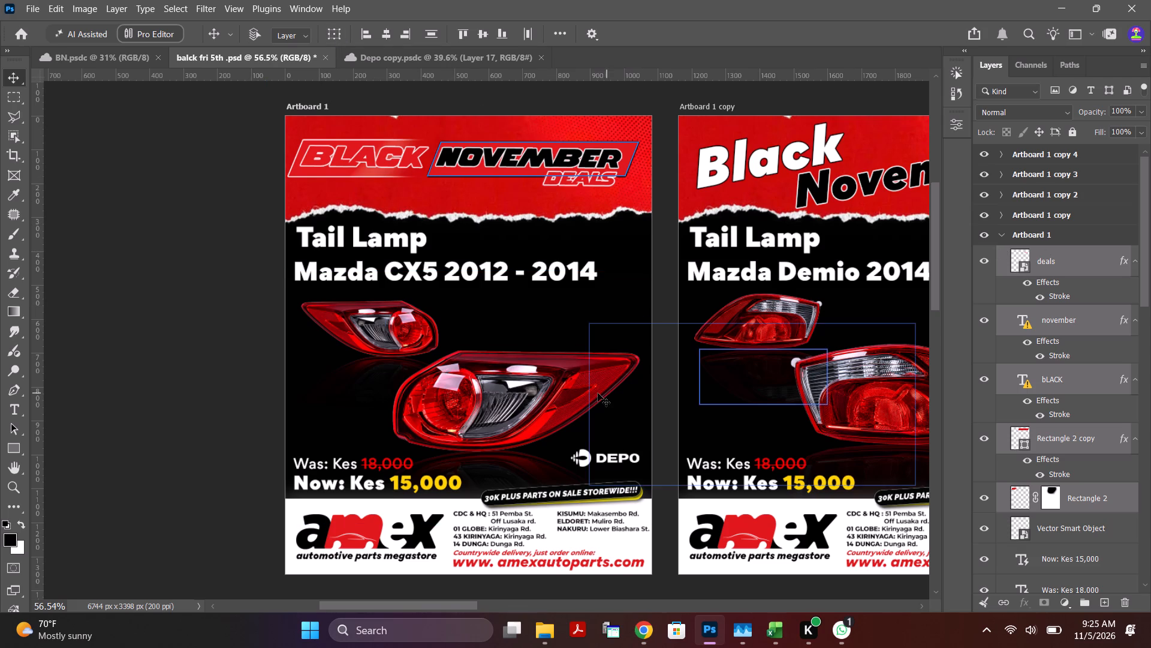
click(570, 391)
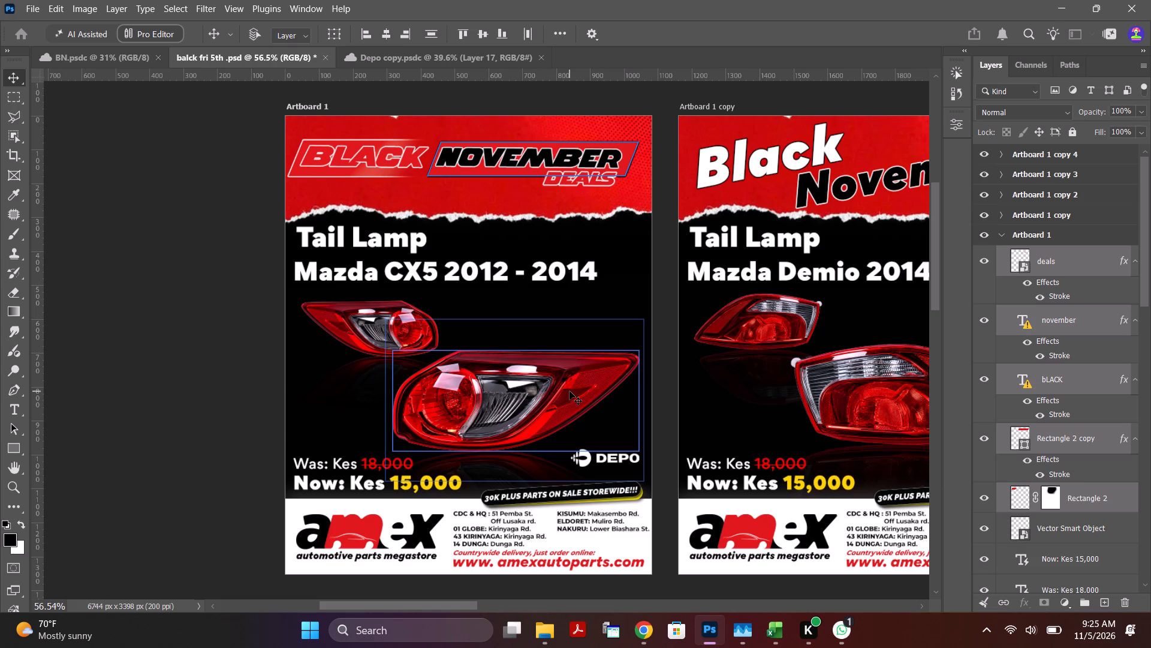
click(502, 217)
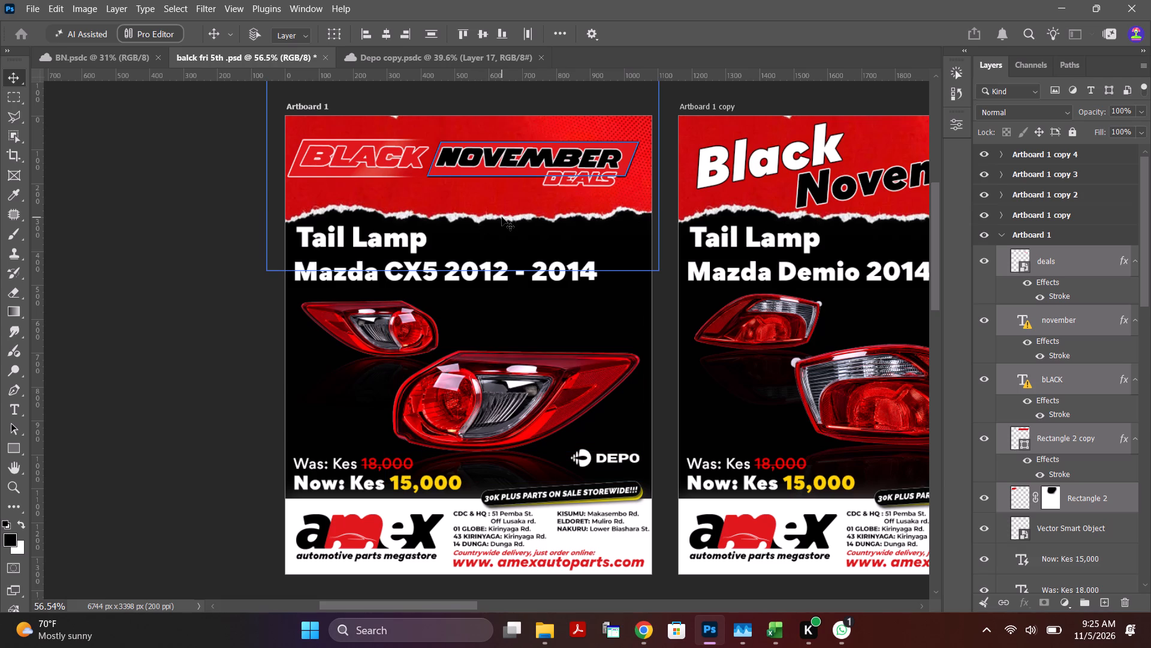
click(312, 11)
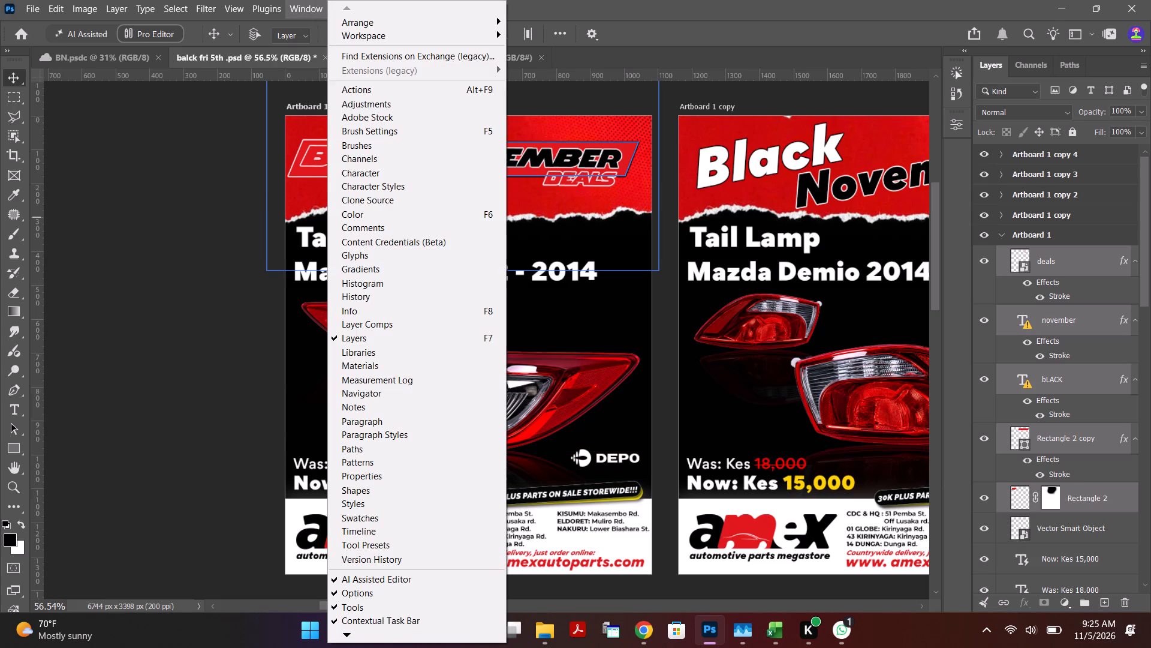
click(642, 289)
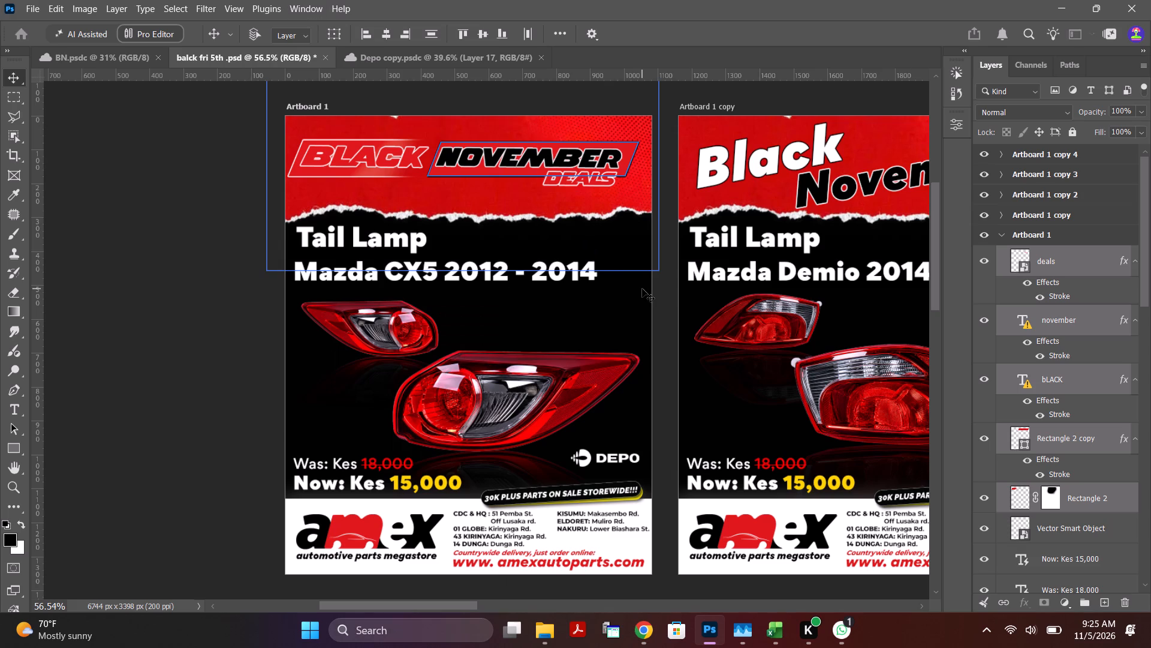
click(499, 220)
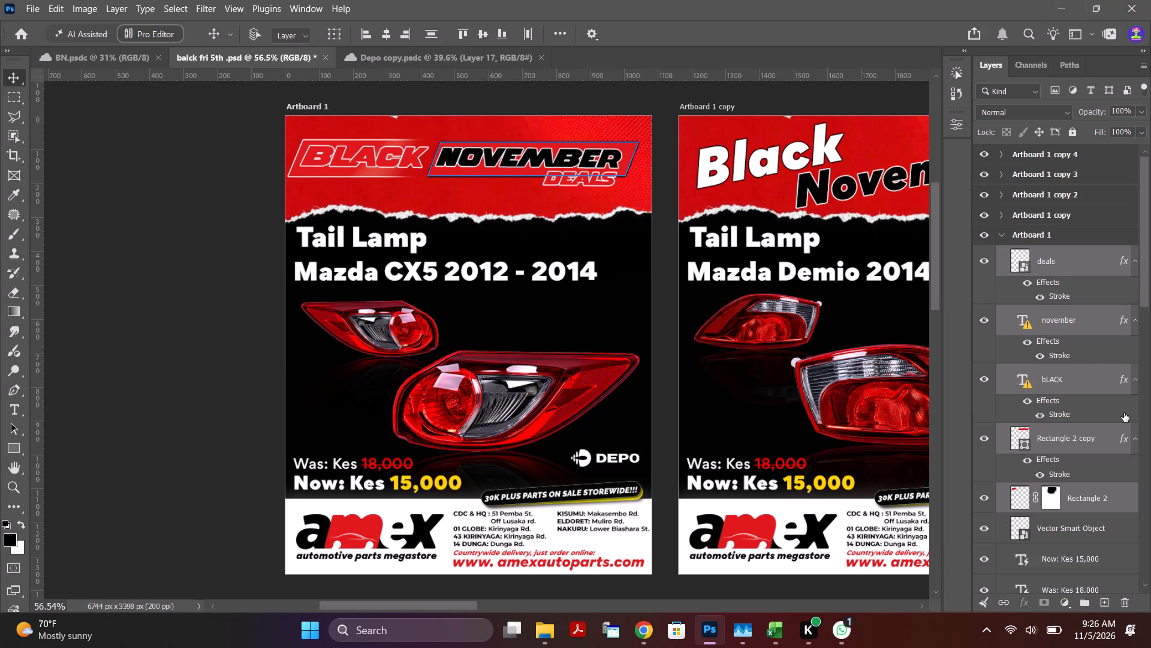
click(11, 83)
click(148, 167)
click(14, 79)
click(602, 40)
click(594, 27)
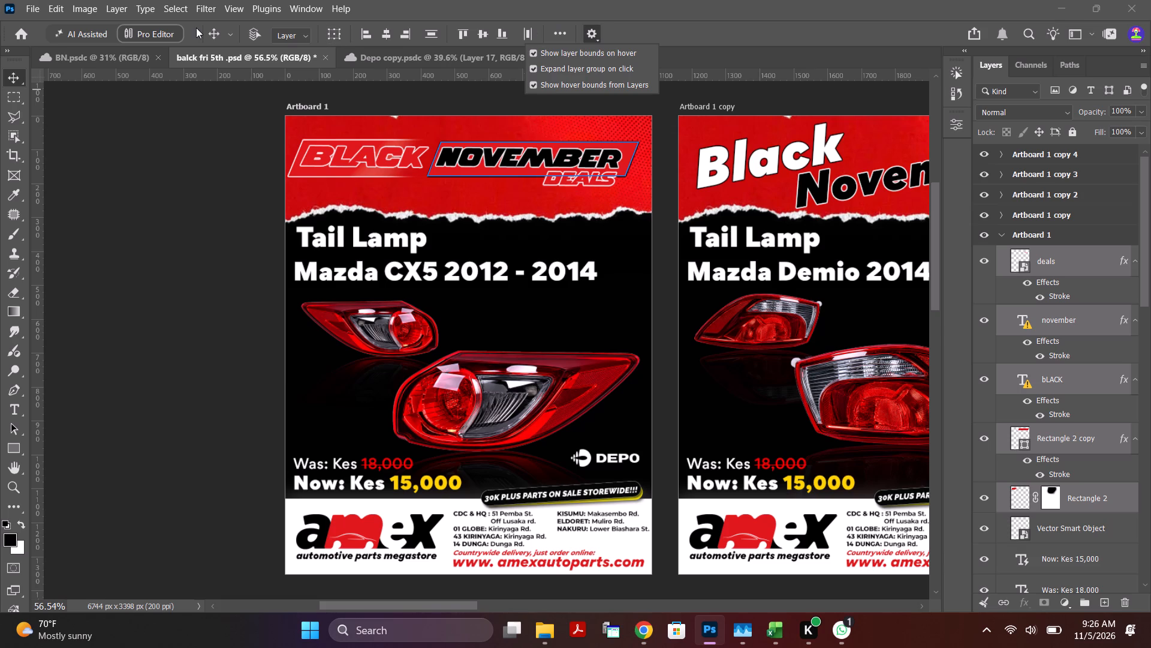
Switch the workspace from Pro Editor to the AI Assisted editor.
click(80, 35)
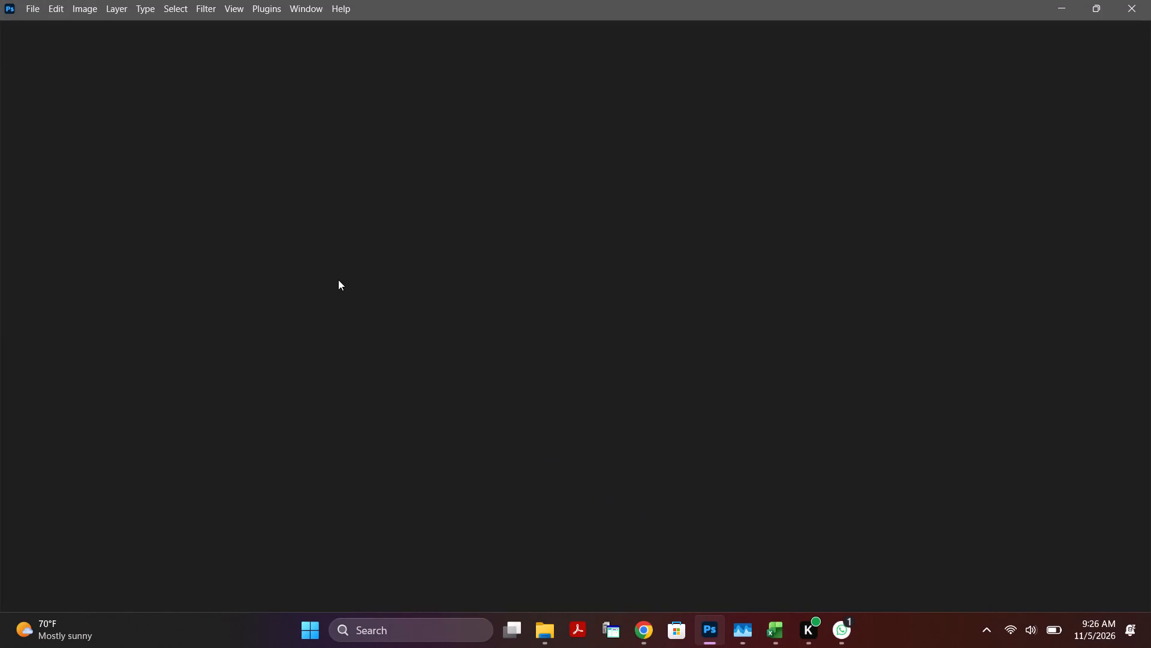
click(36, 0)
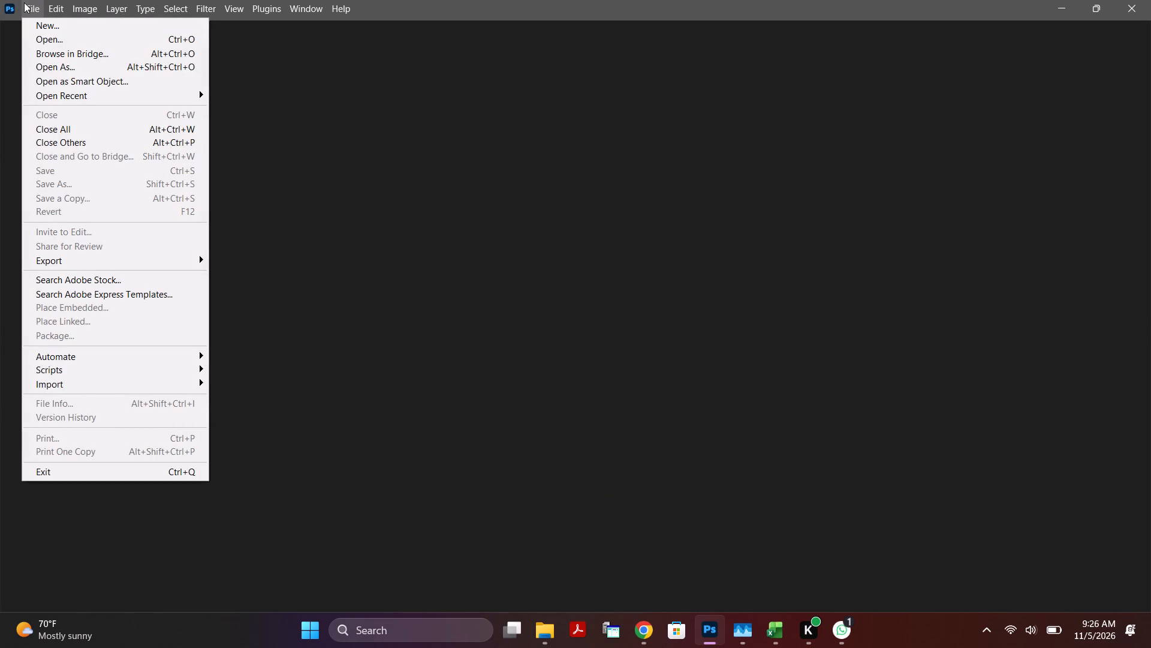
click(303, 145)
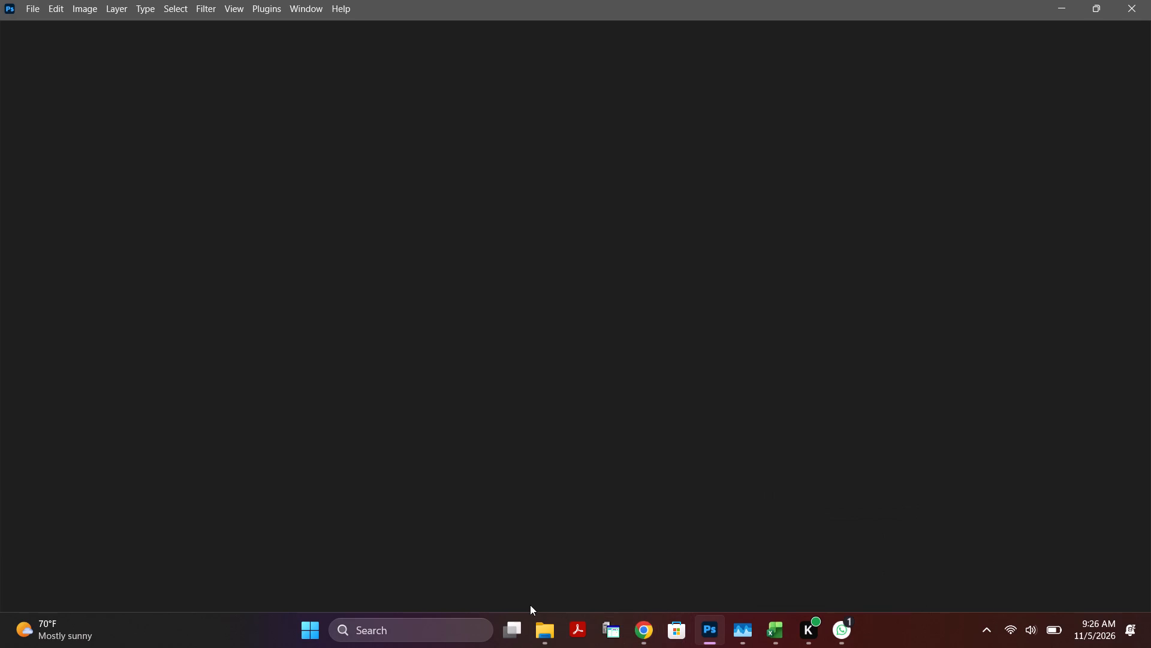
Close all open File Explorer windows: black nov 4, both Downloads windows and New folder.
click(560, 641)
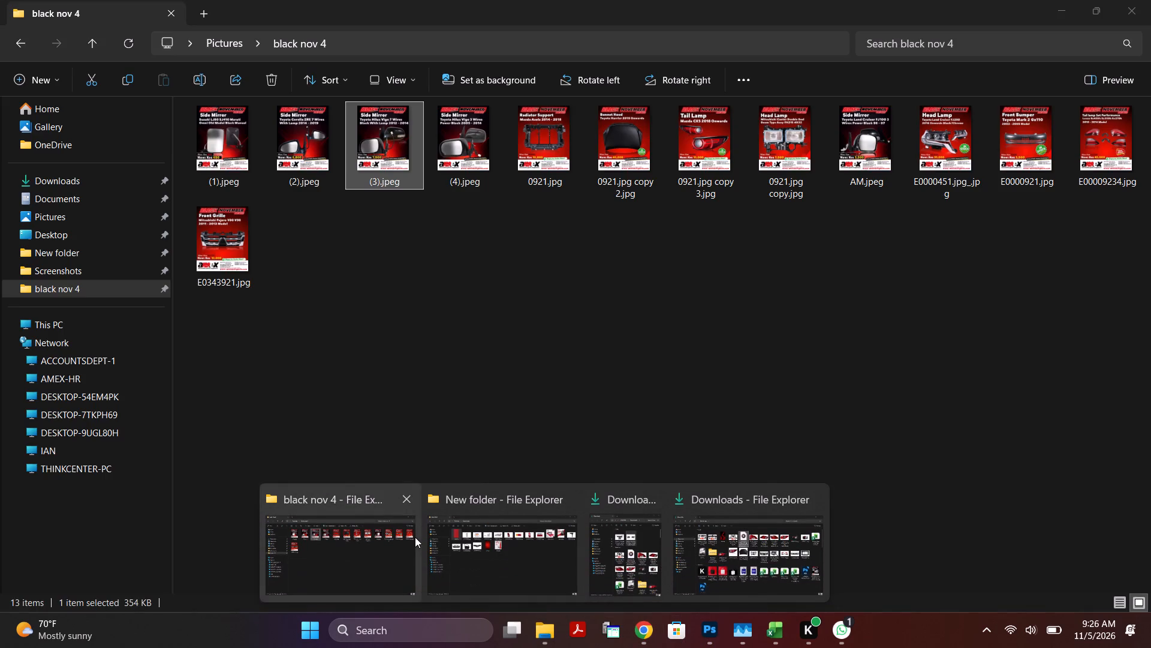
click(412, 503)
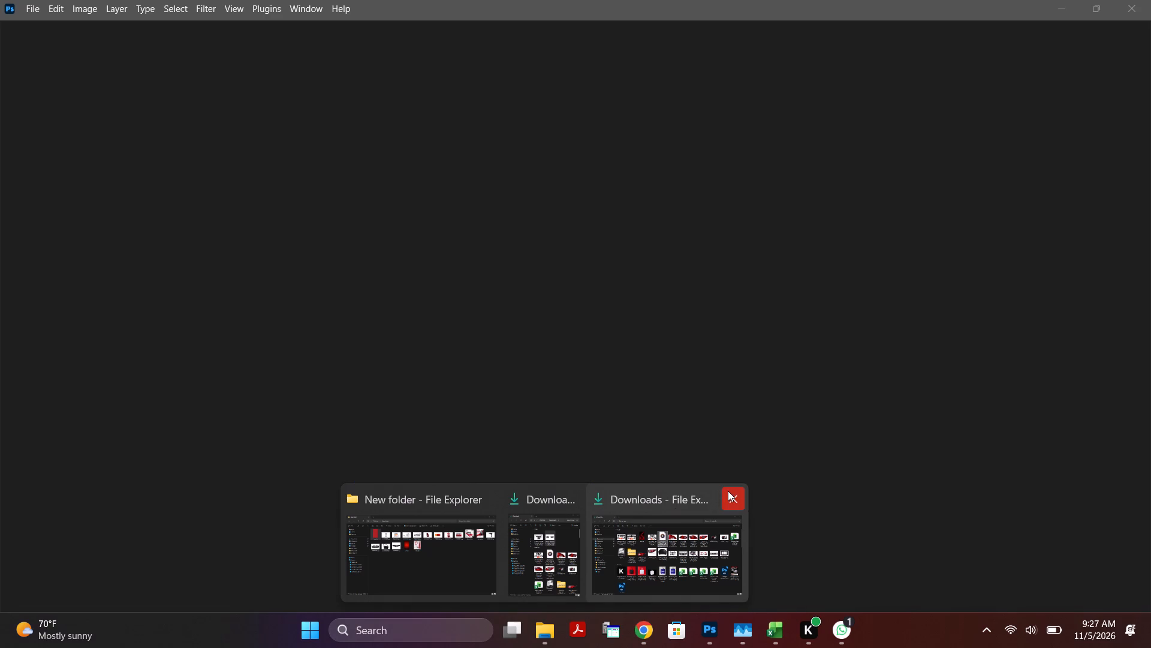
click(735, 497)
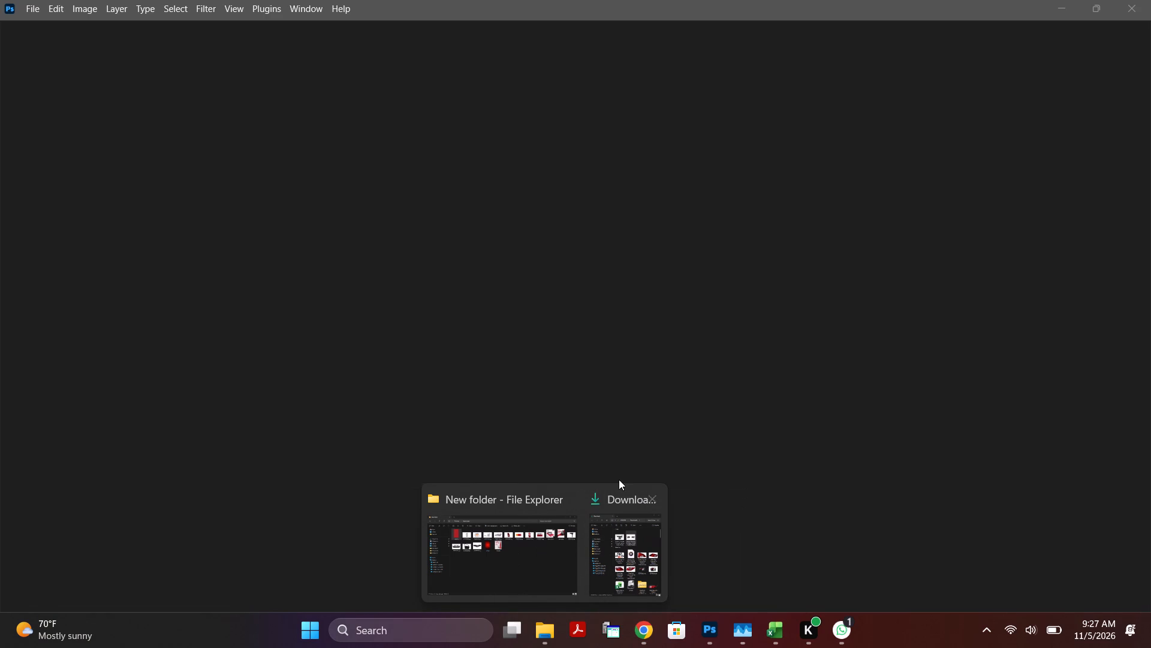
click(655, 501)
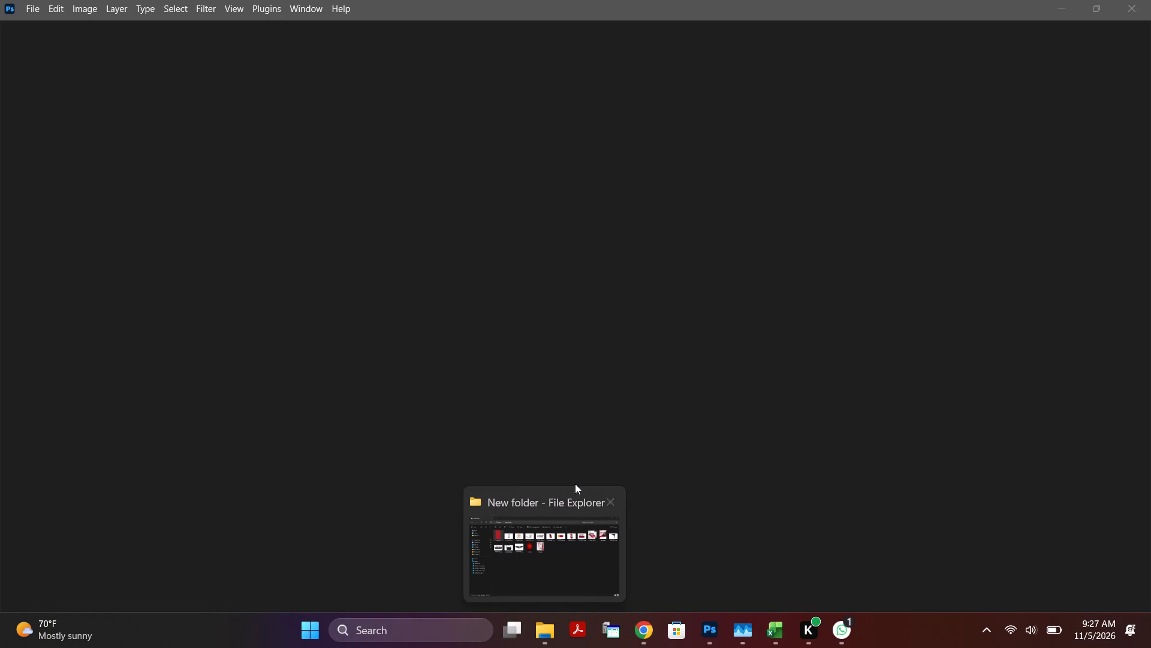
click(610, 493)
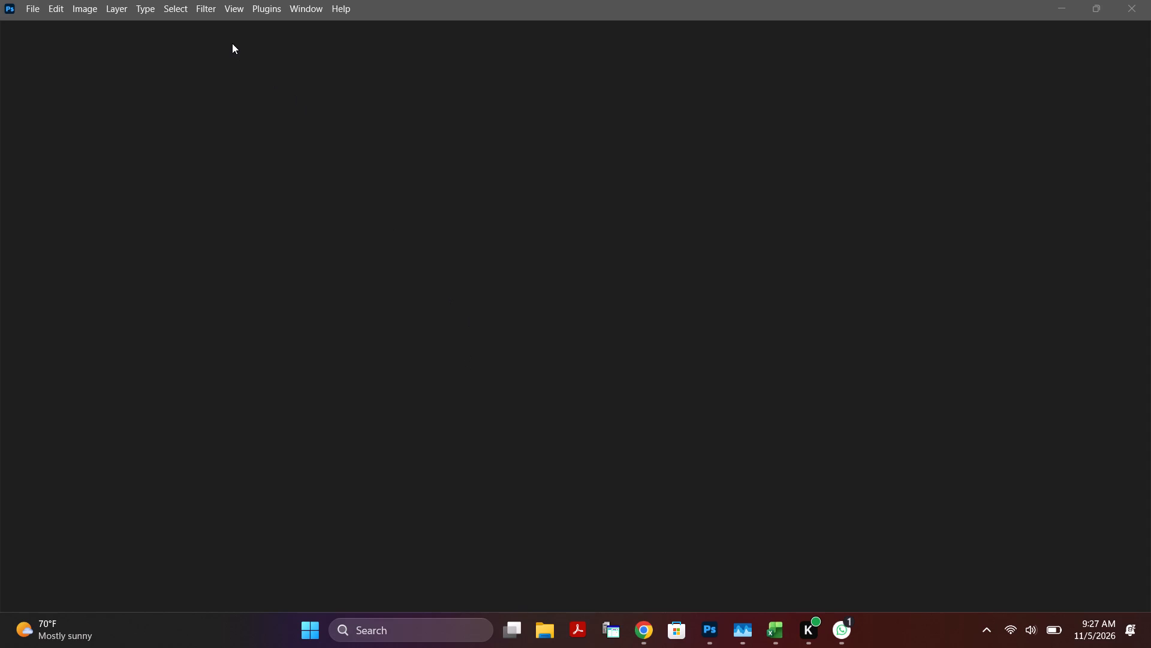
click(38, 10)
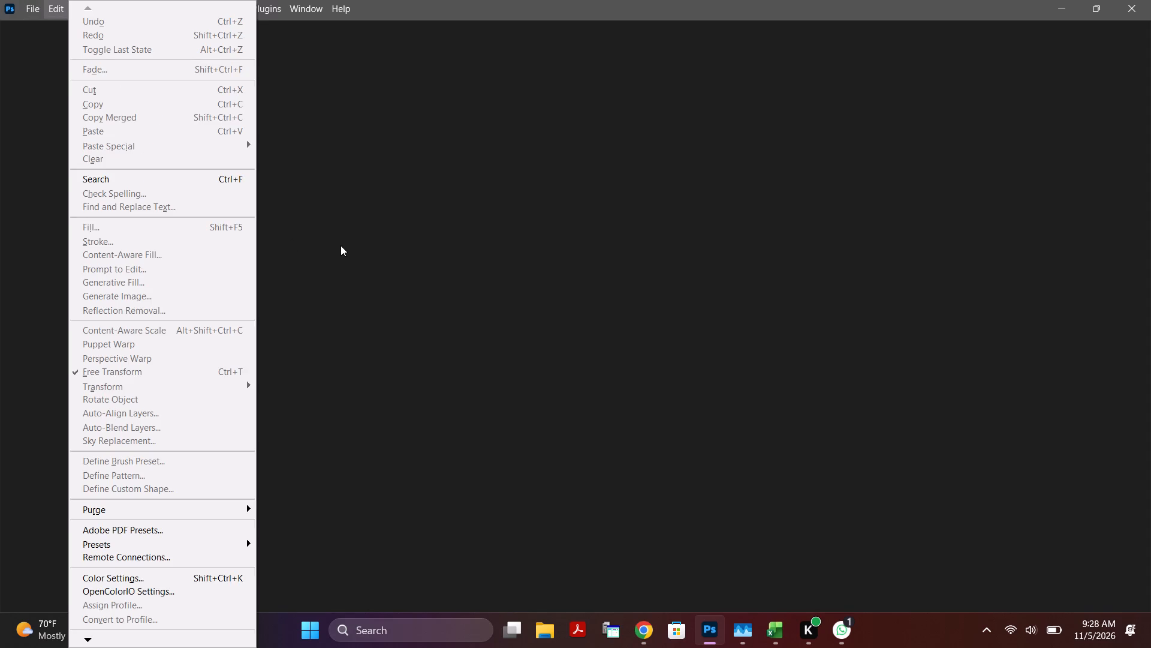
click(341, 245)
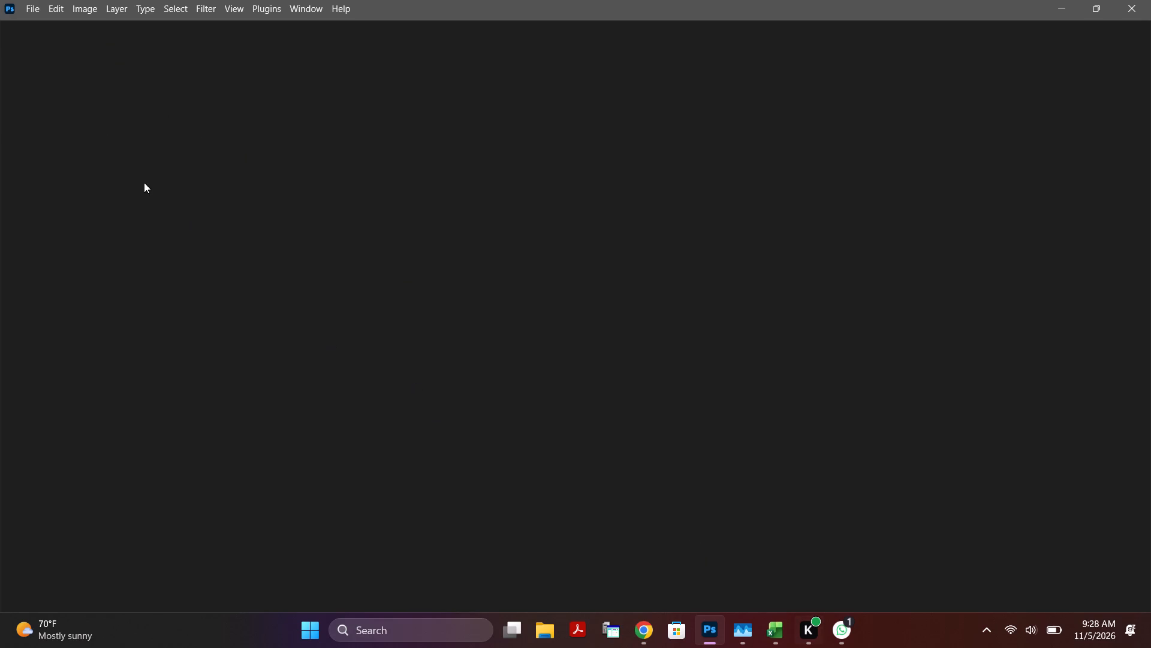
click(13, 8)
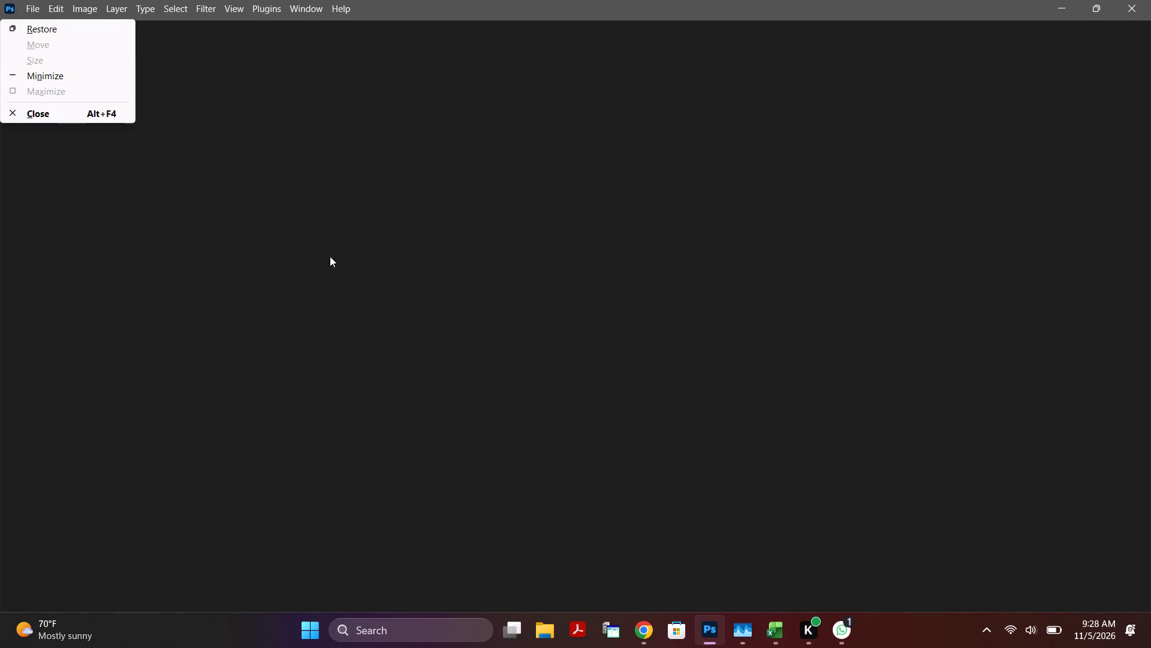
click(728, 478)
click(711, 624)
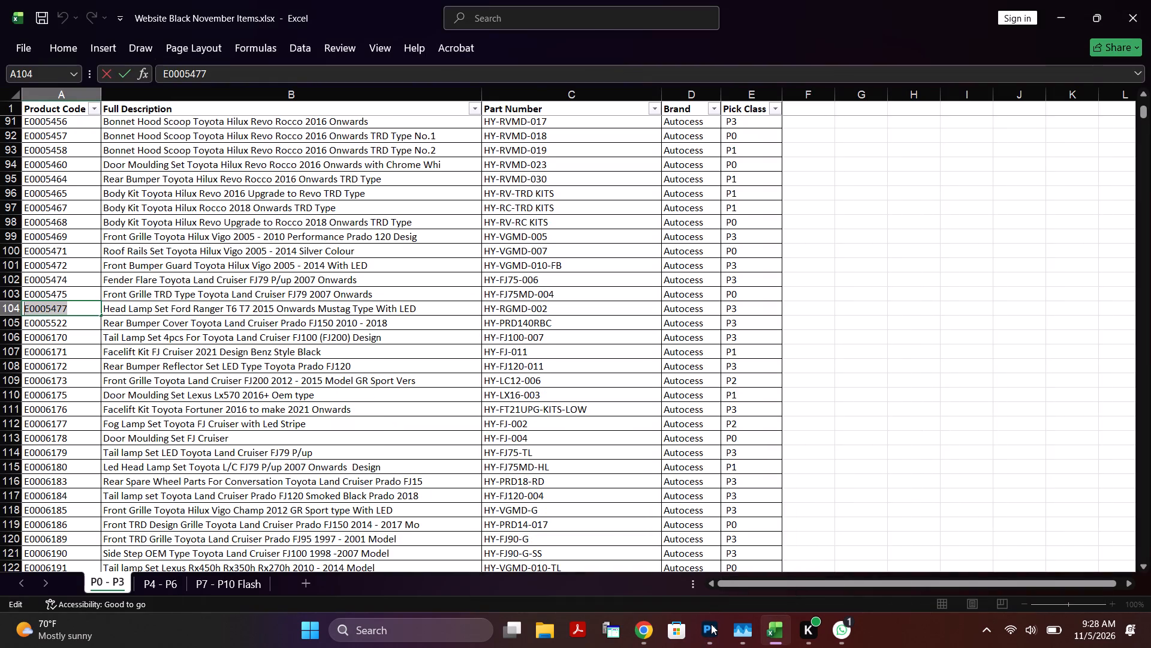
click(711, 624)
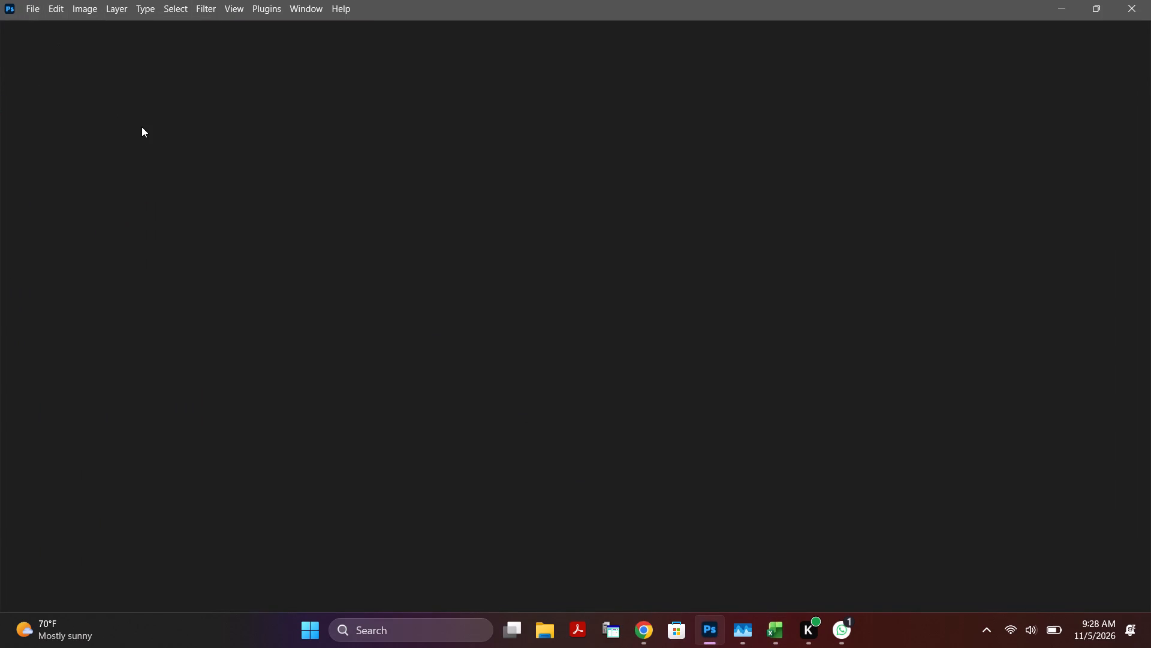
Open the Windows Temp folder in File Explorer by running TEMP.
key(super+r)
key(Return)
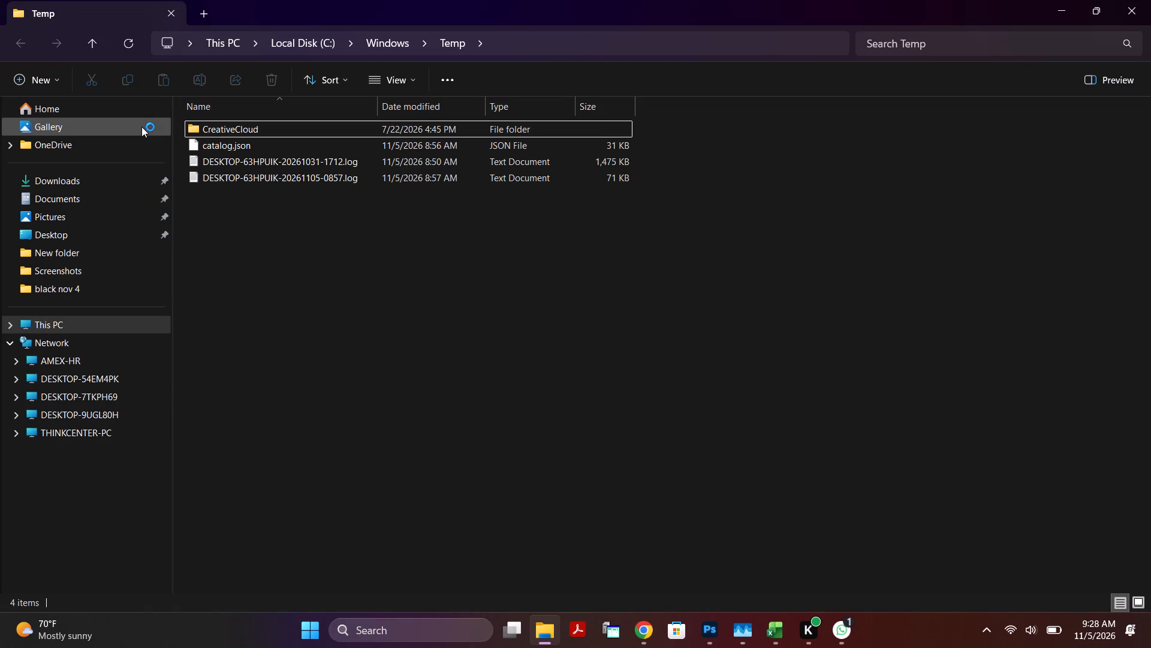
Run %temp% to open the user account's local AppData Temp folder in File Explorer.
key(super+r)
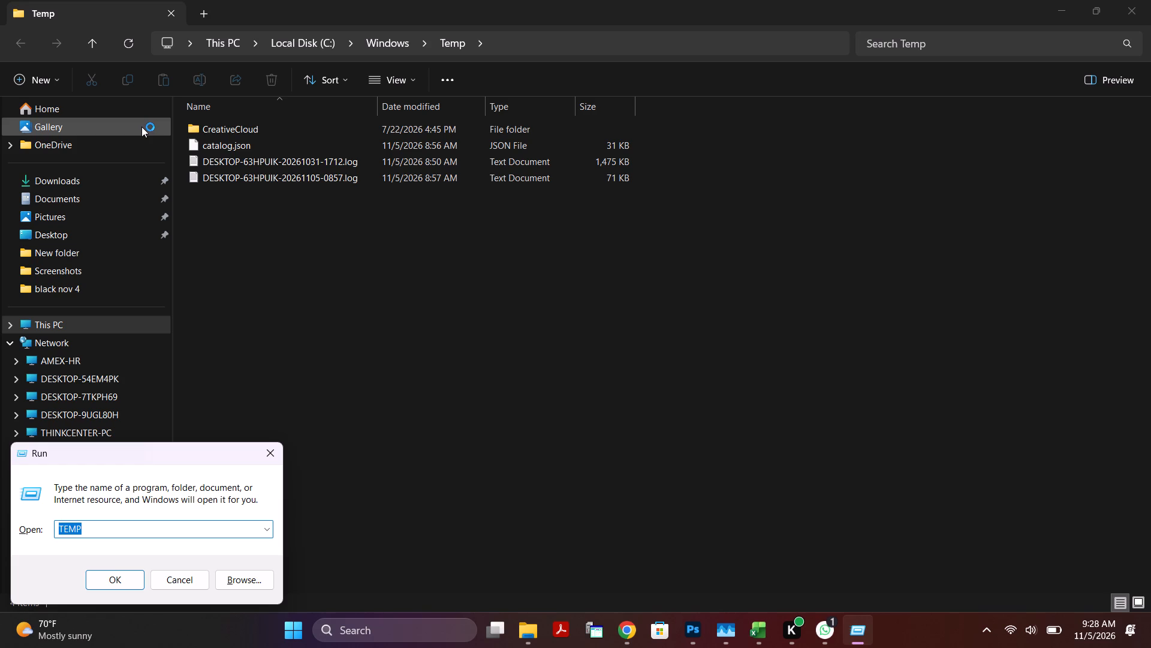
key(shift+percent)
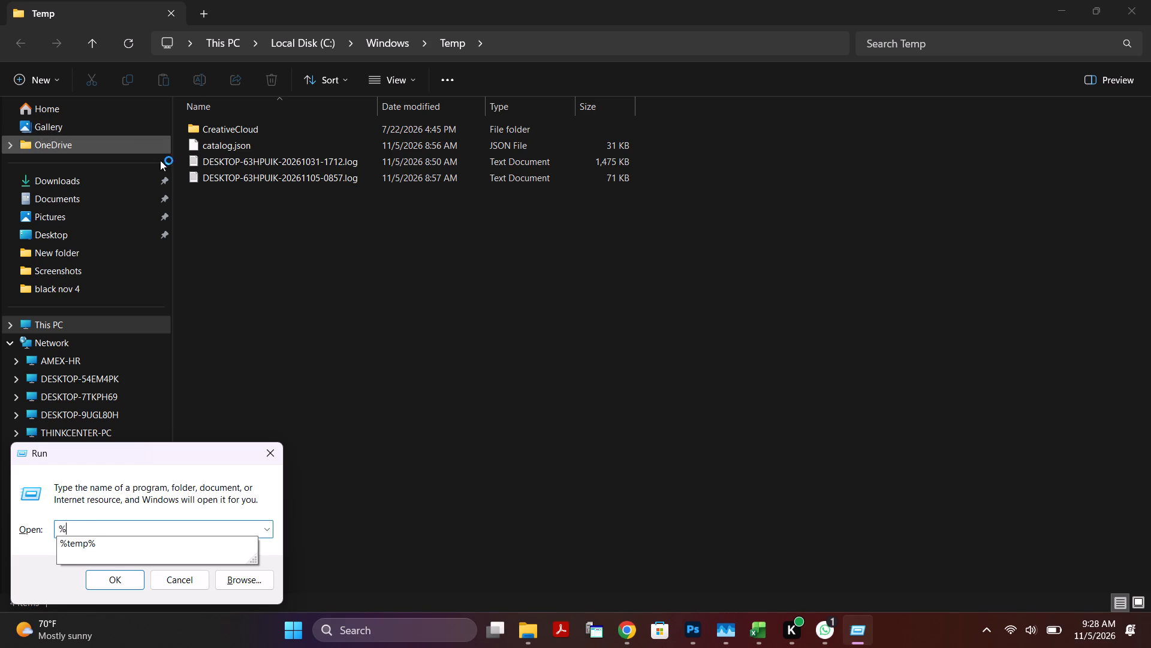
click(105, 542)
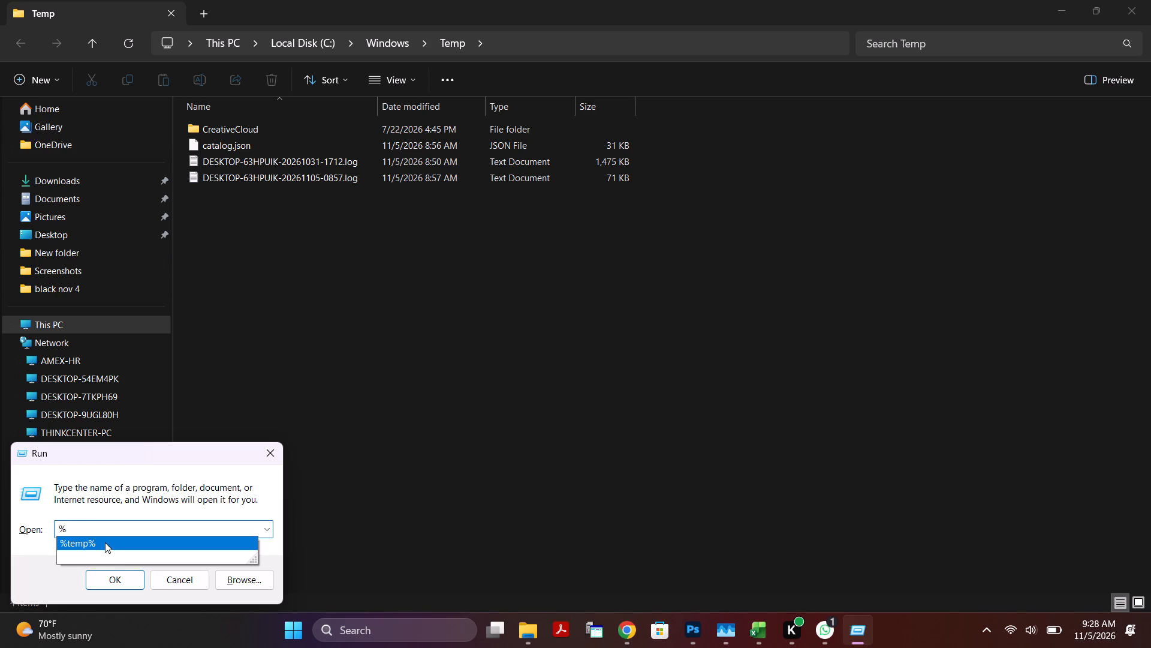
click(127, 580)
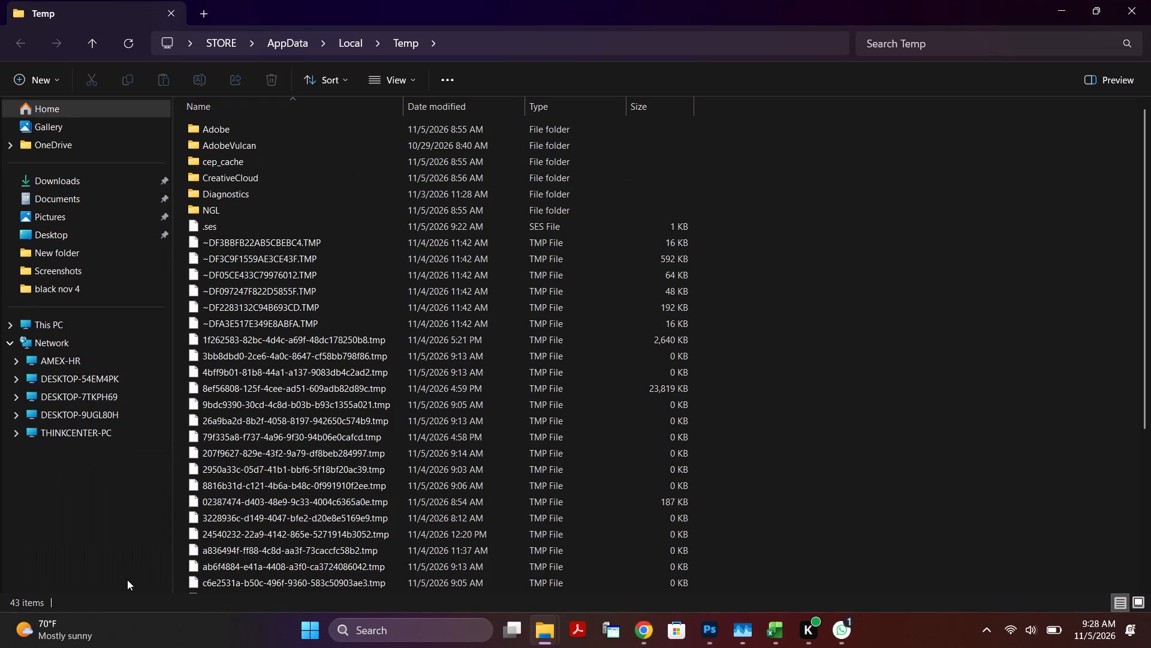
Permanently delete all items in the user account's local Temp folder, skipping every file that is in use.
click(271, 454)
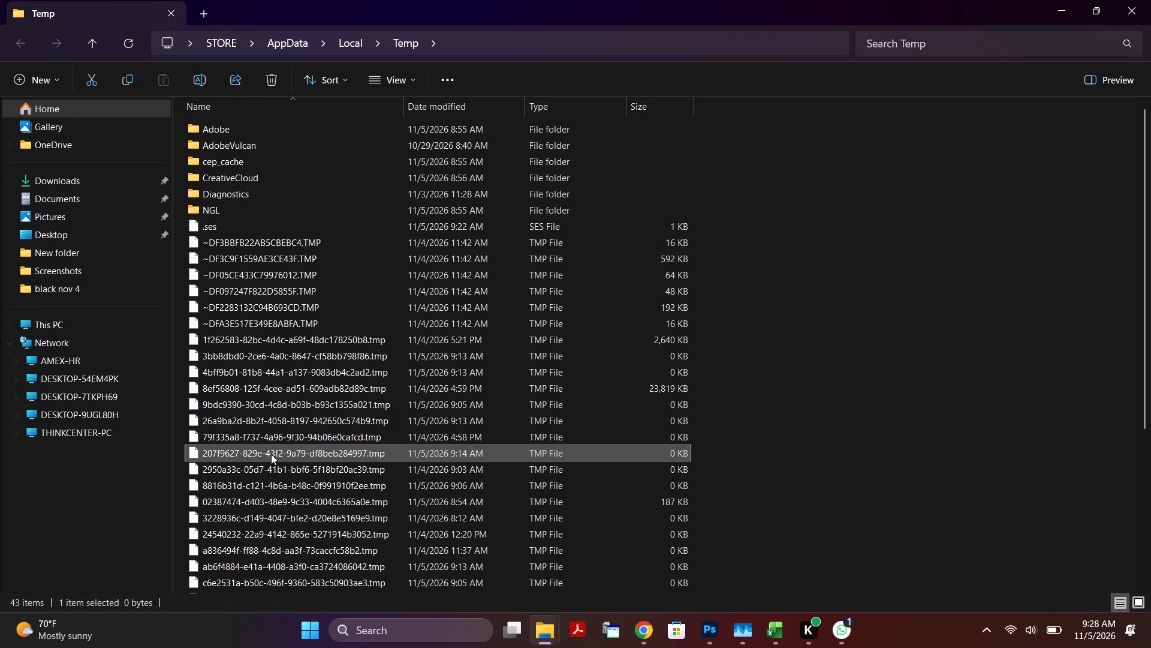
key(ctrl+a)
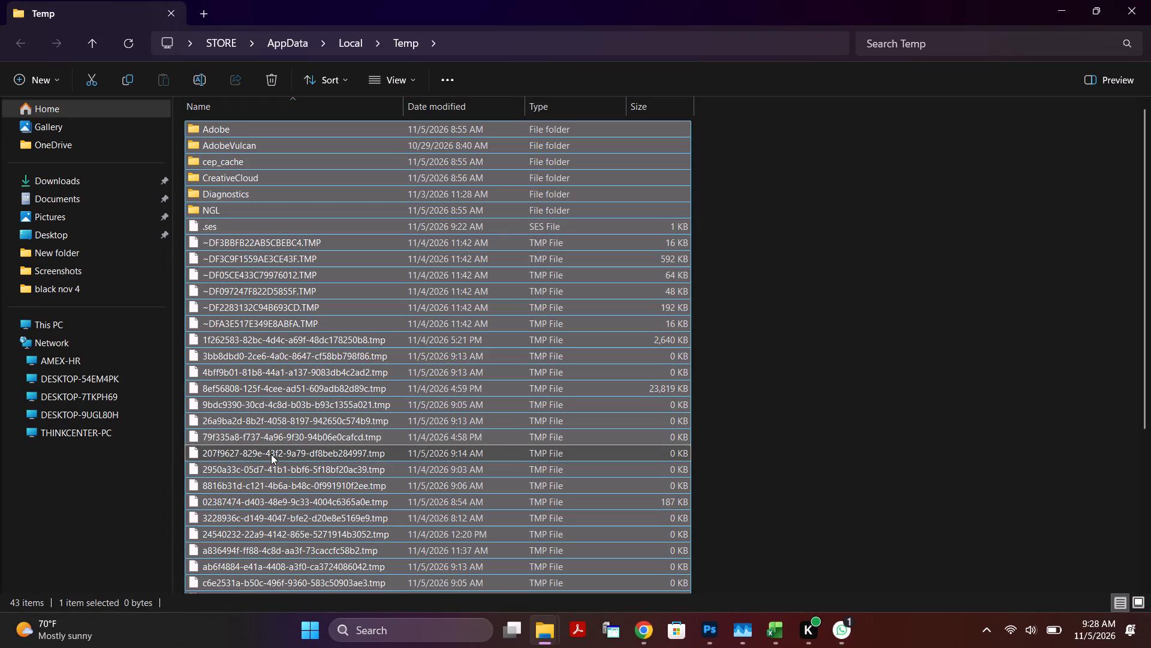
key(Delete)
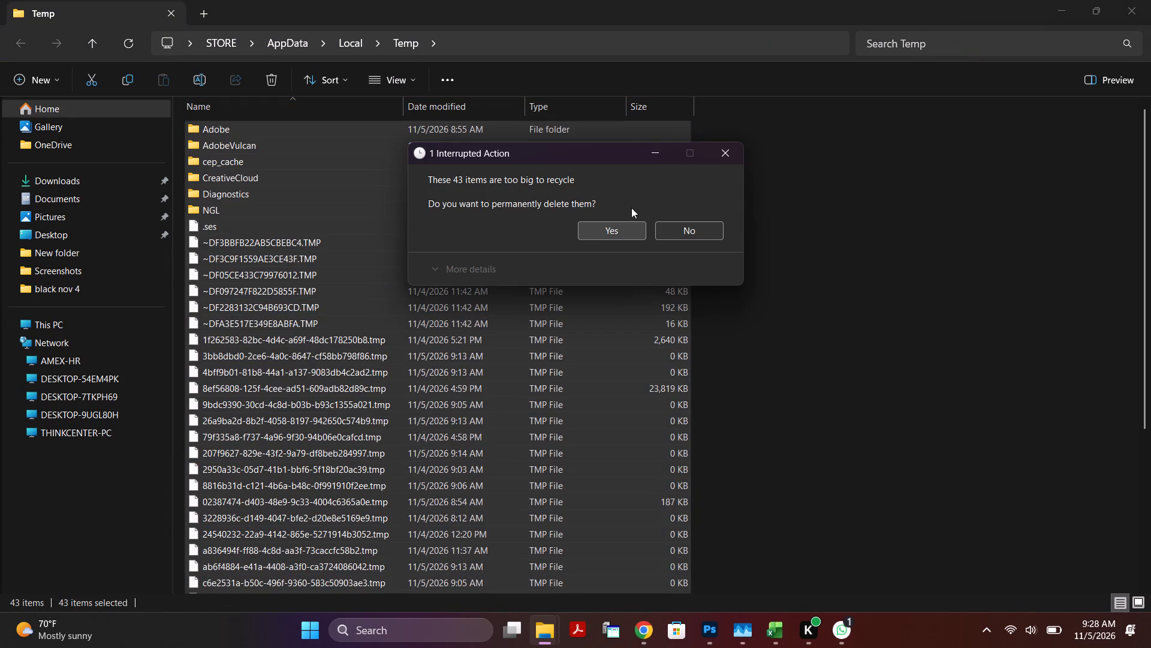
click(627, 224)
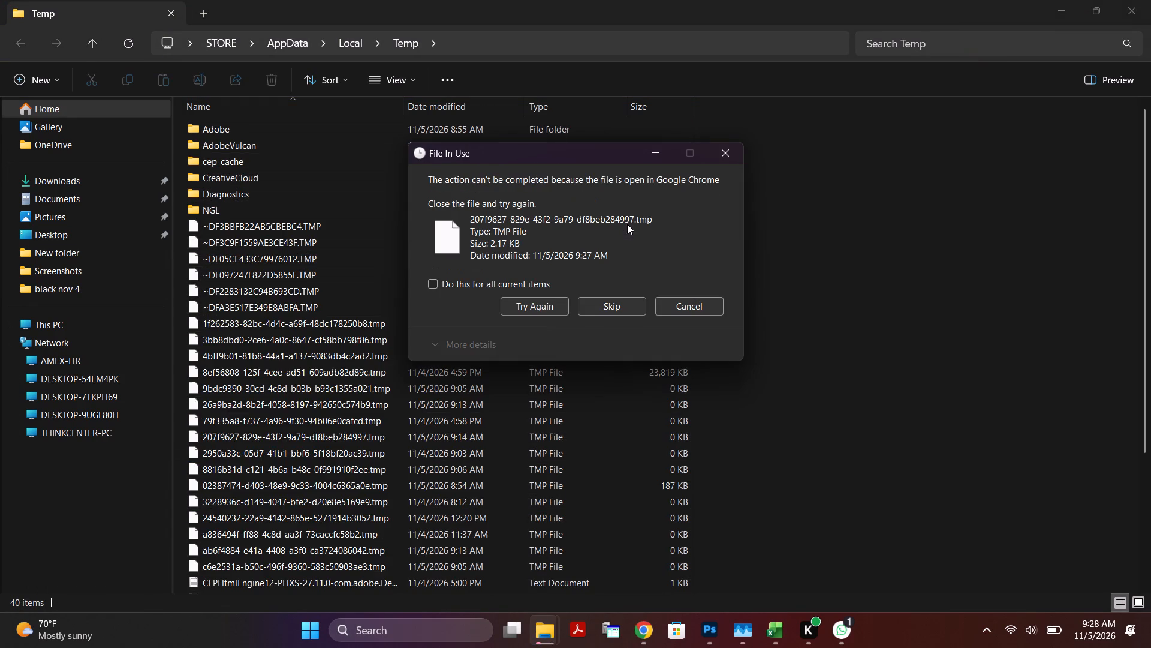
click(451, 285)
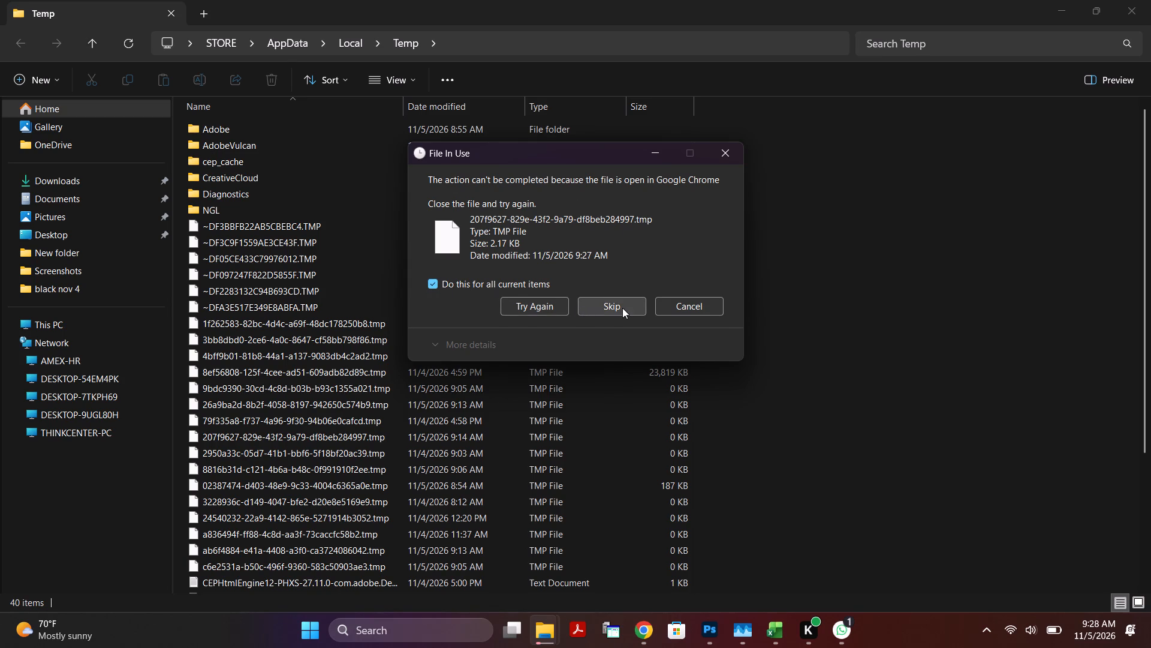
click(622, 308)
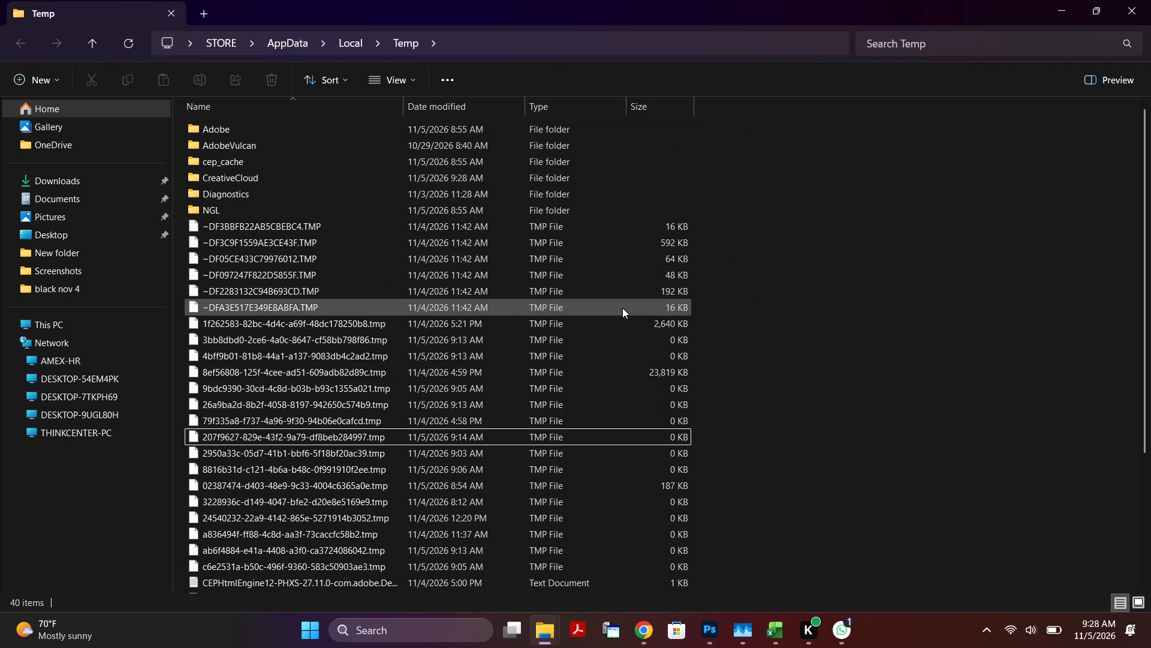
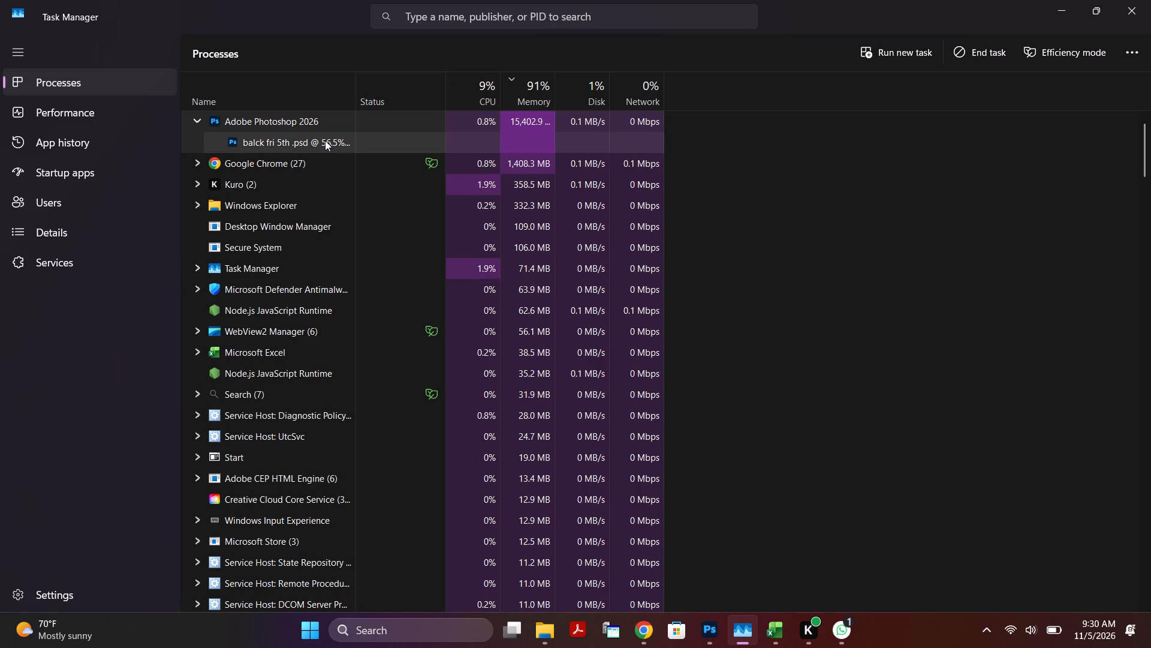
Switch to the blank Photoshop window and start quitting, cancelling at the save prompt for balck fri 5th .psd.
click(712, 633)
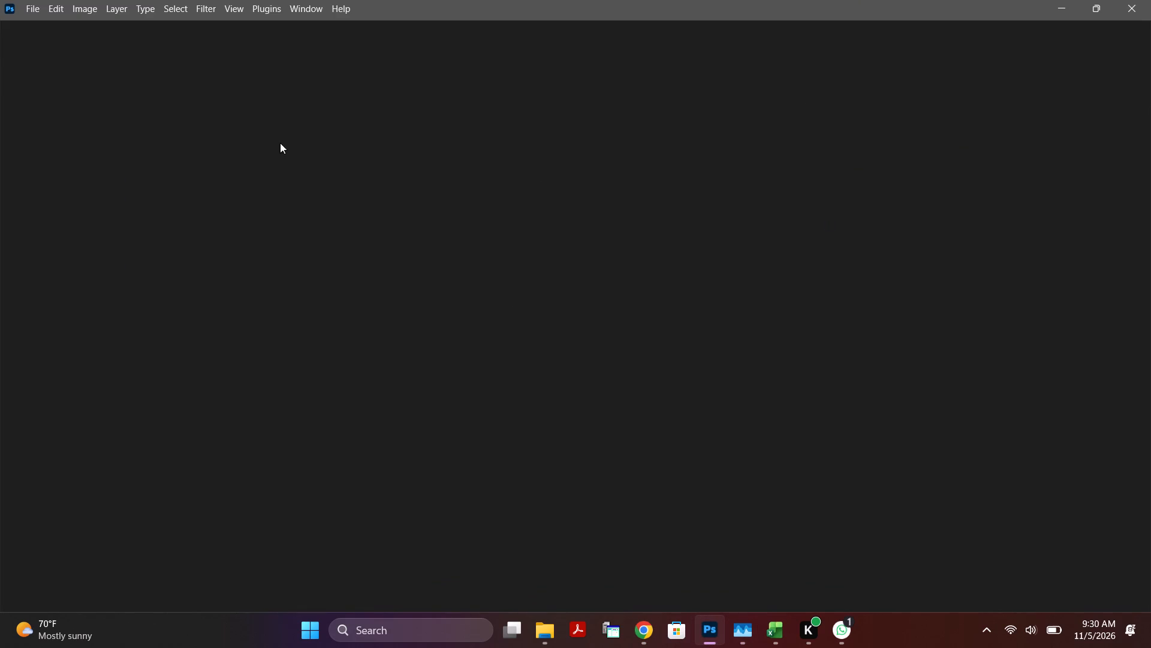
click(713, 635)
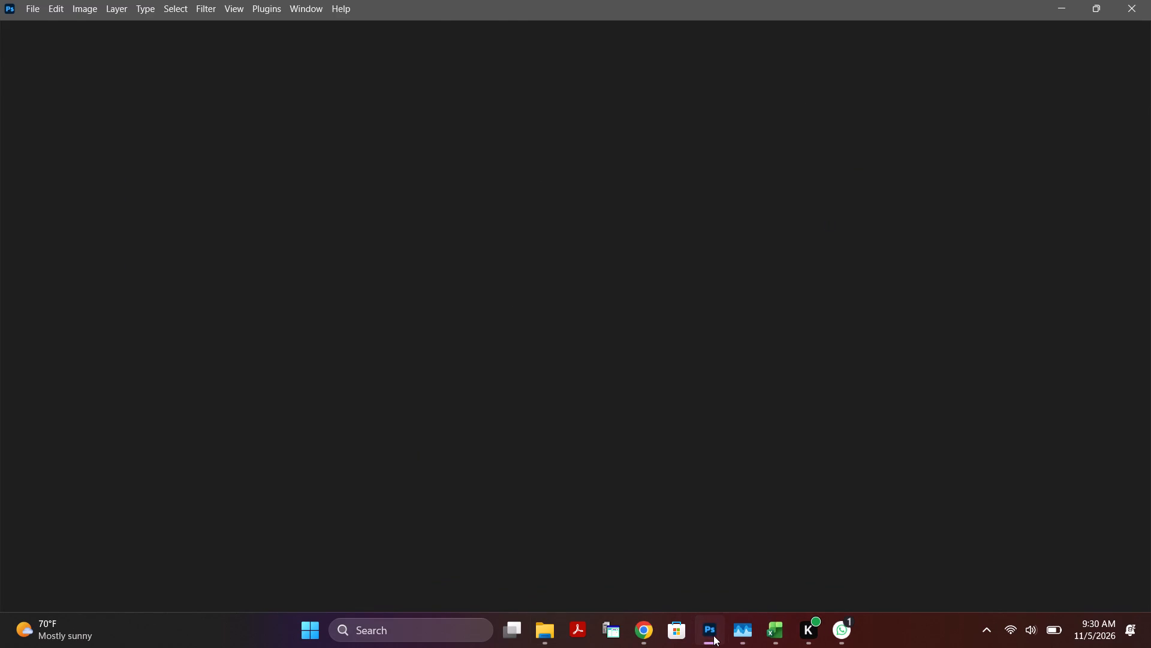
click(713, 635)
click(1132, 5)
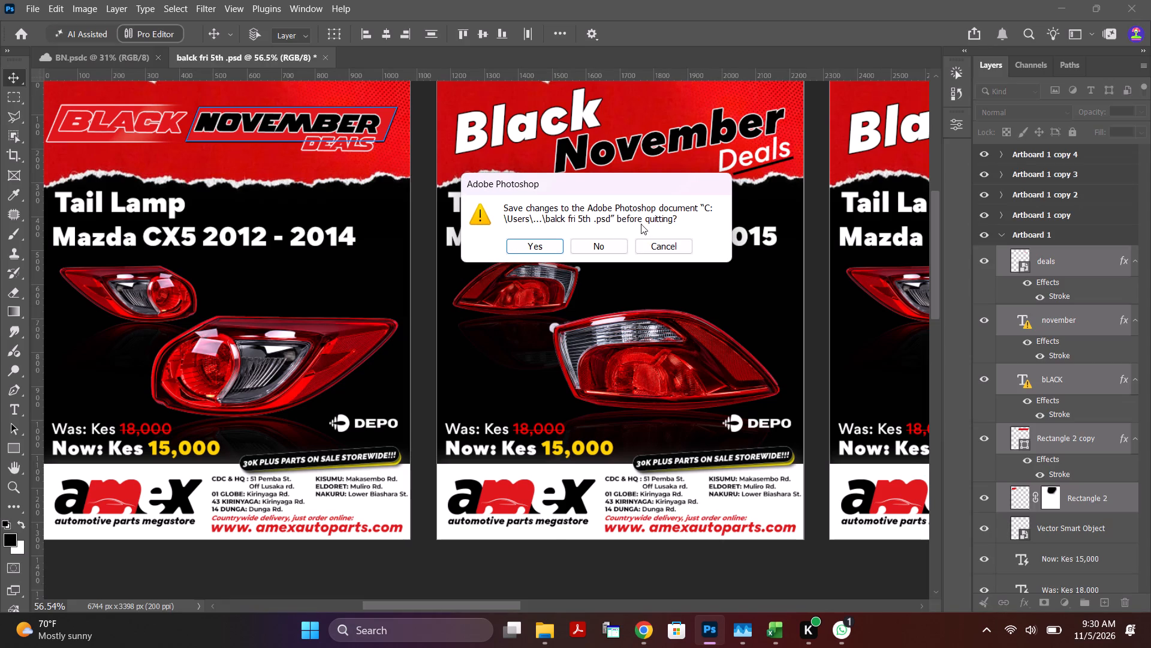
click(671, 242)
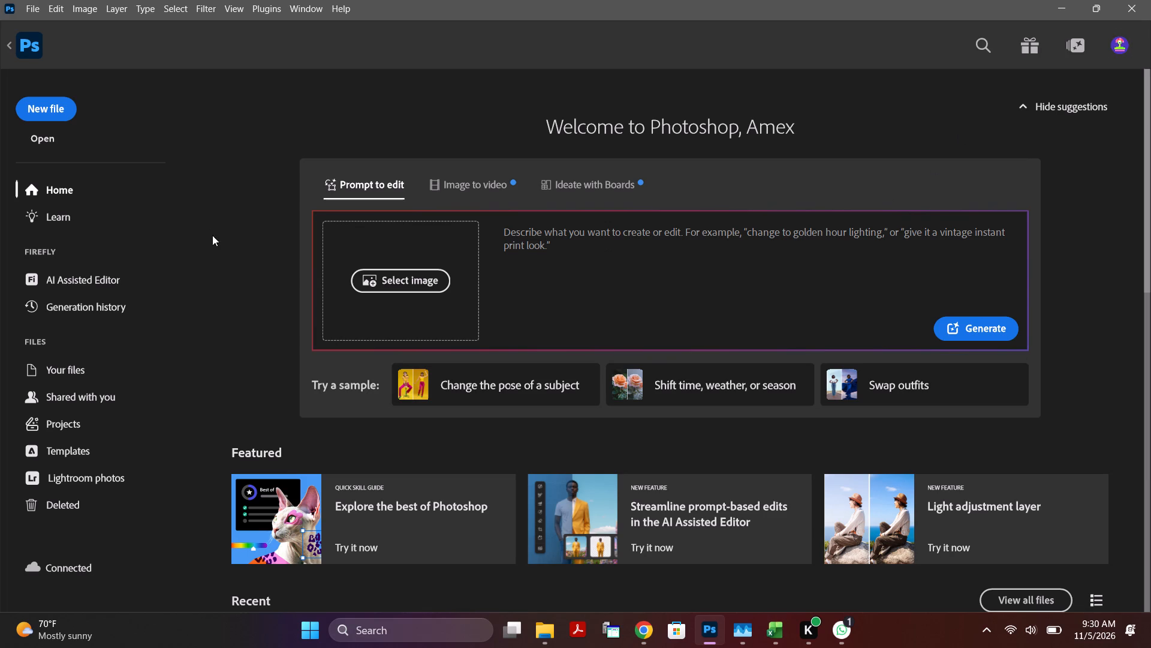
Leave the Photoshop Home screen and return to the open balck fri 5th .psd document.
click(13, 50)
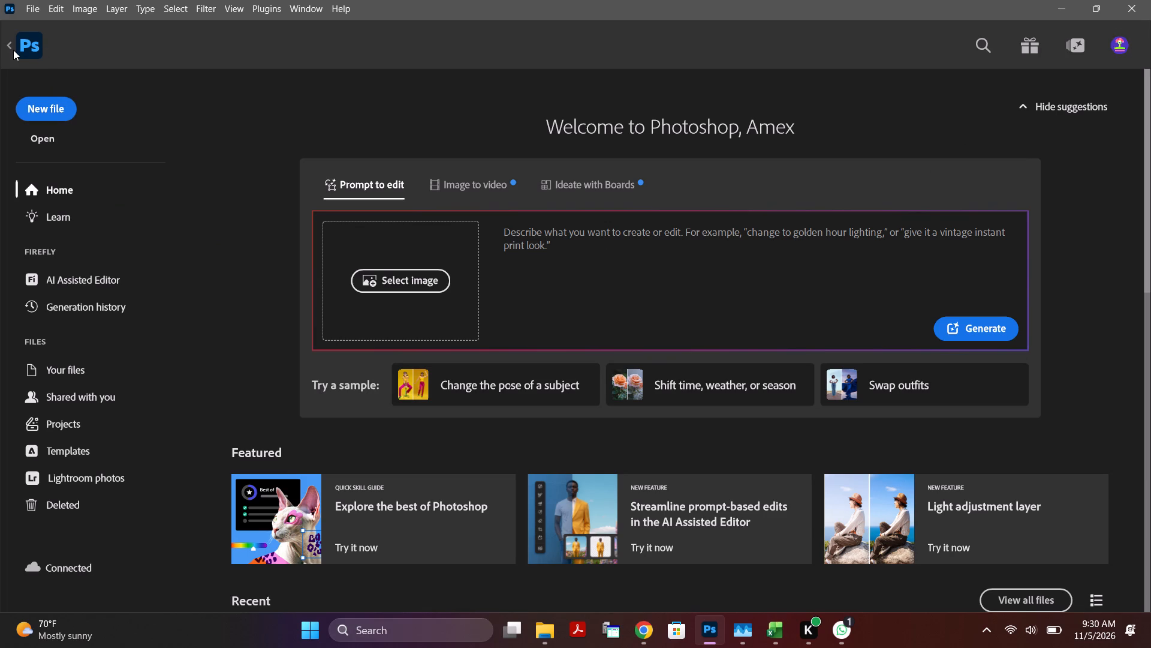
click(12, 47)
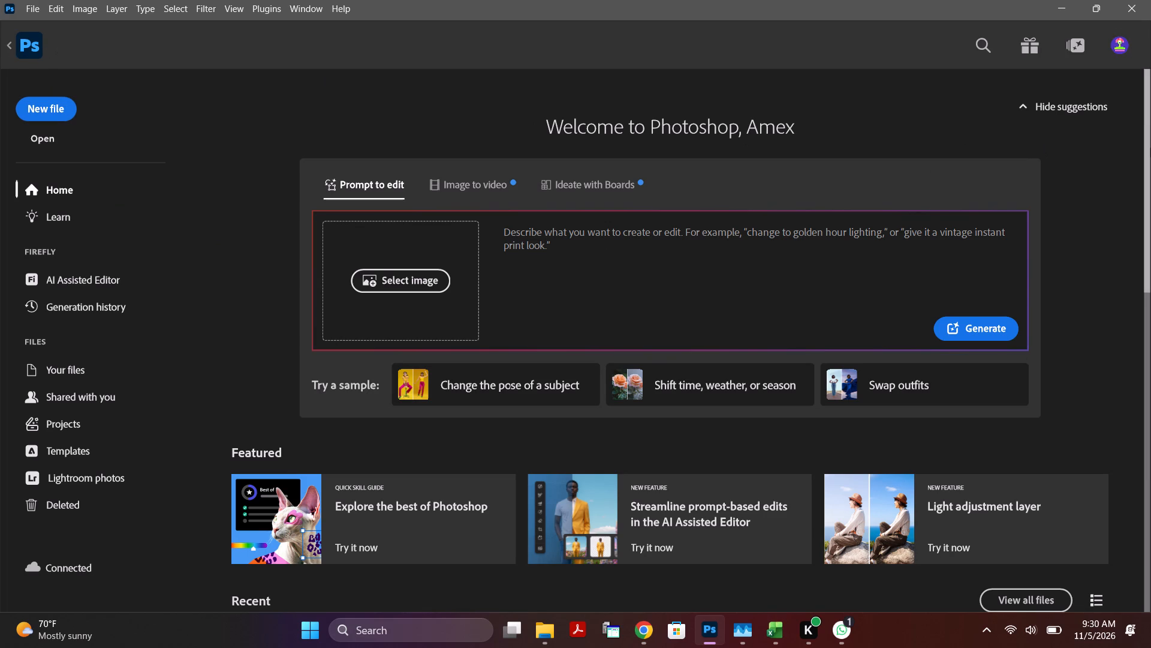
drag(1150, 142, 1150, 257)
click(29, 56)
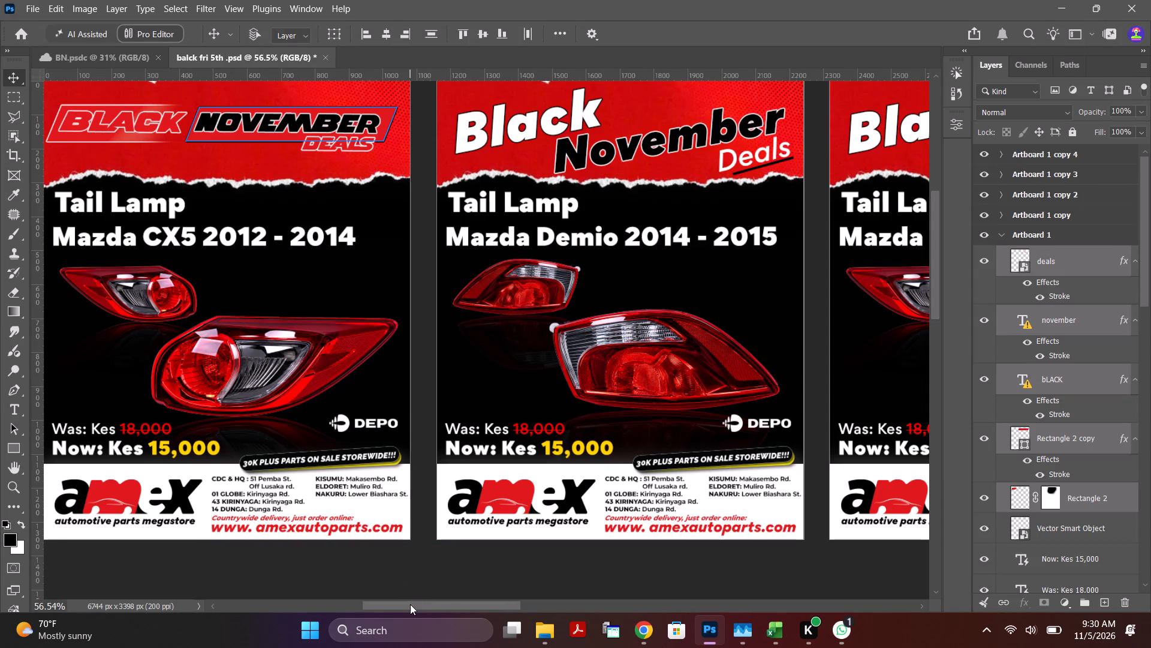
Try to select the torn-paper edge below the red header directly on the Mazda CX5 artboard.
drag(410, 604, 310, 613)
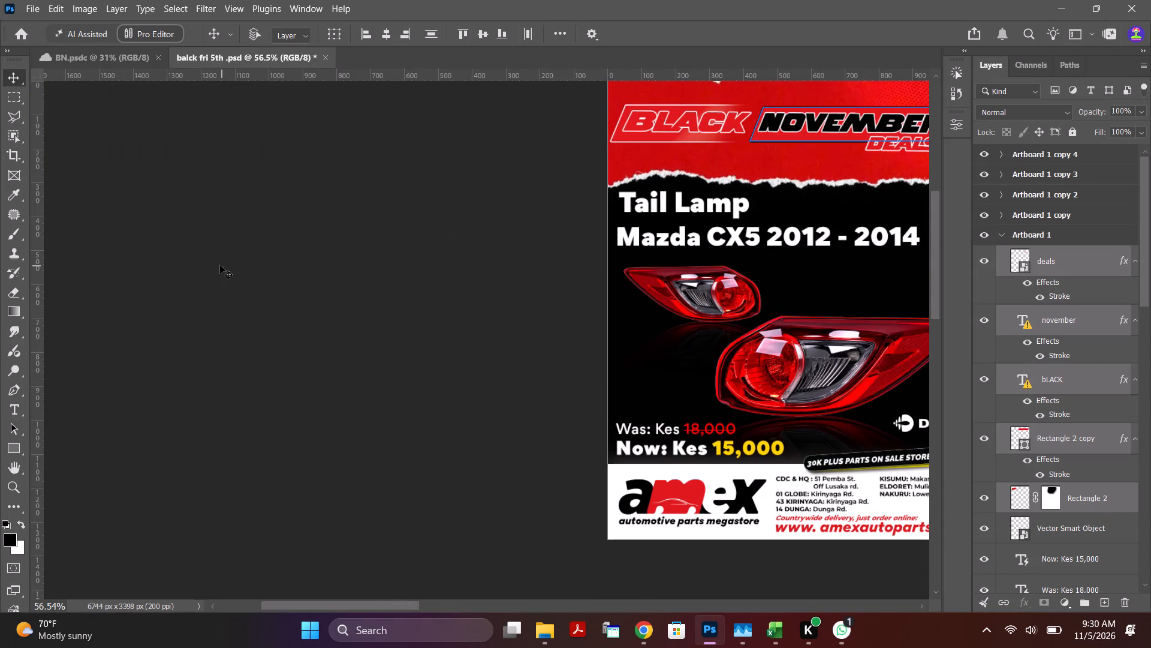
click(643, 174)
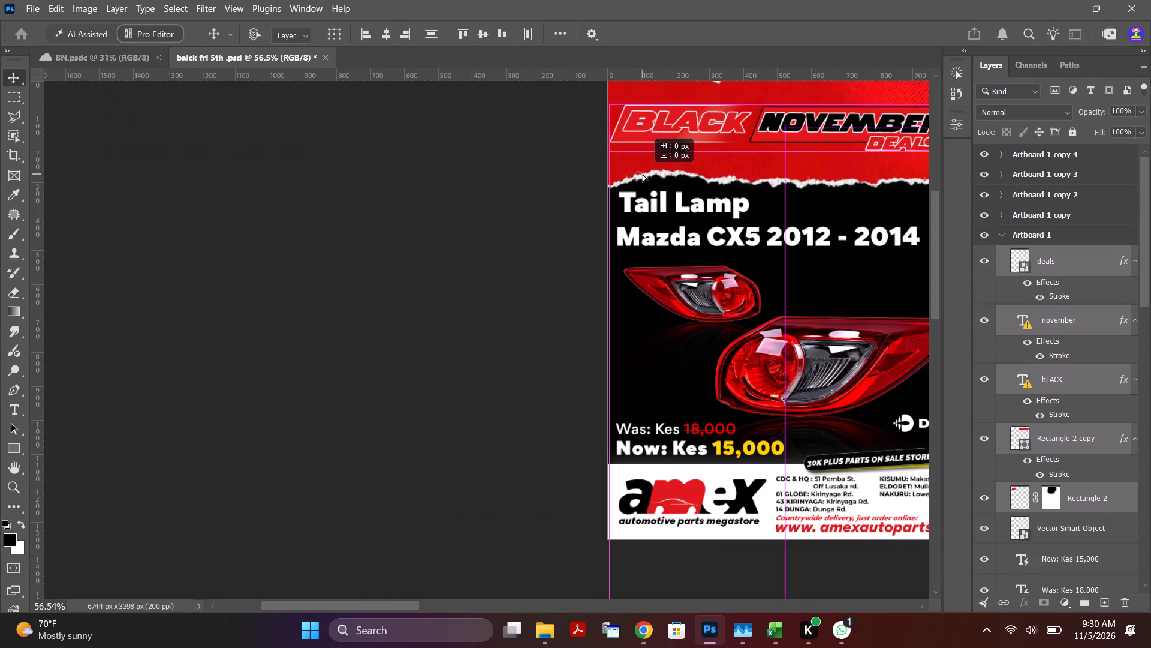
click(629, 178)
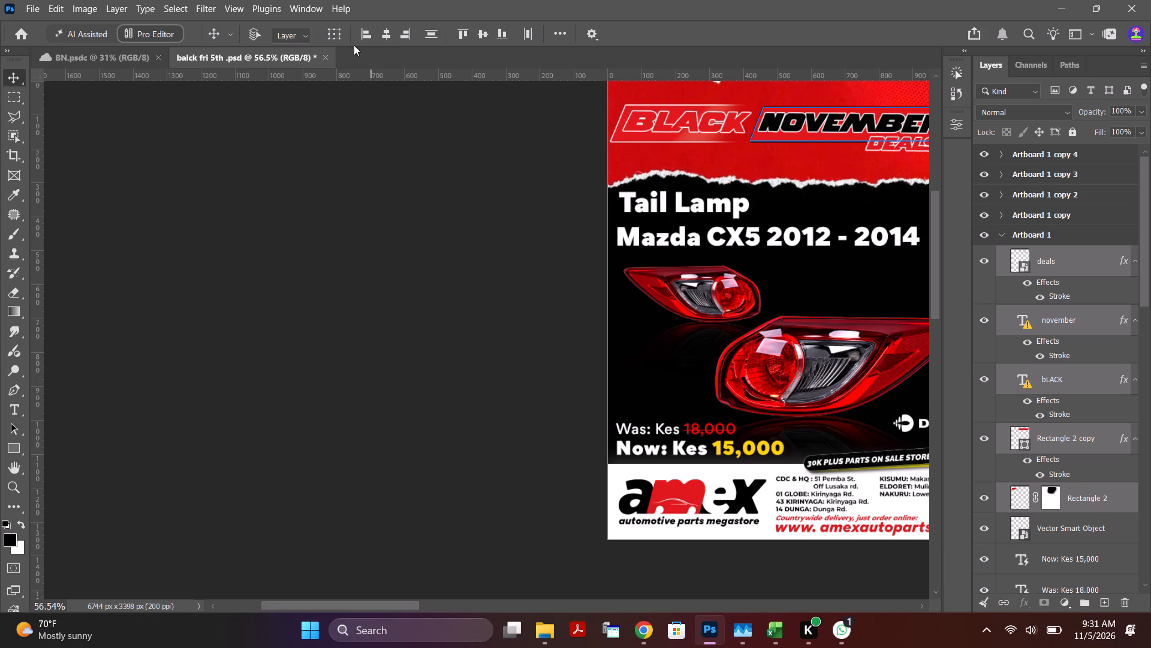
Examine the Move tool's selection target options and the tool presets for an auto-select setting.
ctrl+double_click(14, 73)
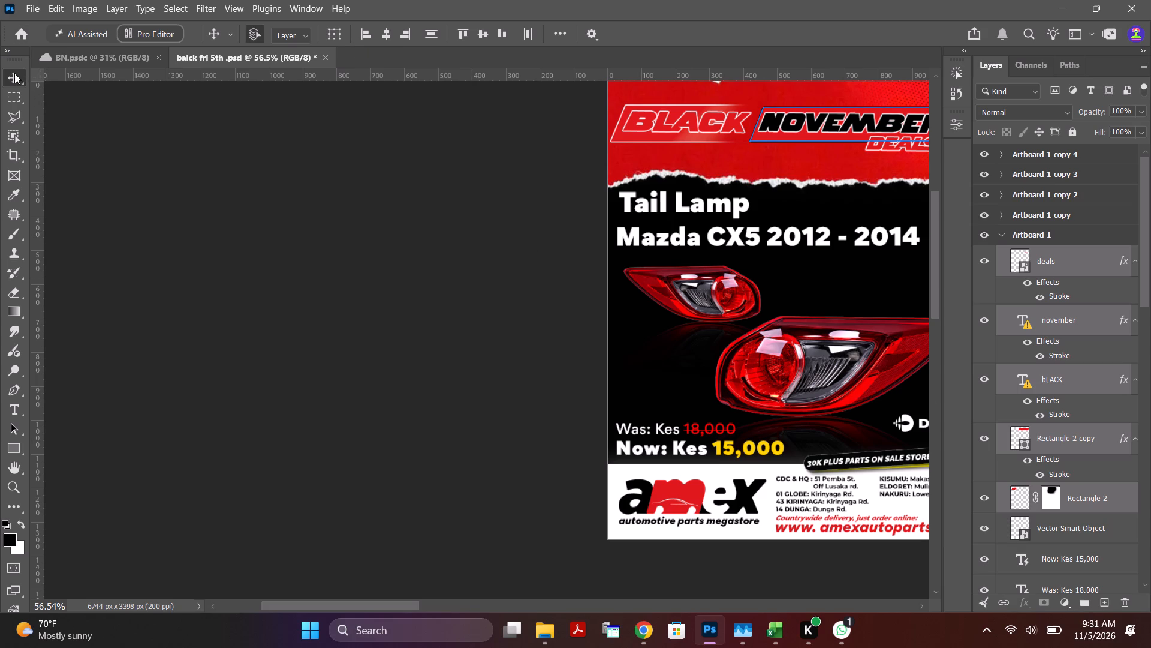
ctrl+triple_click(14, 73)
ctrl+triple_click(14, 73)
click(300, 34)
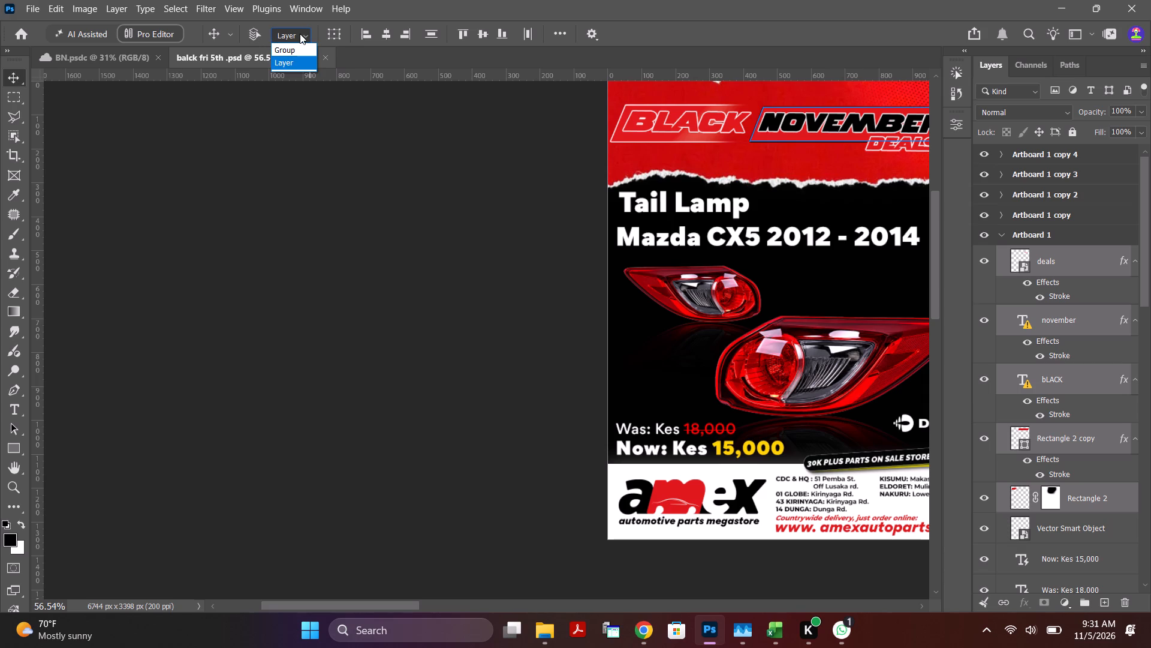
click(256, 34)
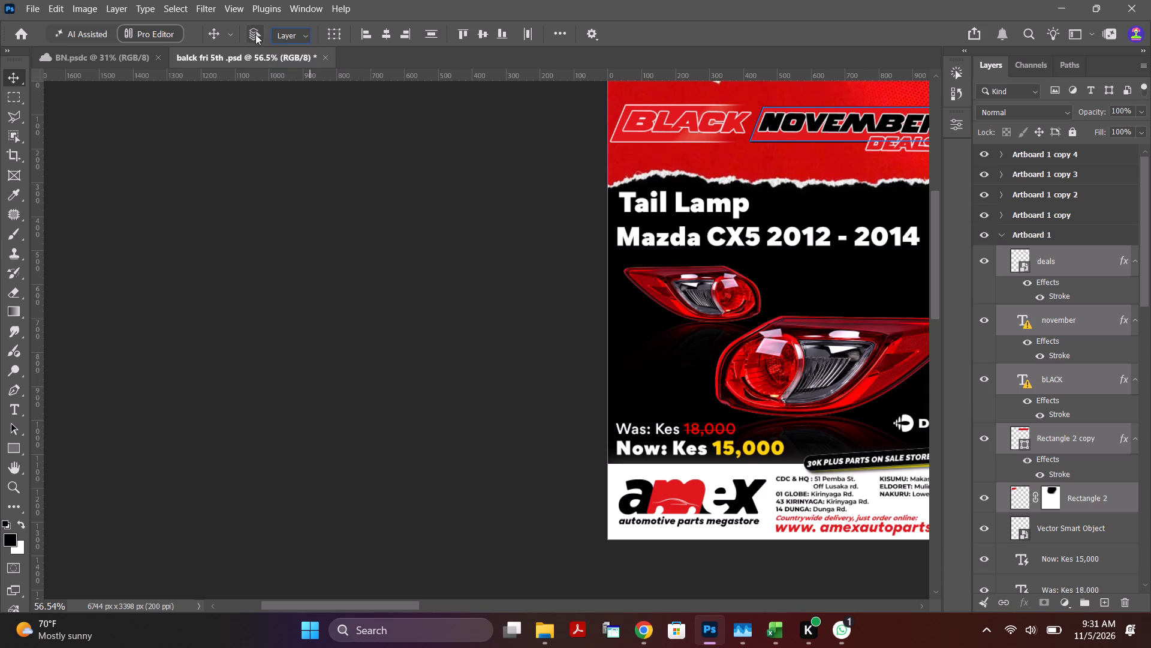
click(222, 32)
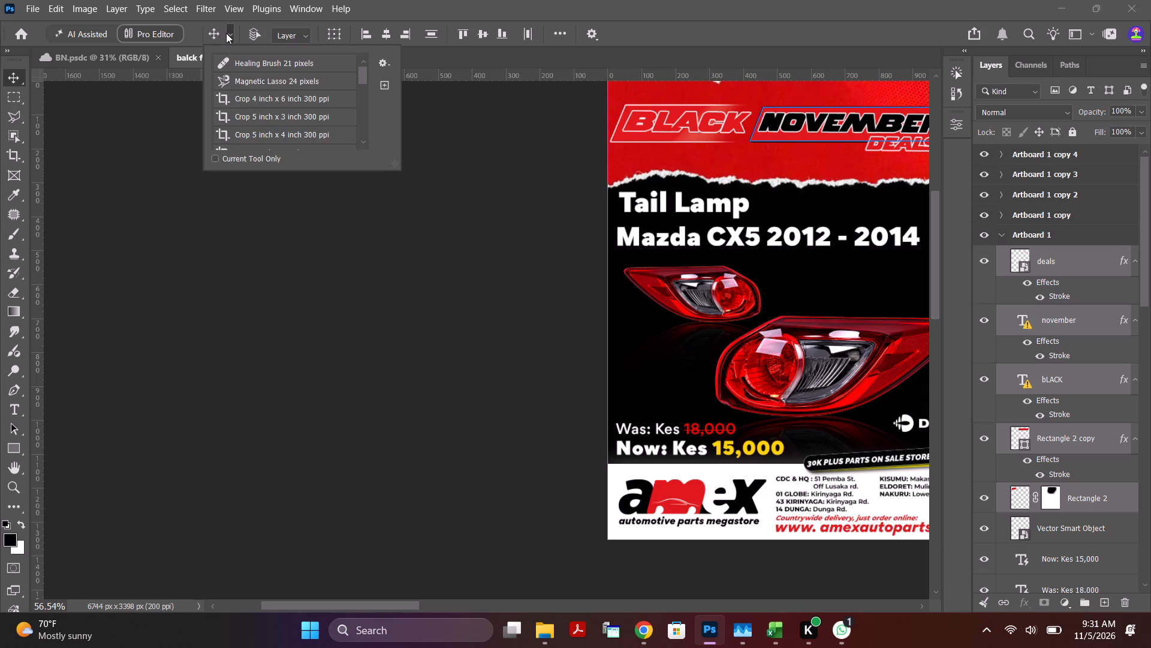
scroll(241, 64, down, 4)
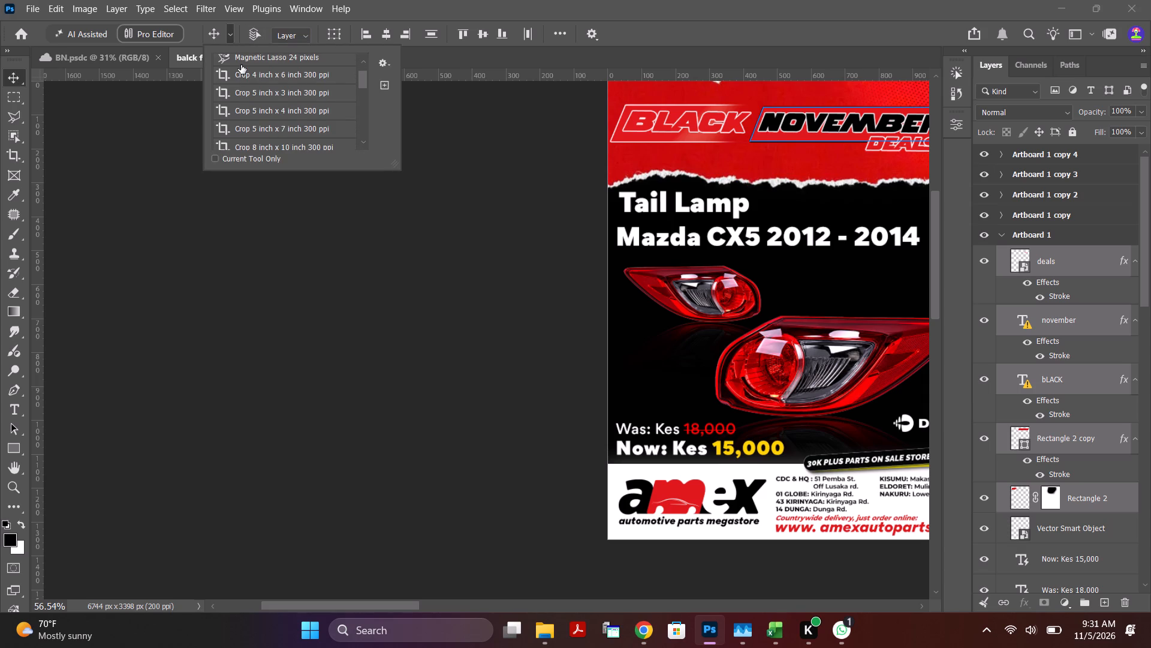
scroll(241, 65, down, 9)
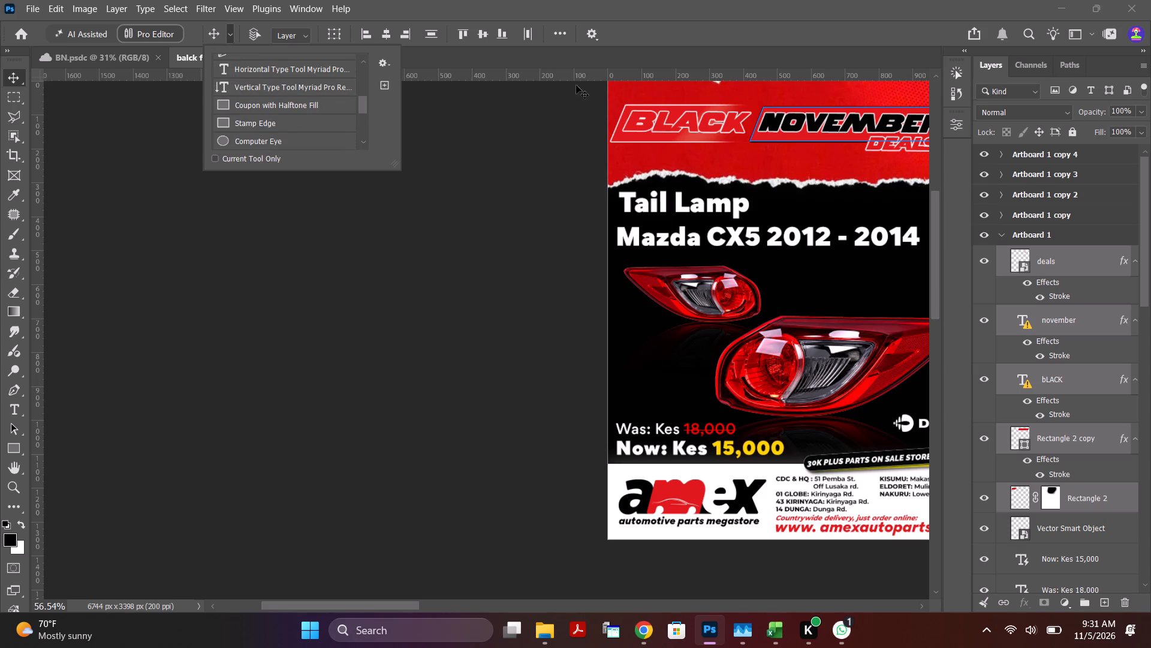
Search Photoshop's tools and help for "auto select" and look through the results.
click(1022, 36)
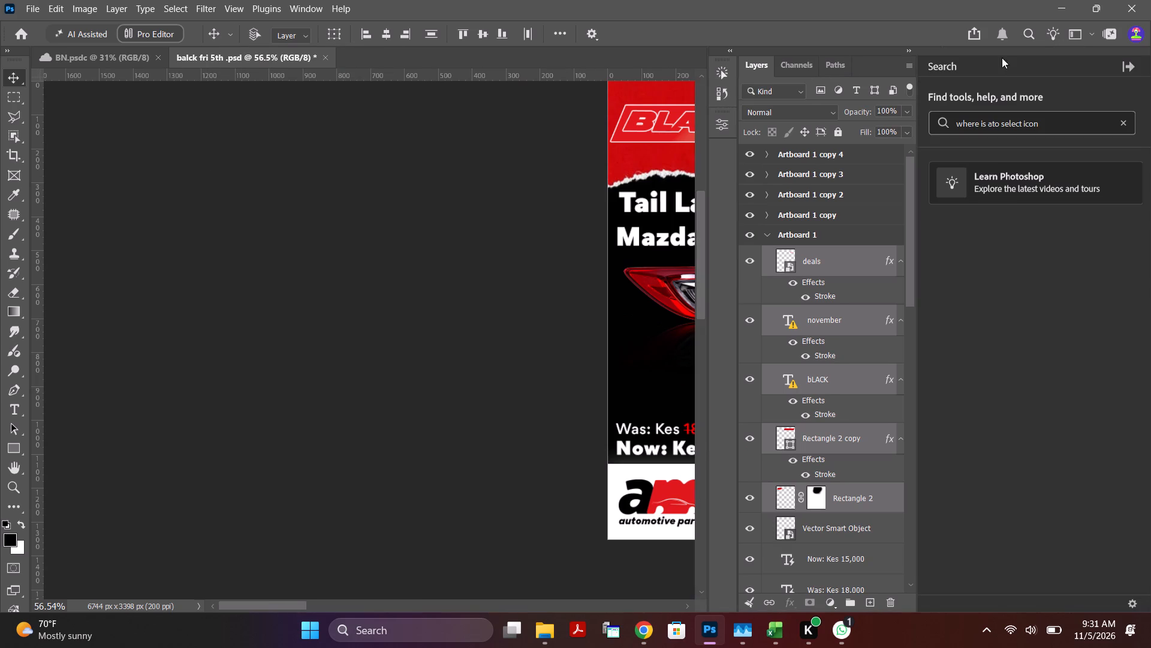
click(963, 128)
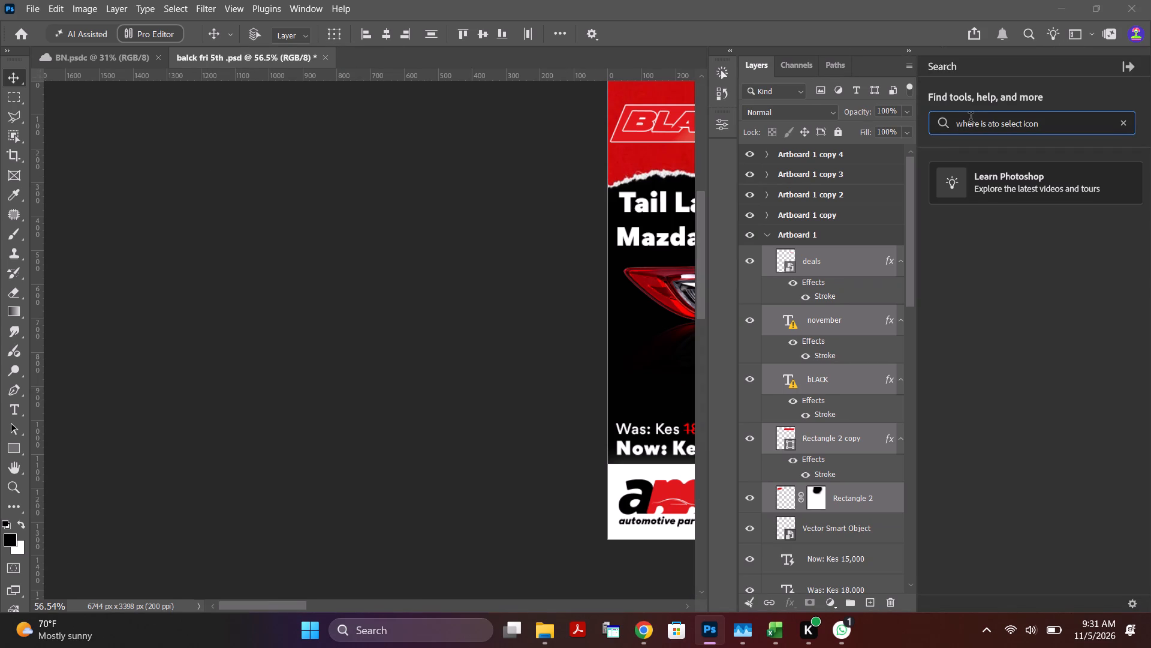
text(auto)
key(ctrl+a)
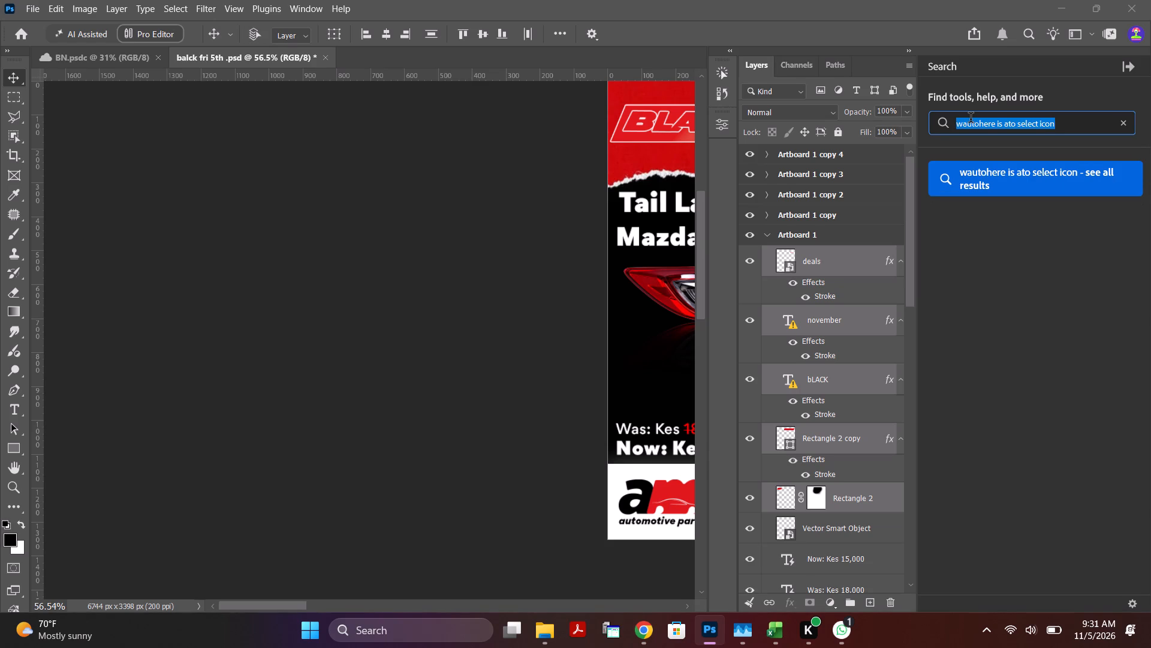
key(a)
text(uto select)
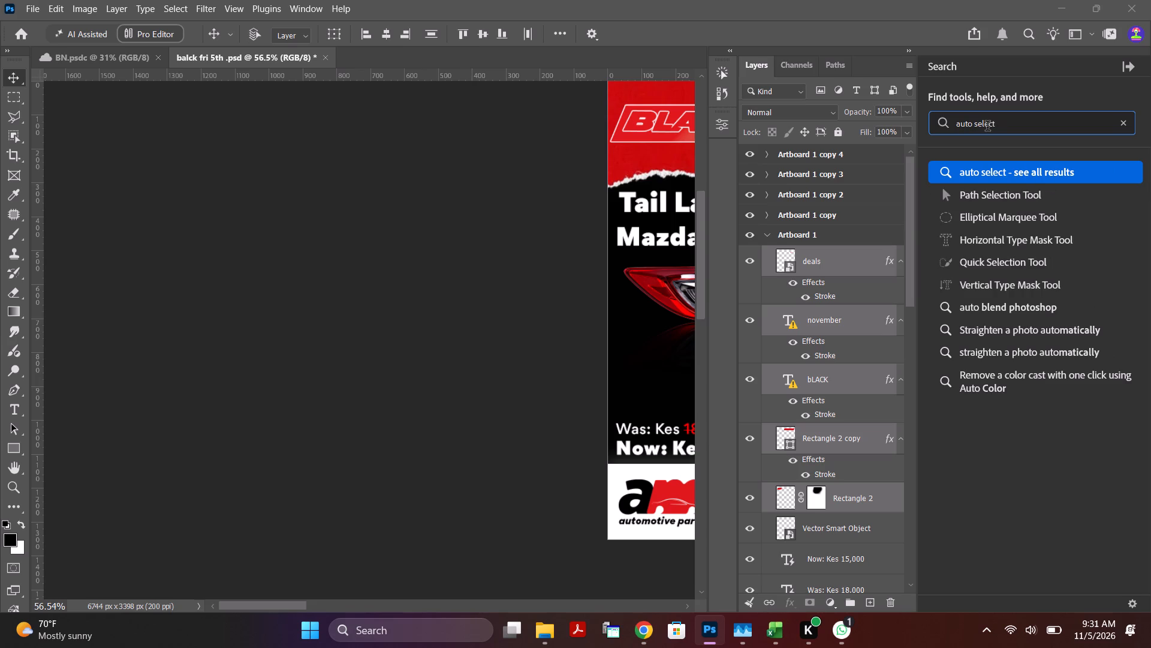
key(Return)
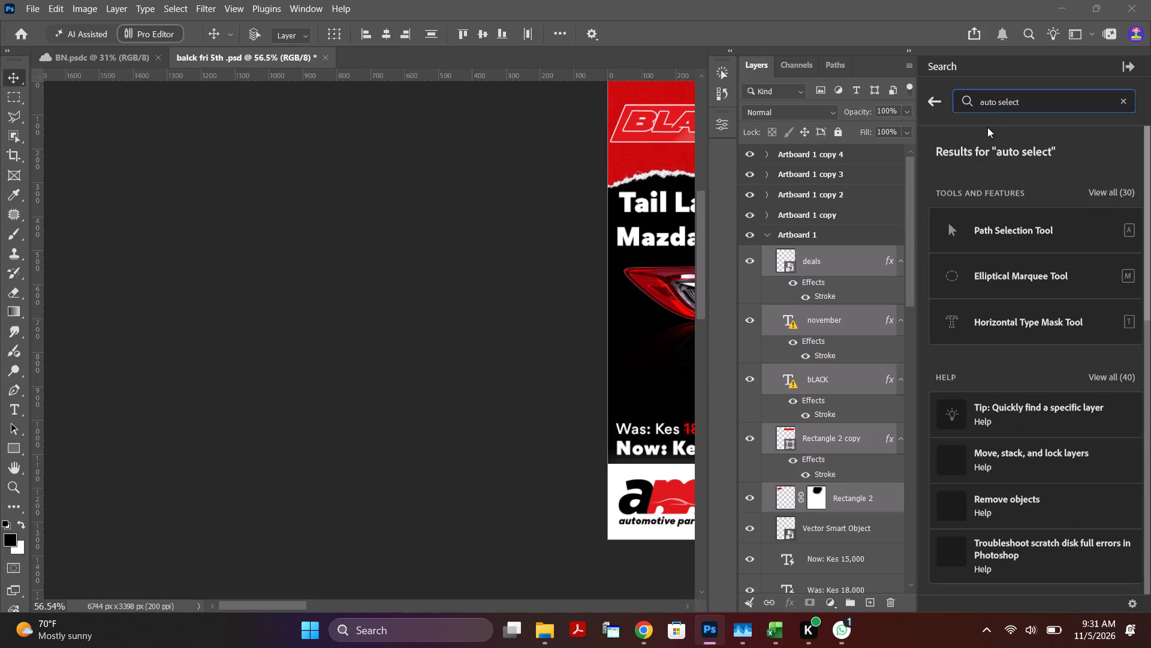
scroll(995, 194, down, 3)
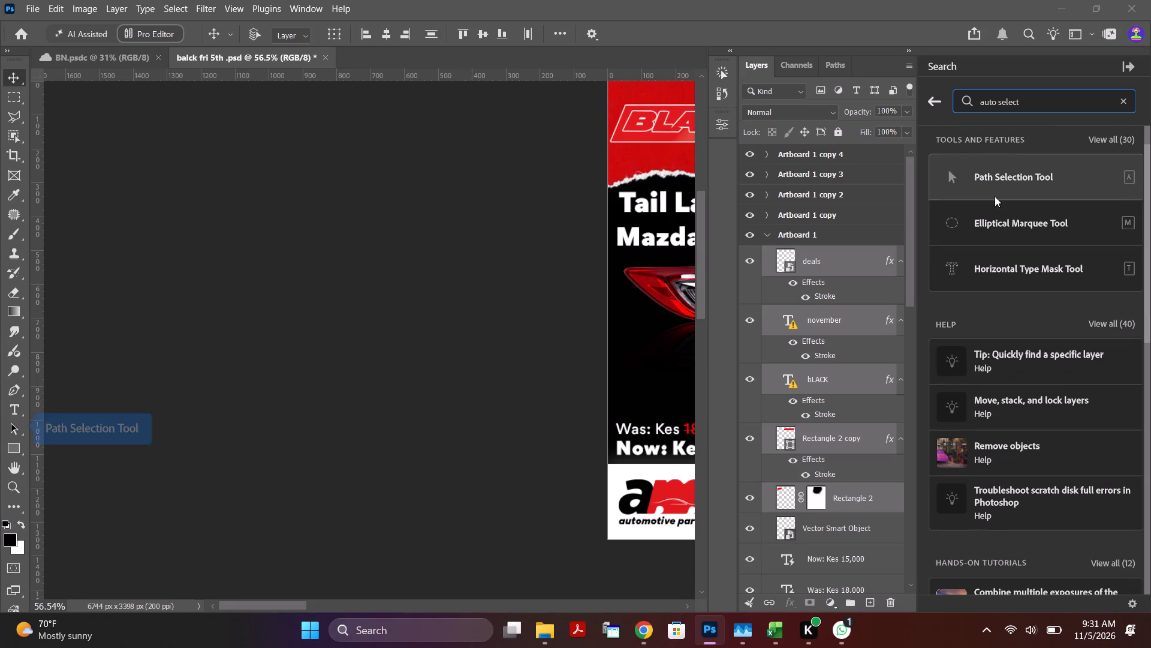
scroll(995, 196, up, 3)
scroll(617, 149, up, 4)
scroll(371, 83, up, 1)
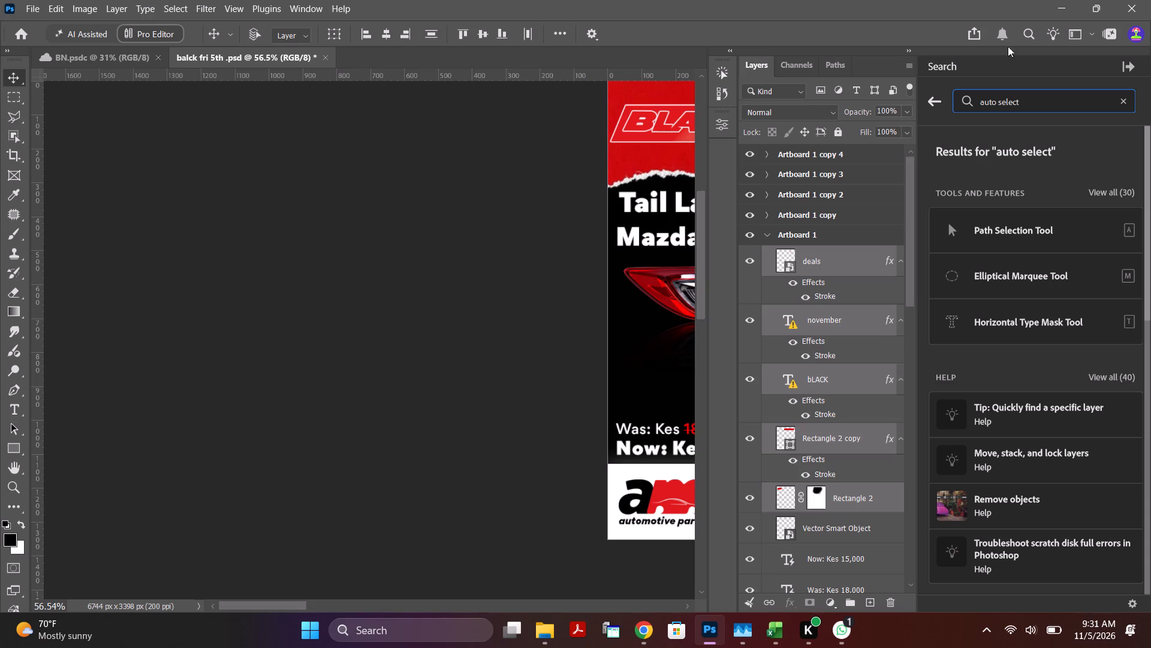
Reset the Essentials workspace to its default layout and close the search results.
click(1084, 32)
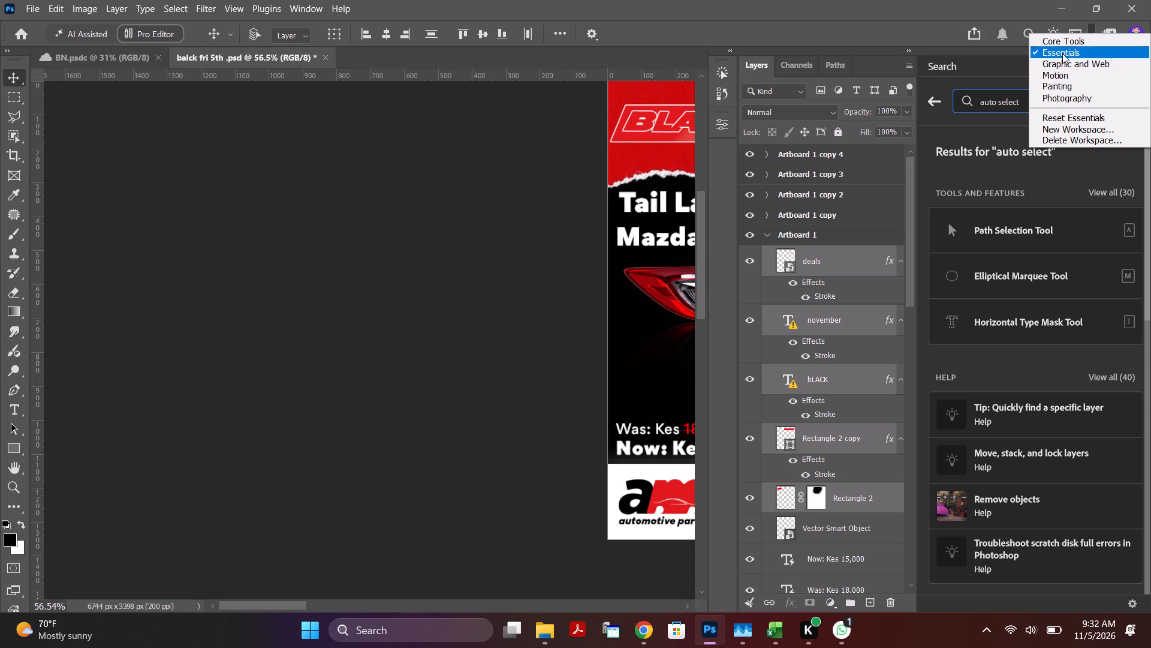
click(1073, 120)
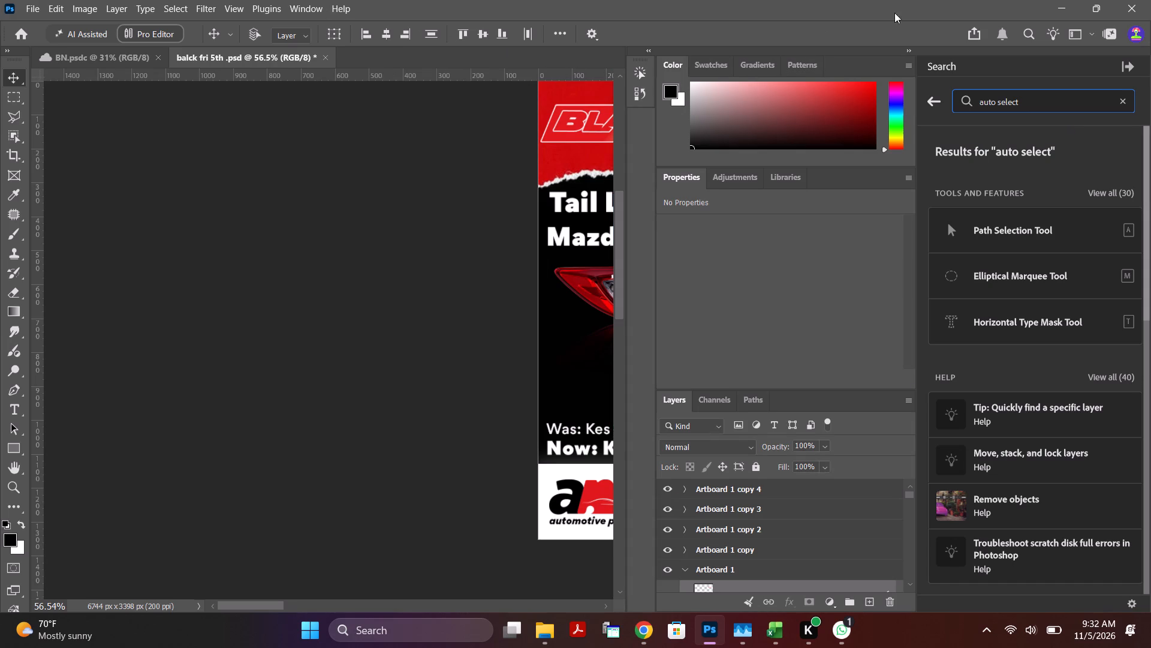
click(1124, 67)
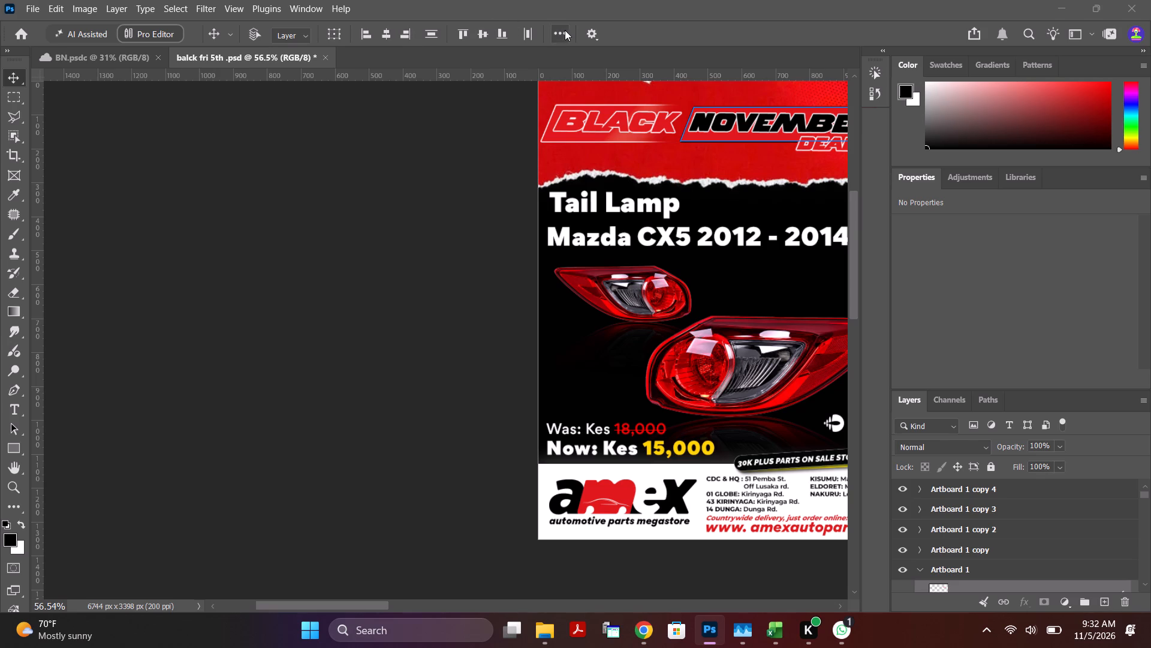
Review the Move tool's layer-bounds and Group/Layer selection options, and turn on its transform controls.
click(592, 31)
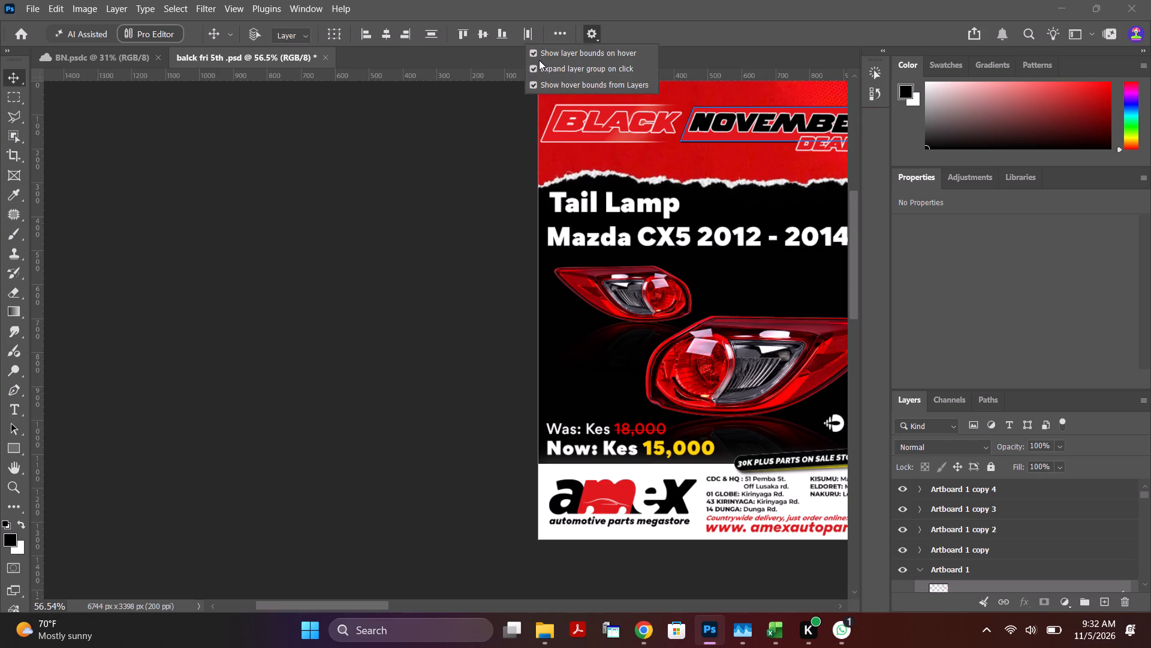
click(331, 31)
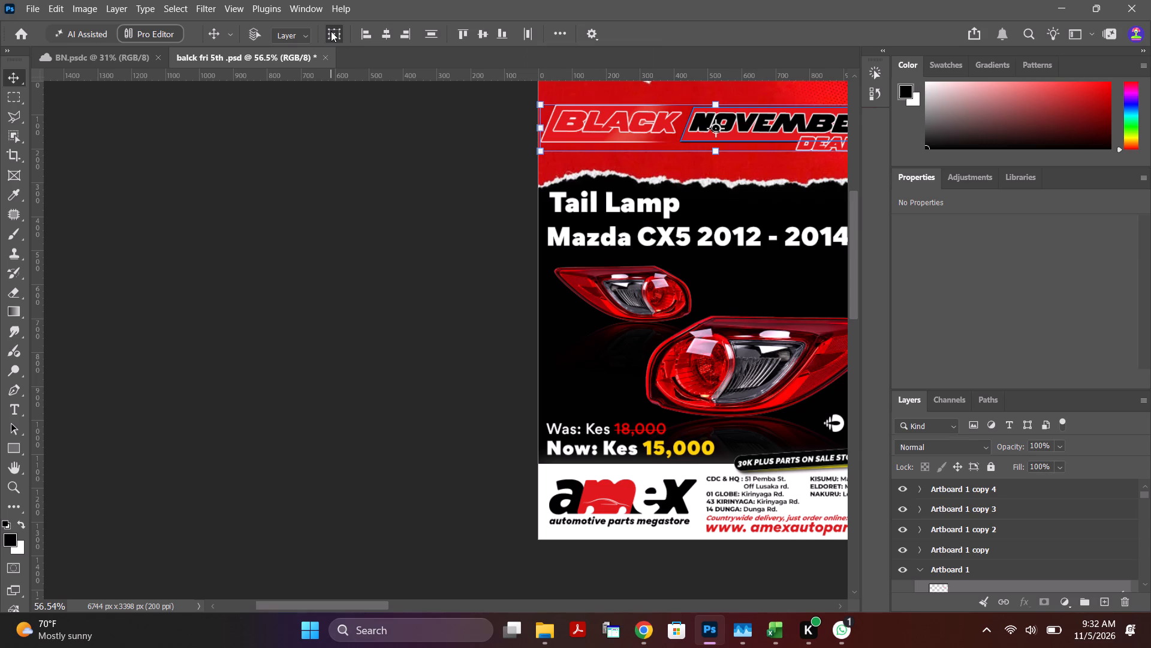
click(299, 38)
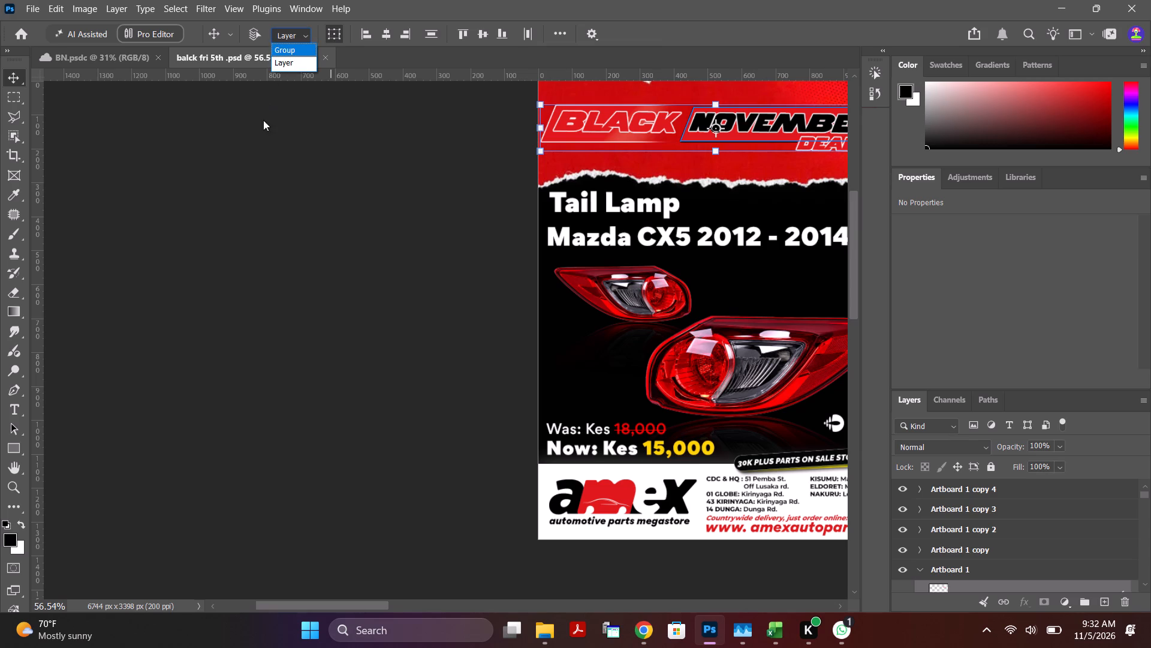
drag(258, 136, 216, 47)
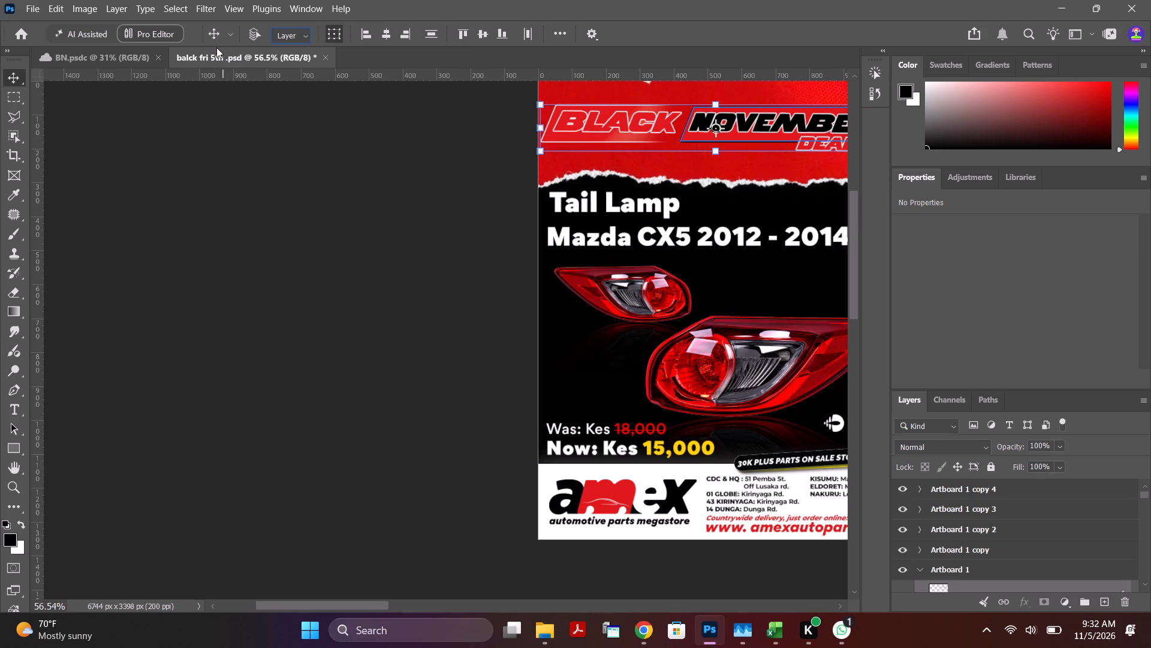
drag(216, 47, 224, 14)
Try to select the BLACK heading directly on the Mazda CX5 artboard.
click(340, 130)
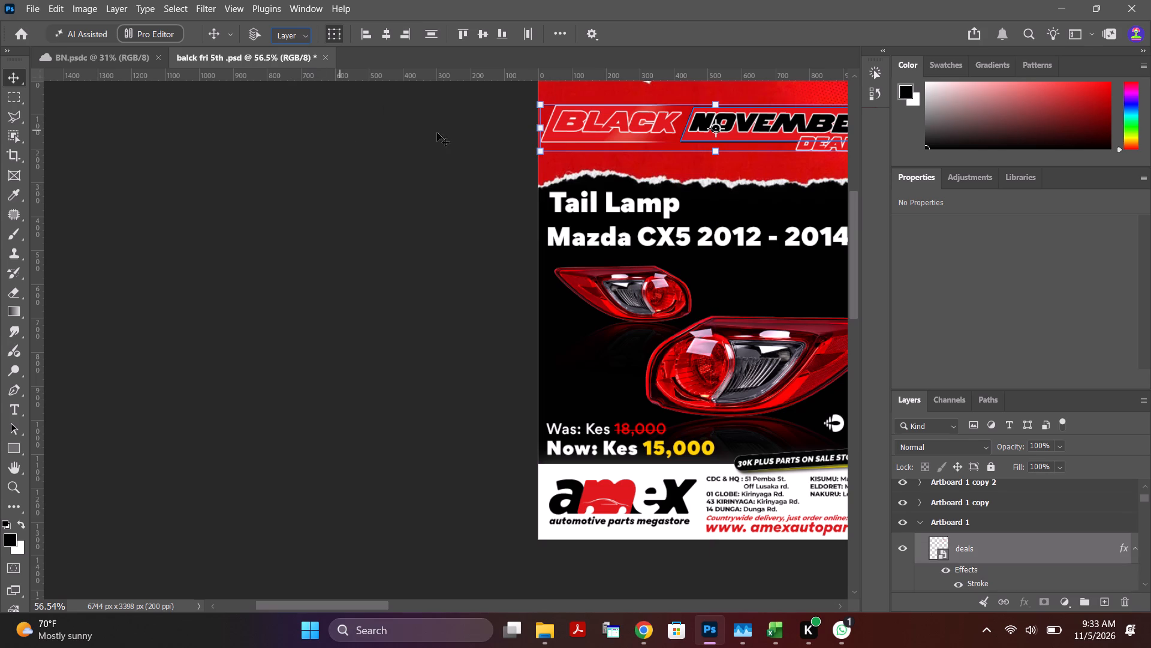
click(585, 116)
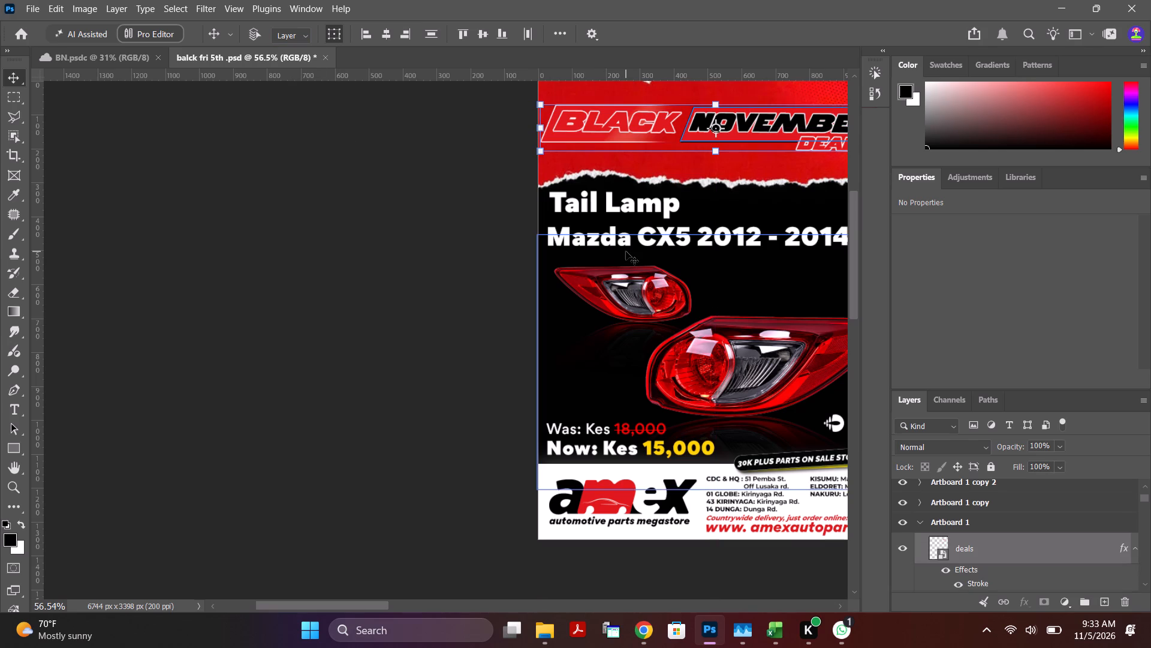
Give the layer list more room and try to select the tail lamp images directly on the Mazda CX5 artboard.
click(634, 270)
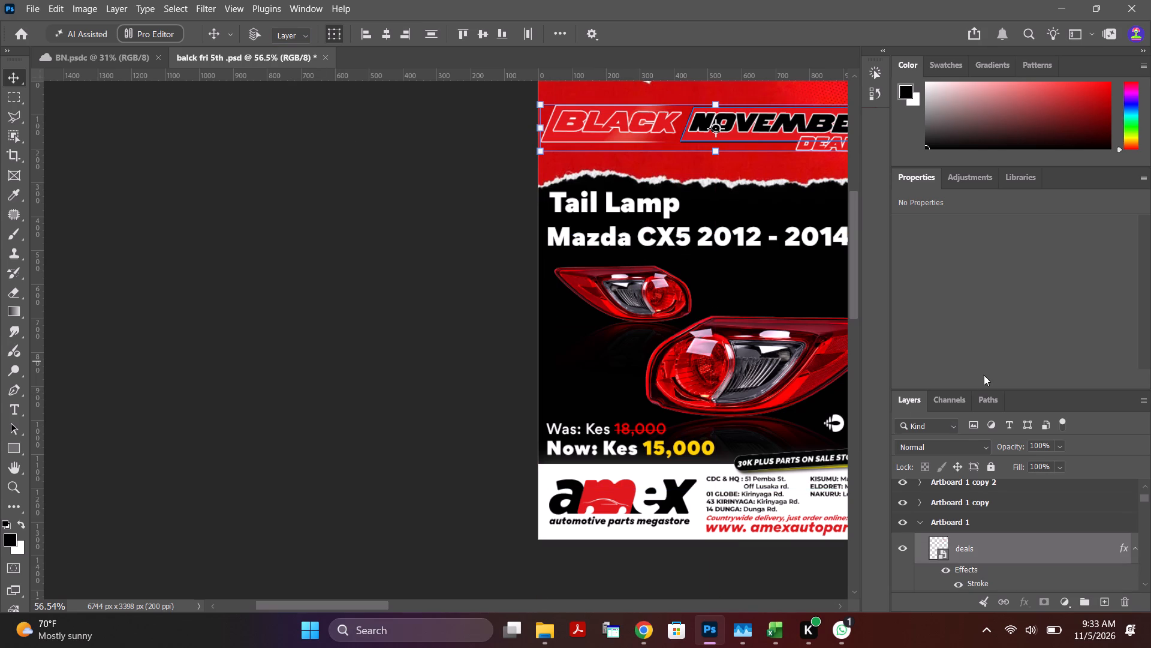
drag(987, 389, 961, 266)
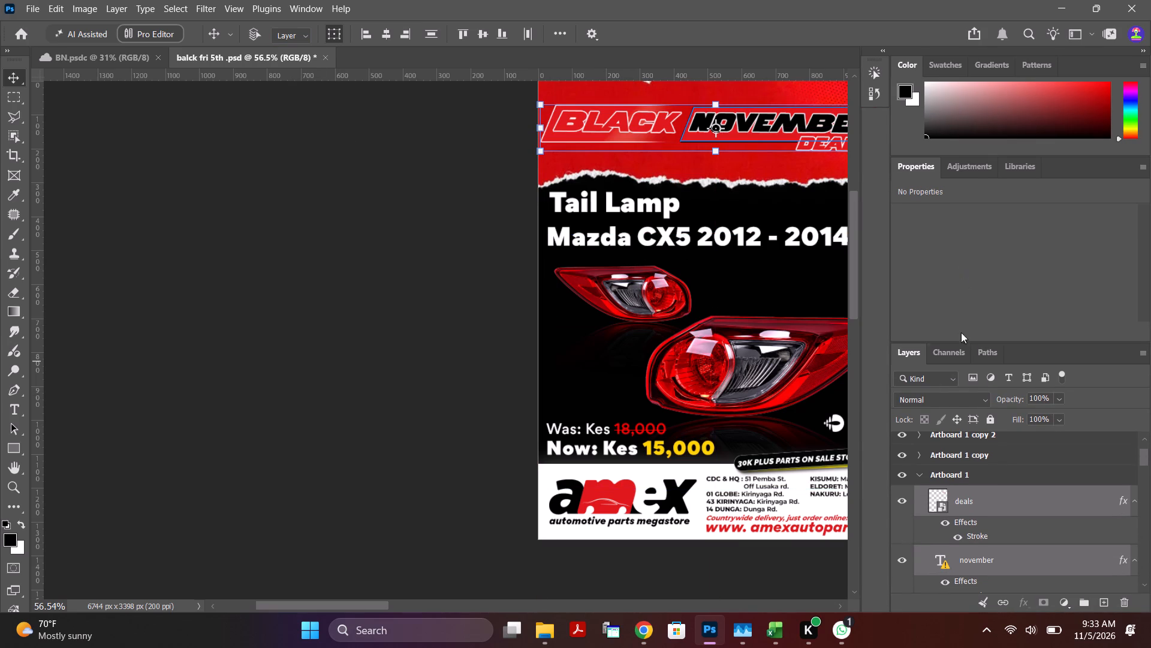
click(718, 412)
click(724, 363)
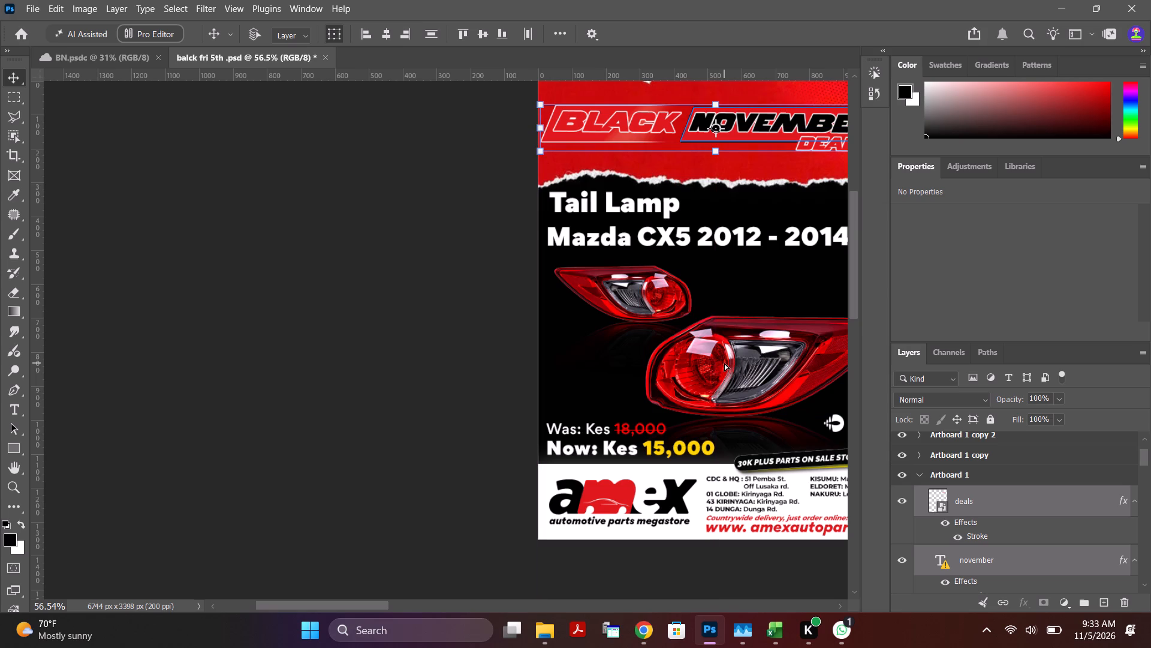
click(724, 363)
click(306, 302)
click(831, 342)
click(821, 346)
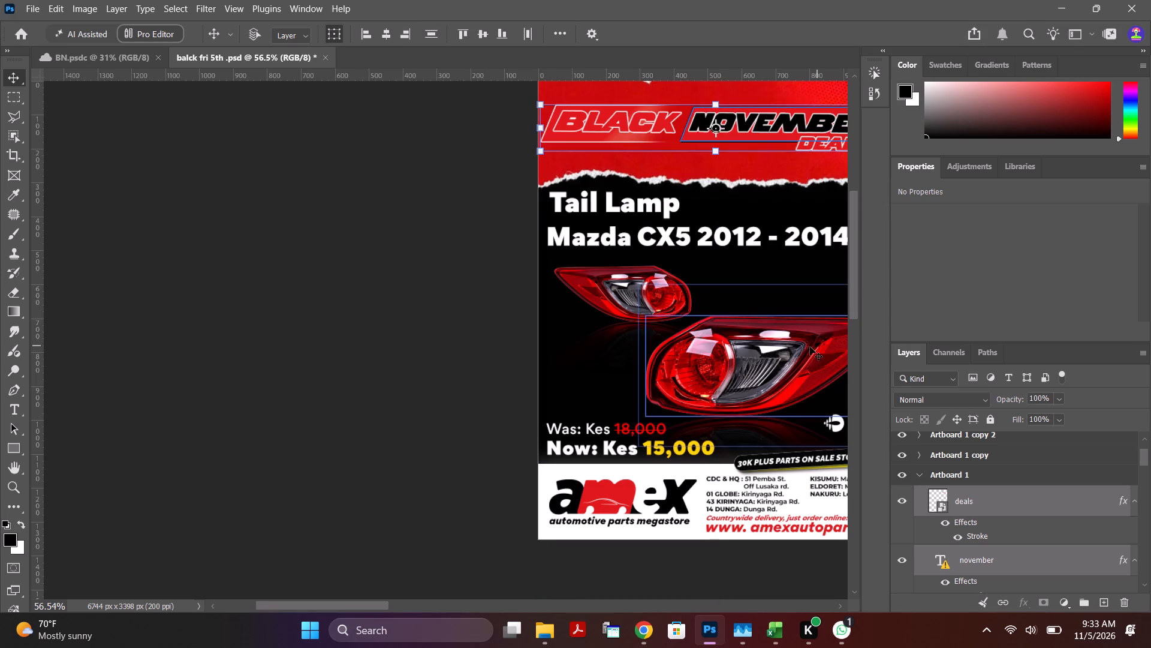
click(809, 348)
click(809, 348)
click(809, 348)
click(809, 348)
Set the Move tool's selection target to Group and try again to select the large tail lamp on the Mazda CX5 artboard.
click(299, 32)
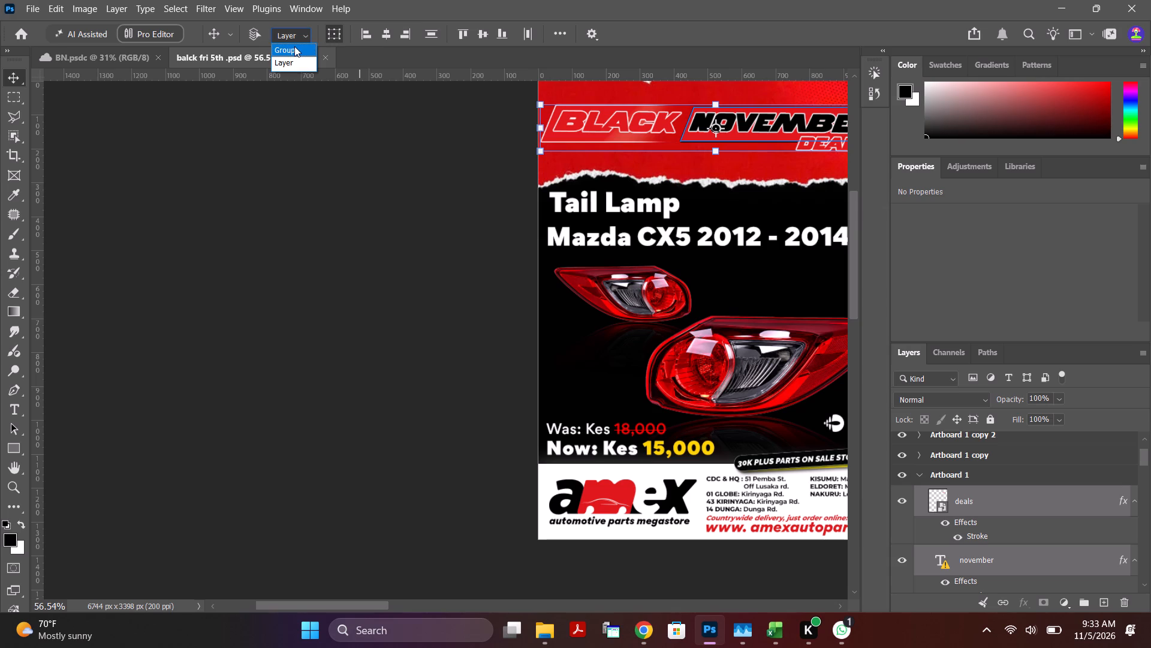
click(294, 46)
click(355, 190)
click(682, 357)
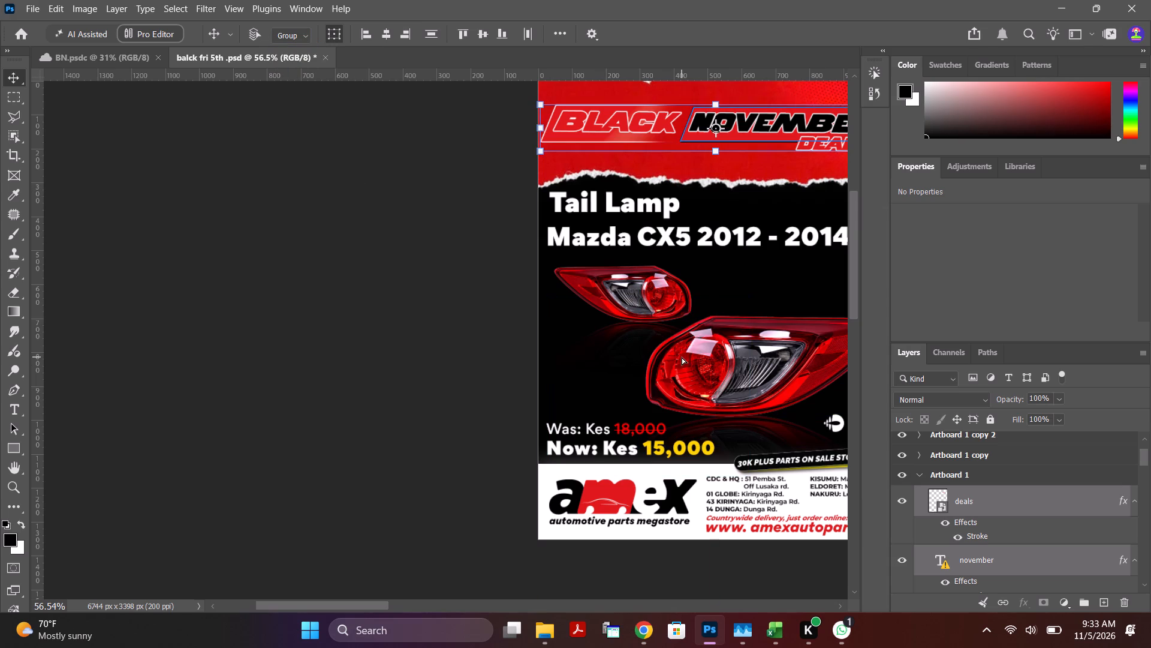
click(705, 347)
click(705, 347)
click(705, 347)
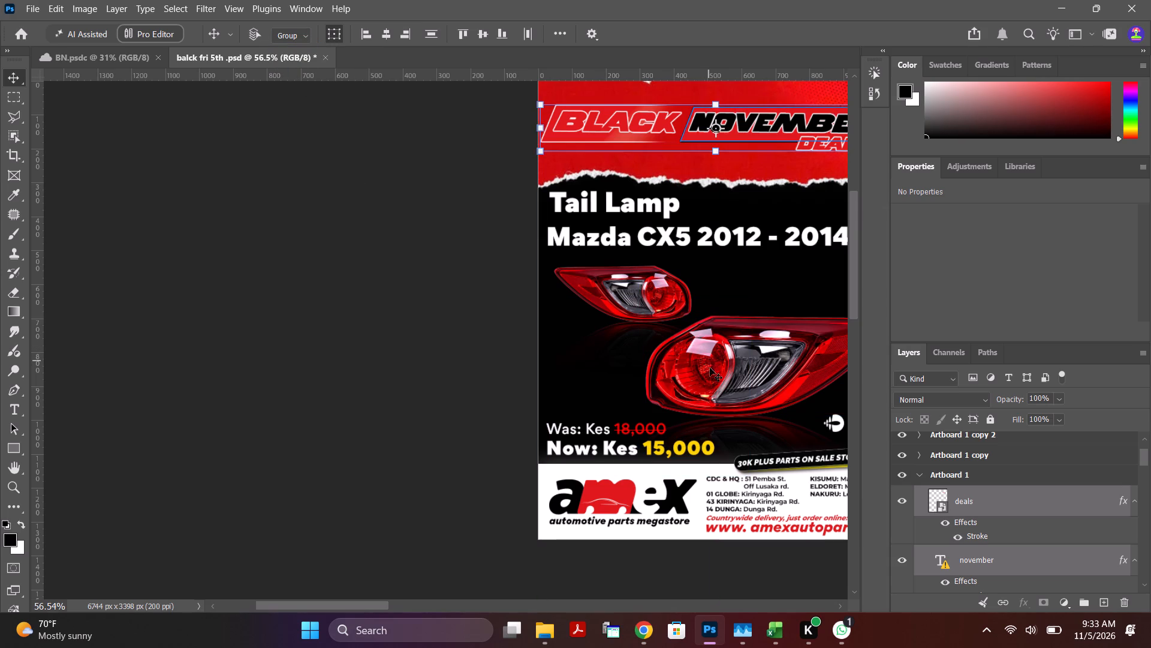
click(712, 376)
click(465, 156)
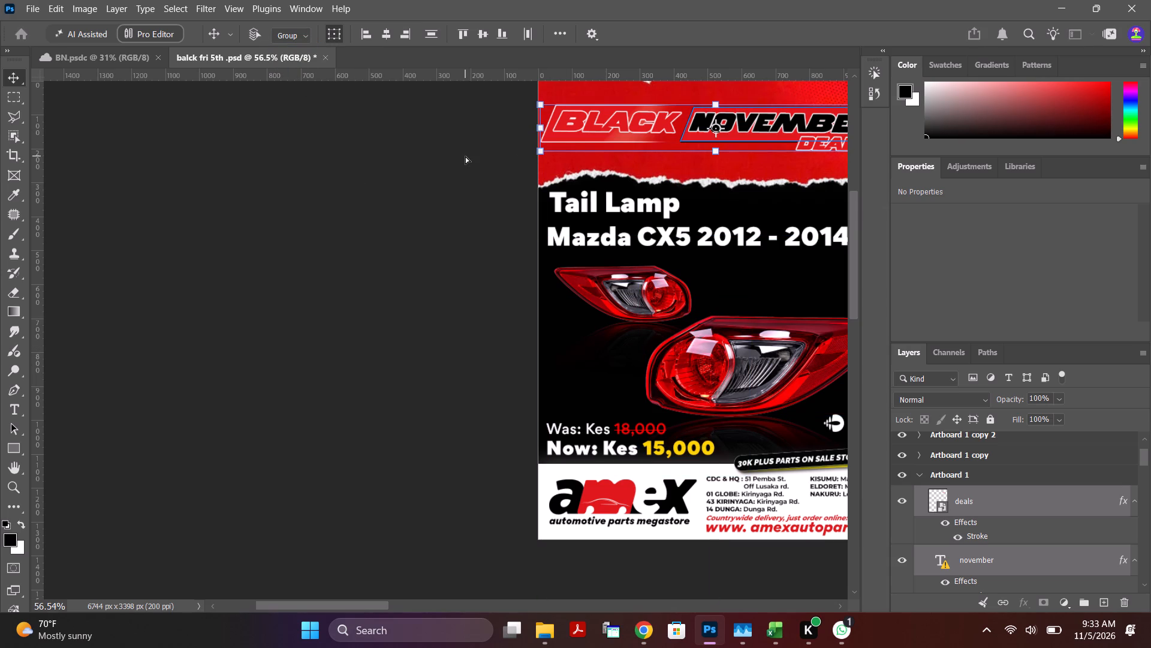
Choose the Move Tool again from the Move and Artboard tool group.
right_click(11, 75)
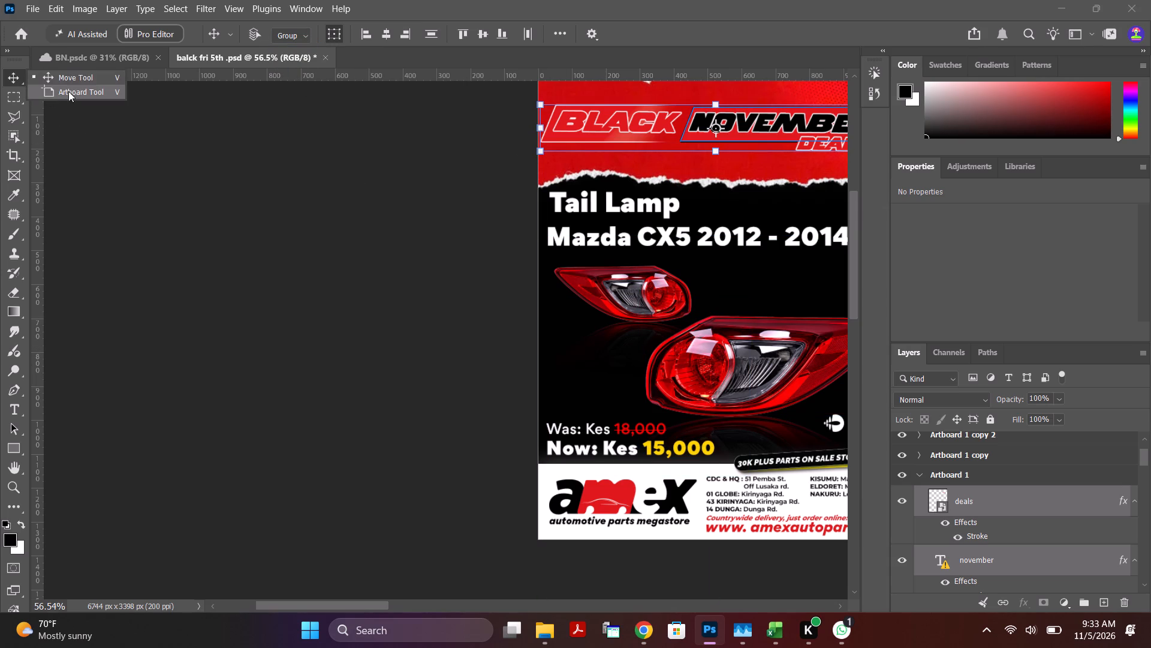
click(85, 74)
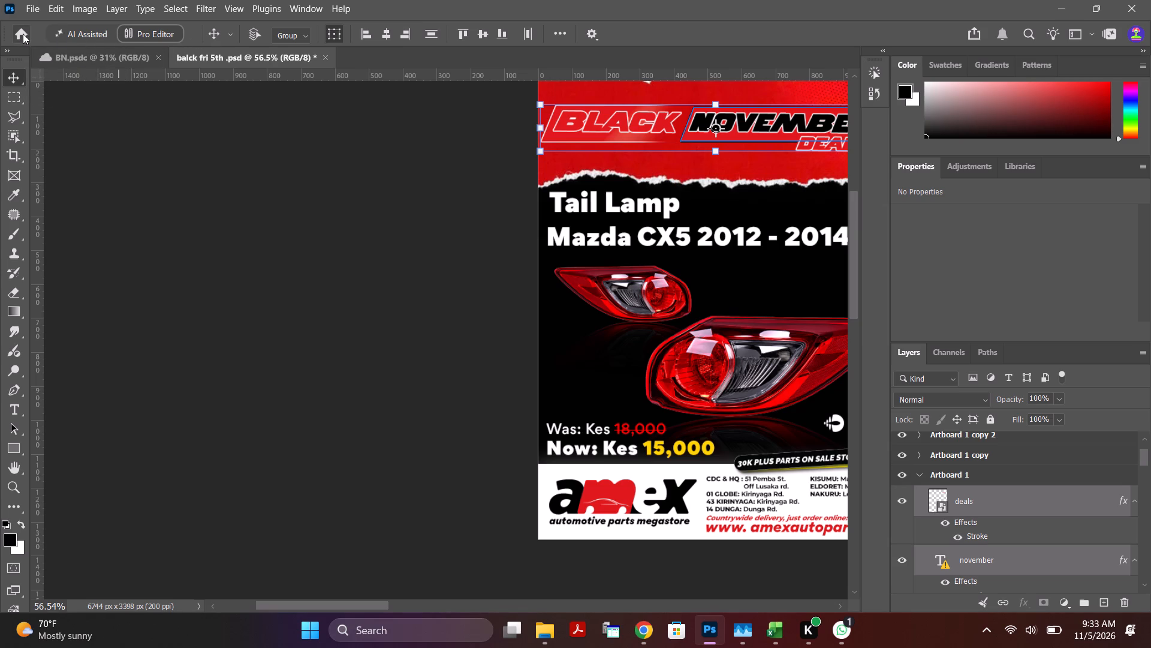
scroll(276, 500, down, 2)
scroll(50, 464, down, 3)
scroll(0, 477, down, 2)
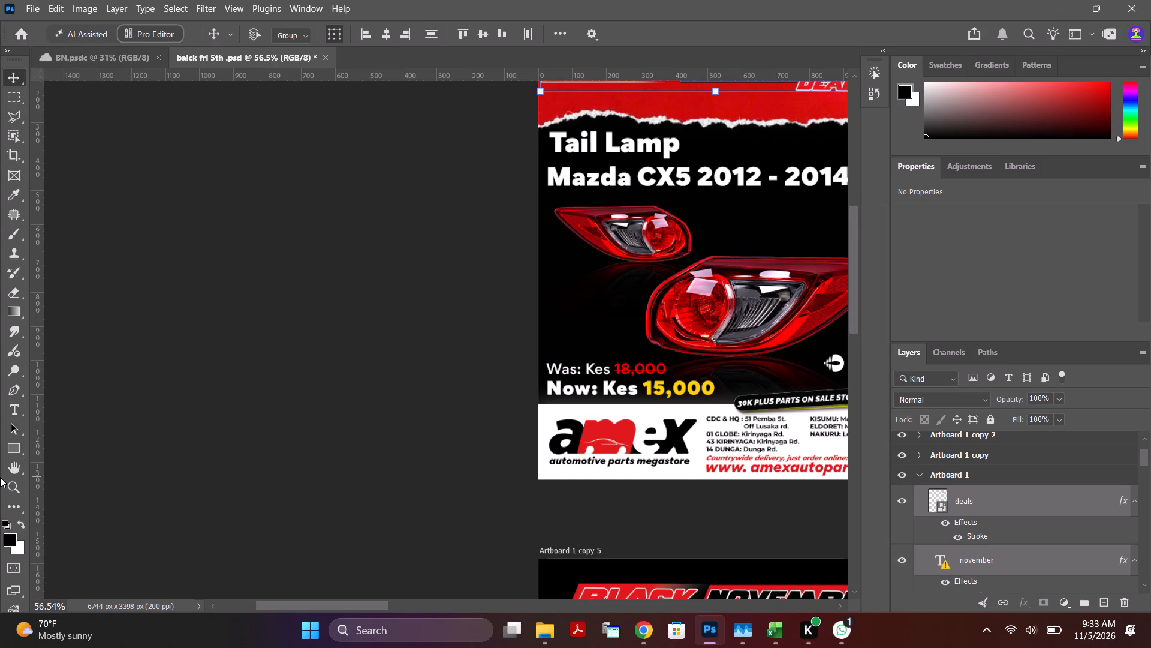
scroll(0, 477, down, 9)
Open the Learn skills guide and look through the Swatches, Gradients and Patterns collections.
click(1046, 32)
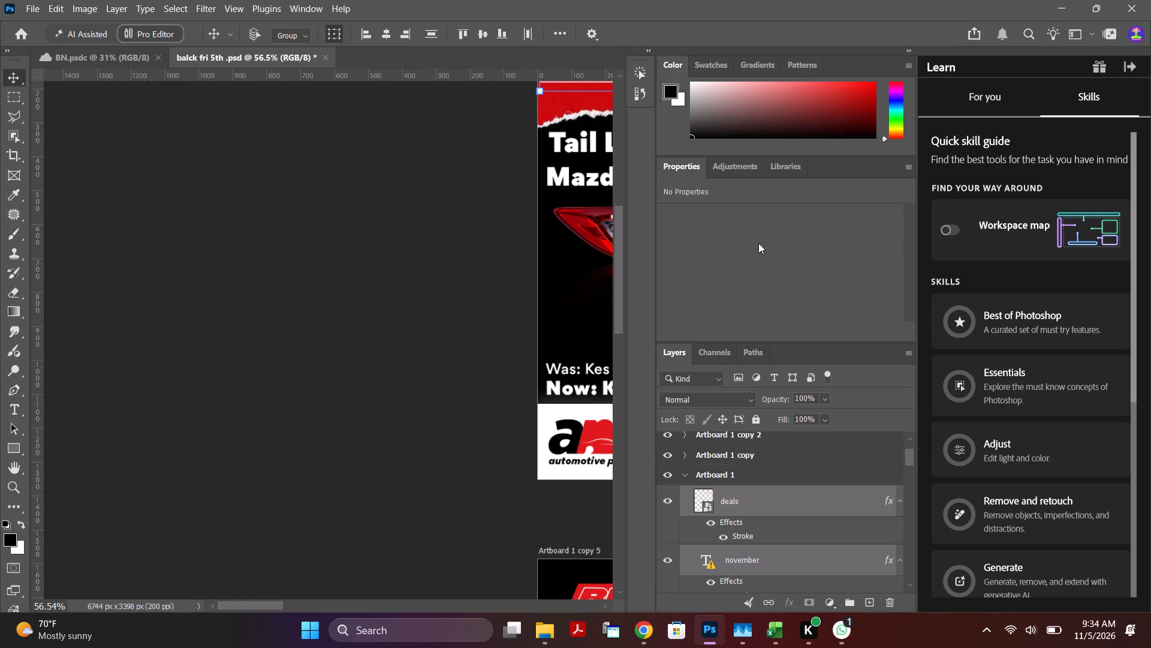
click(456, 272)
click(698, 64)
click(743, 65)
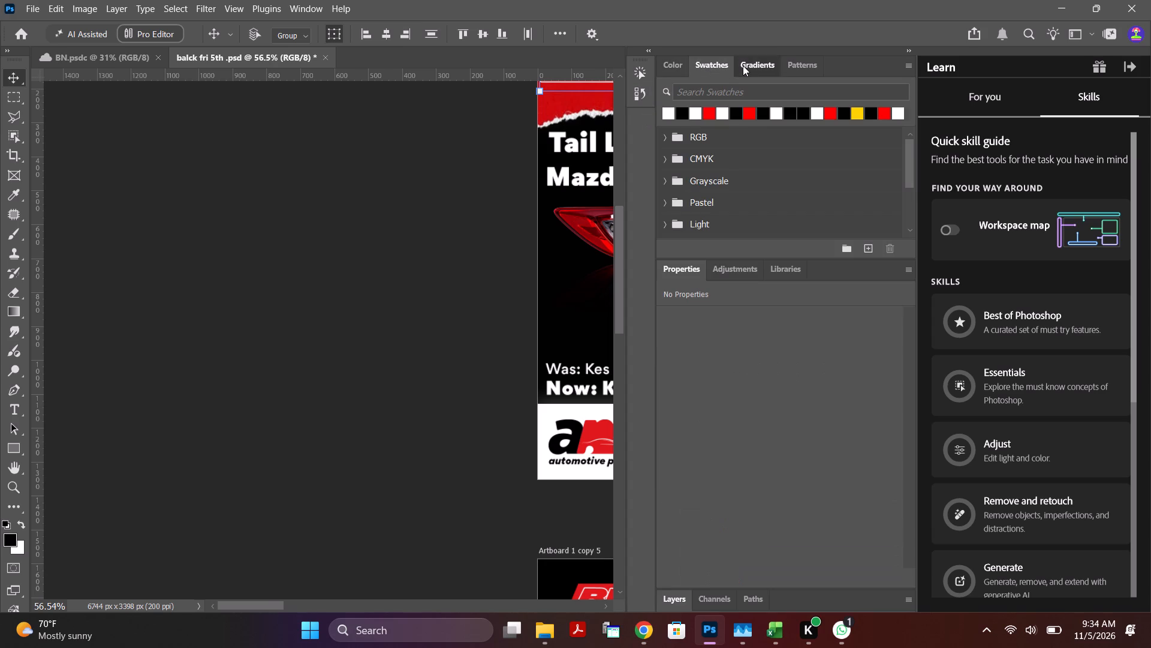
click(801, 64)
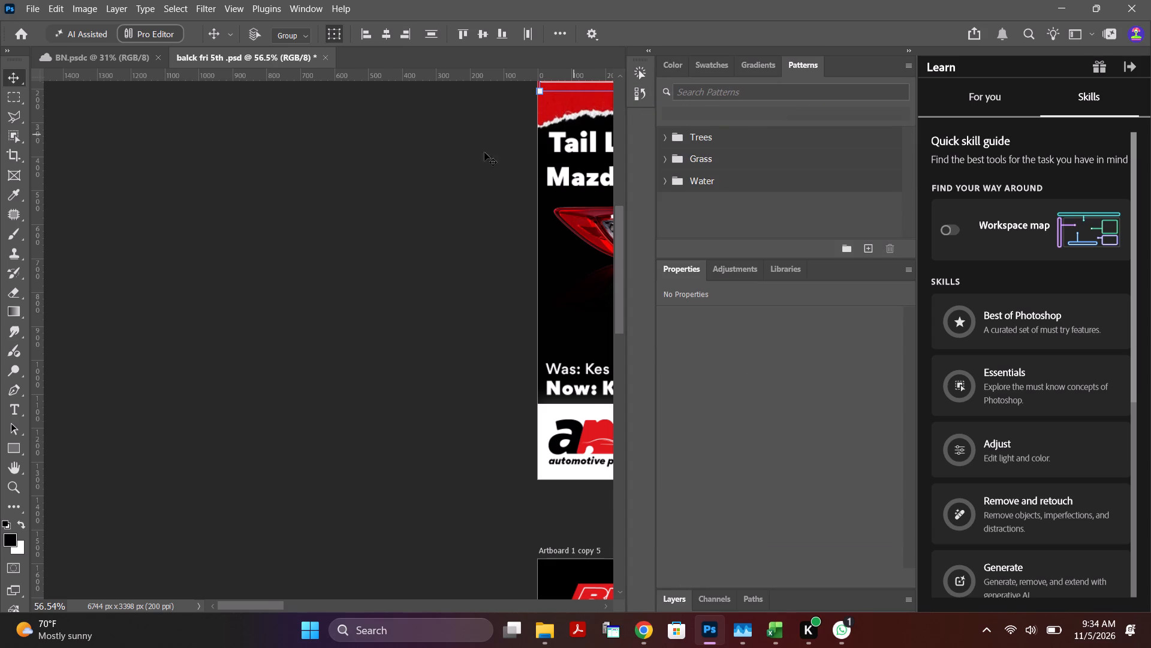
click(337, 193)
Switch to the BN.psdc document and look through the tool presets list.
click(100, 61)
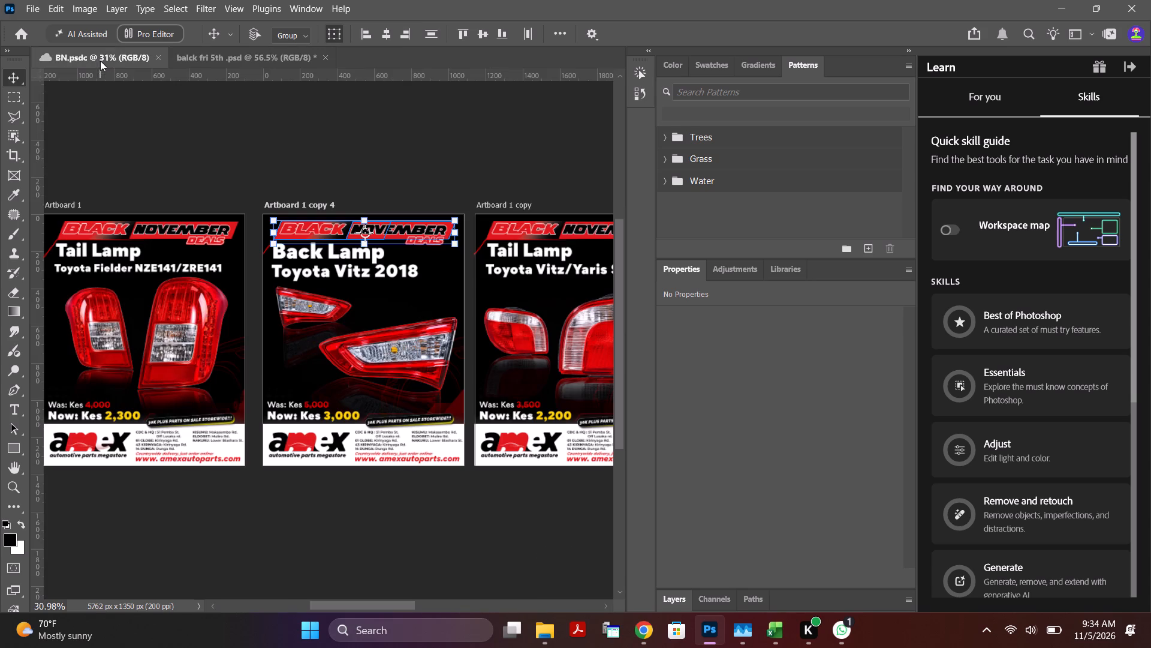
click(227, 30)
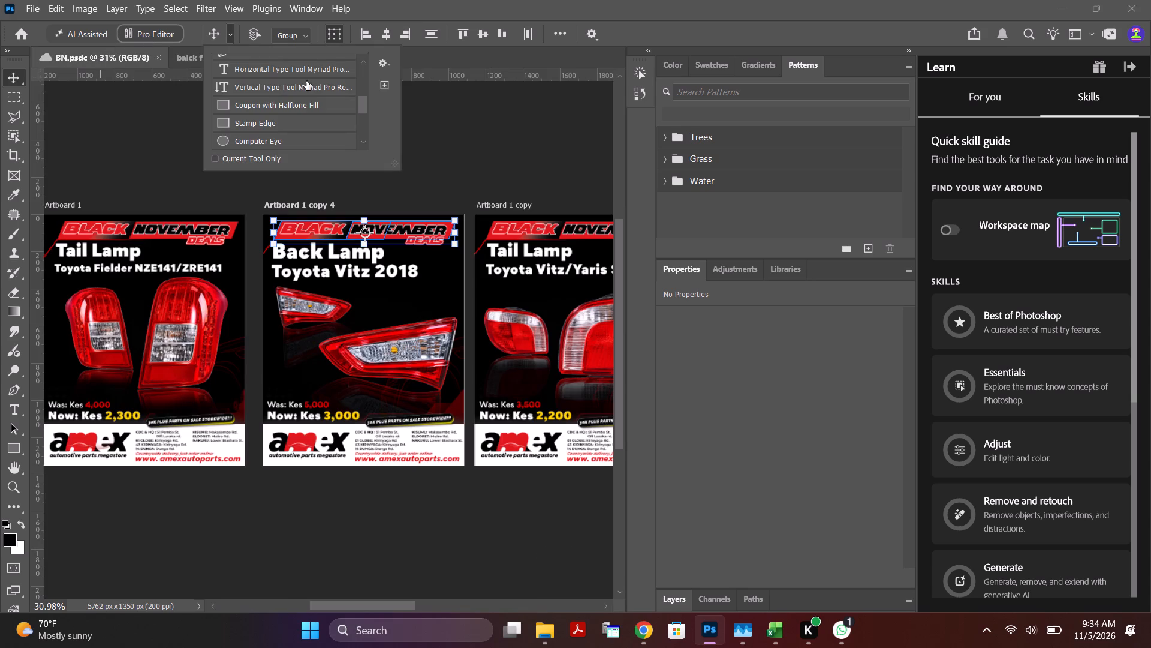
drag(366, 104, 361, 81)
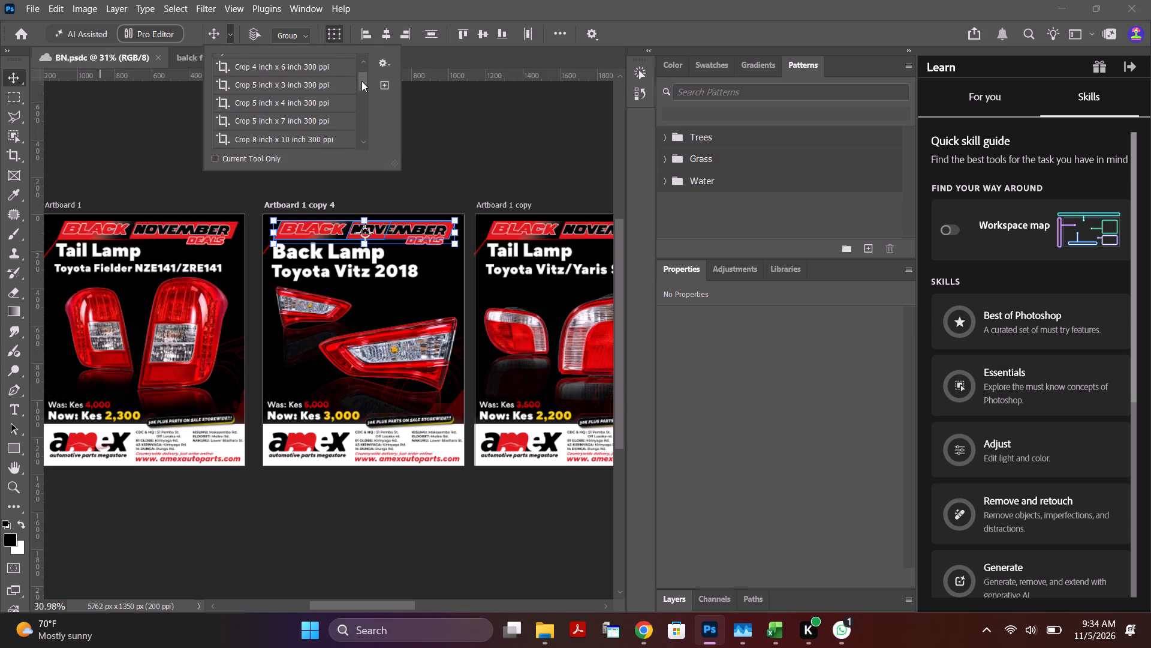
drag(361, 81, 364, 146)
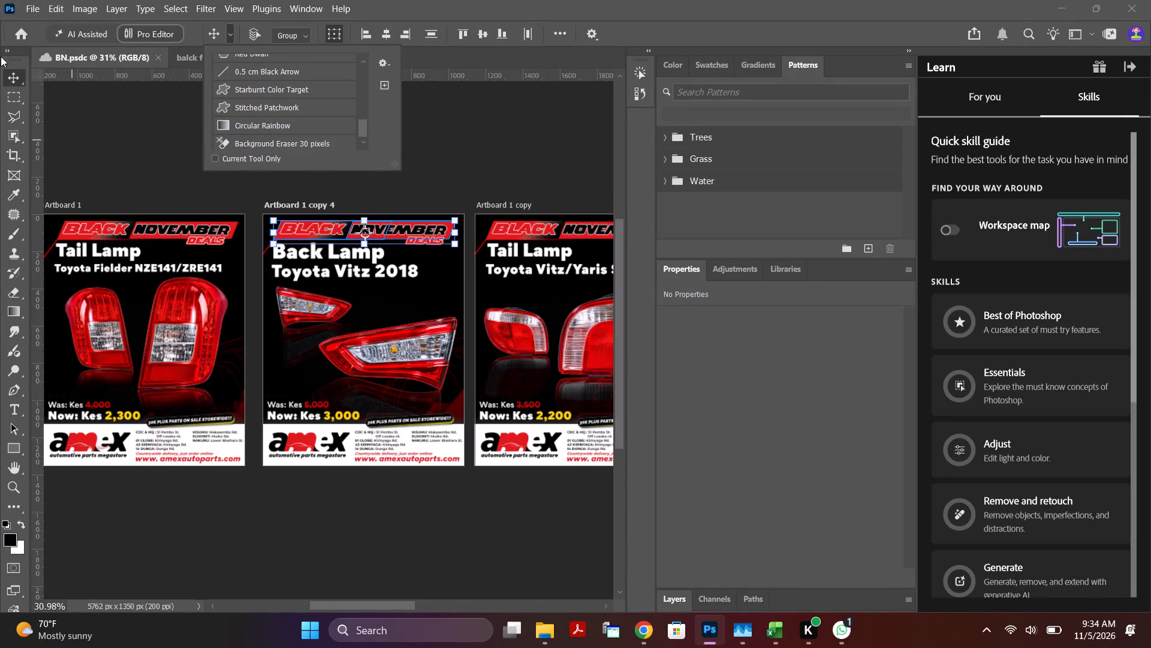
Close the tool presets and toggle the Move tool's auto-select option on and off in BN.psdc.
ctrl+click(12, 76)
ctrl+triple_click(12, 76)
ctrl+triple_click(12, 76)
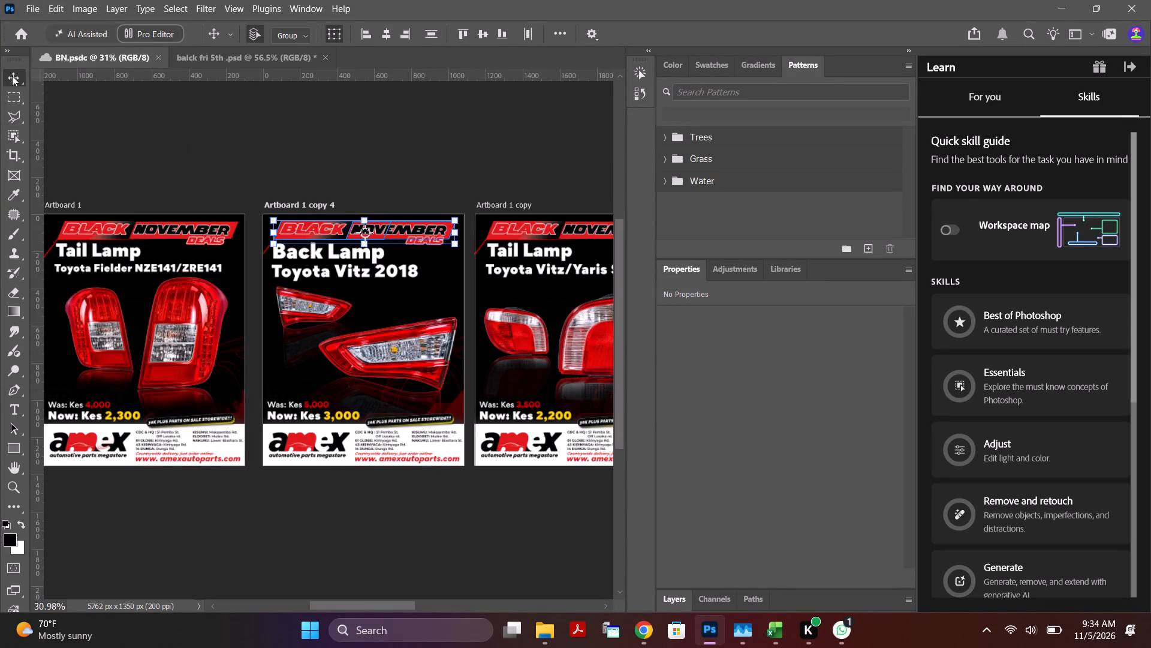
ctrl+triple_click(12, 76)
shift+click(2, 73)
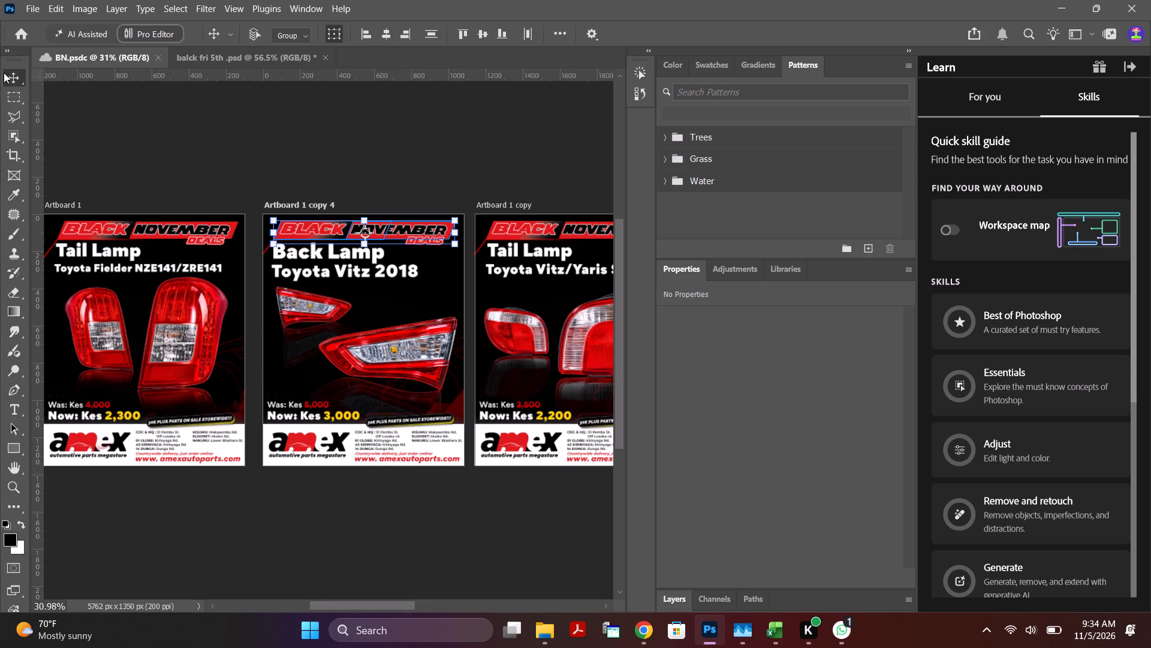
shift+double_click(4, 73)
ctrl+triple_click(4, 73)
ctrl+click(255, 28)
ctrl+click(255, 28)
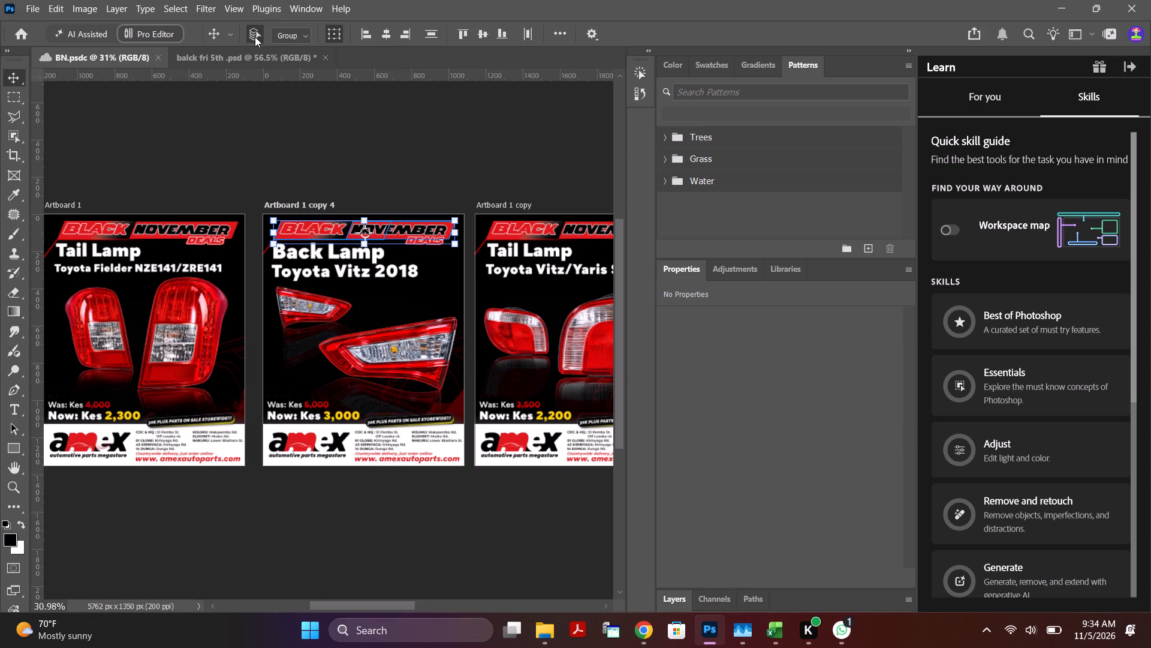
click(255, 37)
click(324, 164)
Close the Learn guide, then restore and enlarge the layer list for BN.psdc.
click(1132, 63)
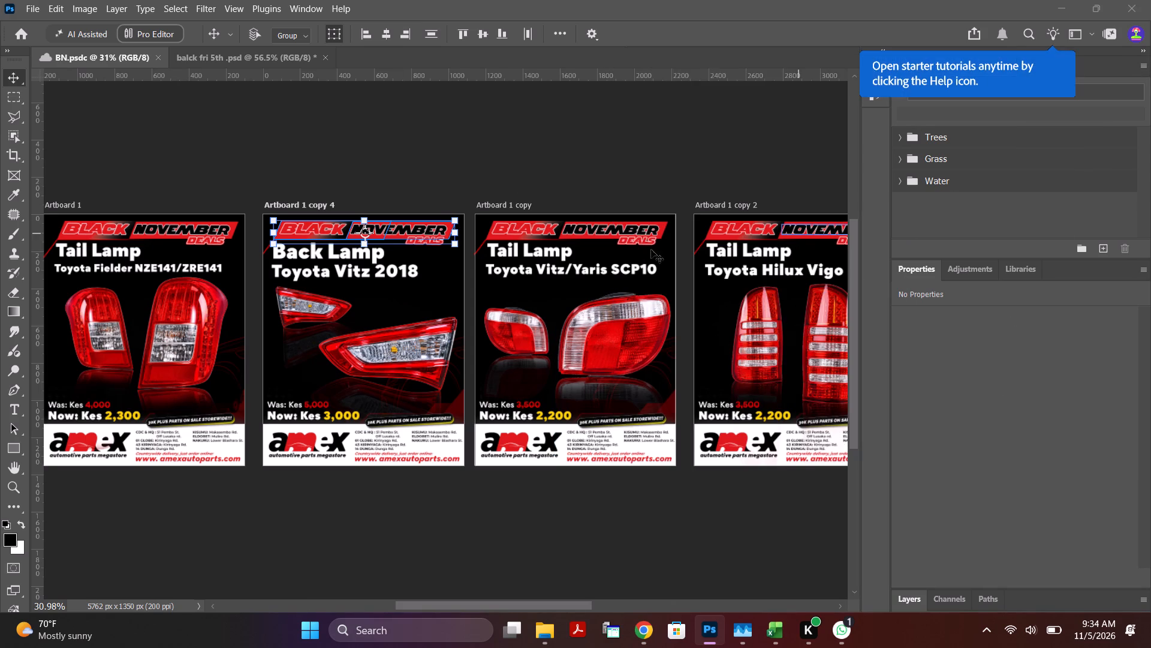
click(962, 604)
click(911, 523)
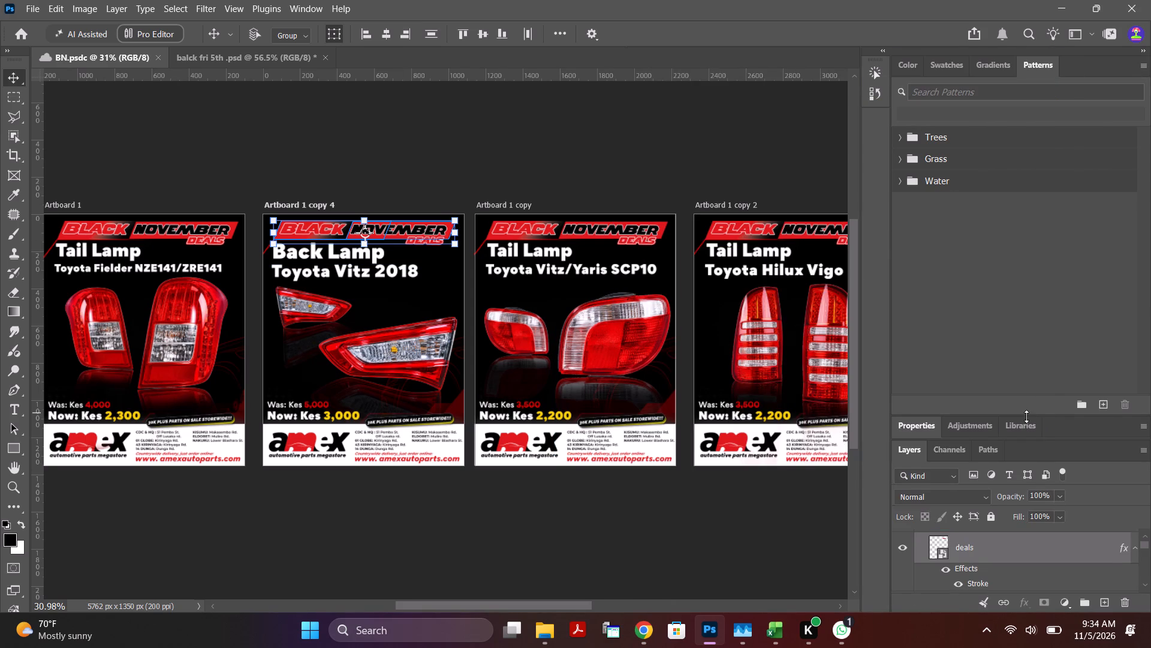
drag(1026, 416, 1047, 323)
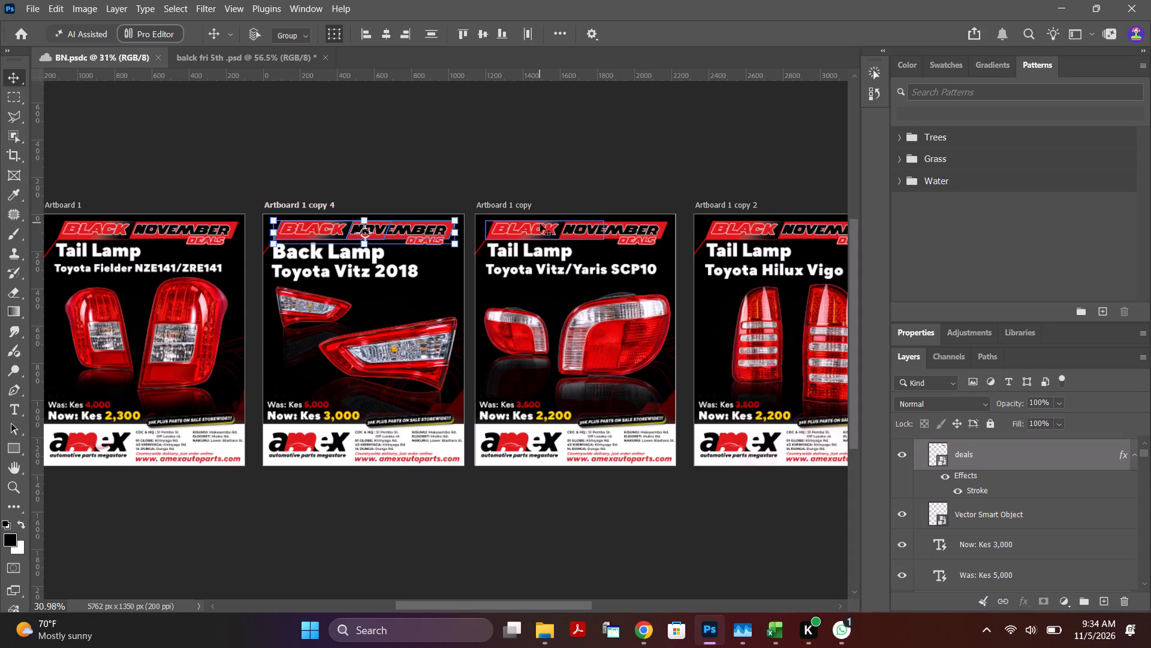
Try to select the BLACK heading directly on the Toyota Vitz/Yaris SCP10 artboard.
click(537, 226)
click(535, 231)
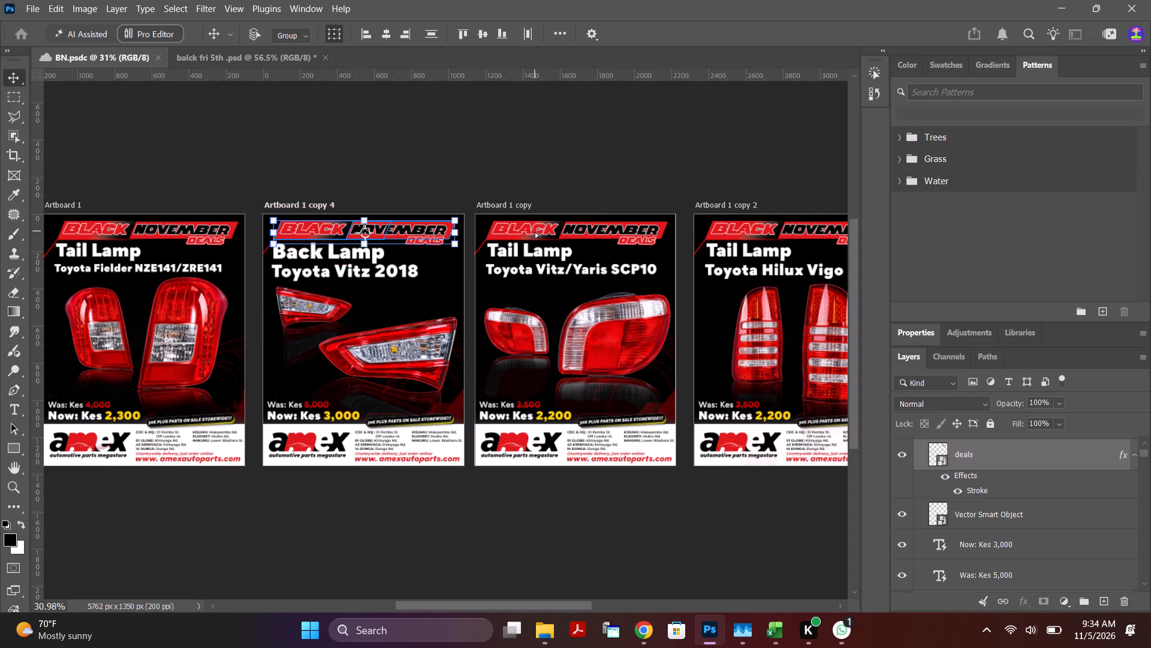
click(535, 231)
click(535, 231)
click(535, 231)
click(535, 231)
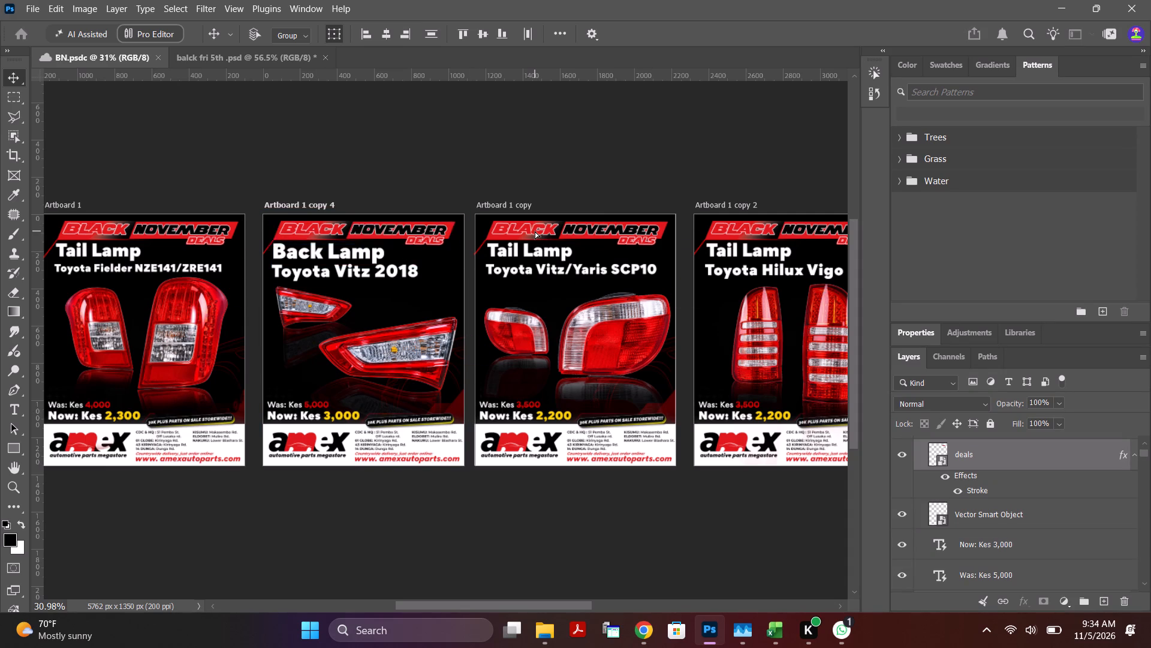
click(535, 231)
Turn on the Move tool's auto-select and select the Rectangle 2 shape behind BLACK on the Toyota Vitz/Yaris SCP10 artboard.
click(252, 34)
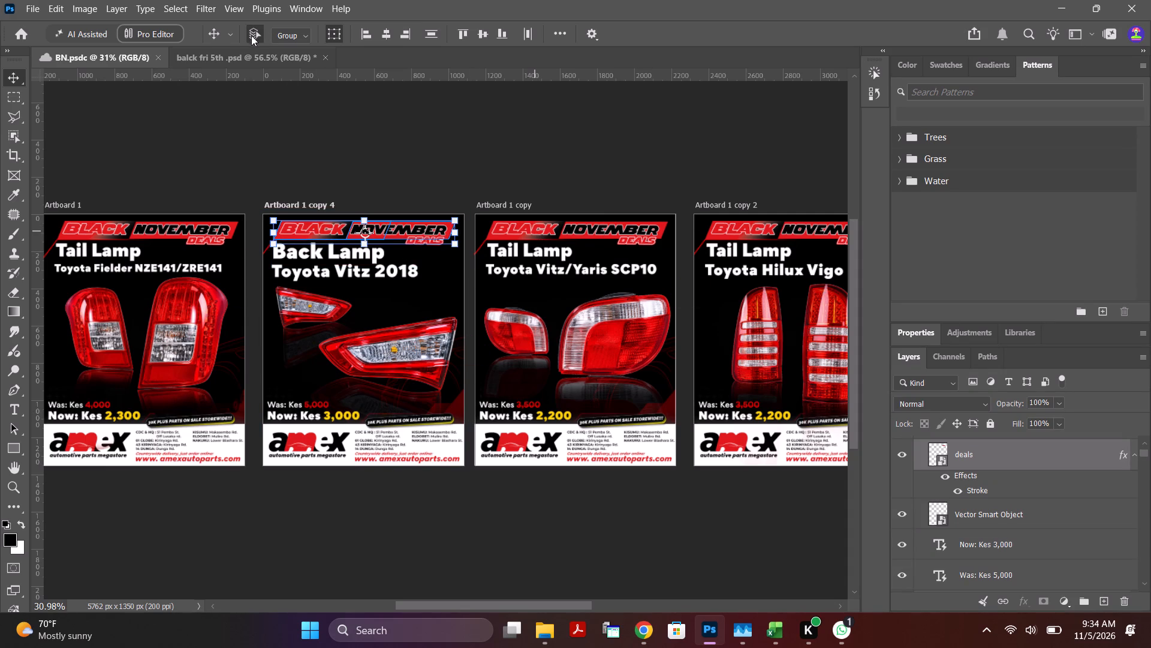
click(534, 239)
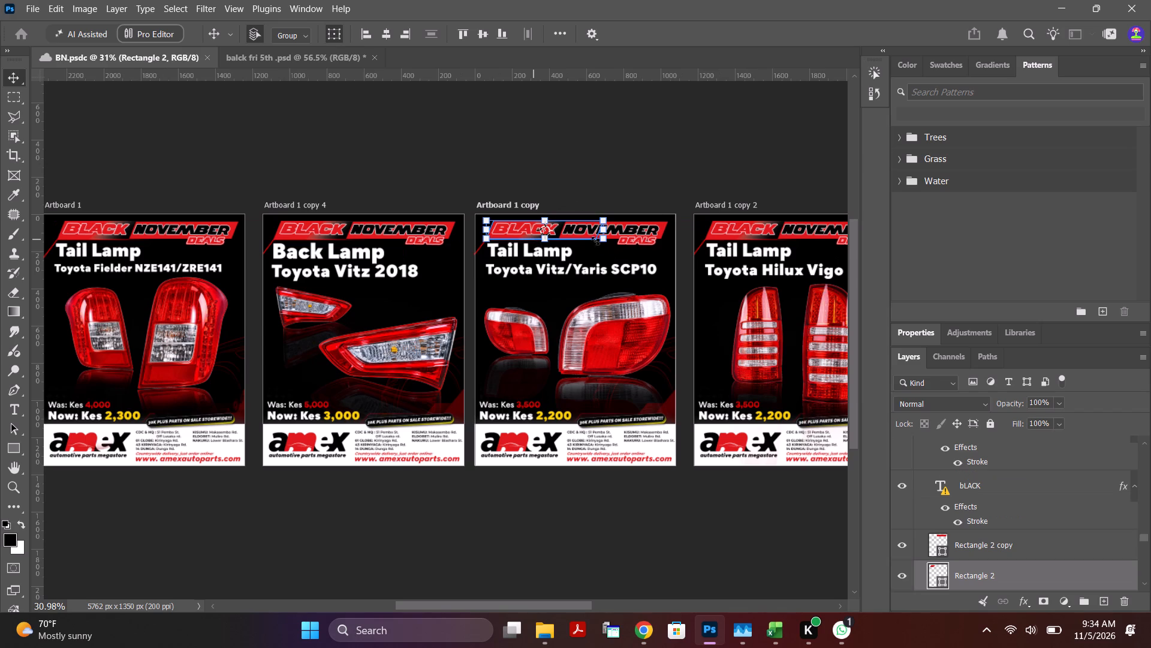
Test auto-select by picking the Toyota Vitz/Yaris SCP10 title and the lamp images across the BN.psdc artboards.
click(645, 267)
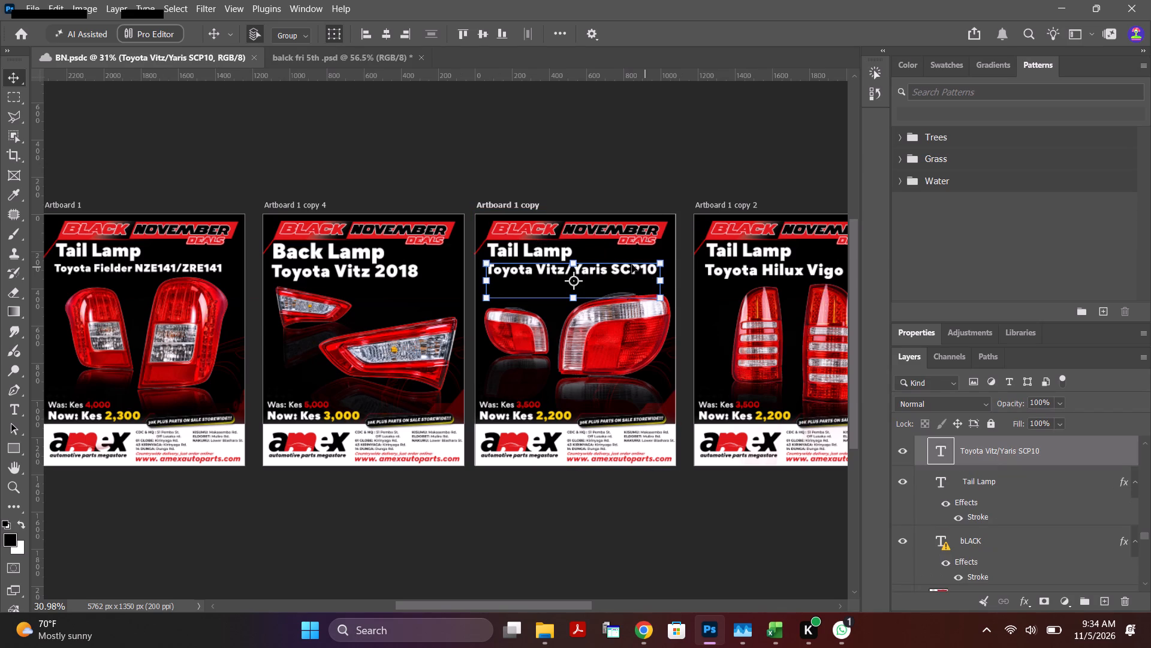
click(376, 358)
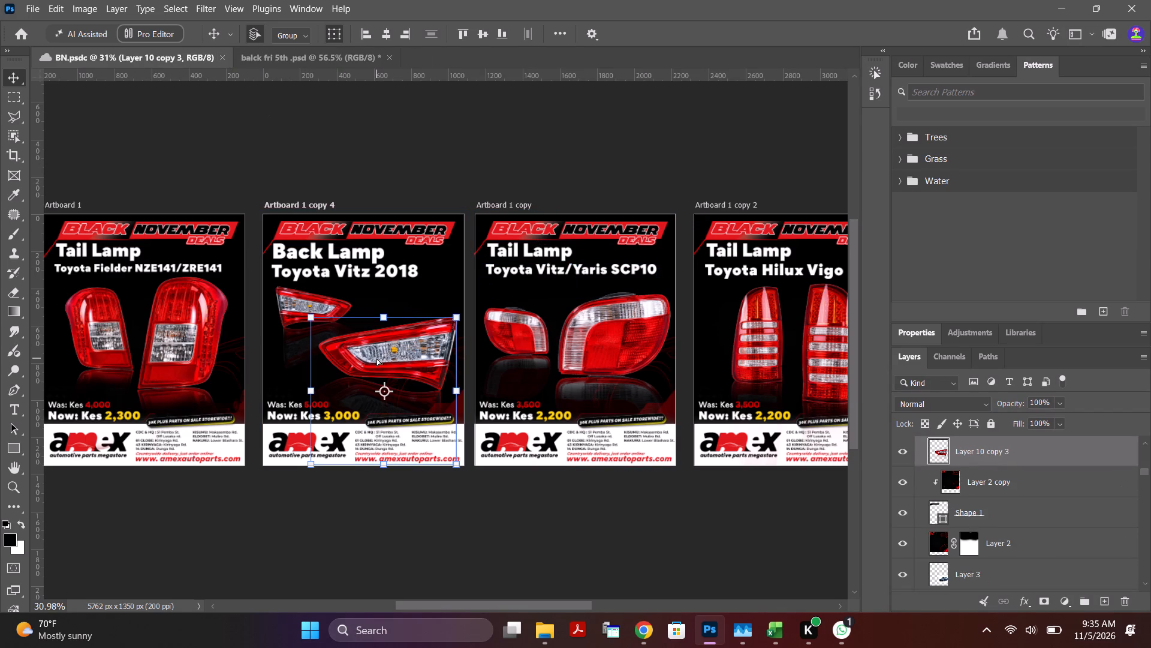
click(302, 302)
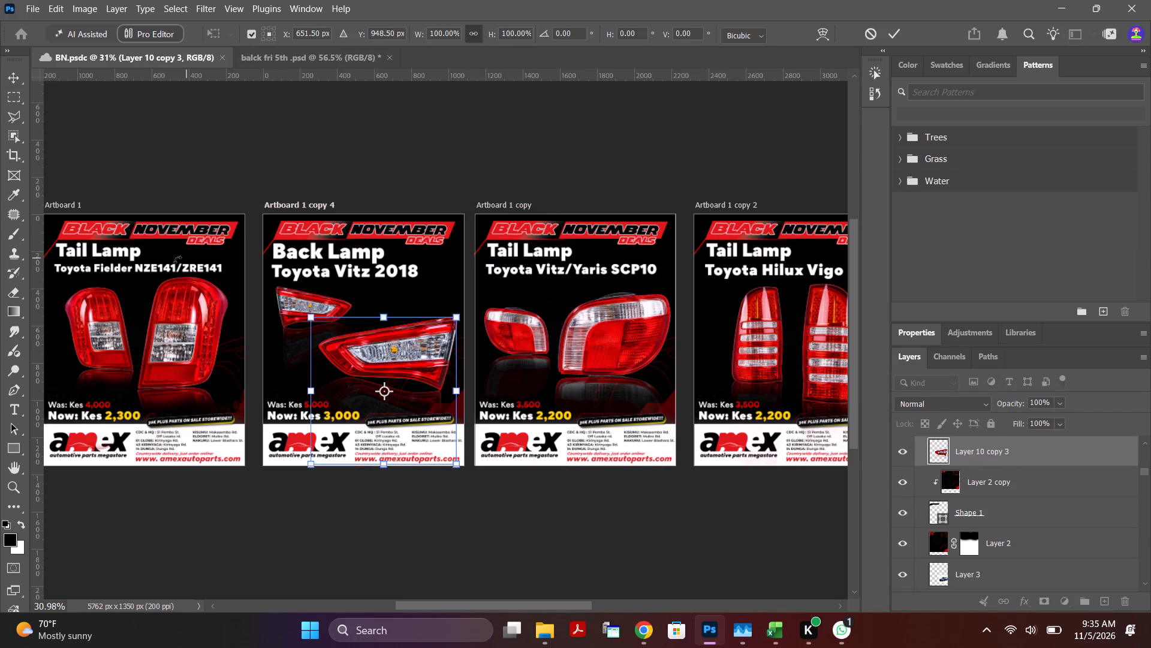
click(16, 73)
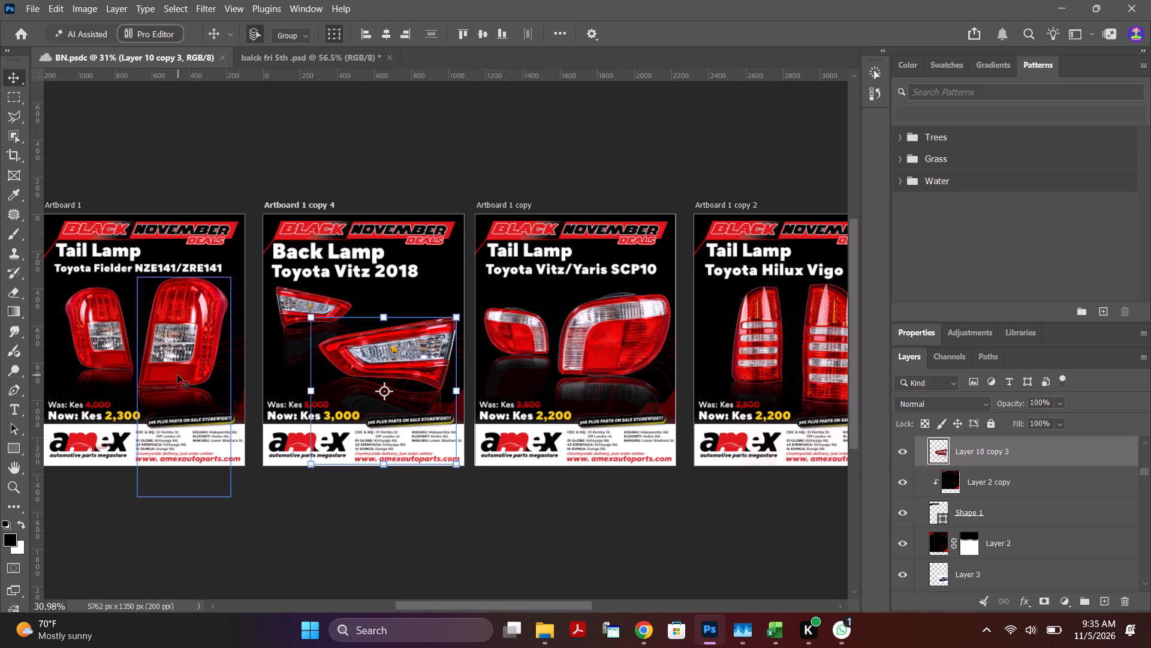
click(178, 353)
click(396, 356)
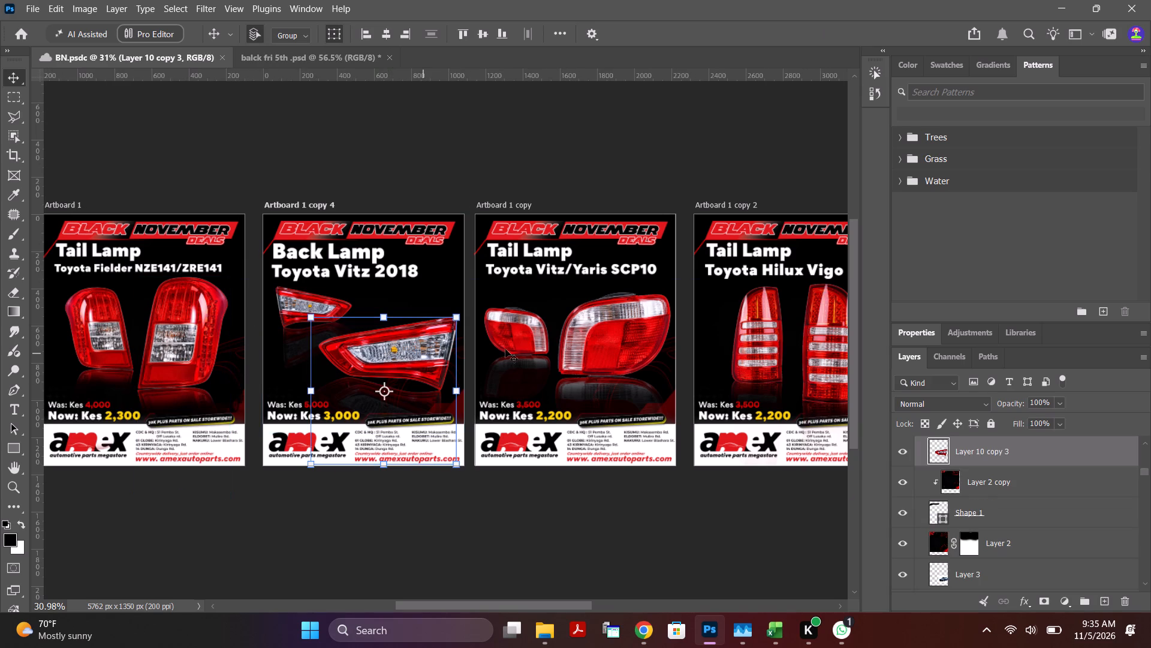
click(616, 352)
click(764, 371)
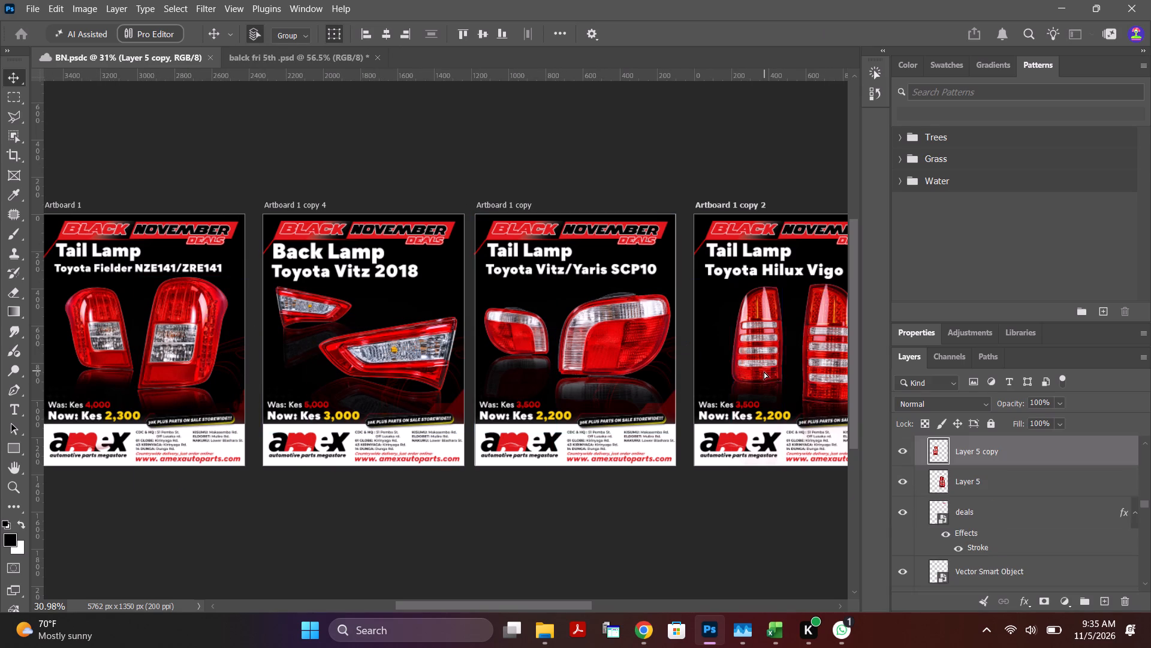
click(807, 372)
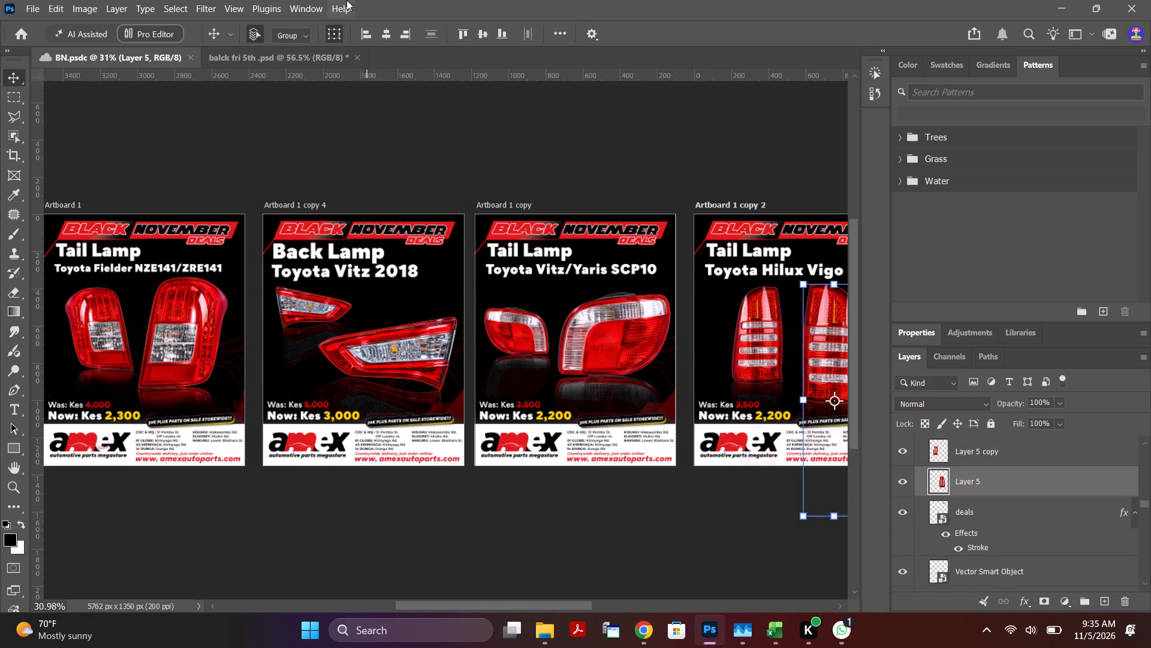
Set the Move tool's auto-select target to Layer and clear the layer selection in BN.psdc.
click(305, 38)
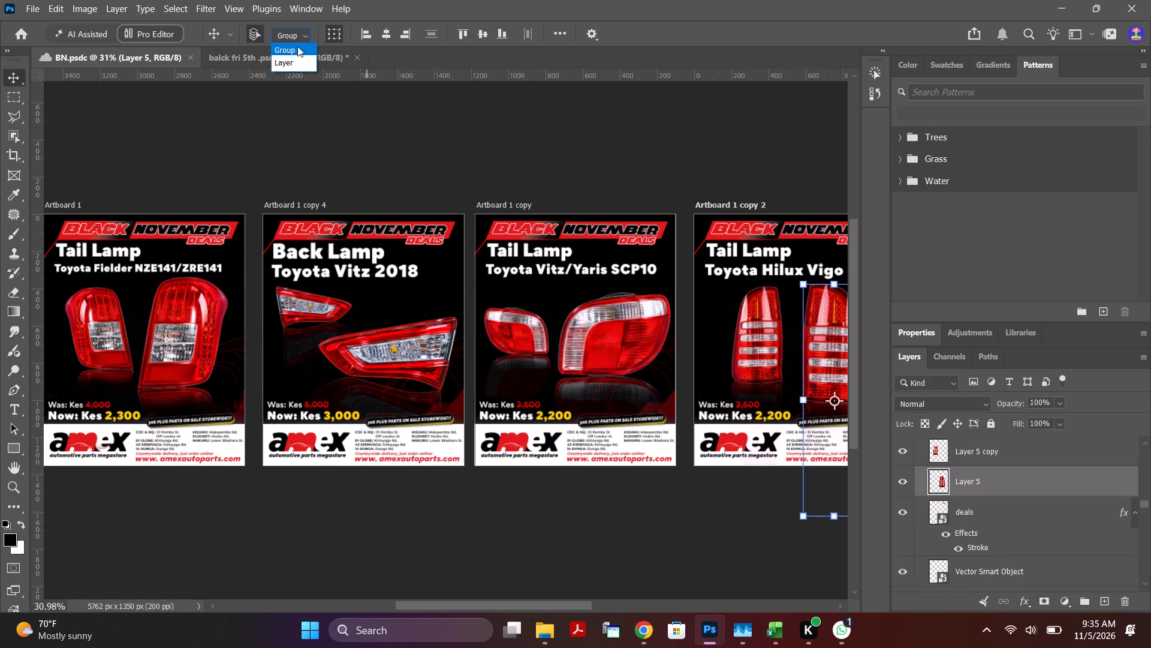
click(292, 62)
click(373, 137)
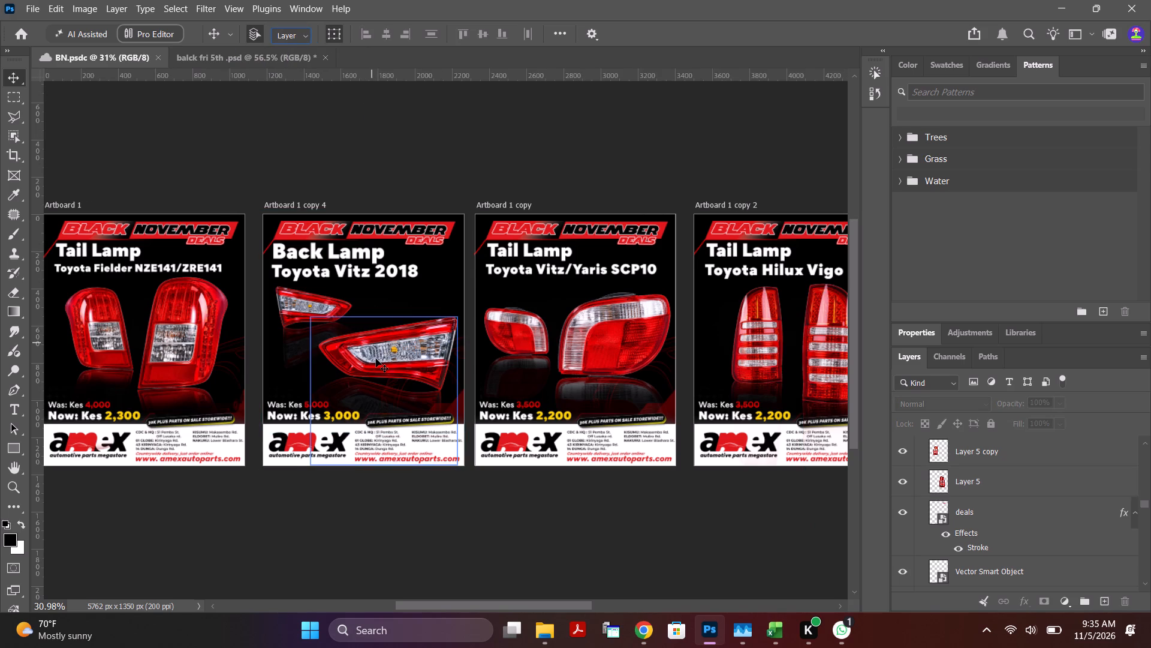
Test layer auto-select on lamp images, the Hilux Vigo Tail Lamp title and the Vitz/Yaris BLACK heading, ending with nothing selected.
click(376, 359)
click(636, 332)
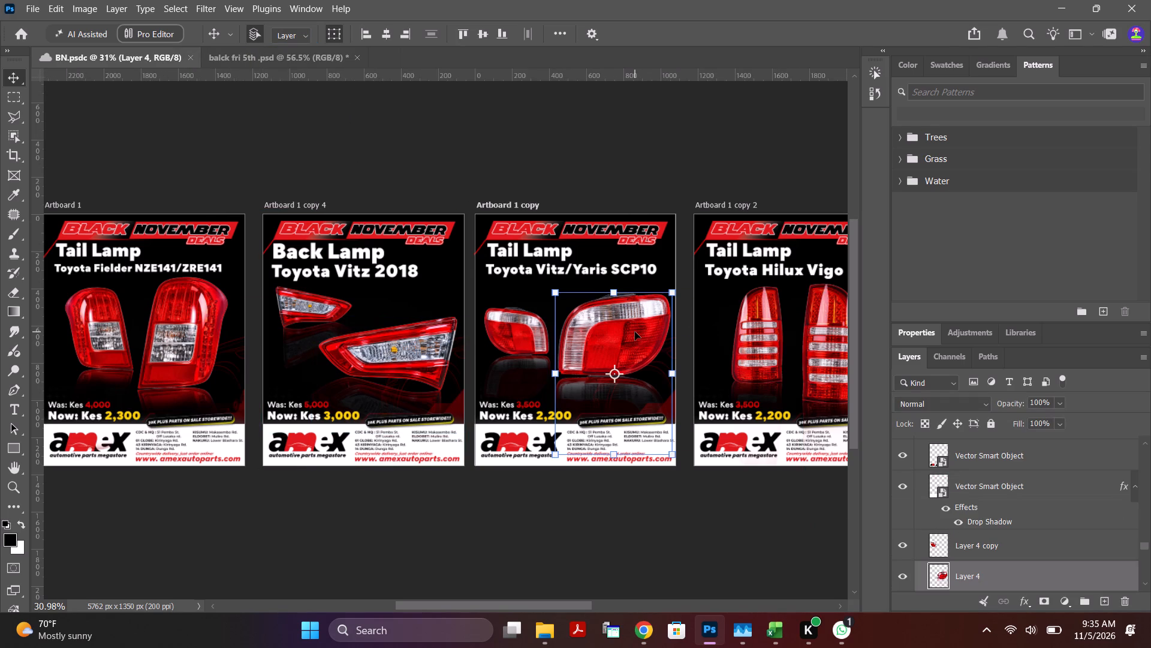
click(777, 353)
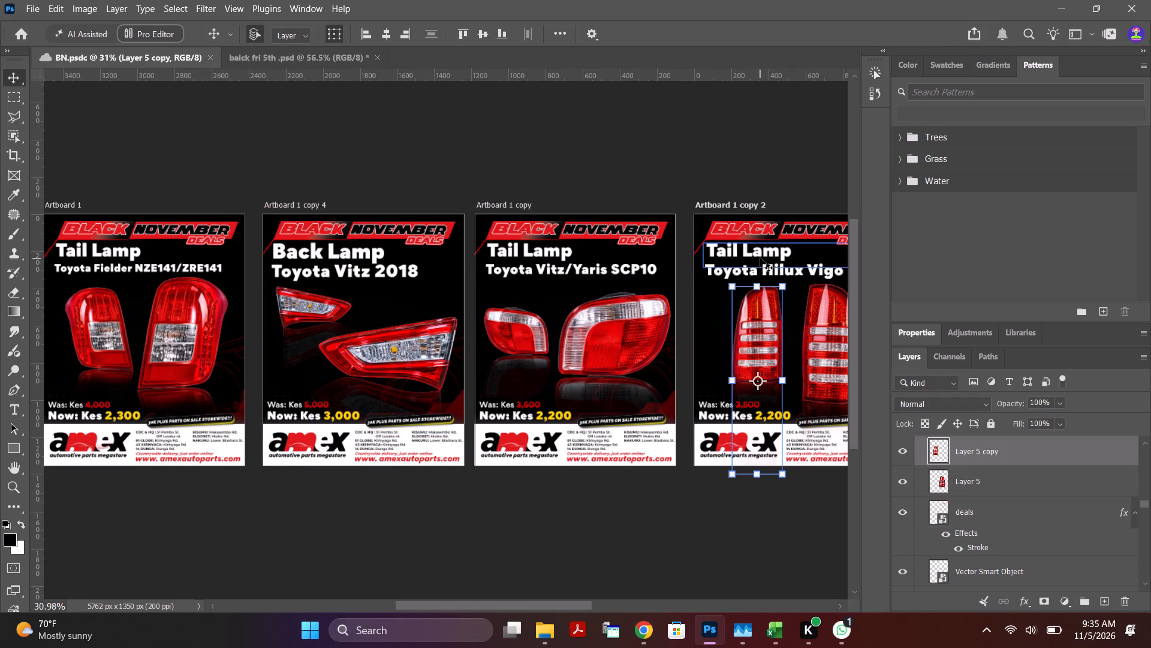
click(758, 255)
click(519, 224)
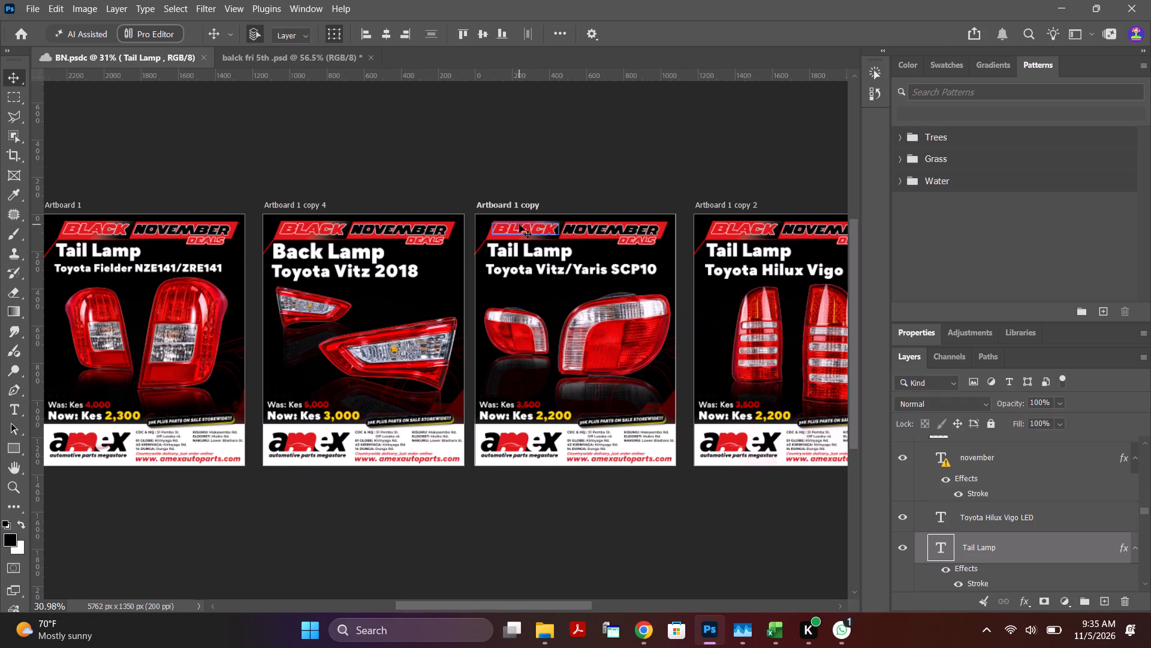
click(428, 149)
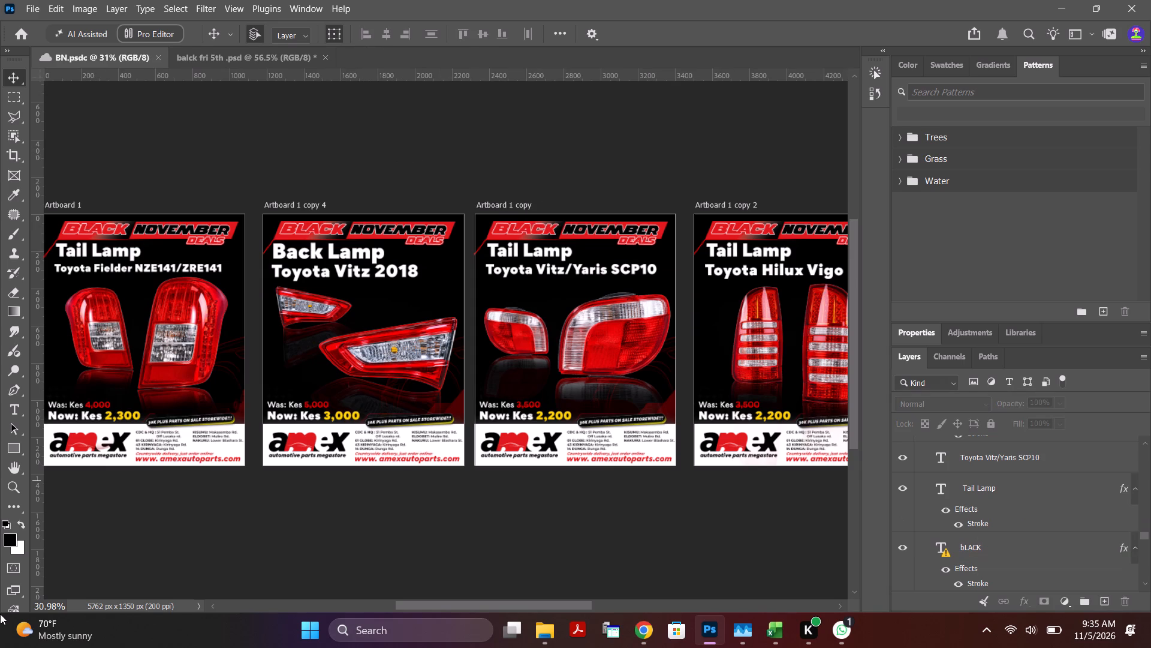
Switch to balck fri 5th .psd and examine the fog lamp kit artboards, closing in on Toyota Hilux Rocco.
click(247, 58)
alt+scroll(447, 470, down, 4)
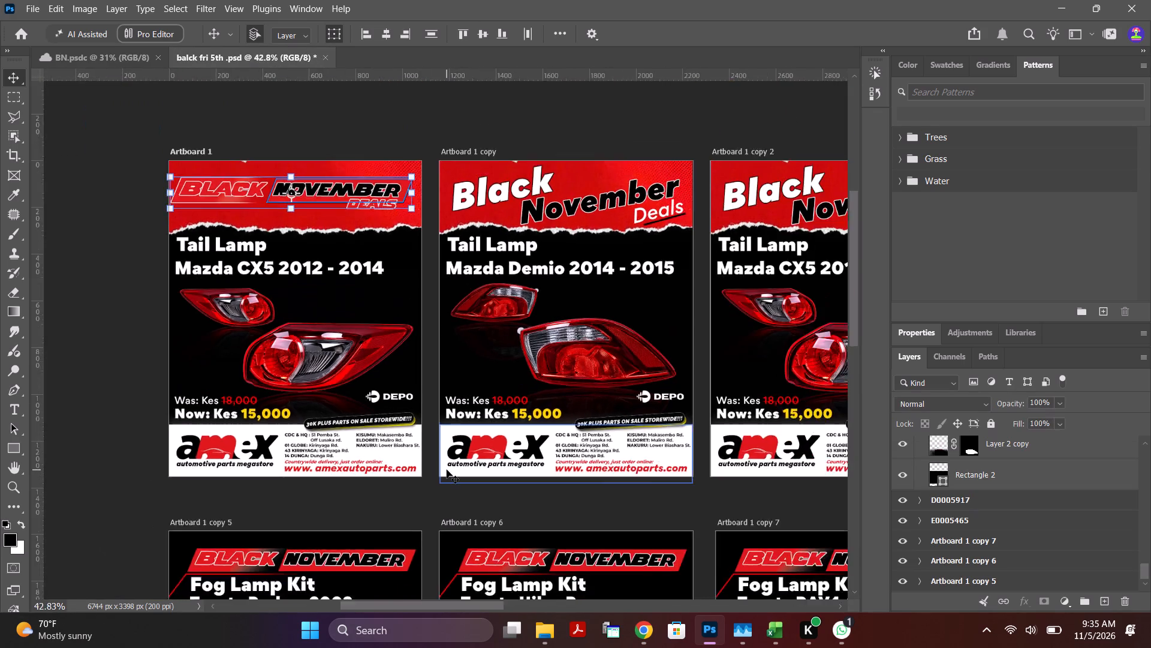
alt+scroll(447, 470, down, 6)
scroll(545, 506, down, 11)
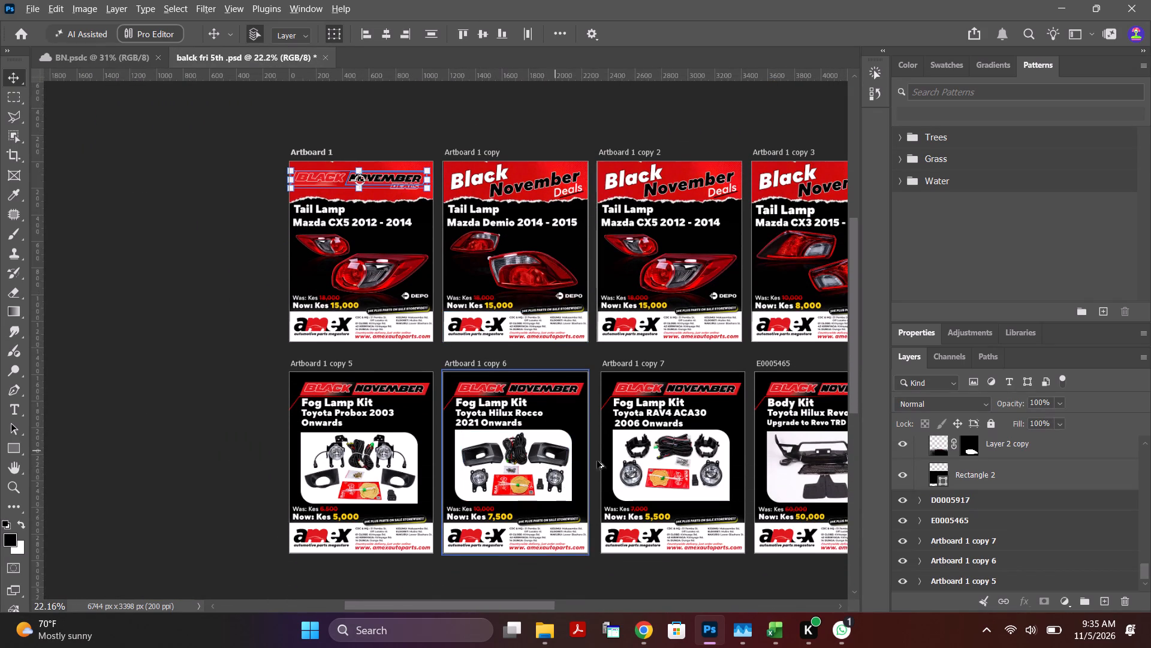
alt+scroll(601, 463, up, 3)
alt+scroll(453, 511, up, 6)
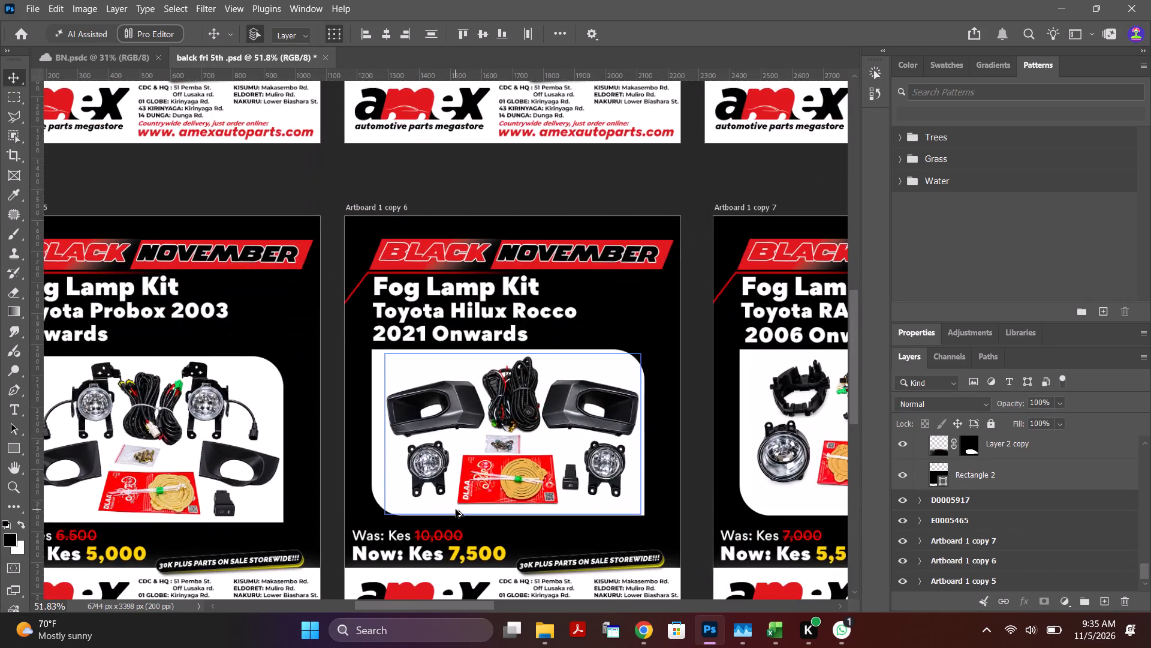
alt+scroll(456, 509, down, 5)
scroll(522, 474, down, 6)
alt+scroll(565, 421, up, 3)
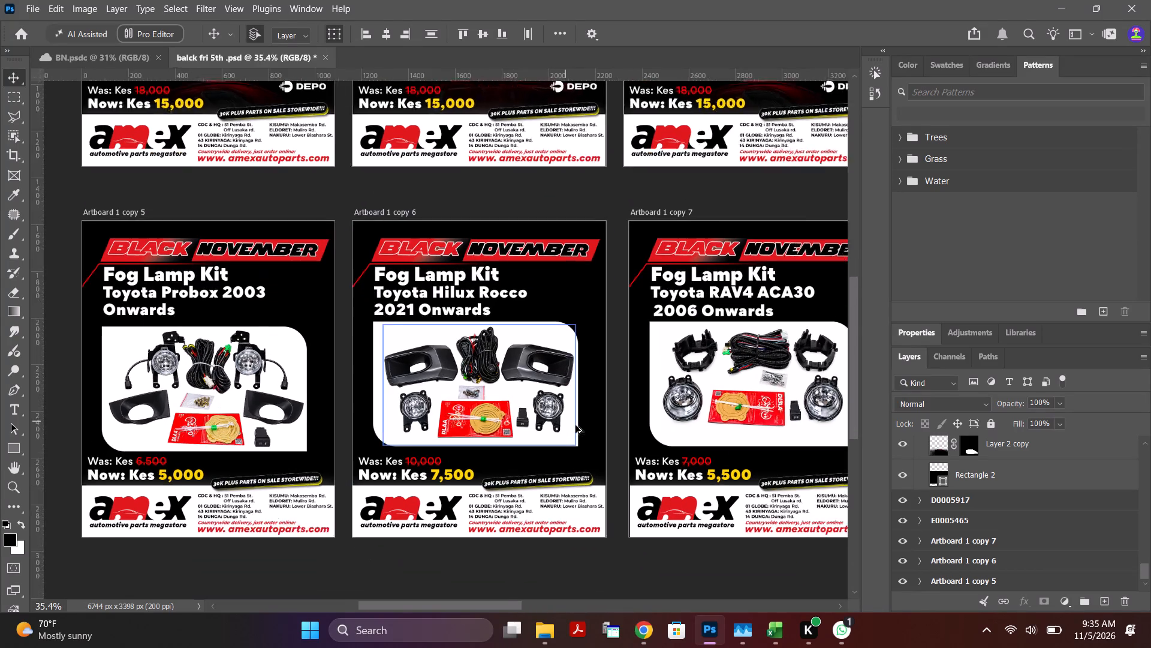
alt+scroll(616, 445, up, 2)
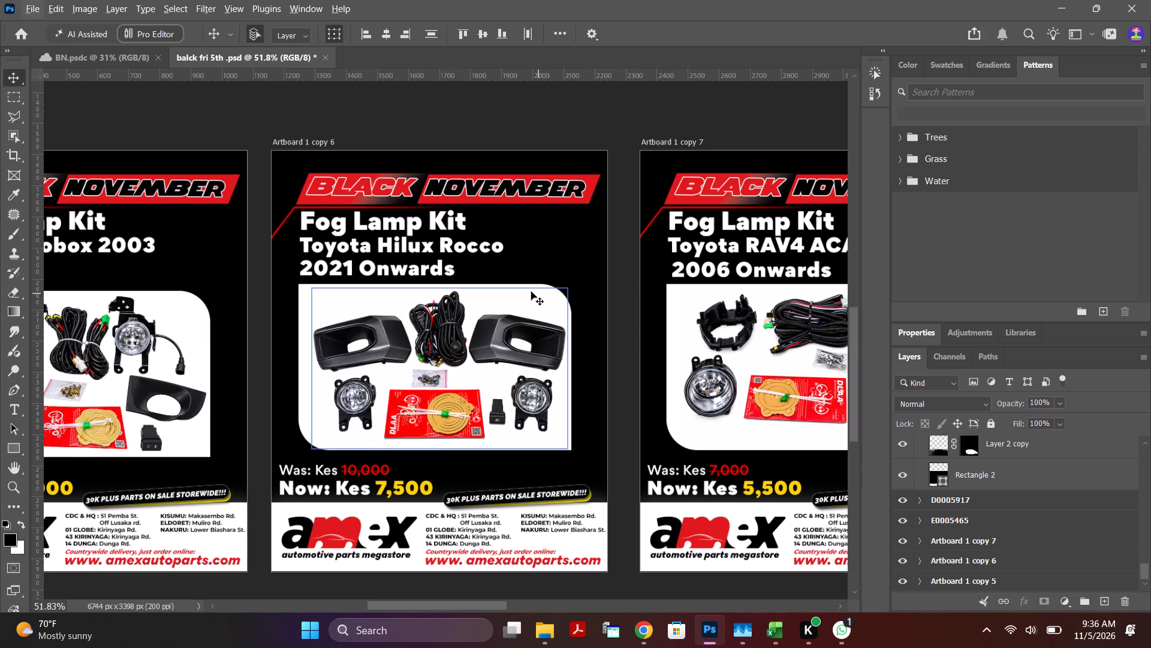
Select the fog light kit image on the Toyota Hilux Rocco artboard and toggle its visibility off and on.
click(519, 361)
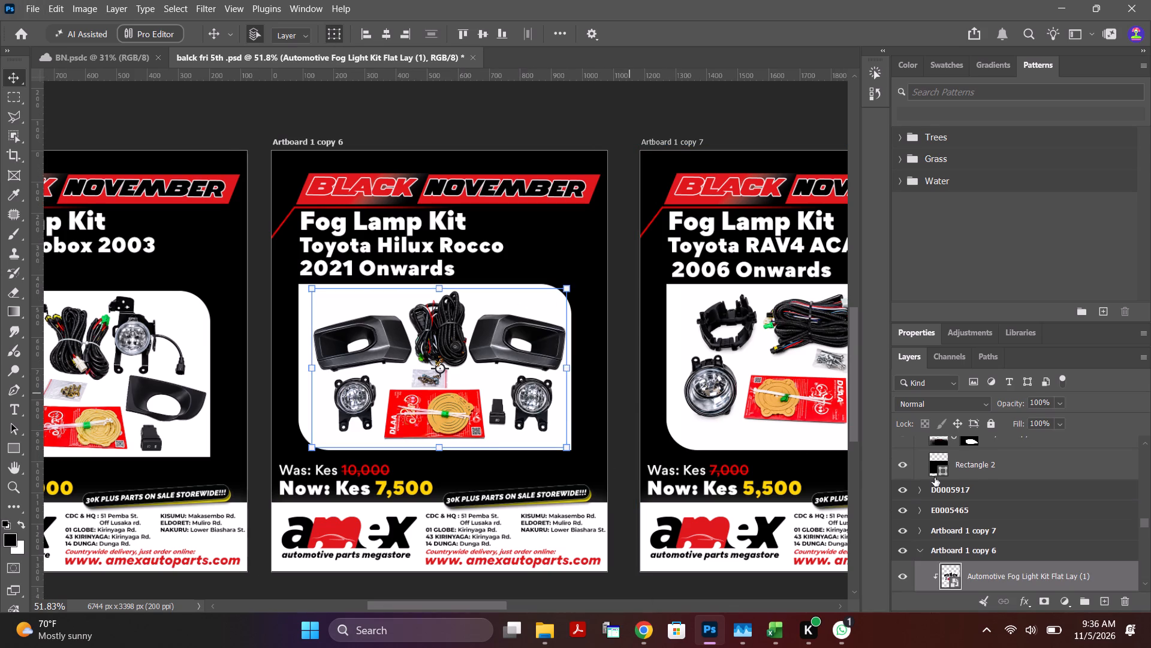
scroll(939, 525, down, 3)
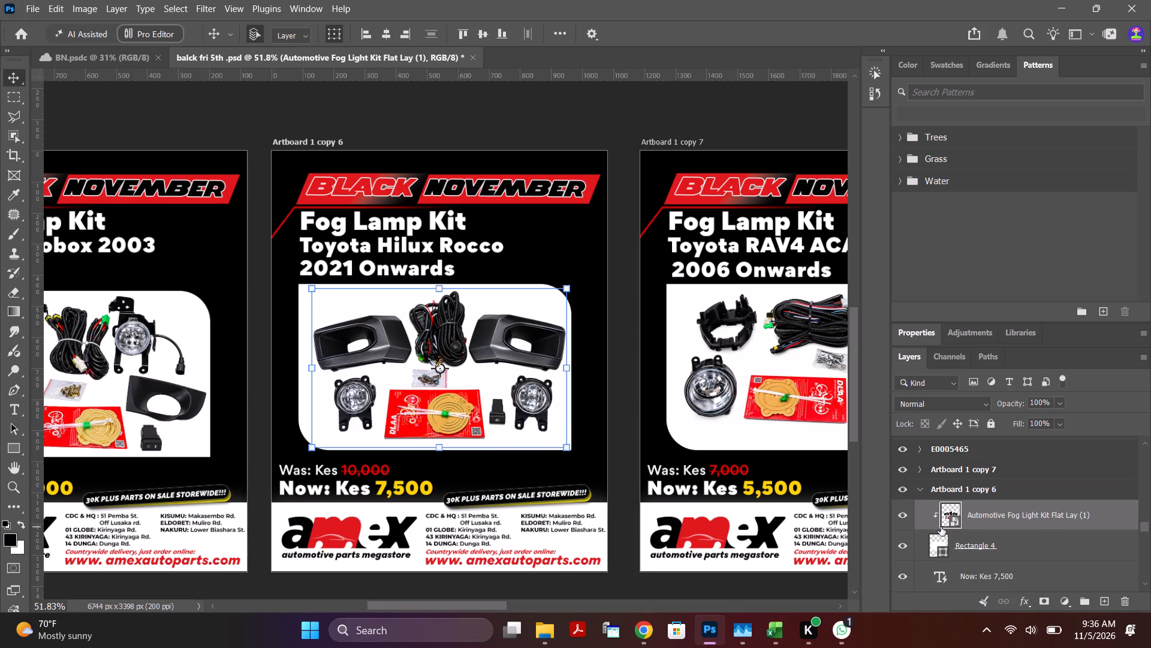
click(901, 518)
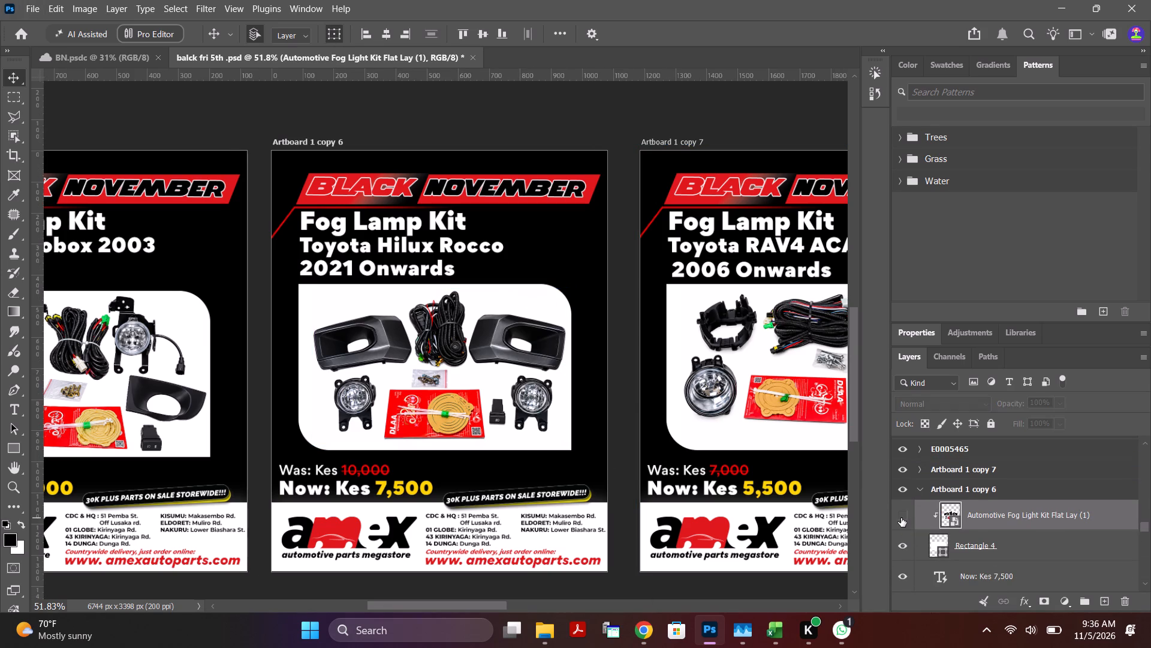
click(901, 518)
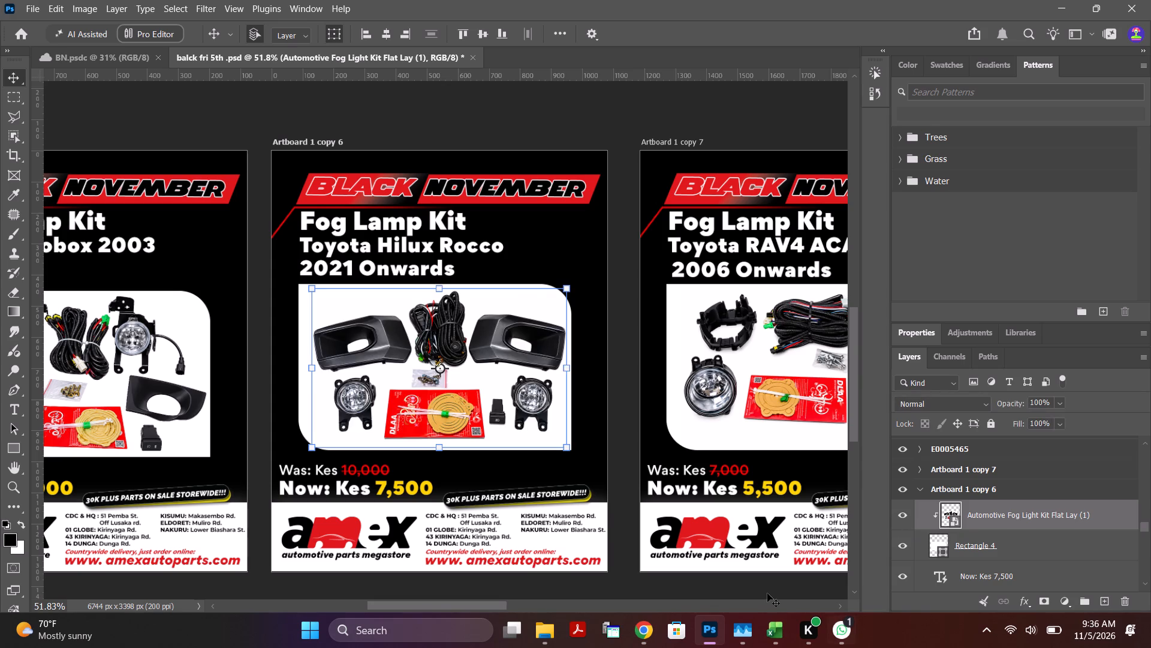
click(619, 420)
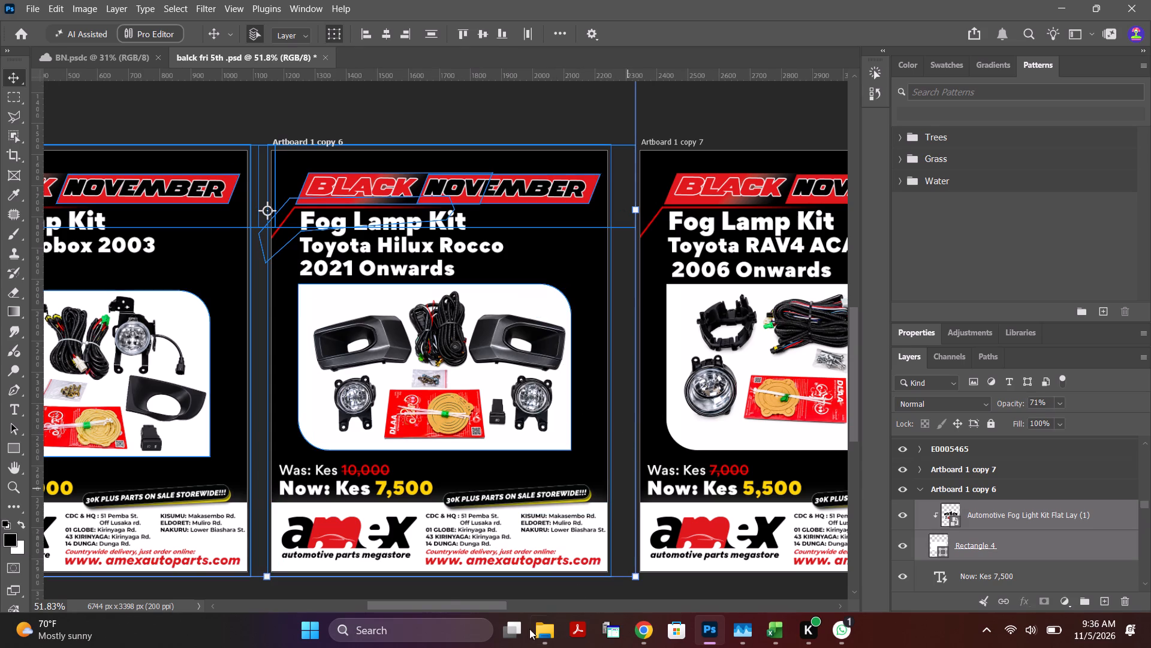
Review both rows of artboards in balck fri 5th .psd, from the body kit and head lamp set to the tail lamps.
drag(441, 602, 552, 610)
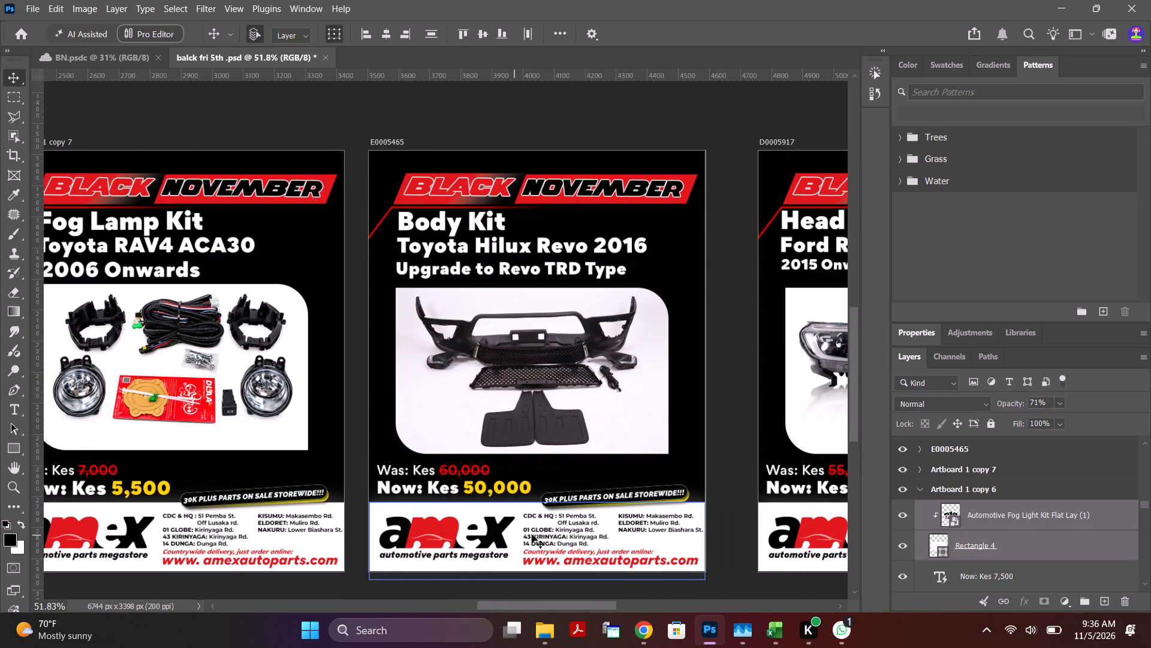
alt+scroll(531, 436, down, 11)
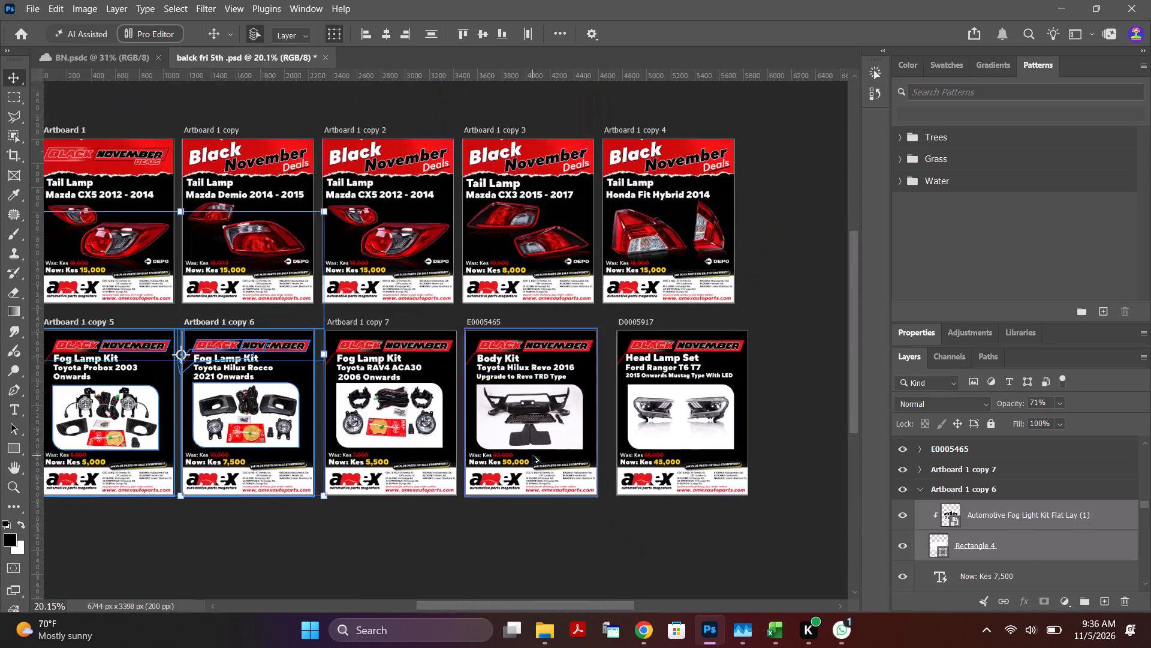
alt+scroll(532, 455, down, 3)
alt+scroll(398, 286, up, 5)
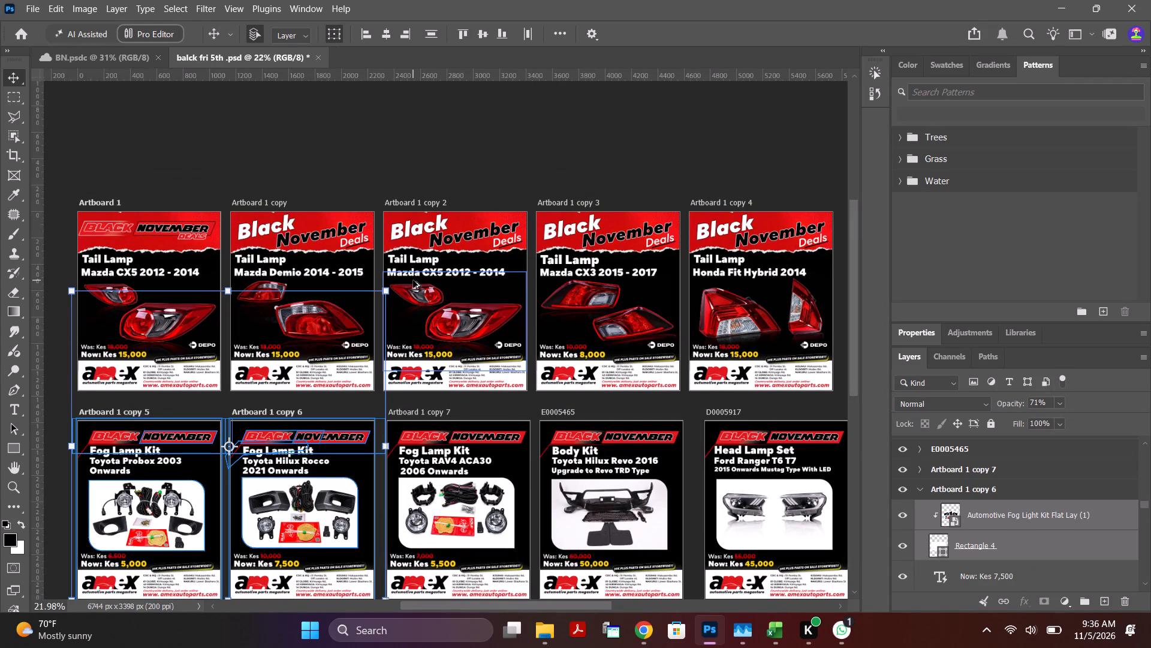
scroll(415, 280, down, 1)
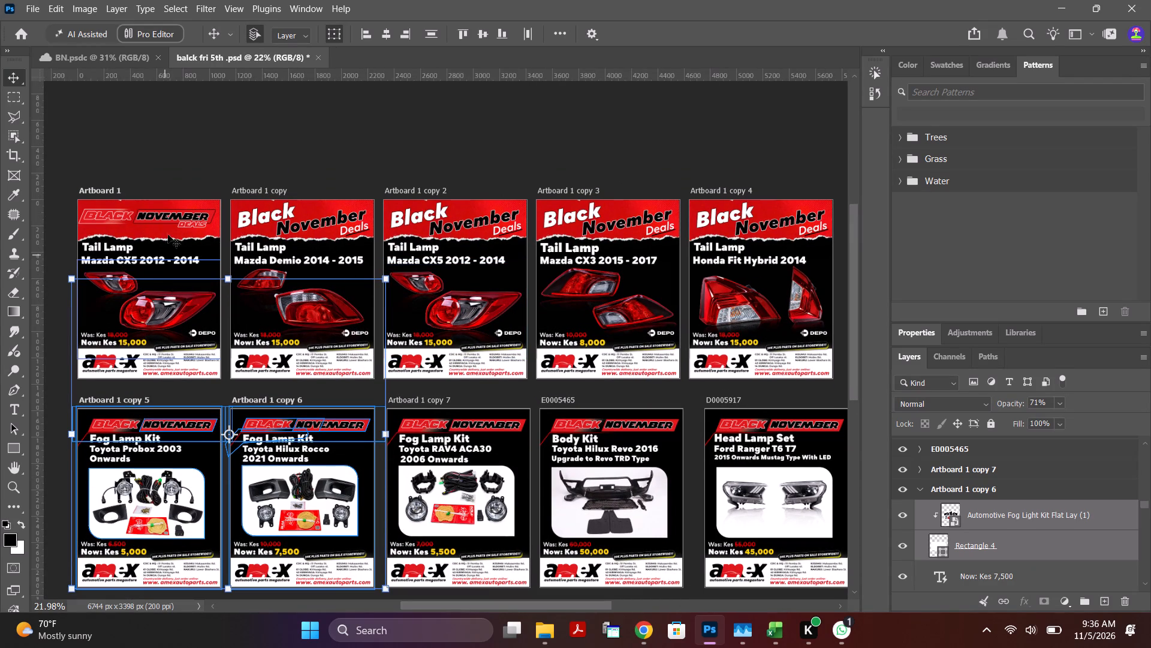
Select the BLACK heading text layer on Artboard 1, the Mazda CX5 2012 - 2014 tail lamp design.
alt+scroll(160, 215, up, 10)
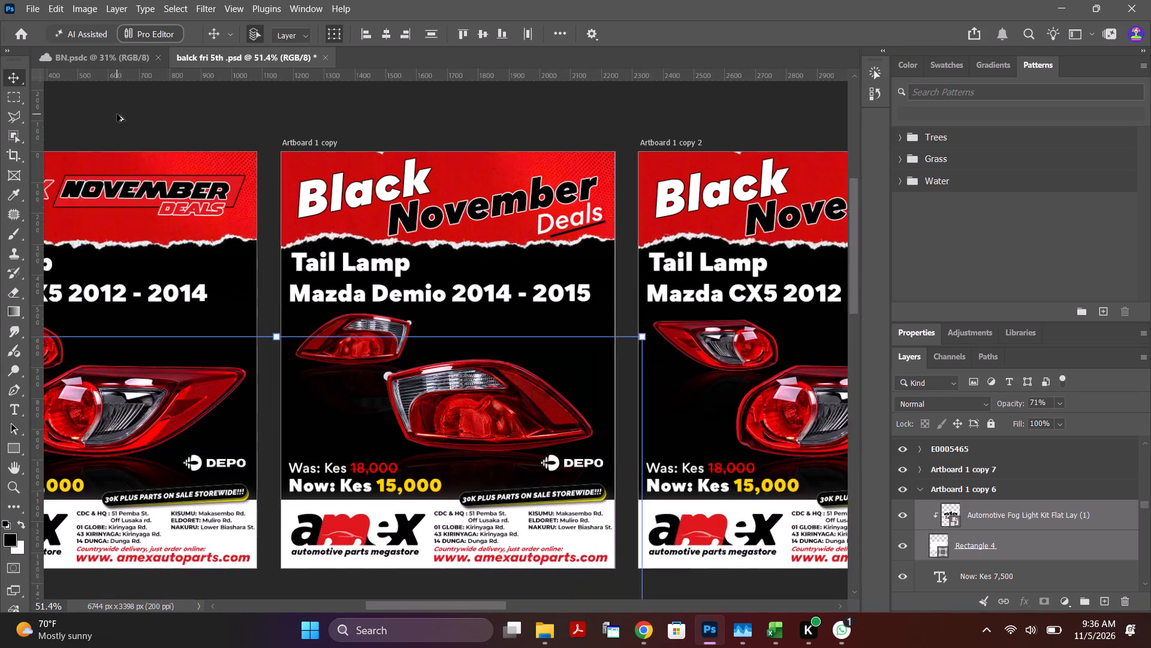
scroll(202, 257, down, 2)
drag(389, 600, 348, 597)
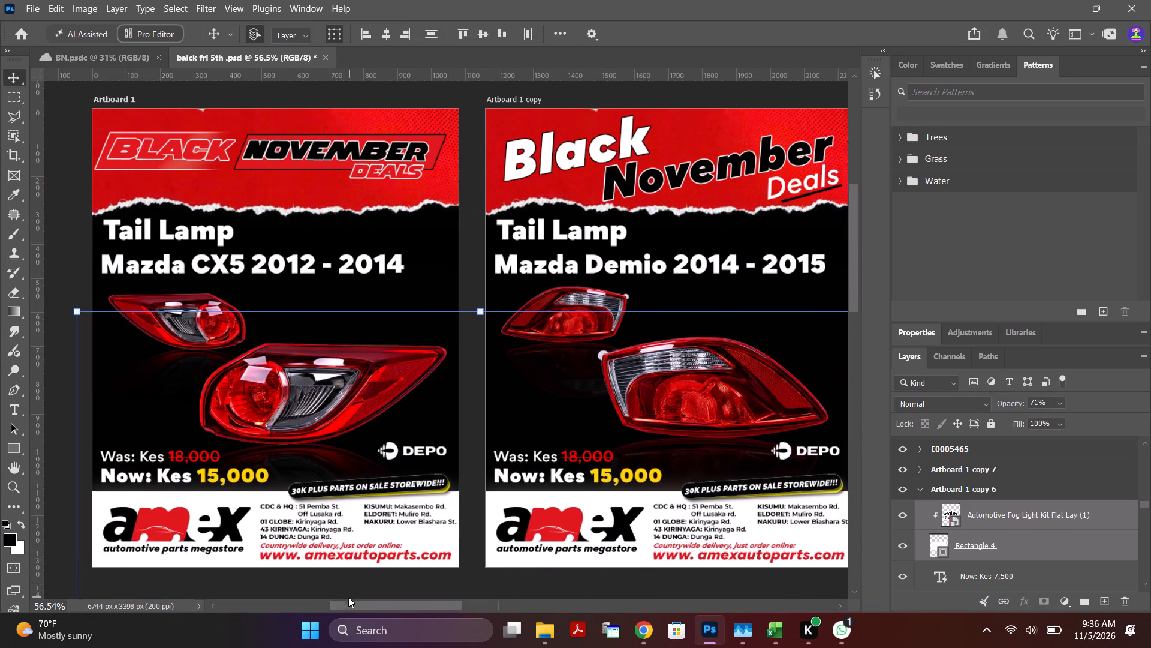
drag(348, 597, 346, 590)
alt+scroll(351, 128, up, 4)
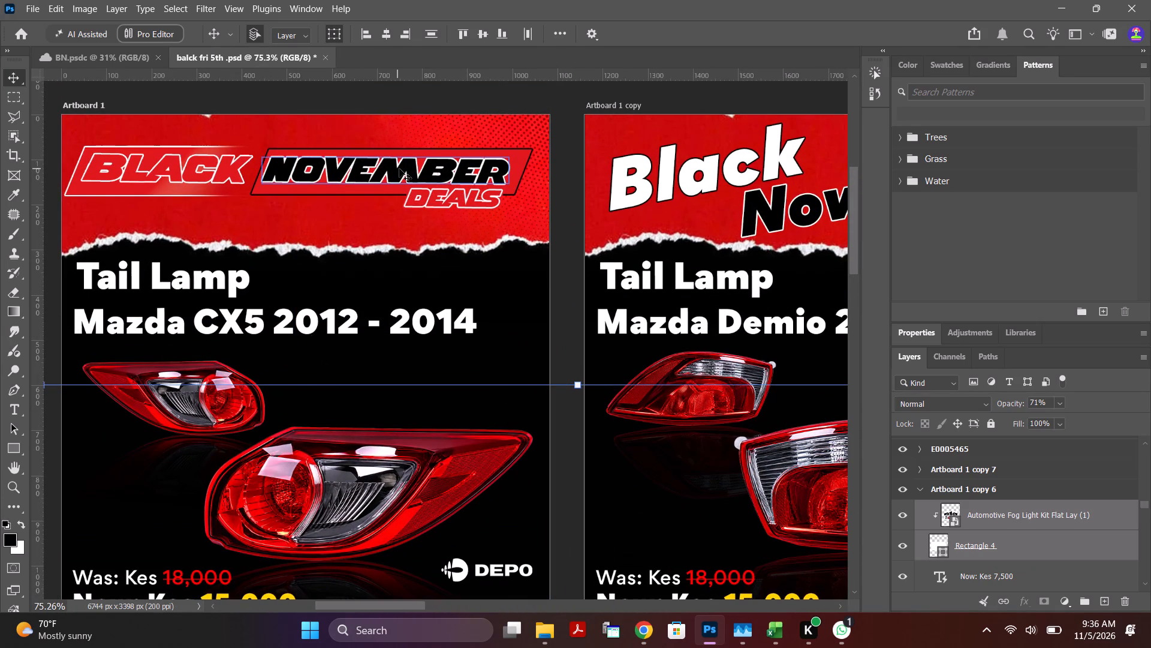
click(191, 170)
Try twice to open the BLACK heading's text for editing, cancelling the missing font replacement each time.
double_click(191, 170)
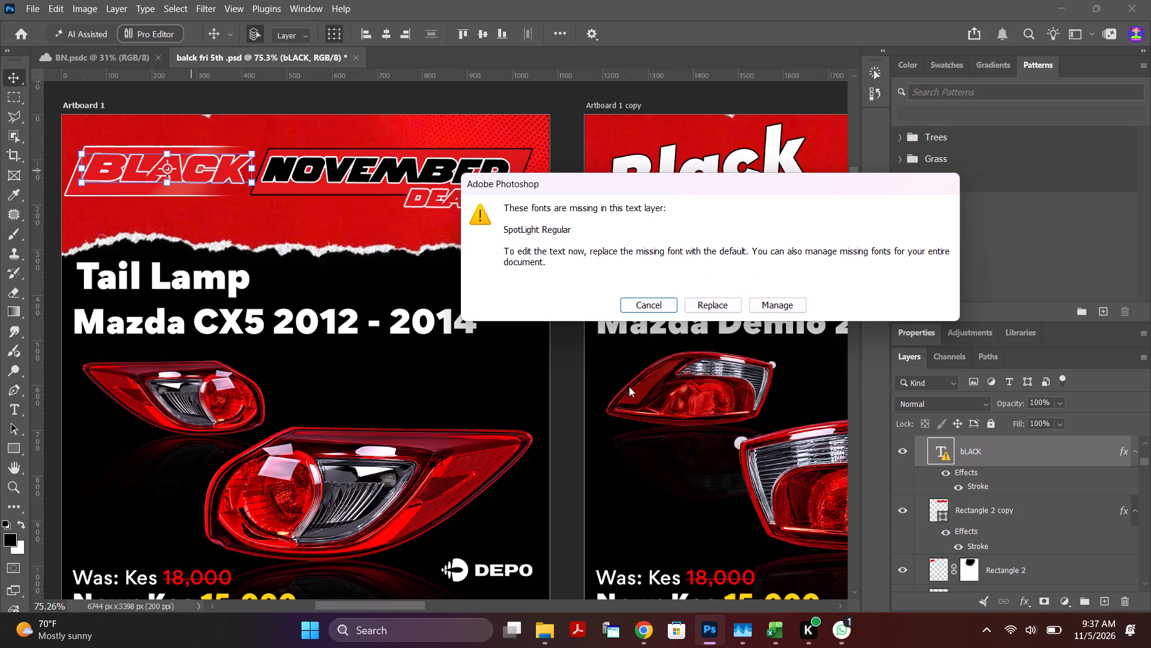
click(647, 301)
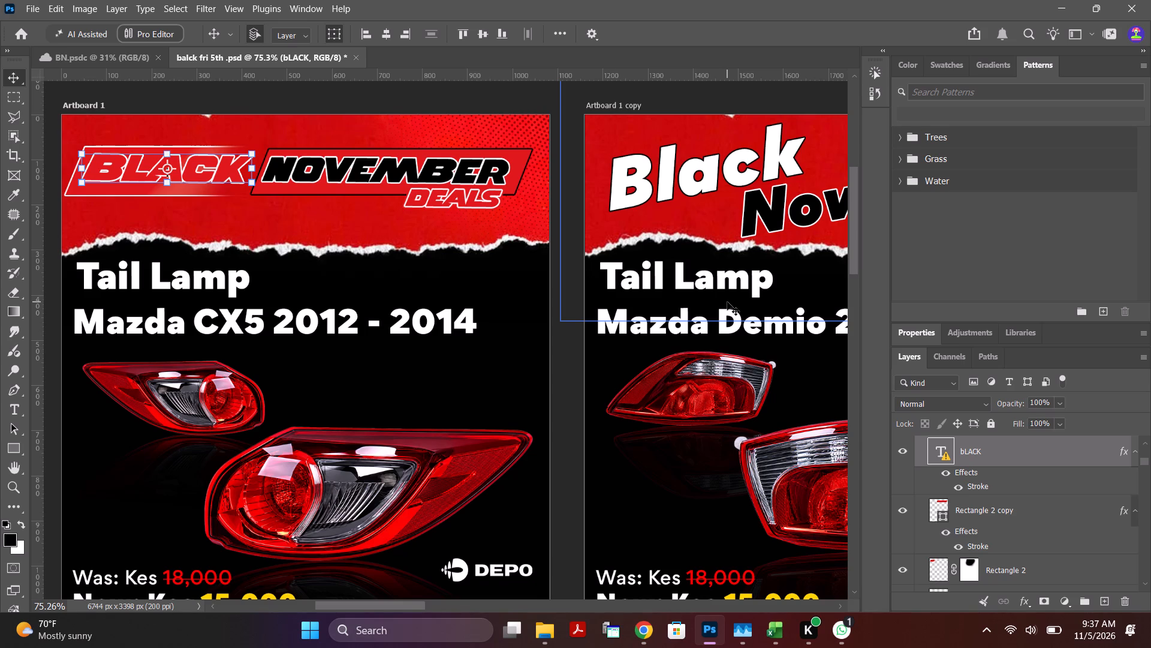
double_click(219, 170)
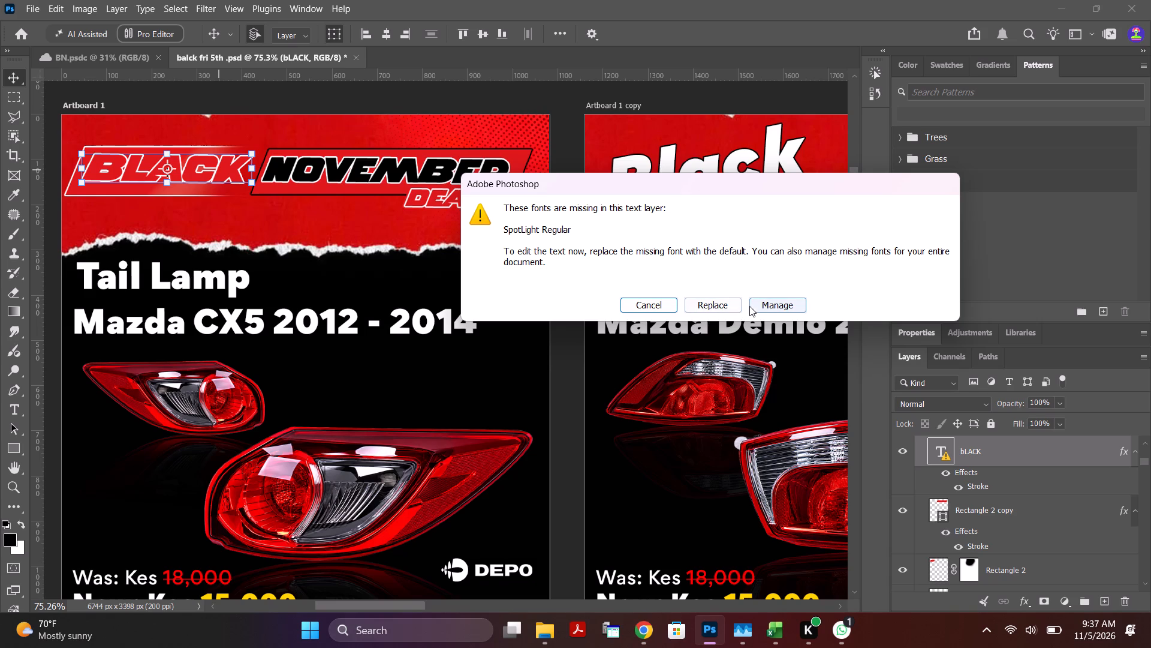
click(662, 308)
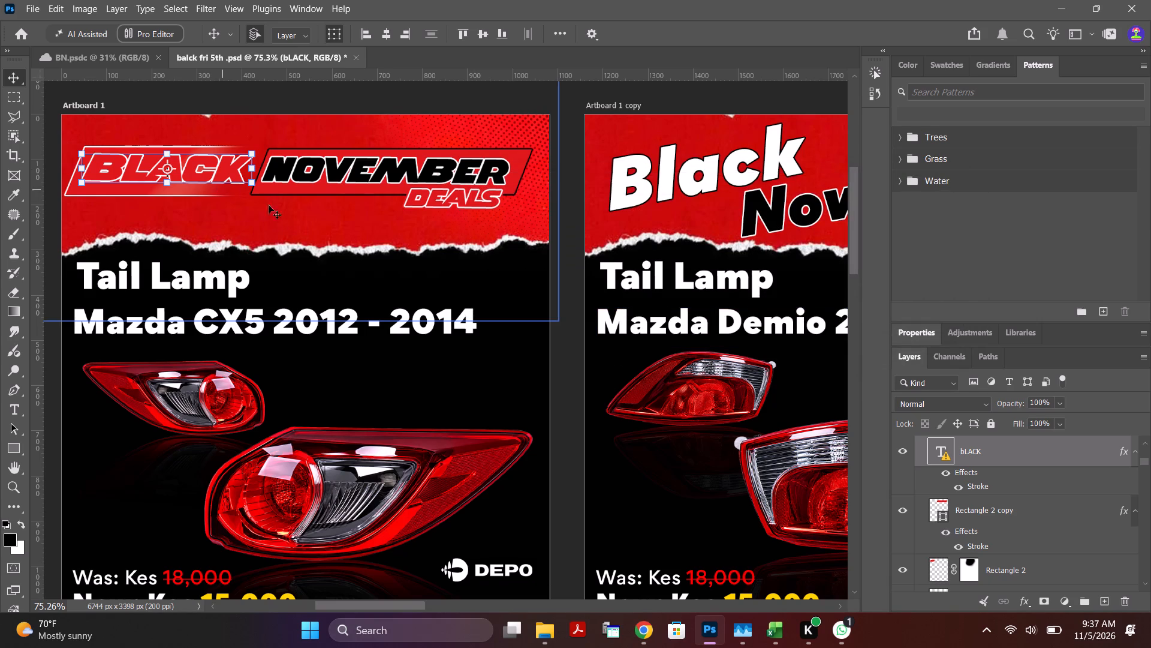
Add a Color Overlay to the BLACK heading on Artboard 1, using black (000000) at 100% opacity.
click(1016, 605)
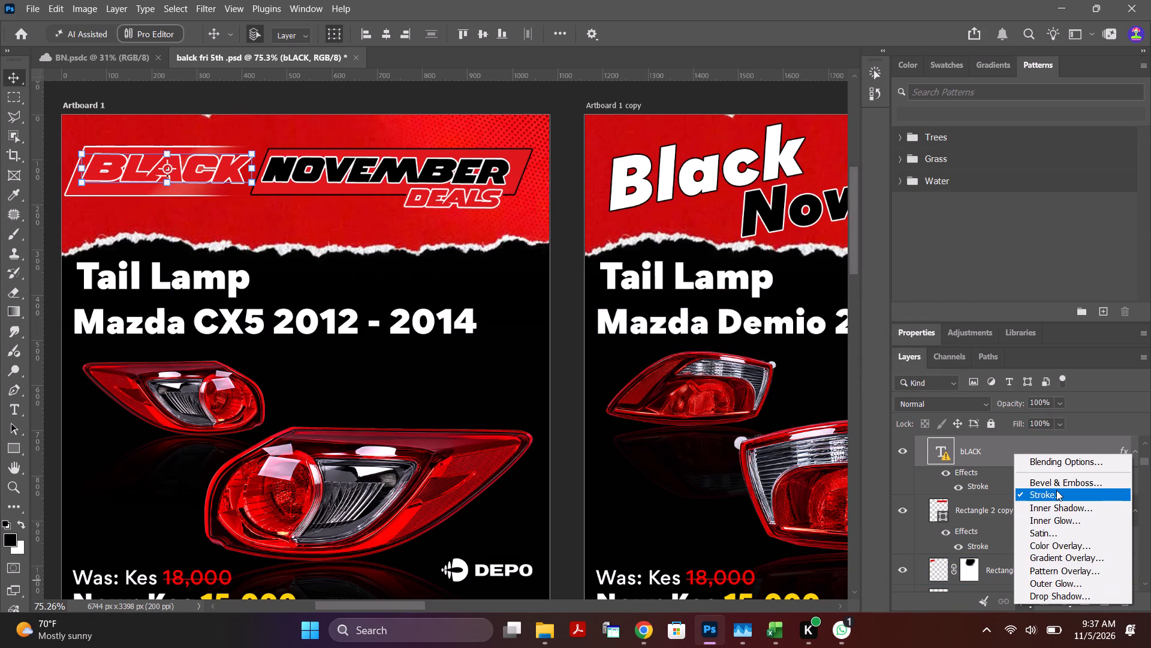
click(1065, 544)
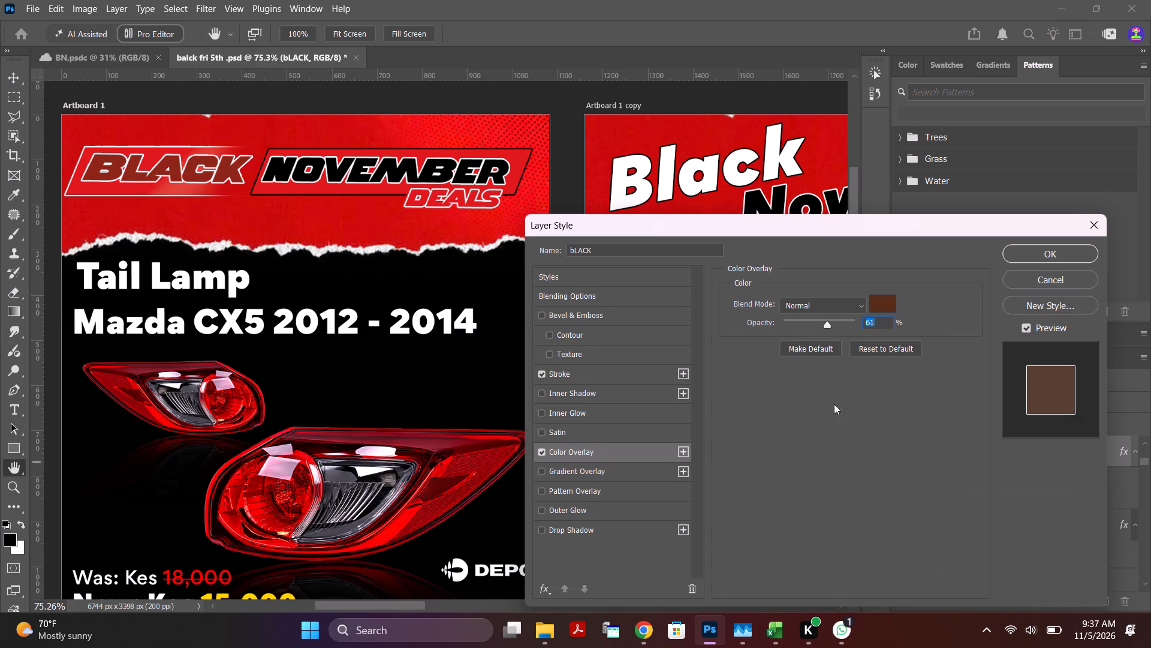
click(882, 305)
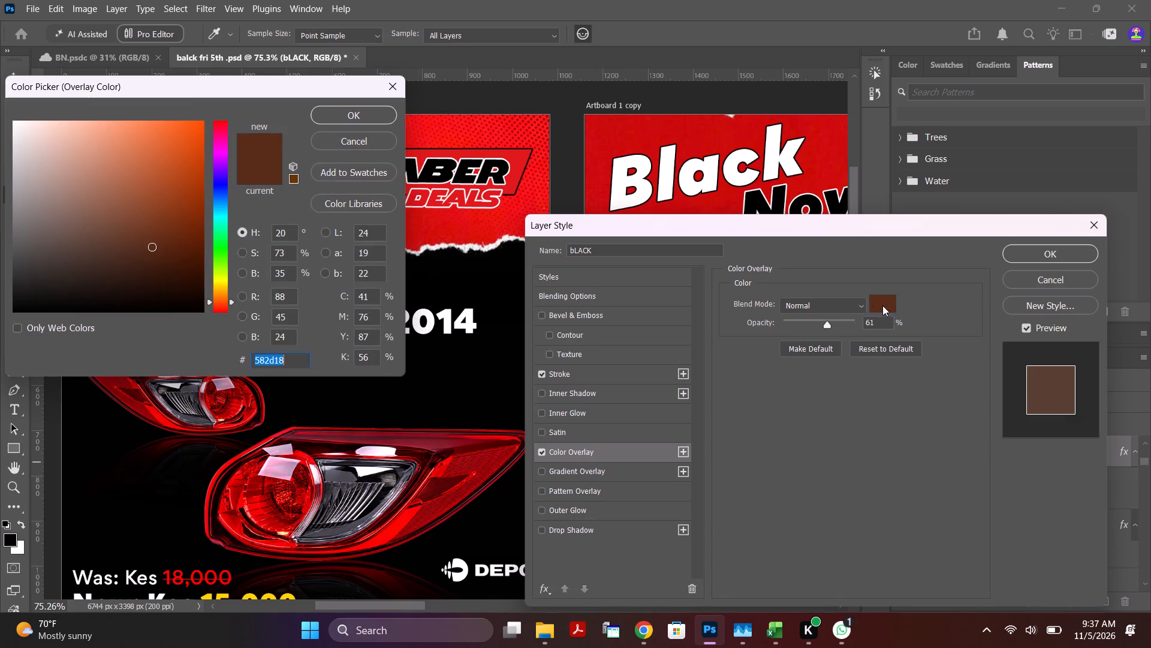
drag(123, 181, 0, 80)
drag(141, 202, 362, 400)
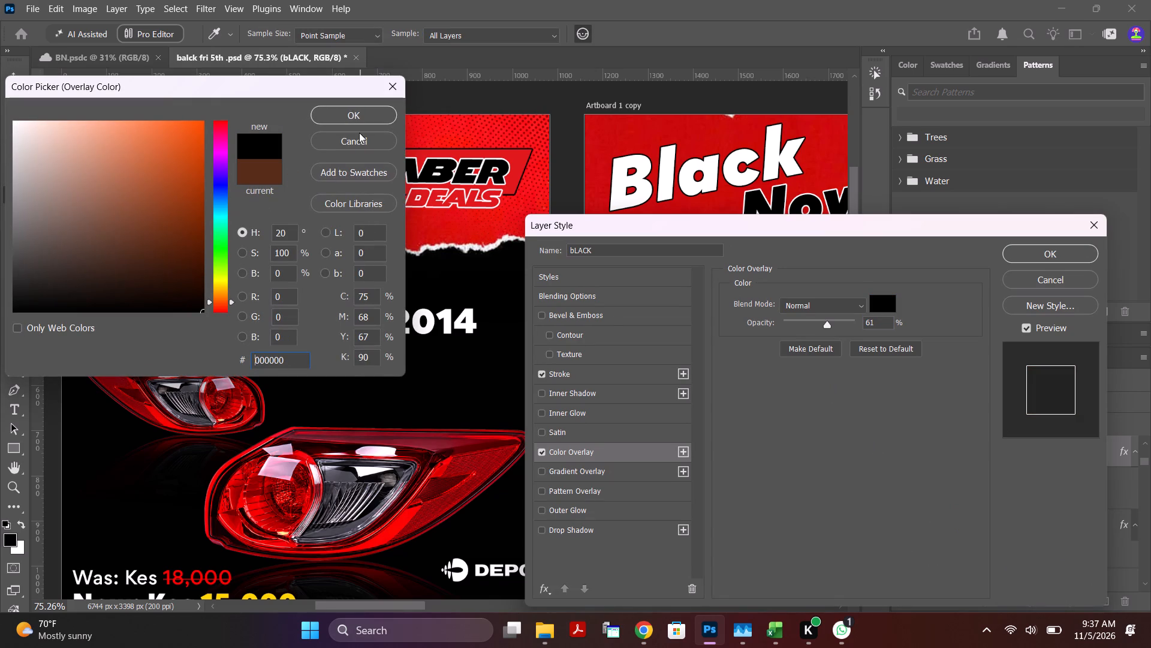
click(360, 118)
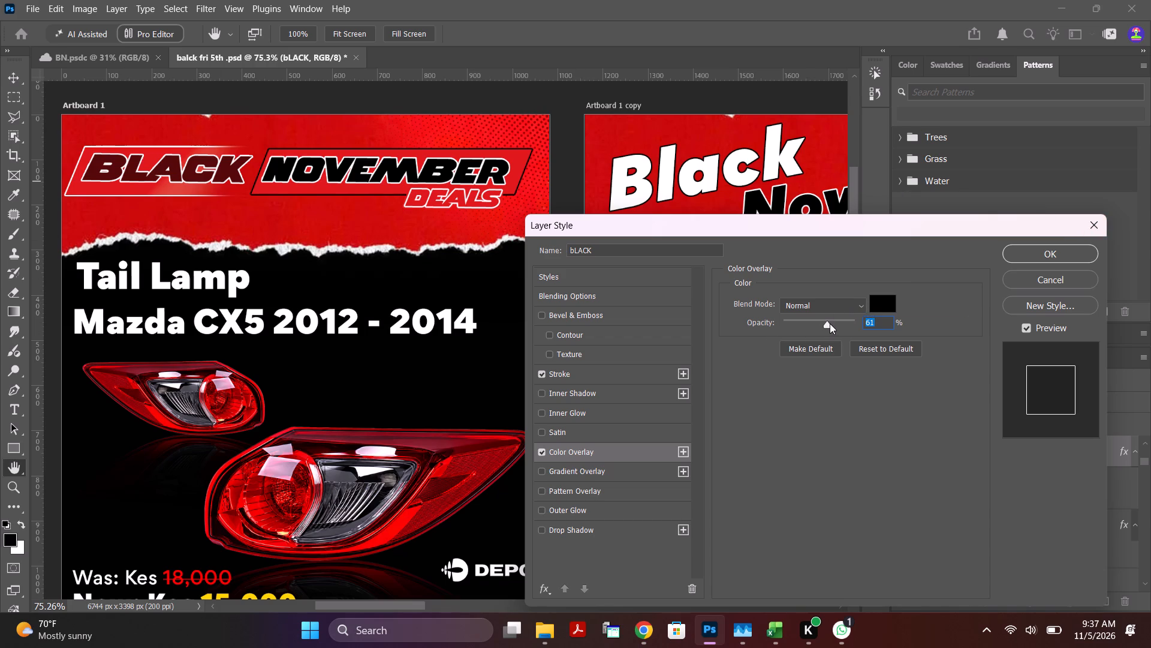
drag(828, 323, 902, 331)
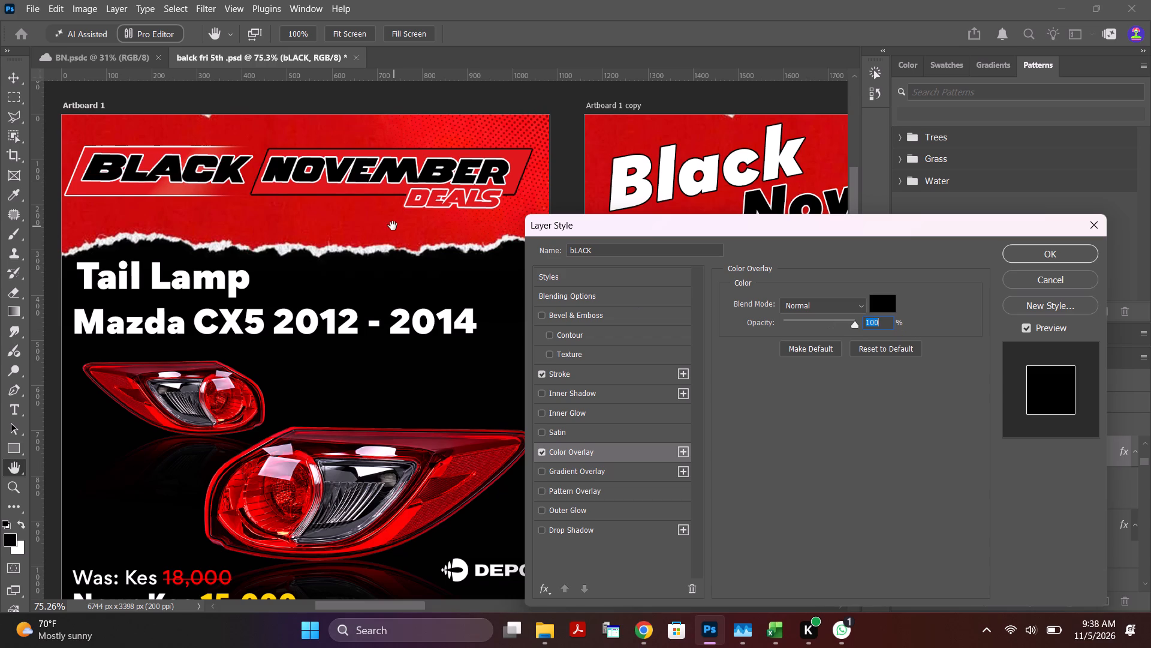
double_click(361, 180)
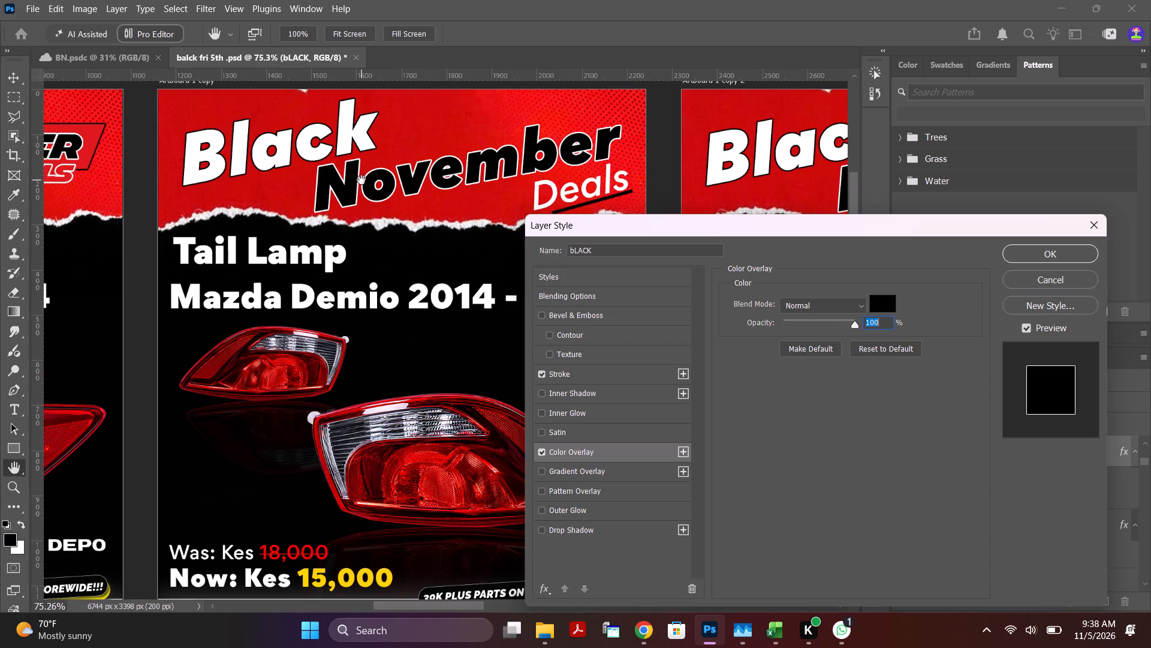
drag(440, 605, 406, 604)
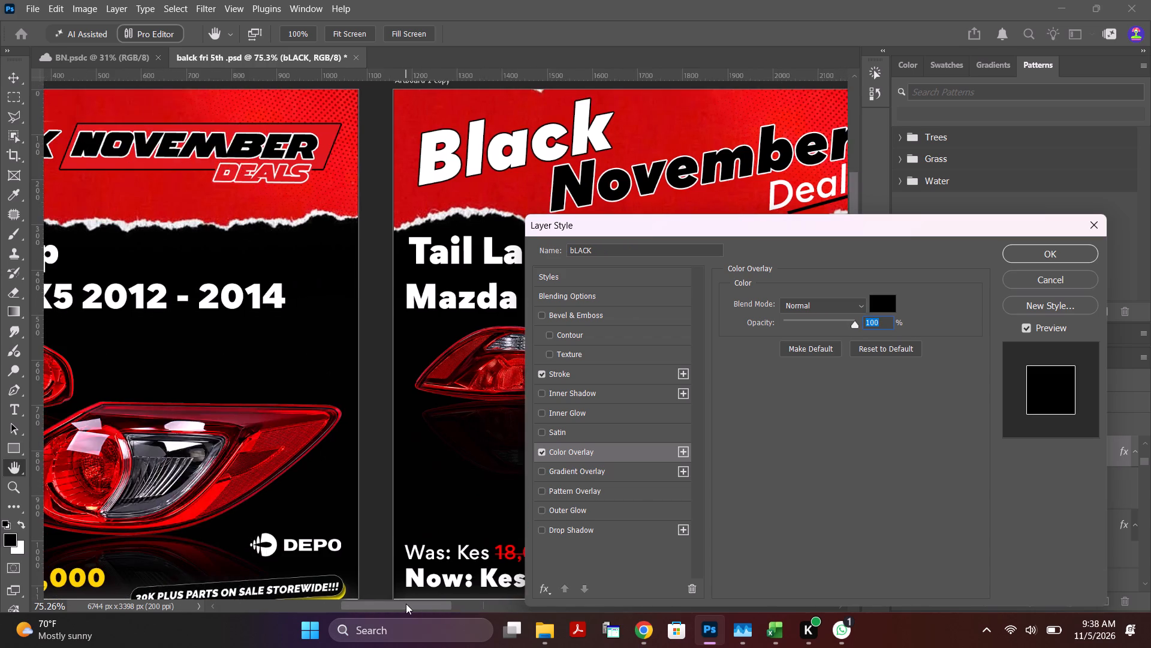
drag(406, 604, 378, 596)
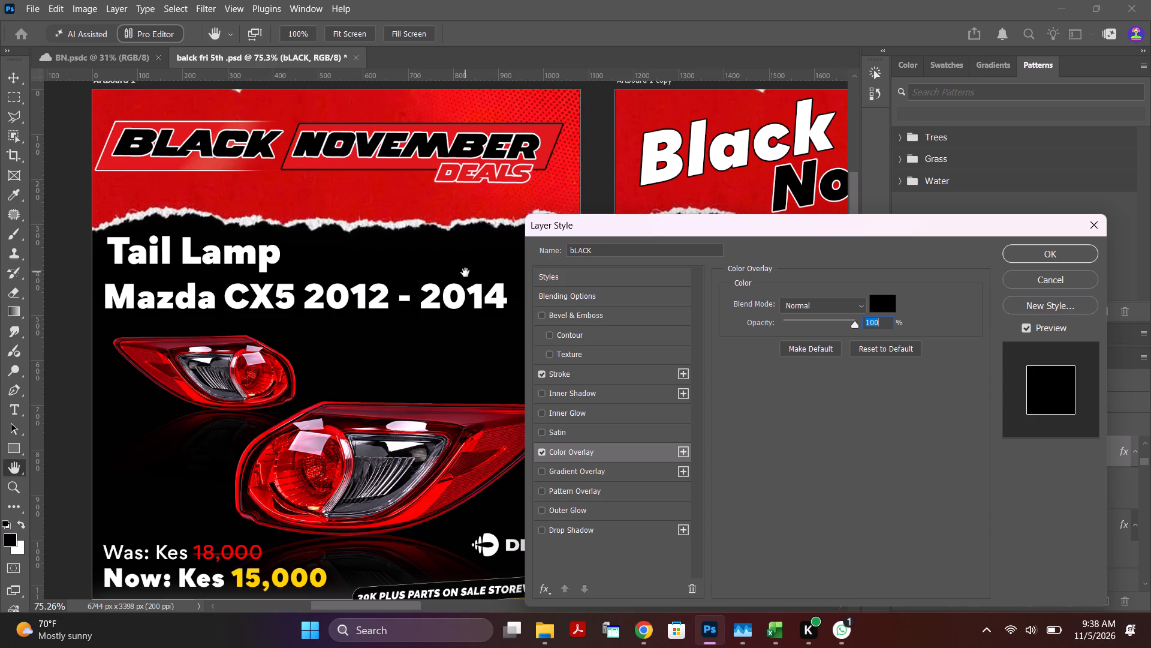
click(549, 139)
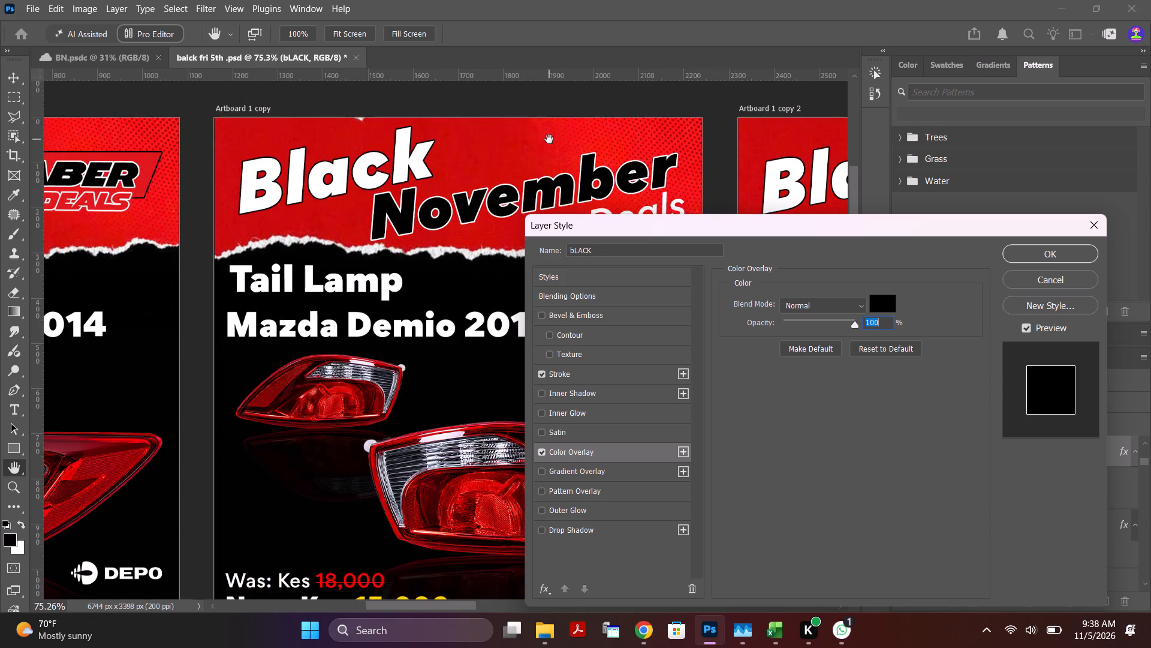
click(1062, 256)
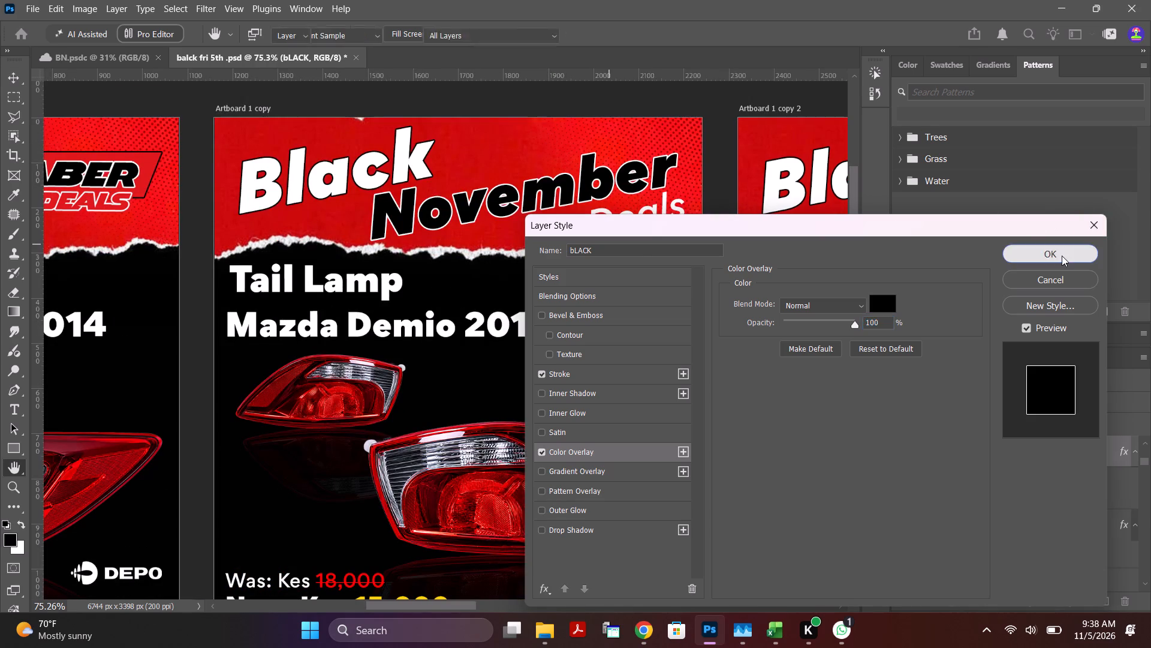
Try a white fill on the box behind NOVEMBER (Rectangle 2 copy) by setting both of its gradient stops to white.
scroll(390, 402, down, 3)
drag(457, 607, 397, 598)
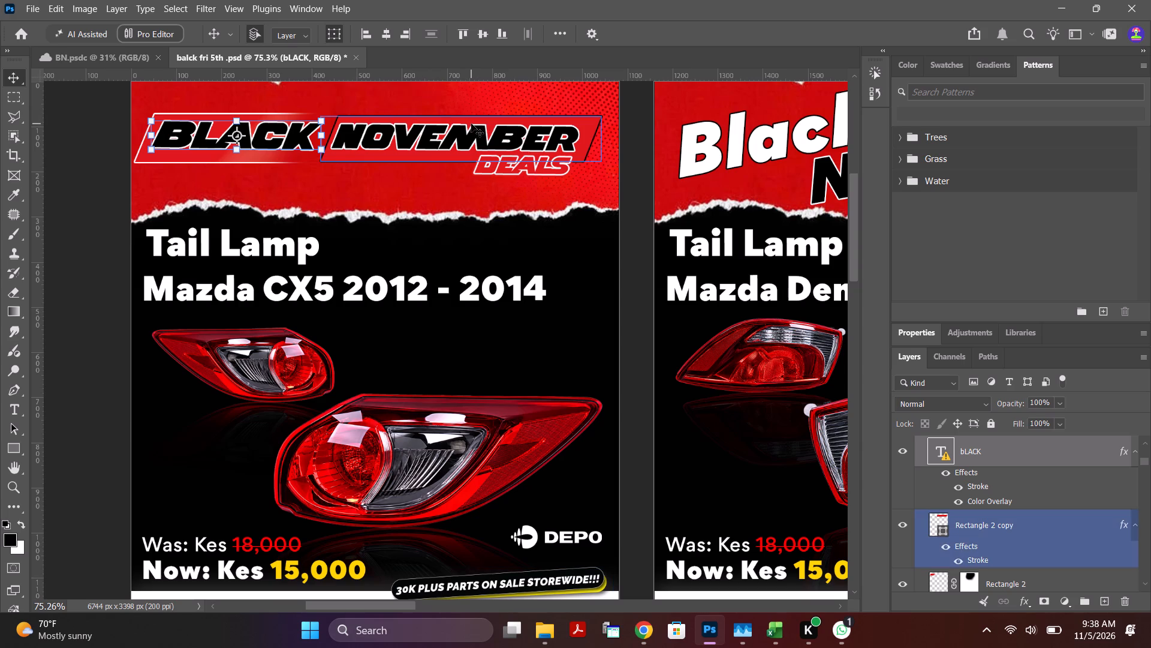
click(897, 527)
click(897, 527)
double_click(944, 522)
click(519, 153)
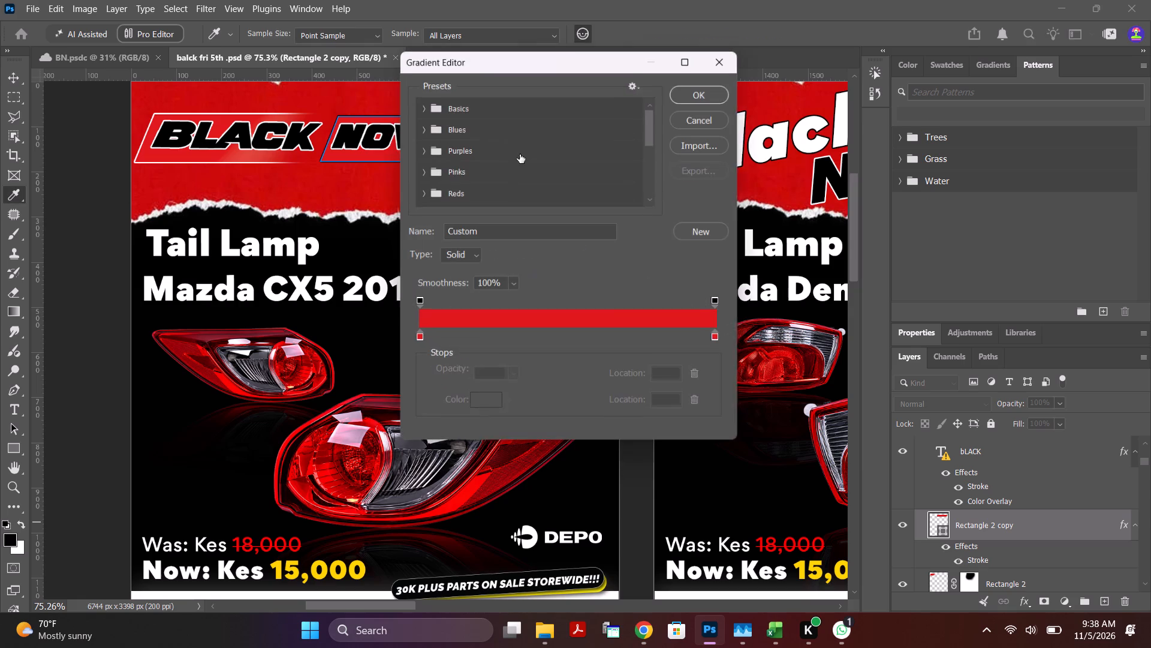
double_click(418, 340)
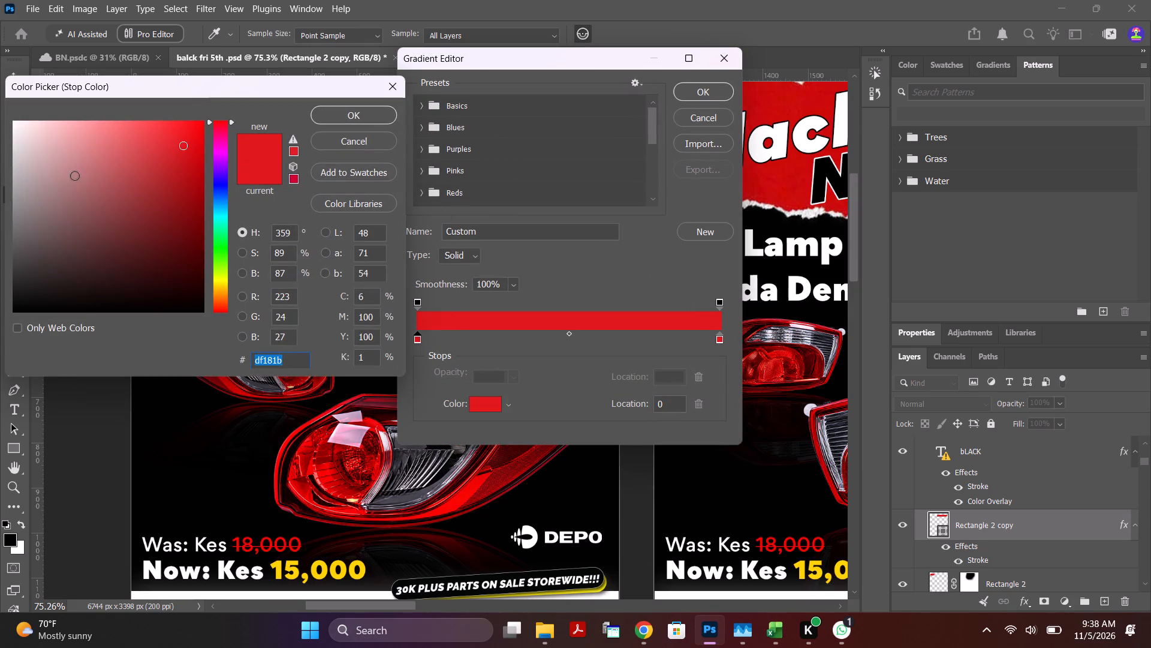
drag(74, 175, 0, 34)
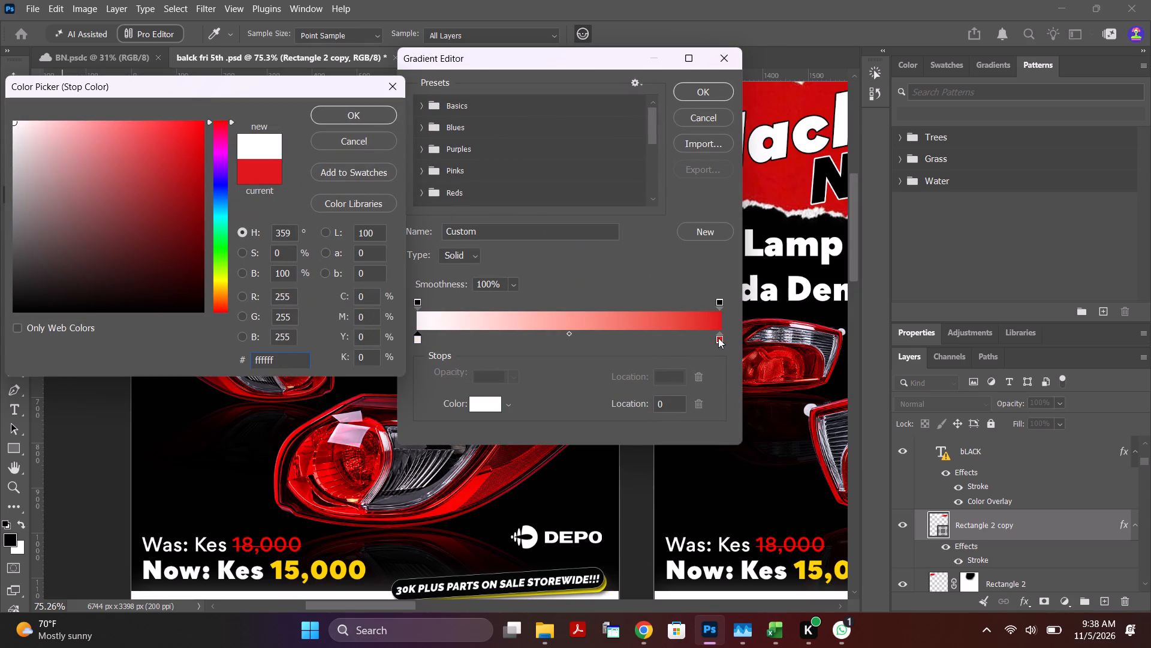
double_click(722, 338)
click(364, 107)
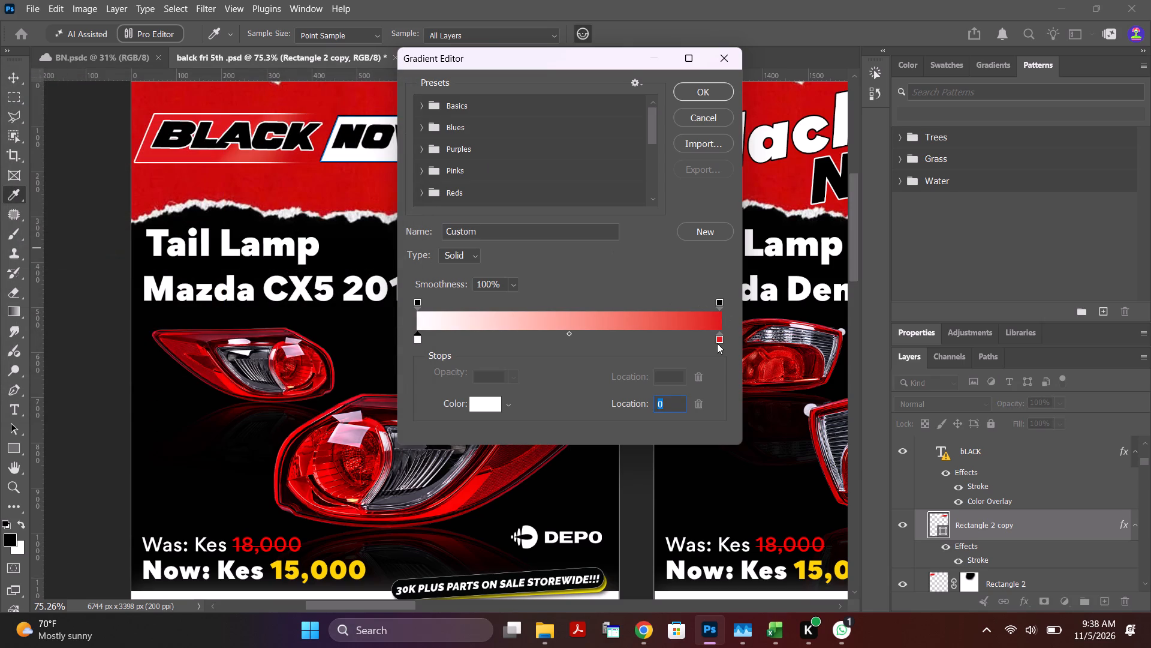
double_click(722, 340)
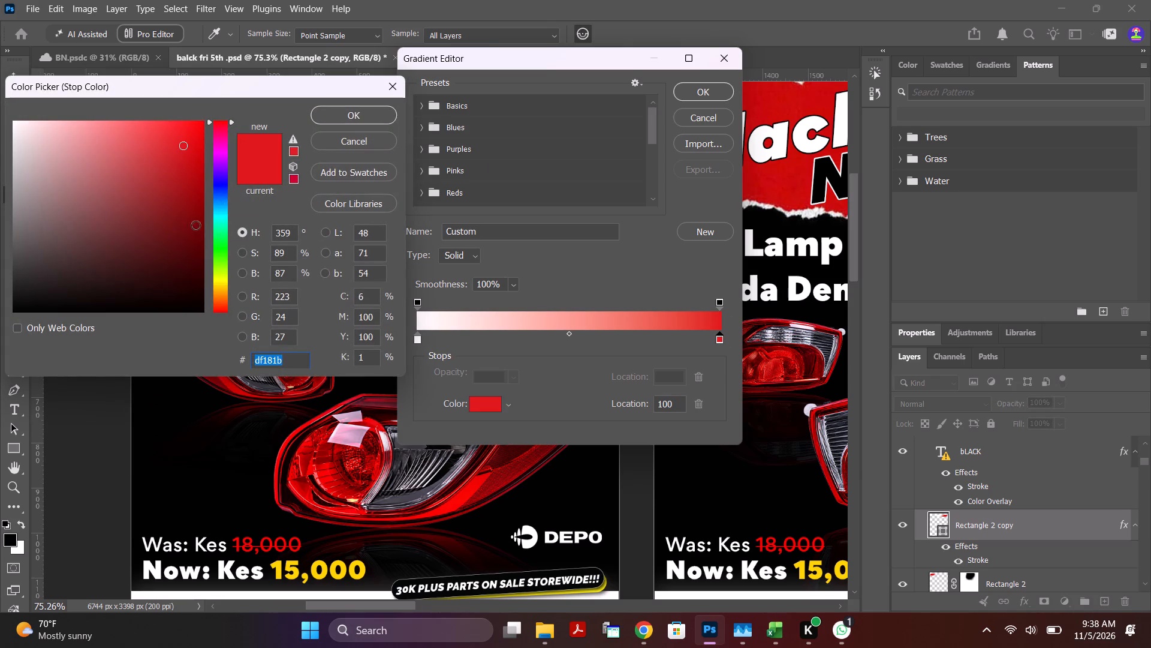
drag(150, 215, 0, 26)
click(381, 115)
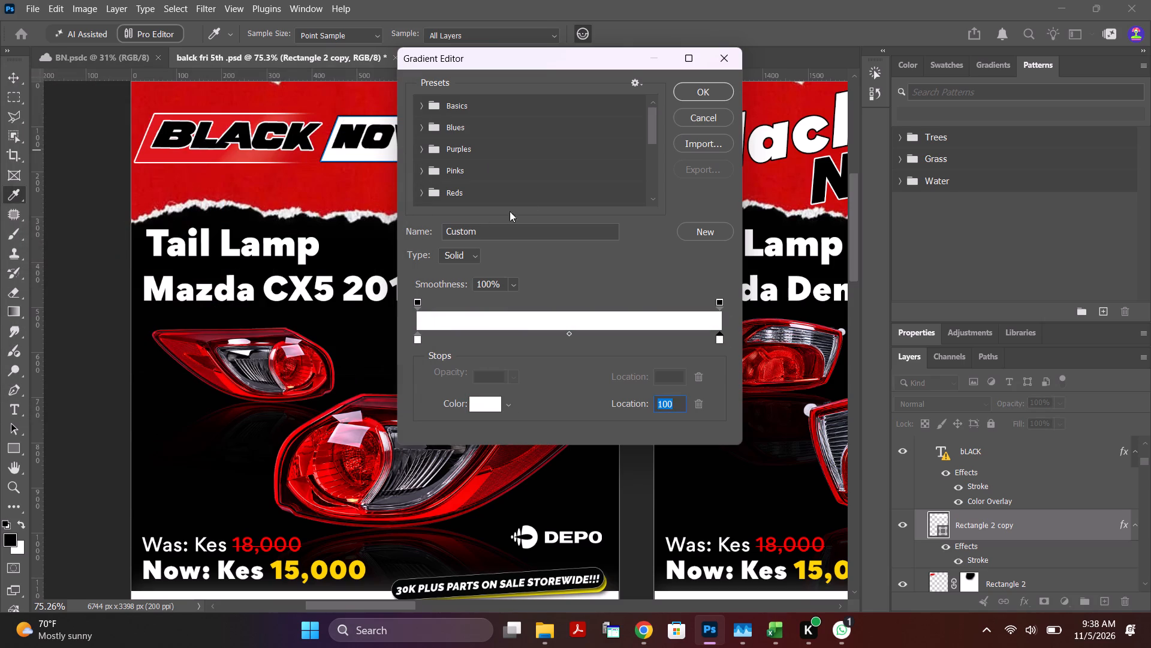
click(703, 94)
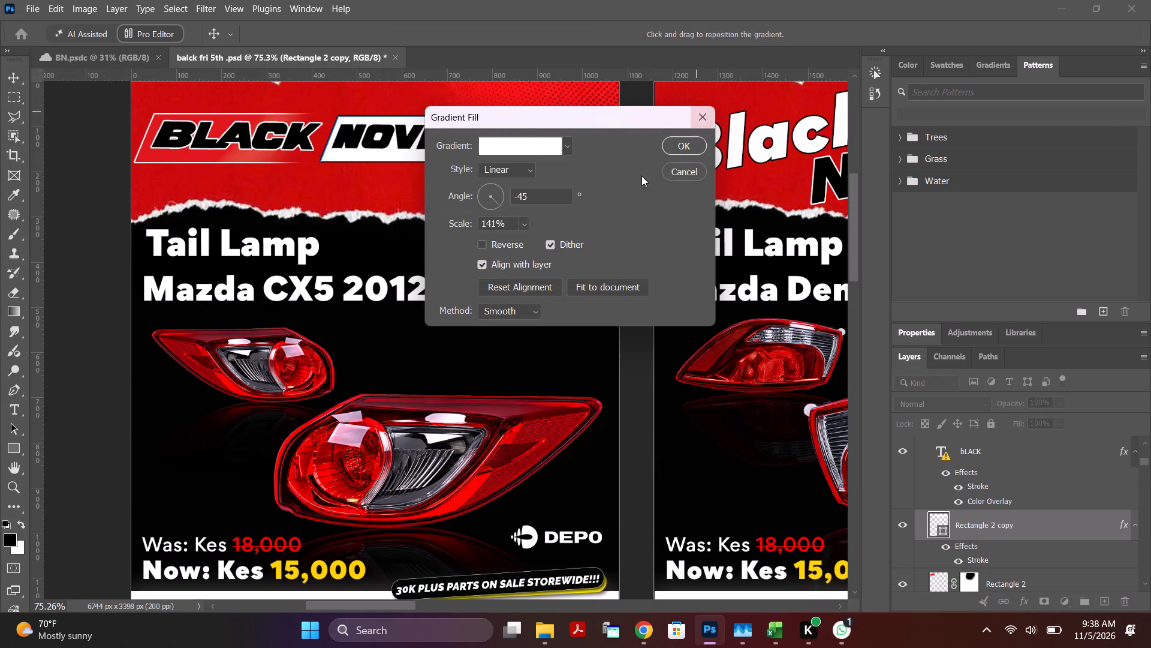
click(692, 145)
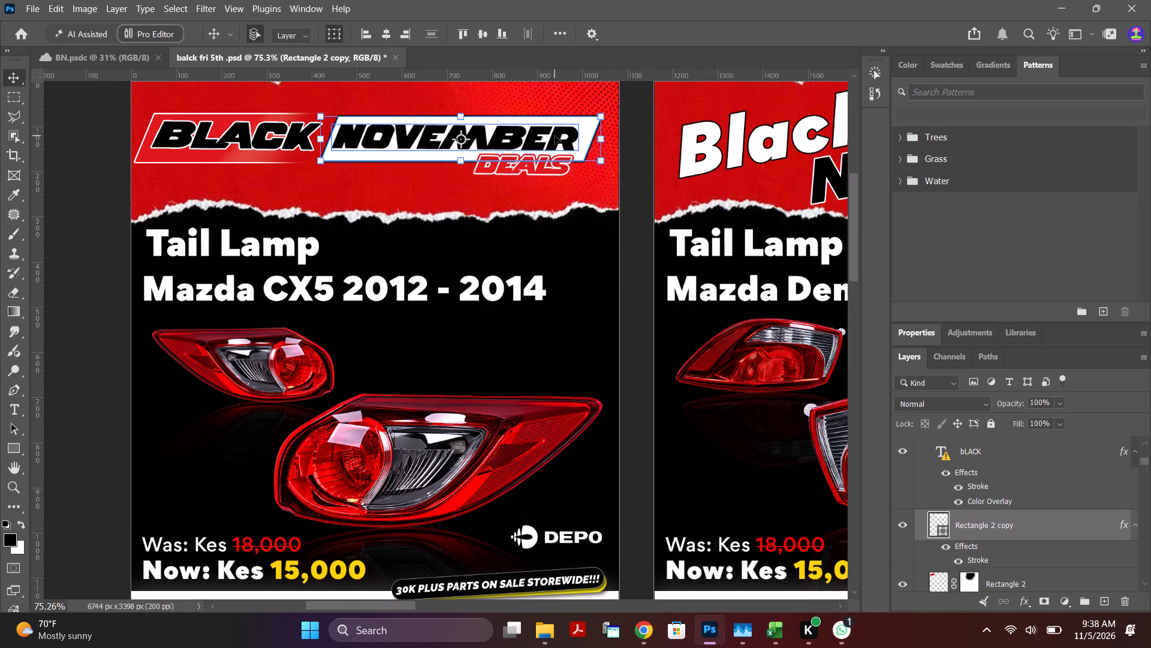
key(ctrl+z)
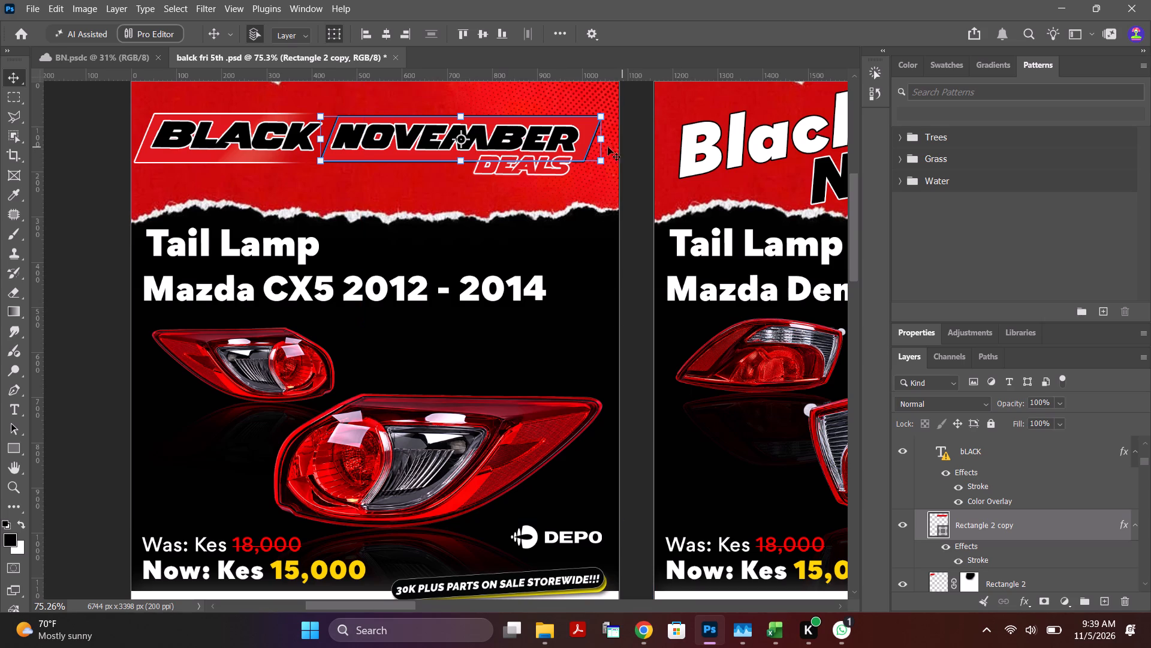
Move the red torn-paper background (dfg) on Artboard 1 up so its torn edge sits just under the Black November heading.
click(327, 194)
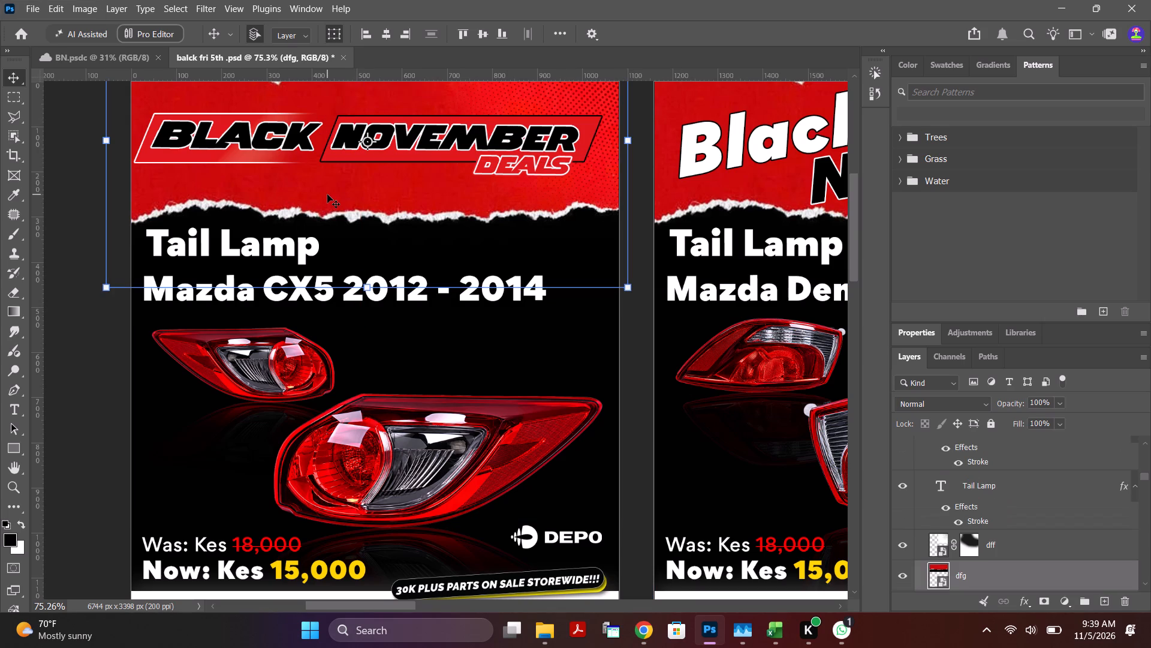
key(Up)
key(Up)
key(Up)
key(Up)
key(Up)
key(Up)
key(Up)
key(Up)
key(Up)
key(Up)
key(Up)
key(Up)
key(Up)
key(Up)
key(Up)
key(Up)
key(Up)
key(Up)
key(Up)
key(Up)
key(Up)
key(Up)
key(Up)
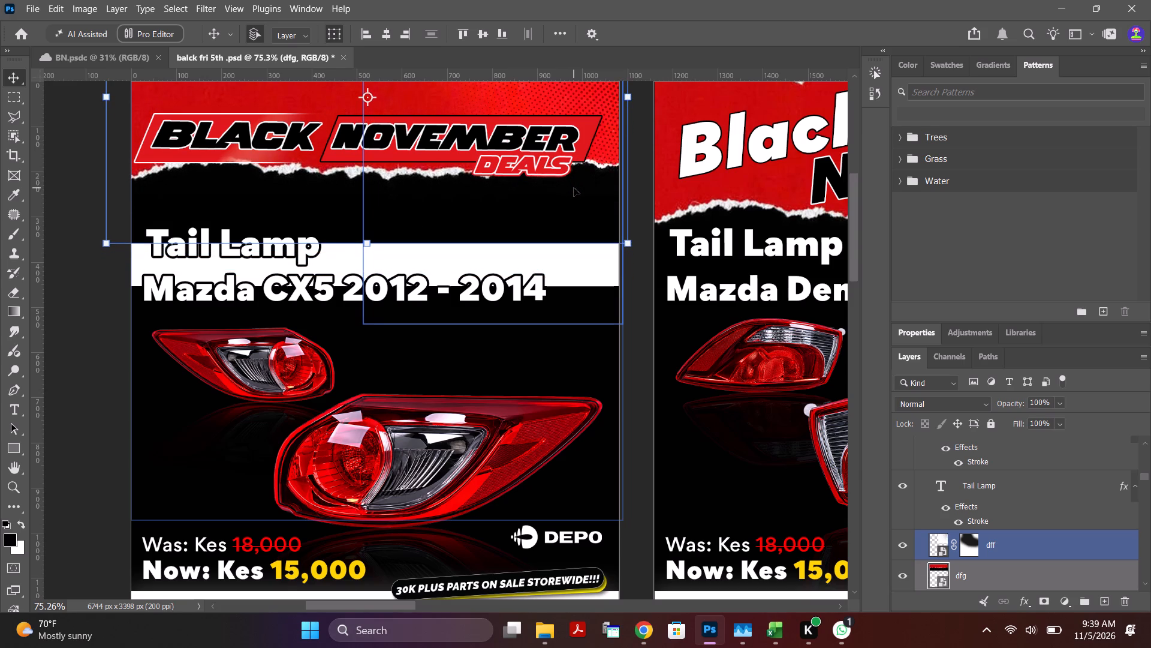
key(Down)
key(Down)
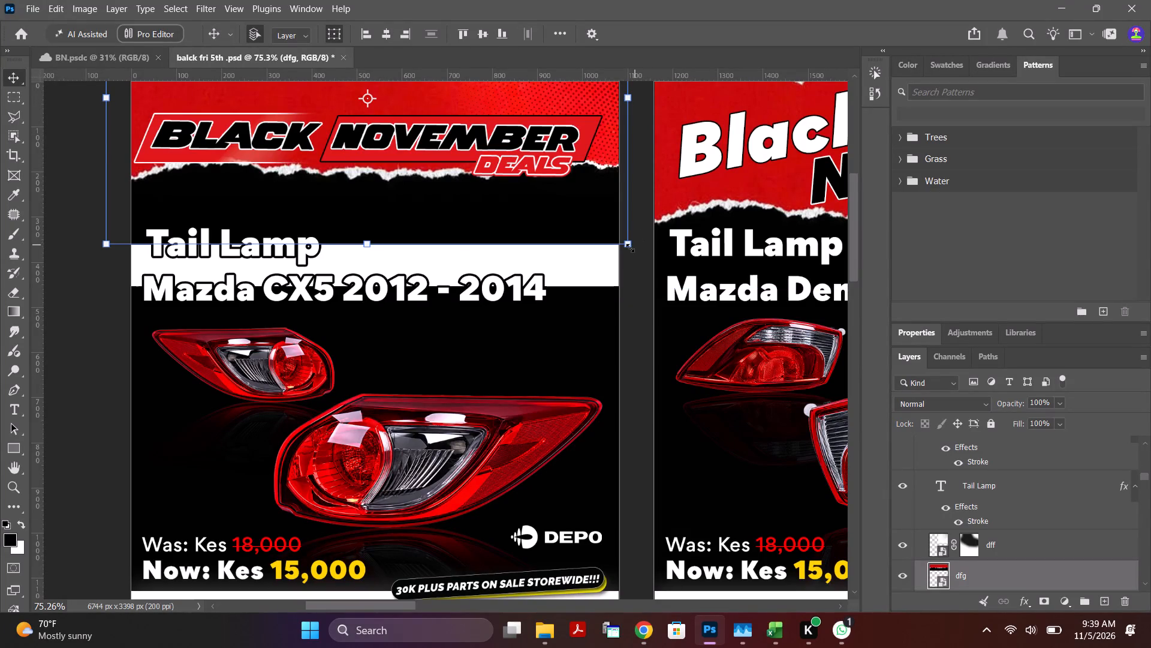
Rotate the torn-paper background (dfg) to about -4.61° and nudge it slightly upward.
drag(641, 250, 659, 242)
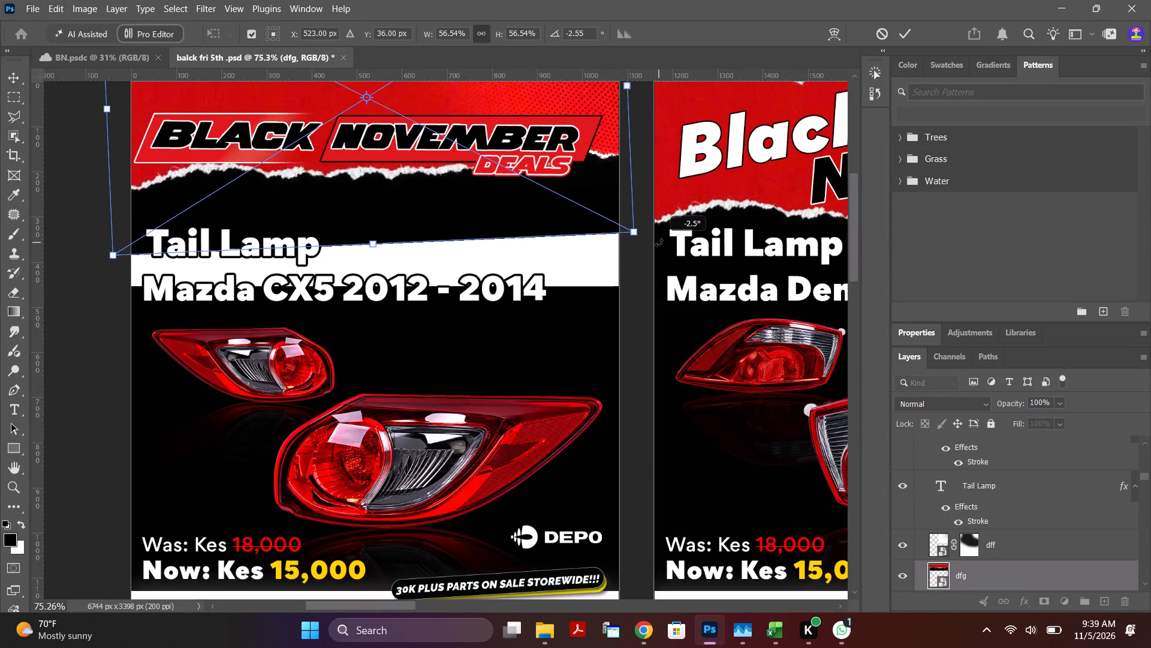
drag(659, 242, 672, 236)
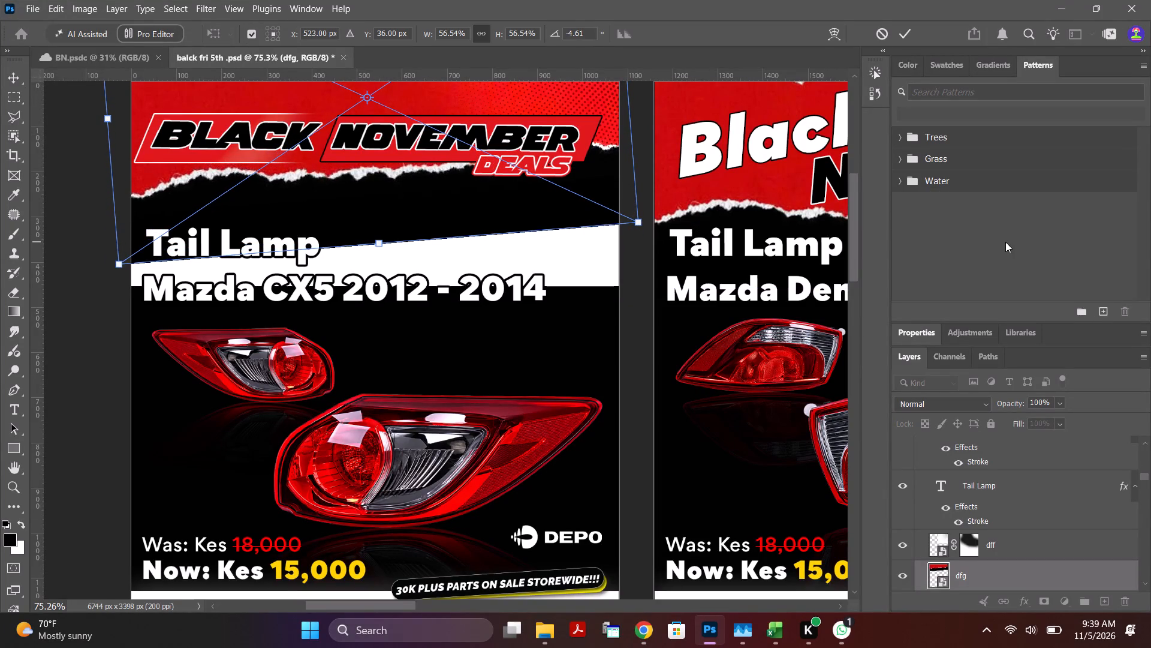
key(Down)
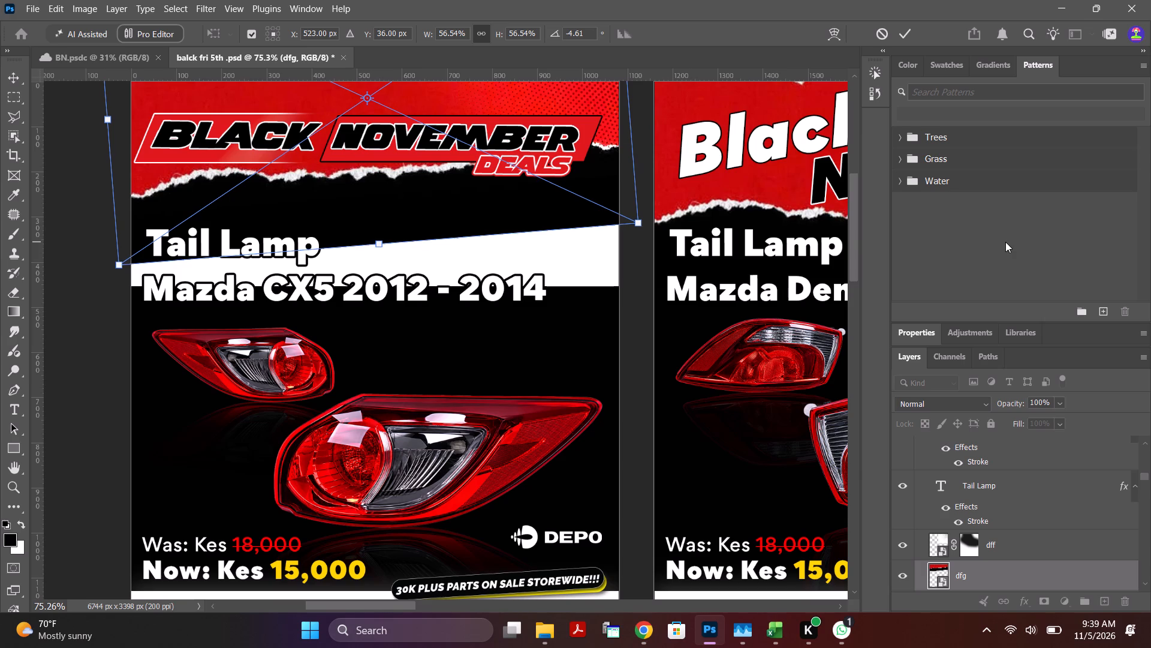
key(Up)
key(Up)
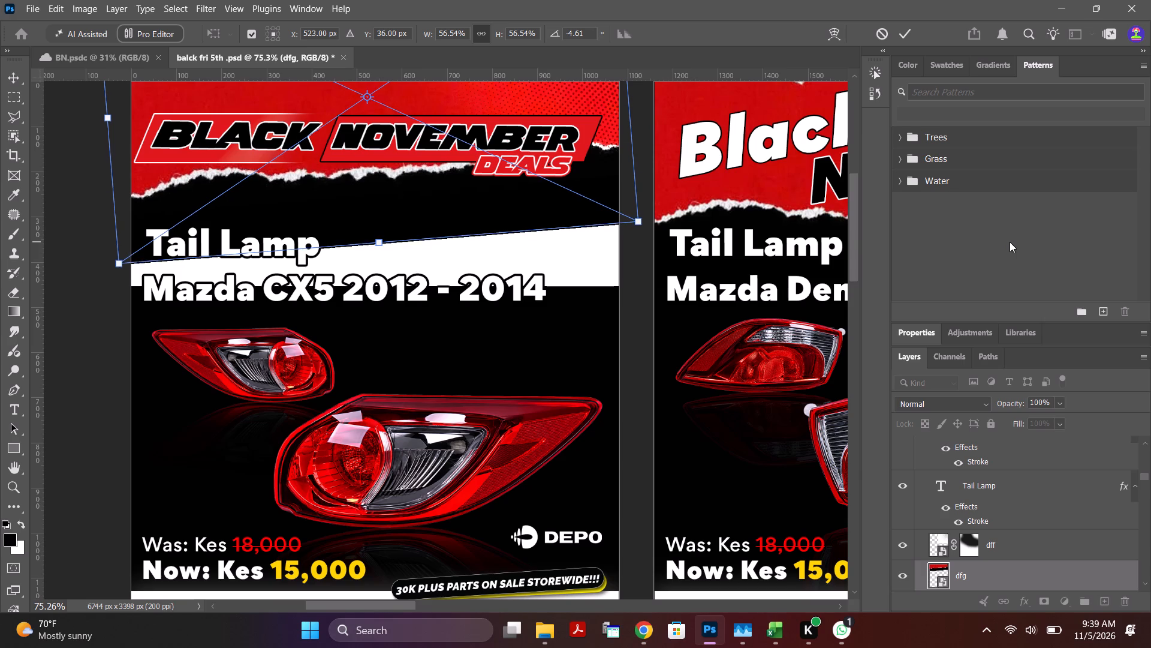
key(Up)
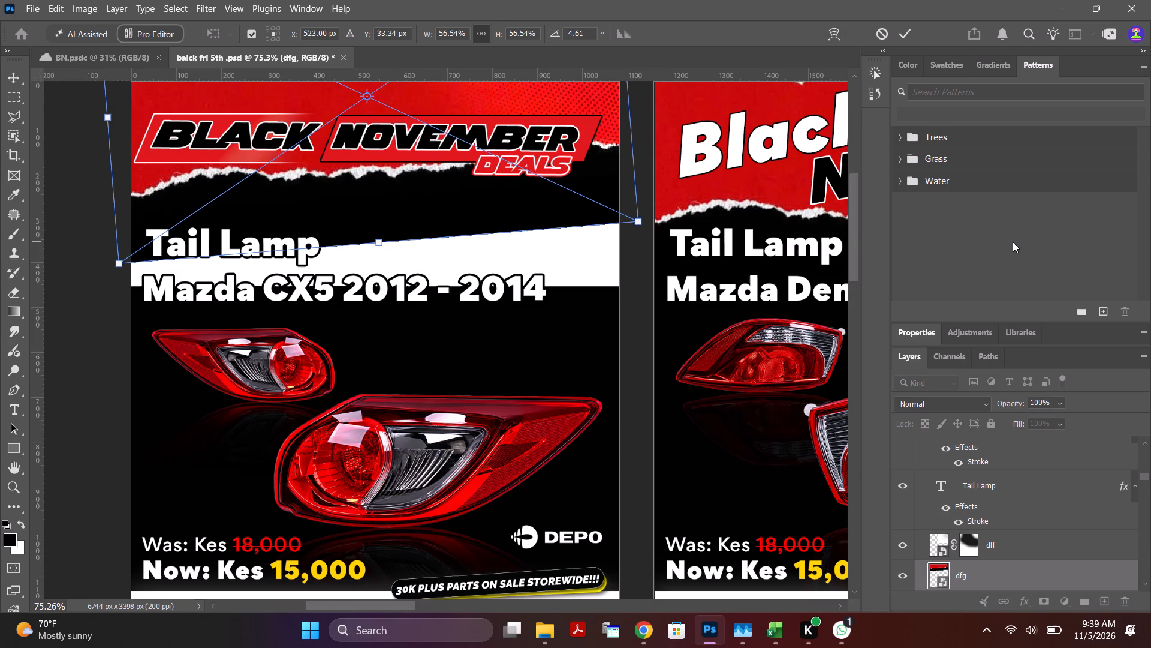
key(Return)
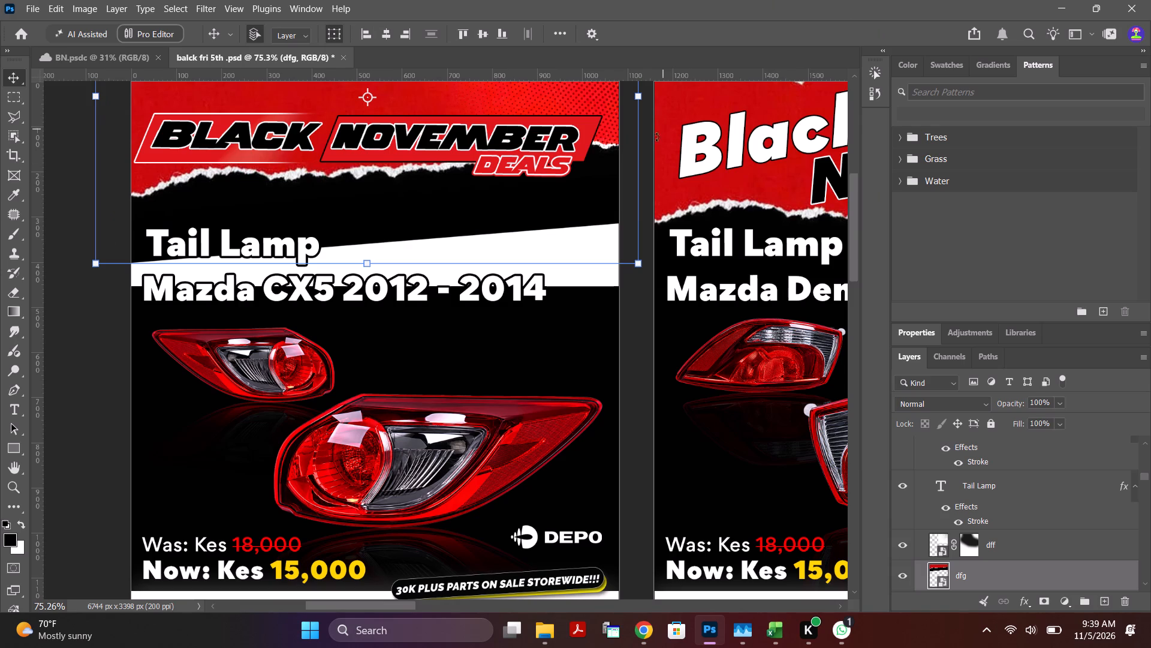
Stretch only the height of Artboard 1's black background rectangle (Rectangle 2) upward to about 120.5%, covering the white gap below the torn-paper header.
click(561, 336)
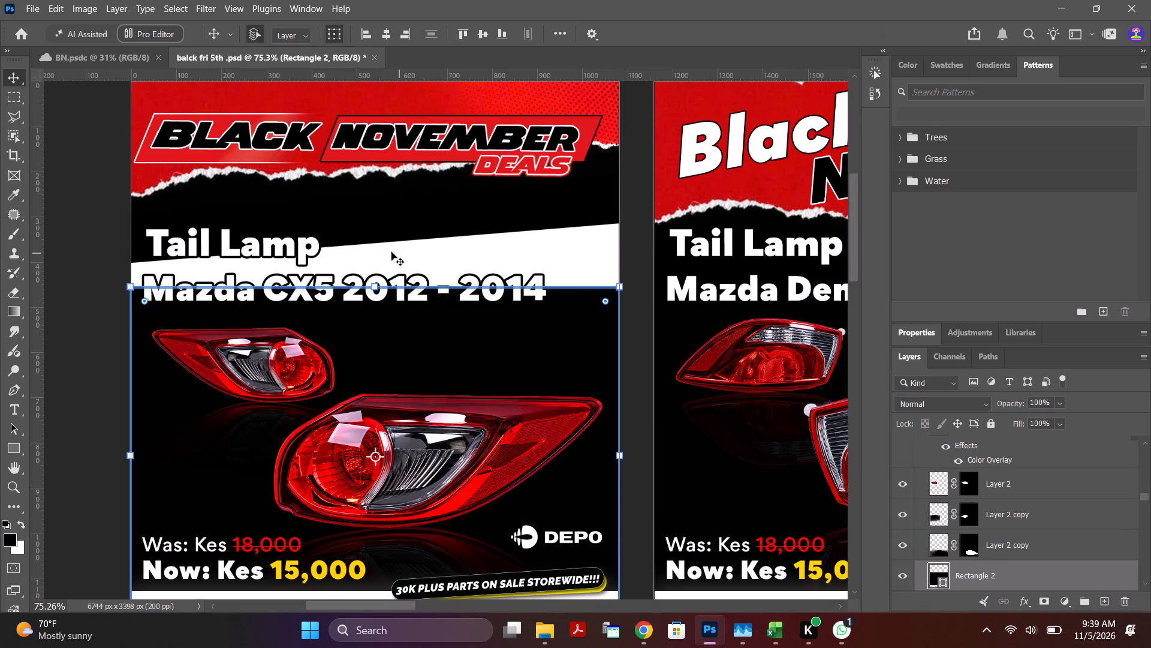
drag(370, 281, 375, 256)
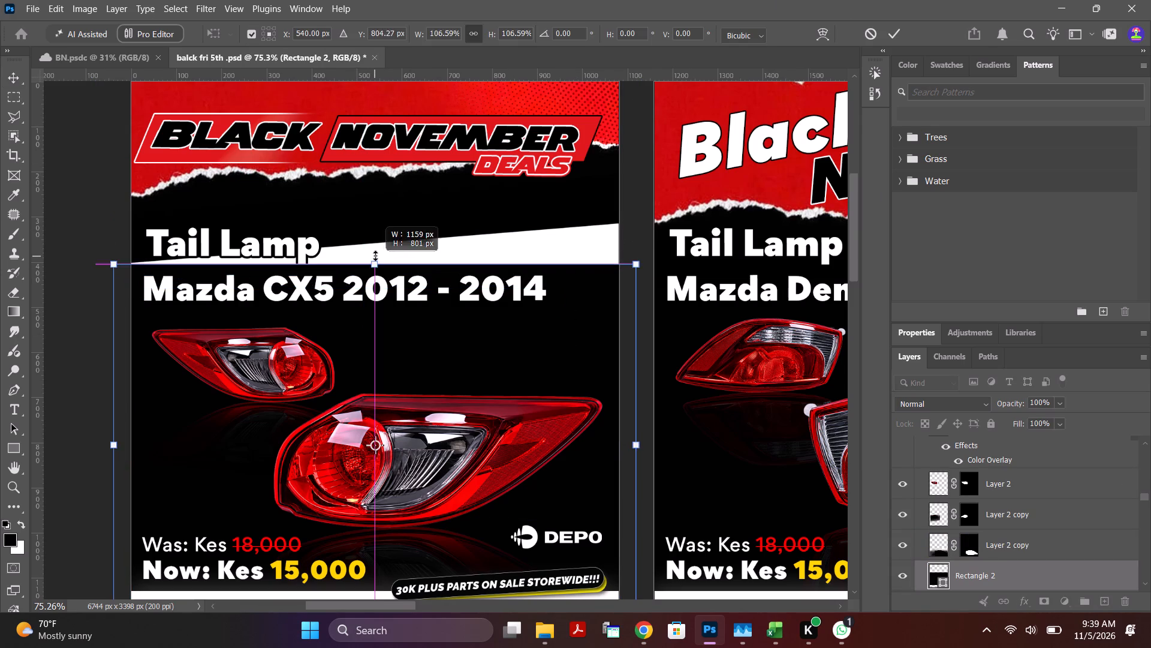
drag(375, 256, 375, 235)
key(ctrl+z)
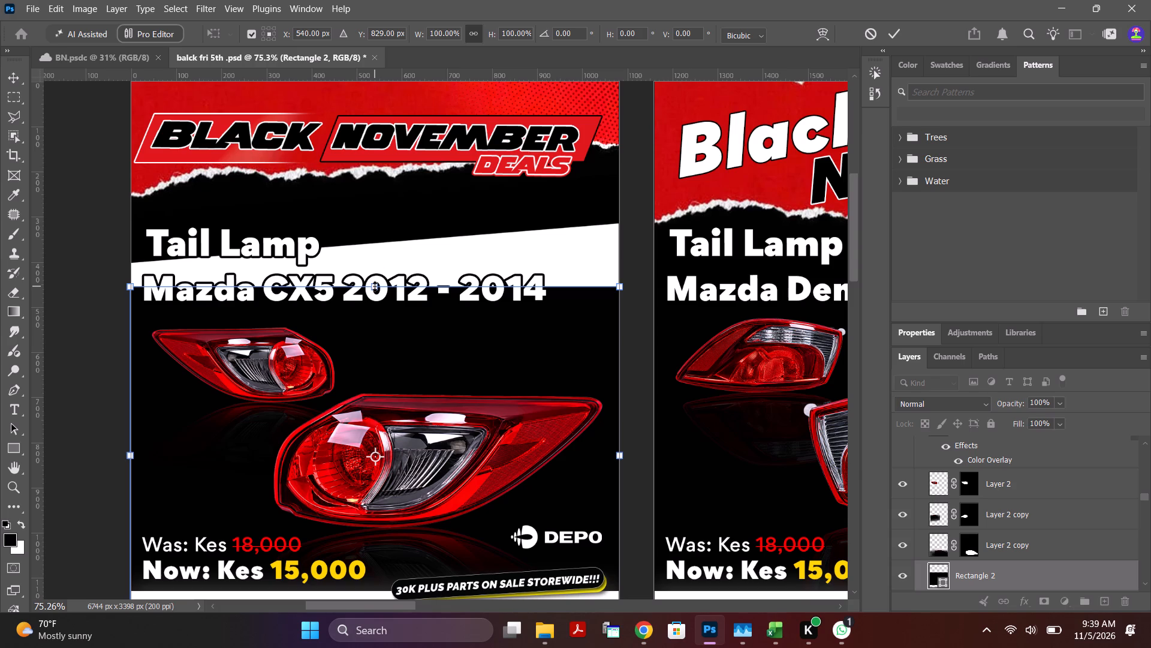
drag(375, 286, 388, 233)
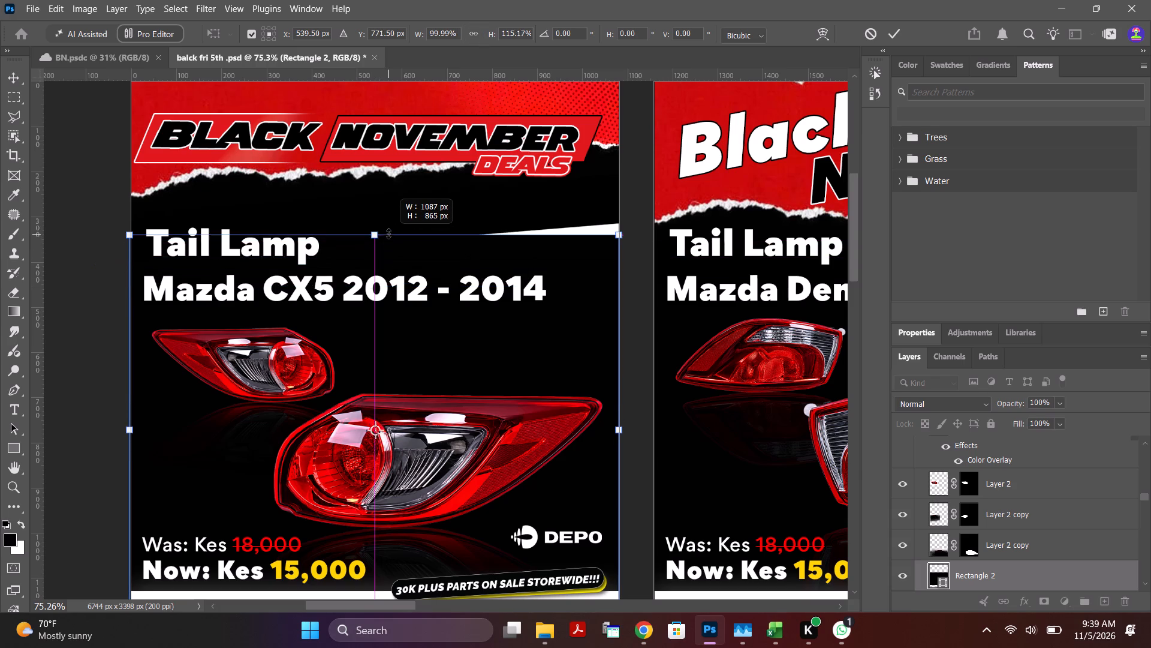
drag(388, 233, 394, 214)
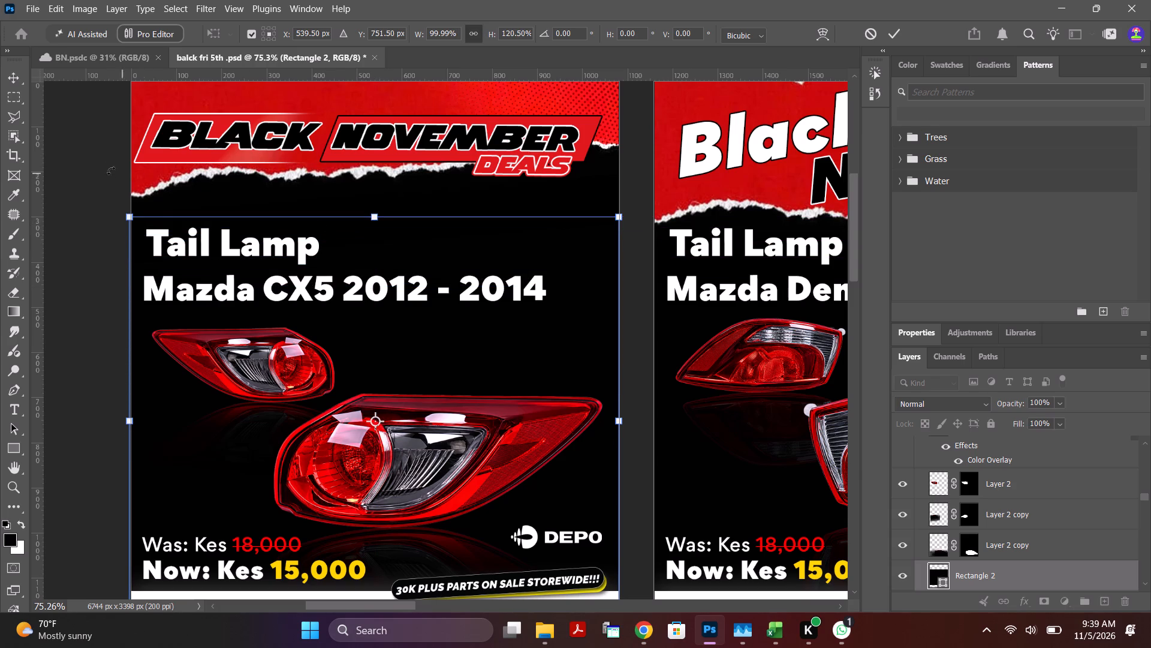
key(Return)
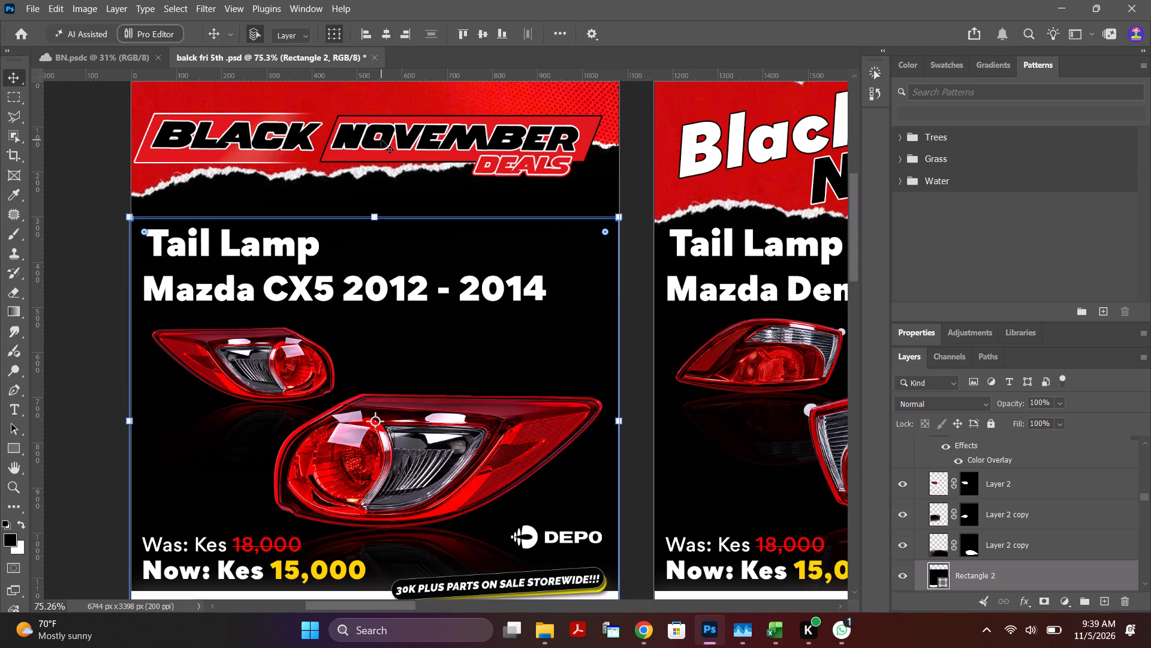
Examine the Black November heading and torn-paper header at the top of Artboard 1.
scroll(538, 173, up, 6)
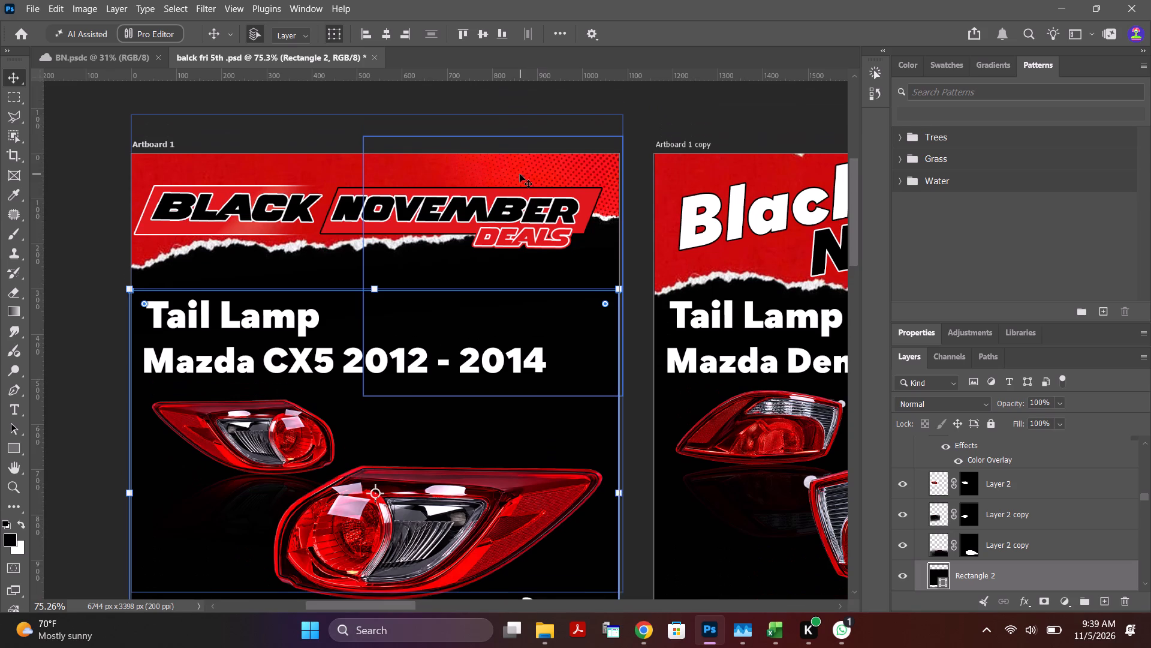
scroll(520, 174, down, 8)
scroll(514, 172, up, 5)
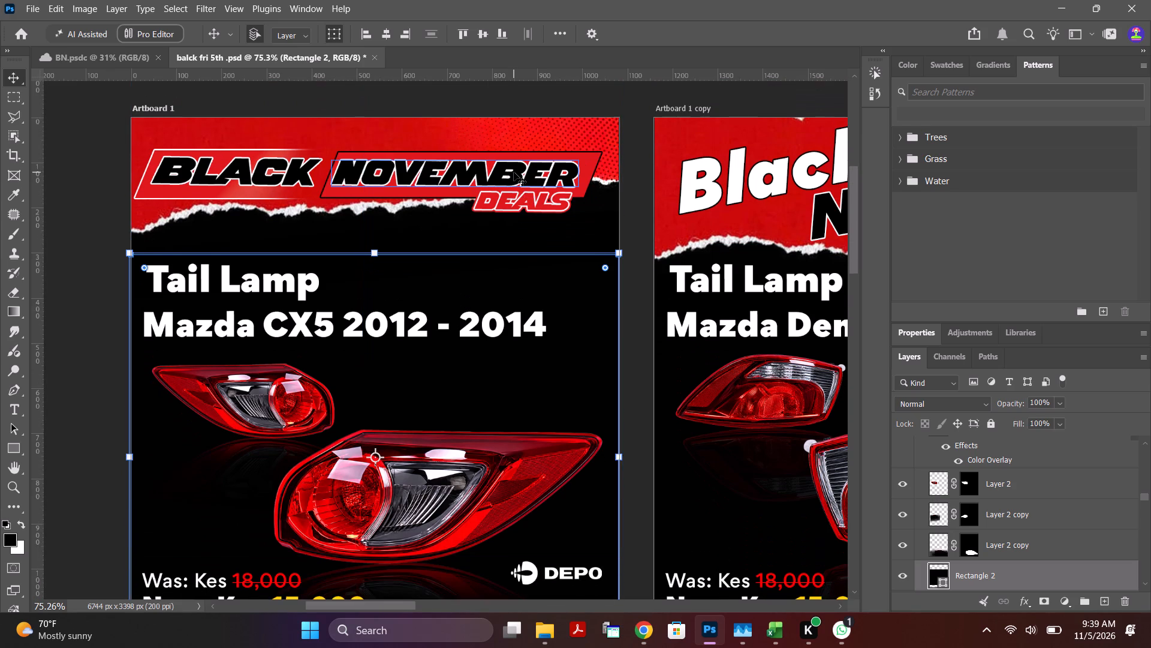
scroll(513, 173, up, 3)
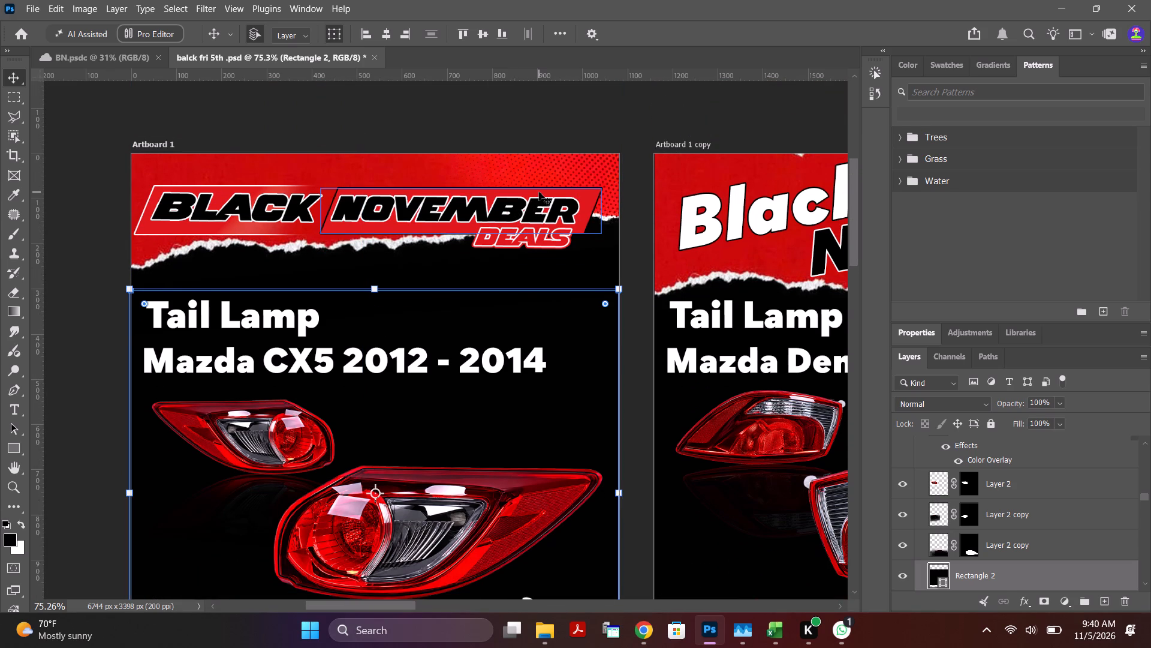
click(539, 192)
scroll(342, 194, up, 4)
scroll(355, 175, down, 2)
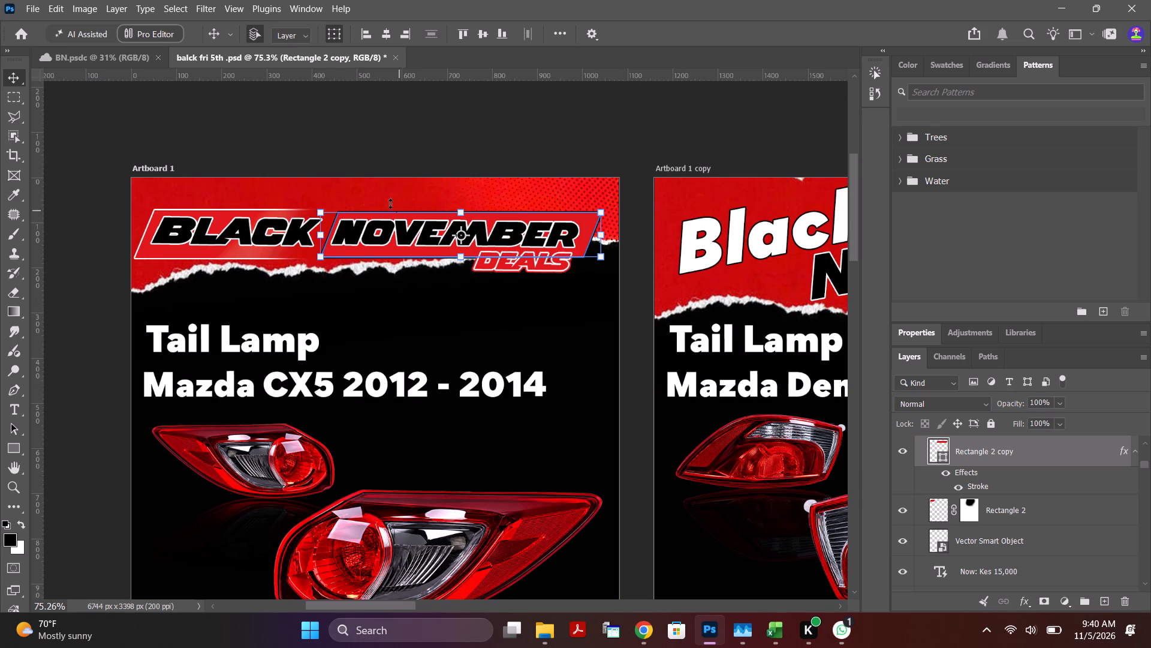
scroll(273, 215, down, 3)
Nudge the Tail Lamp and Mazda CX5 2012 - 2014 text lines on Artboard 1 up together by about 24 px.
click(279, 301)
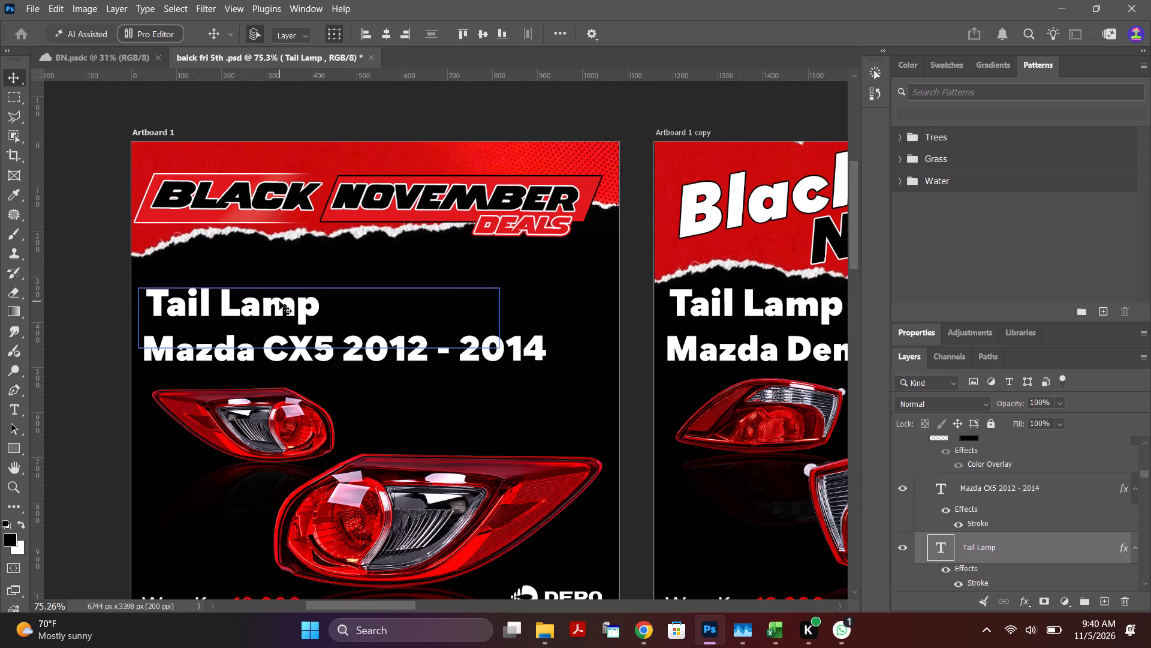
shift+click(522, 352)
shift+right_drag(523, 352, 514, 353)
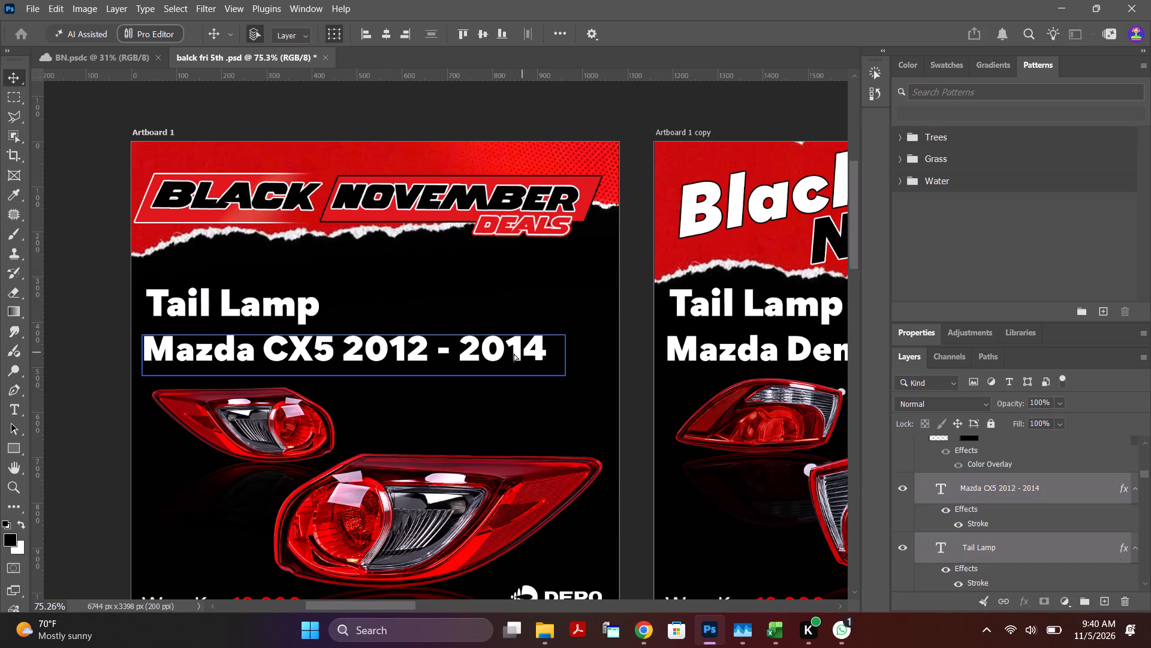
shift+right_drag(514, 353, 488, 344)
key(shift+Up)
key(Up)
key(Up)
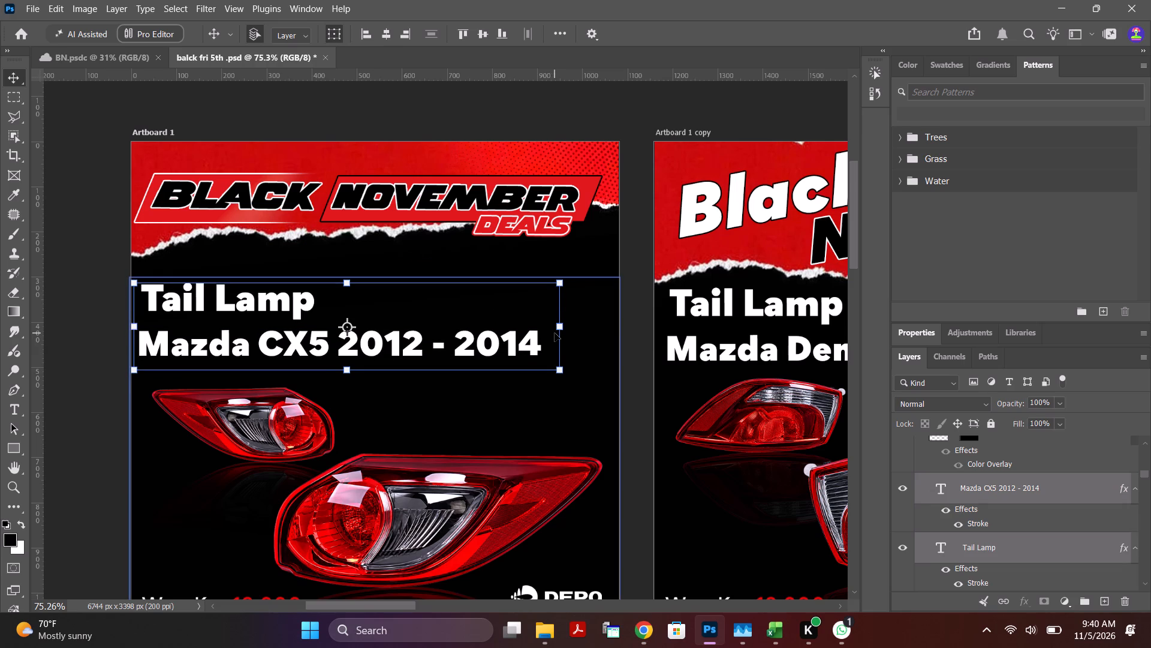
key(Right)
key(shift+Right)
key(Right)
key(shift+Up)
key(Up)
key(Up)
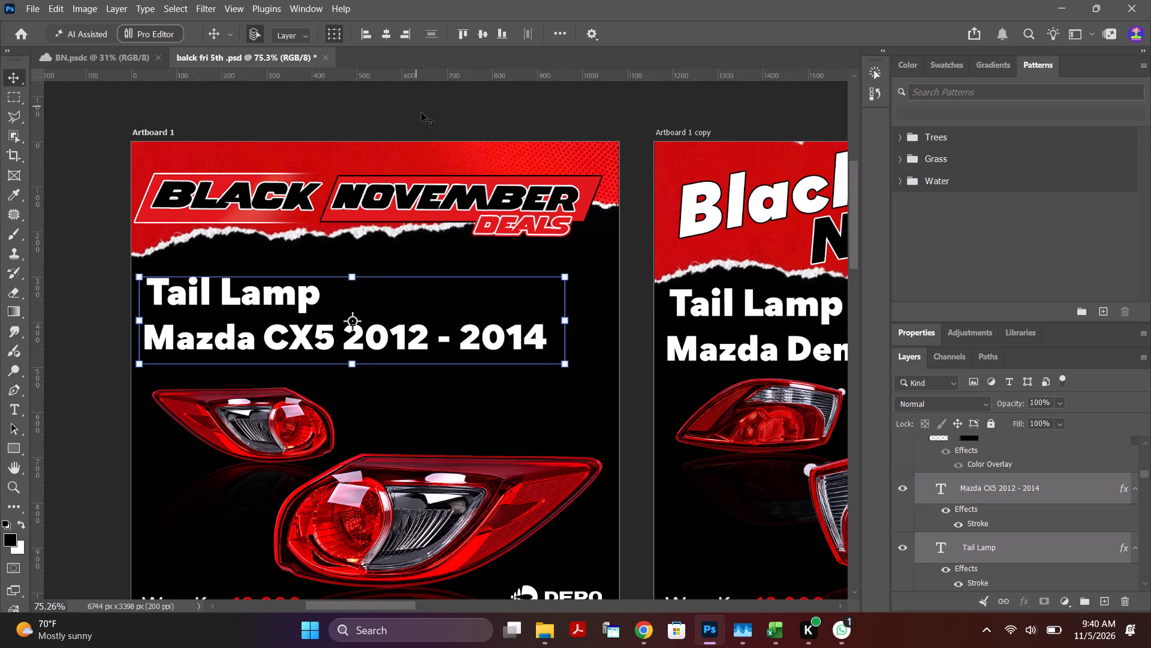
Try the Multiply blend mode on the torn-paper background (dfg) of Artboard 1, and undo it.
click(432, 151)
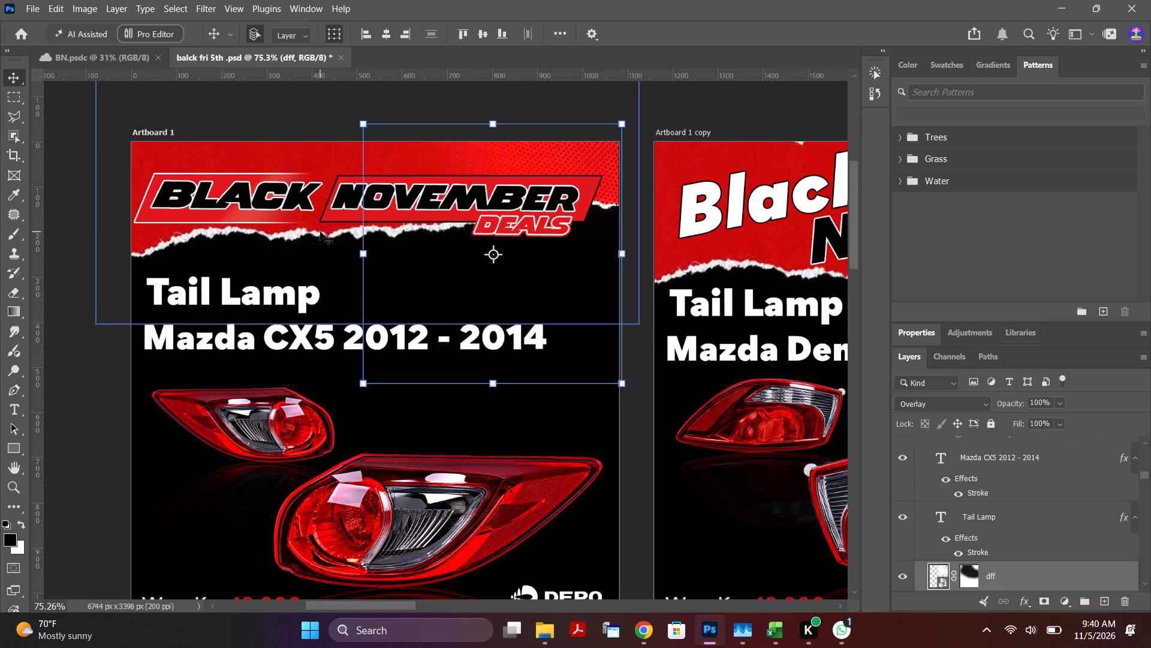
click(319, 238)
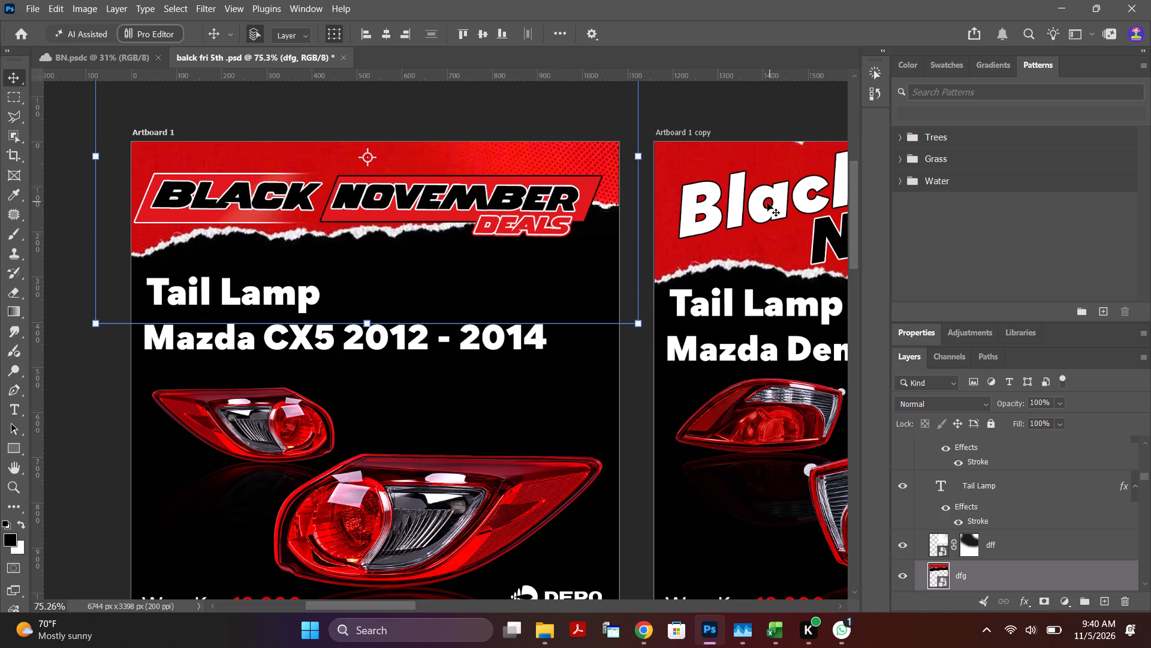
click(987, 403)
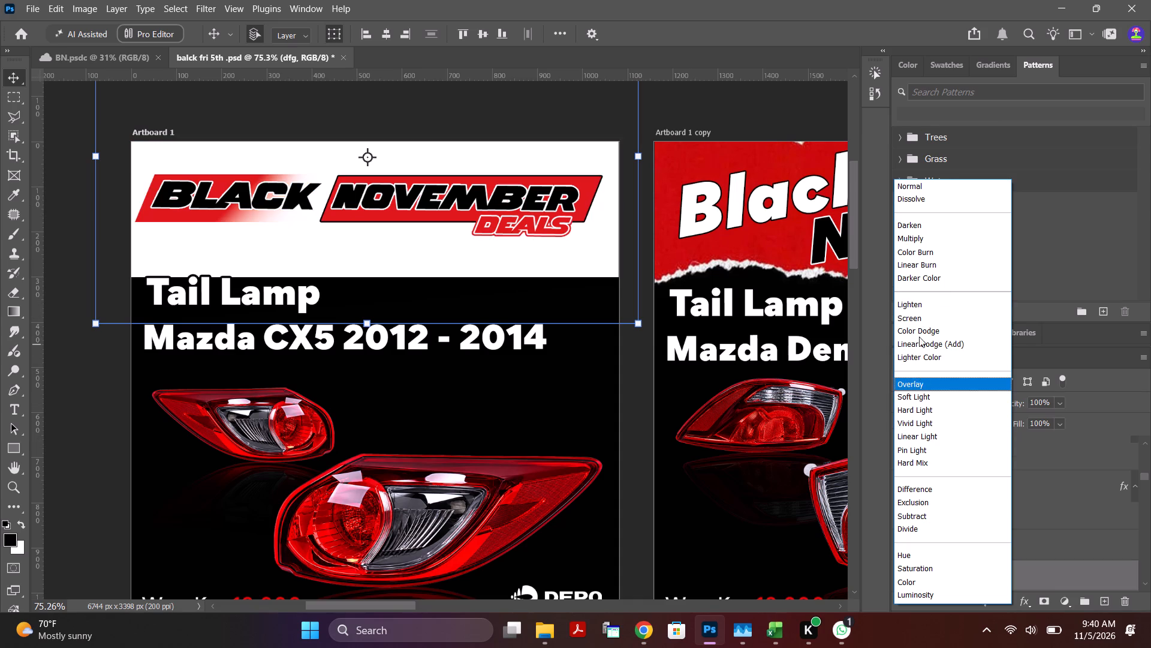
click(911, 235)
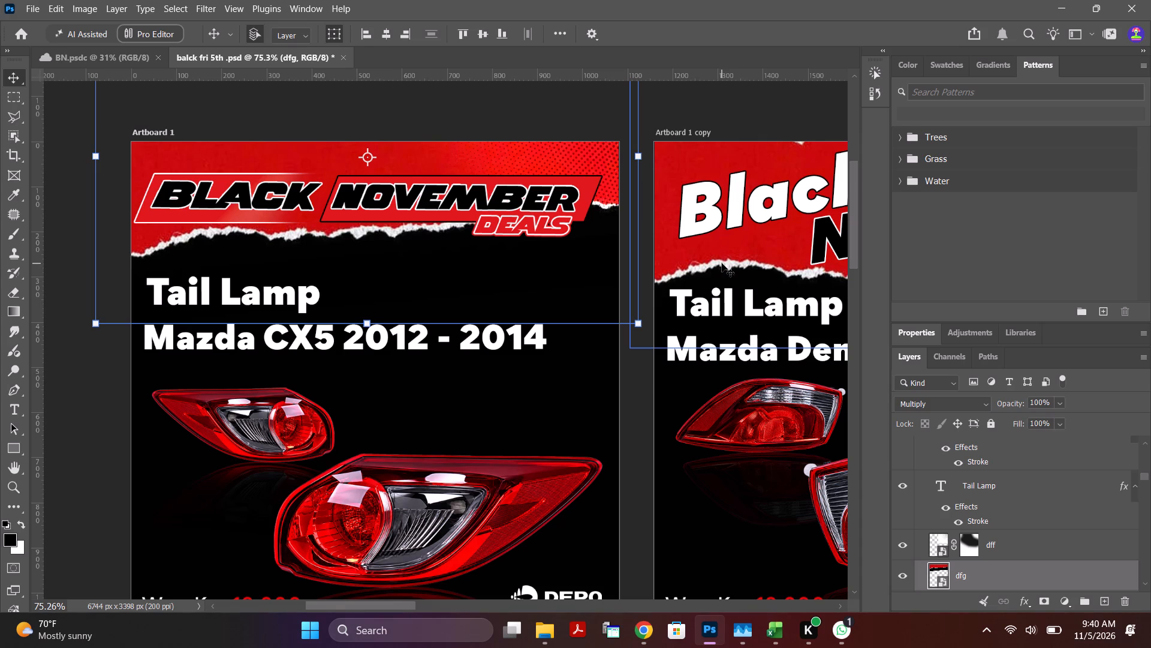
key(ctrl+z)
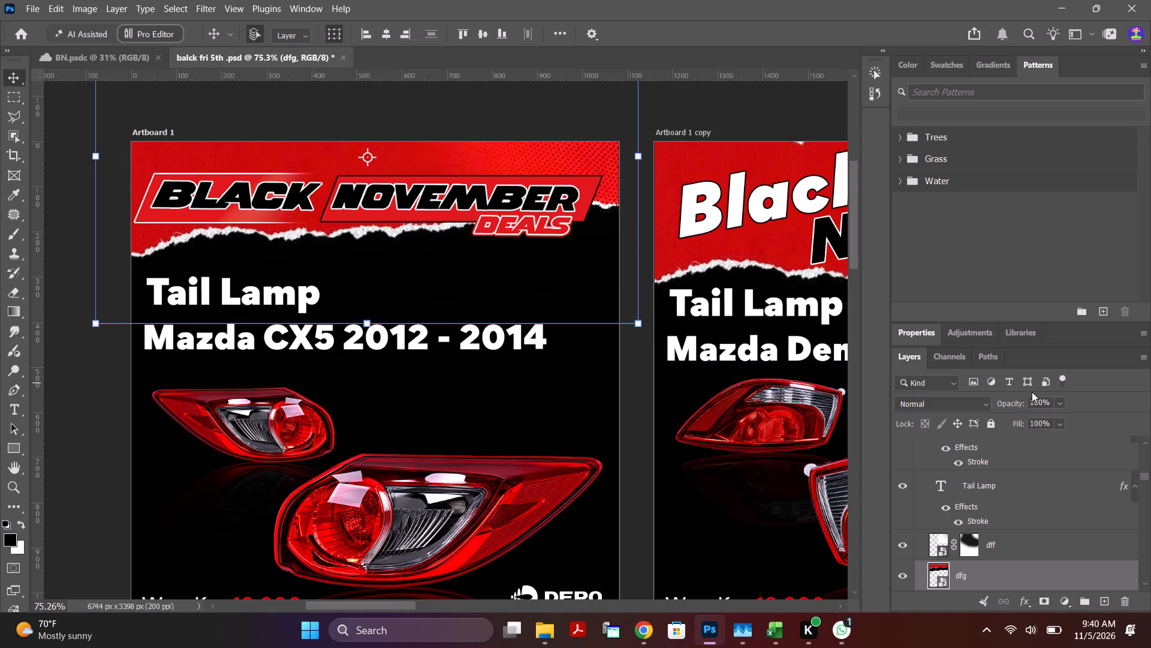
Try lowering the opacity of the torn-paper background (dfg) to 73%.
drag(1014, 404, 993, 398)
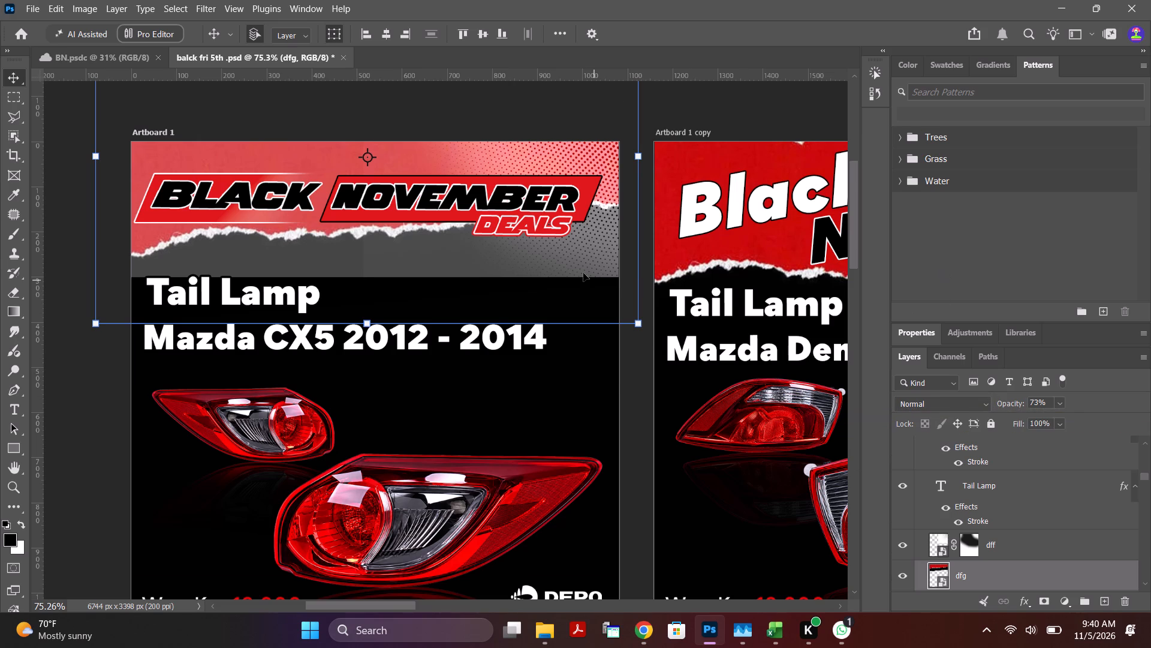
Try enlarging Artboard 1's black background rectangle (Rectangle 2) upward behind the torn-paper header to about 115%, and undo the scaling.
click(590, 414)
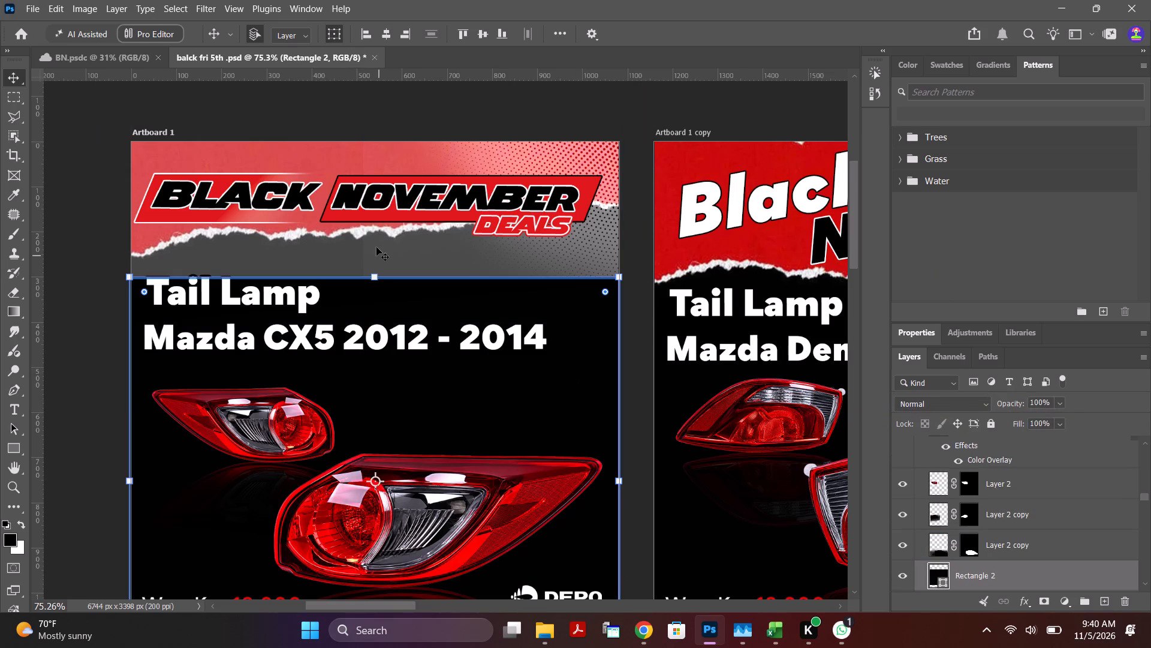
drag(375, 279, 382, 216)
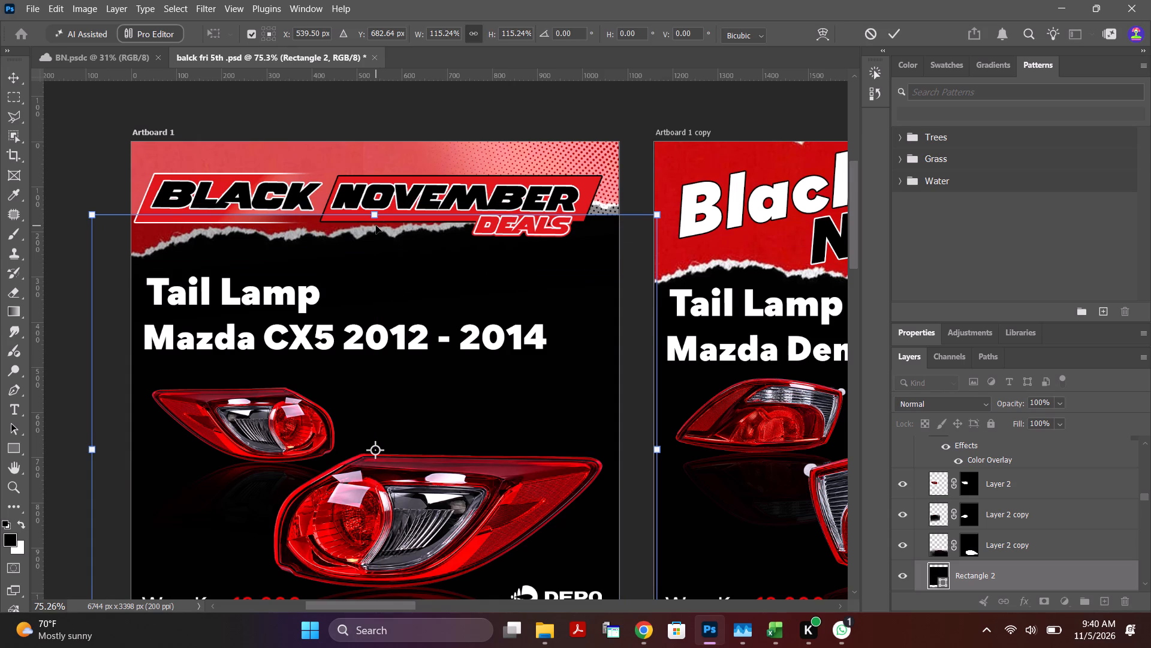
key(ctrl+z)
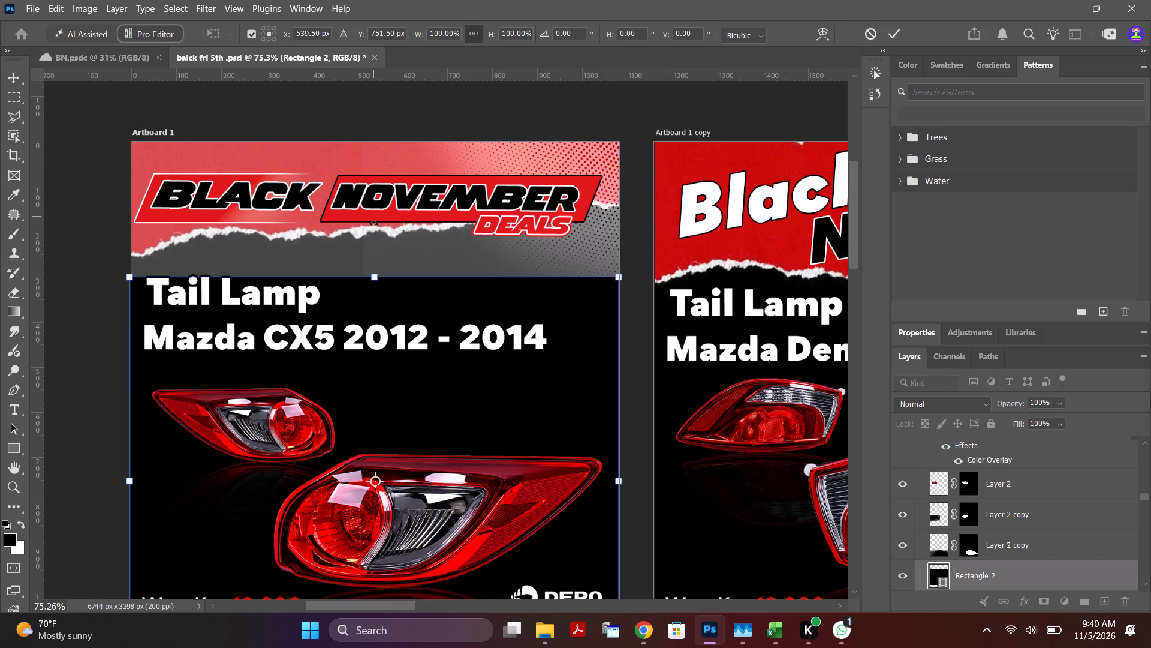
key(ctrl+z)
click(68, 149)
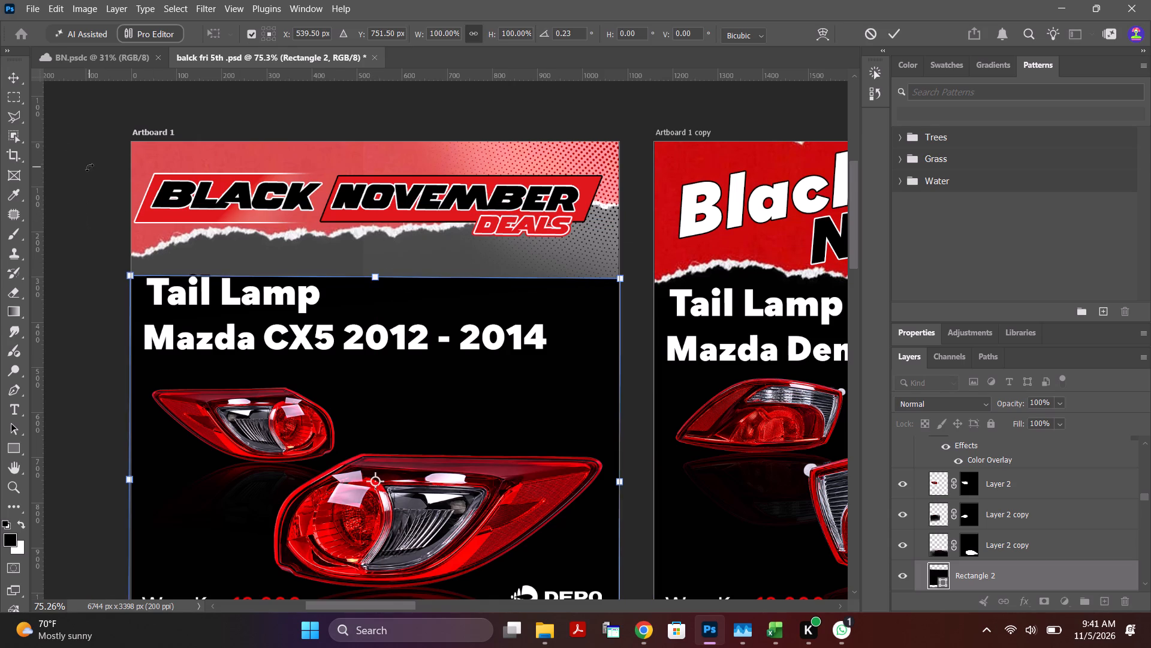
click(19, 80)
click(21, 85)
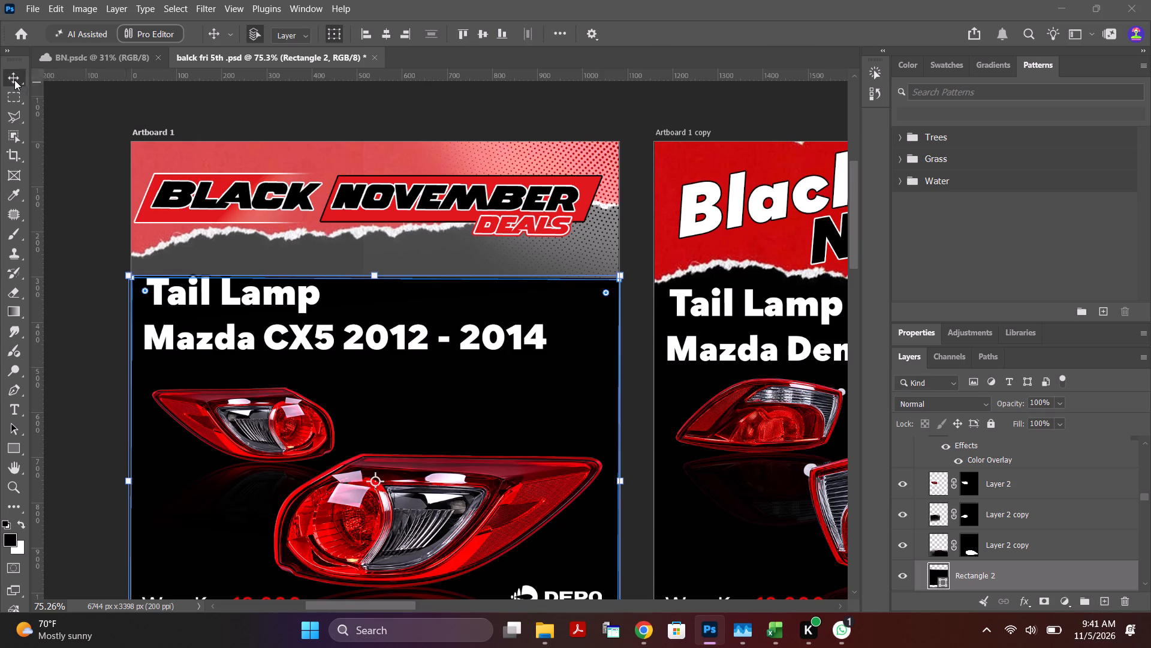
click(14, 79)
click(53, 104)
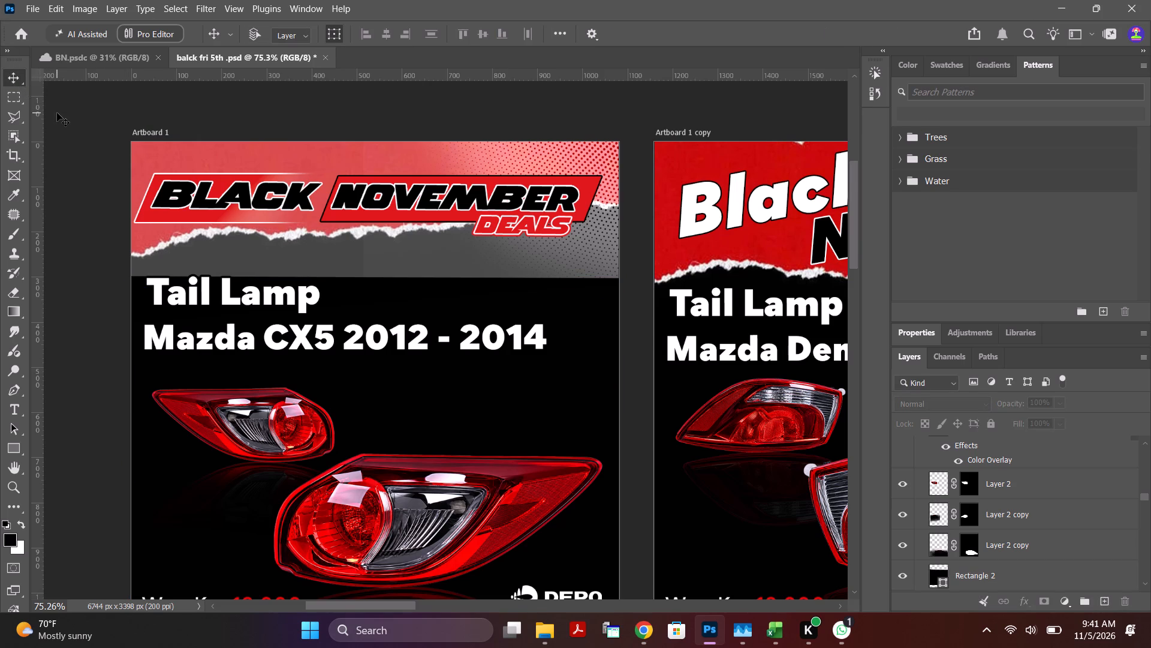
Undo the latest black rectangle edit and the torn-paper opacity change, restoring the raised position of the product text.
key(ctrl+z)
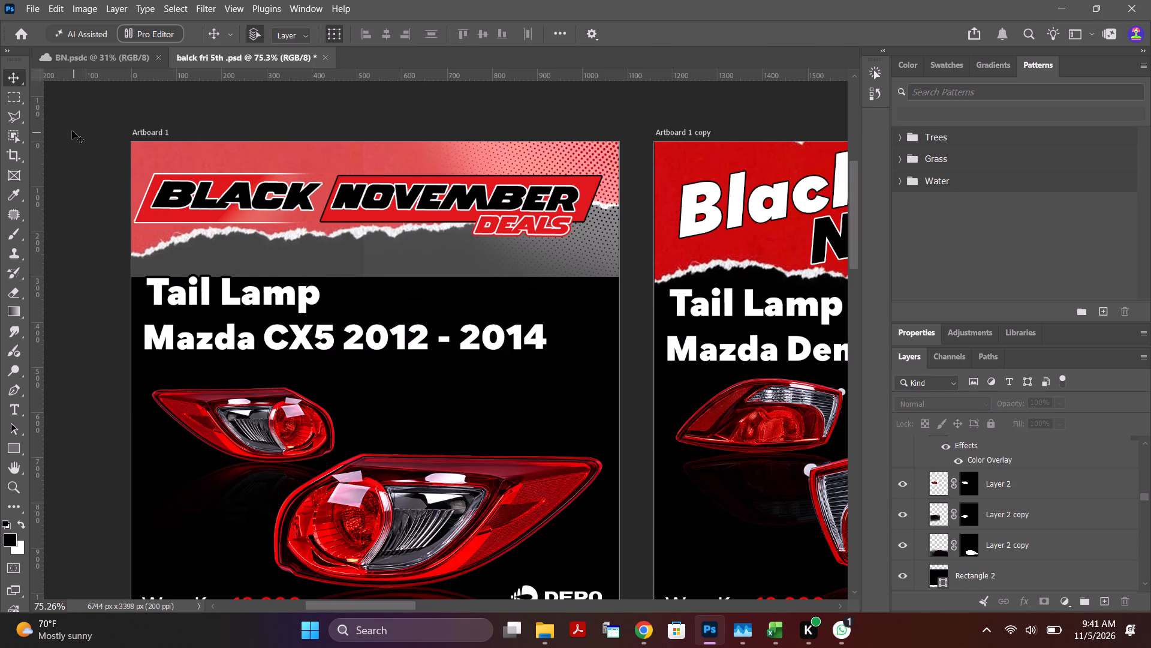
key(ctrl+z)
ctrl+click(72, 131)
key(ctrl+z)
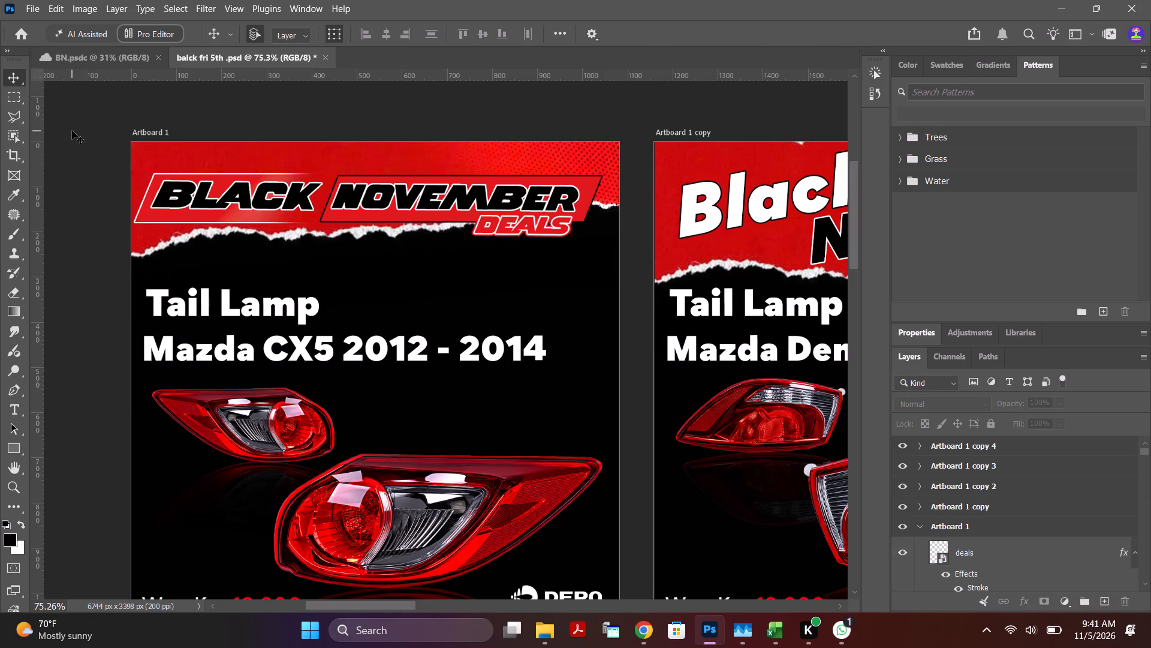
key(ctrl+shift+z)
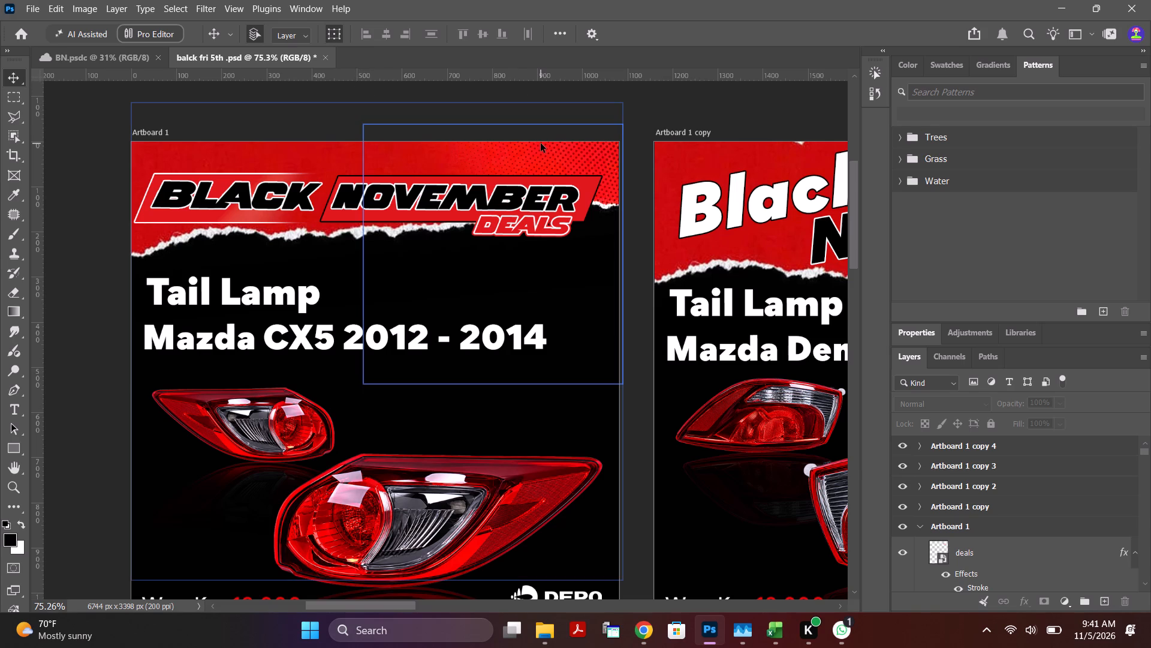
Move the halftone overlay (dff) on Artboard 1 leftward and slightly up, towards the middle of the red torn-paper header.
drag(525, 148, 421, 143)
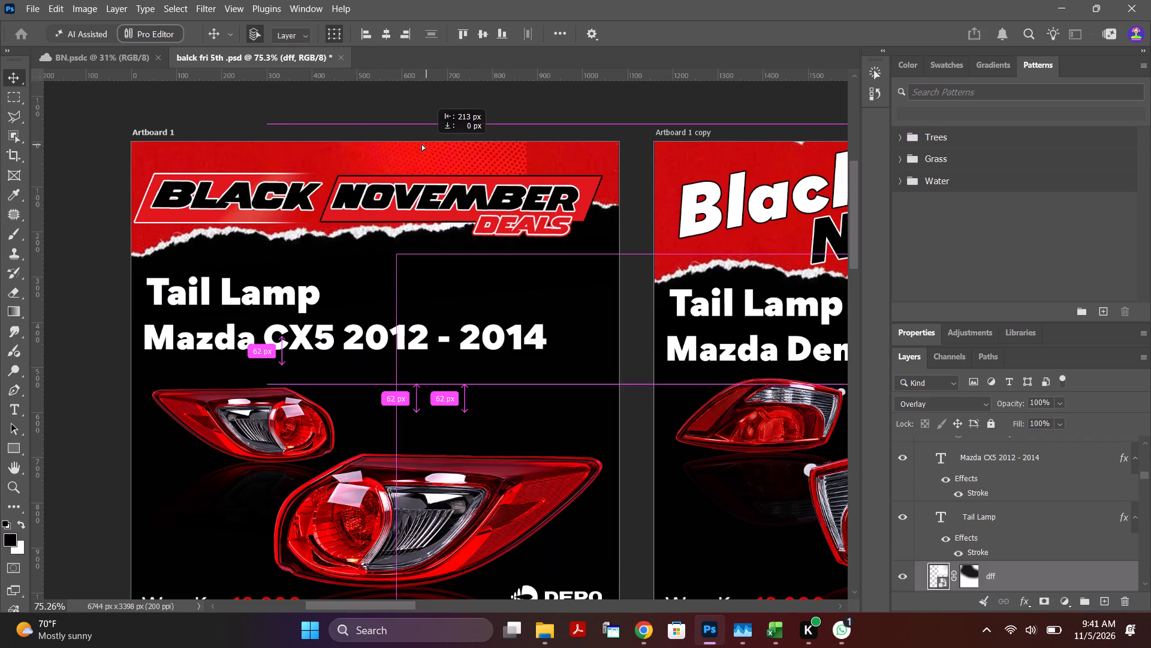
drag(421, 143, 397, 139)
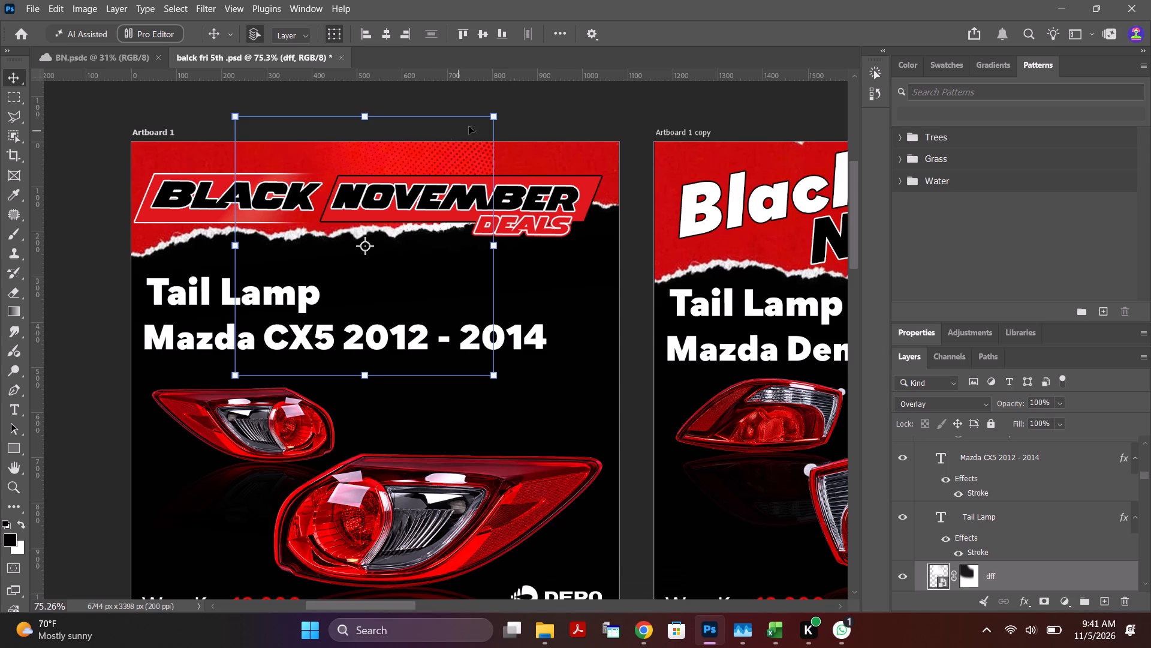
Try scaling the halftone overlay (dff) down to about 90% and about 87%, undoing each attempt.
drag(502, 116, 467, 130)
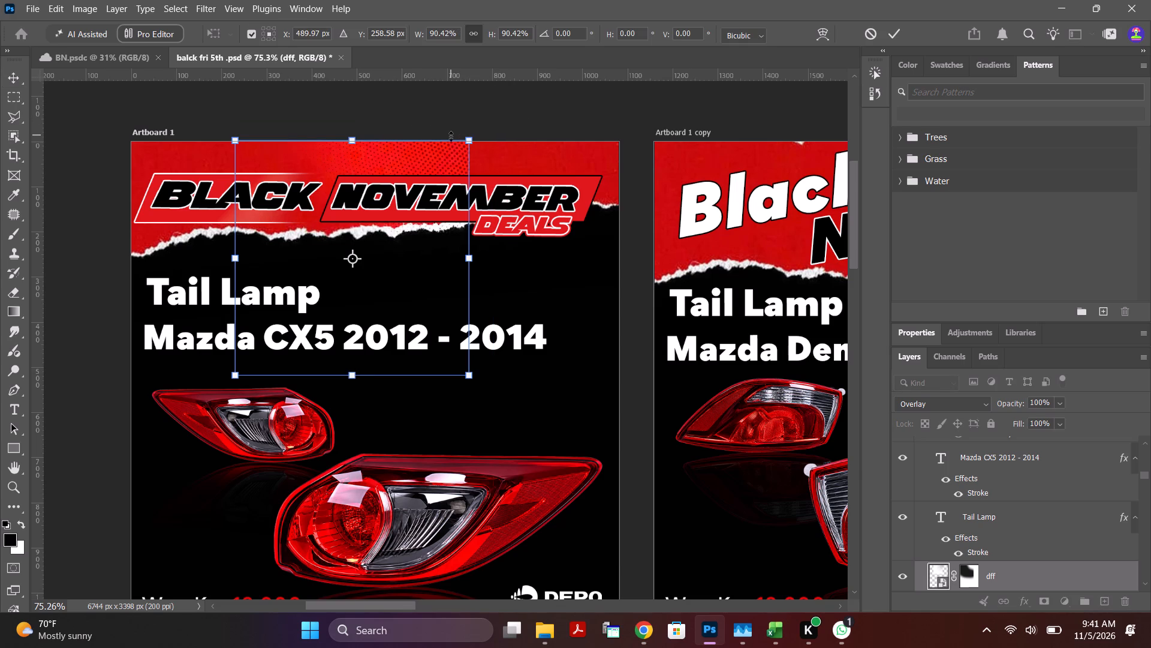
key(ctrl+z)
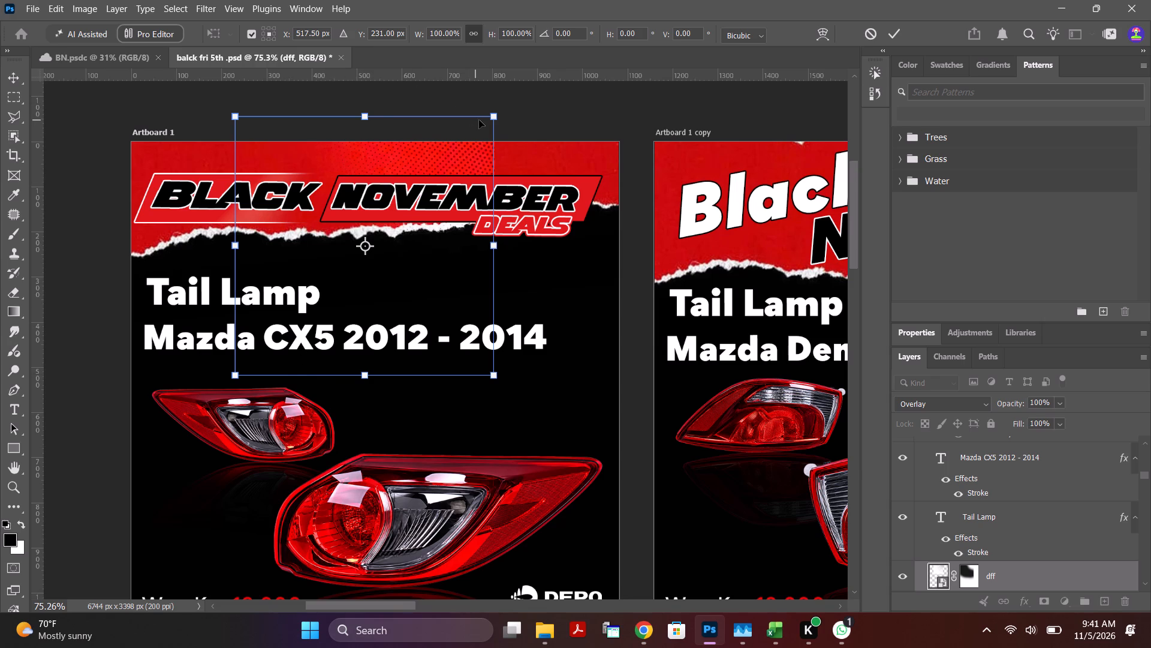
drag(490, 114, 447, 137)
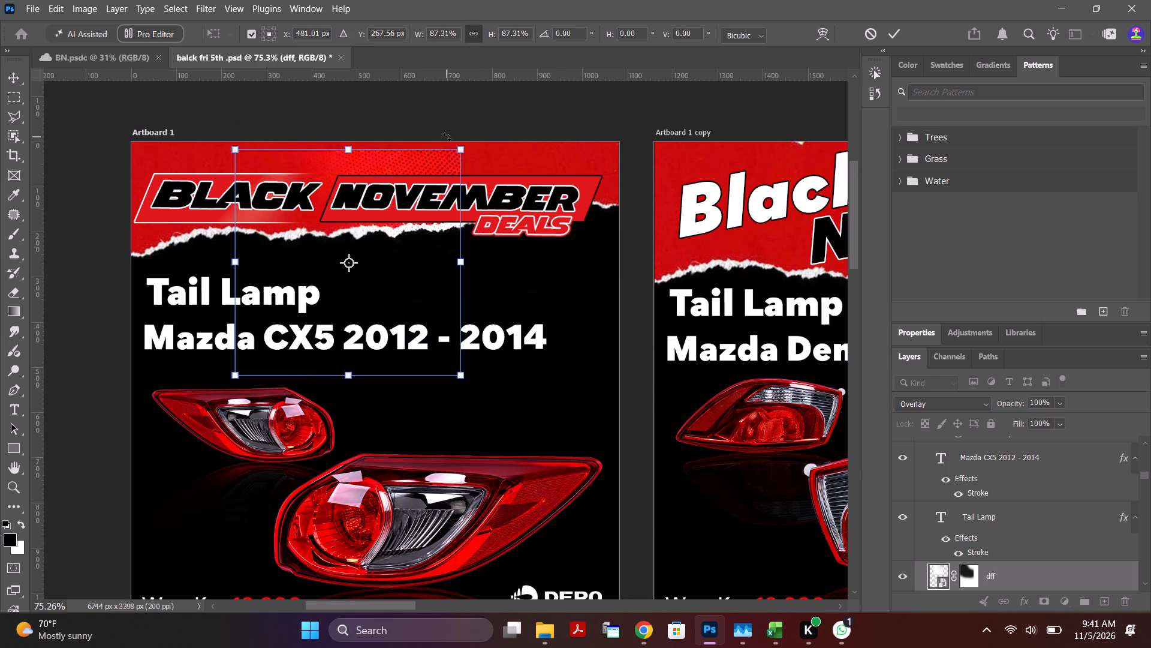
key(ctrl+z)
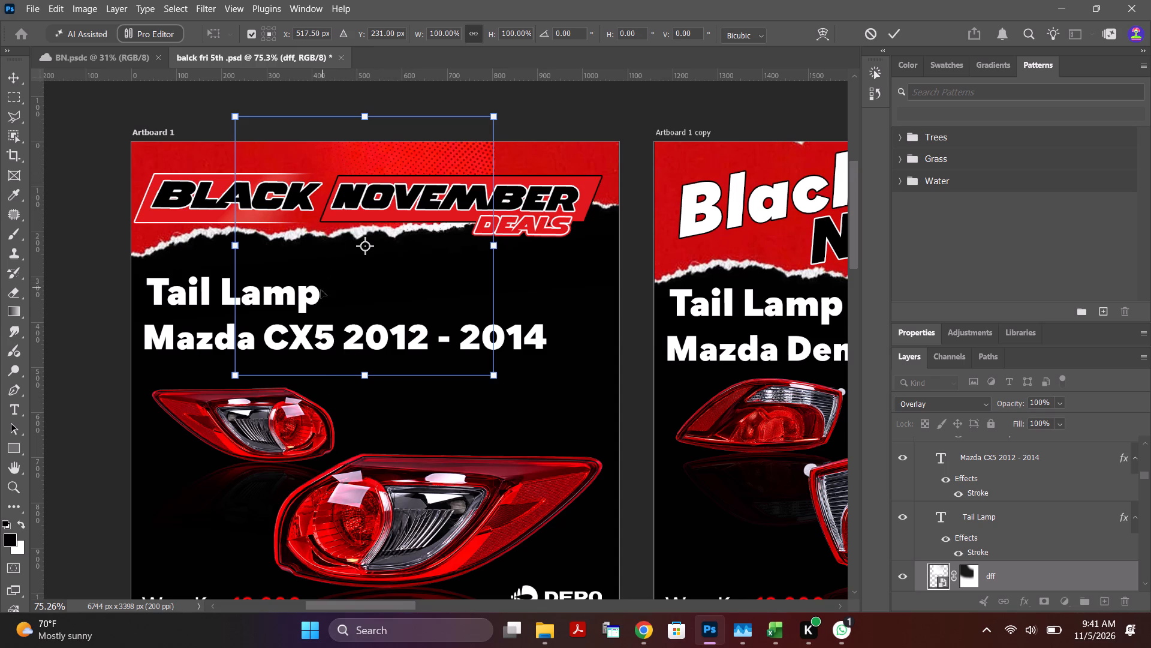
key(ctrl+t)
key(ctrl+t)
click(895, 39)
Flip the halftone overlay (dff) horizontally and move it to the upper-left corner of Artboard 1's red header.
key(ctrl+t)
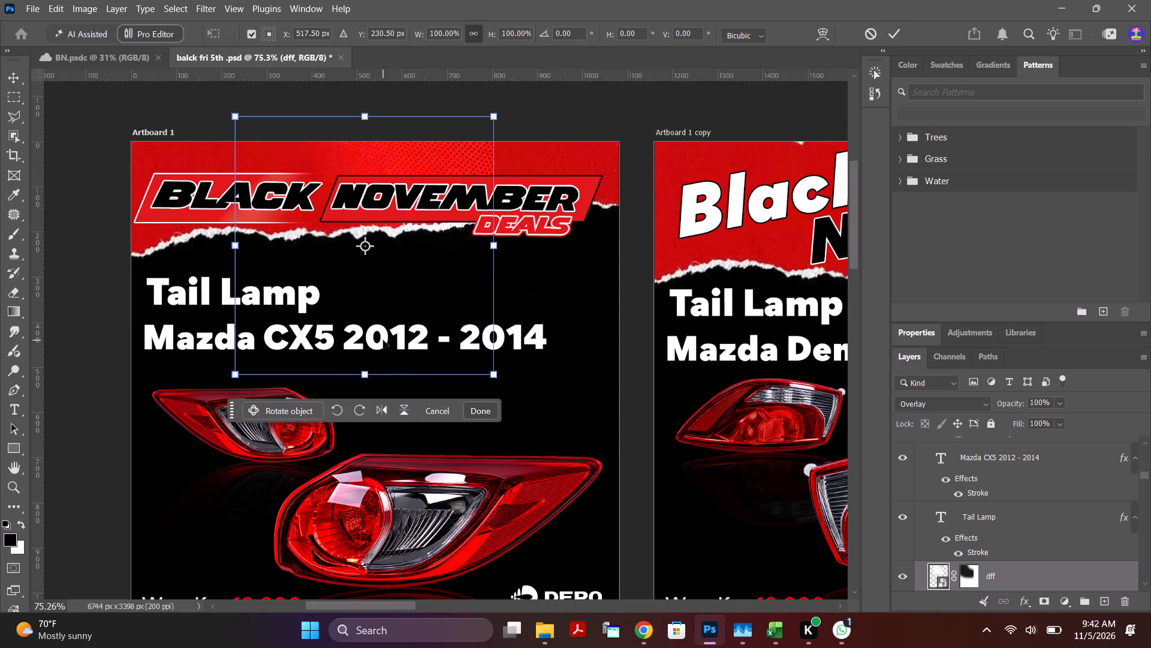
click(375, 412)
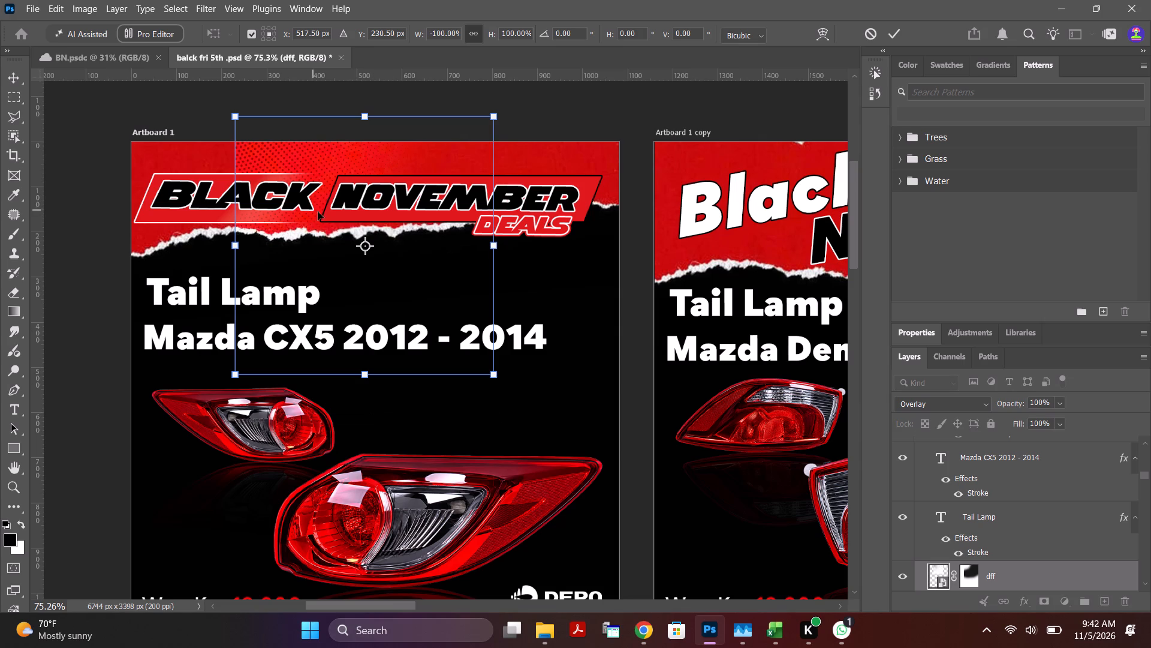
drag(300, 169, 194, 164)
double_click(453, 117)
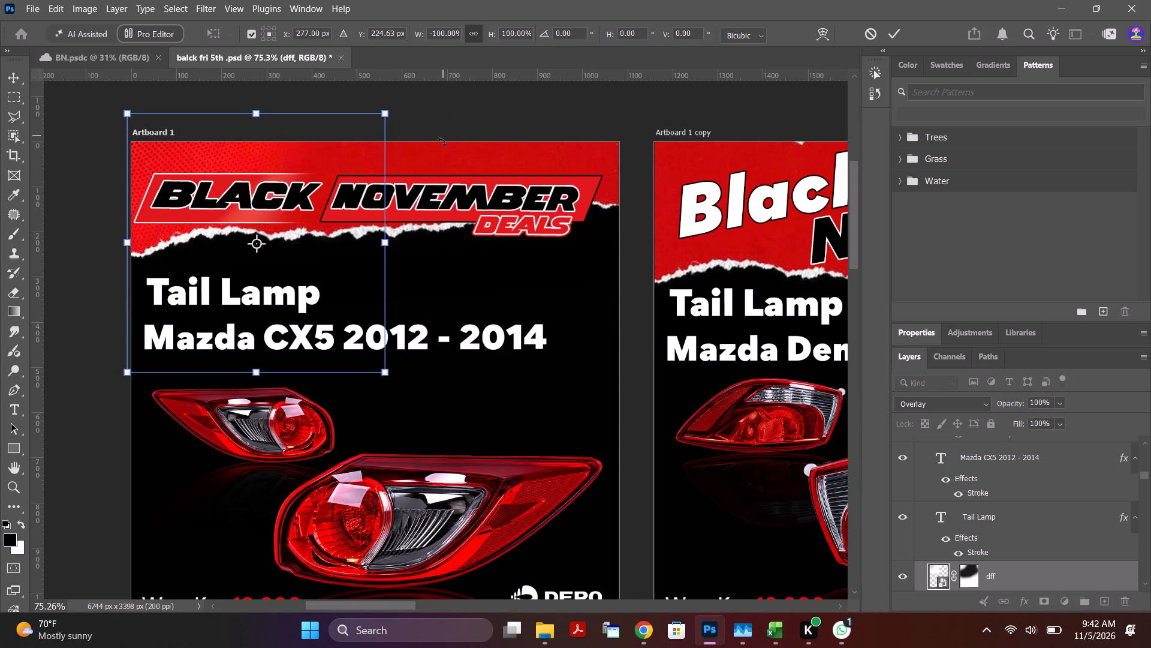
key(Return)
click(487, 113)
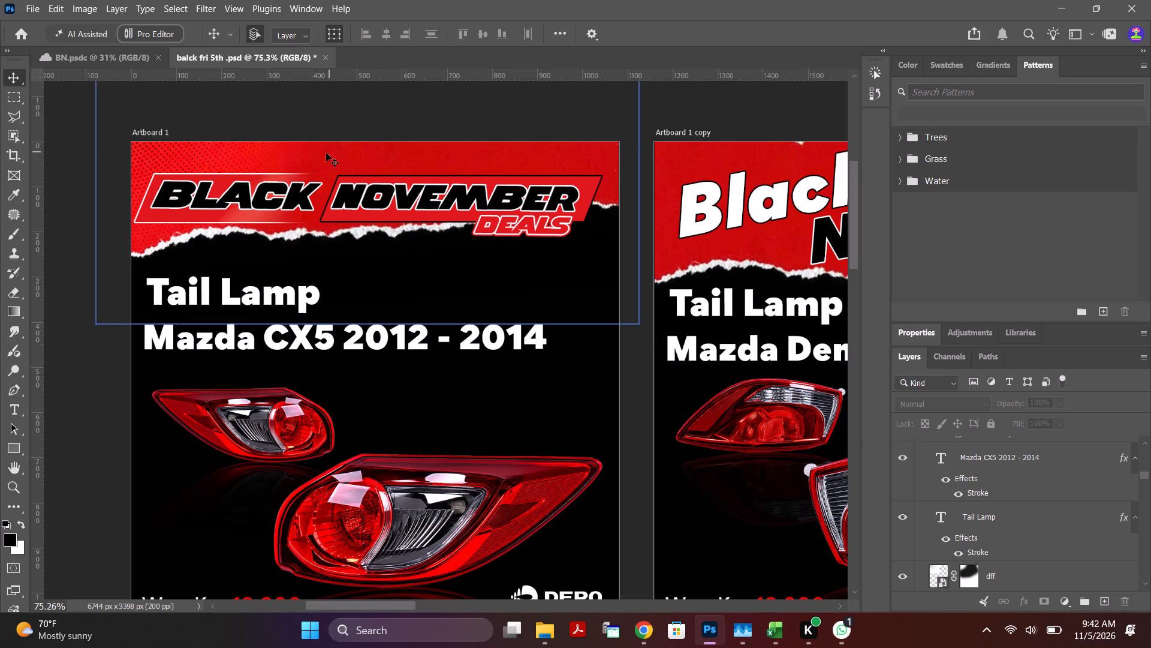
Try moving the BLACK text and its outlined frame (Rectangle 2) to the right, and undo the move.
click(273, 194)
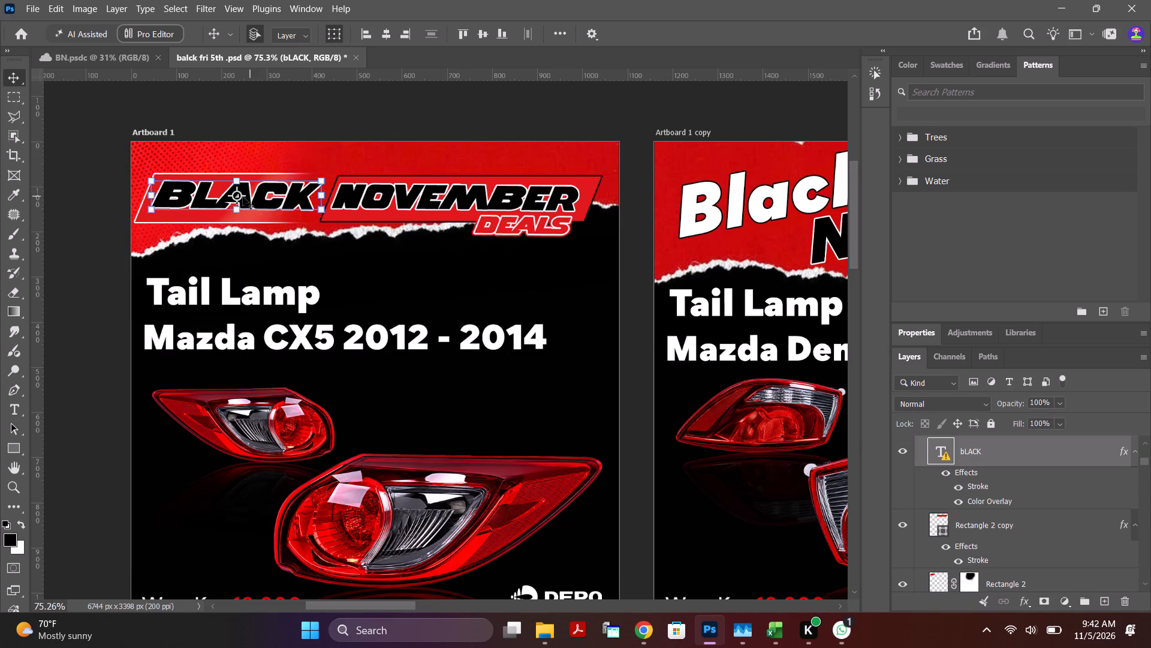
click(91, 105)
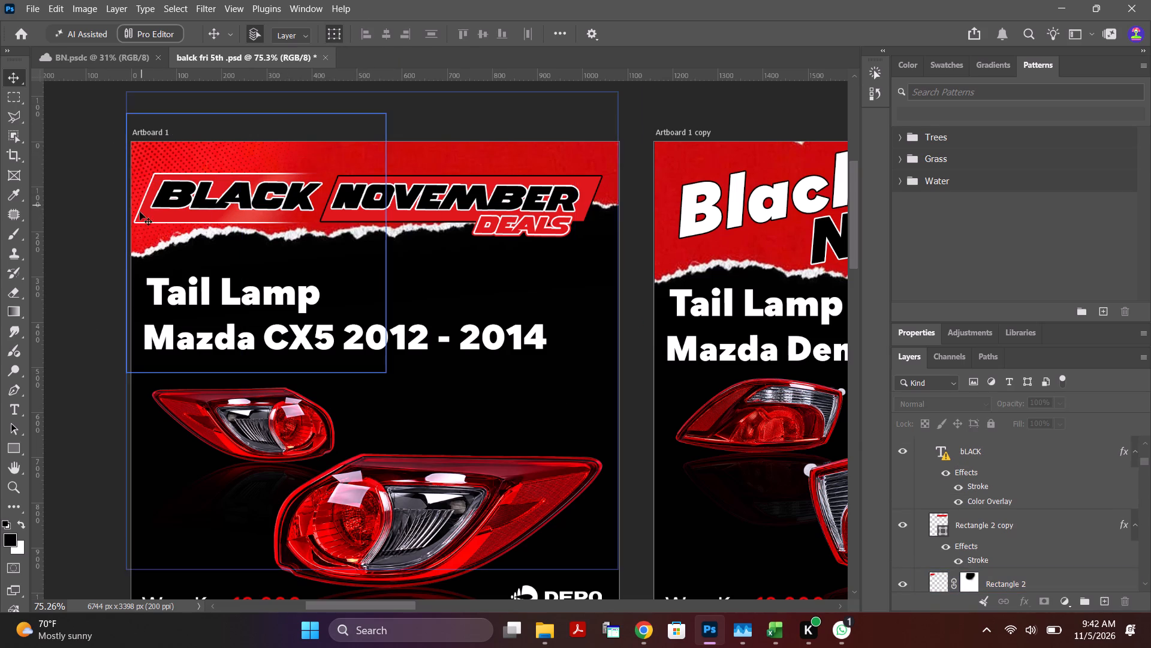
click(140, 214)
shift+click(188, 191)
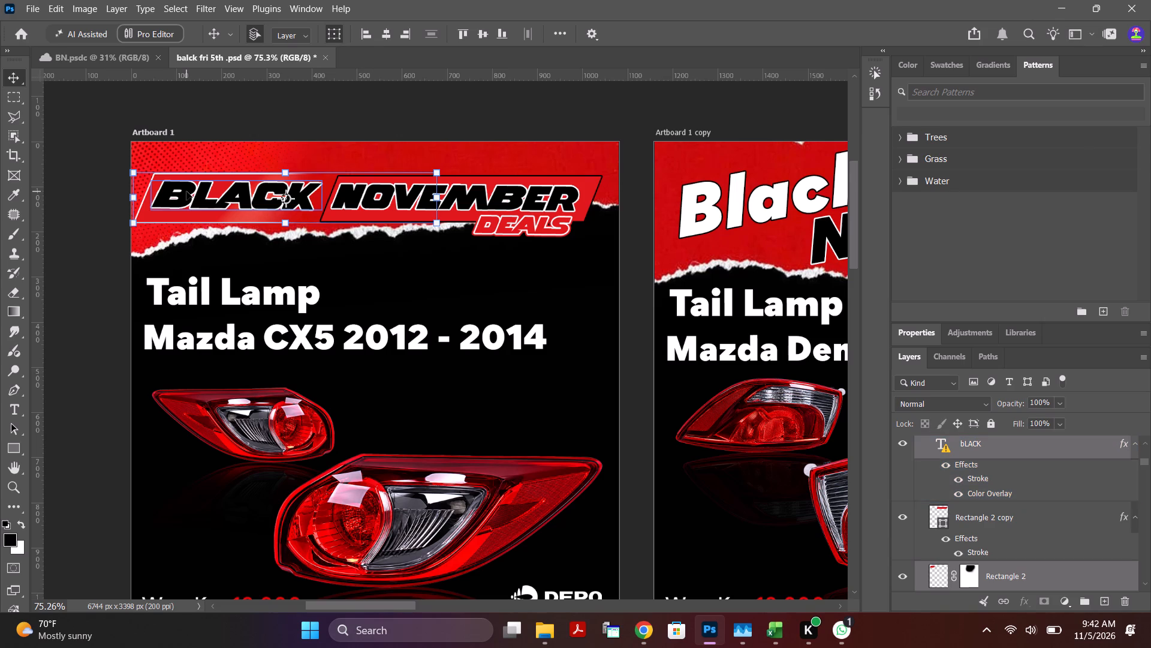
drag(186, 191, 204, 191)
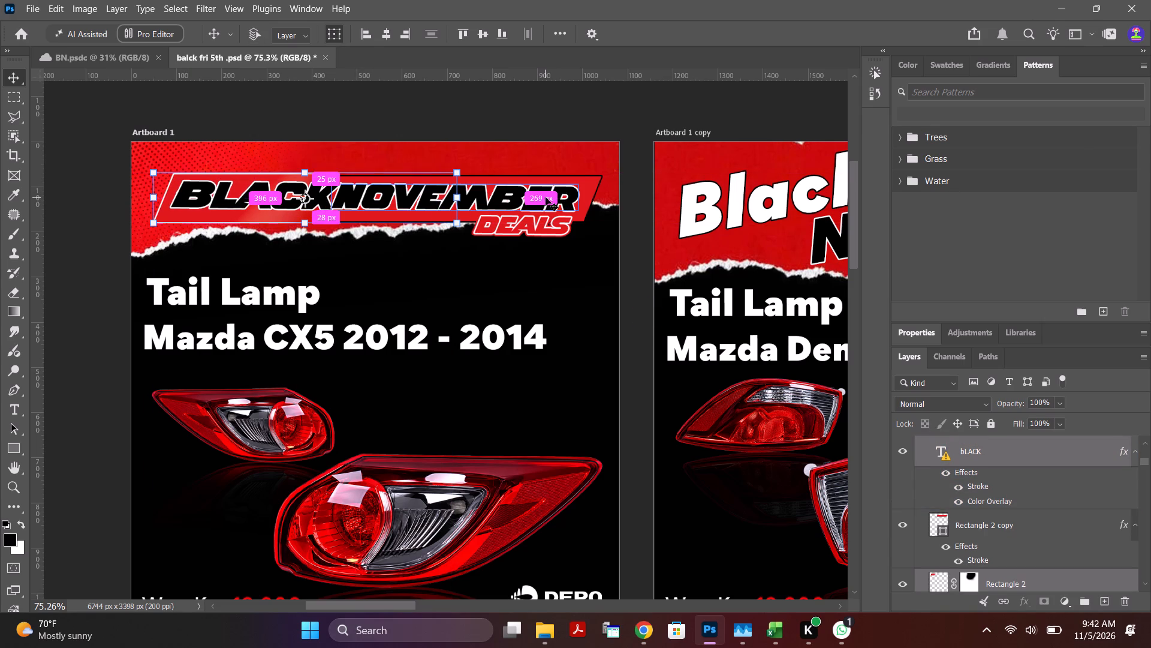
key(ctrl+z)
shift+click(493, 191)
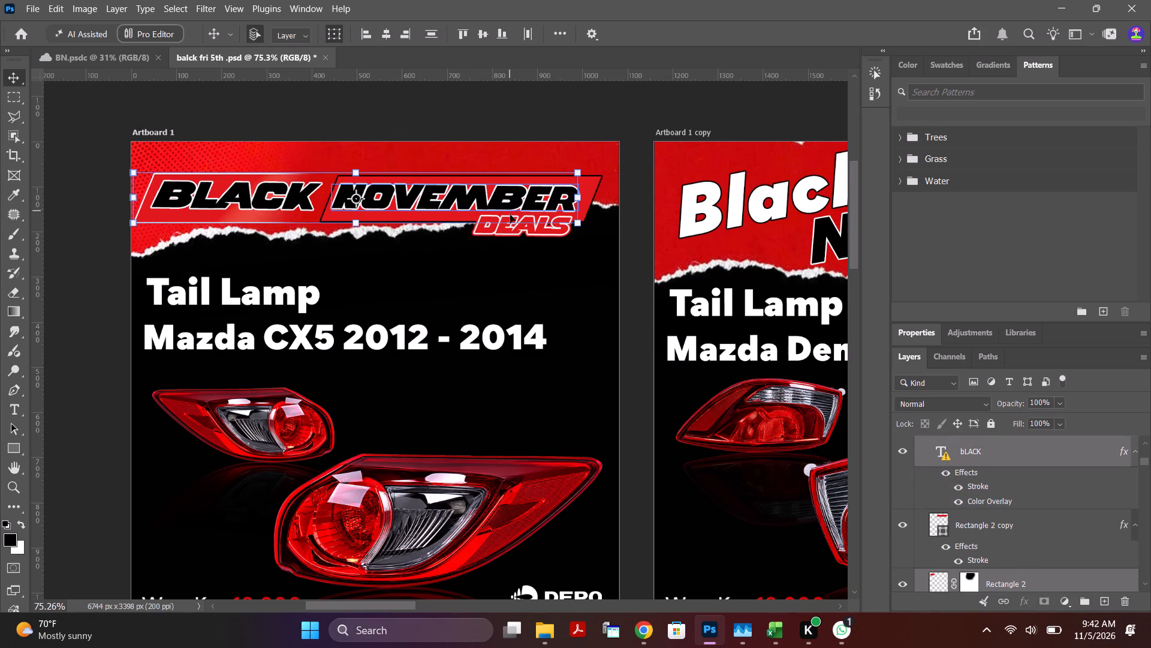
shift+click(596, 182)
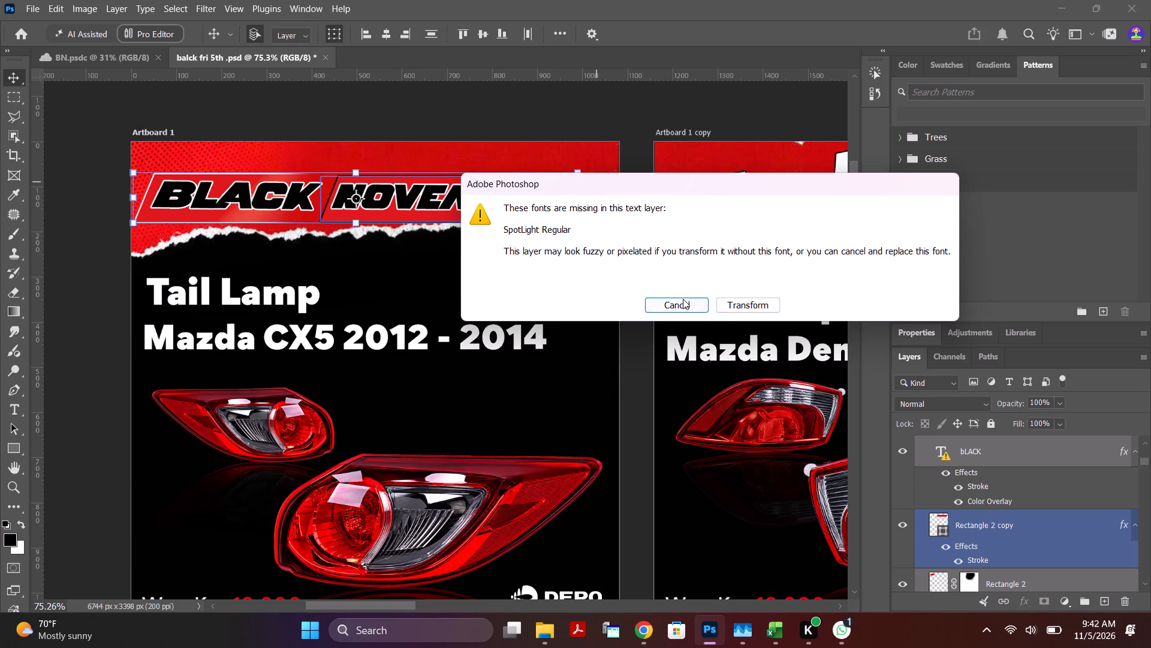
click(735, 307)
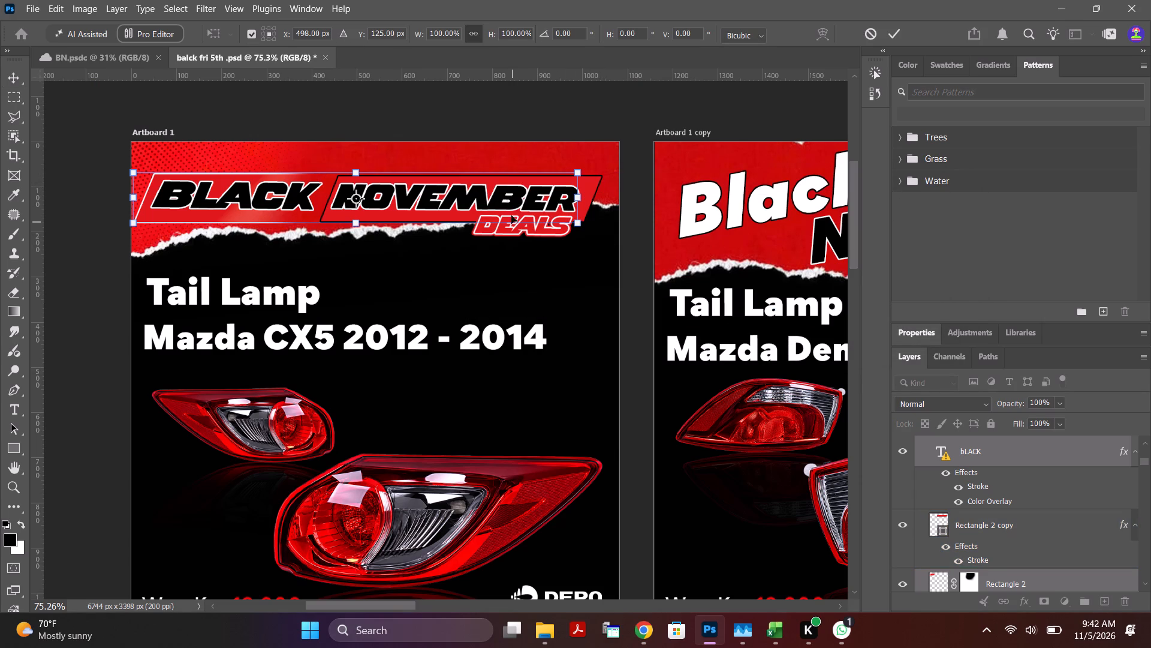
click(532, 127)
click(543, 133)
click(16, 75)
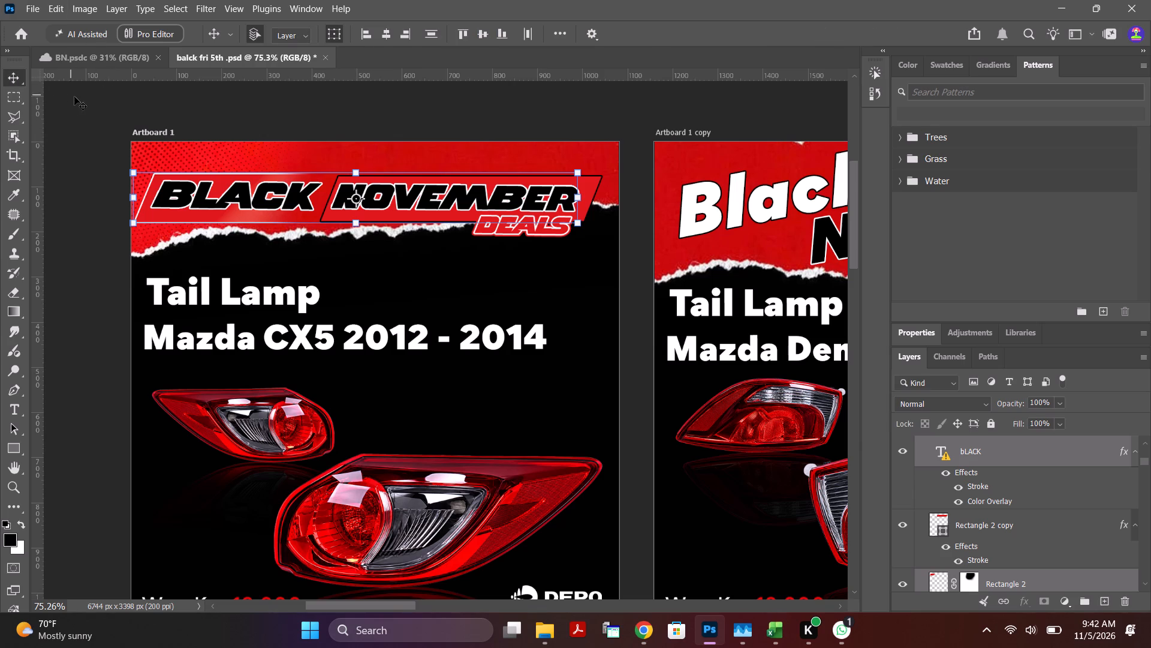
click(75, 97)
Nudge the BLACK, NOVEMBER and DEALS title elements with both parallelogram frames about 23 px right together on Artboard 1.
click(586, 185)
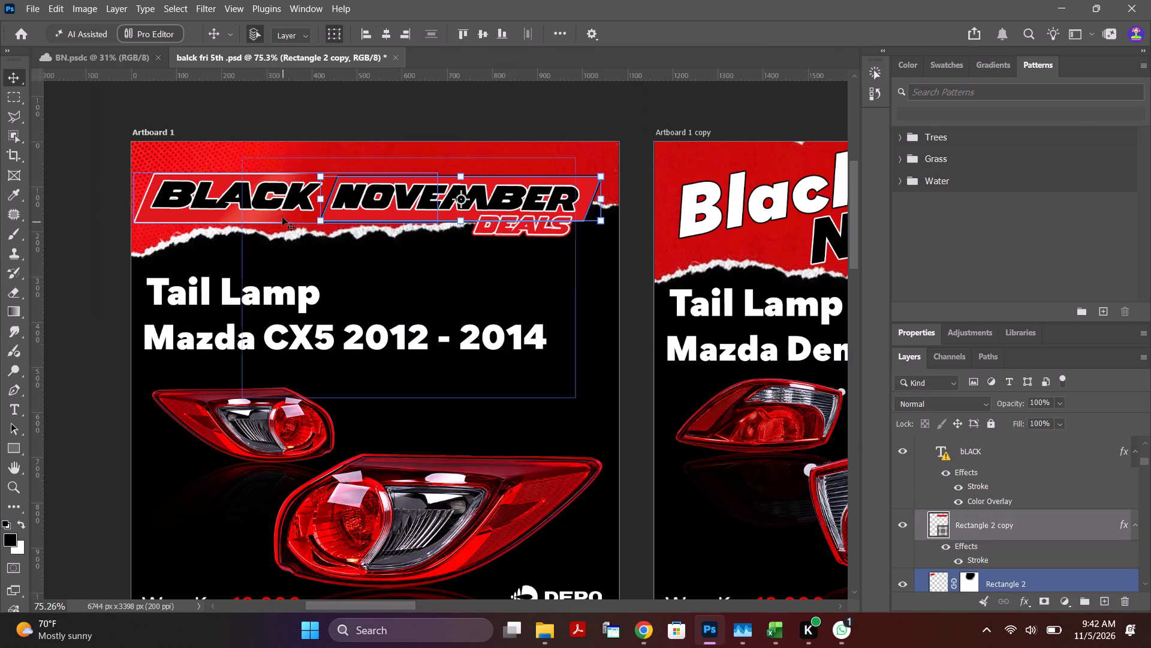
shift+click(219, 177)
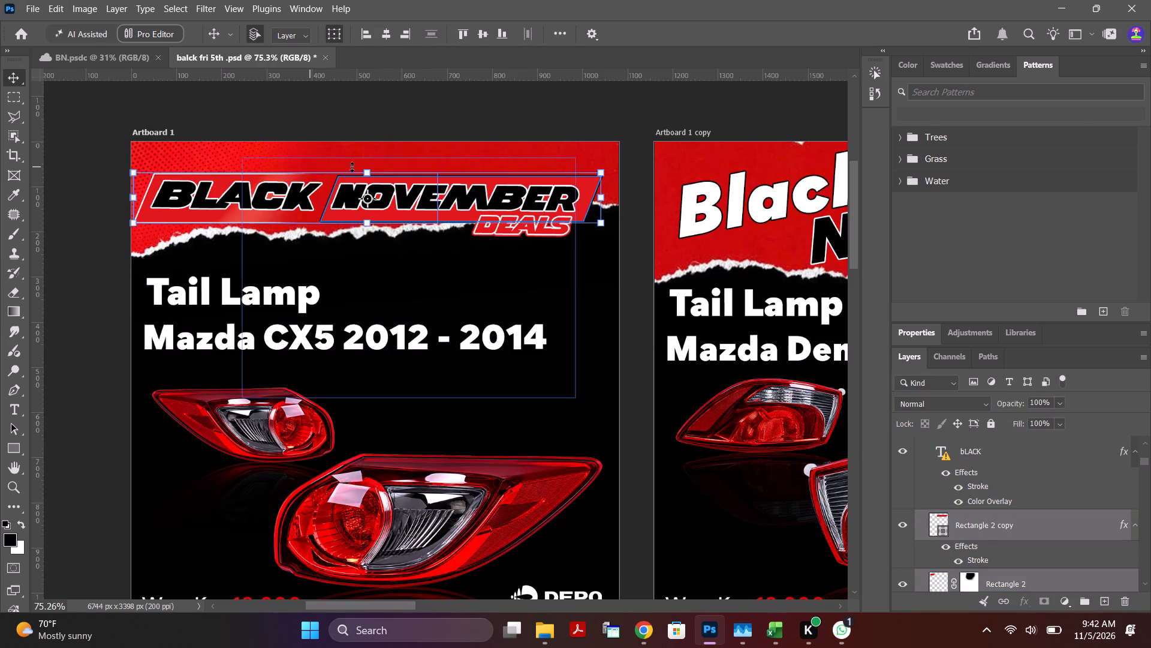
shift+click(287, 205)
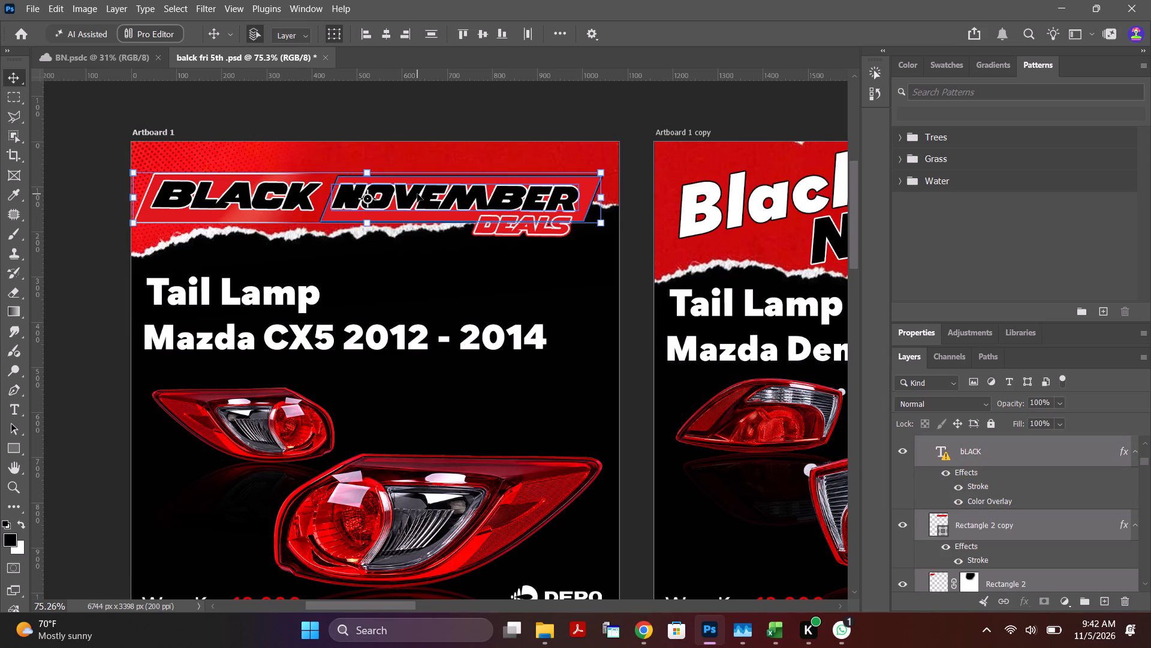
shift+click(417, 194)
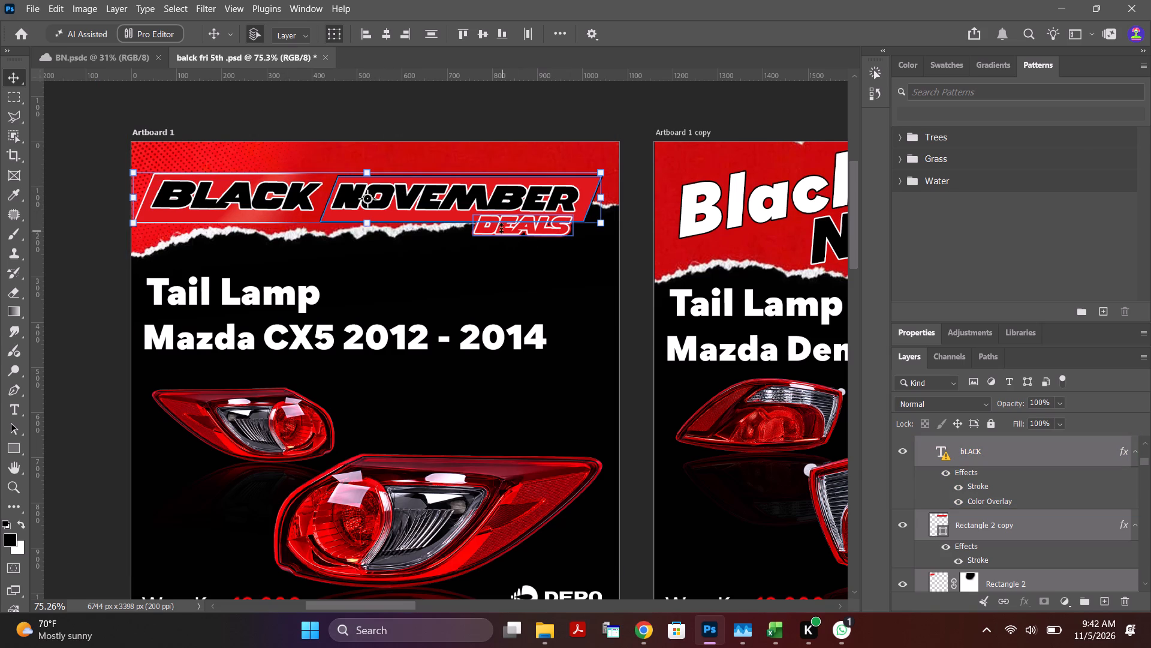
shift+click(488, 217)
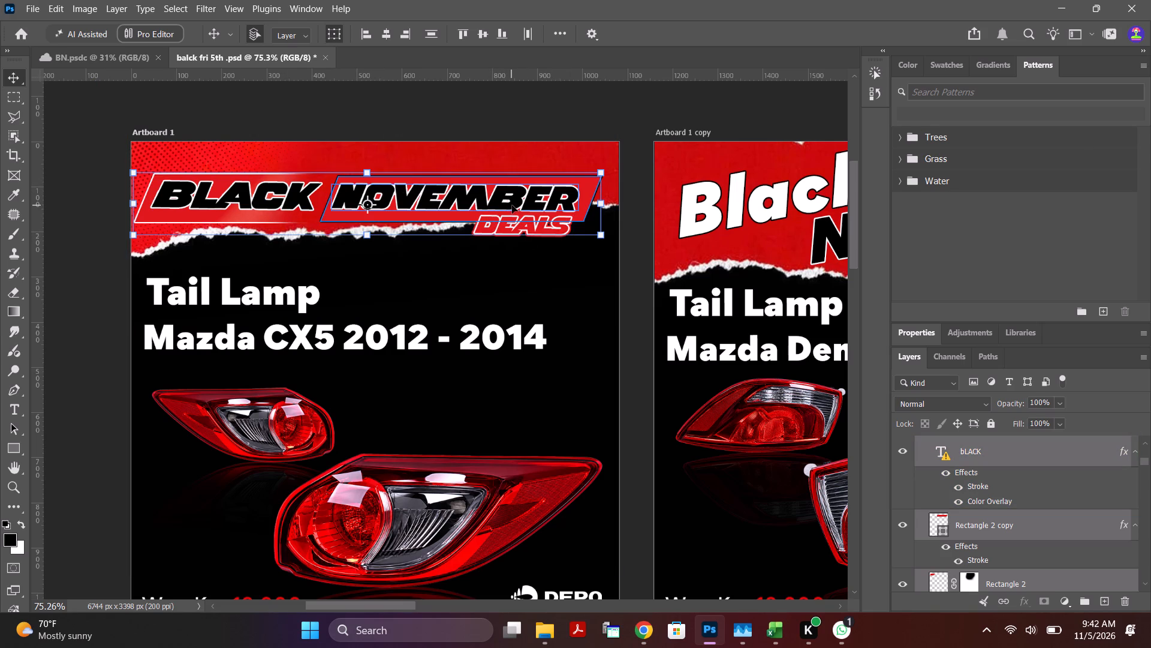
key(Right)
key(Right)
key(Right)
key(Right)
key(Right)
key(Right)
key(Right)
key(Right)
key(Right)
key(Right)
key(Right)
key(Right)
key(Right)
key(Right)
key(Right)
key(Right)
key(Right)
key(Right)
key(Right)
key(Right)
key(Right)
key(Right)
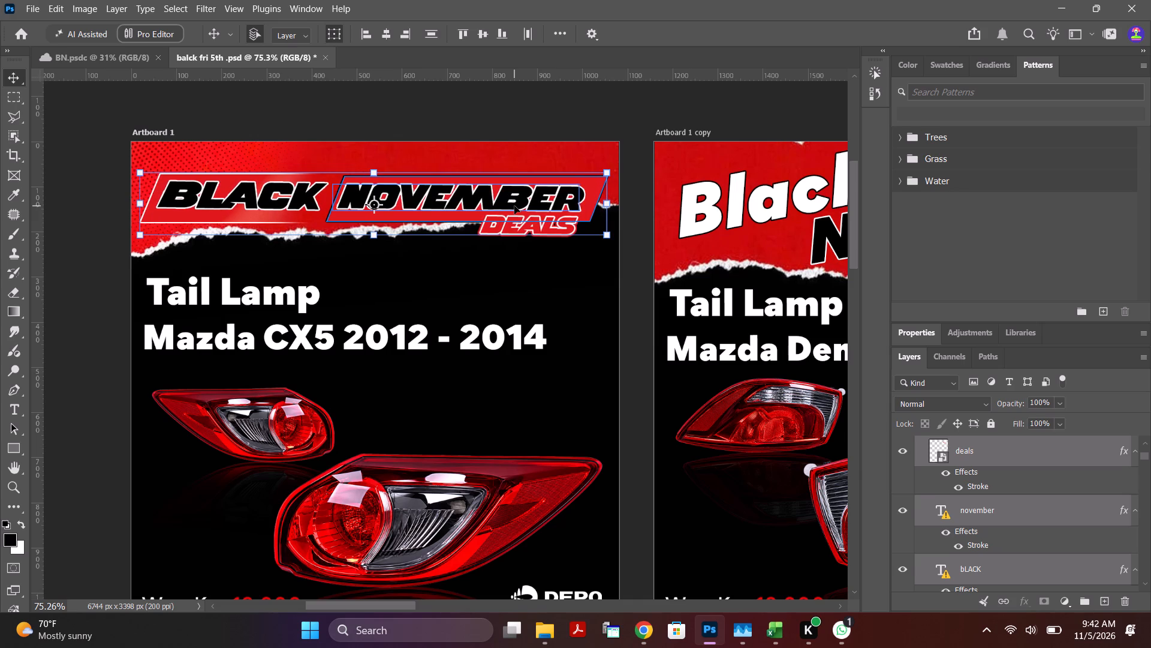
key(Right)
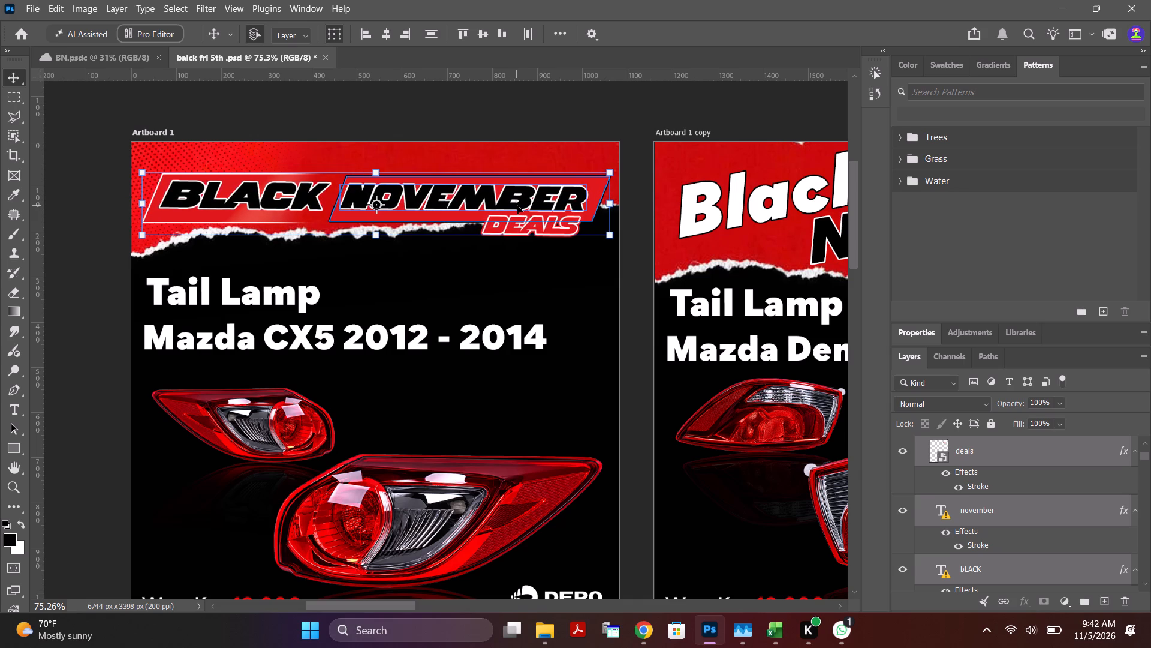
click(221, 122)
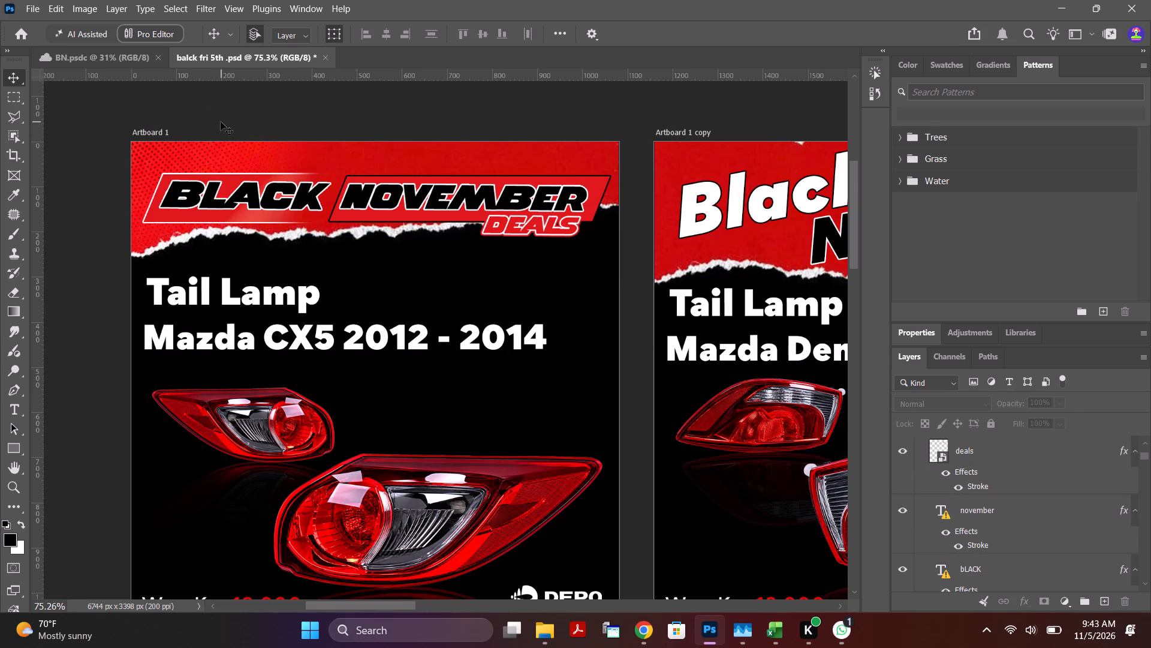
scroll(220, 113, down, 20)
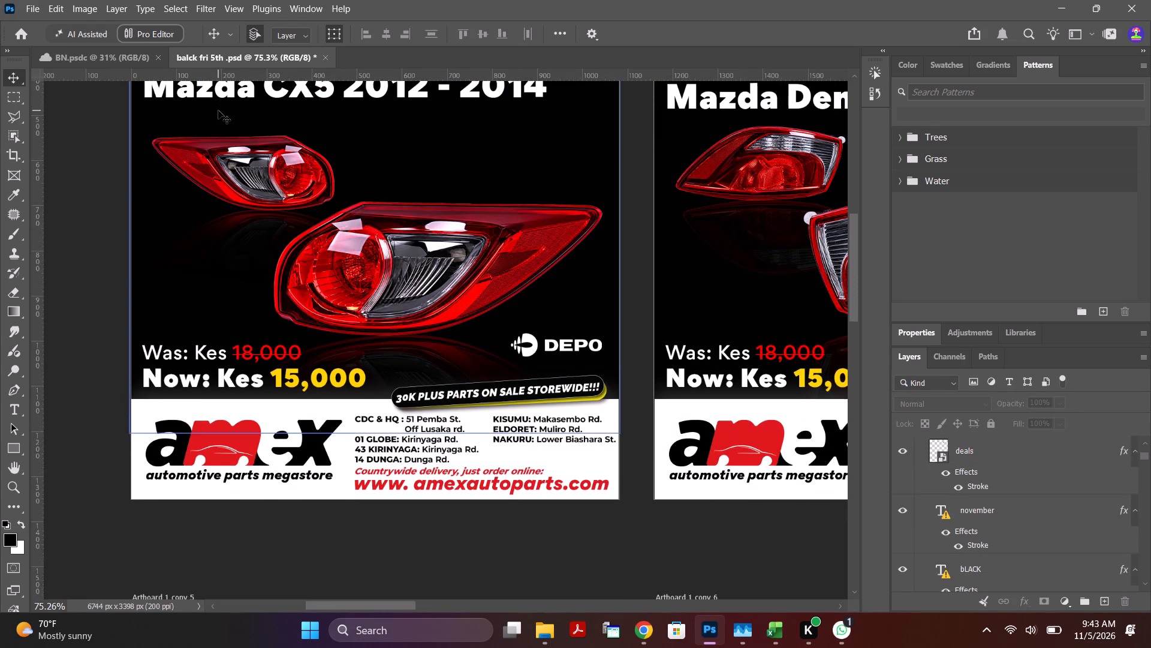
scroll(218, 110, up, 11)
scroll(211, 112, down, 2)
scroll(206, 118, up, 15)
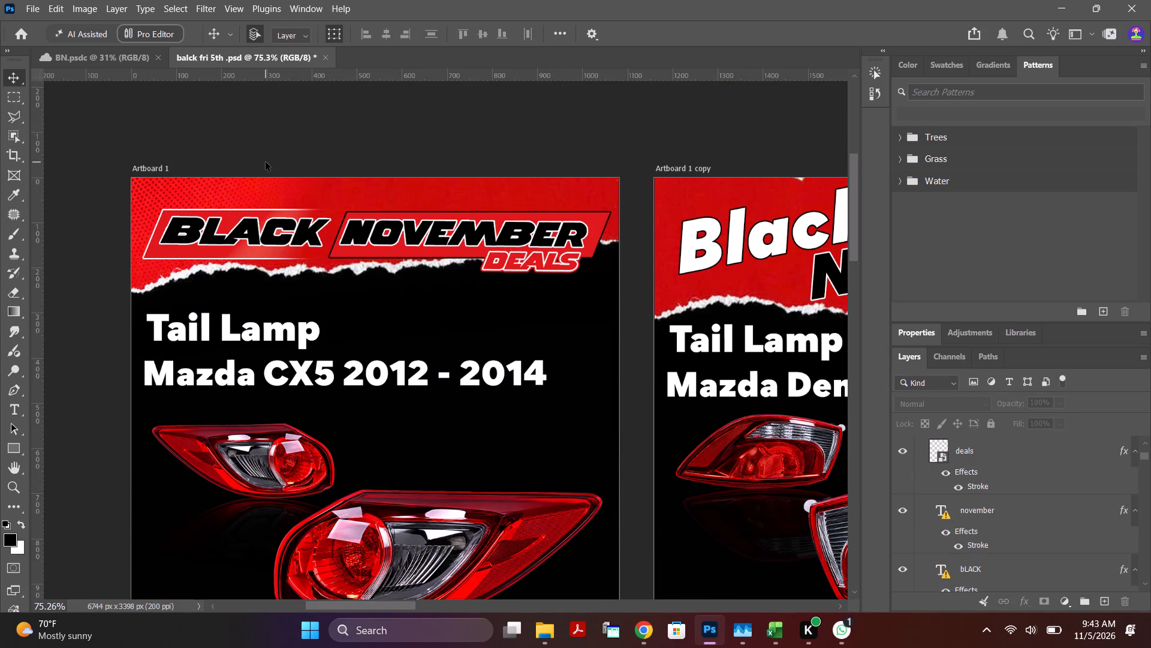
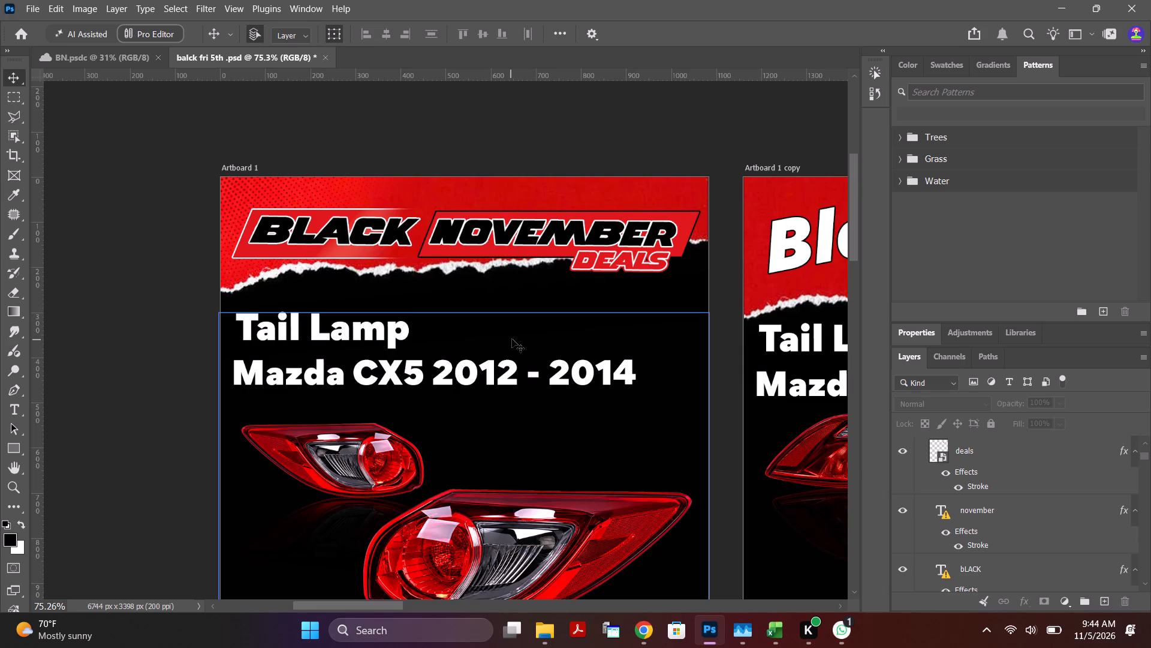
Look over the product ad artboards in the balck fri 5th document, comparing their Black November headers.
alt+scroll(519, 349, down, 9)
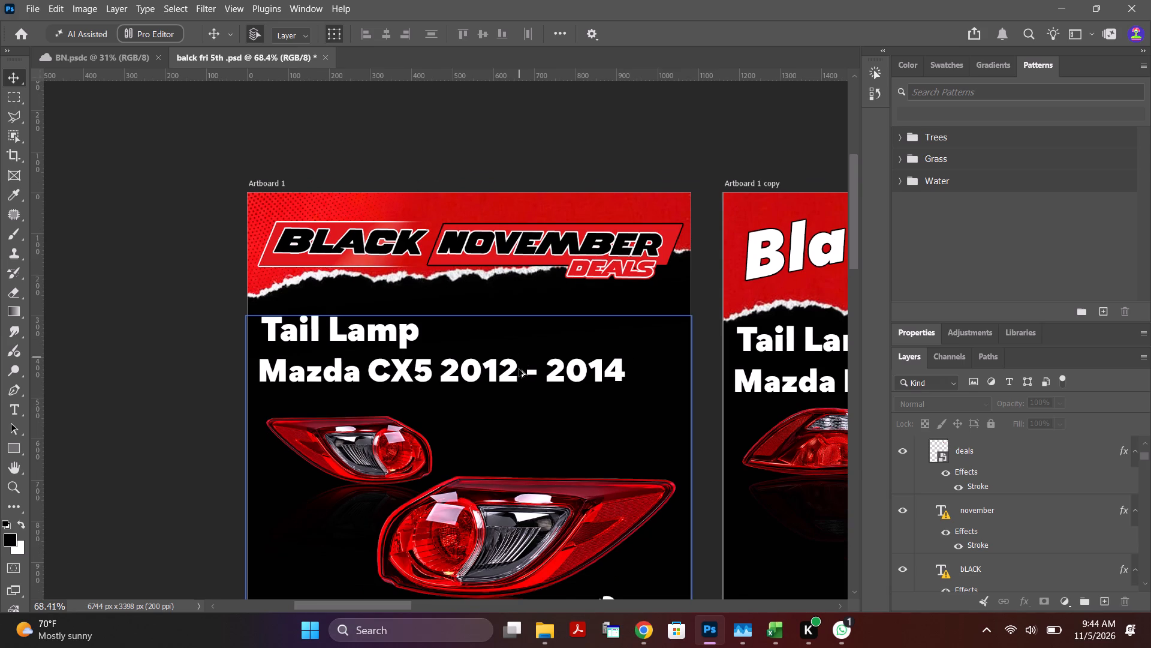
alt+scroll(519, 368, down, 5)
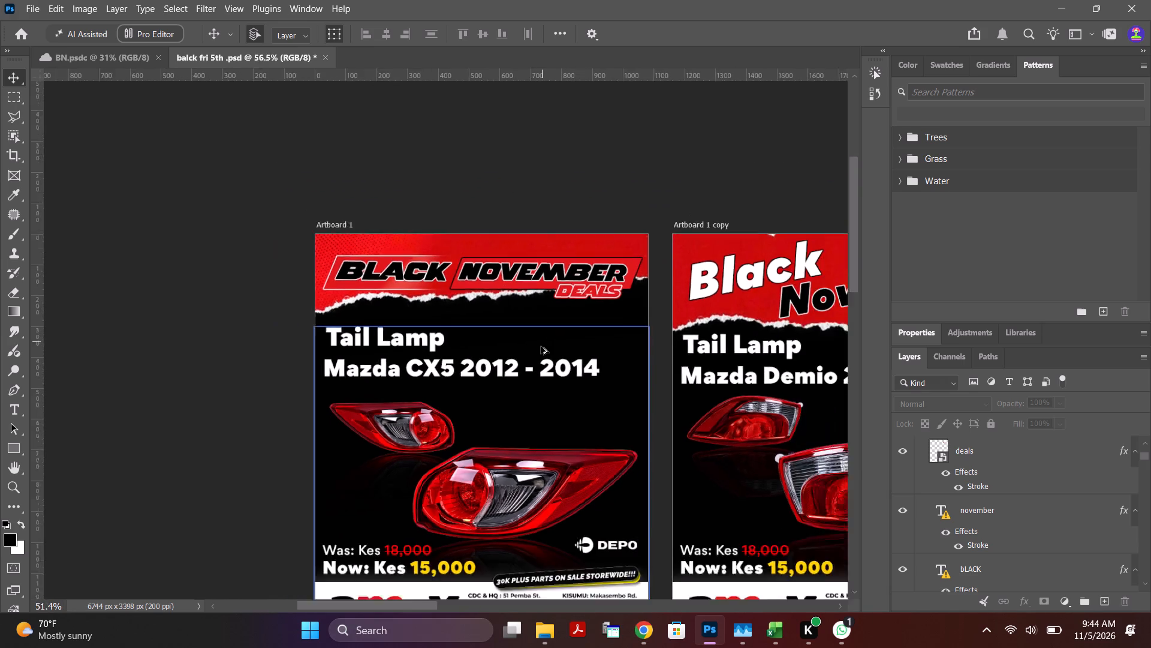
alt+scroll(541, 346, down, 2)
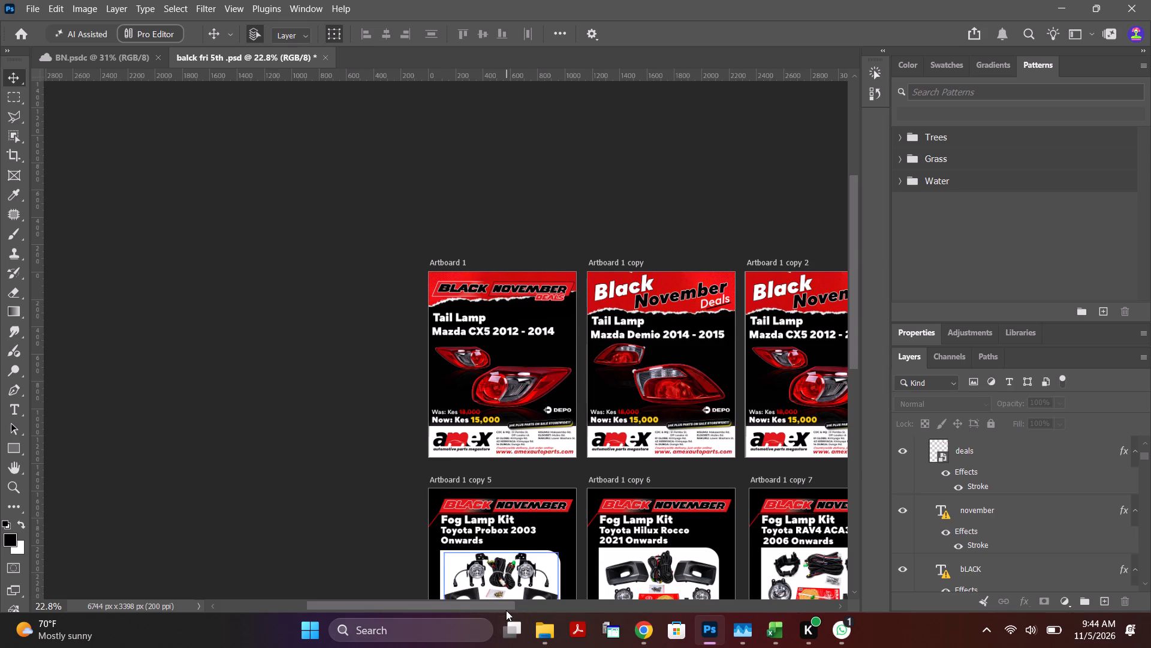
drag(506, 610, 637, 615)
alt+scroll(614, 448, down, 4)
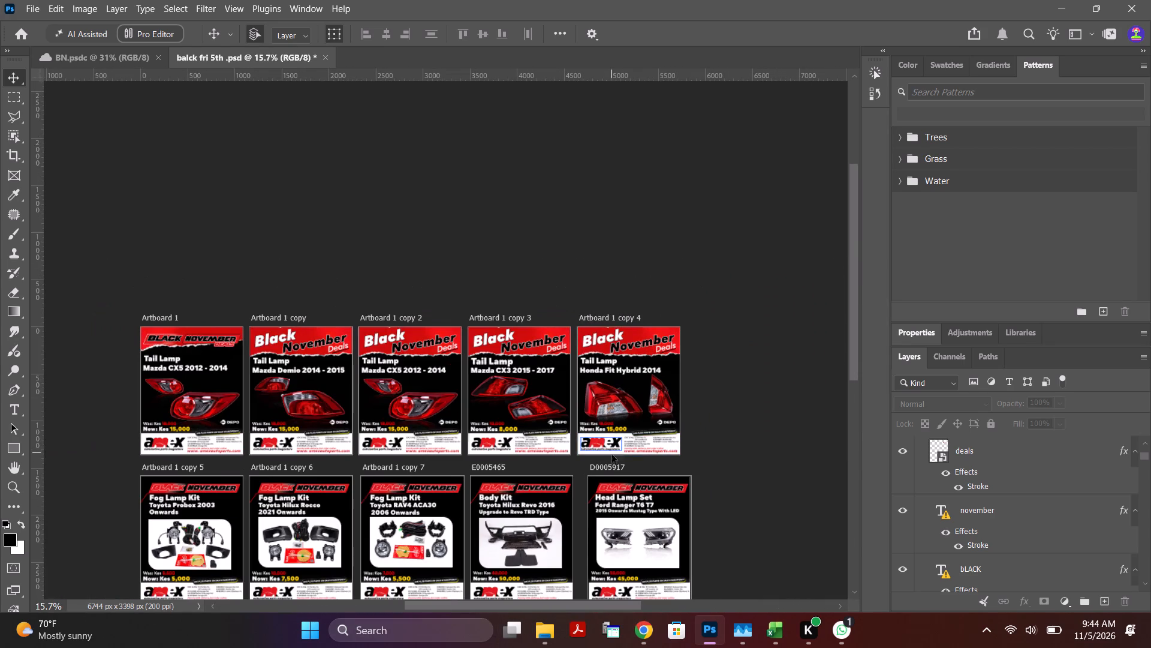
alt+scroll(609, 459, down, 3)
alt+scroll(610, 511, up, 3)
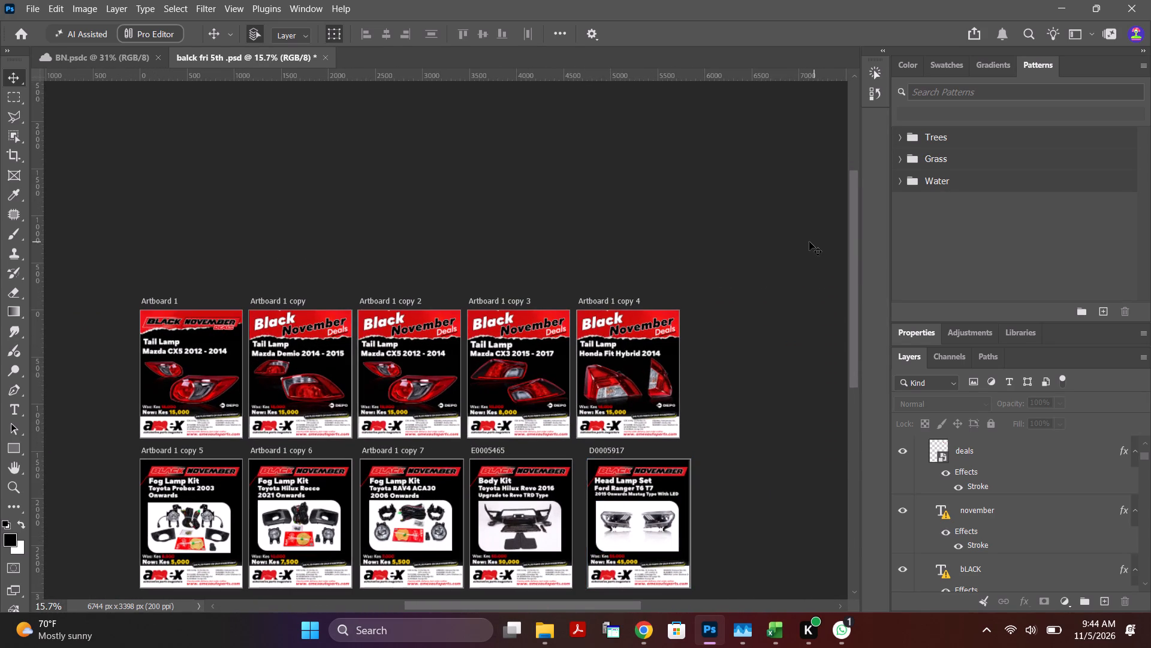
drag(857, 263, 860, 290)
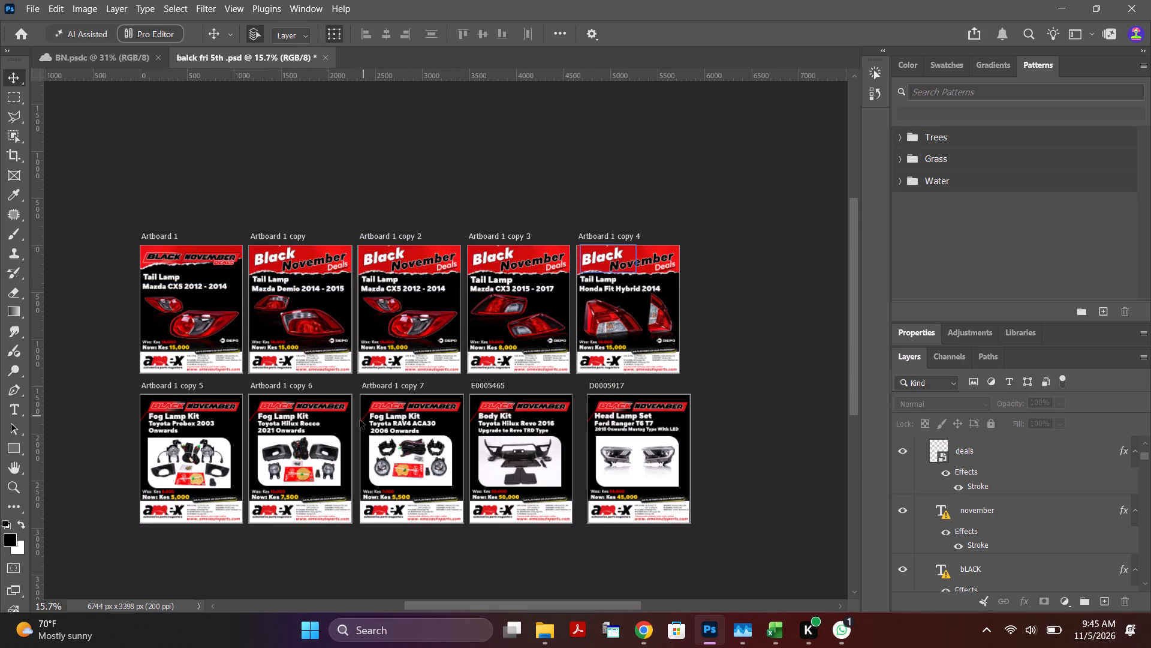
ctrl+scroll(340, 425, down, 2)
ctrl+scroll(232, 394, up, 3)
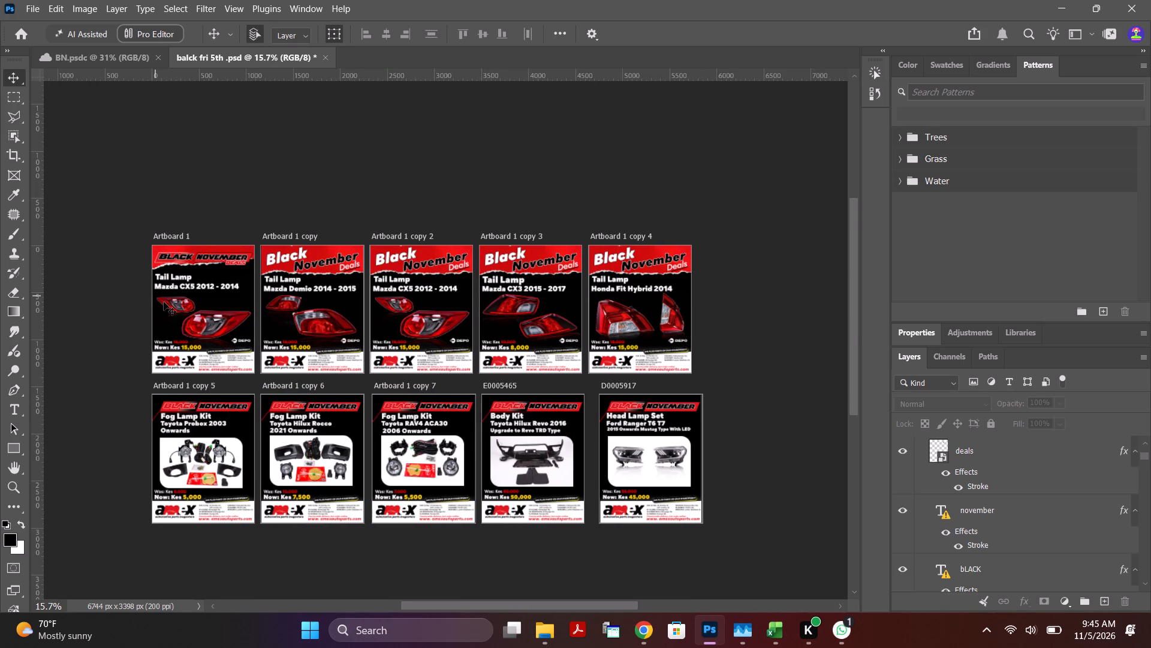
ctrl+scroll(153, 268, up, 3)
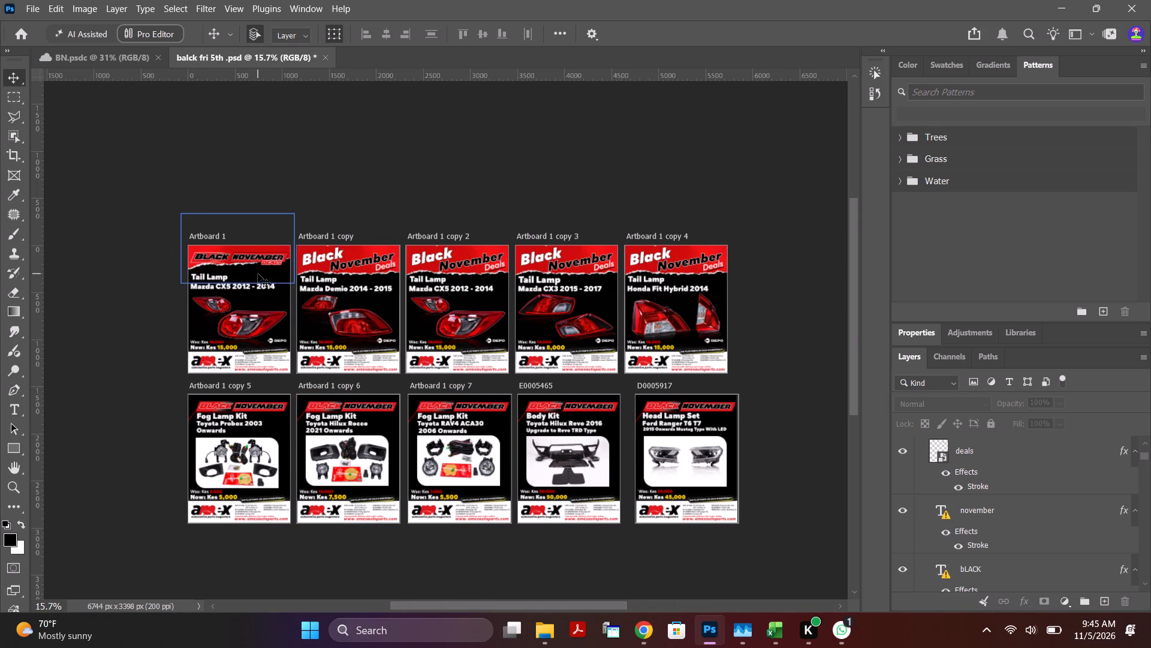
alt+scroll(323, 246, up, 2)
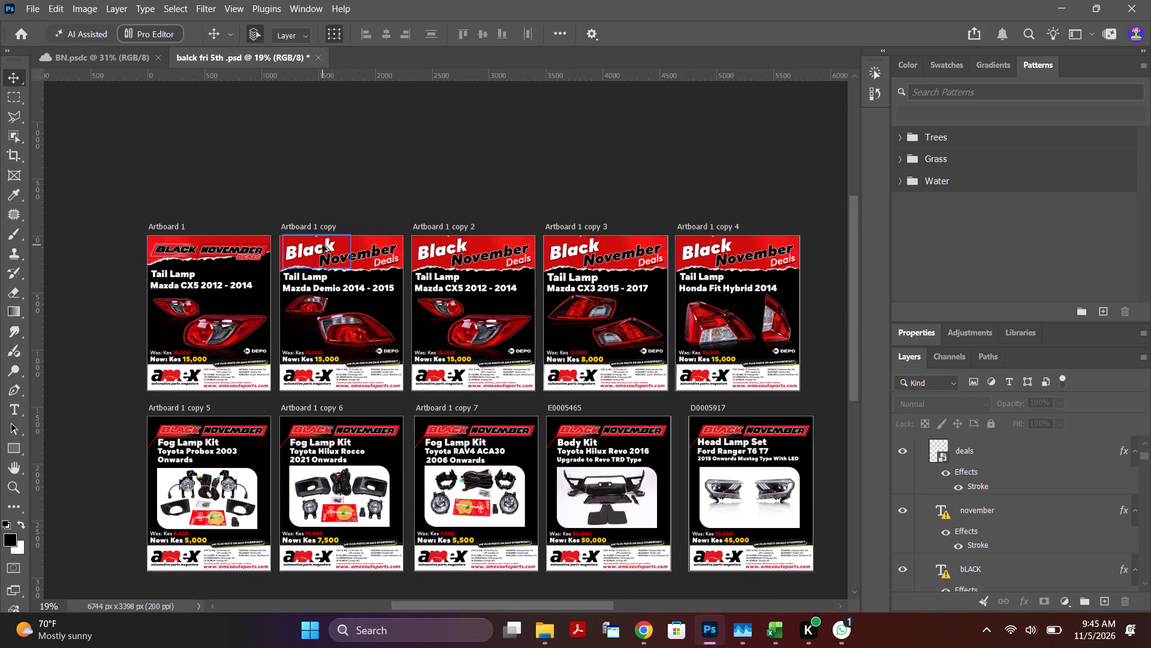
Bring up the BN.psdc document and close it.
click(105, 55)
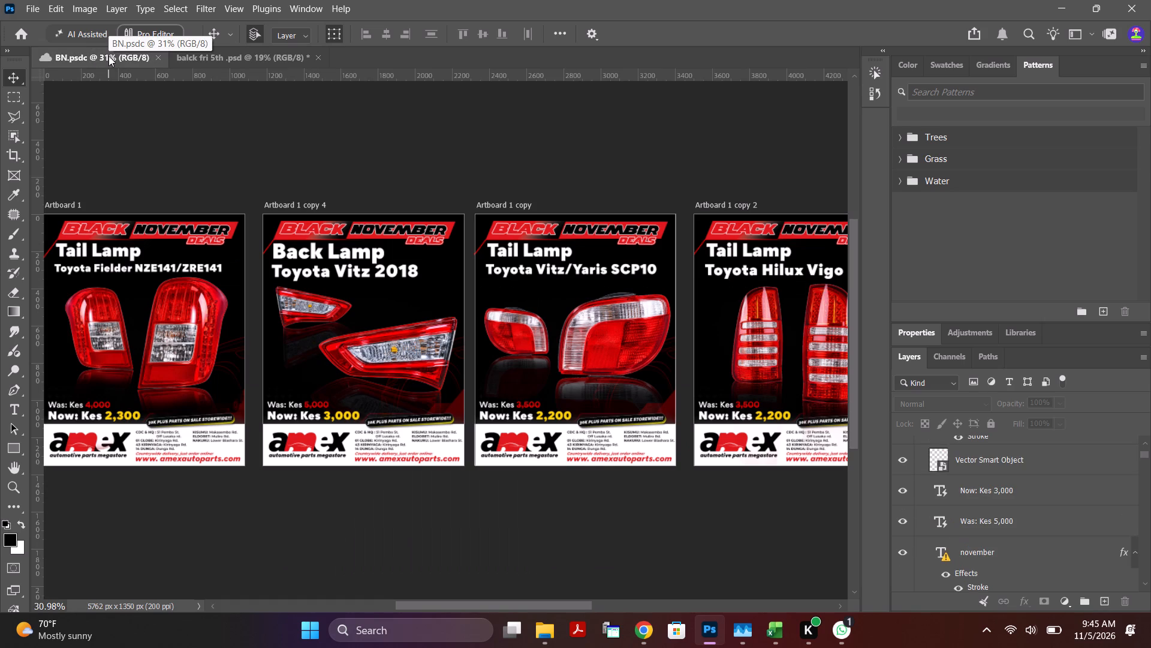
click(157, 58)
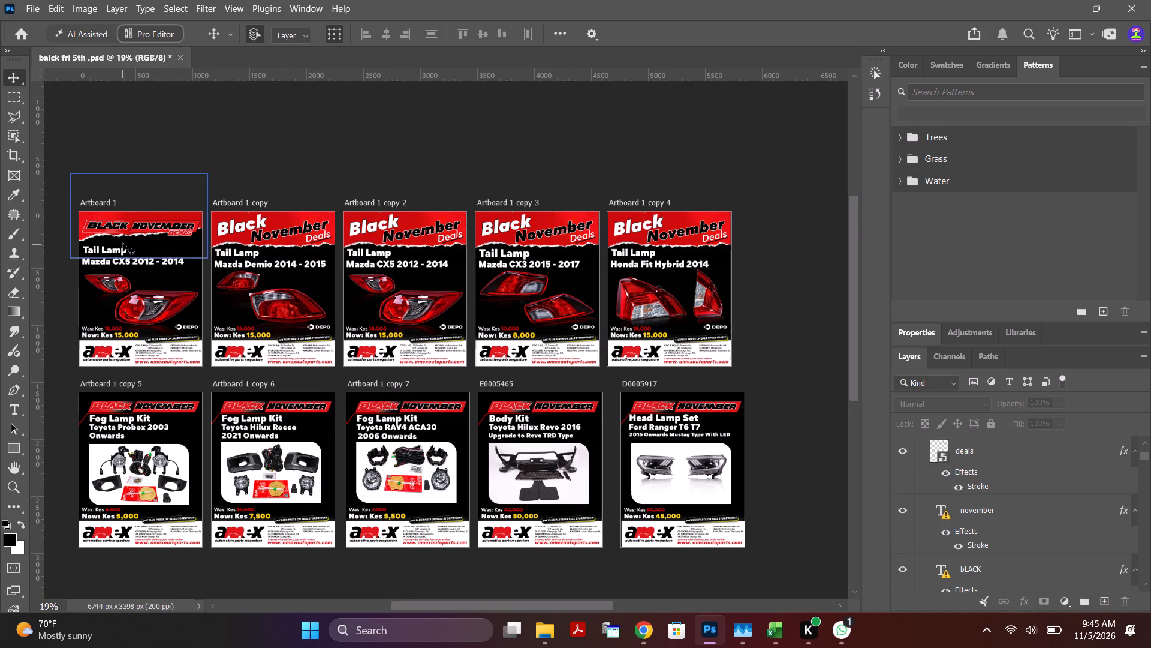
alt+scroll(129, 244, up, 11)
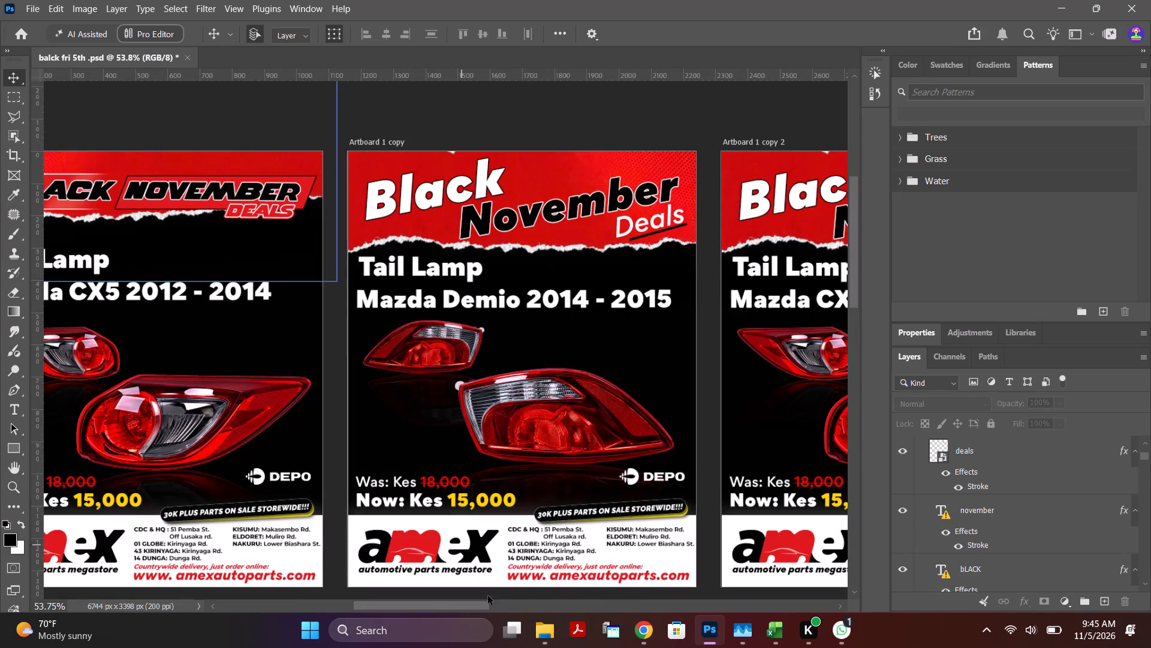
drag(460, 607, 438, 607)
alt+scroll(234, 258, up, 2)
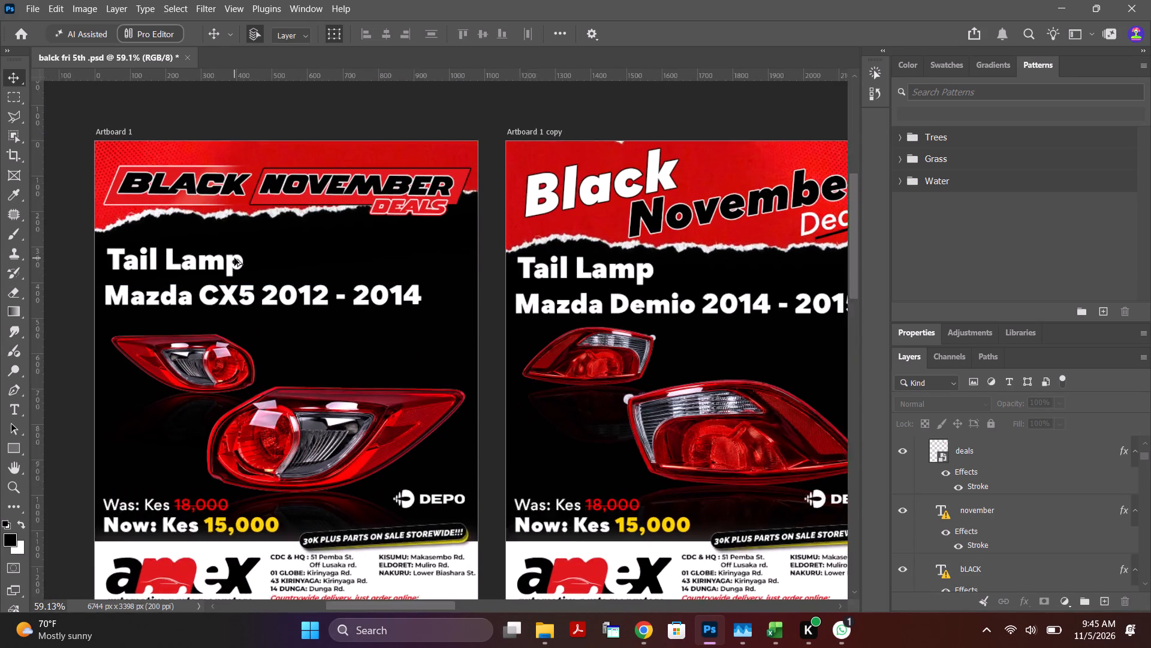
Switch to Chrome and search Pinterest for "black paper brush".
click(641, 643)
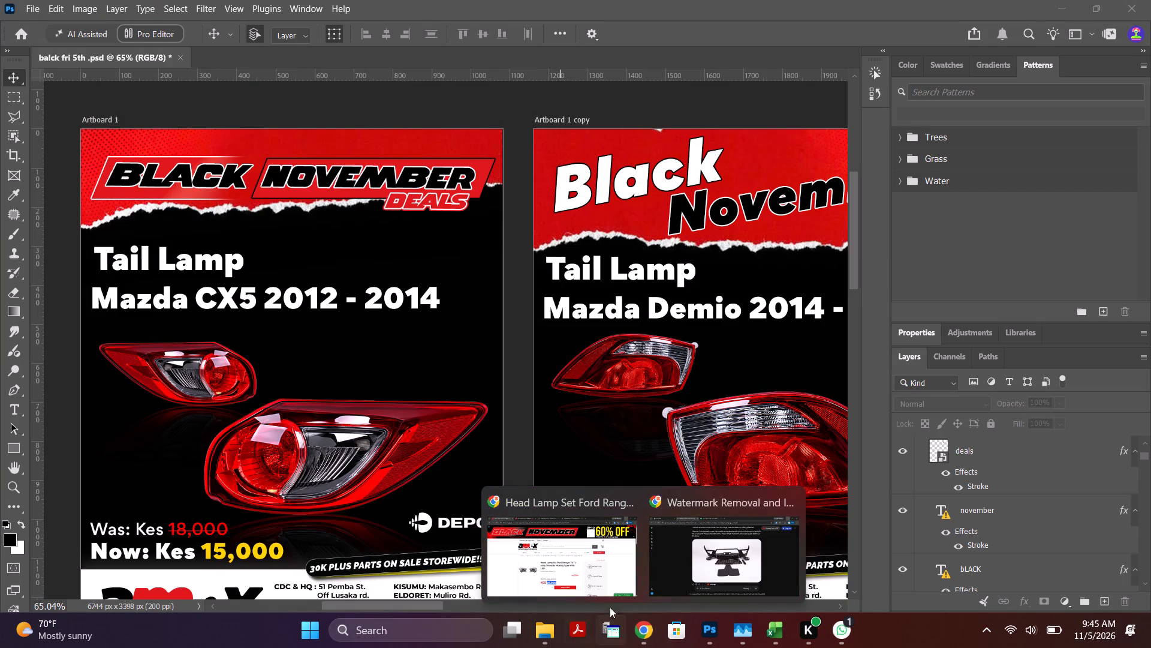
click(610, 562)
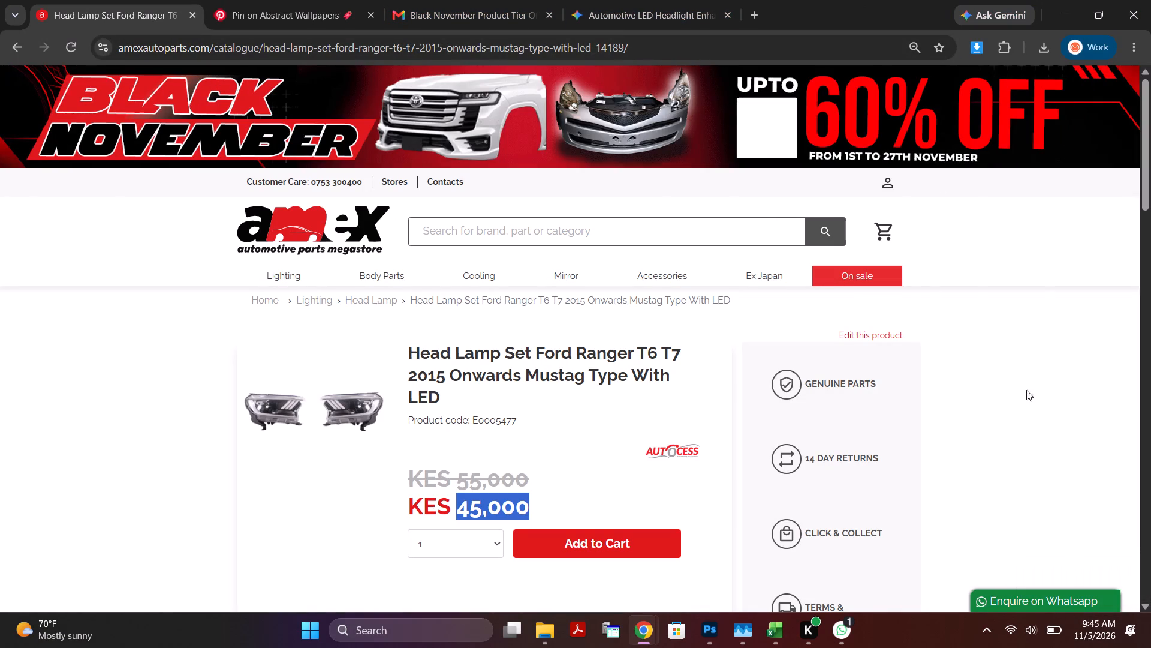
click(754, 14)
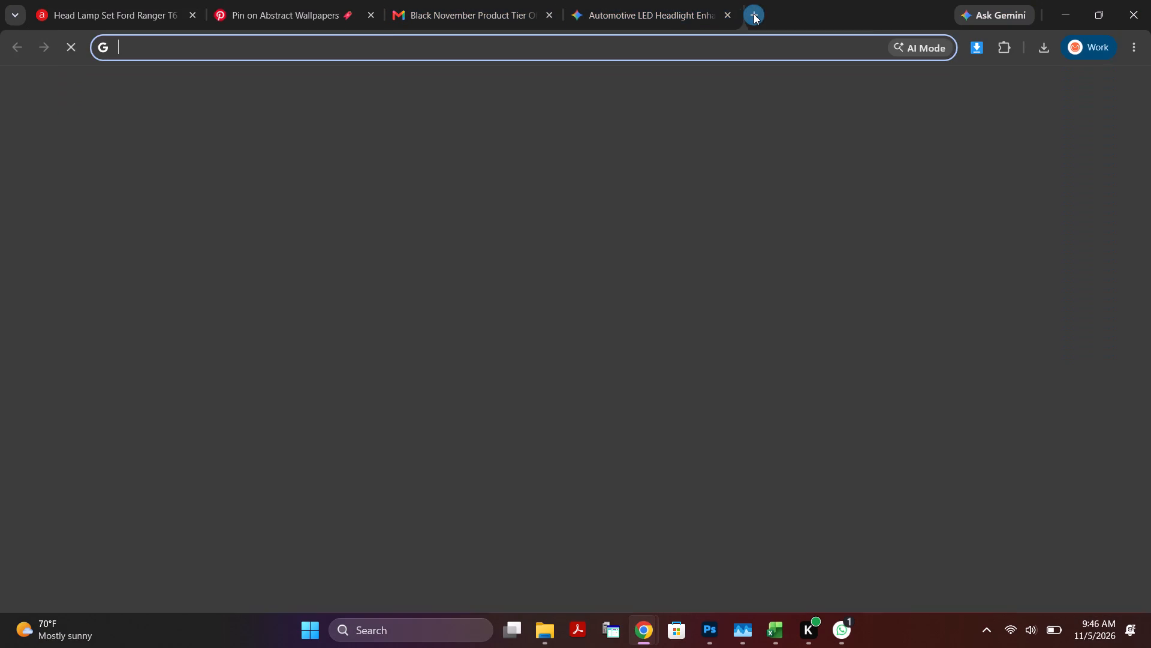
click(696, 35)
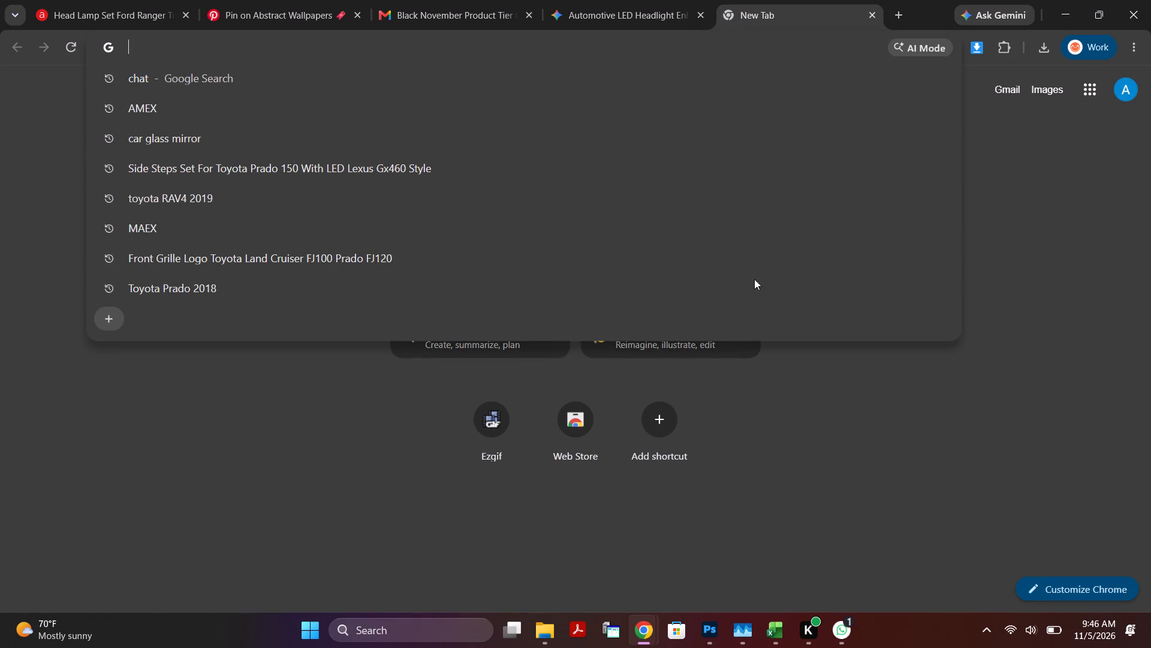
click(255, 14)
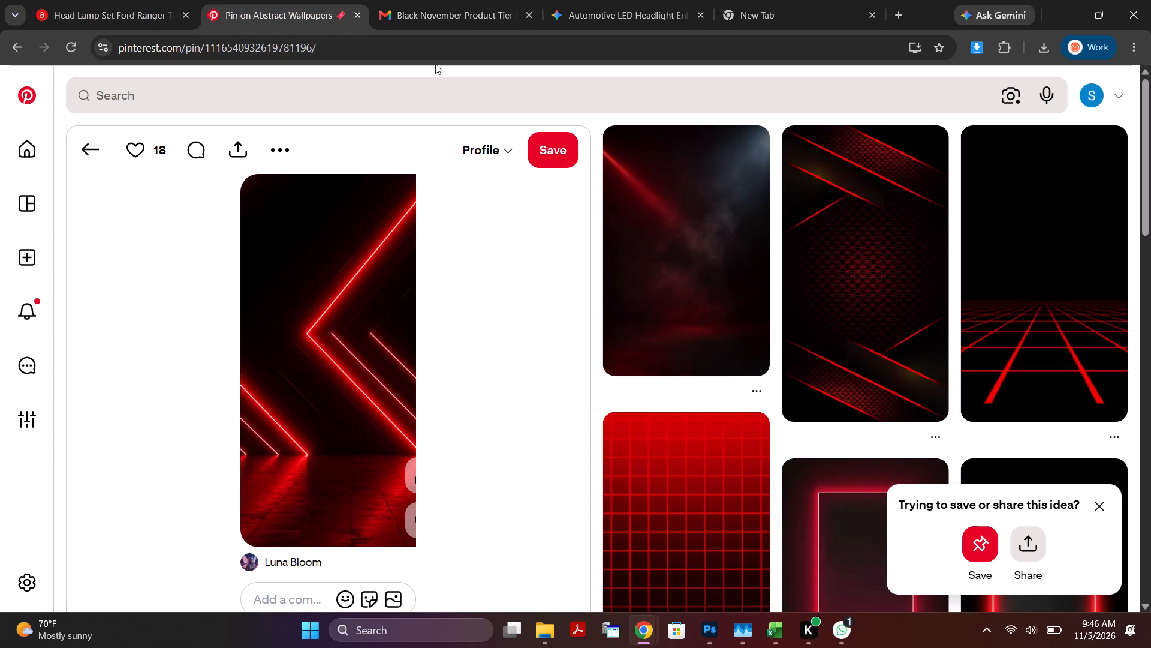
click(339, 101)
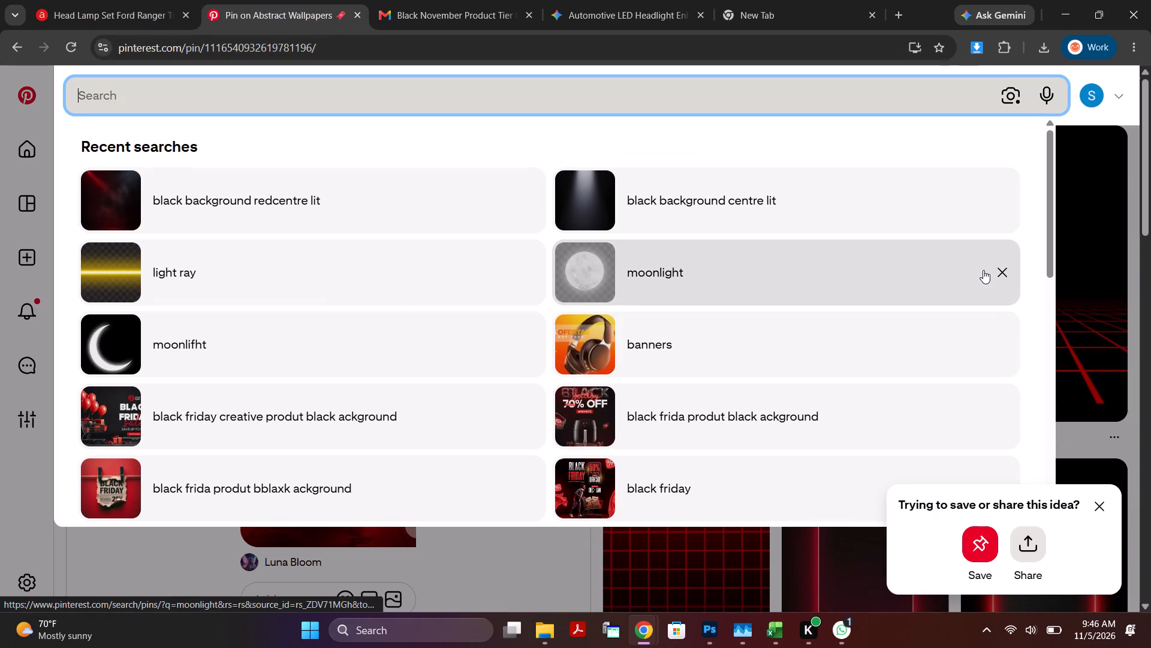
text(black)
key(space)
text(pa)
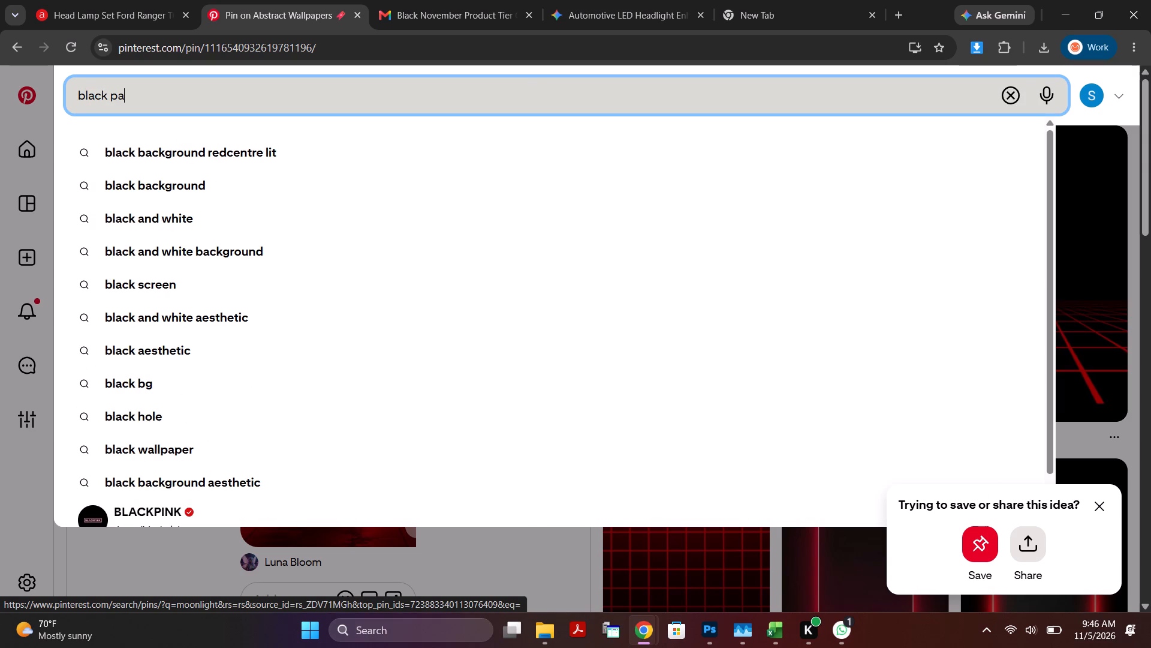
text(pr)
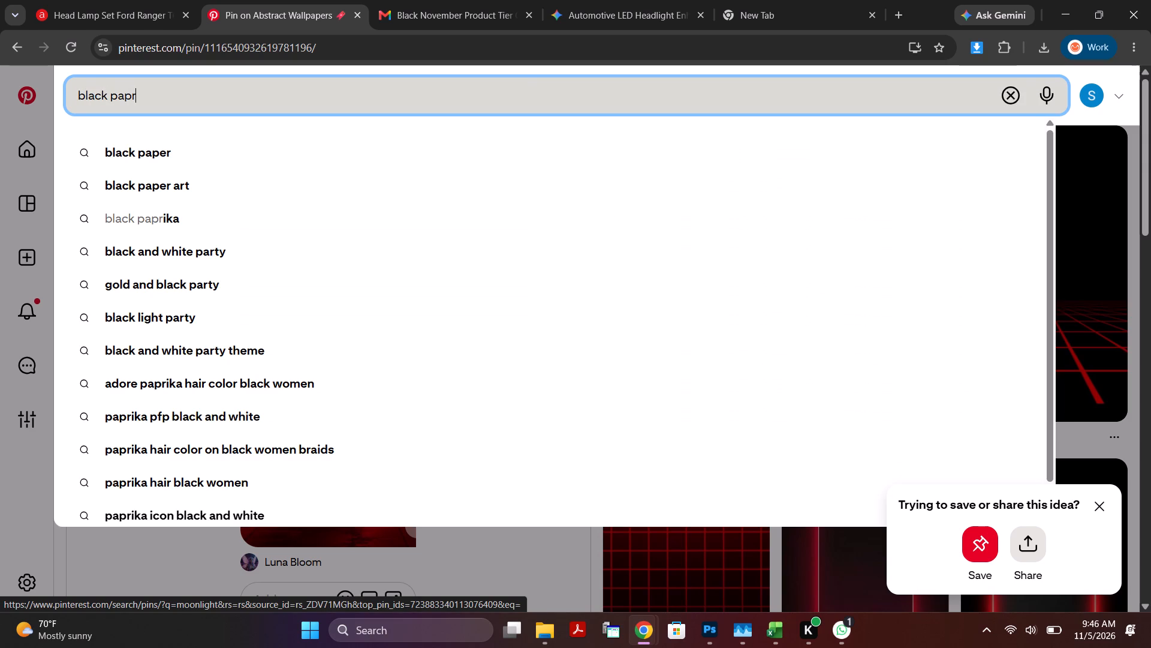
key(BackSpace)
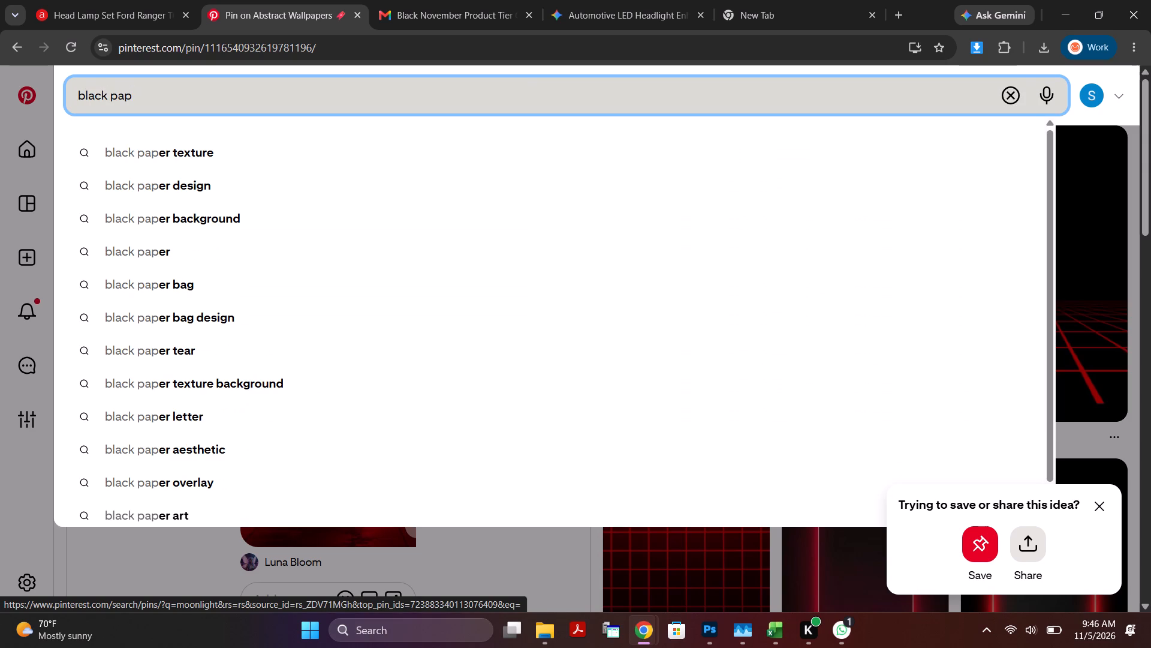
text(er)
key(space)
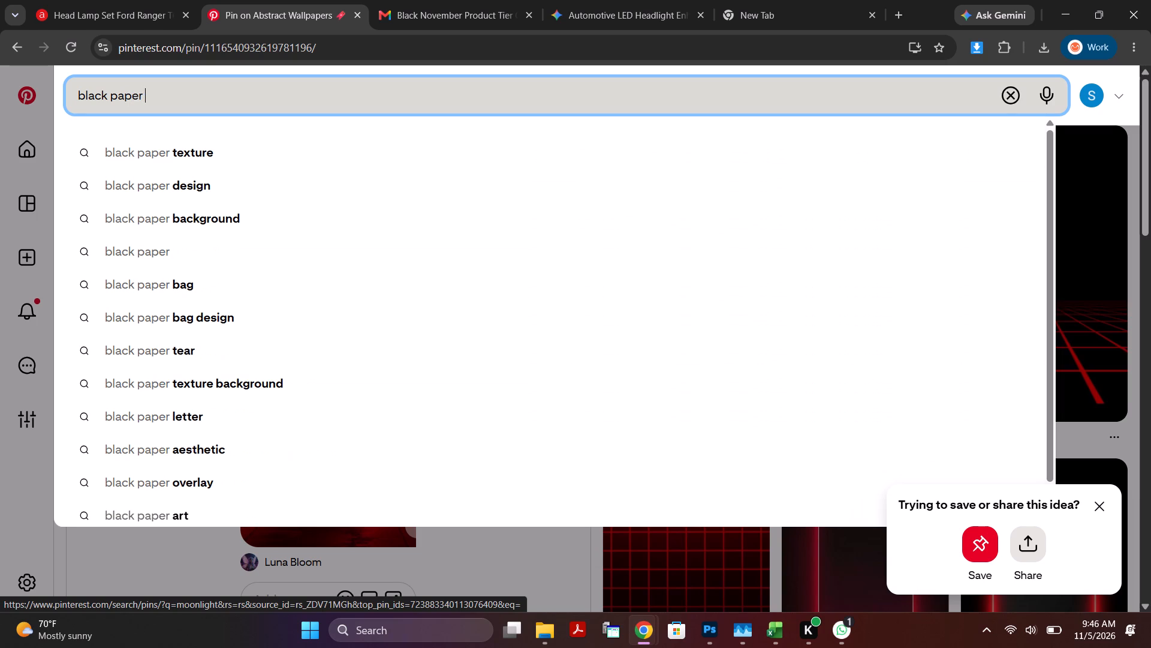
text(brush)
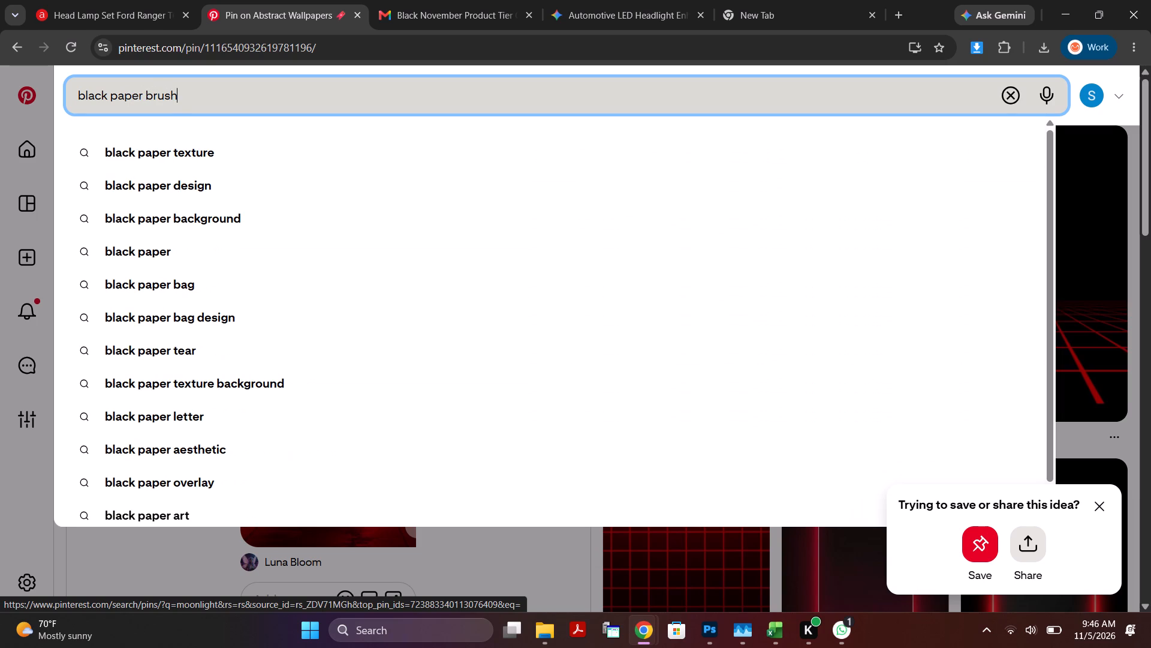
key(space)
key(Return)
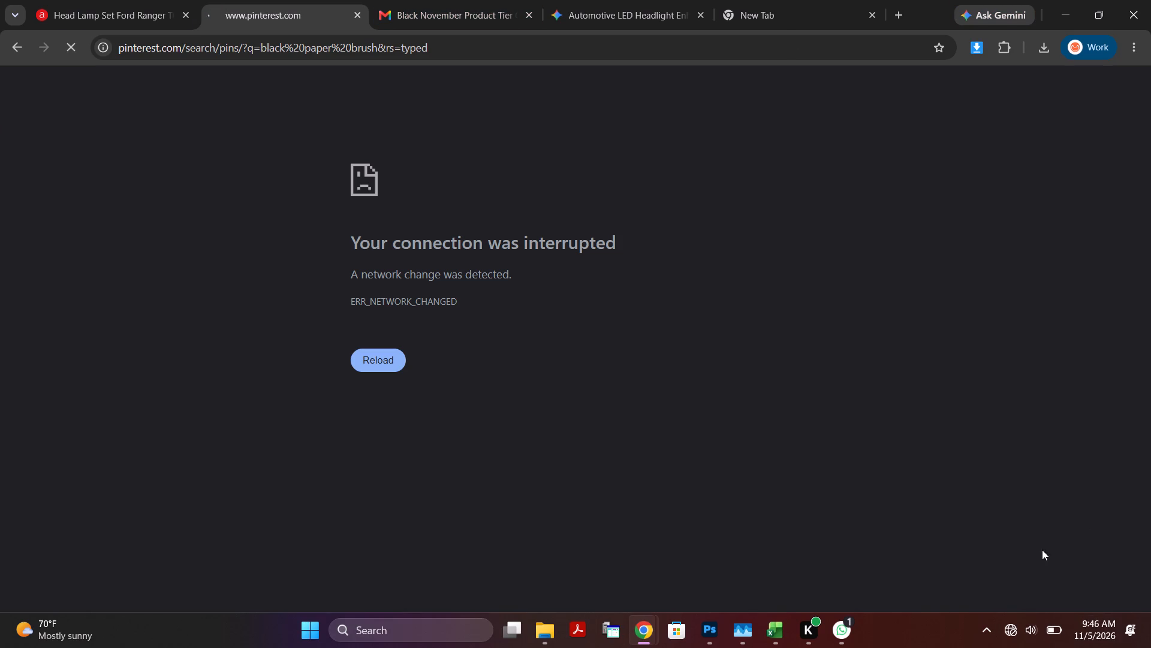
Switch back to Photoshop and delete the November and Deals text layers from the header of Artboard 1 copy.
click(713, 632)
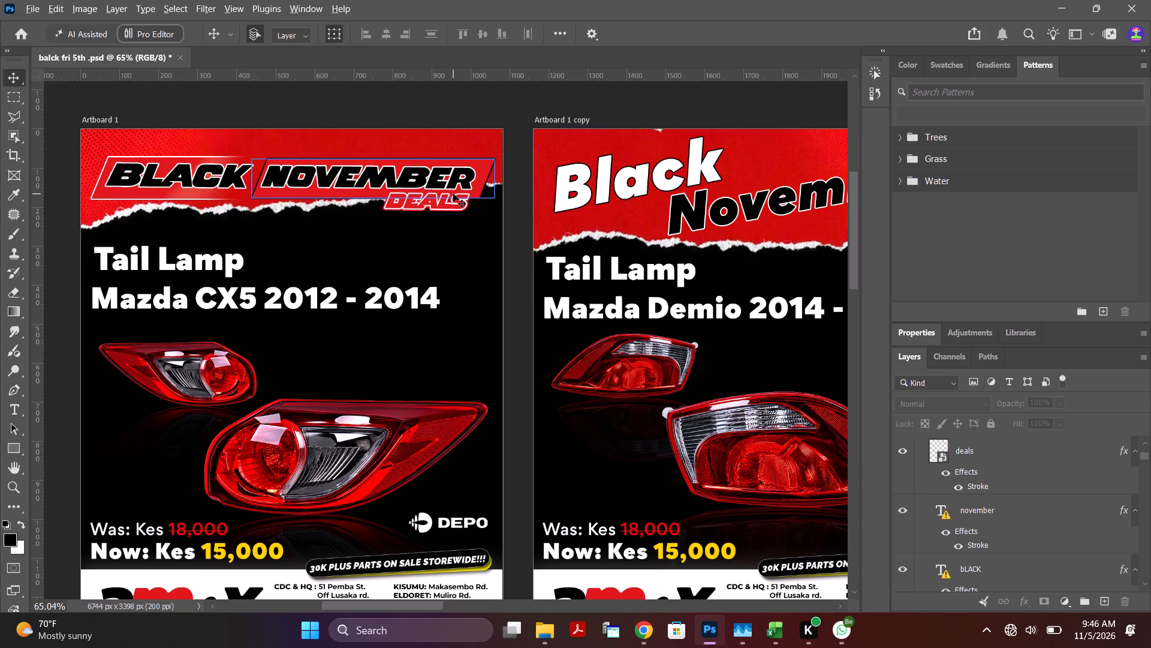
alt+scroll(453, 197, down, 6)
alt+scroll(553, 158, up, 2)
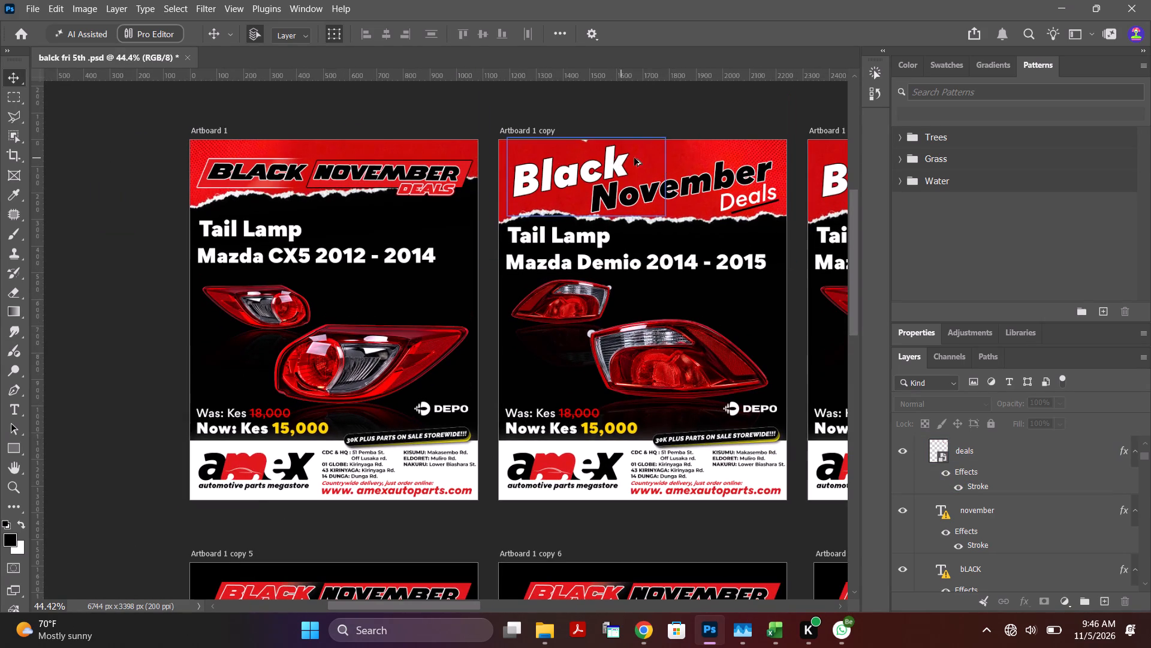
drag(466, 607, 481, 605)
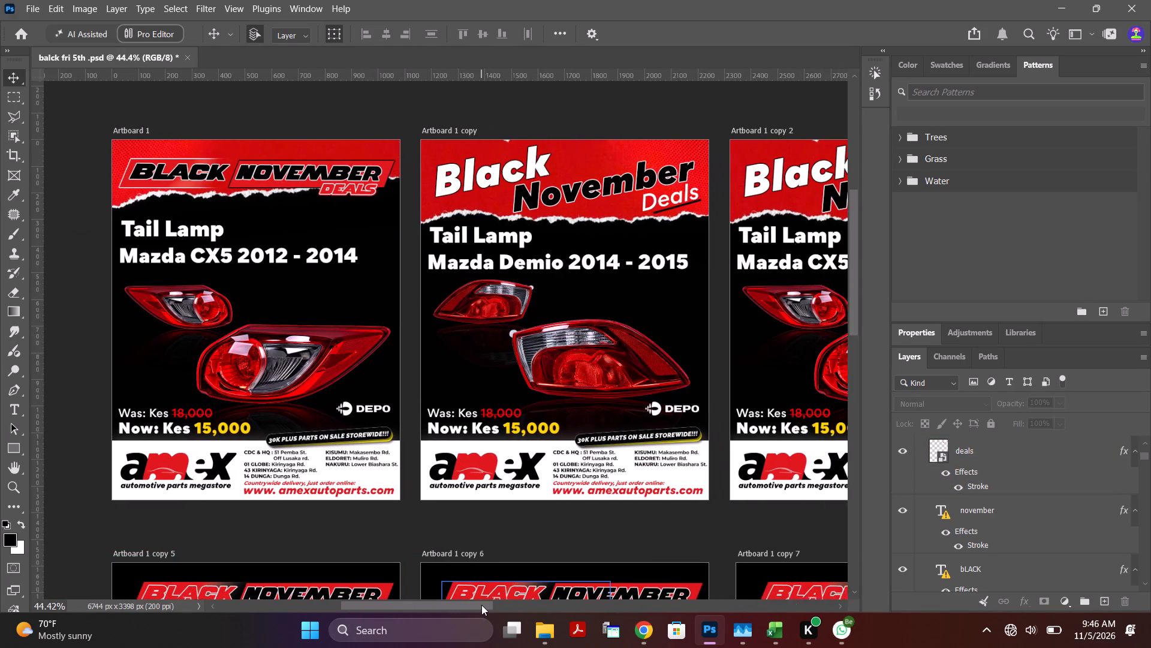
drag(481, 605, 484, 605)
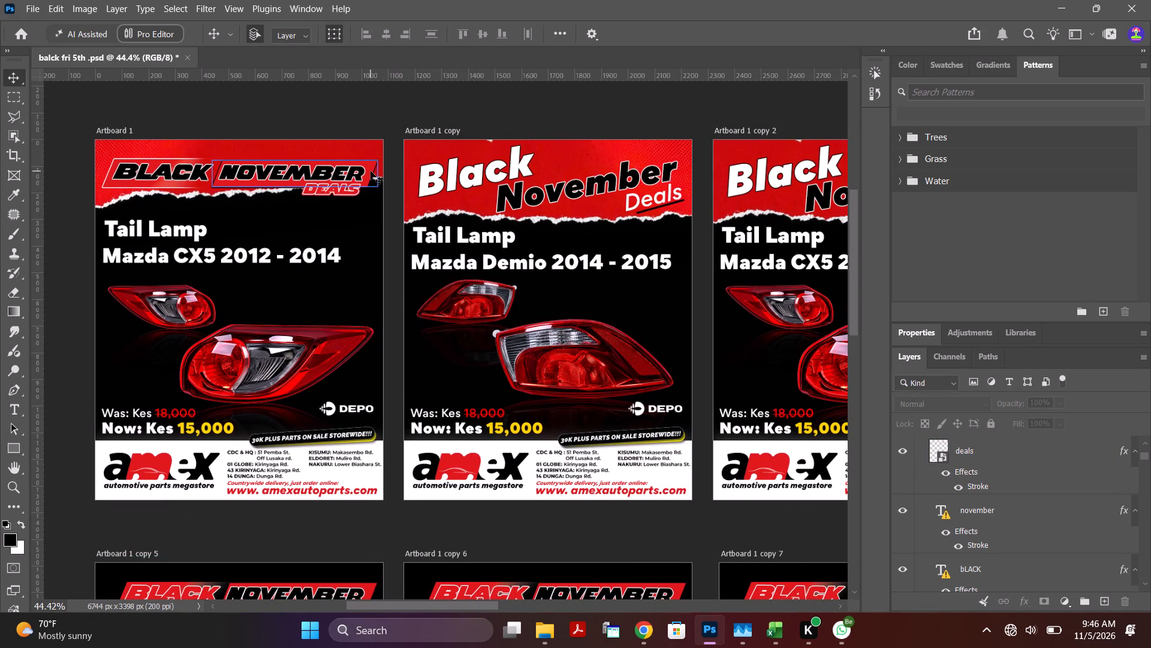
click(625, 181)
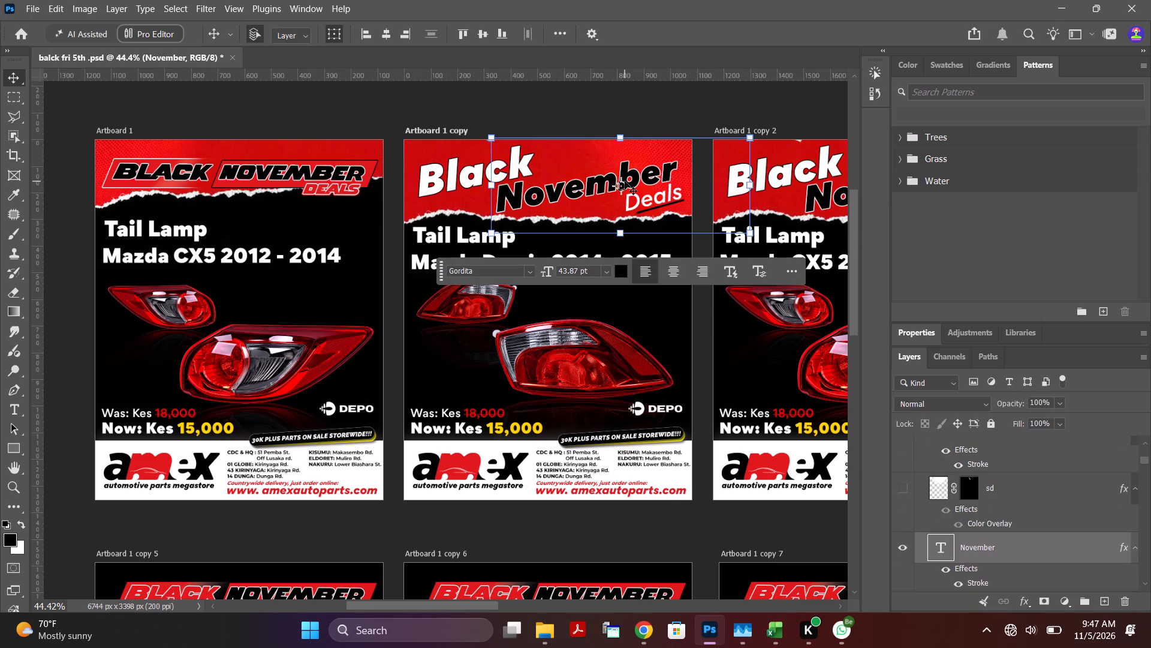
key(Delete)
click(625, 181)
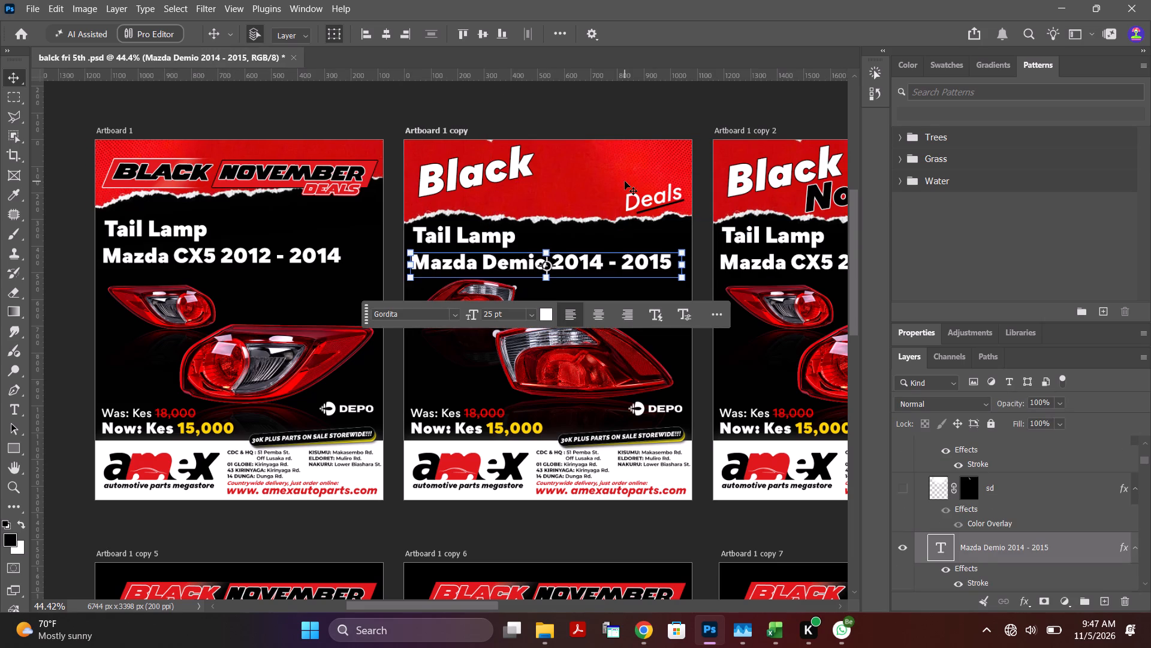
click(643, 196)
click(659, 200)
key(Delete)
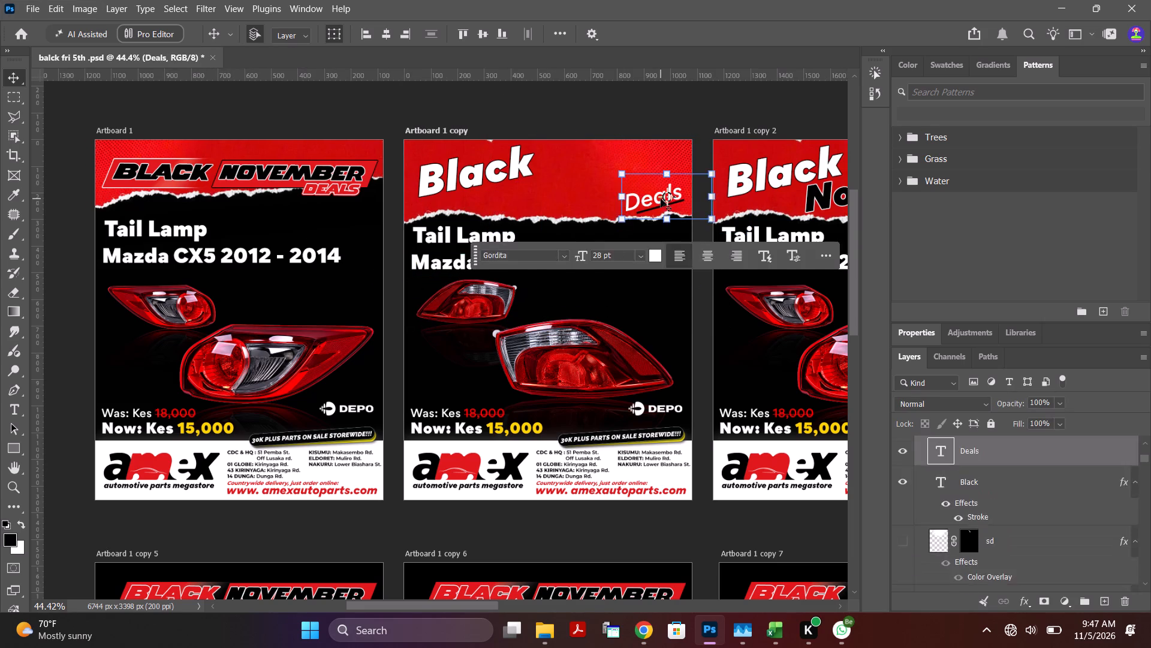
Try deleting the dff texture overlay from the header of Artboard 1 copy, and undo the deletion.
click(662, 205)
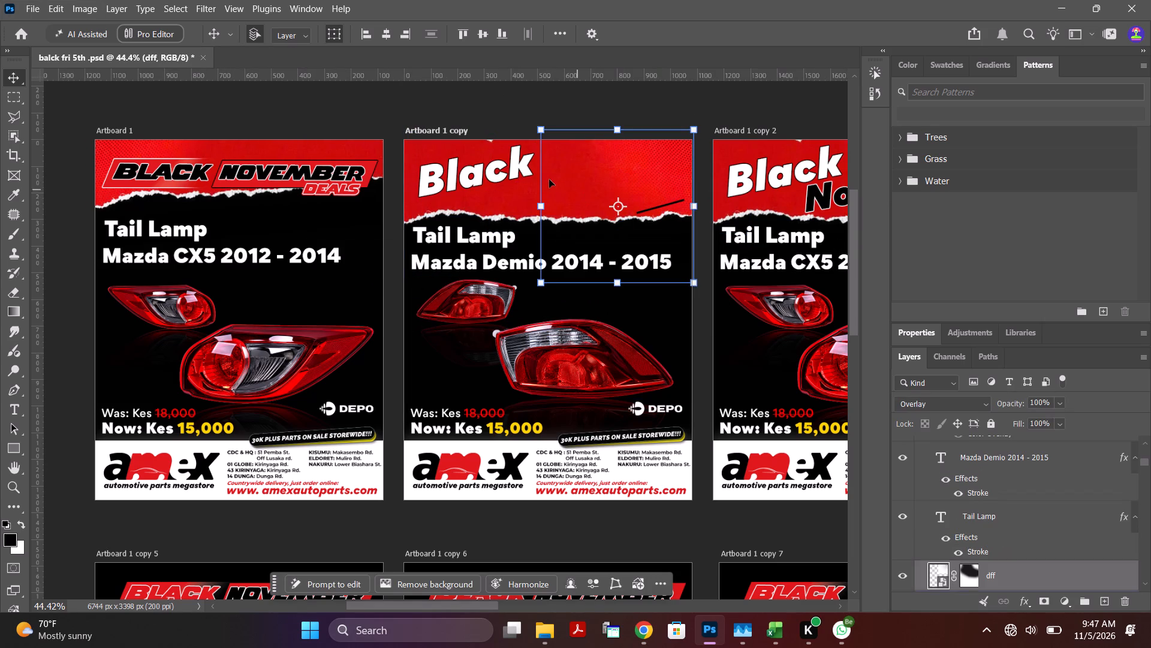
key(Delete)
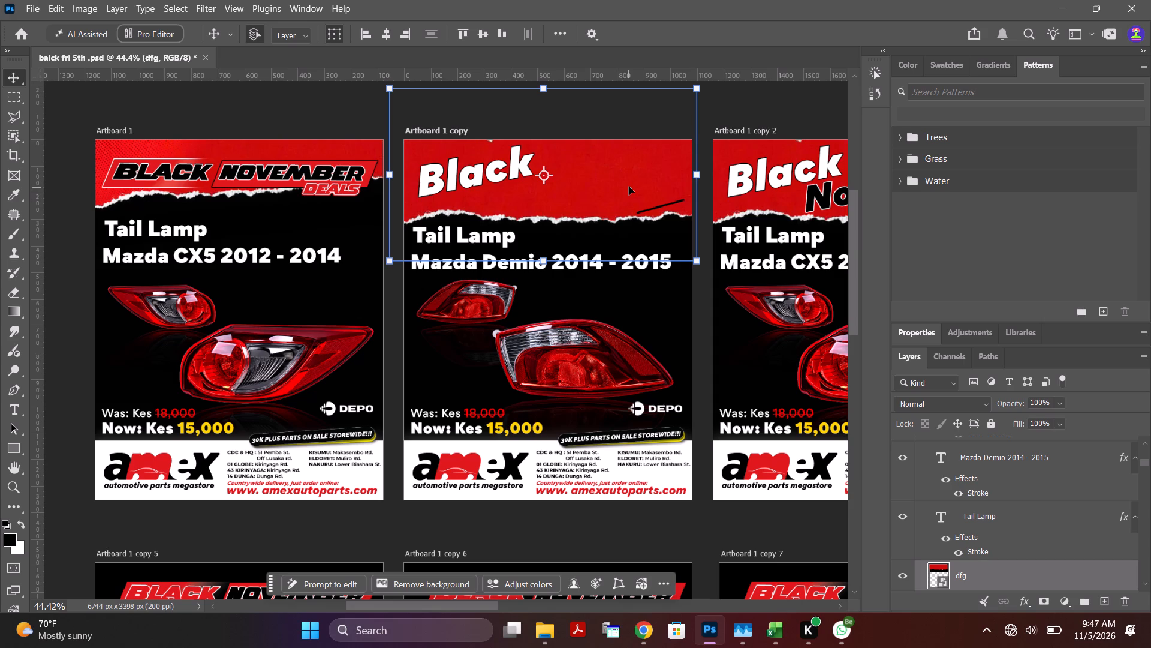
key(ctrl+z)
Delete the Black text and the black underline stroke from the header of Artboard 1 copy.
click(481, 167)
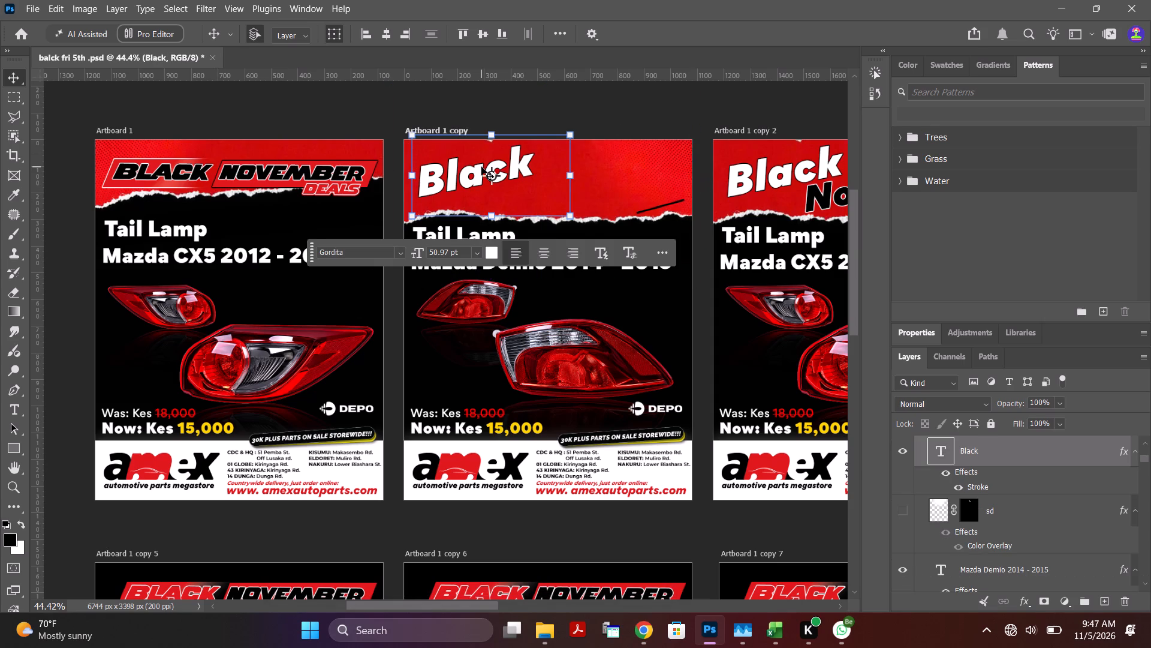
key(Delete)
click(655, 209)
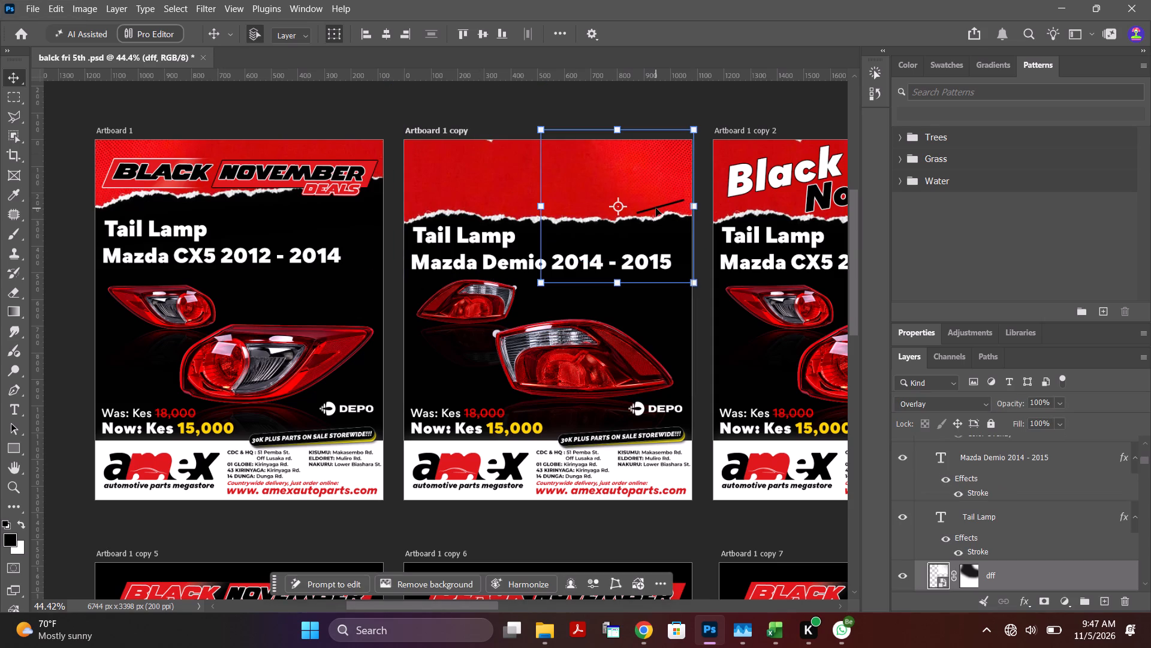
click(657, 207)
key(Delete)
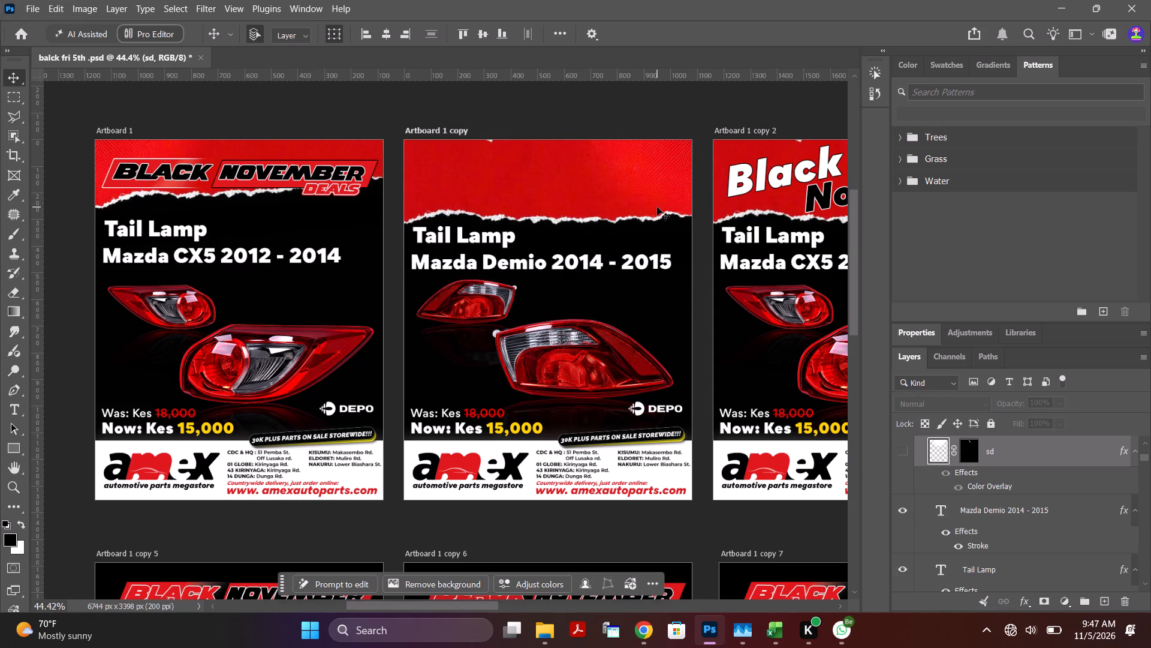
Delete the dff texture overlay and the dfg torn red paper layer from the header of Artboard 1 copy.
click(648, 190)
key(Delete)
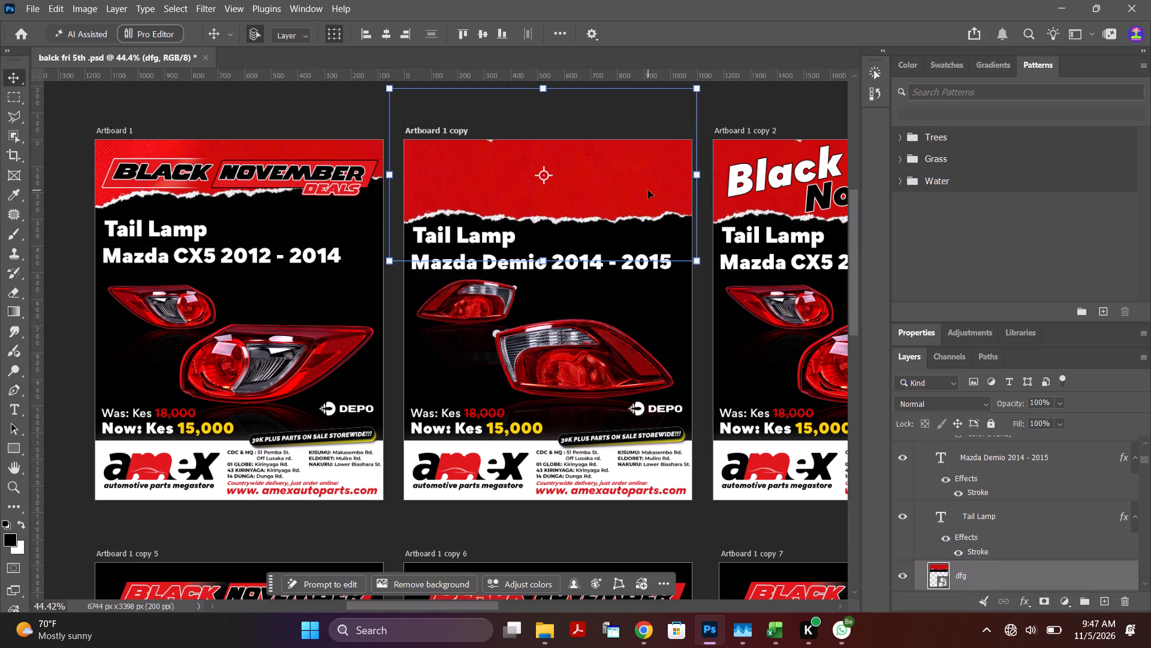
click(662, 192)
key(Delete)
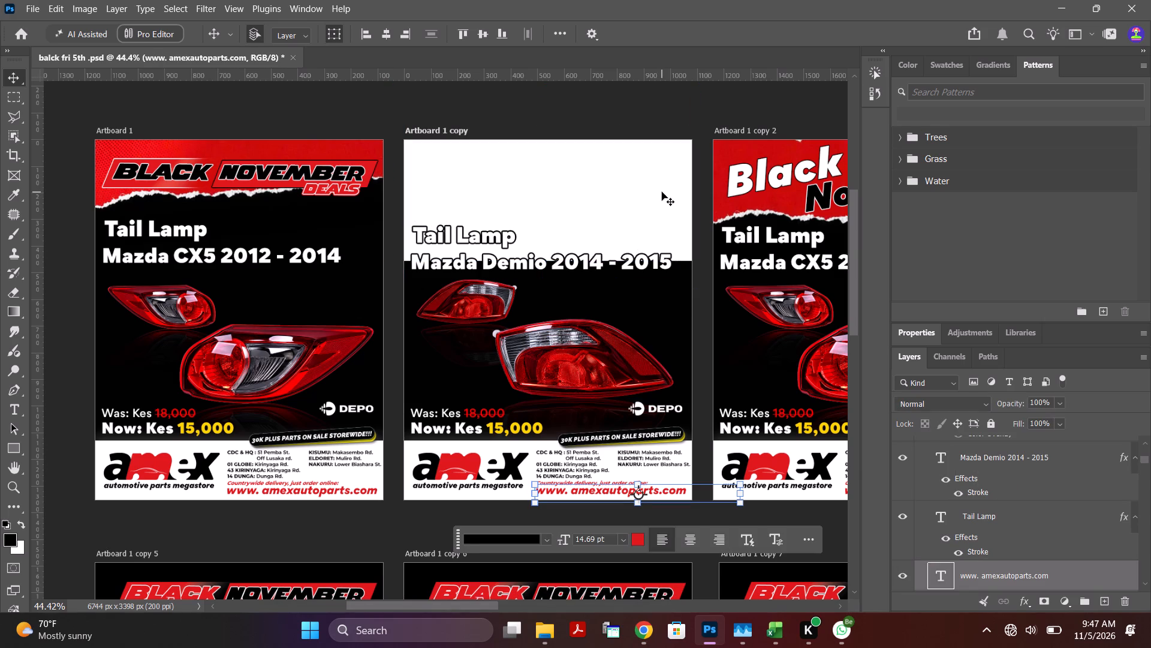
Scale Artboard 1 copy's black background rectangle up to about 138.81%, extending it upward behind the product heading.
click(638, 314)
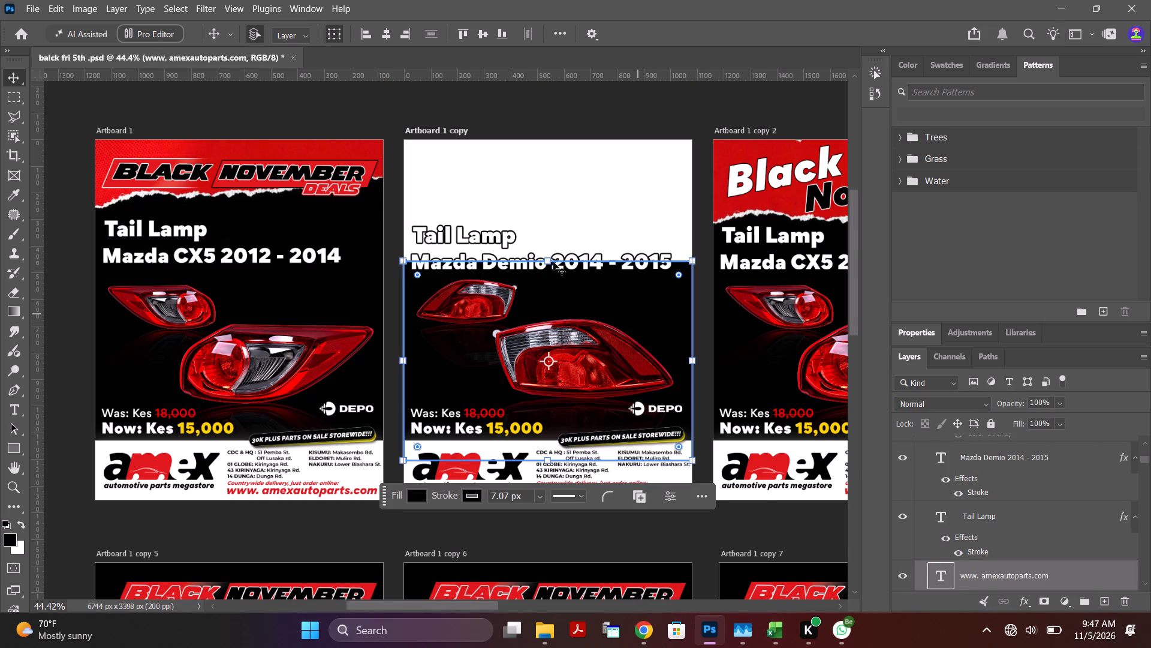
drag(549, 259, 544, 181)
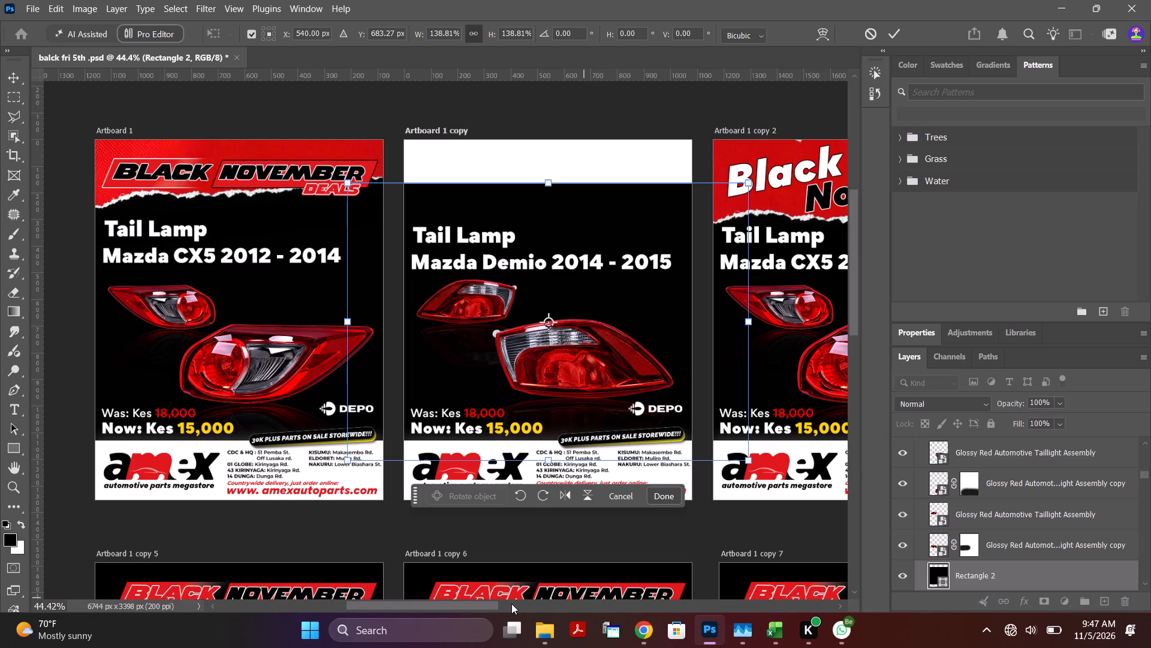
drag(489, 604, 584, 604)
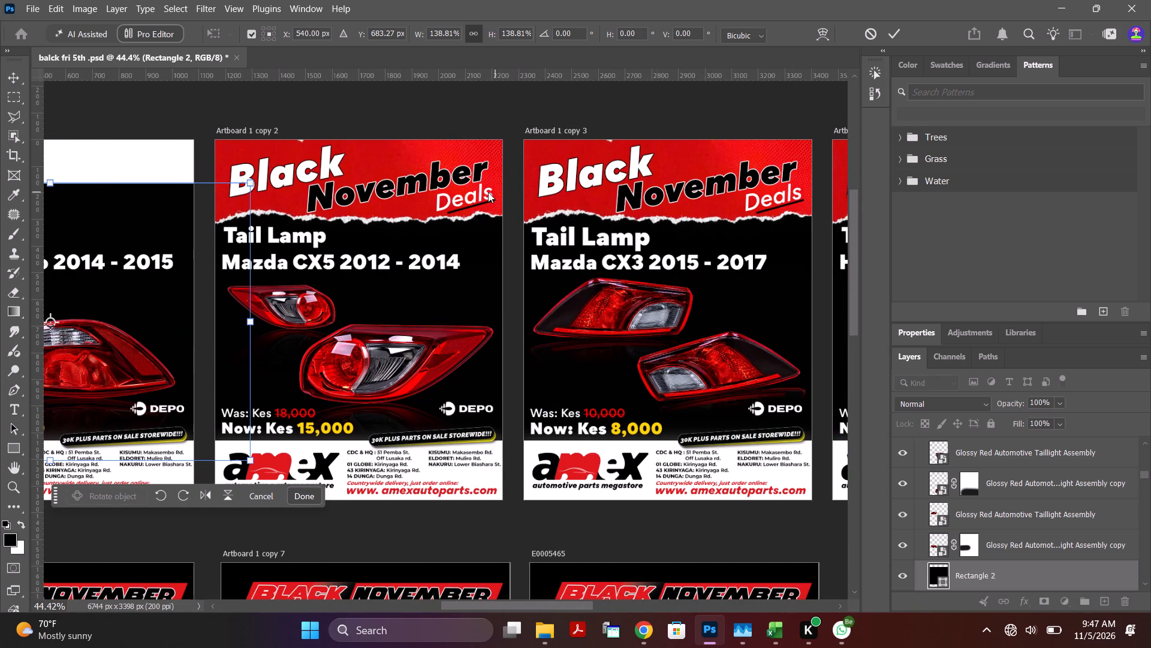
click(480, 196)
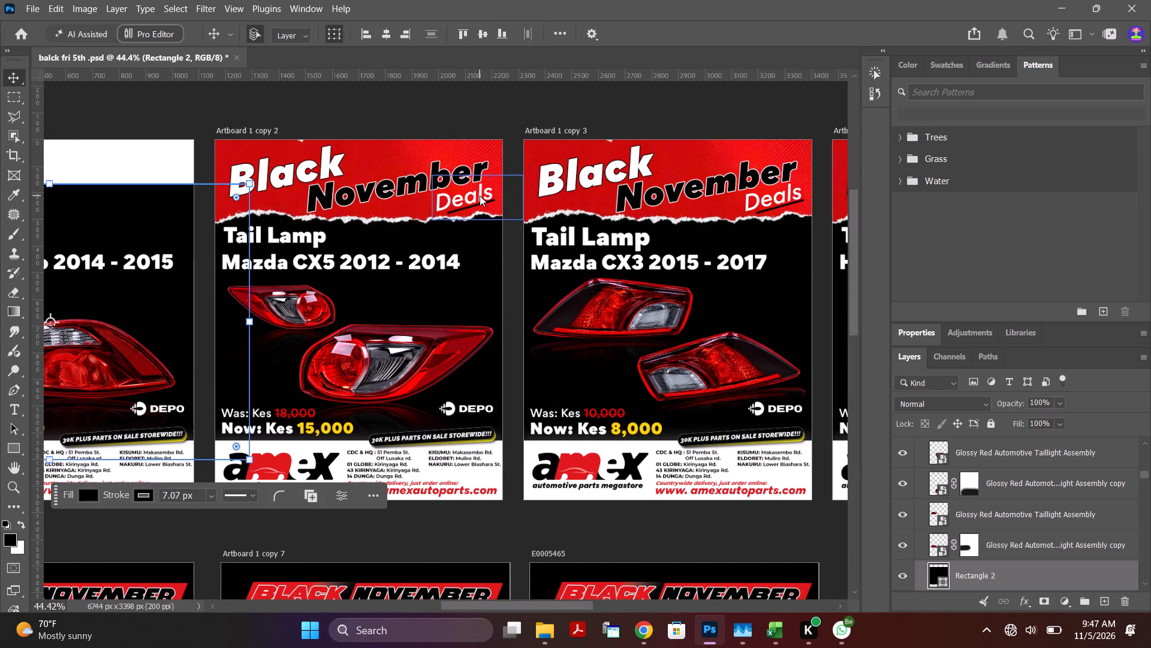
key(Delete)
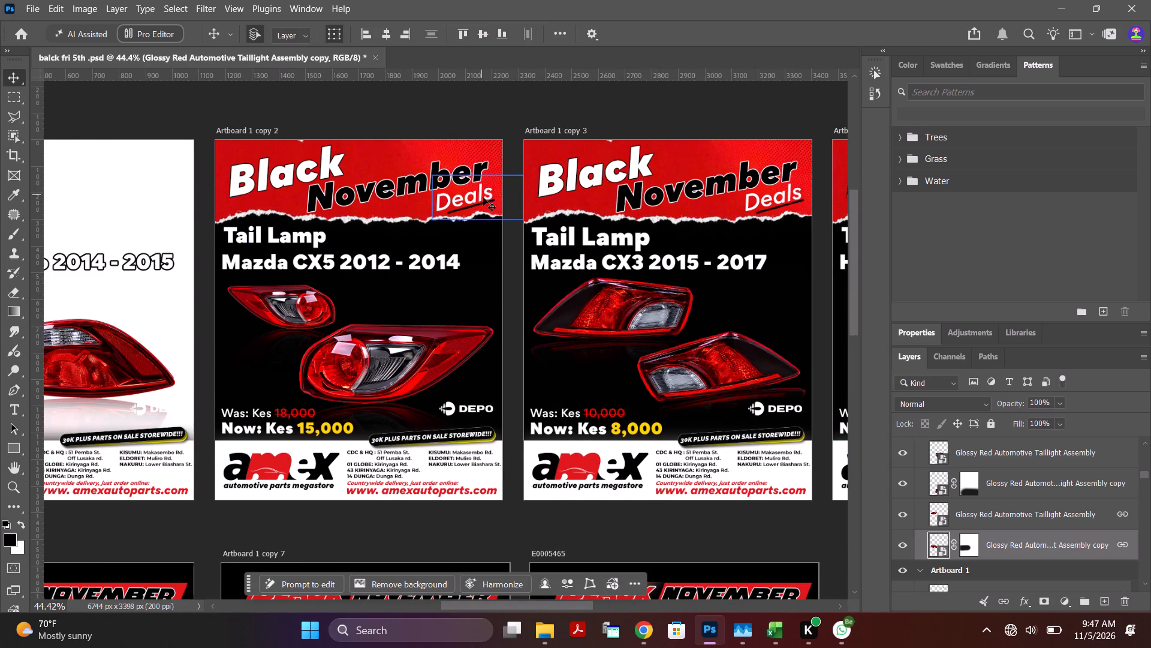
key(ctrl+z)
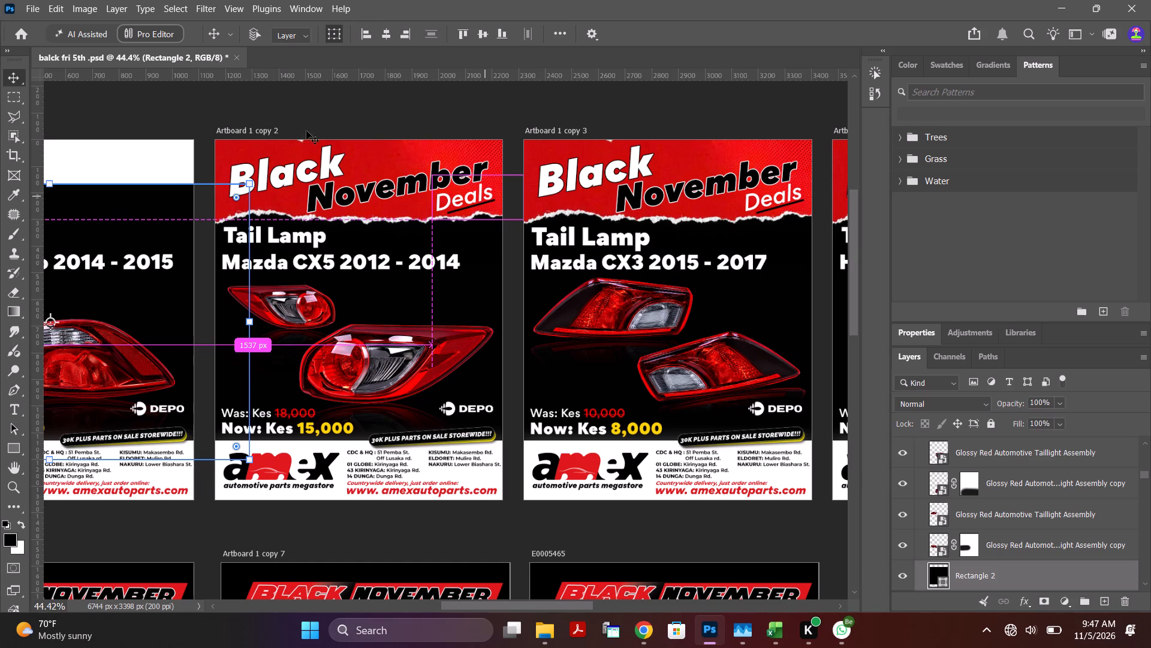
Delete the Black, November and Deals texts, the Shape 2 underline and the hidden sd layer from Artboard 1 copy 2.
click(262, 135)
click(279, 169)
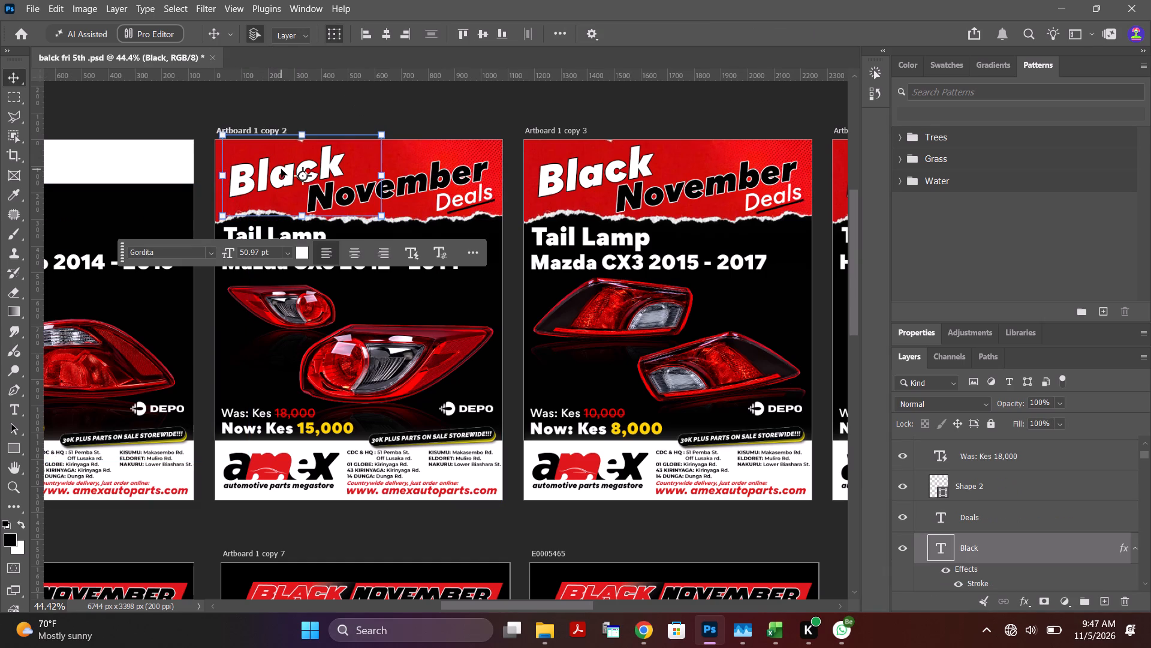
key(Delete)
click(334, 184)
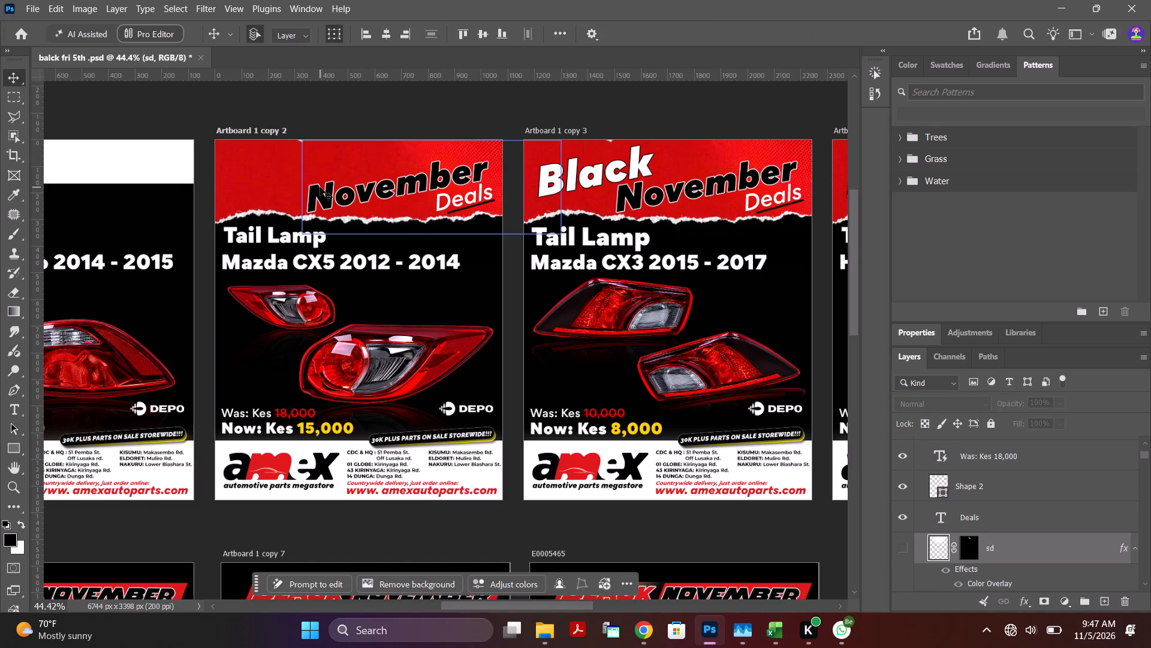
click(320, 187)
key(Delete)
click(456, 199)
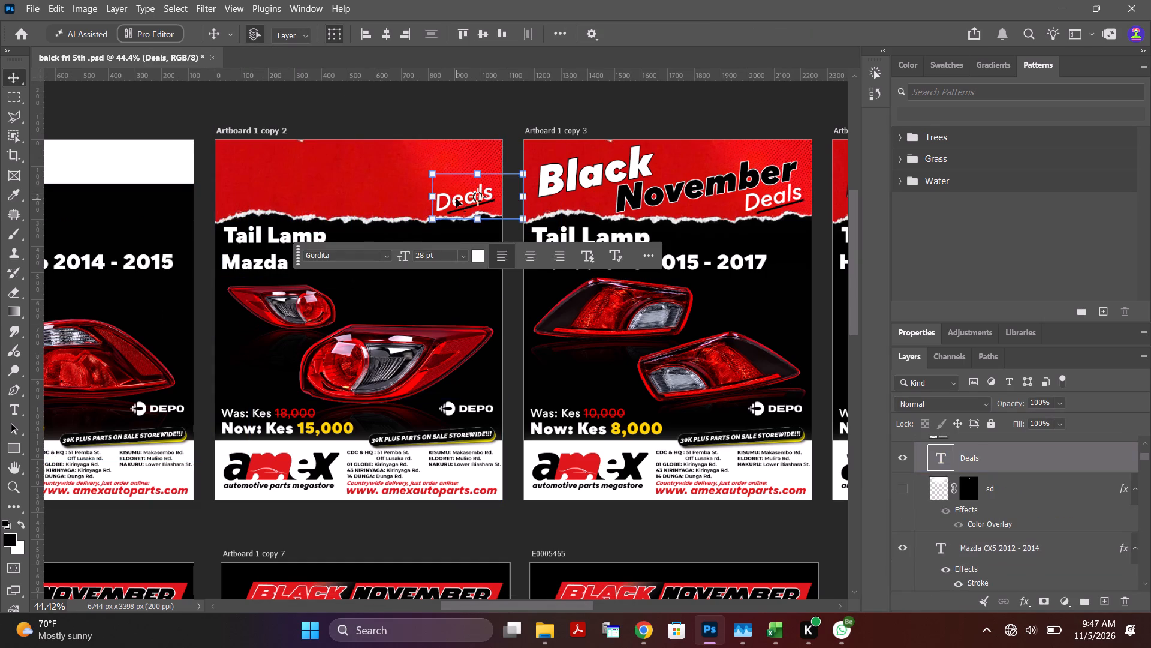
key(Delete)
click(465, 206)
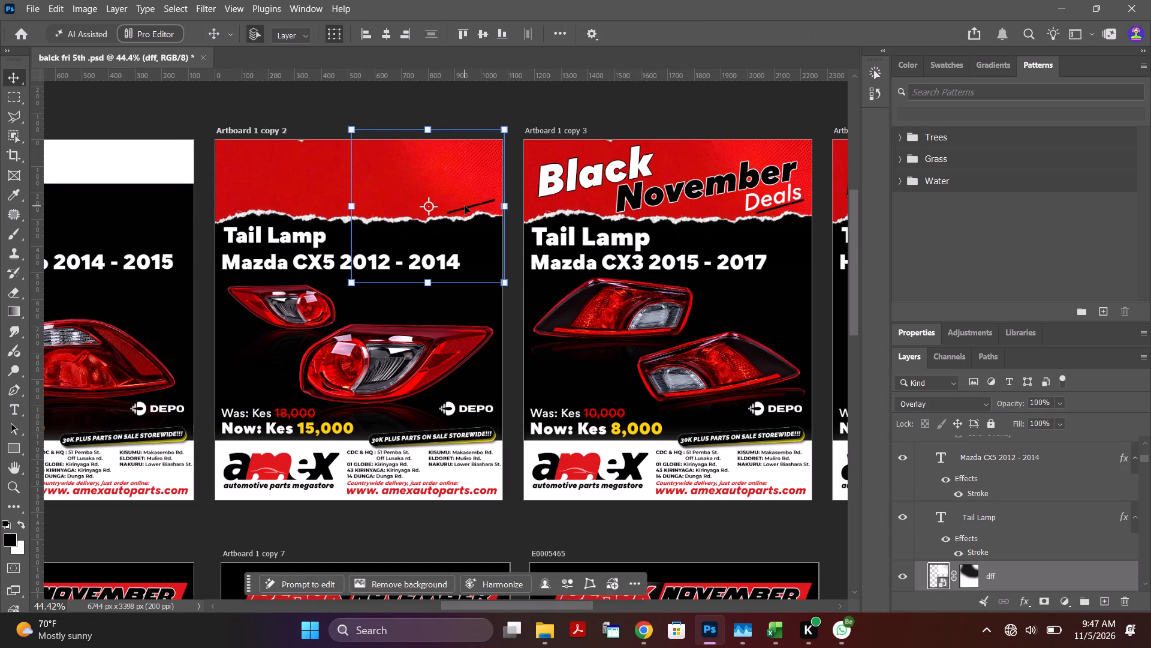
click(465, 206)
click(475, 208)
click(481, 203)
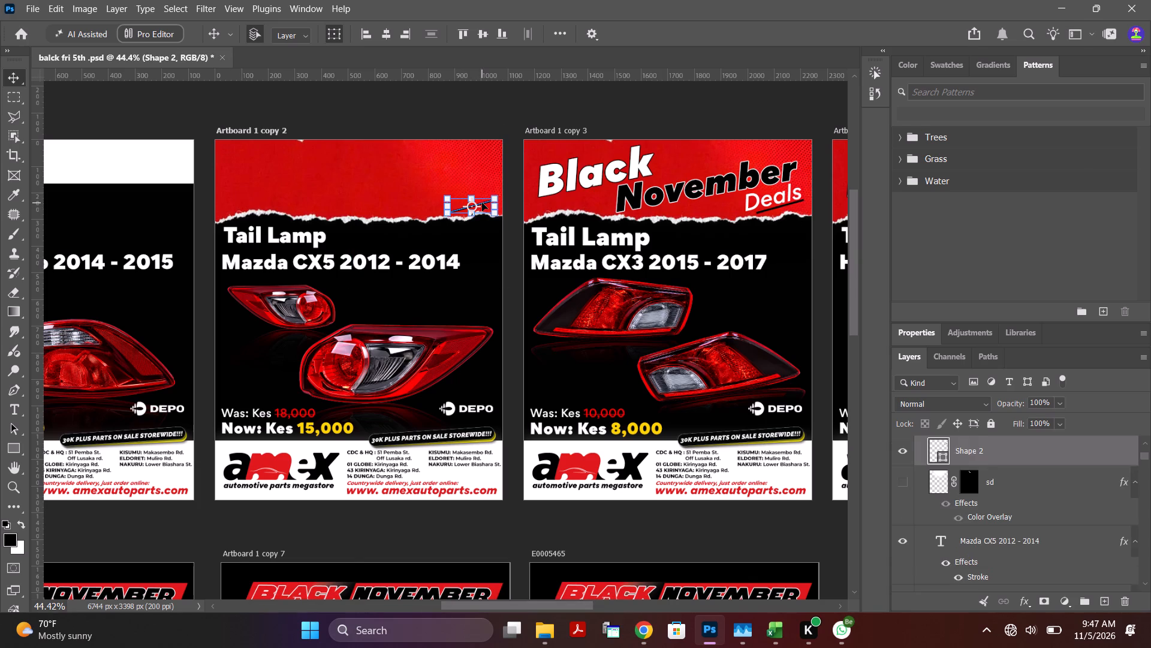
key(Delete)
key(Delete)
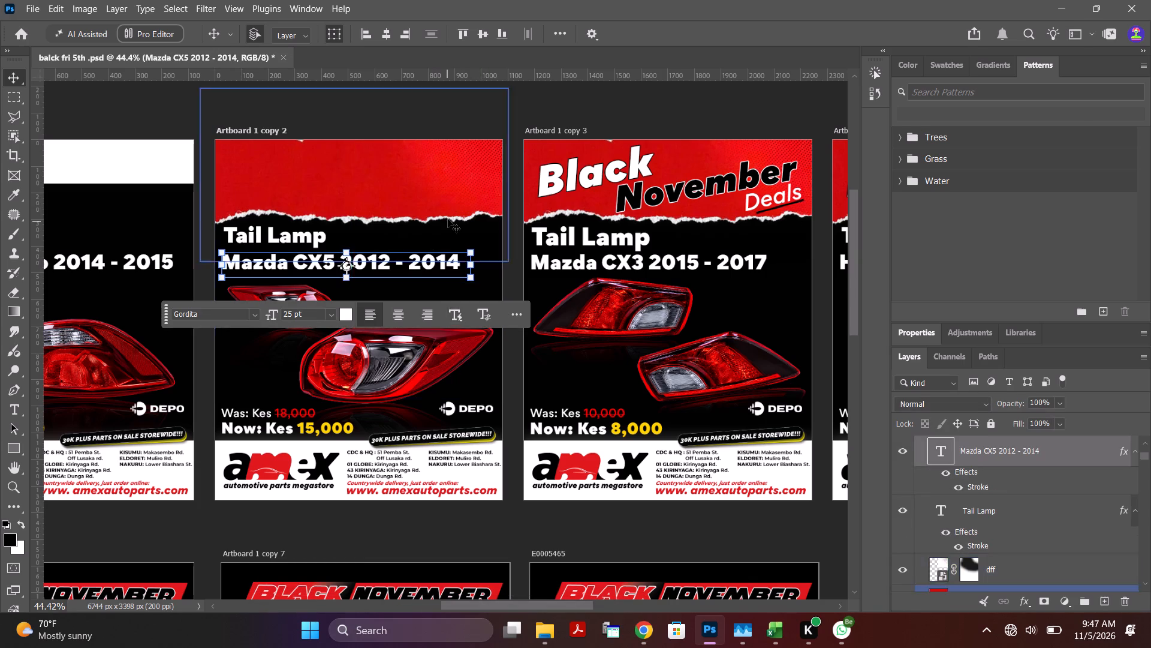
Delete the torn red paper and its texture overlay from the header of Artboard 1 copy 2.
click(448, 219)
key(Delete)
click(453, 193)
key(Delete)
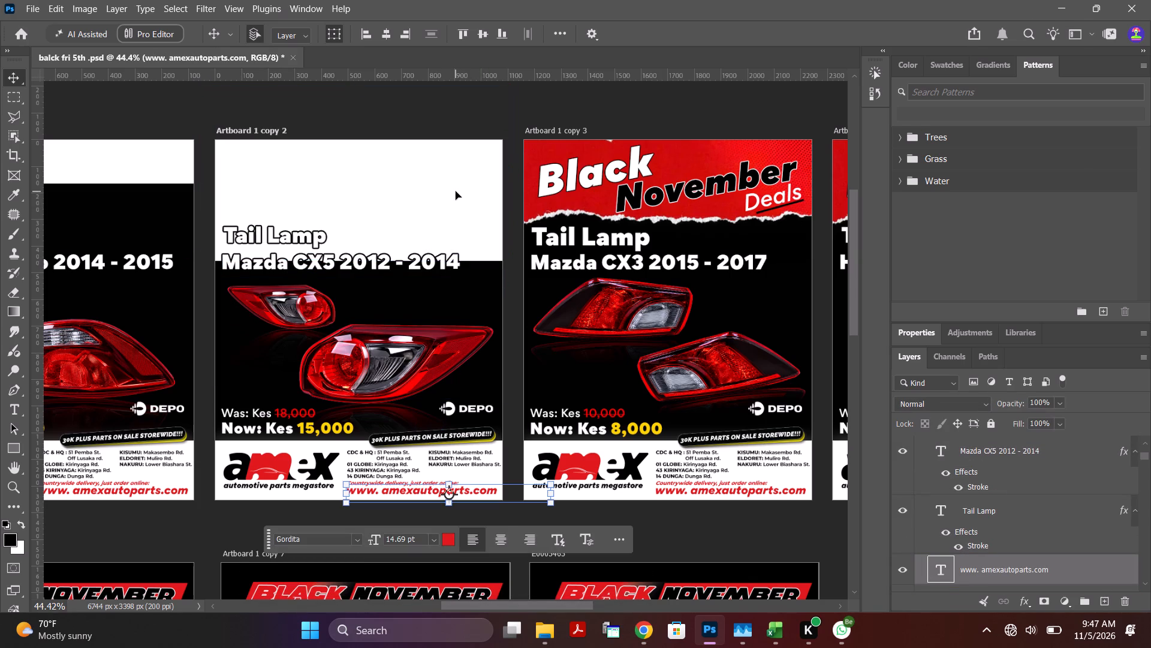
Scale Artboard 1 copy 2's black background rectangle up to about 138.81%, level with the neighbouring artboard's black area.
click(438, 292)
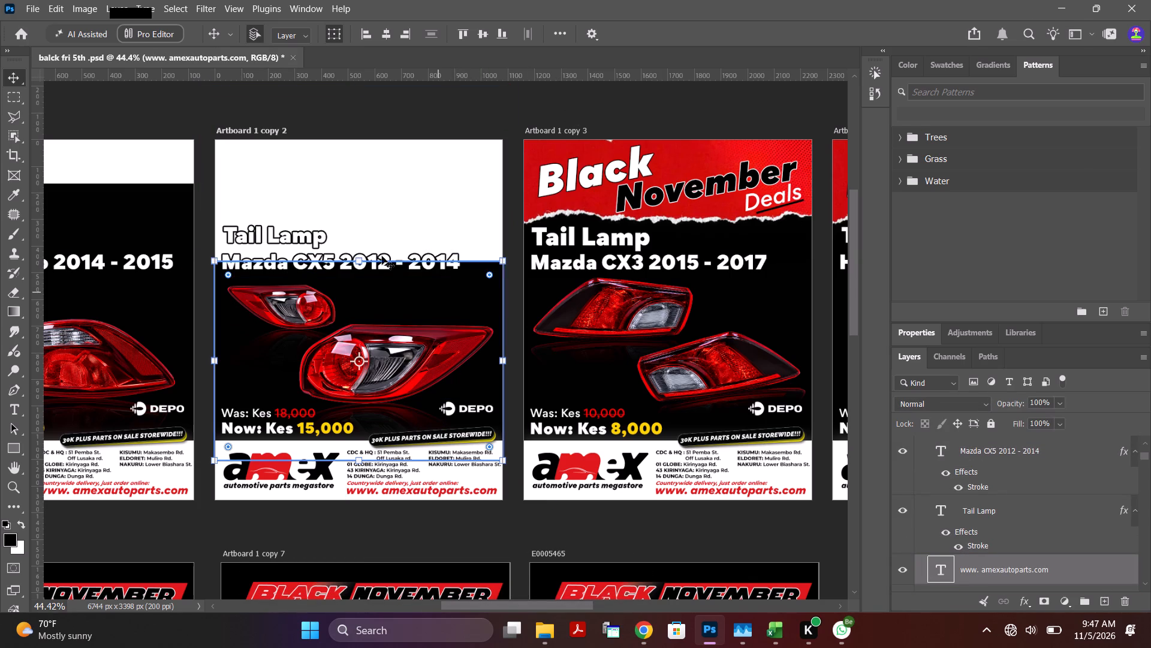
drag(360, 260, 367, 209)
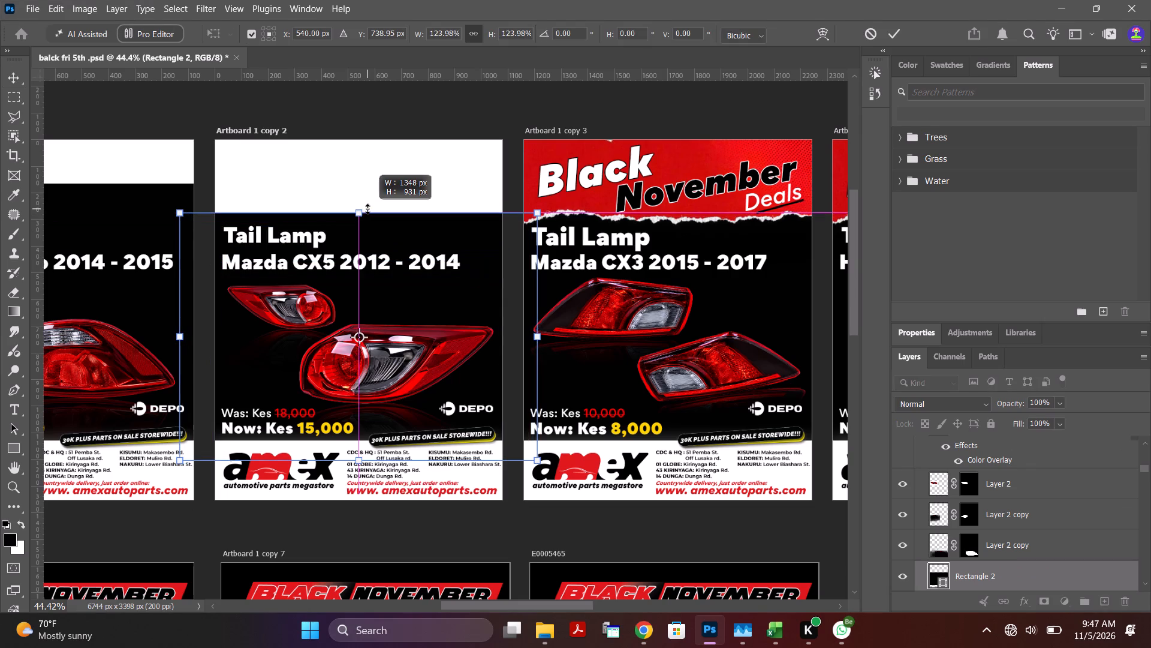
drag(367, 209, 369, 204)
drag(370, 203, 372, 171)
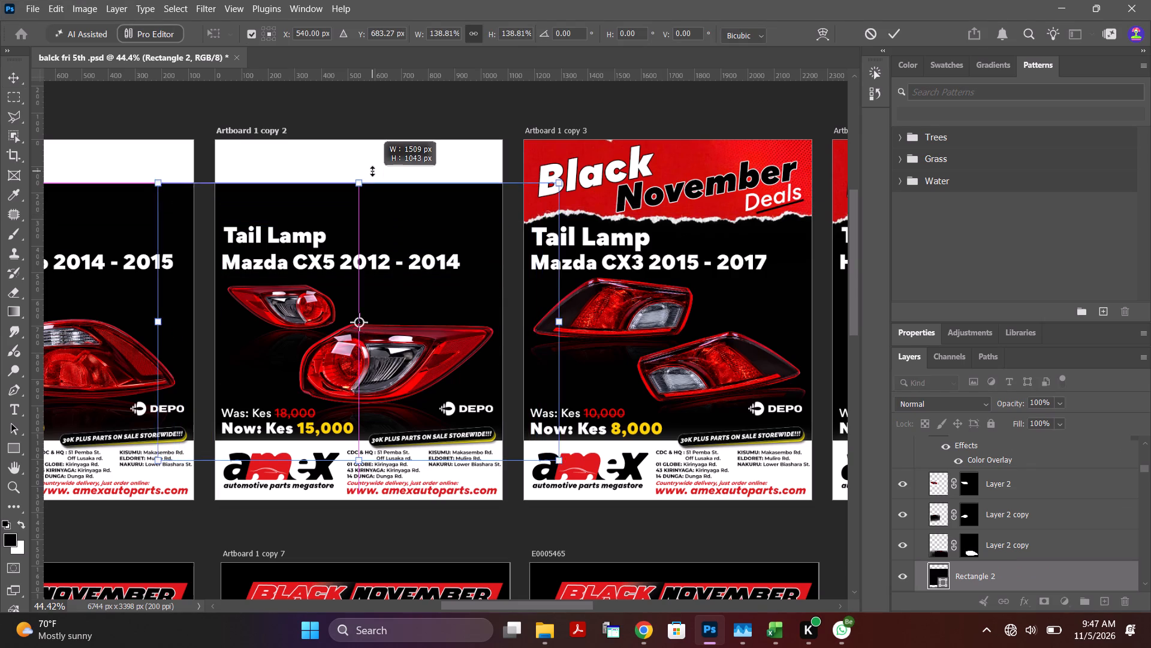
drag(372, 171, 370, 165)
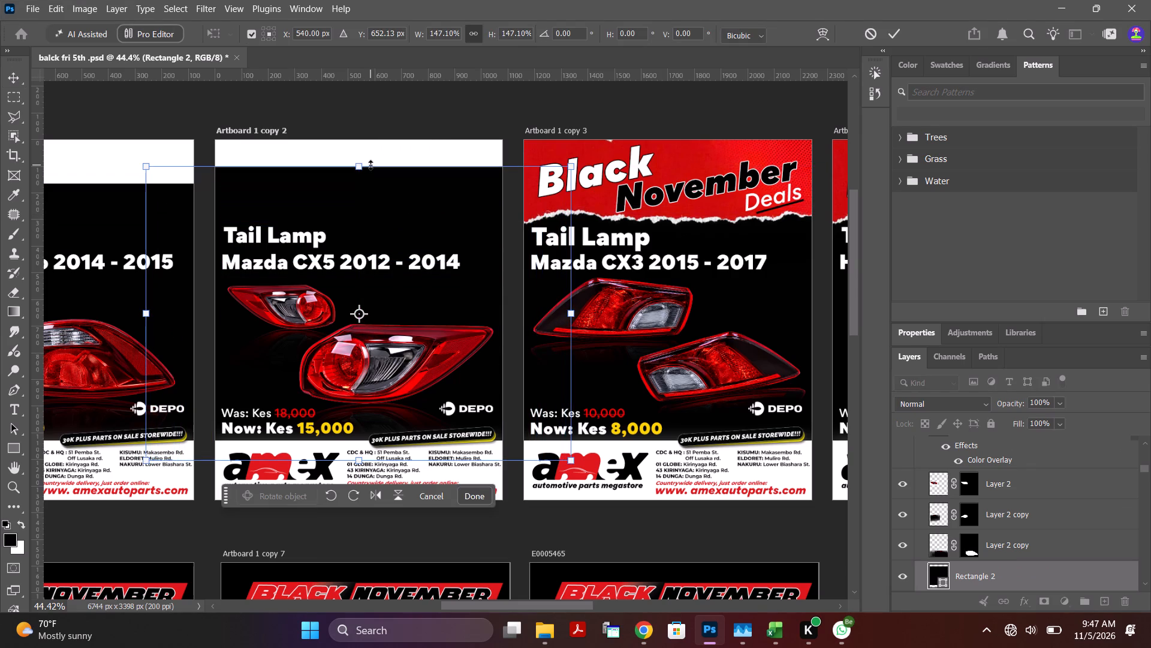
drag(363, 165, 363, 170)
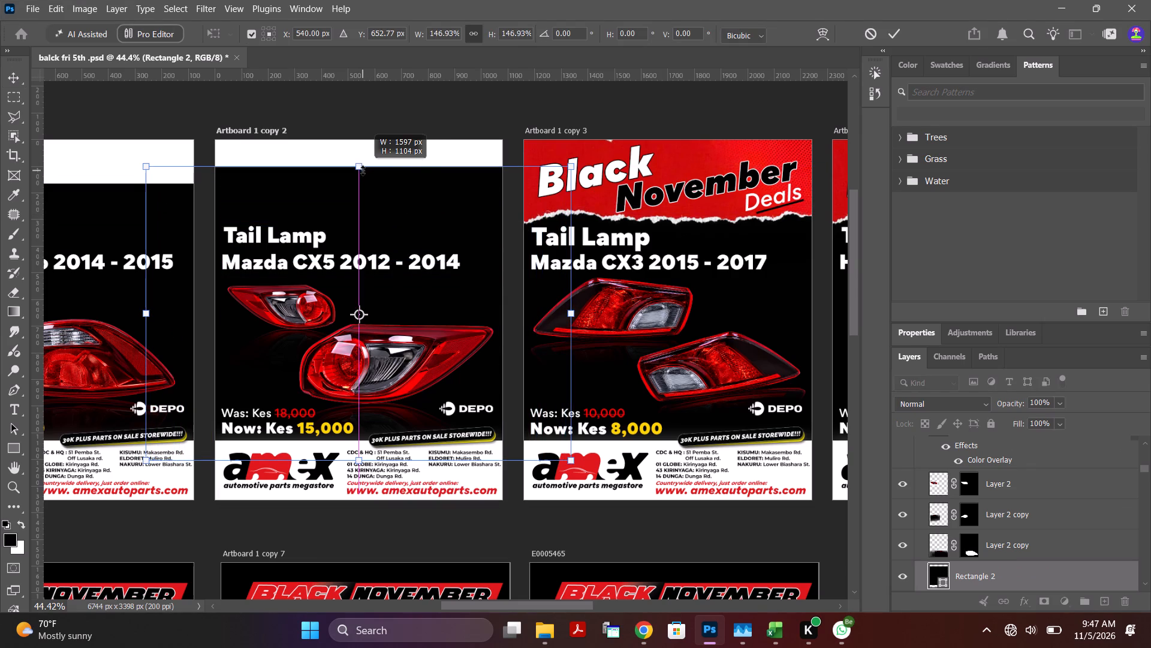
drag(363, 170, 363, 181)
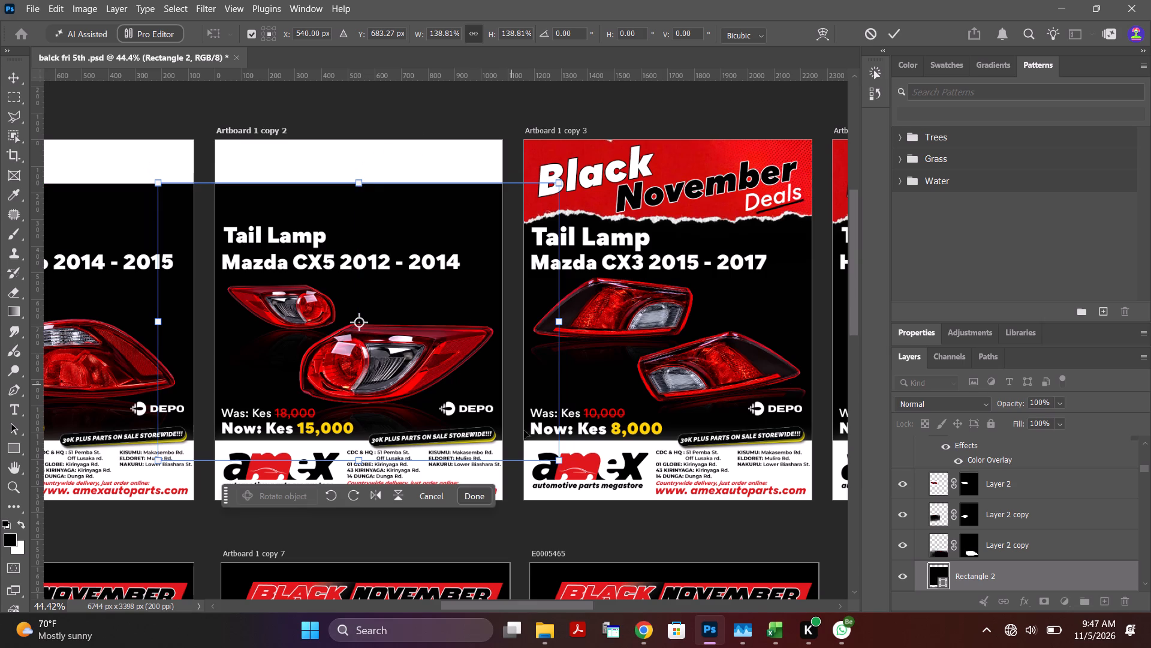
drag(522, 604, 576, 600)
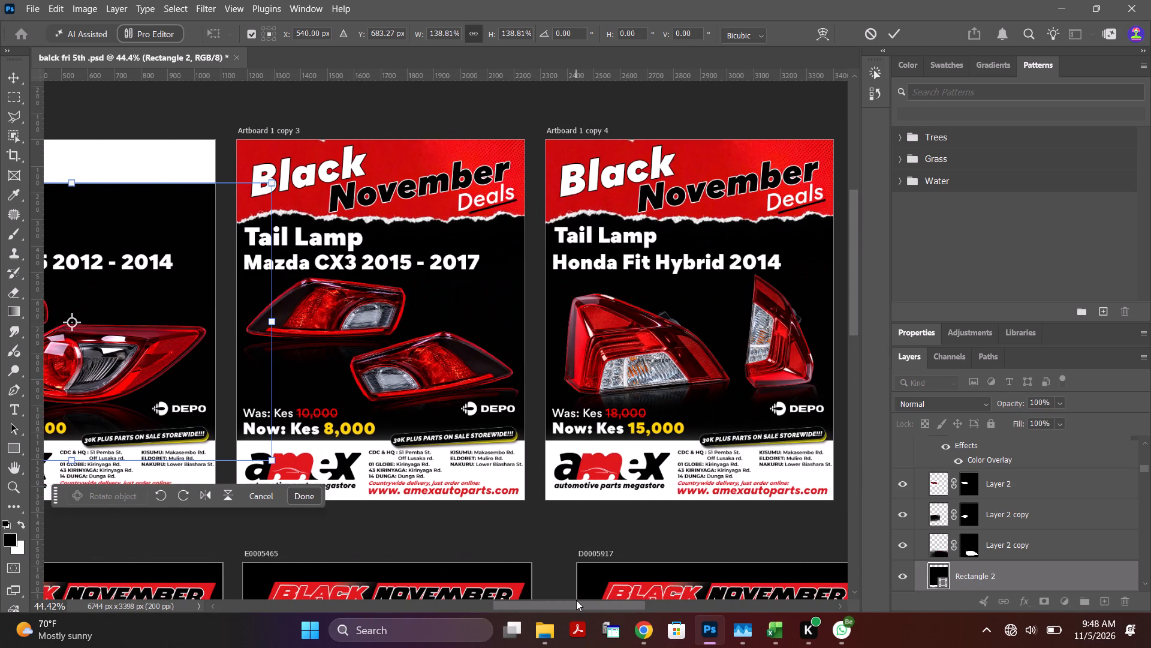
drag(576, 600, 577, 589)
click(346, 184)
click(329, 169)
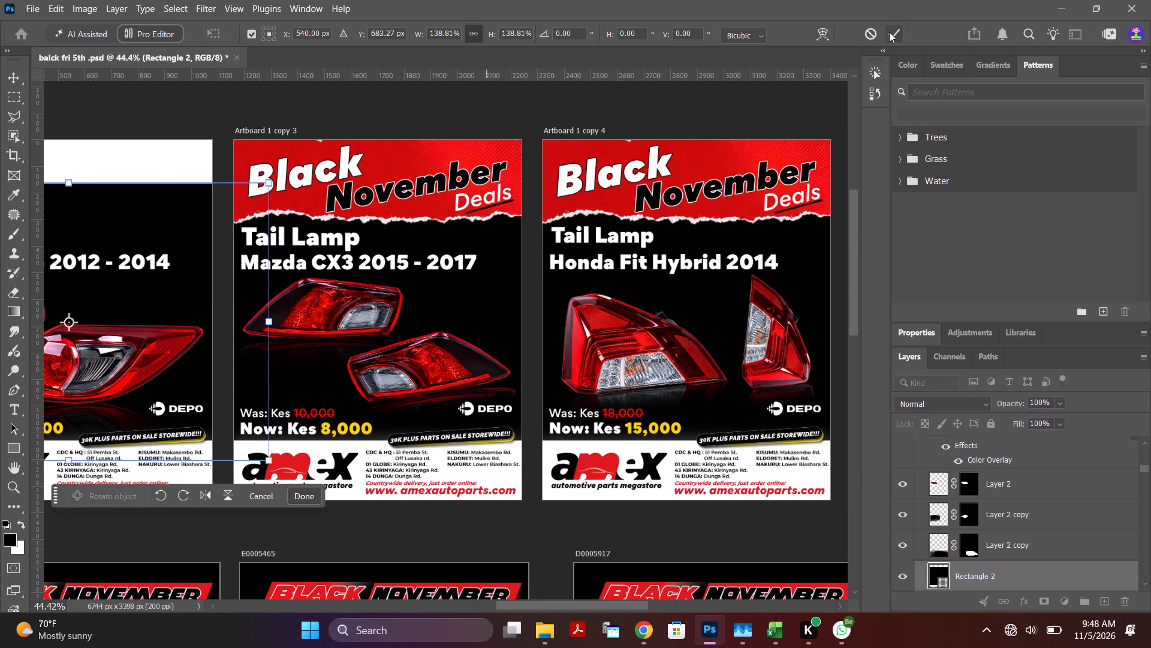
click(890, 32)
Delete the Black, November and Deals texts and the underline stroke from the header of Artboard 1 copy 3.
click(360, 163)
key(Delete)
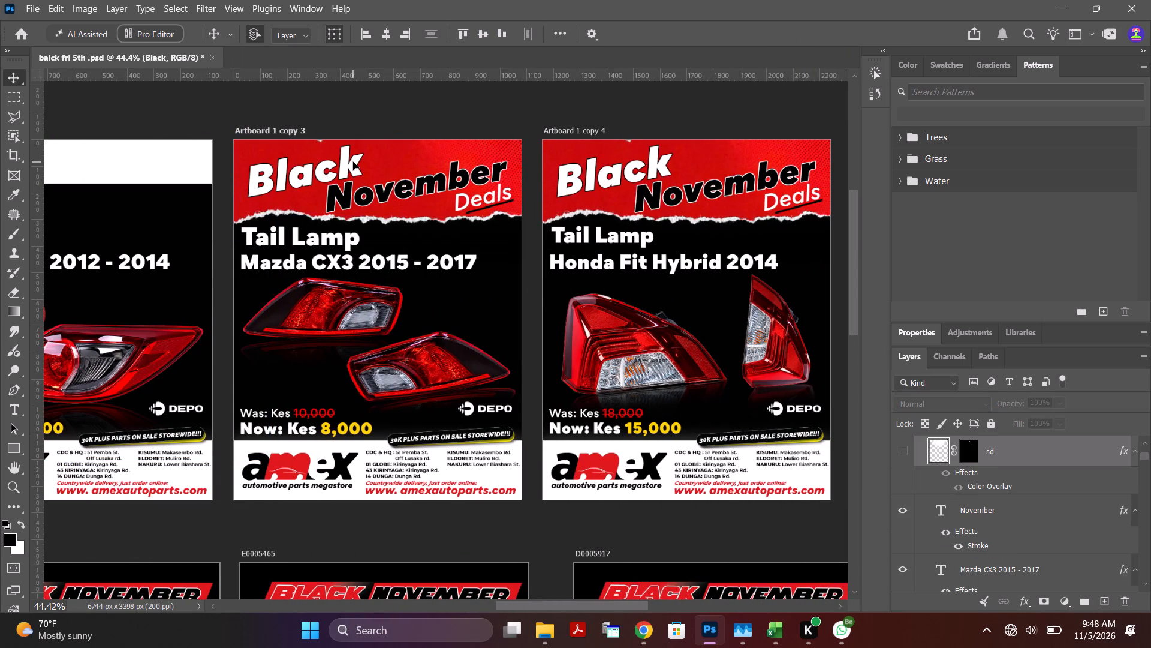
click(373, 183)
key(Delete)
click(457, 196)
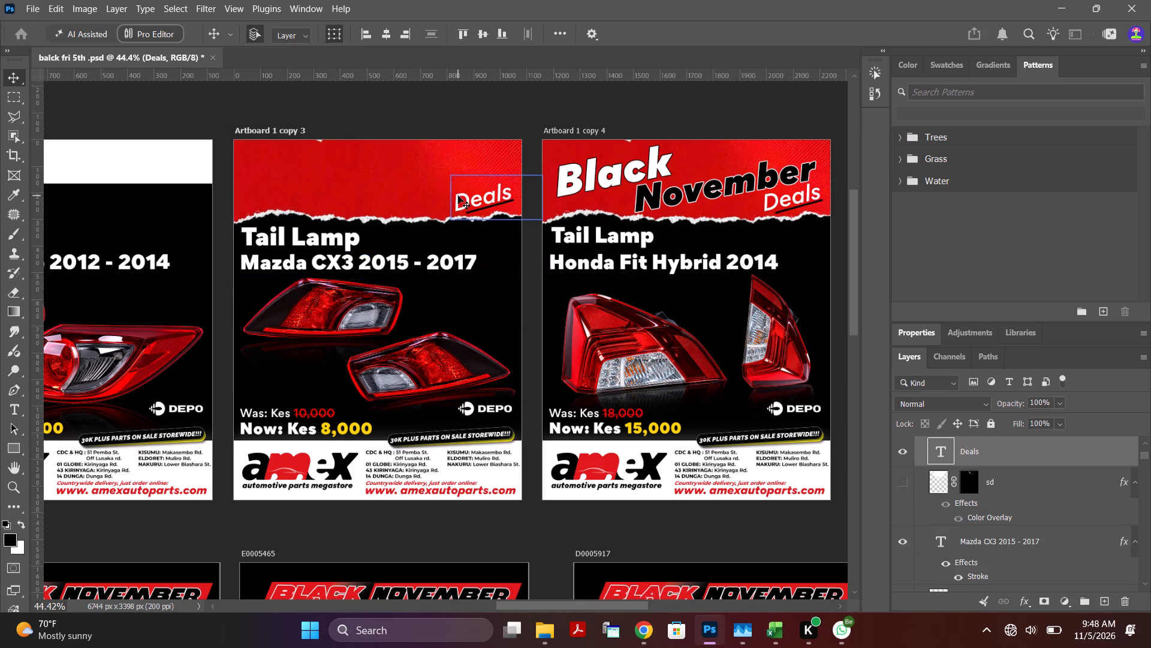
key(Delete)
click(494, 205)
key(Delete)
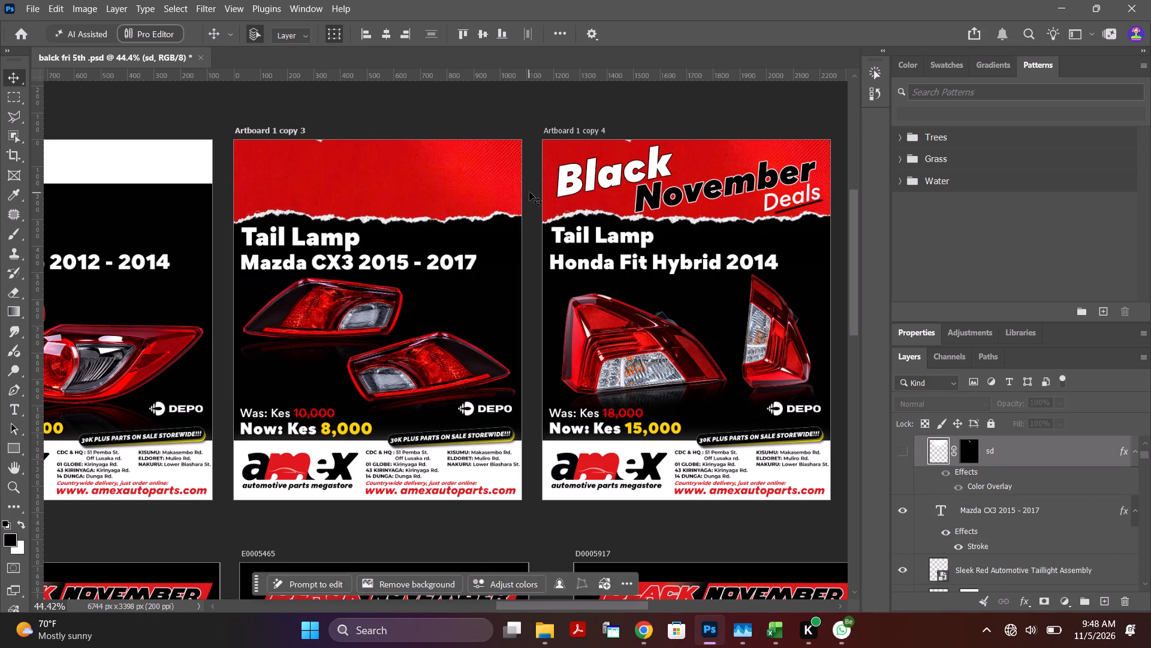
Delete the Black text from the header of Artboard 1 copy 4.
click(599, 179)
key(Delete)
Delete the texture overlay and the dfg torn red paper layer from the header of Artboard 1 copy 3.
click(471, 181)
key(Delete)
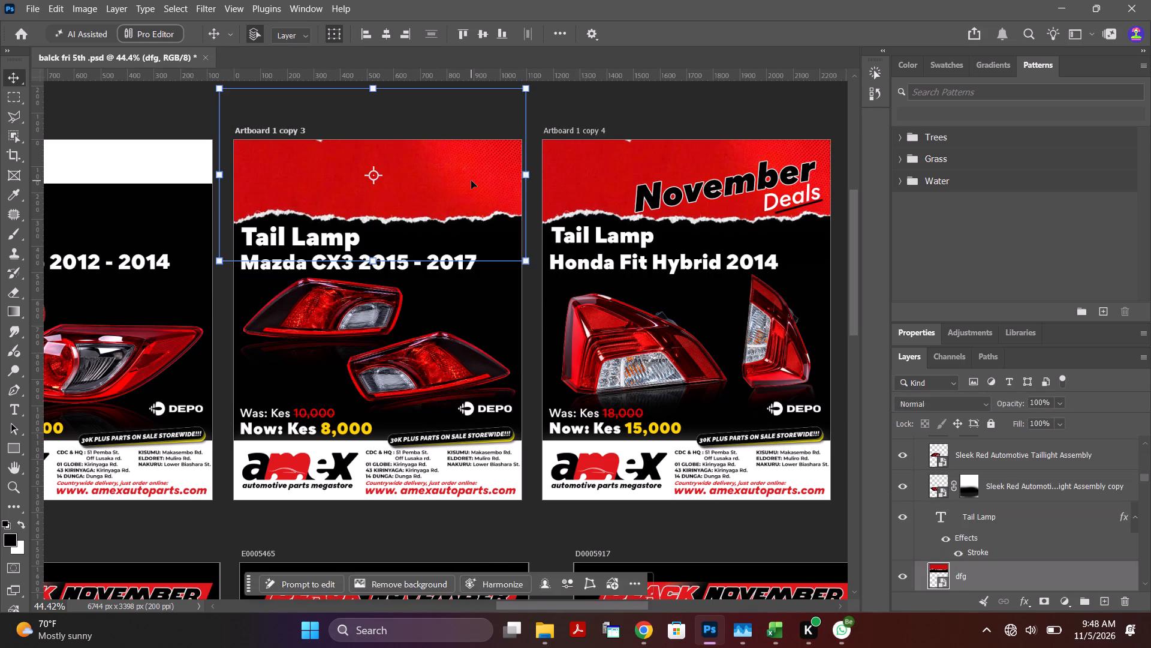
click(471, 181)
key(Delete)
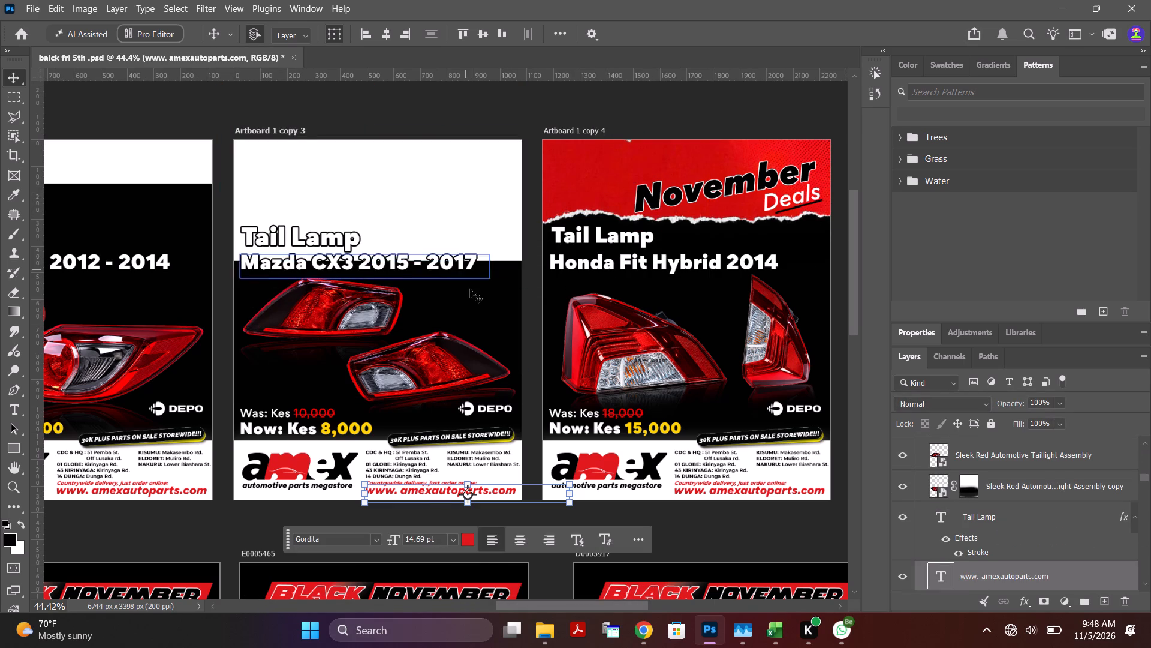
Scale Artboard 1 copy 3's black background rectangle up to about 138.15%, level with the neighbouring artboard's black area.
click(477, 302)
drag(376, 259, 380, 218)
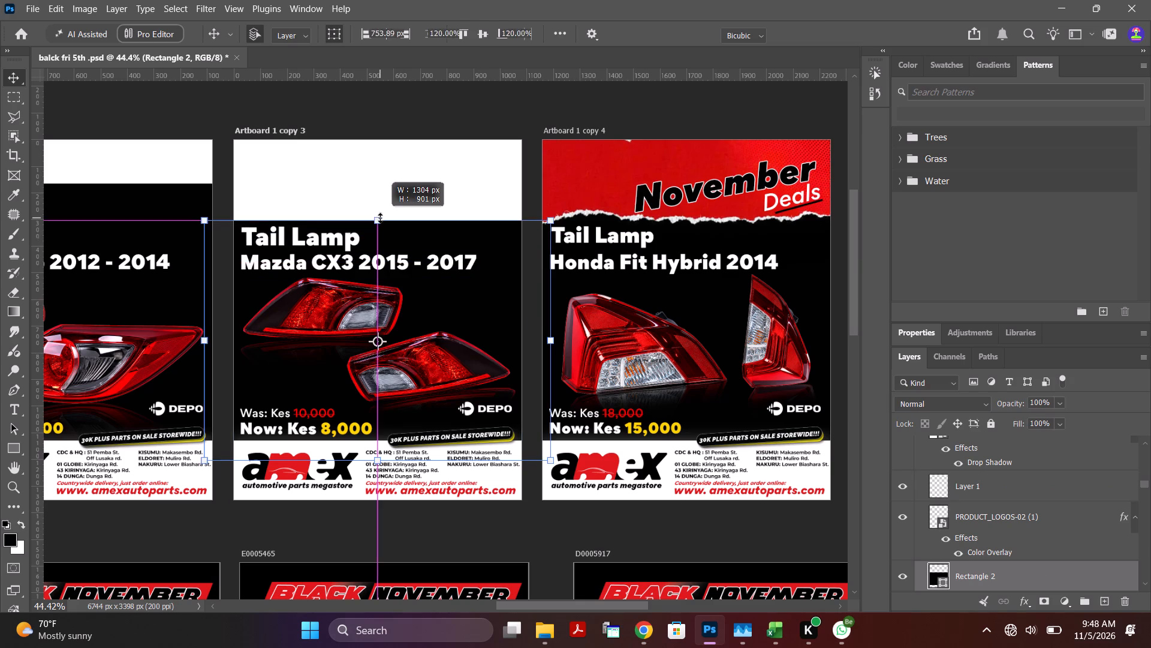
drag(380, 218, 380, 177)
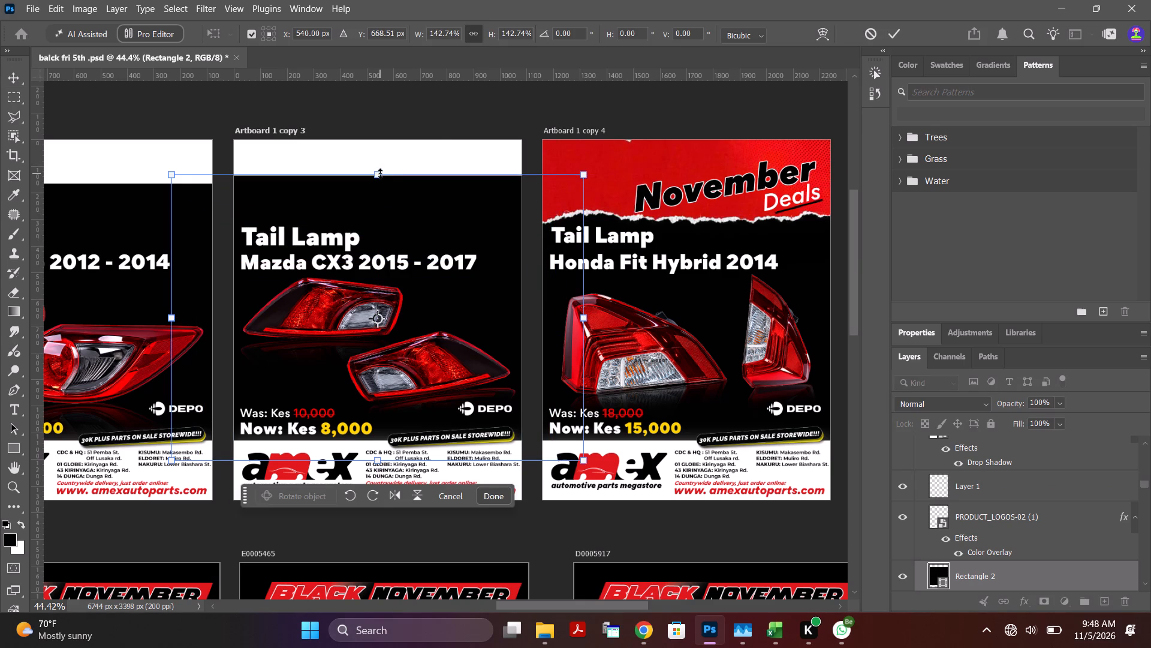
drag(380, 173, 382, 183)
click(709, 204)
click(704, 188)
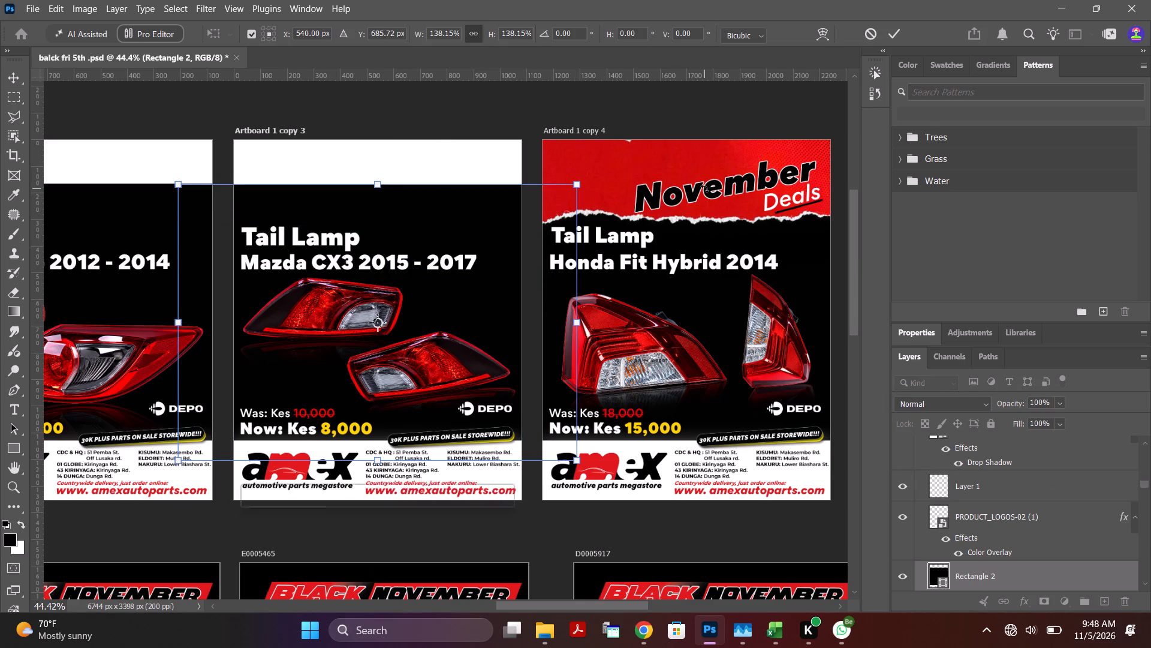
click(889, 35)
Delete the November and Deals texts, the underline stroke and the torn red paper from the header of Artboard 1 copy 4.
click(742, 190)
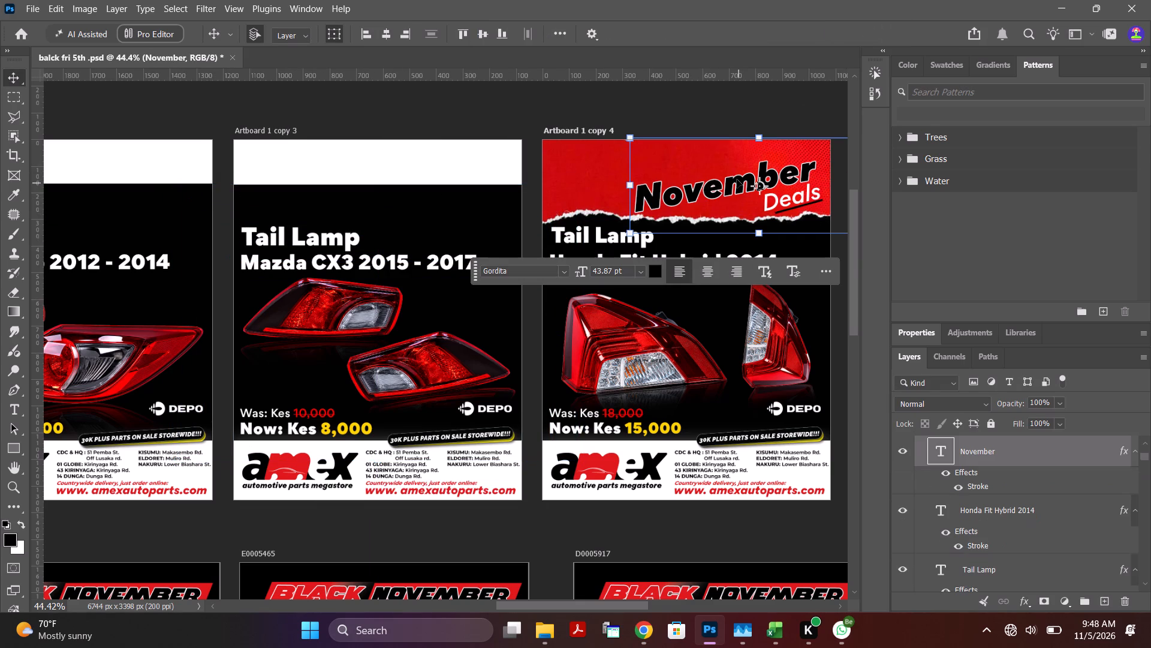
key(Delete)
click(778, 197)
key(Delete)
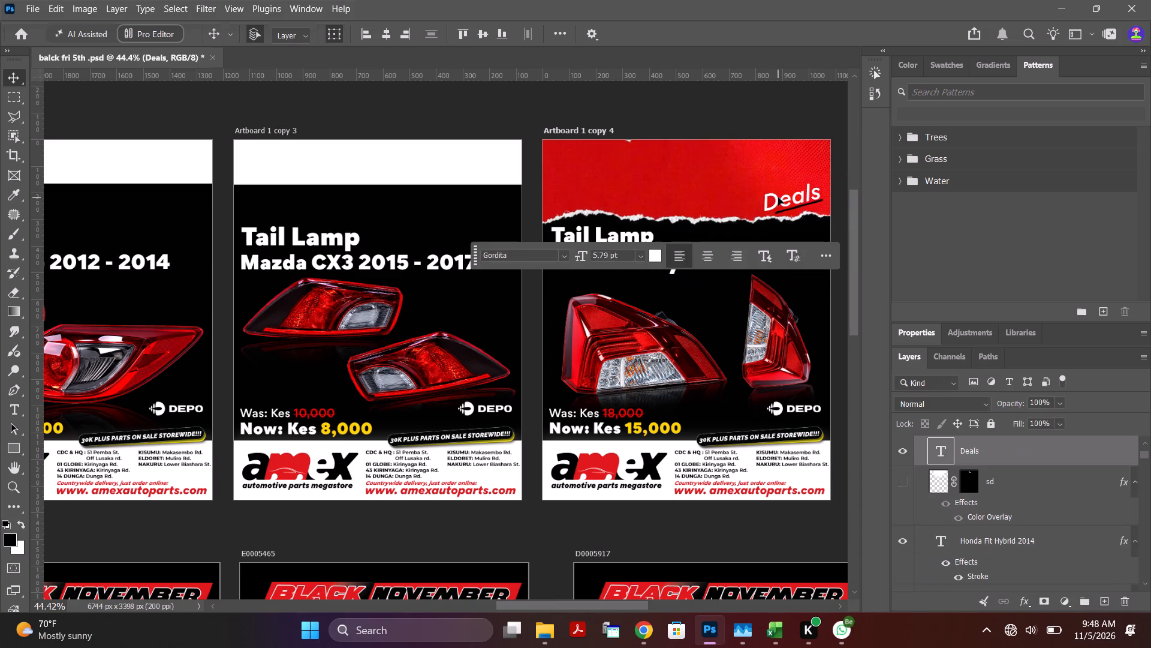
click(802, 204)
click(802, 205)
key(Delete)
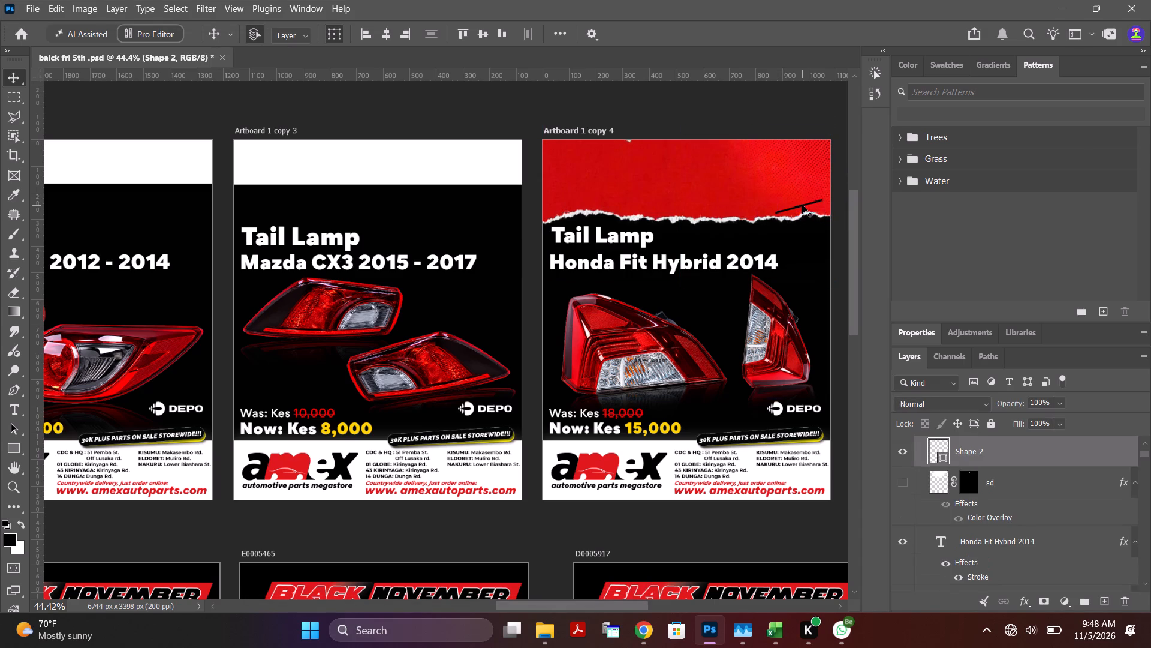
click(717, 190)
key(Delete)
click(718, 187)
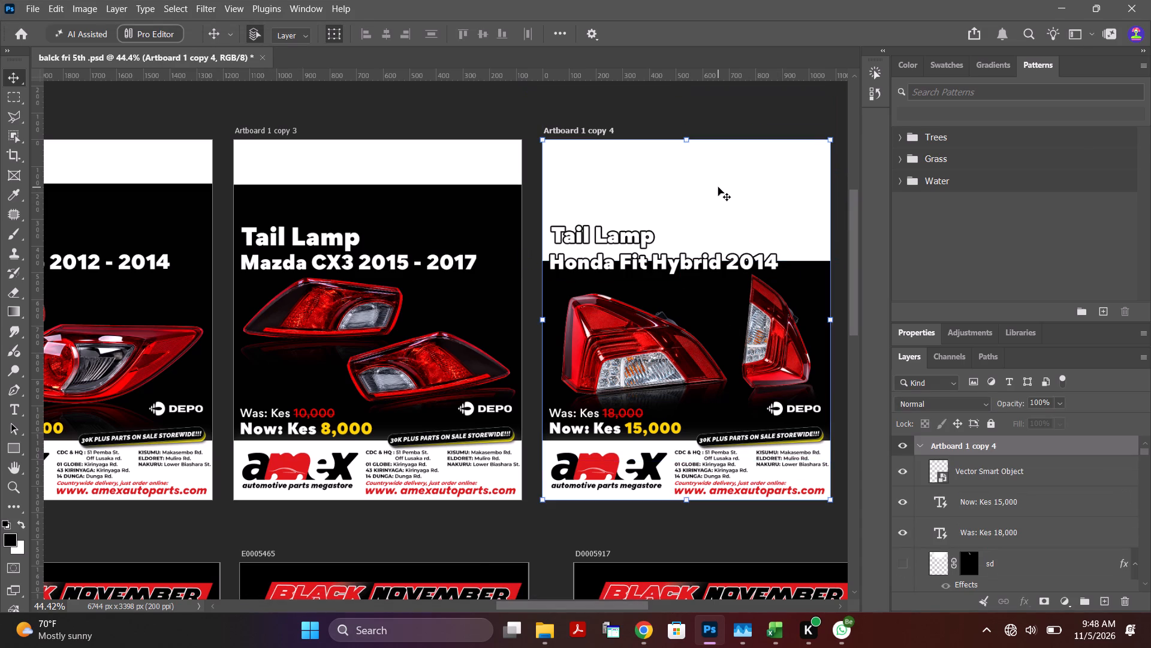
Scale Artboard 1 copy 4's black background rectangle up to about 138.15%, level with the neighbouring artboard's black area.
drag(550, 604, 622, 603)
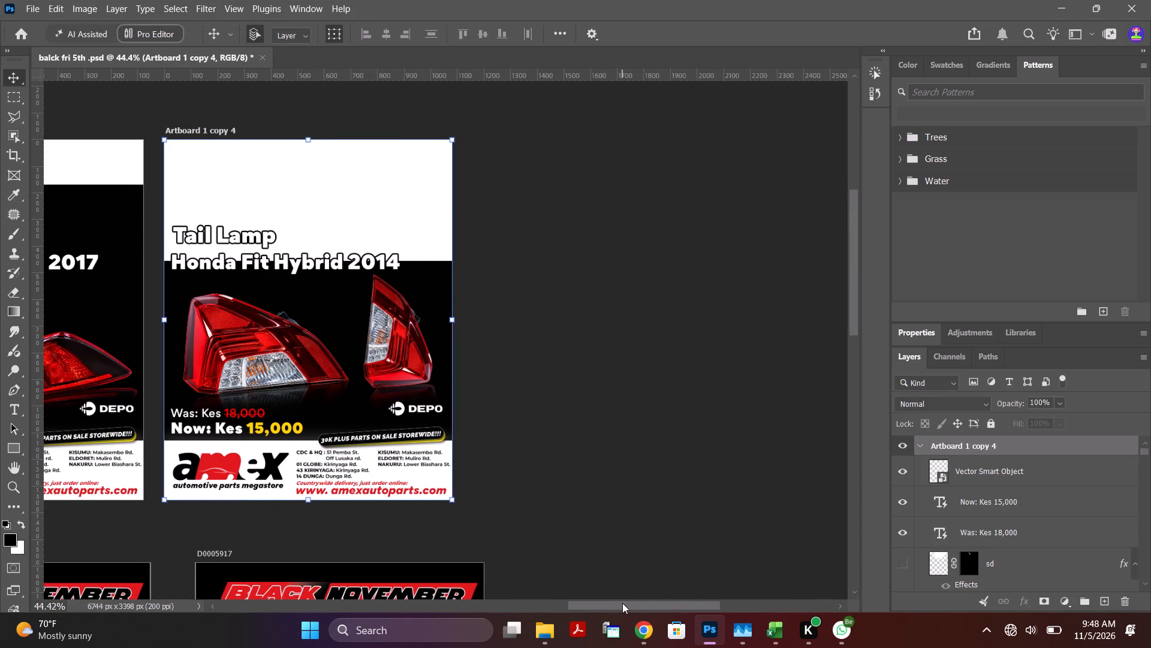
drag(622, 603, 587, 593)
click(605, 284)
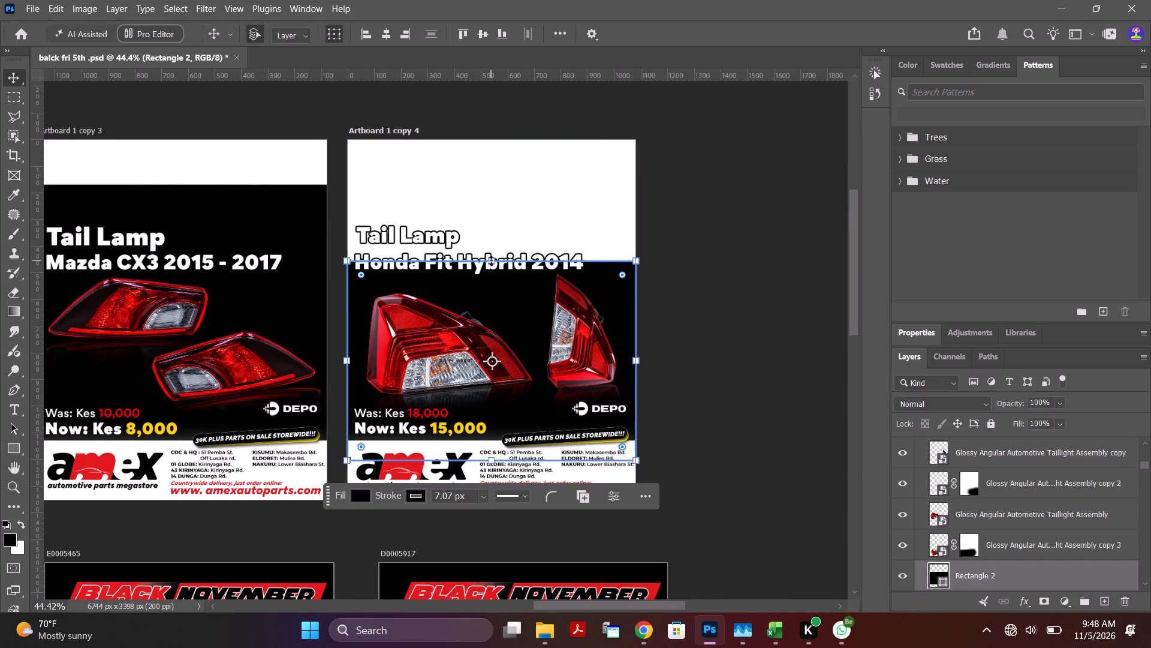
drag(491, 260, 486, 183)
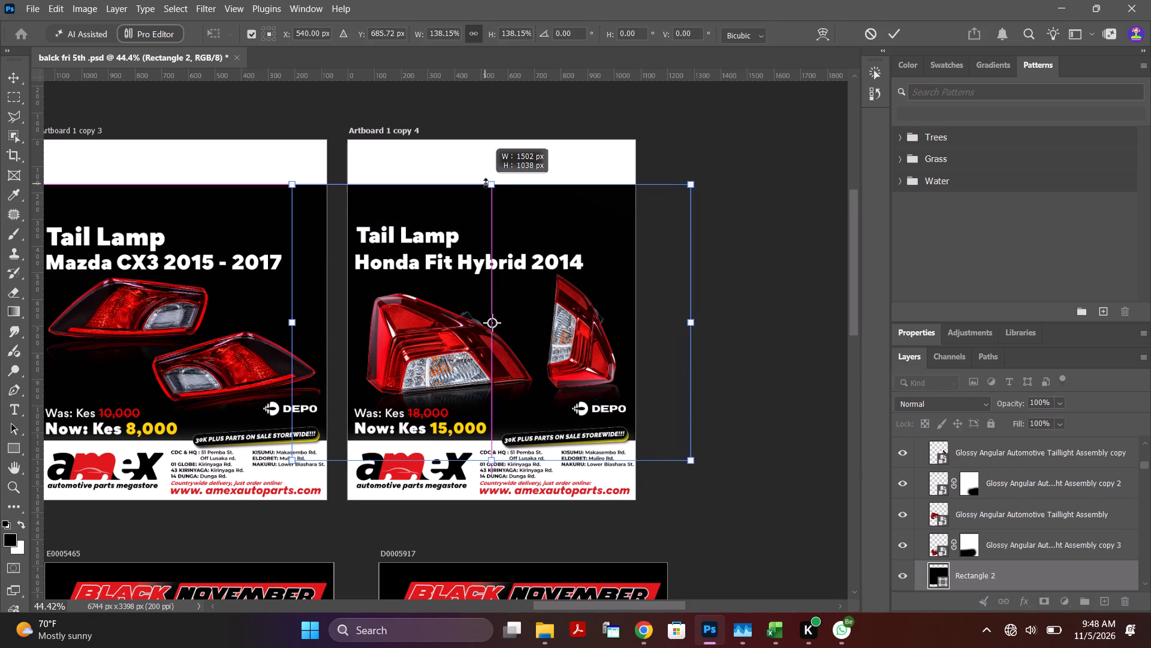
drag(486, 183, 489, 184)
click(894, 37)
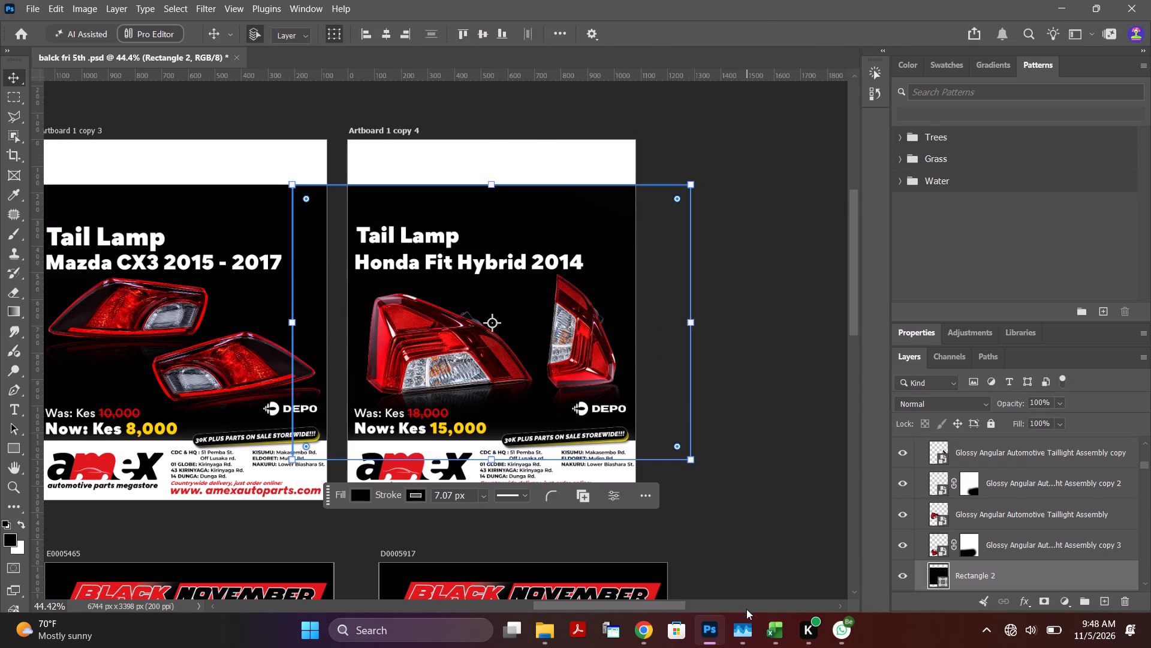
Change the fill of Artboard 1's Rectangle 2 background to pure red, ff0000.
drag(665, 605, 480, 597)
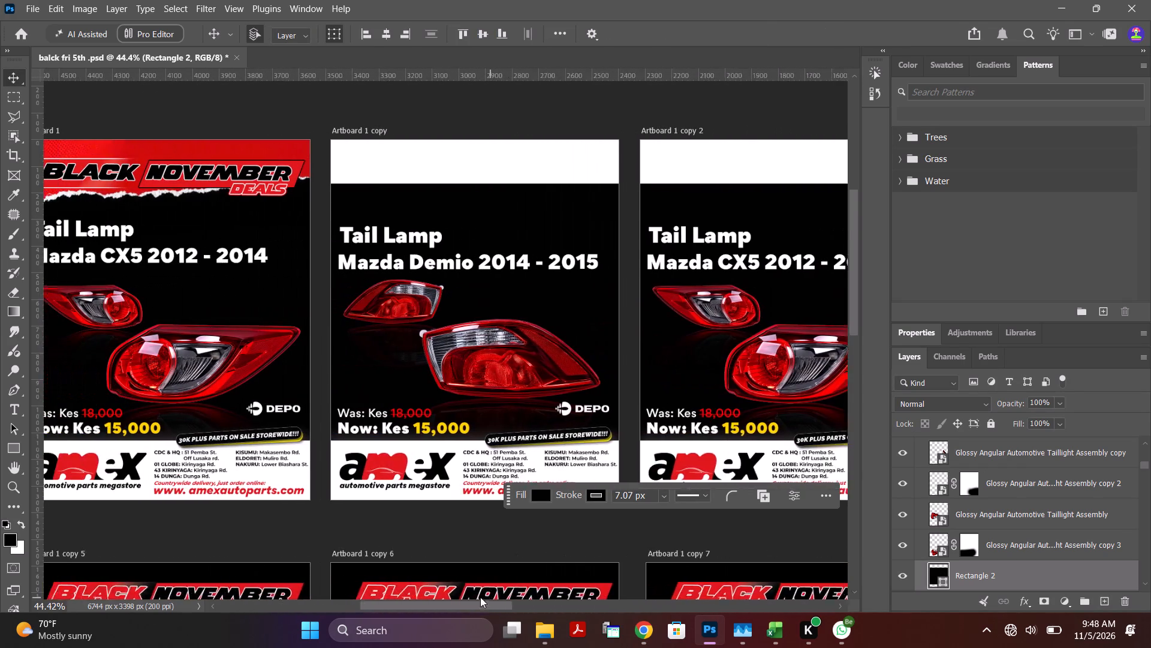
drag(480, 597, 456, 592)
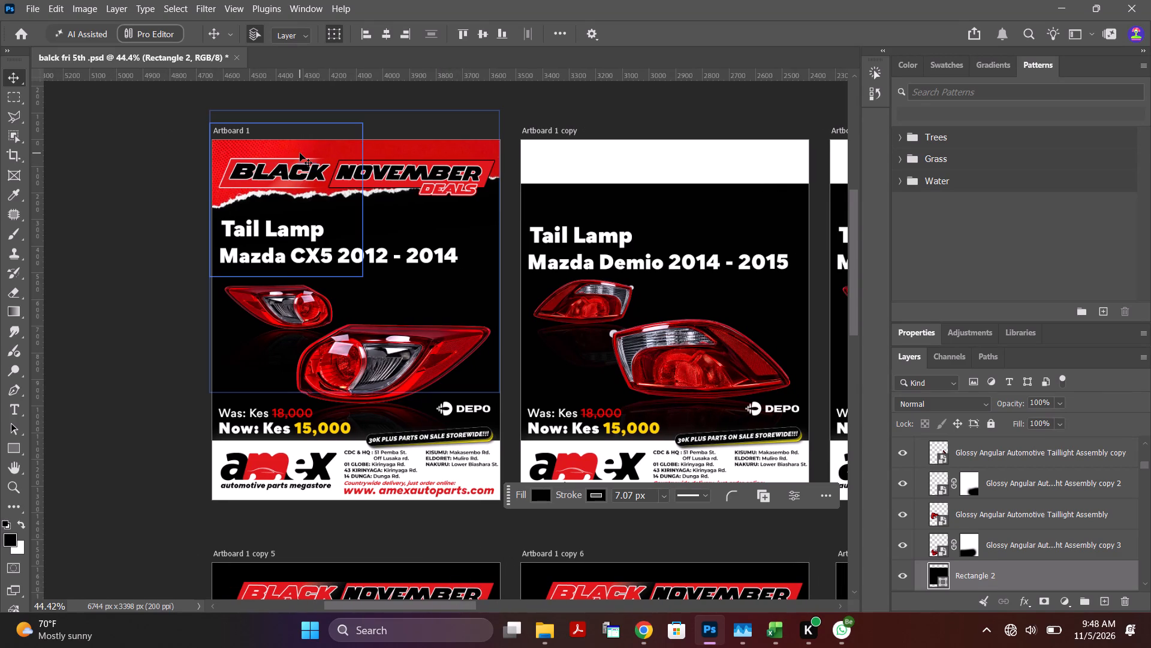
click(300, 153)
click(428, 151)
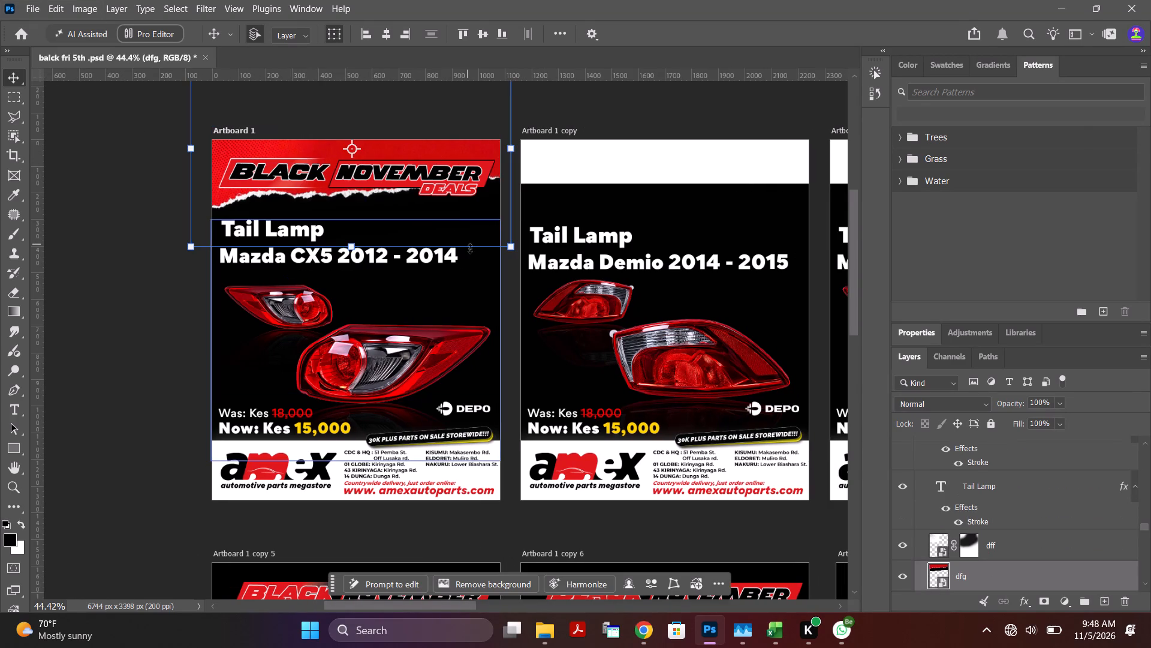
click(459, 220)
click(478, 292)
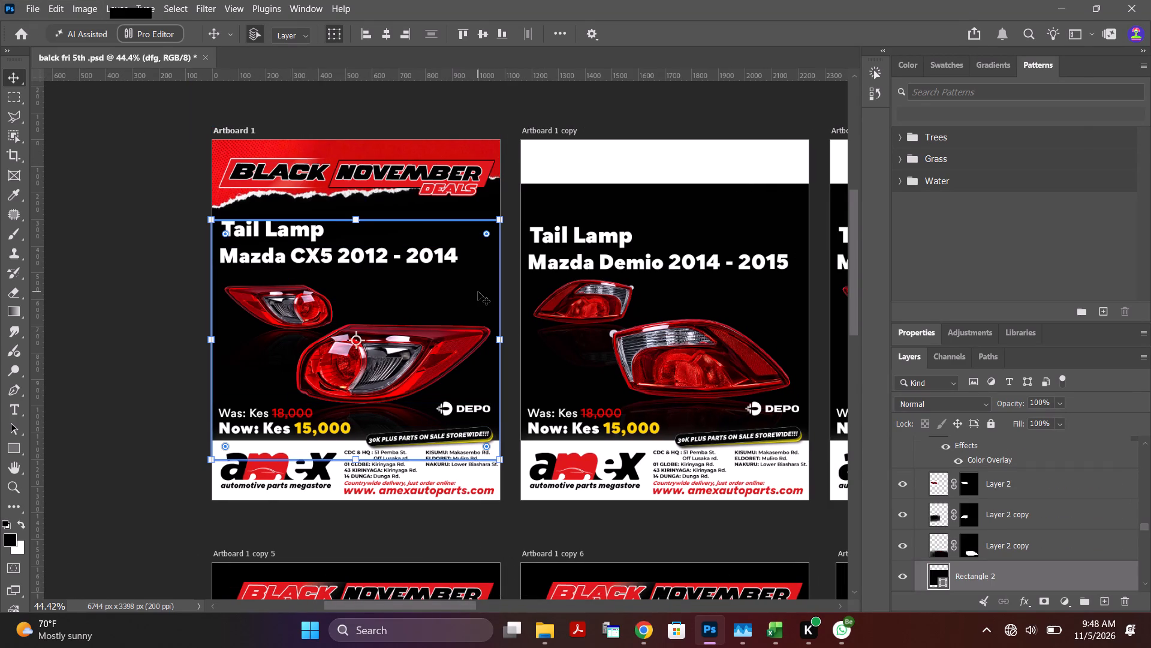
double_click(935, 577)
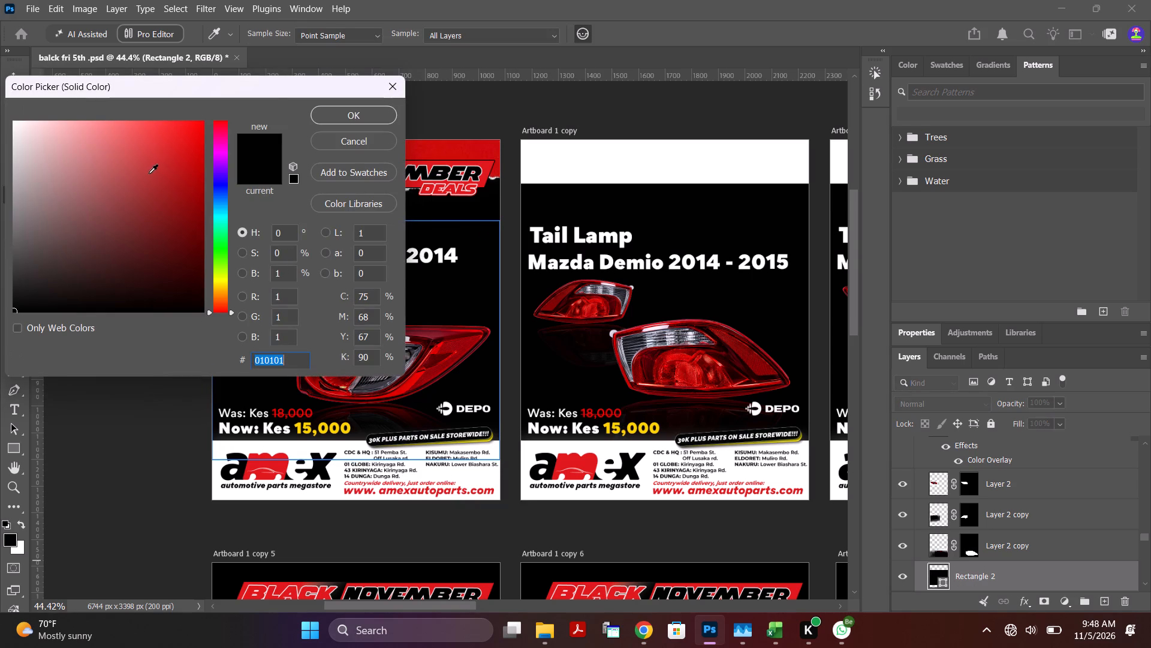
drag(149, 173, 356, 63)
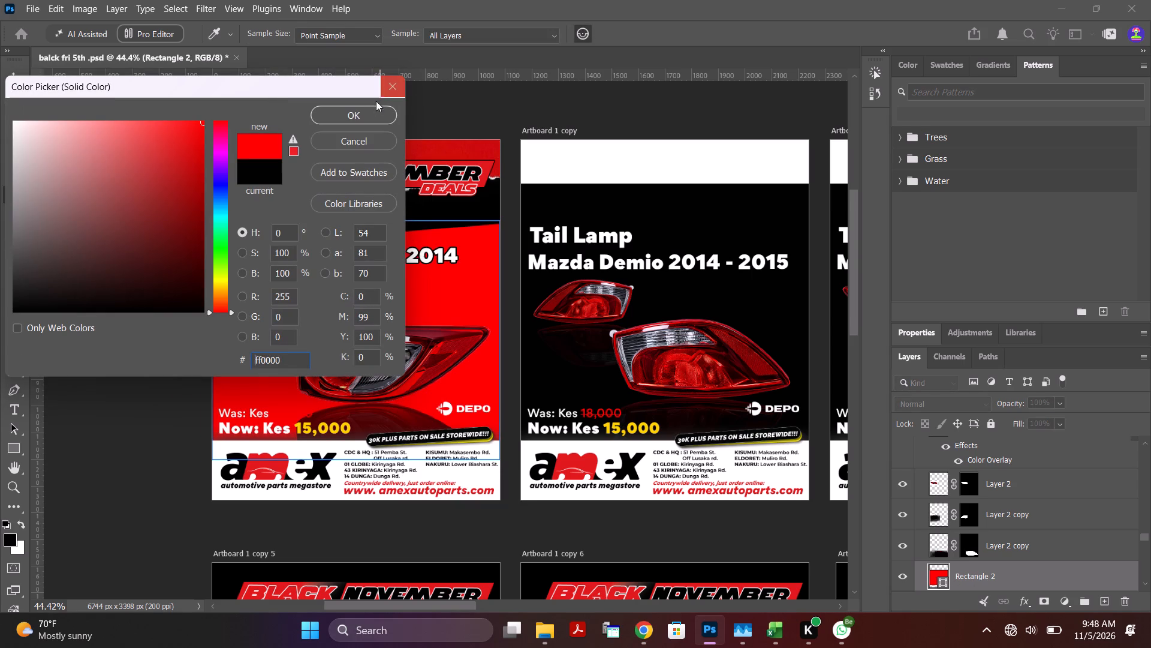
click(366, 115)
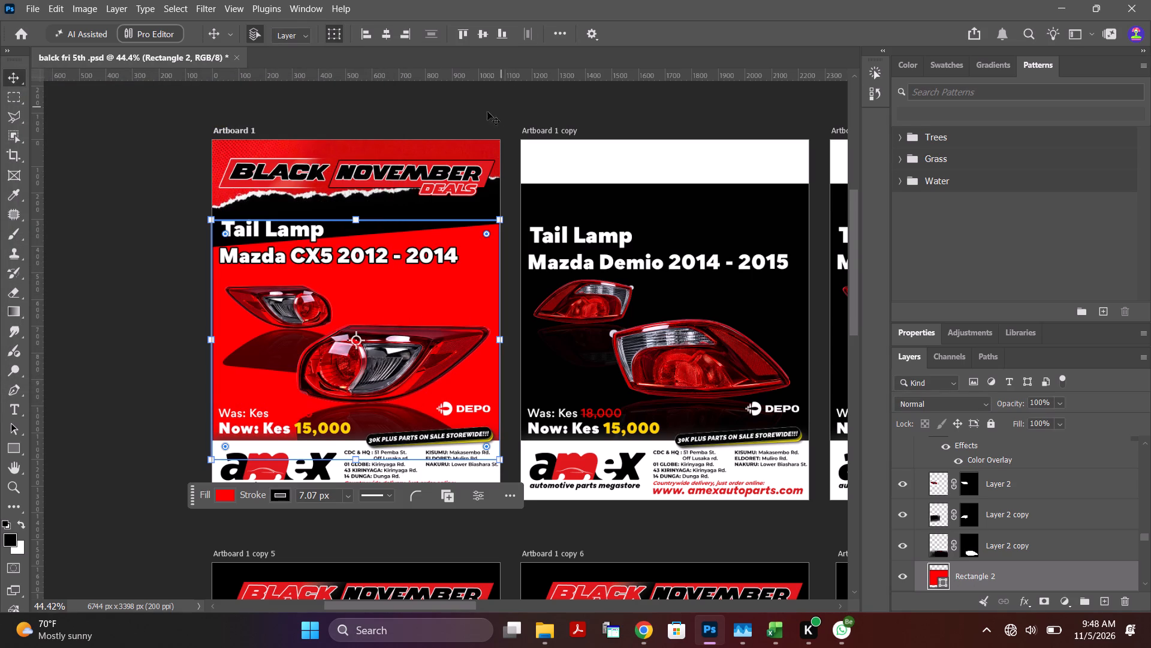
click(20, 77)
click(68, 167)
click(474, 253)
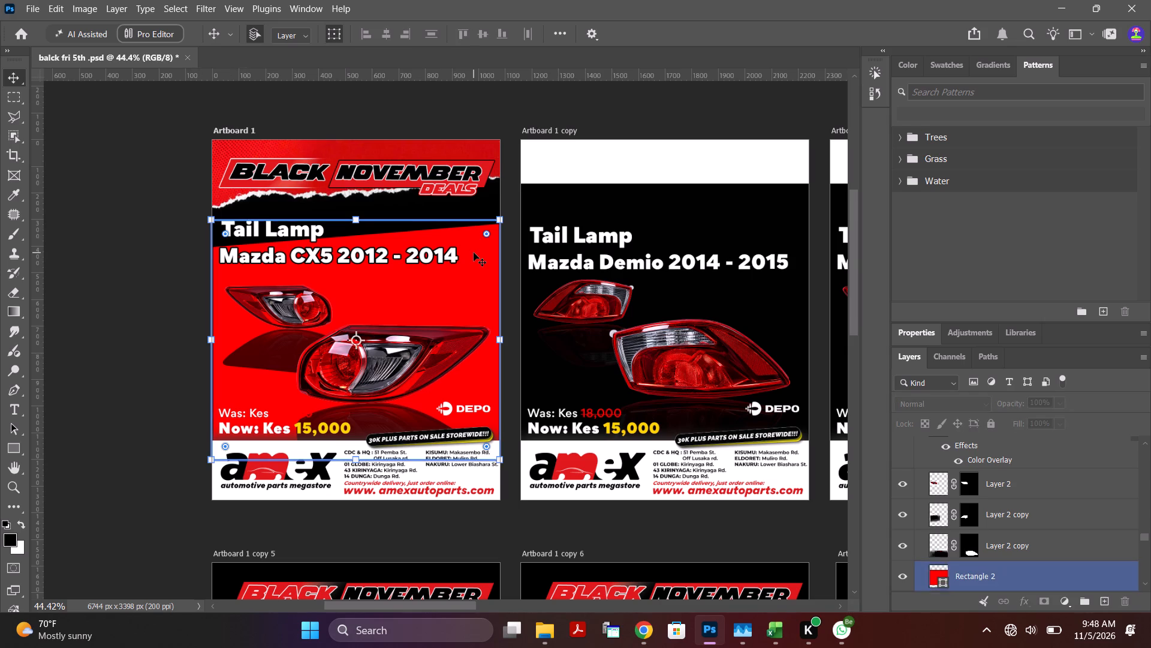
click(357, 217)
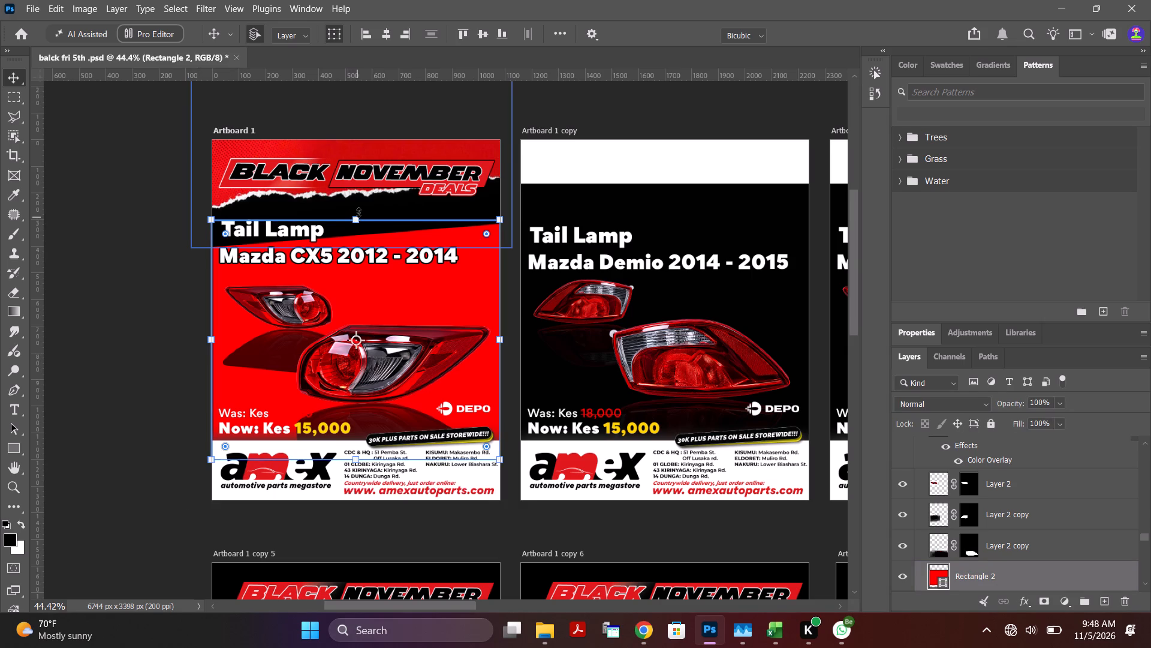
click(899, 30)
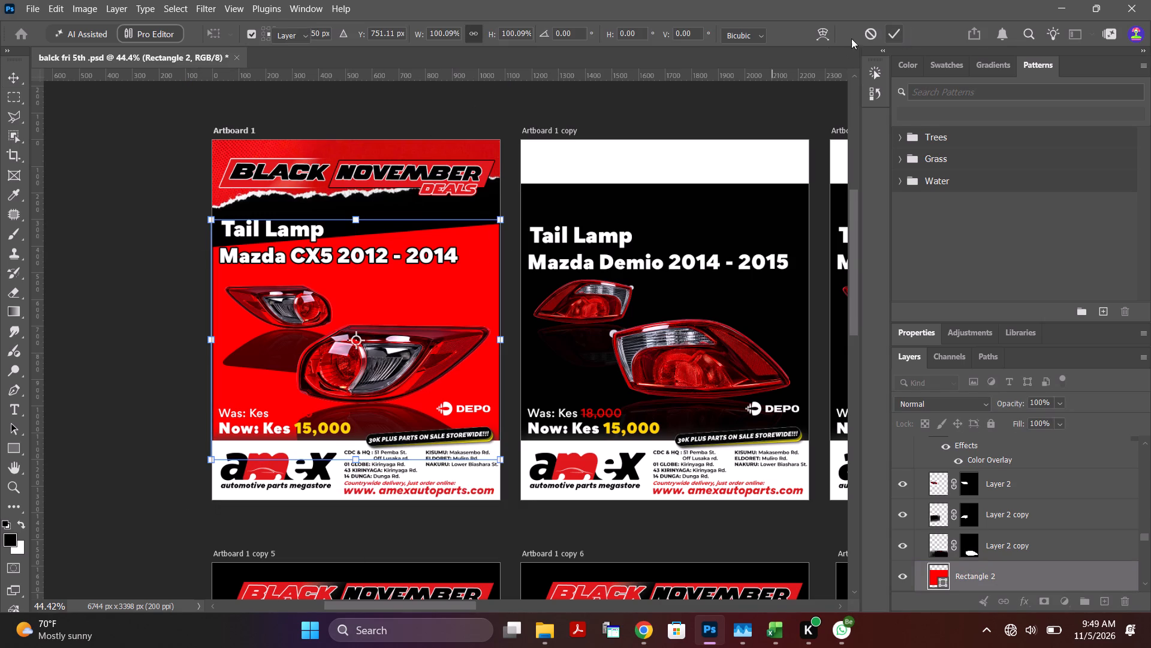
Convert the dfg torn red paper layer in Artboard 1's header to a smart object.
click(492, 154)
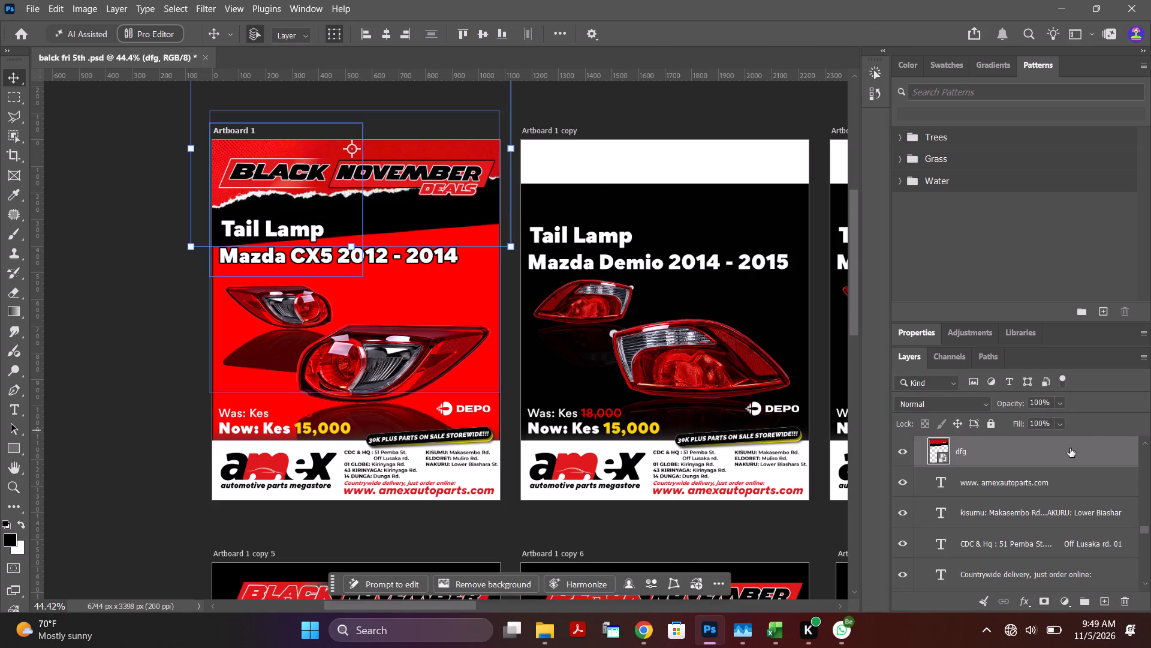
right_click(1025, 460)
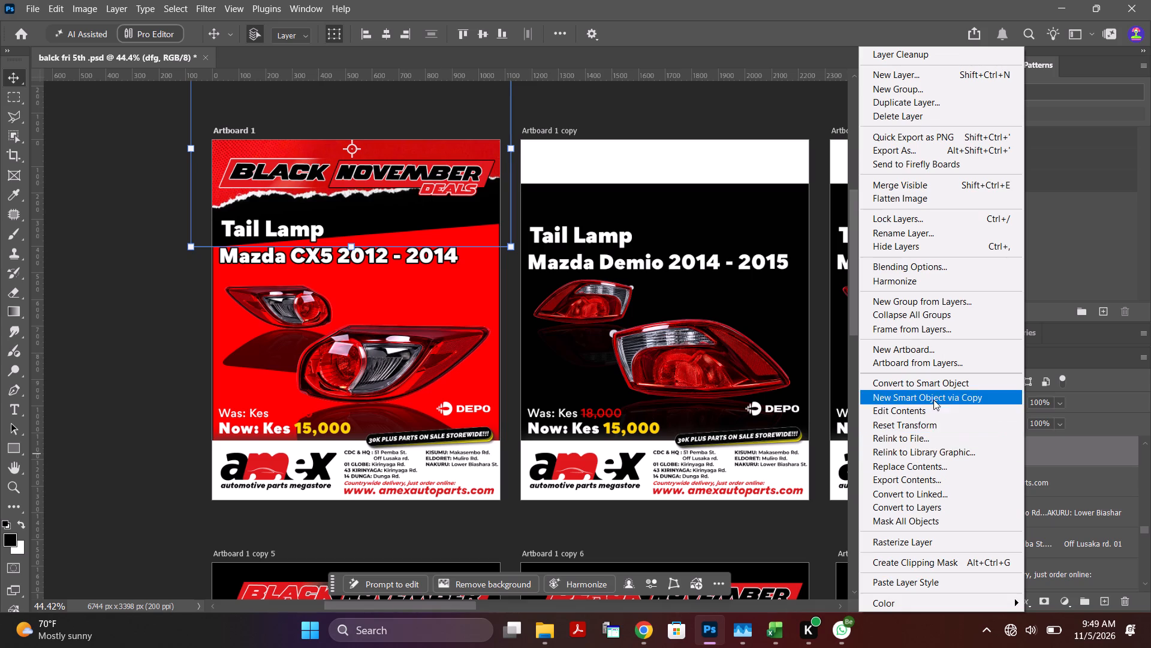
click(937, 379)
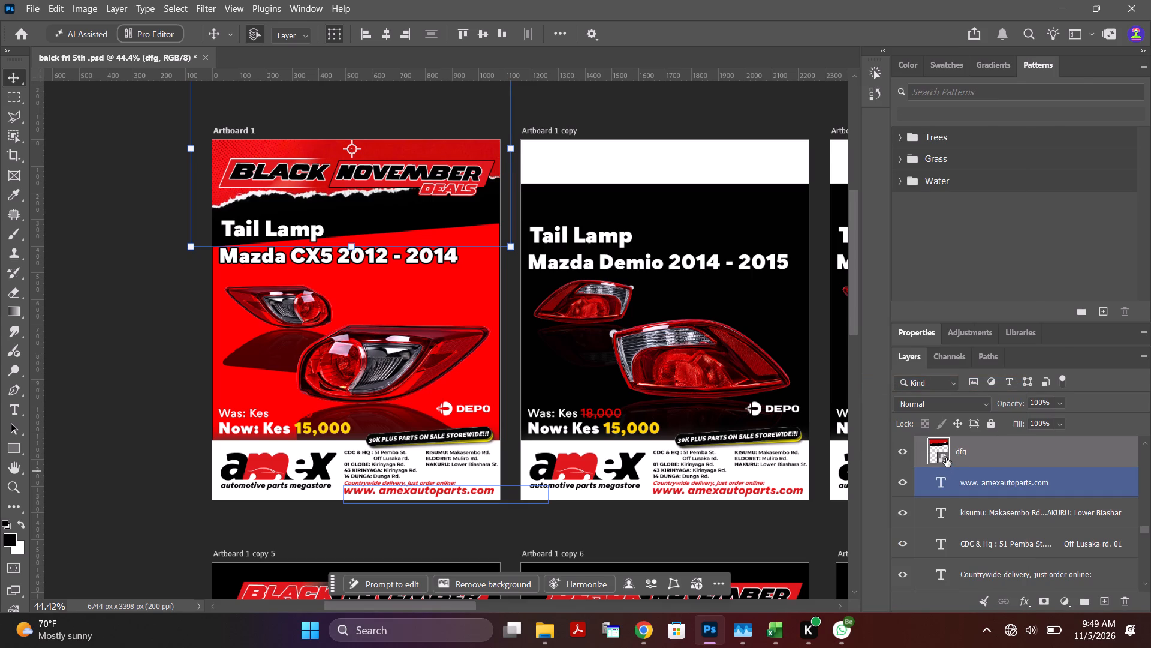
Open the dfg smart object's contents, mask out the black around the torn red paper with Select subject, and save and close it.
double_click(947, 457)
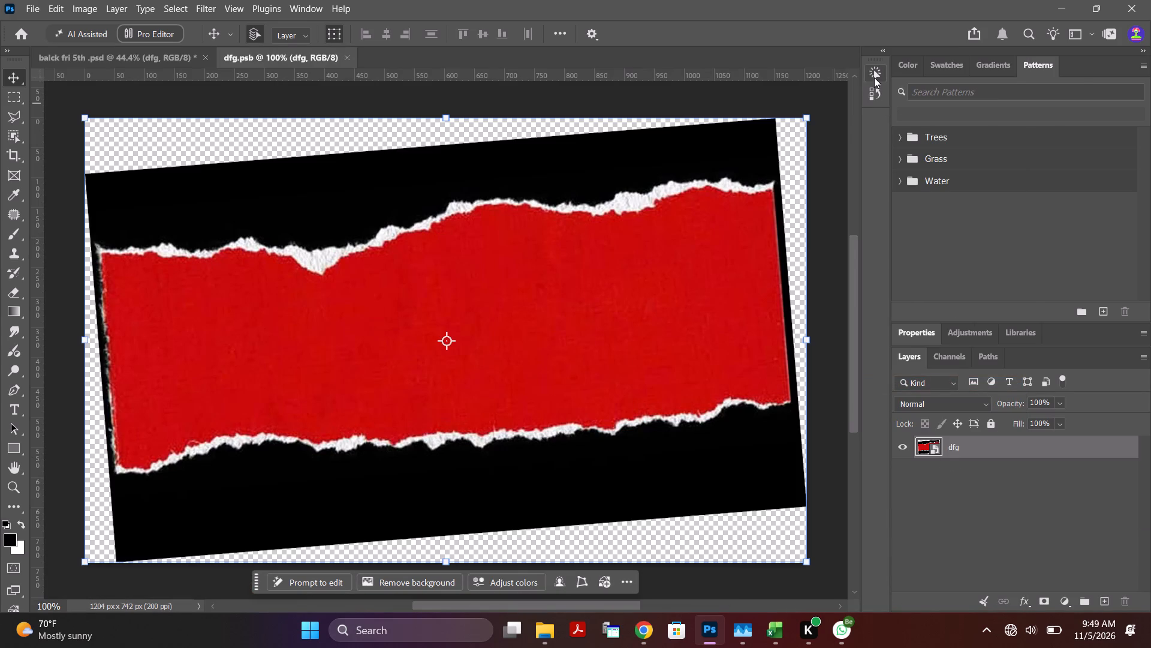
click(874, 77)
click(751, 328)
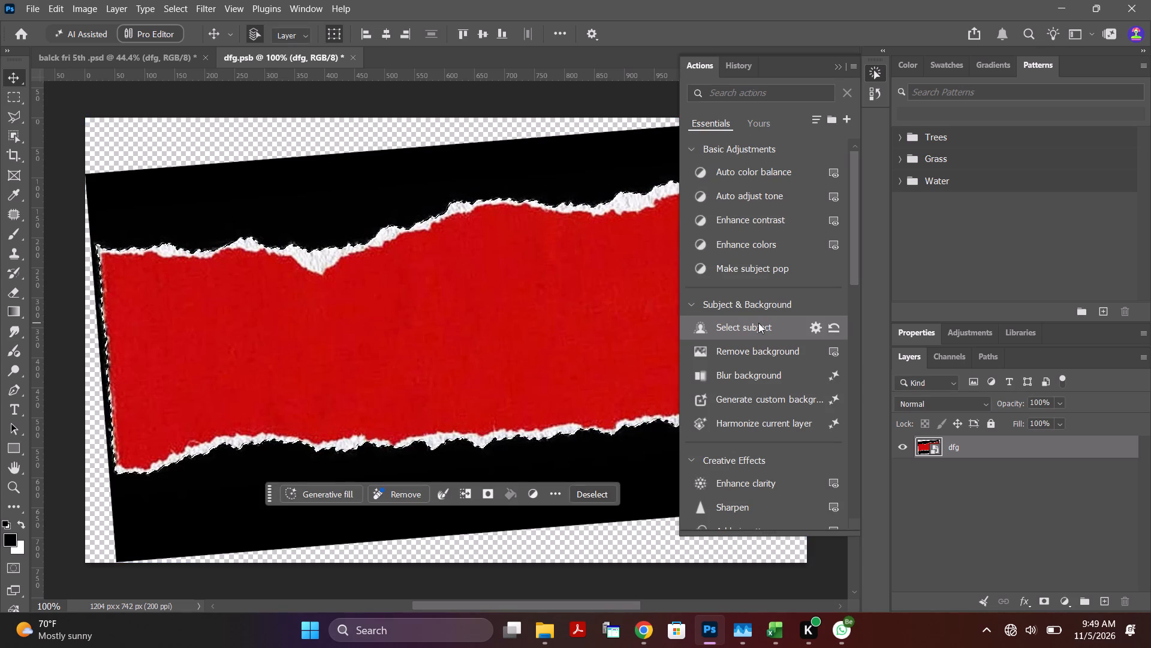
click(1041, 604)
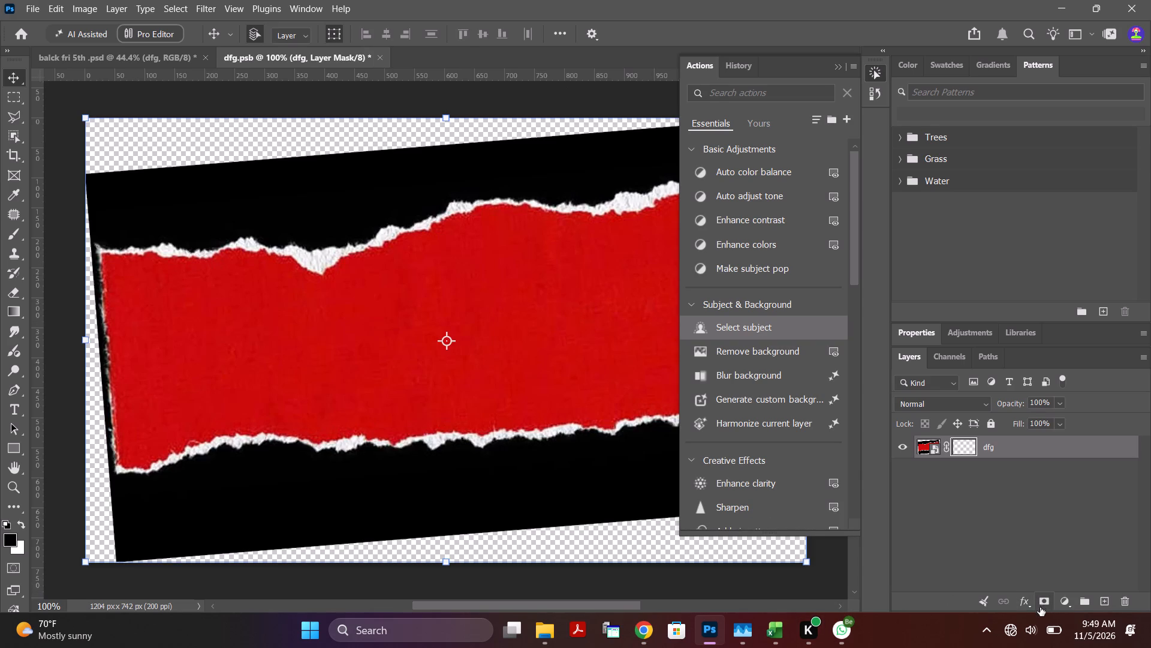
click(834, 65)
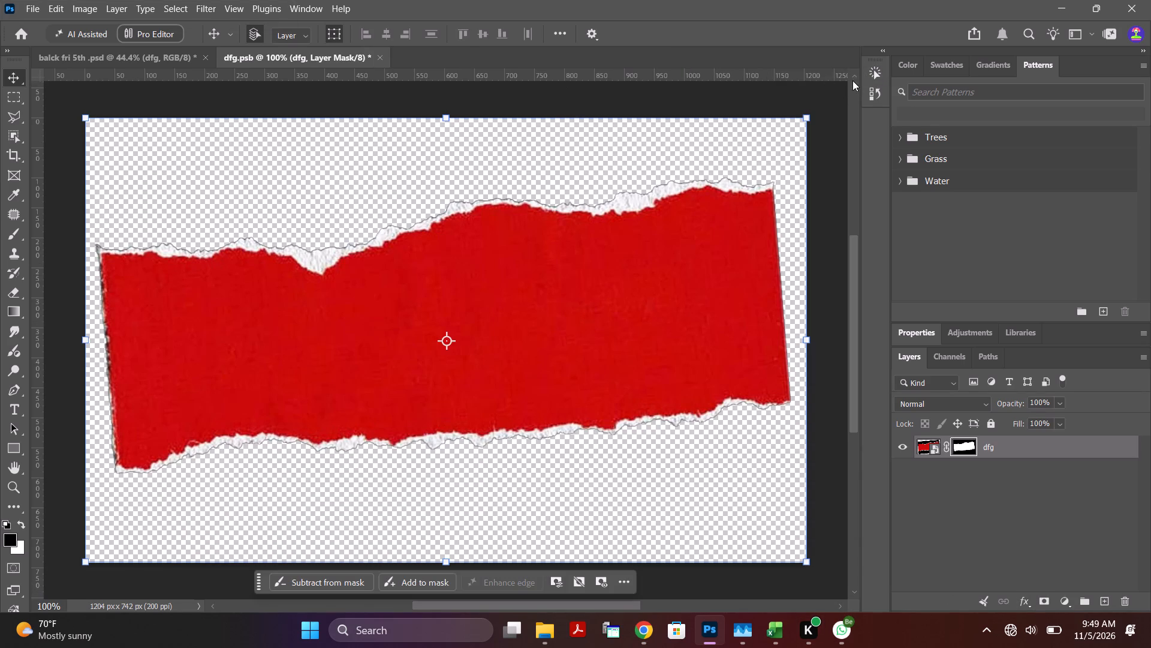
click(382, 57)
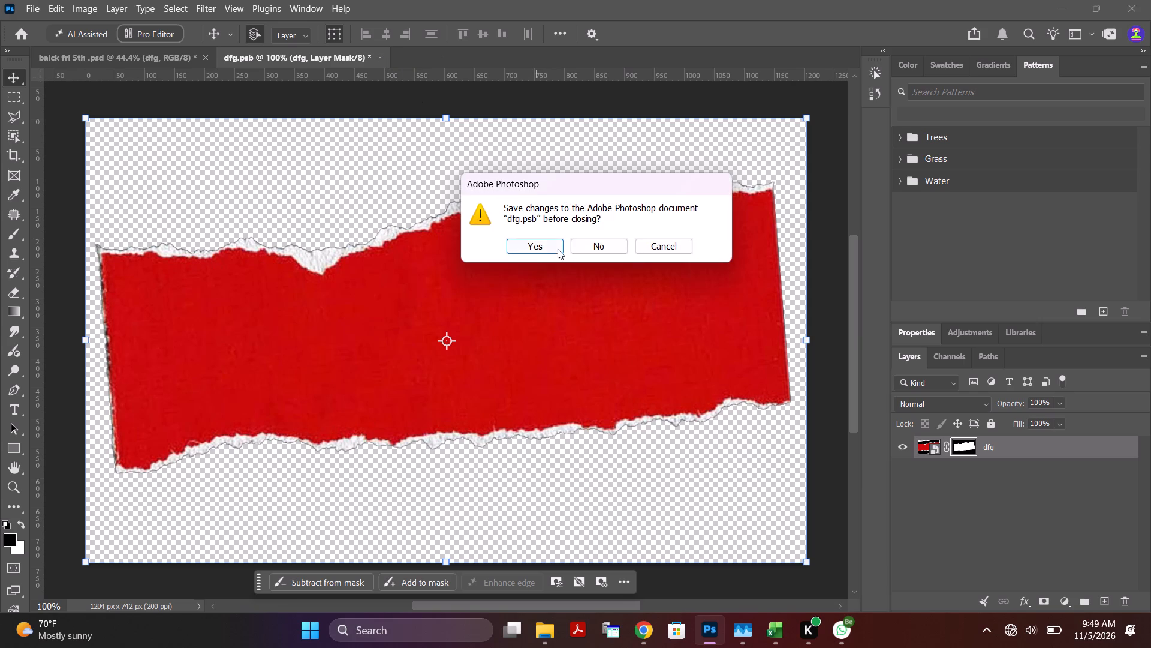
click(549, 245)
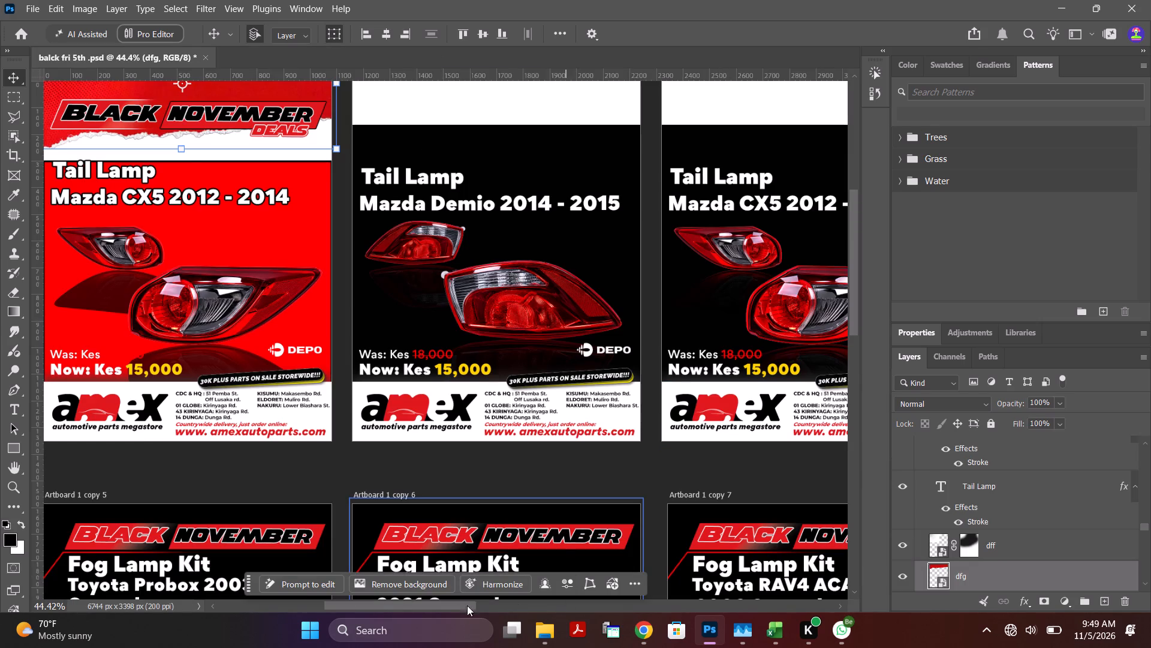
Add a black (000000) Color Overlay at 100% opacity to the dfg torn paper layer in Artboard 1.
drag(449, 601, 445, 609)
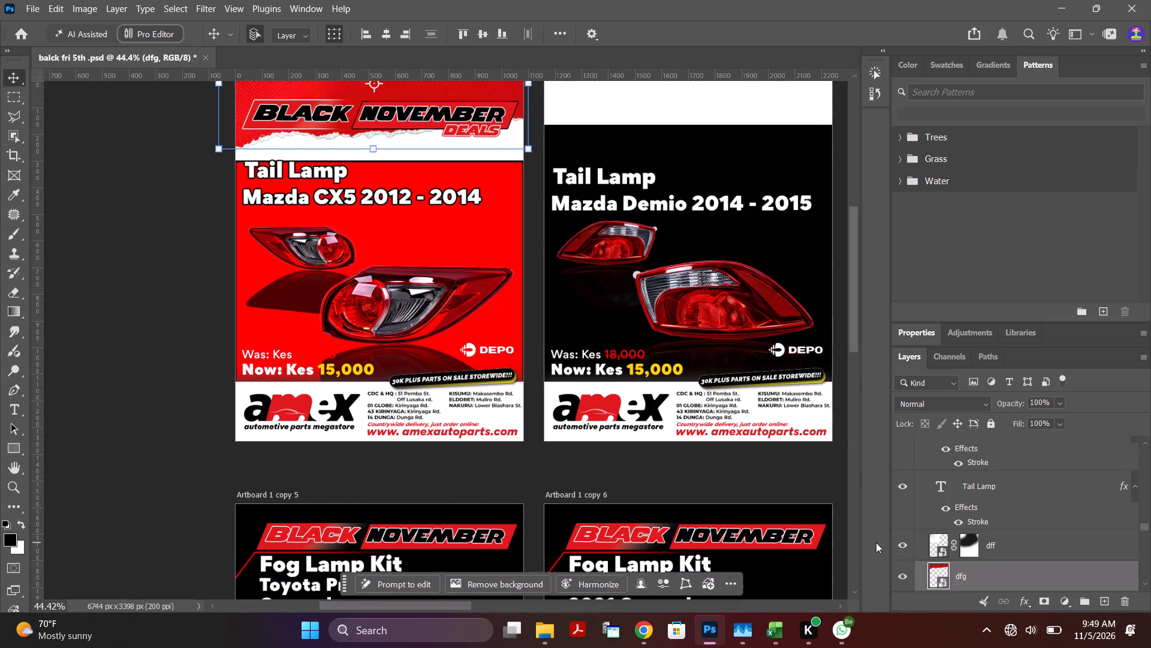
click(1028, 607)
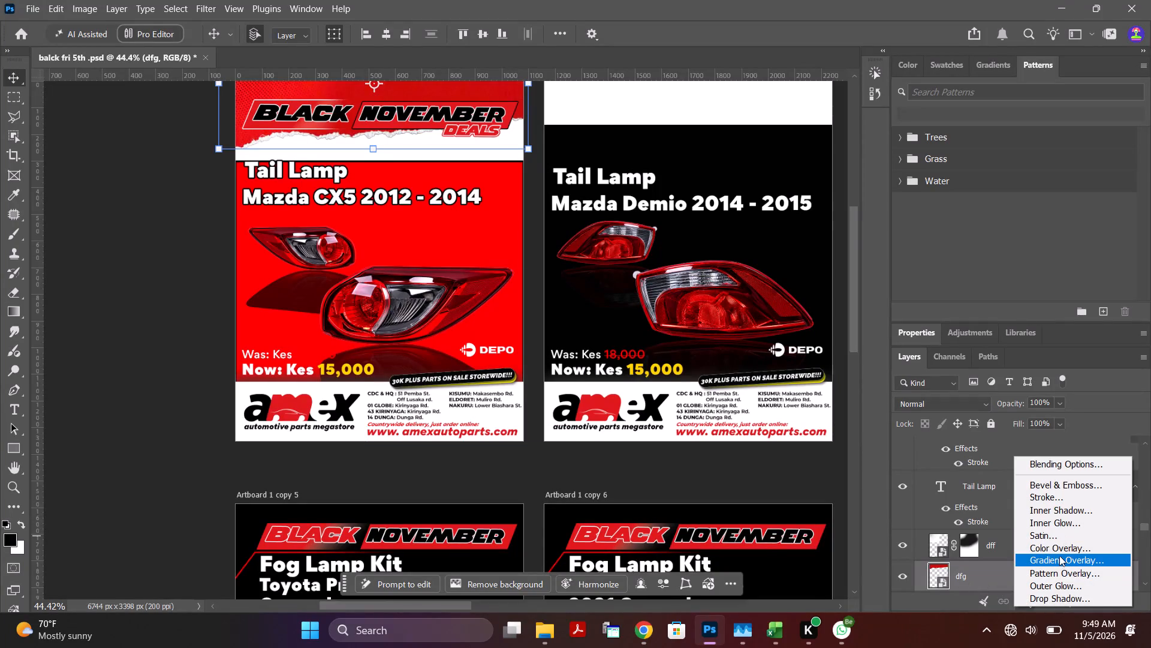
click(1068, 544)
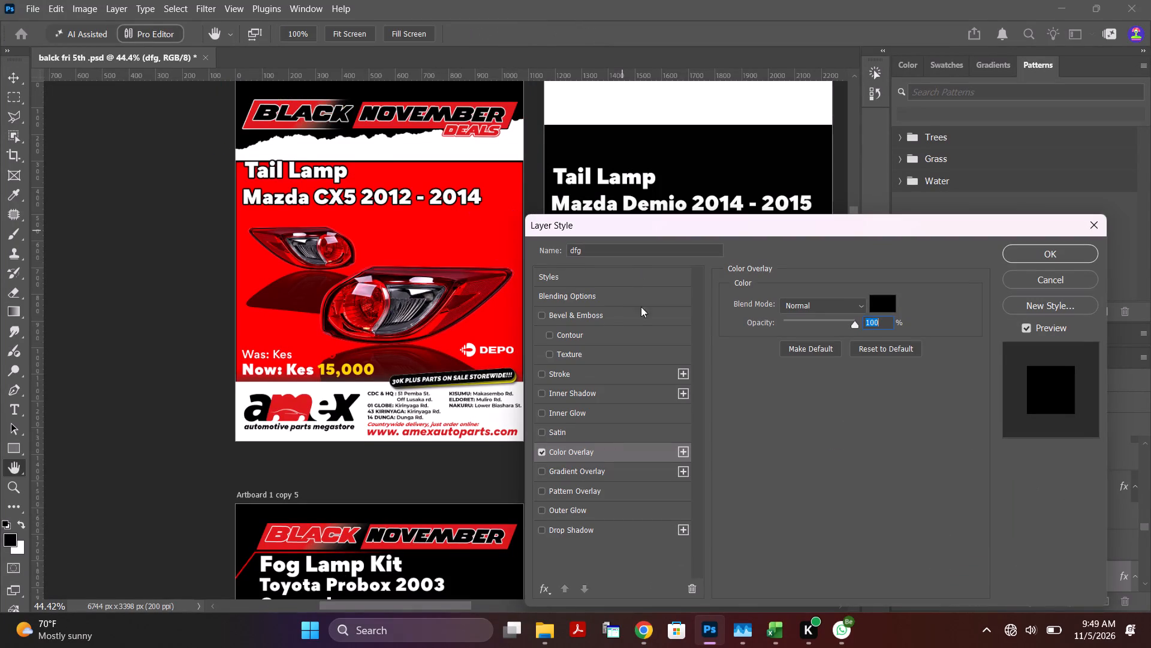
click(887, 299)
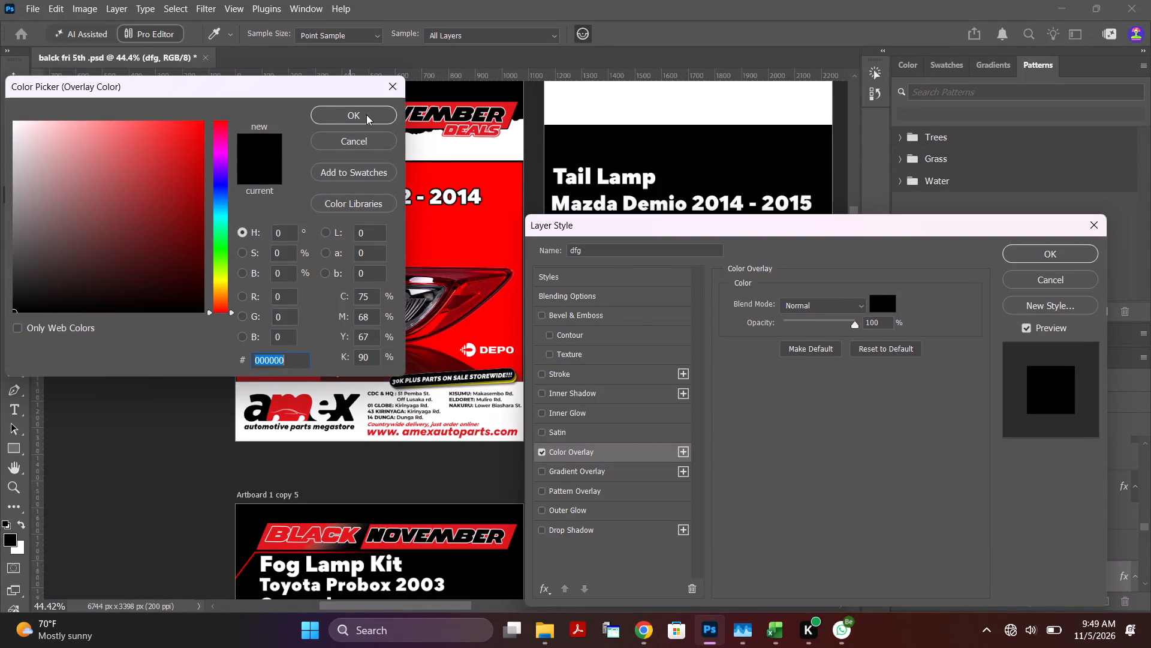
click(366, 115)
click(1053, 247)
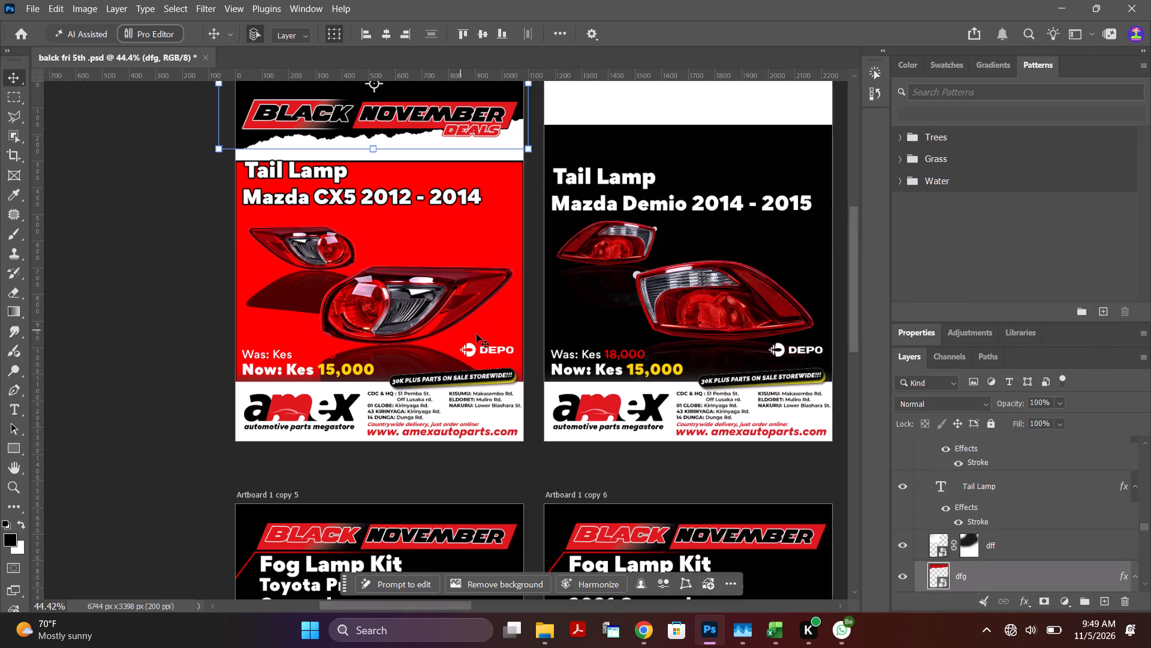
Enlarge Artboard 1's red Rectangle 2 background to about 138% so it extends up behind the torn-paper header.
scroll(469, 292, down, 3)
scroll(482, 284, up, 10)
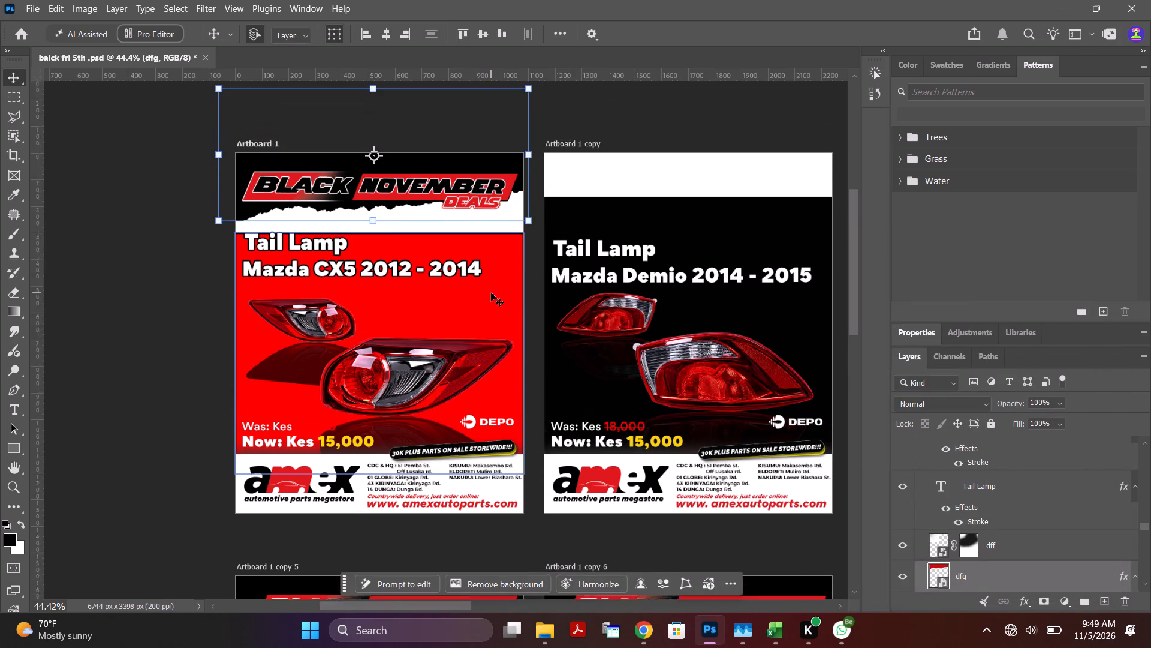
scroll(491, 293, up, 5)
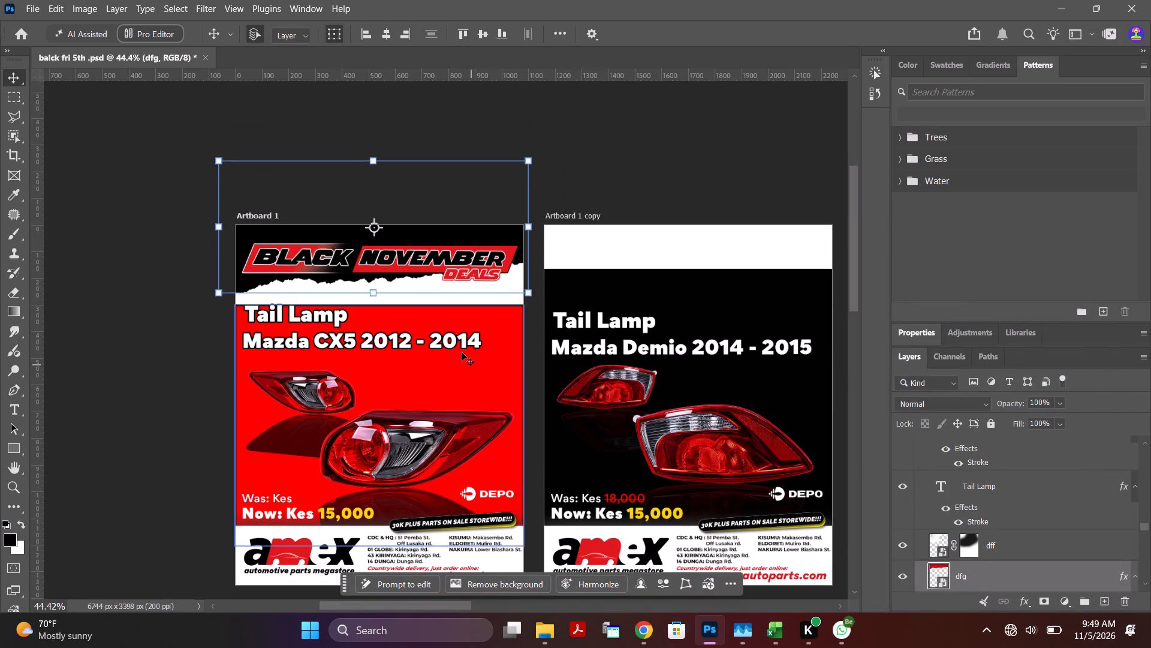
click(502, 362)
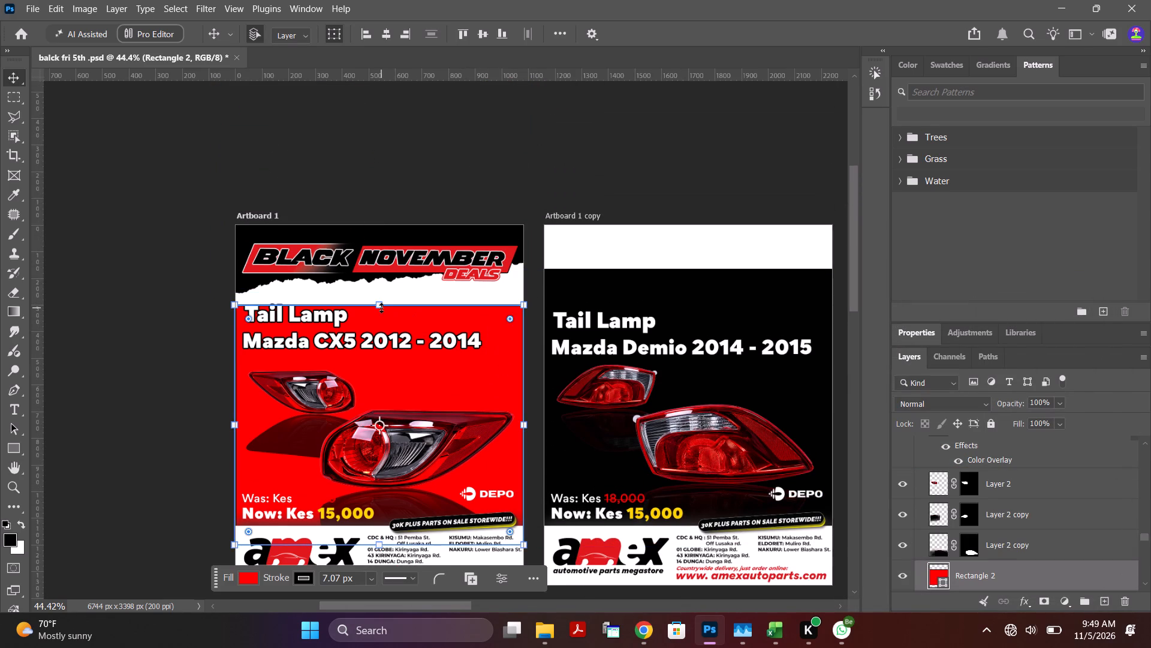
alt+drag(381, 308, 382, 284)
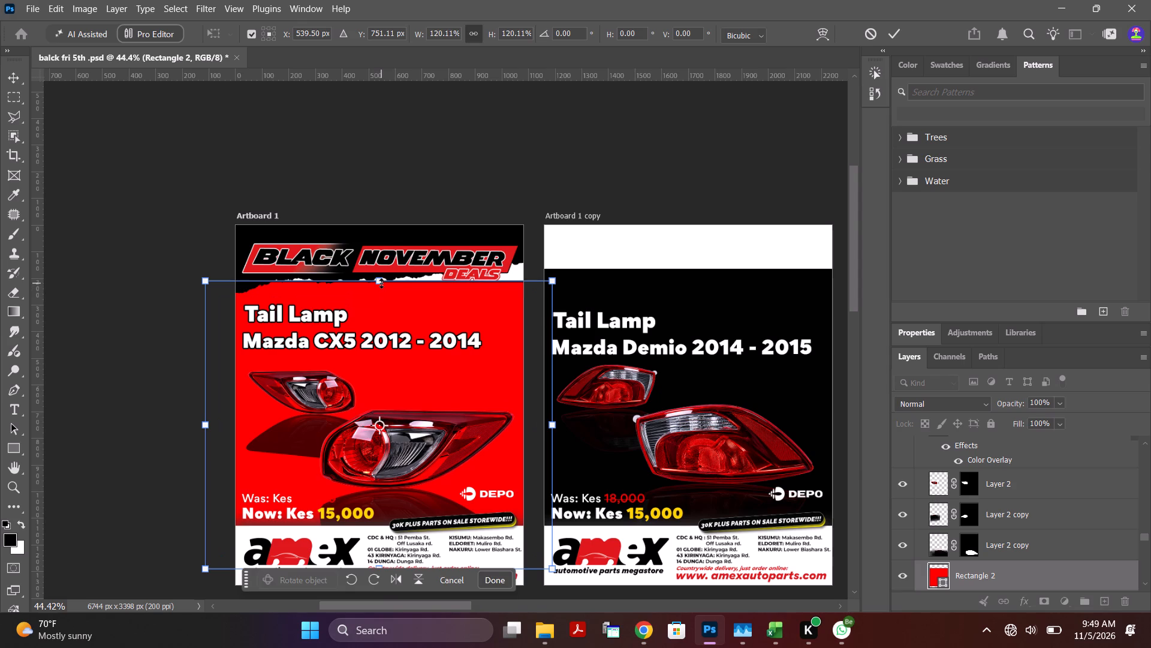
drag(381, 283, 381, 262)
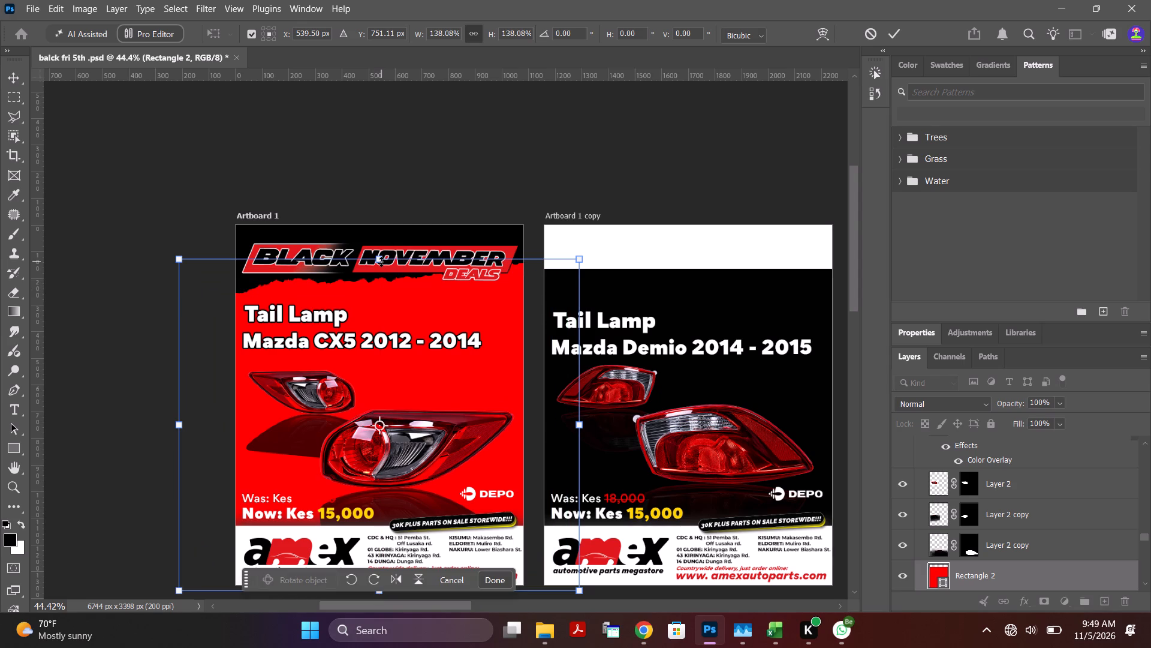
click(902, 33)
key(Return)
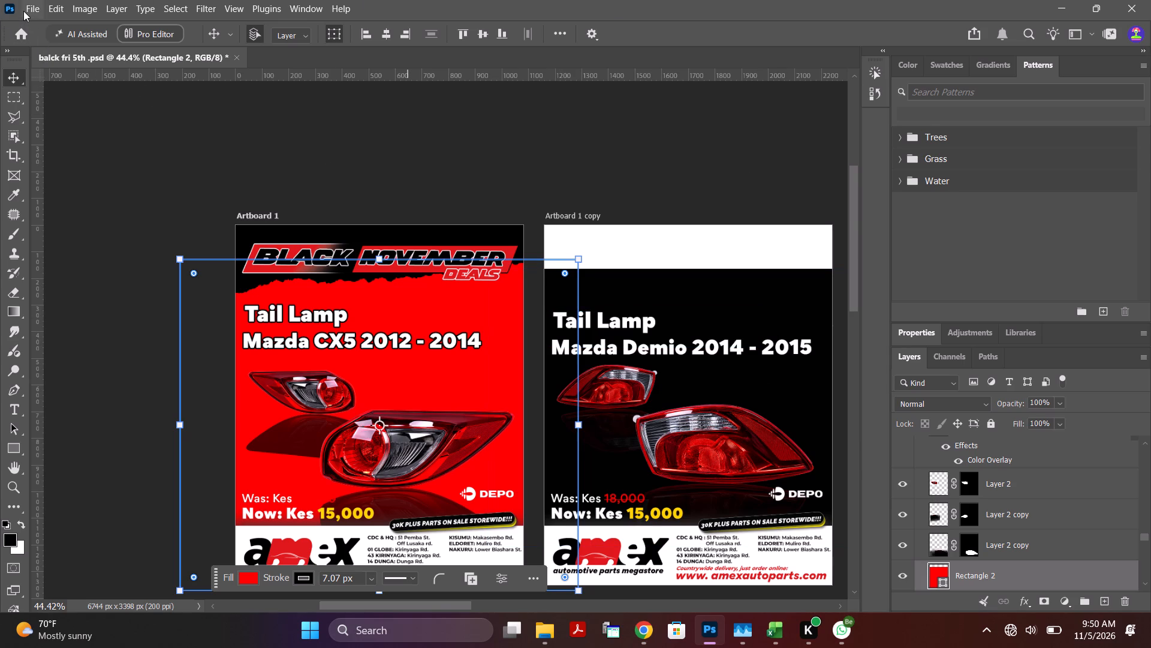
Place the fffg.jpg image from the Downloads folder into Artboard 1, directly above Rectangle 2.
click(558, 637)
click(60, 198)
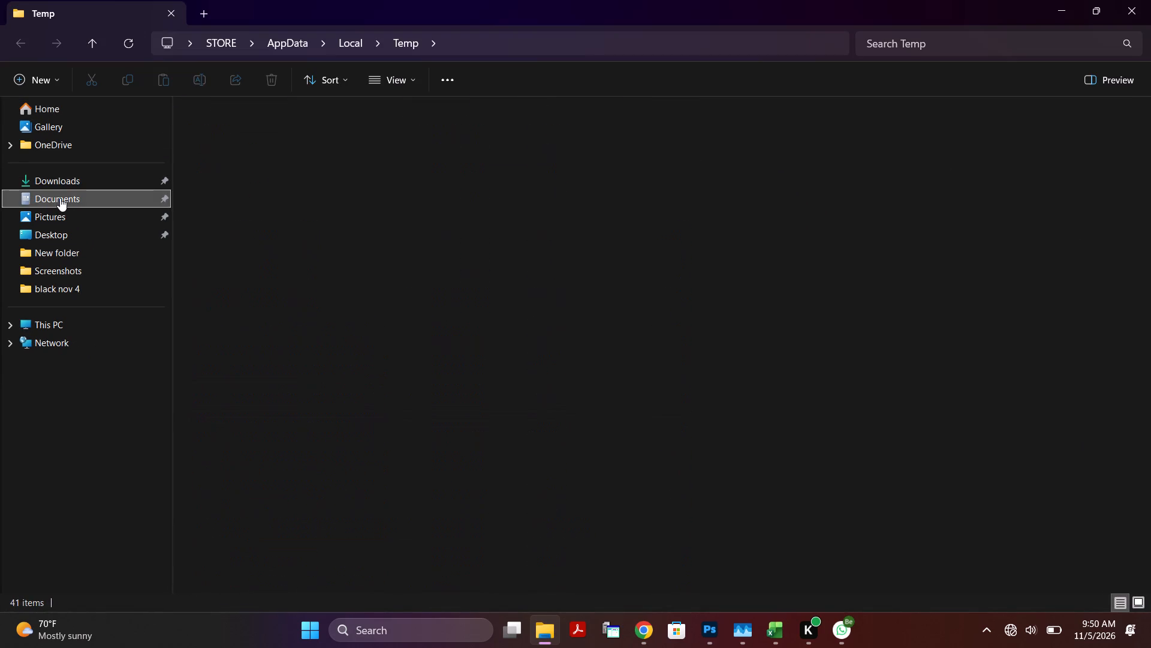
click(67, 187)
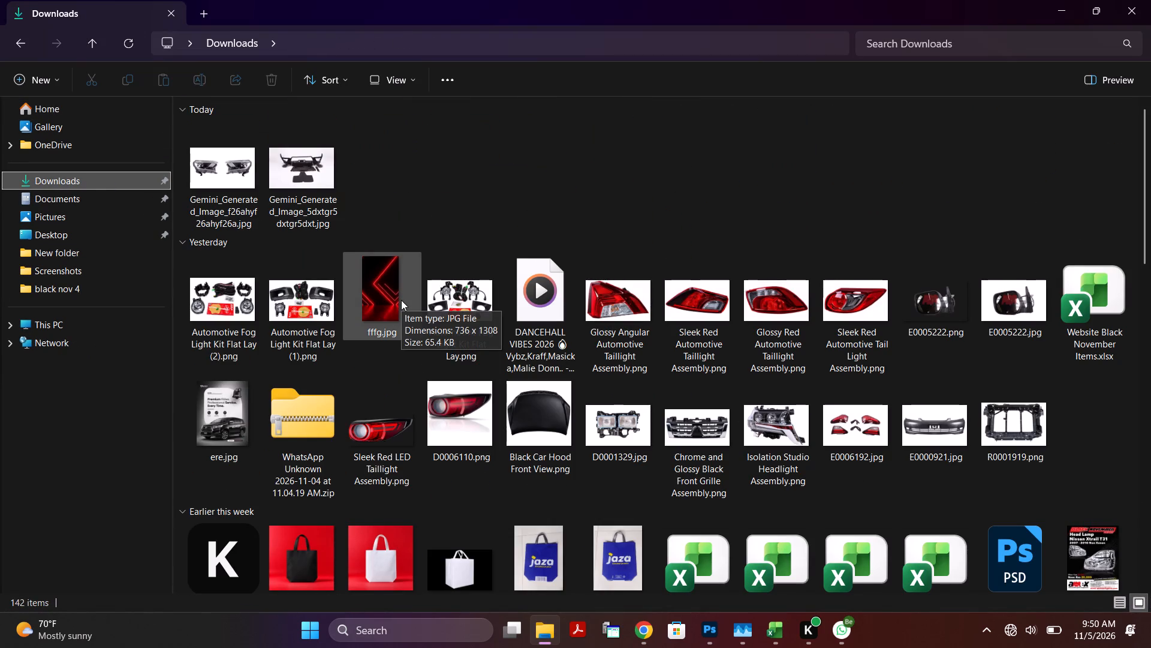
click(387, 284)
drag(381, 286, 664, 550)
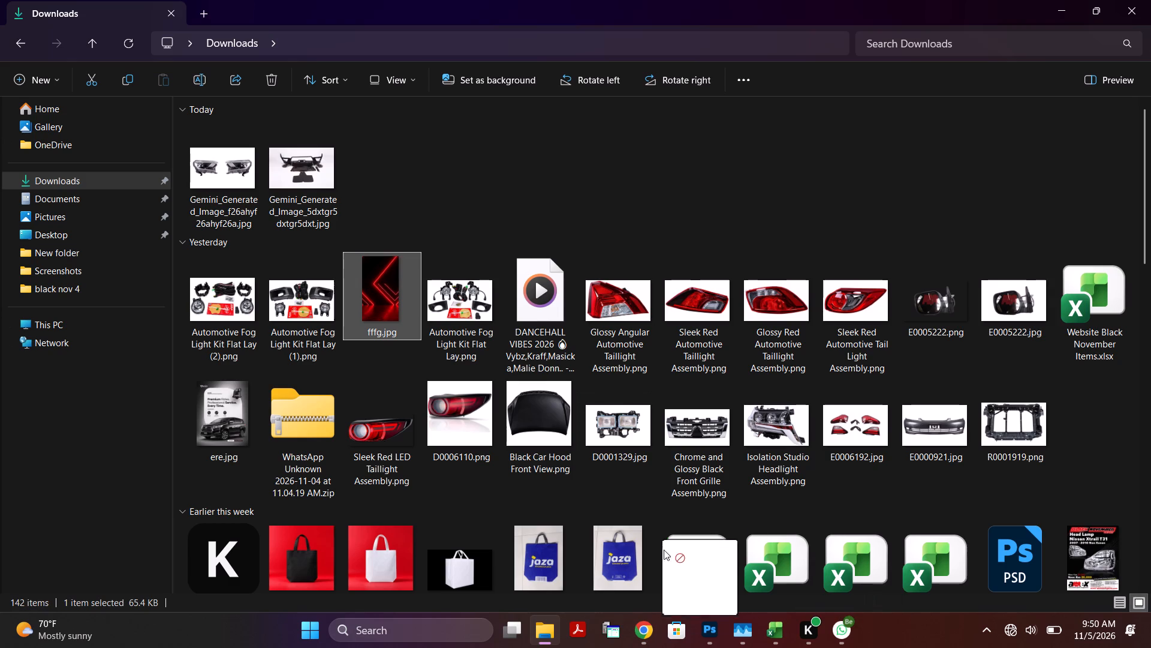
drag(664, 550, 392, 387)
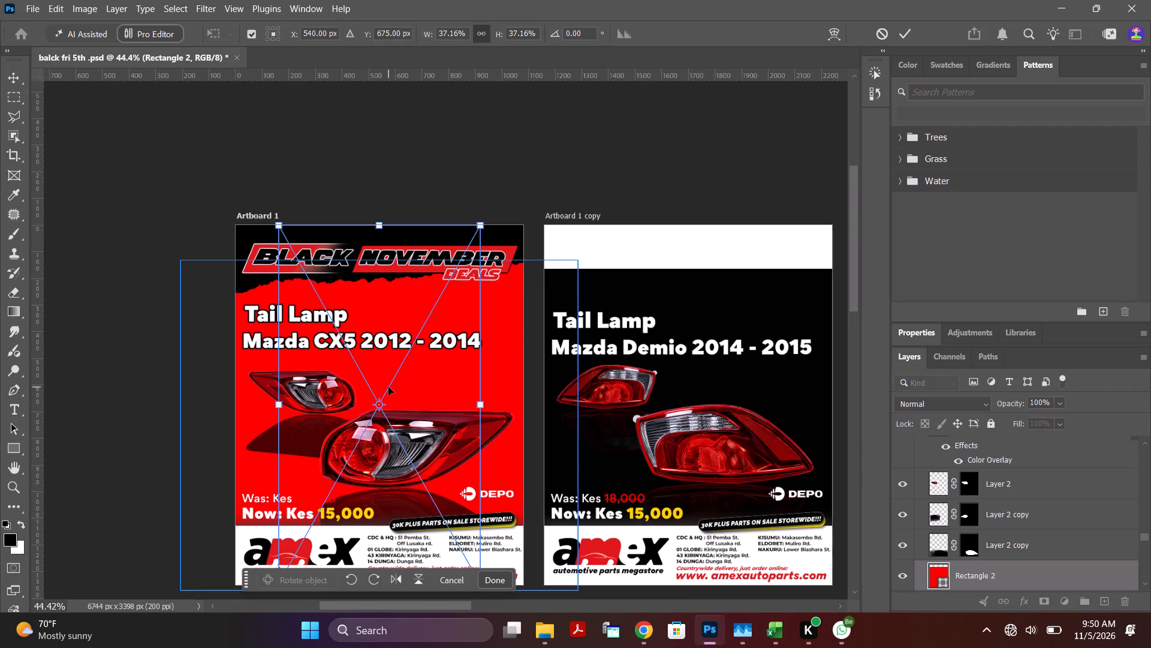
Scale the placed fffg image to about 61.9% and position it to cover Artboard 1's background behind the tail lamps.
drag(478, 227, 513, 214)
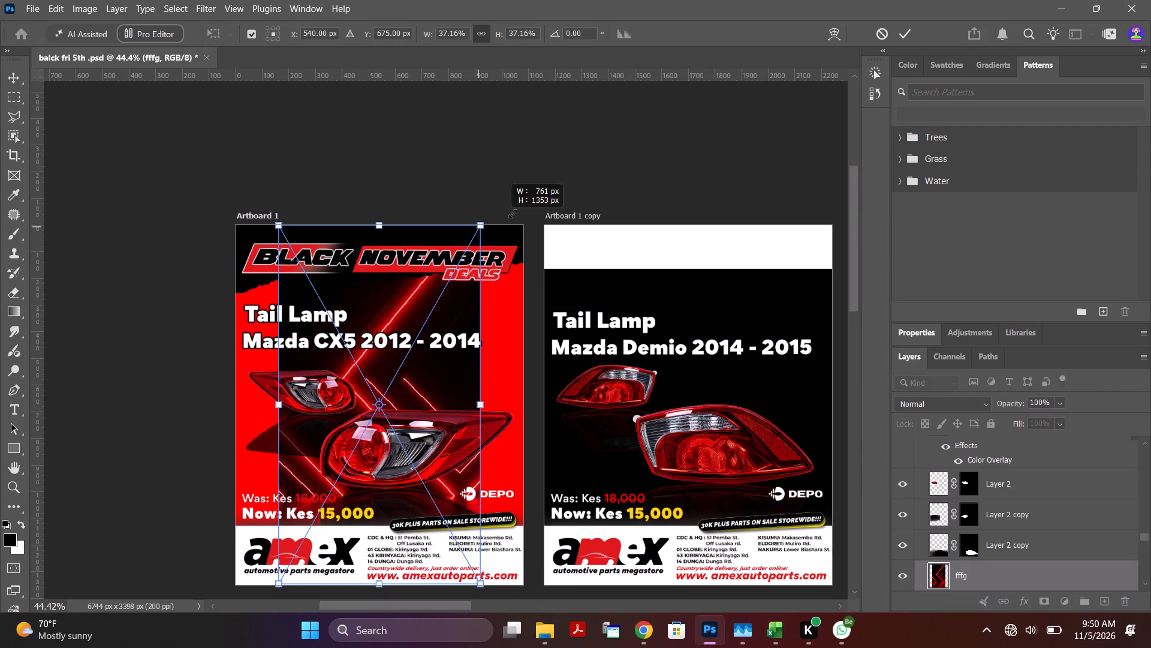
drag(513, 214, 584, 146)
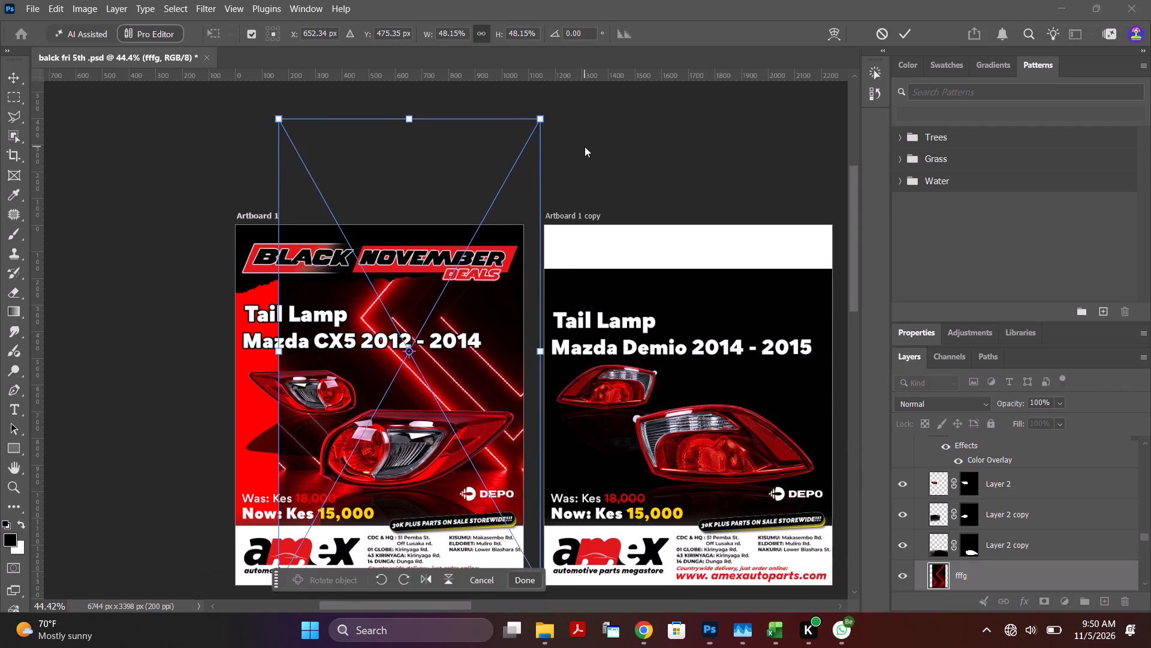
drag(584, 146, 610, 127)
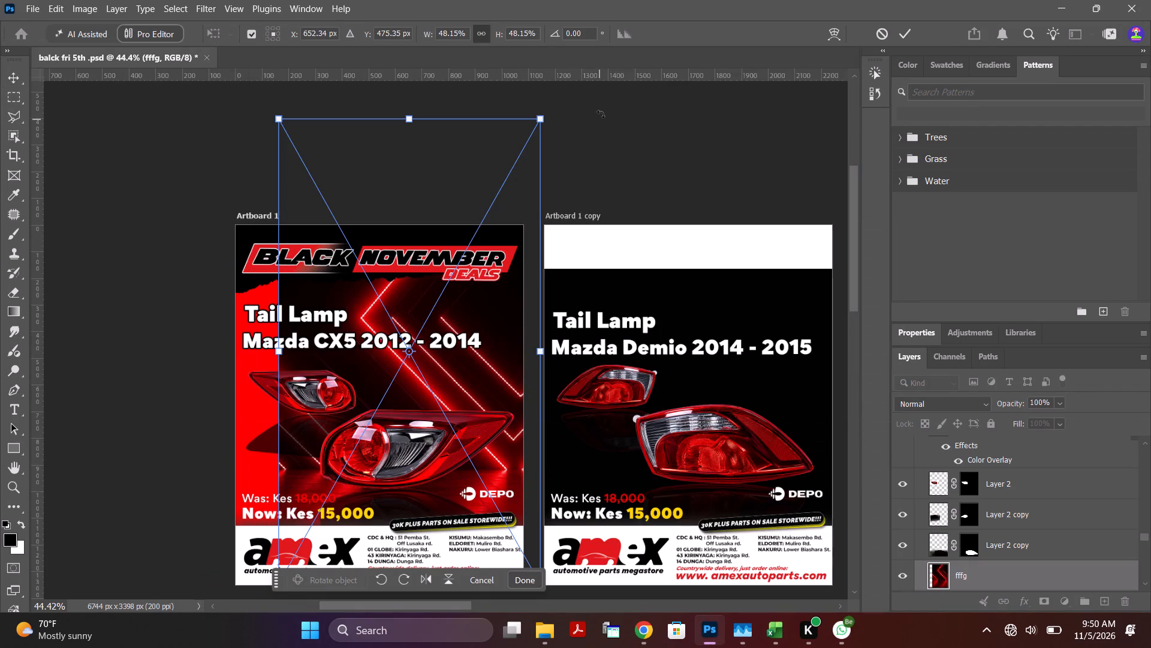
alt+drag(540, 119, 611, 61)
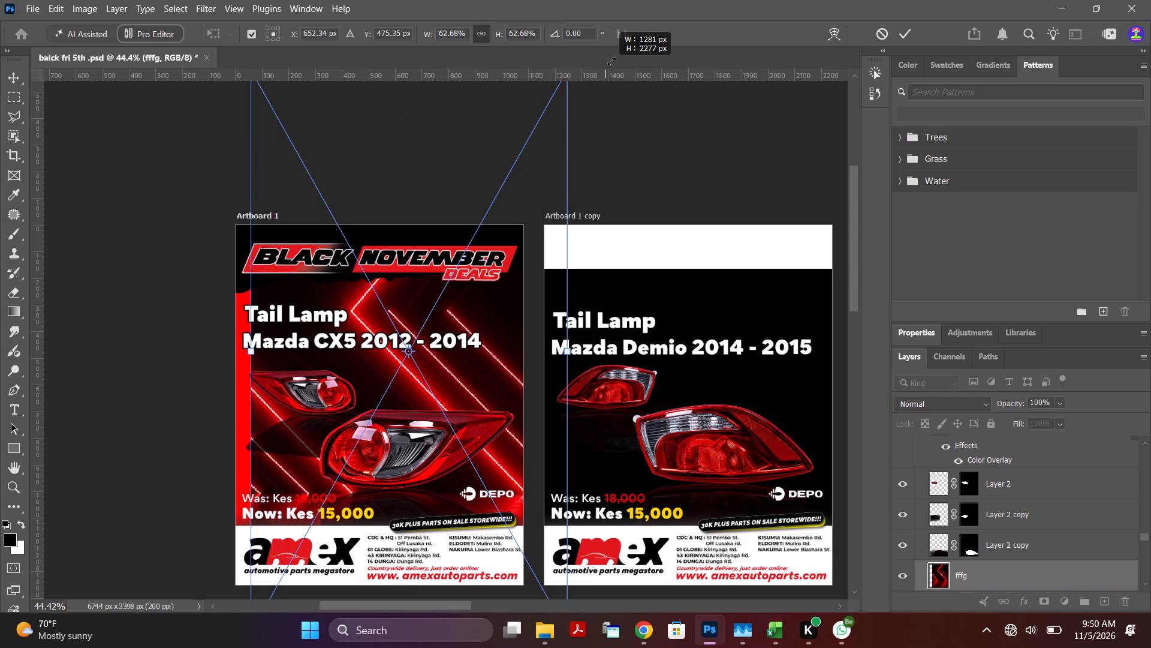
alt+drag(611, 61, 564, 109)
scroll(459, 391, down, 4)
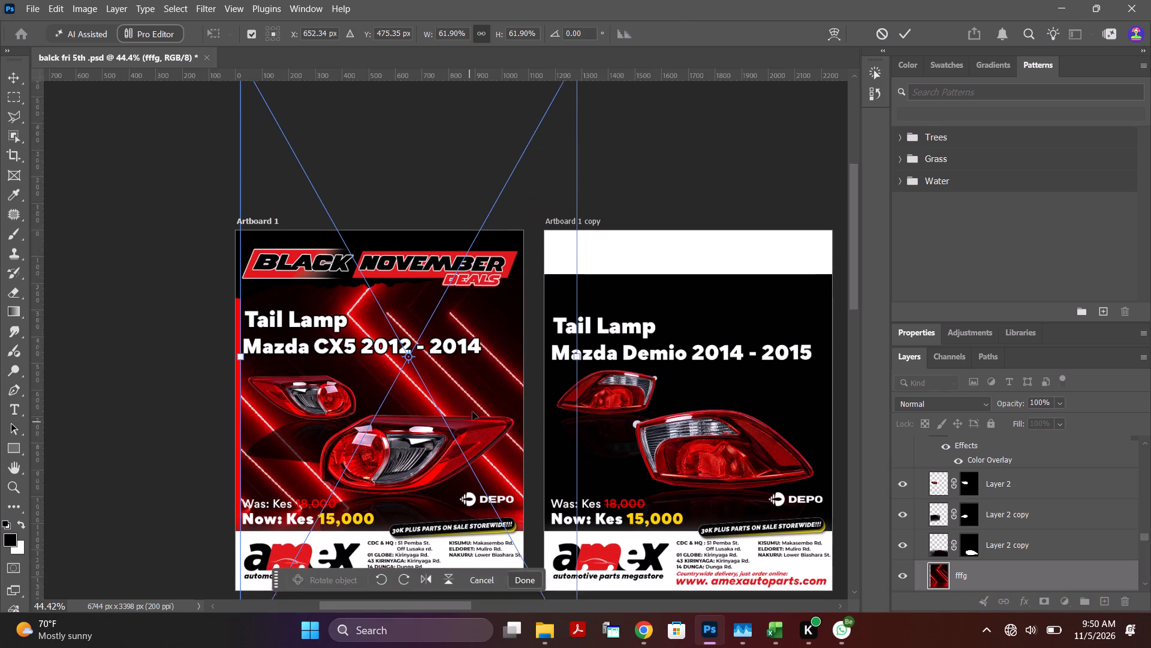
scroll(472, 412, down, 8)
drag(508, 227, 484, 260)
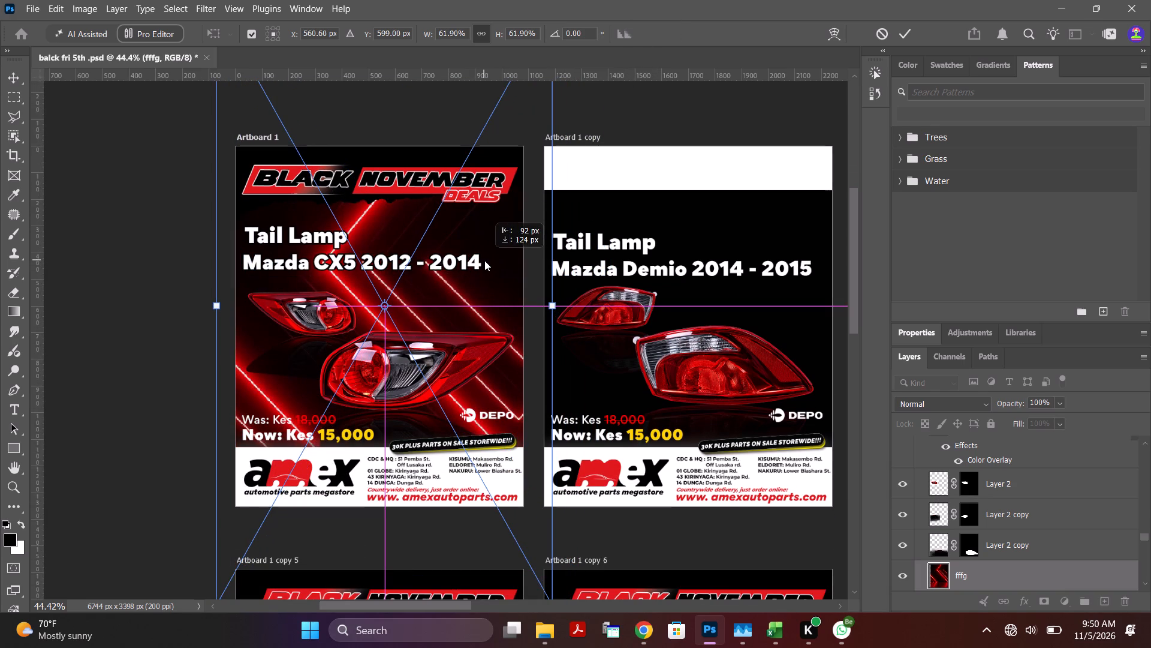
drag(484, 260, 483, 290)
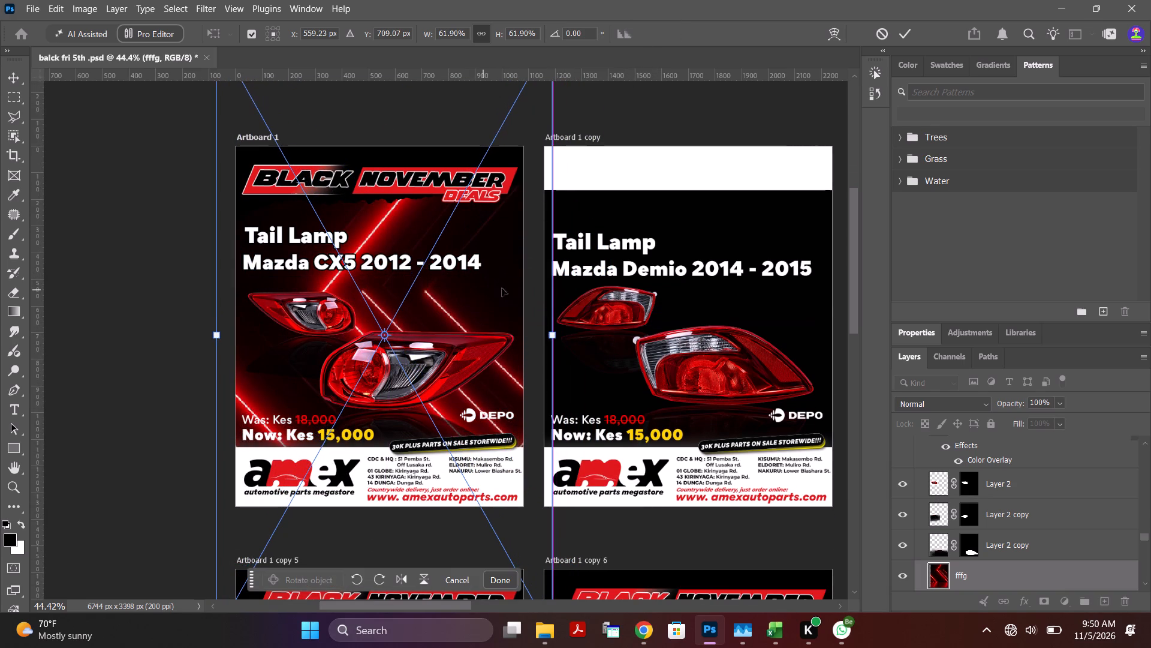
click(906, 31)
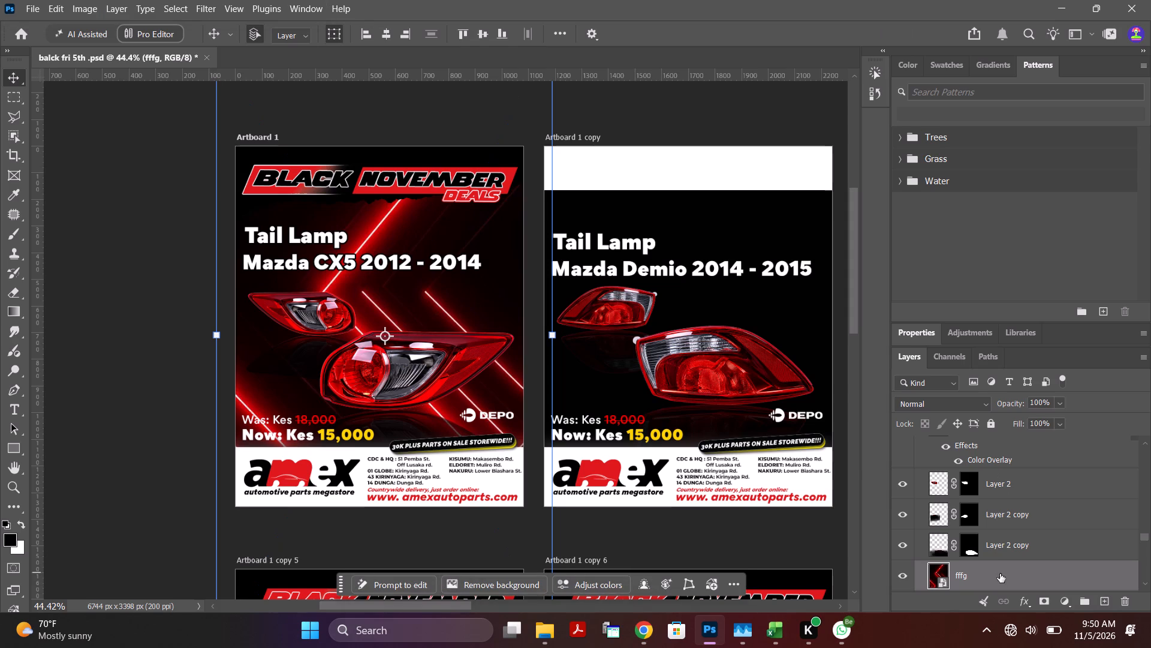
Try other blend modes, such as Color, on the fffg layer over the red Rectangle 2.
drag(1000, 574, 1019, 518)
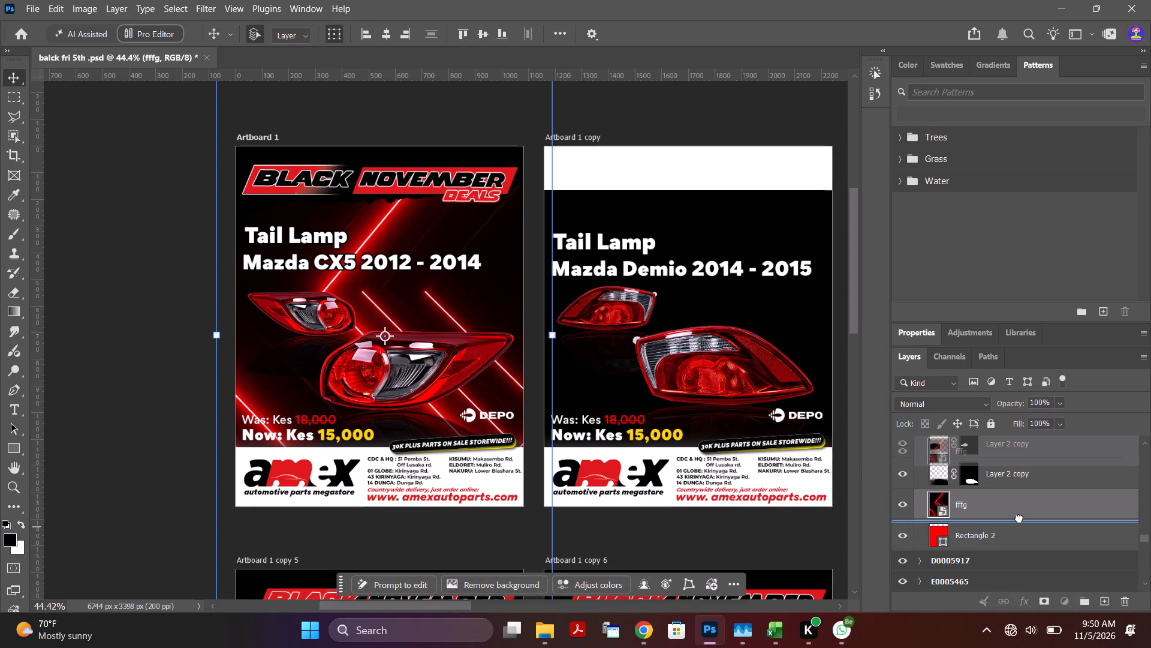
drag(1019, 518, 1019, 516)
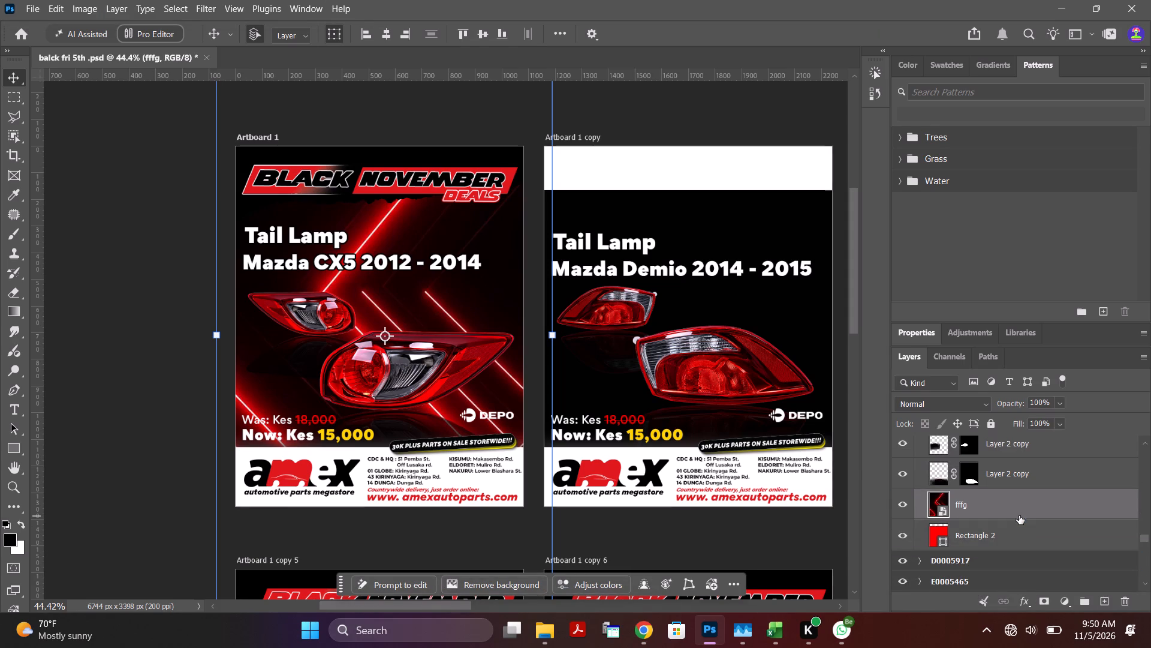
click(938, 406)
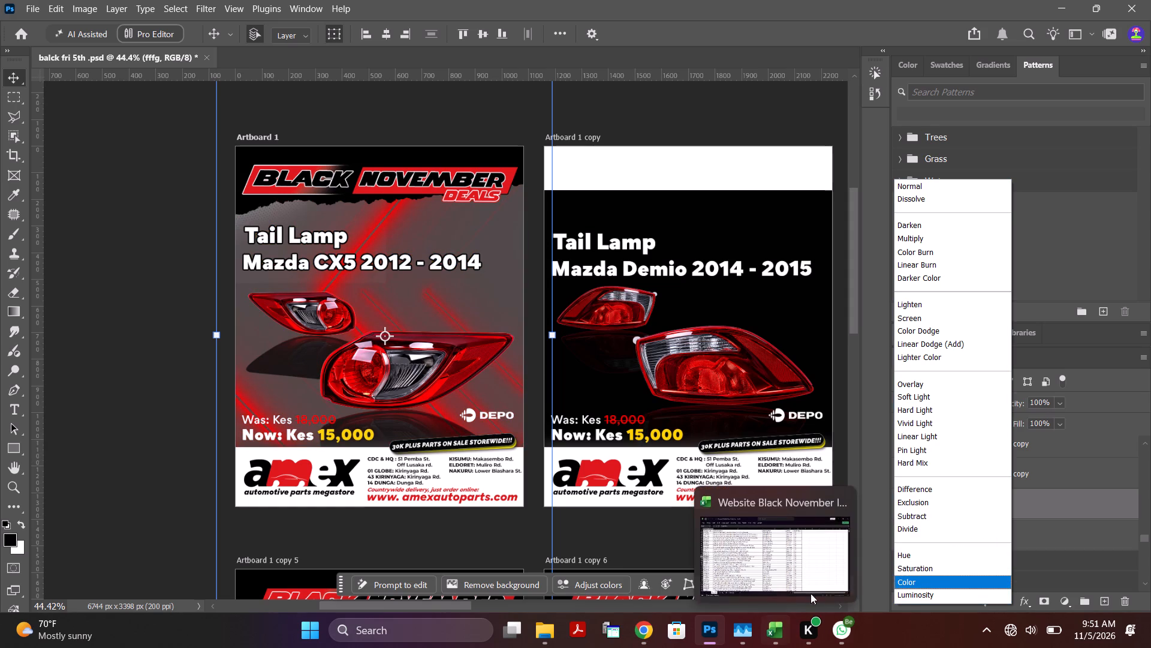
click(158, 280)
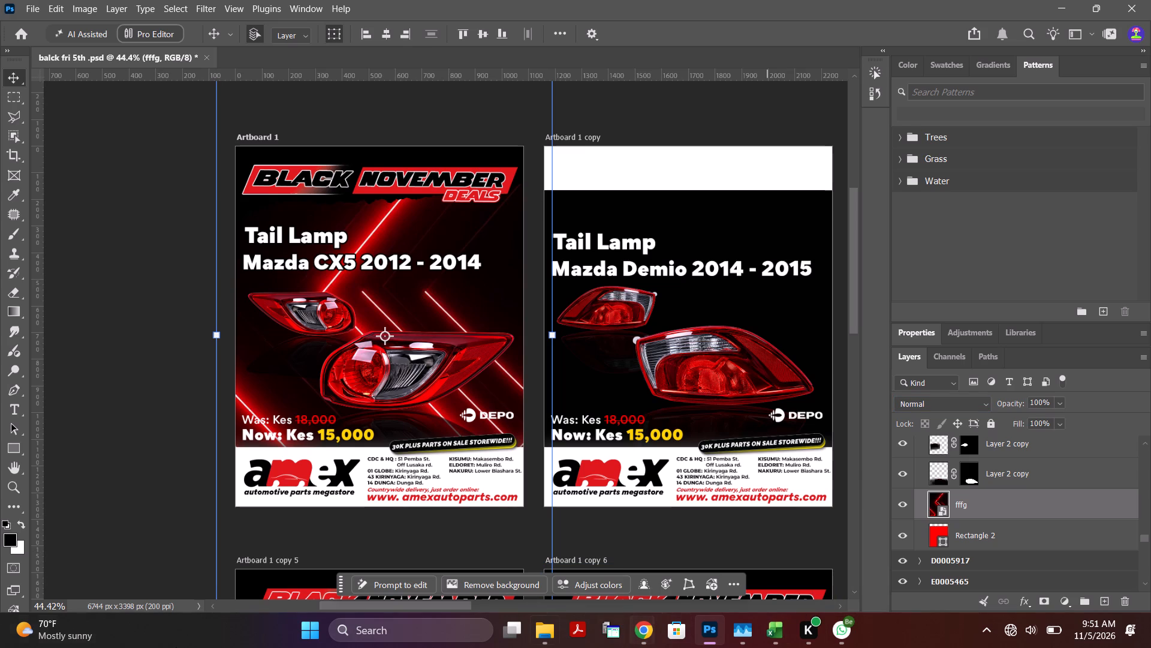
Look through the Downloads folder in File Explorer for another background image for the artboard.
click(535, 644)
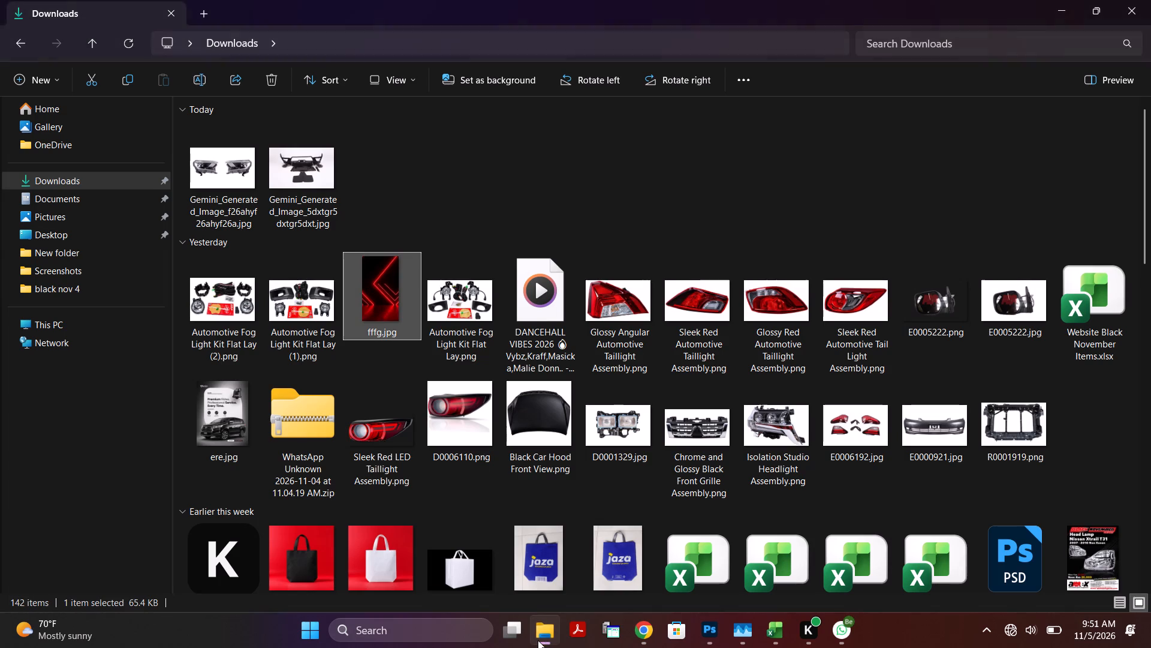
scroll(912, 446, down, 4)
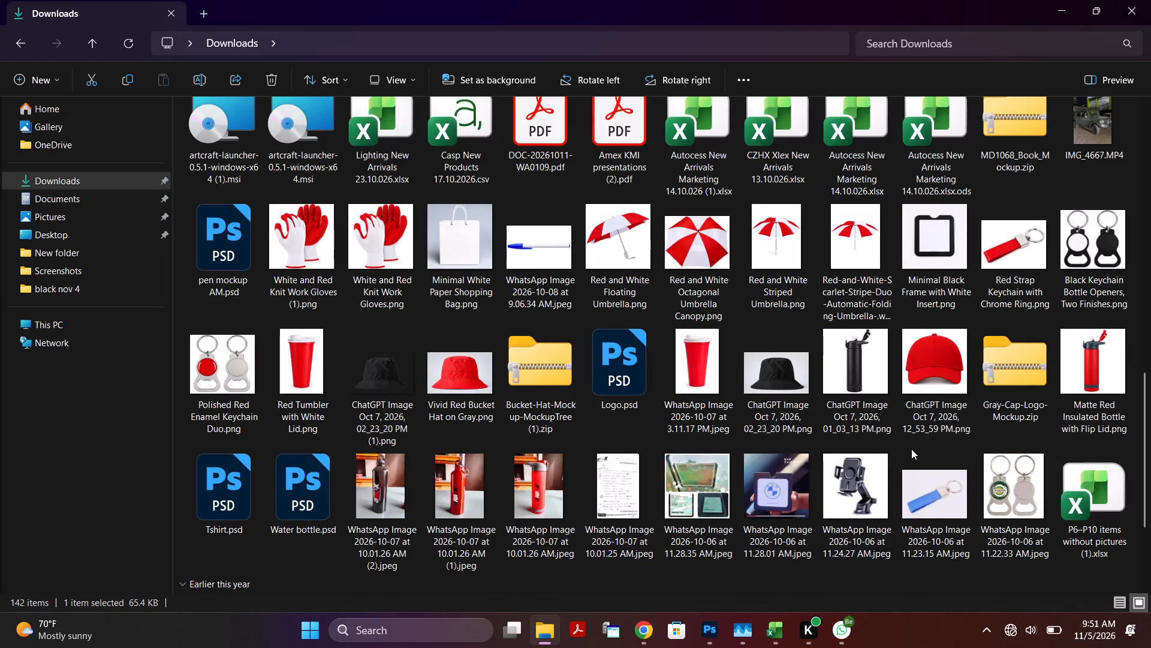
scroll(911, 449, up, 3)
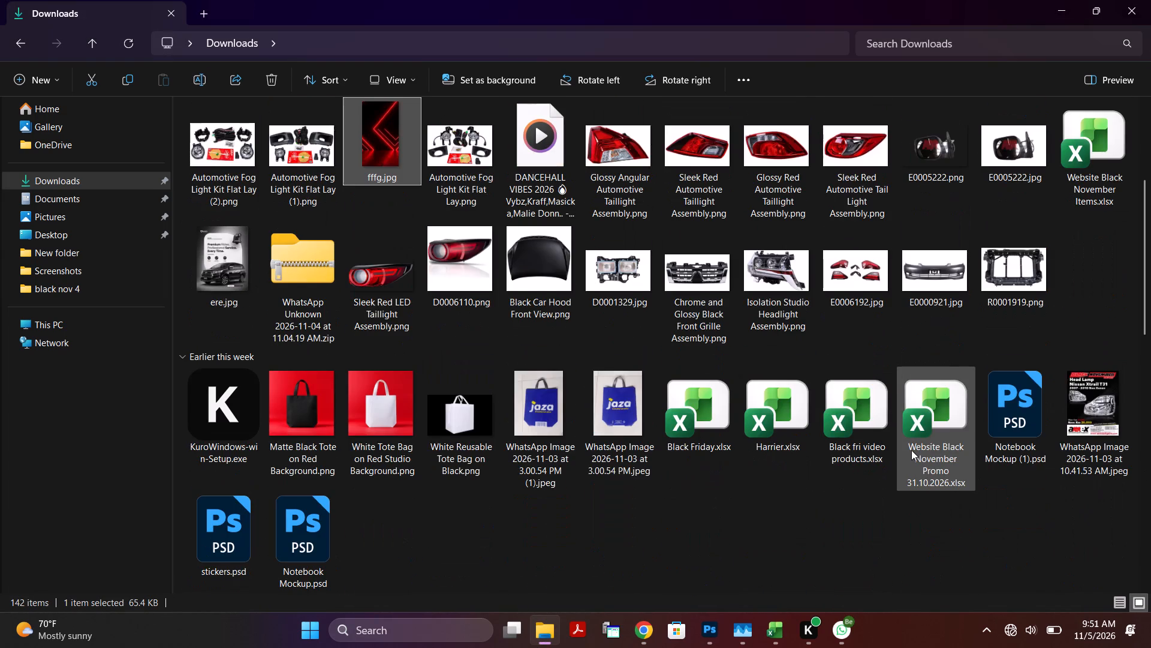
scroll(911, 451, up, 2)
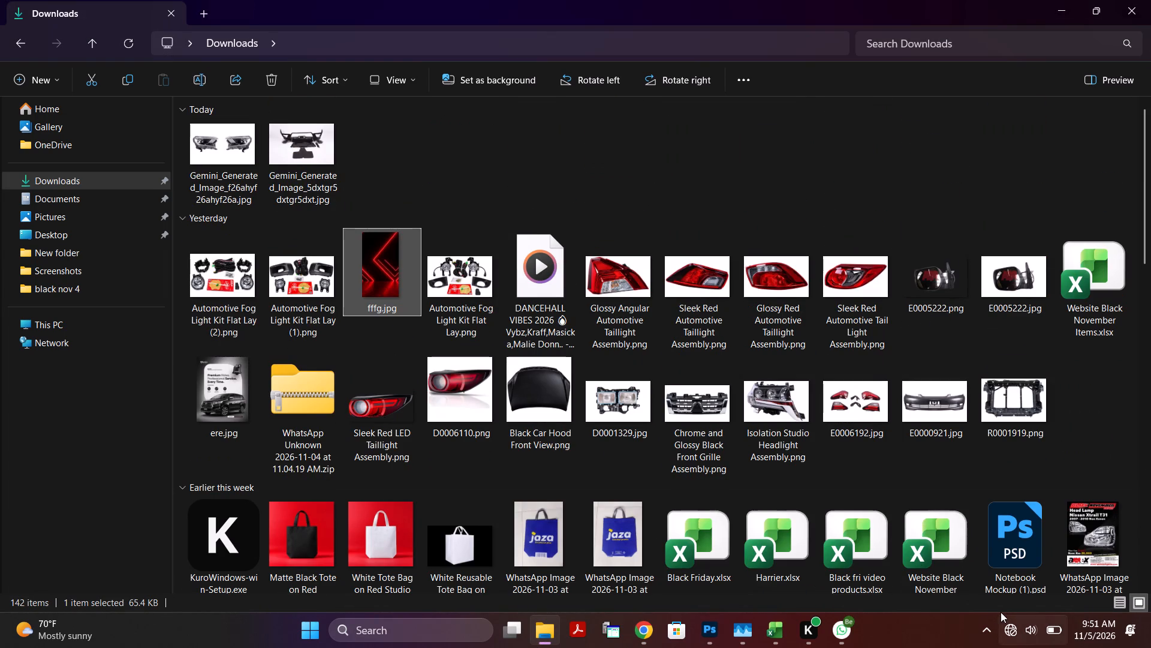
scroll(1000, 607, up, 4)
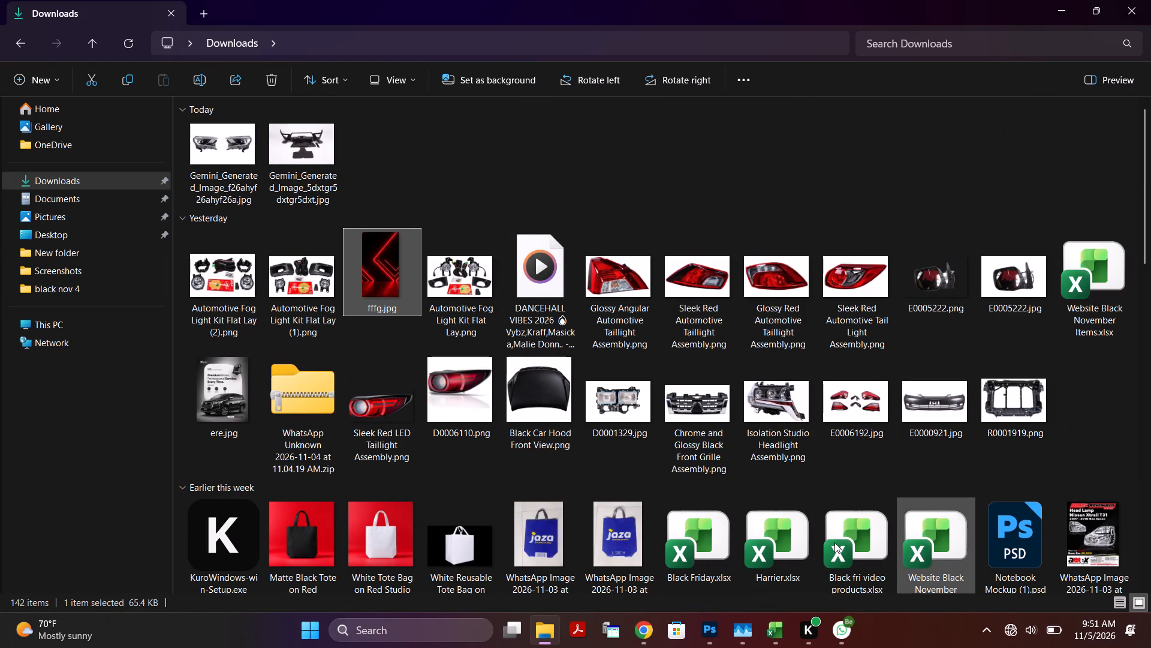
Connect the computer to the AMEX AUTOPARTS Wi-Fi network.
click(1007, 628)
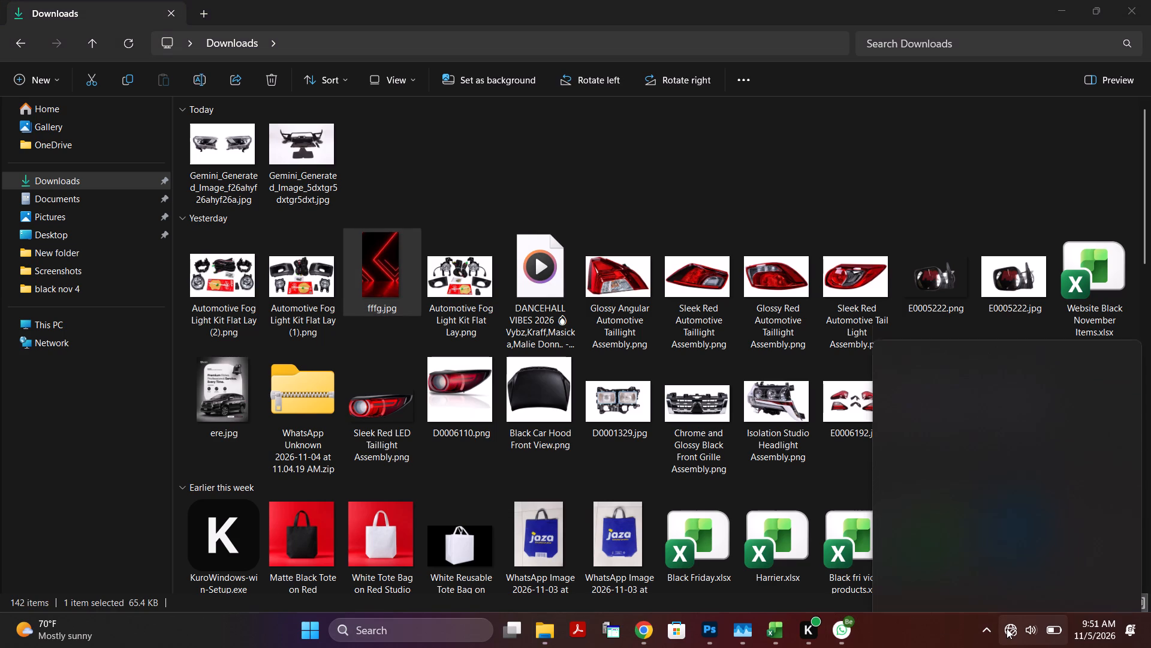
click(942, 344)
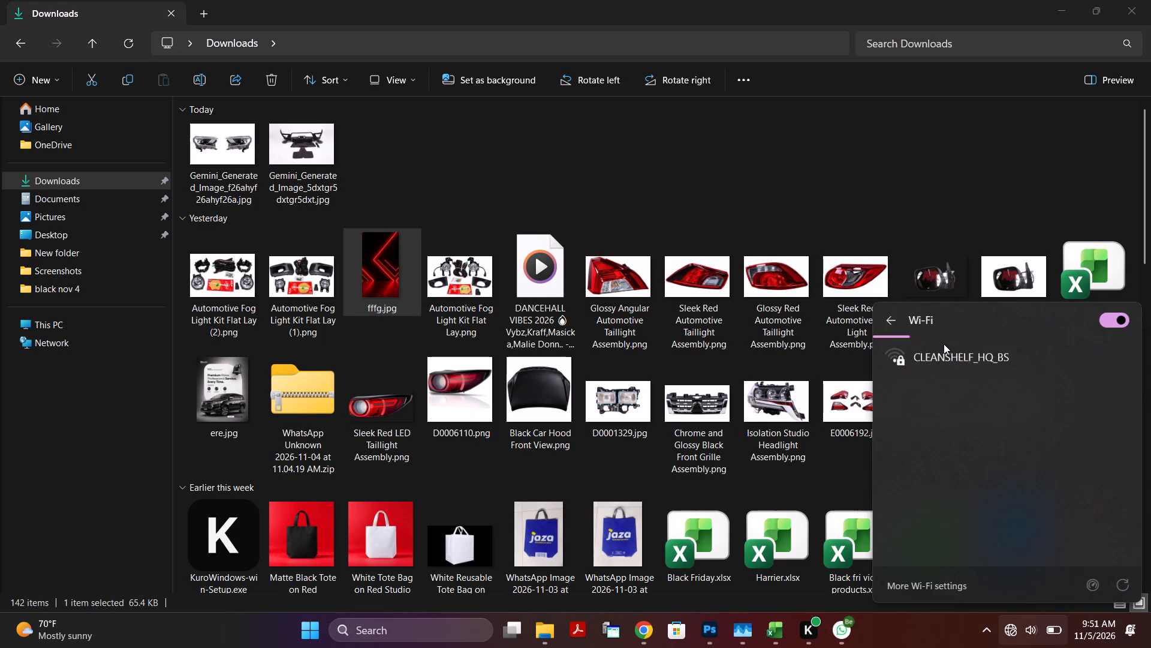
click(941, 364)
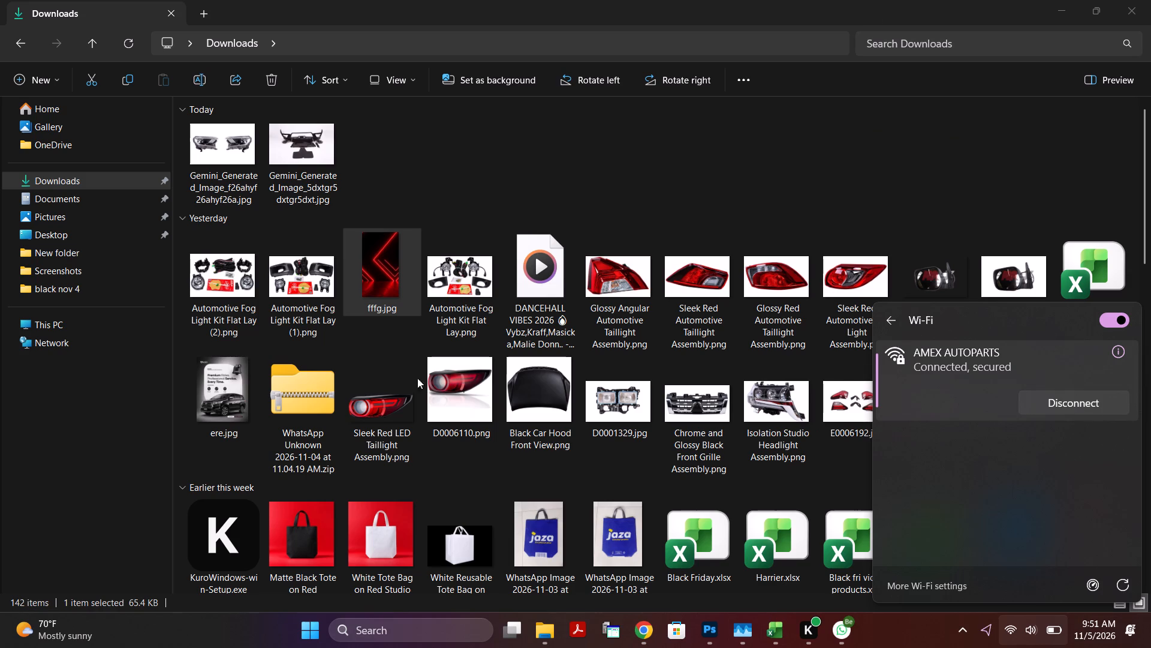
Switch to Chrome and search Google for "red black background" in the empty tab.
click(642, 630)
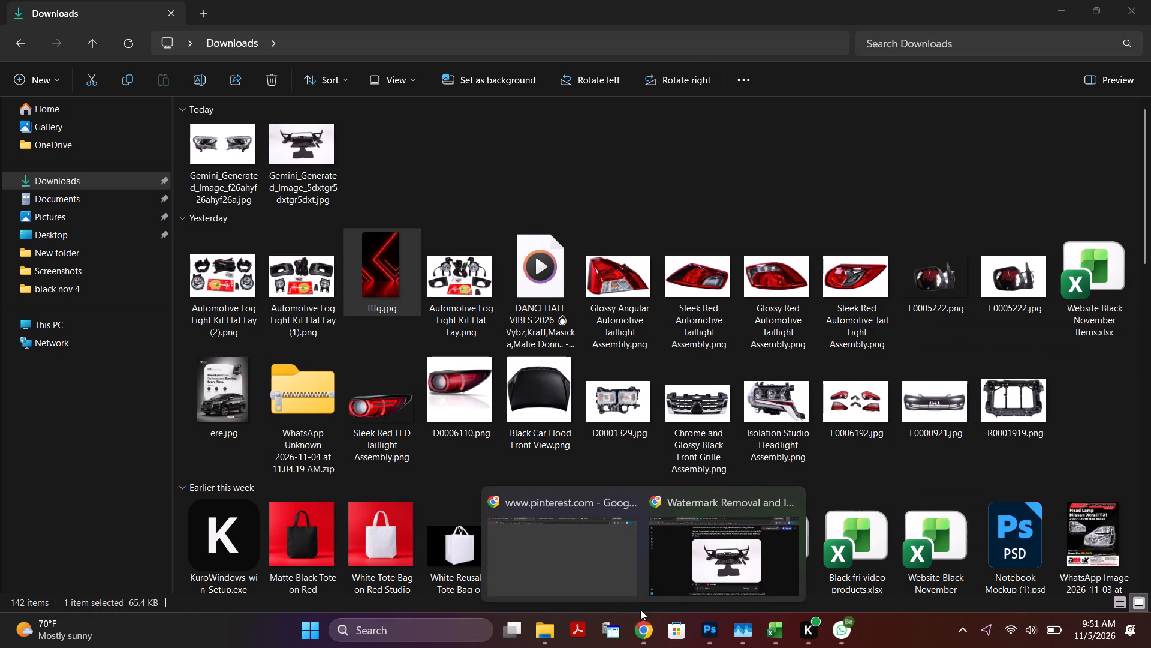
click(610, 559)
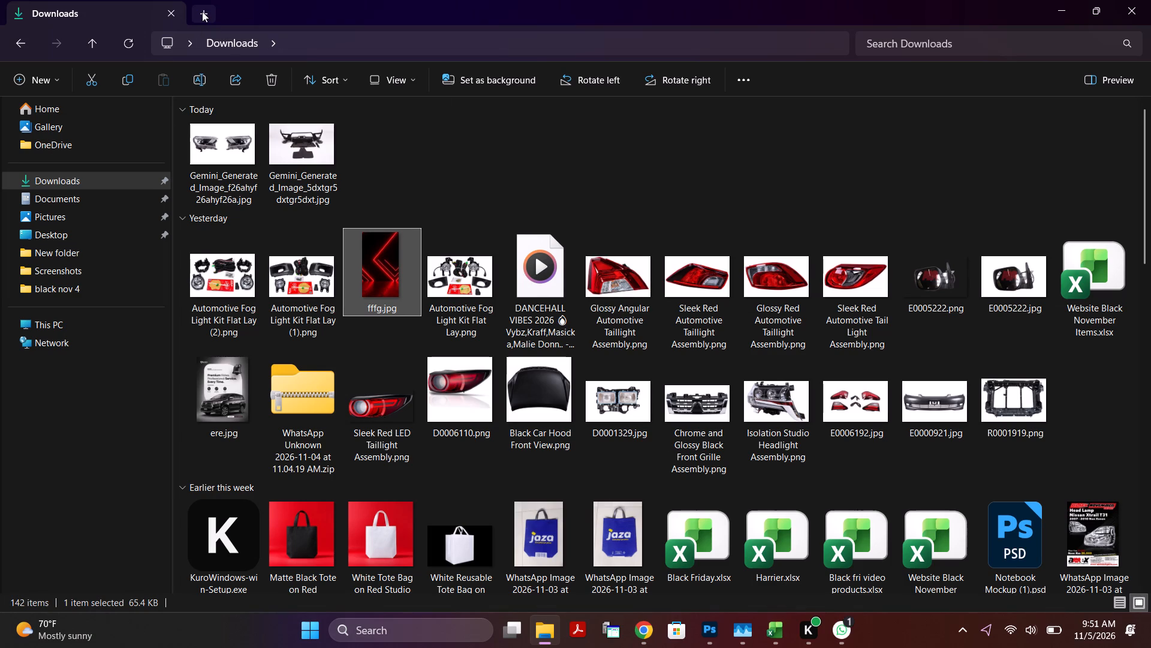
click(202, 11)
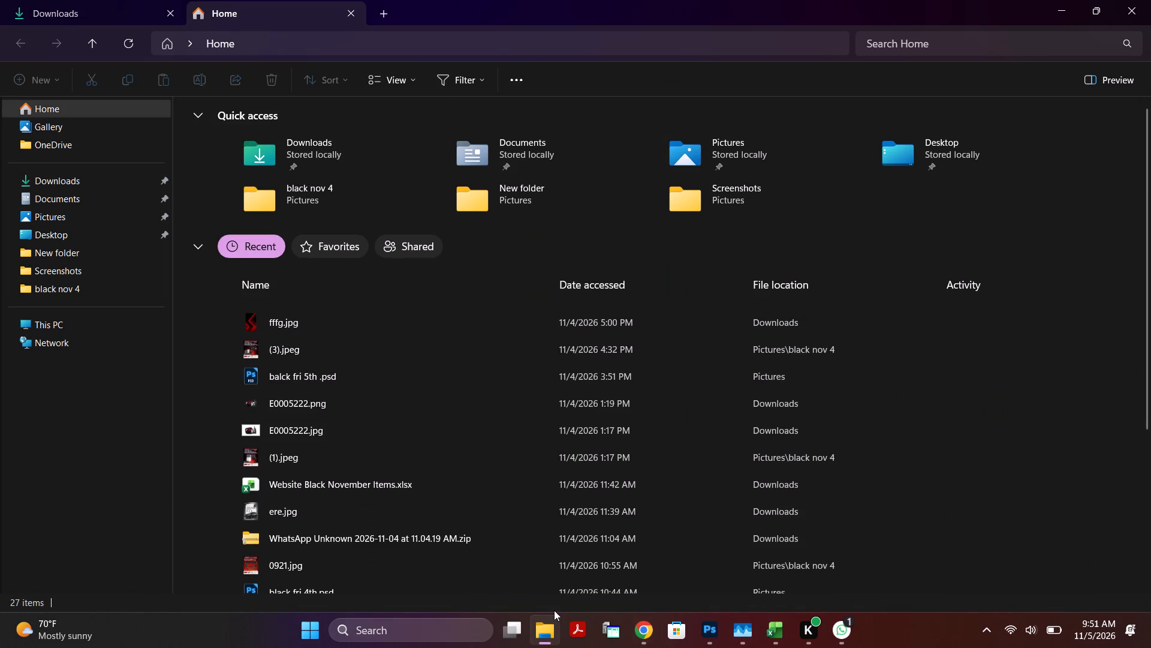
click(644, 631)
click(599, 554)
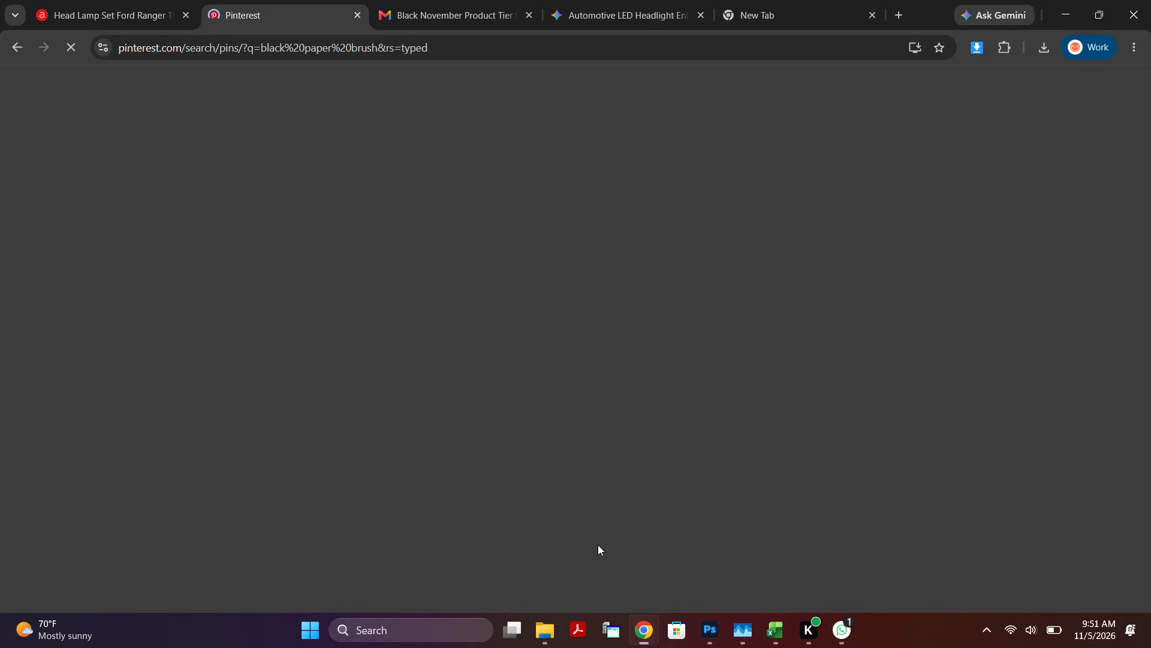
click(745, 13)
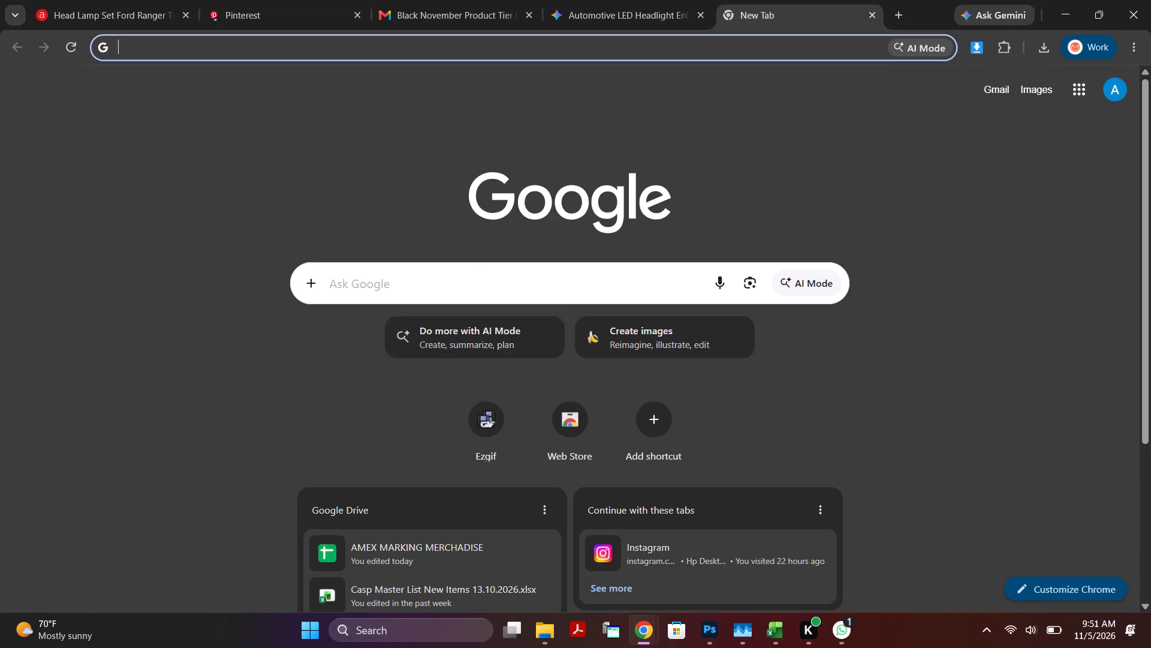
click(703, 42)
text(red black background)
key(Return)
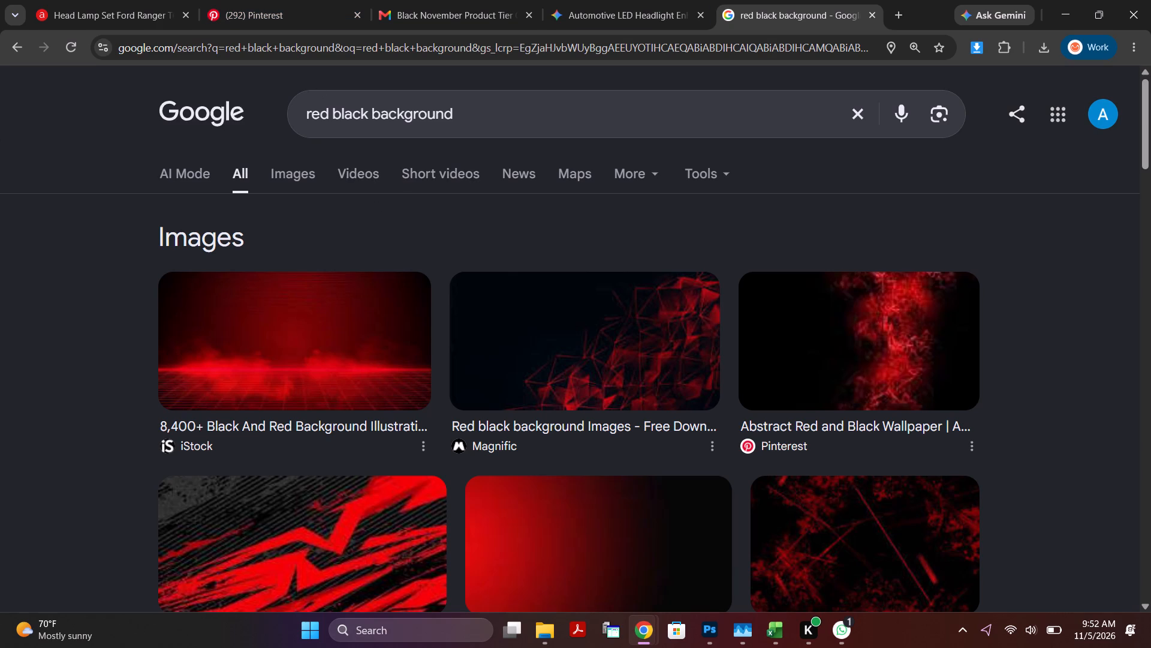
Browse the red and black background image results and the images related to the red-to-black gradient for a suitable backdrop.
scroll(507, 215, down, 3)
scroll(527, 275, down, 4)
scroll(527, 277, up, 4)
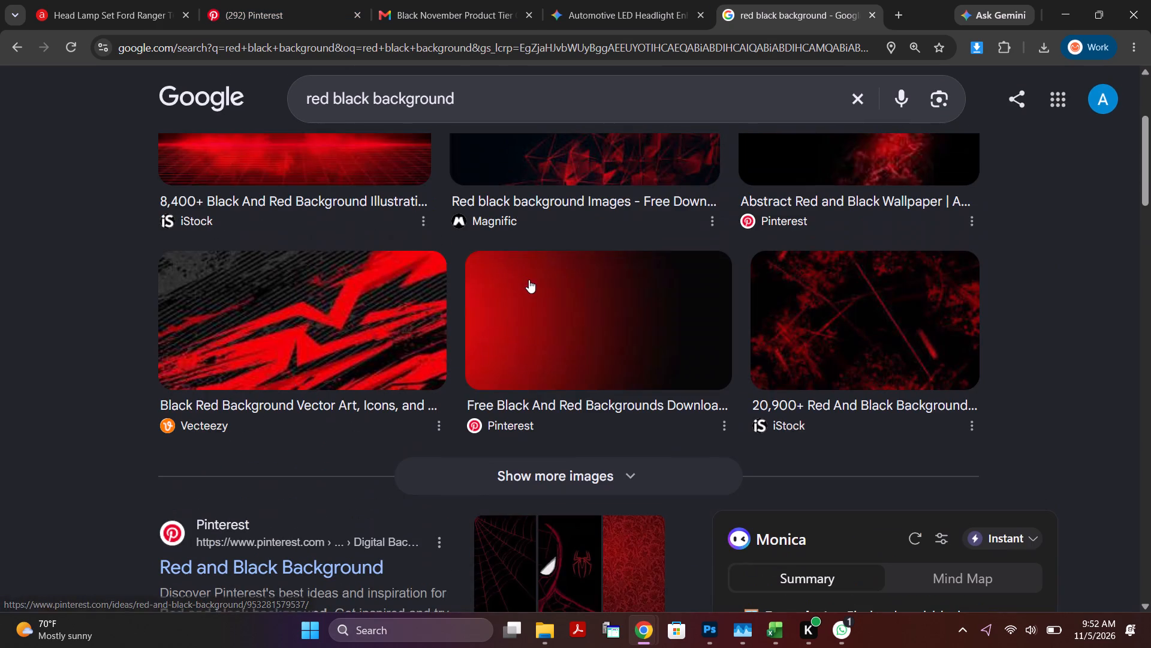
click(541, 308)
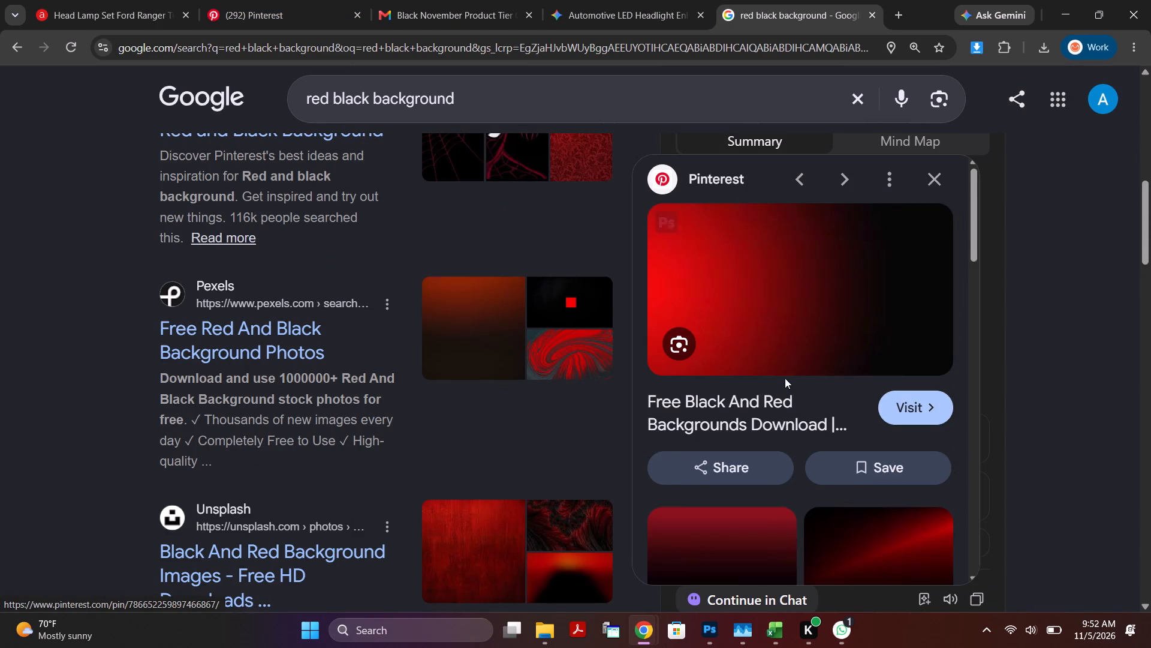
scroll(785, 378, down, 4)
scroll(722, 397, down, 6)
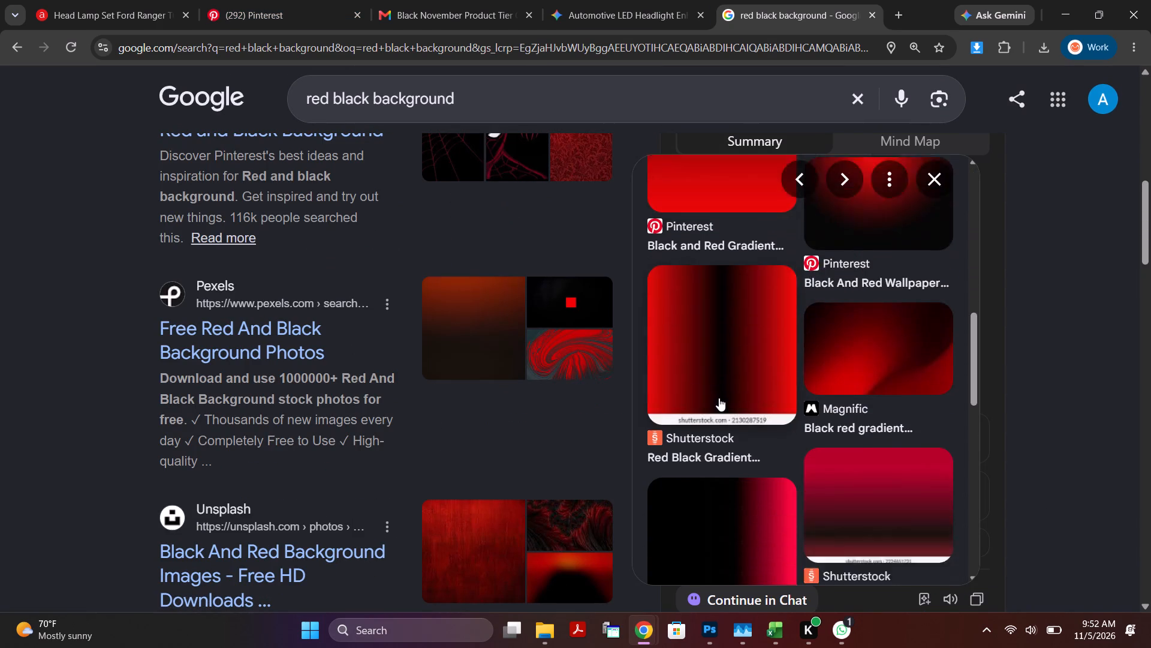
scroll(719, 398, down, 6)
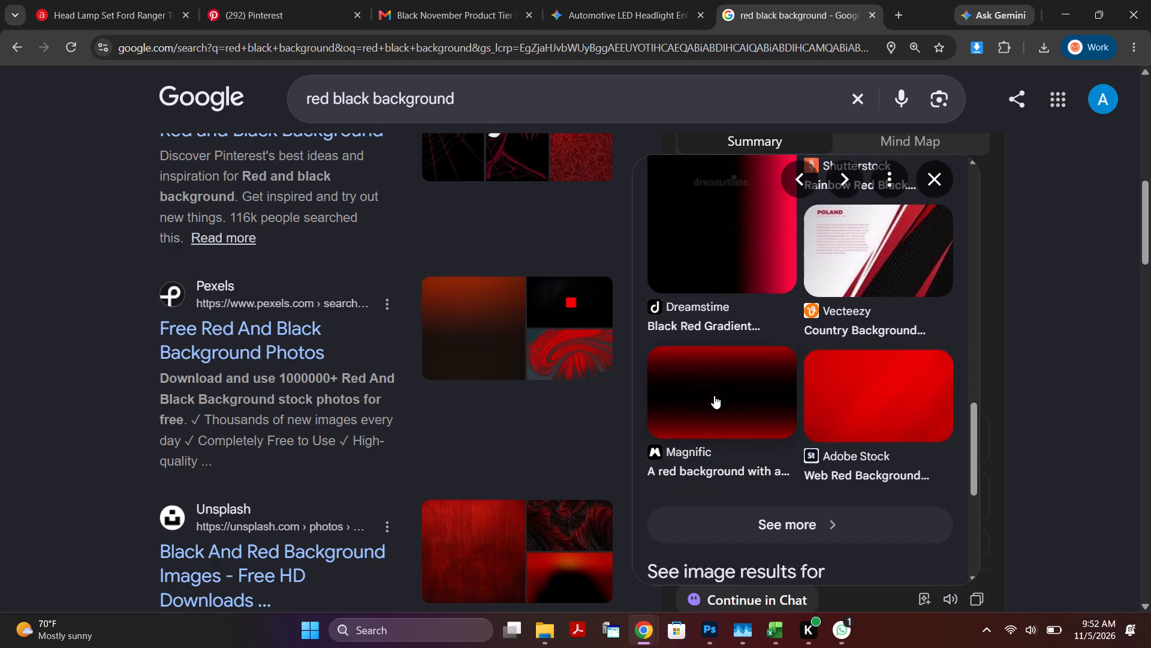
Search Google for "pinterest" and open the Pinterest site.
drag(468, 104, 200, 55)
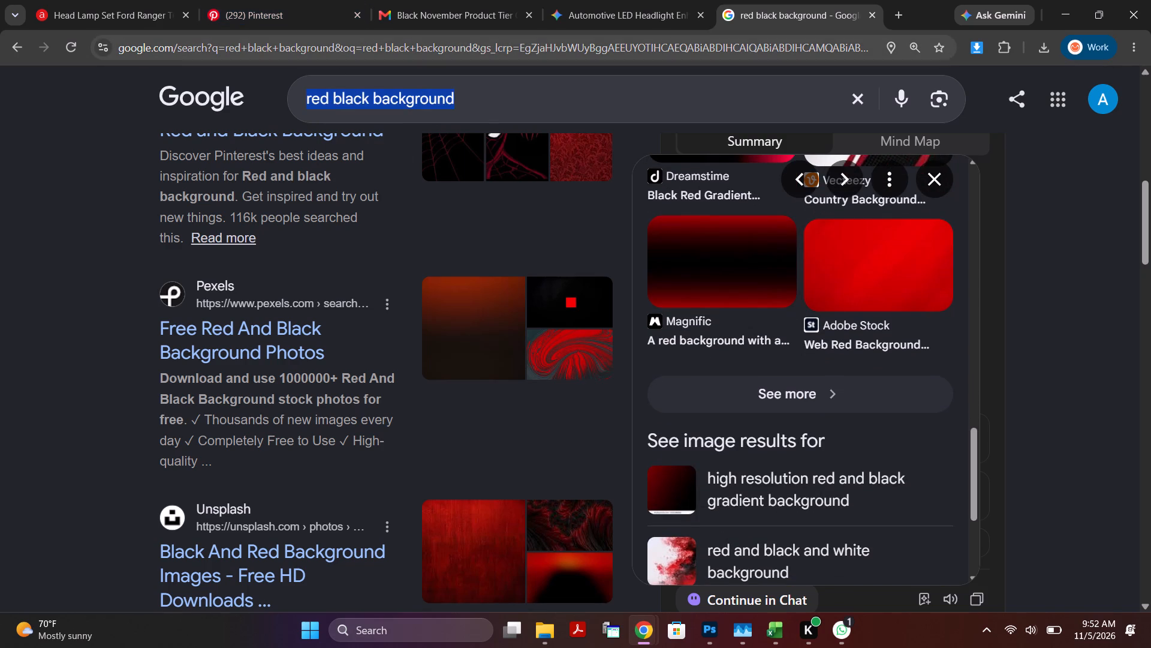
text(pinterest)
key(Return)
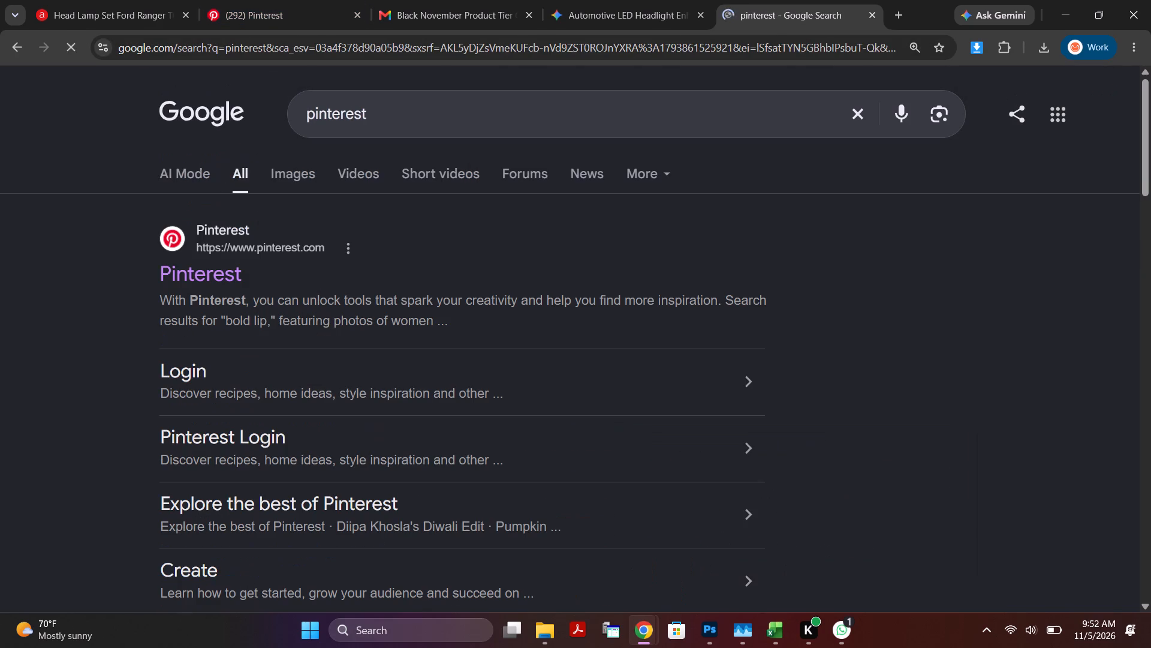
key(Return)
click(176, 275)
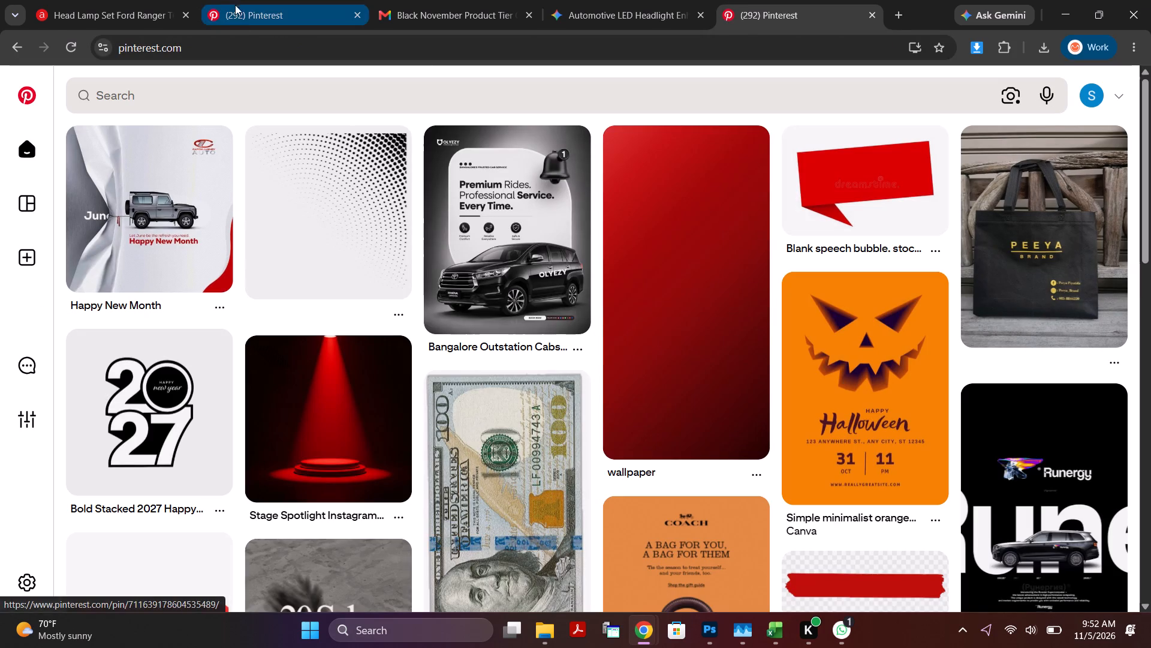
Search Pinterest for "red dark backround" and browse the resulting images for a suitable backdrop.
click(195, 90)
text(re)
key(d)
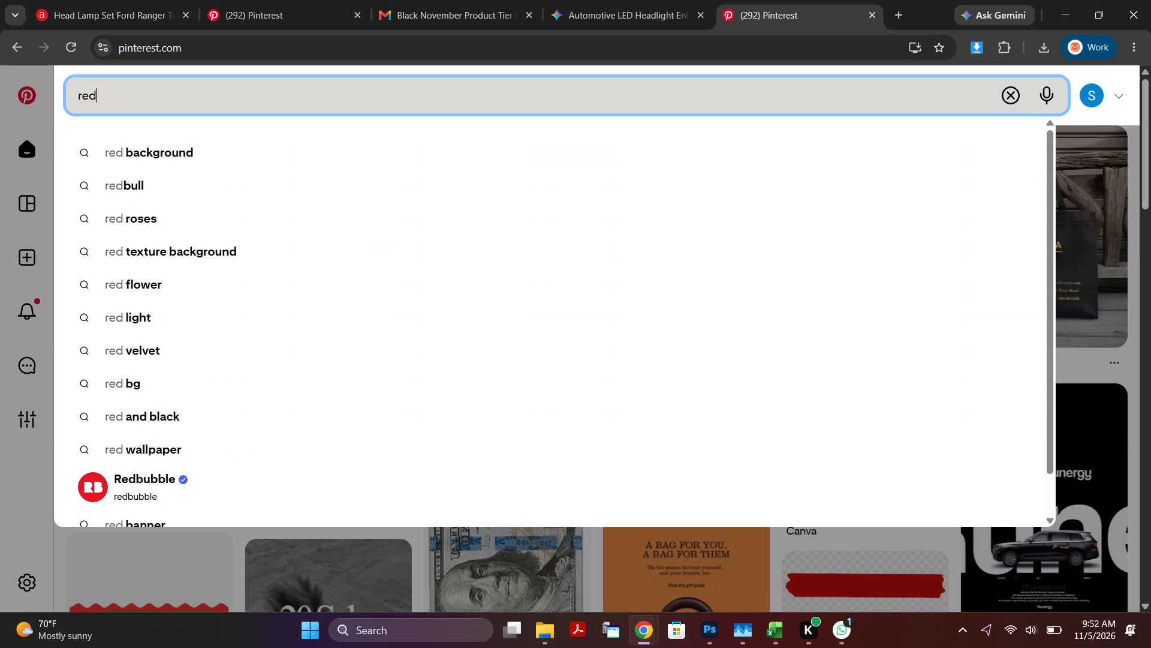
key(space)
text(dar)
text(k)
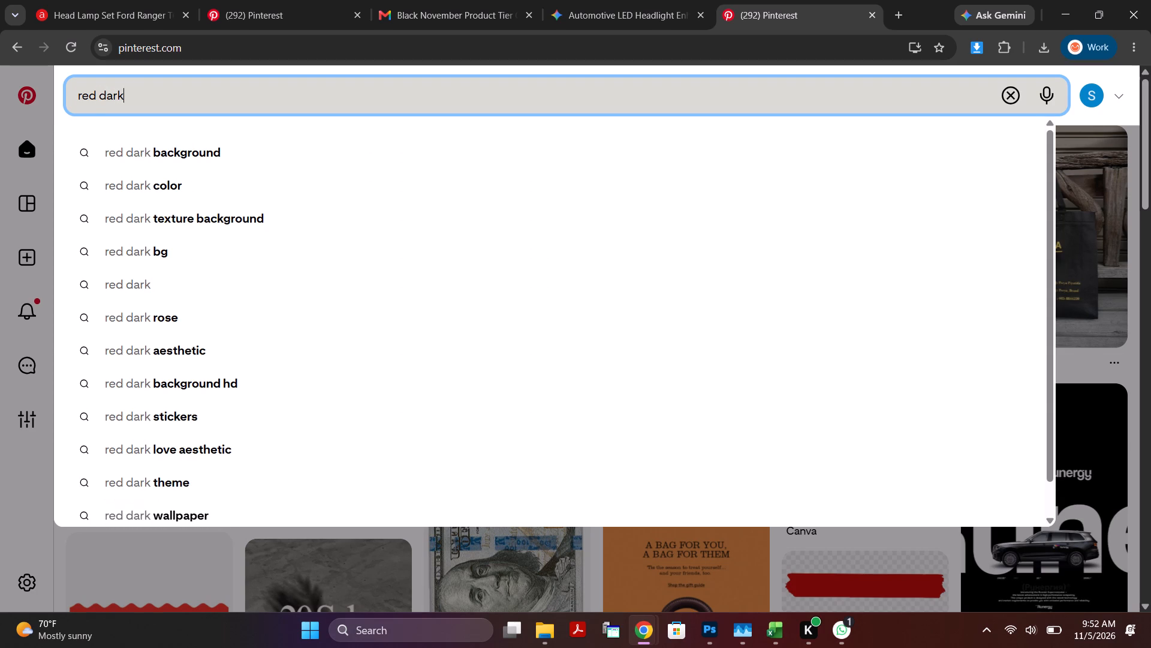
key(space)
text(backround)
key(Return)
key(Return)
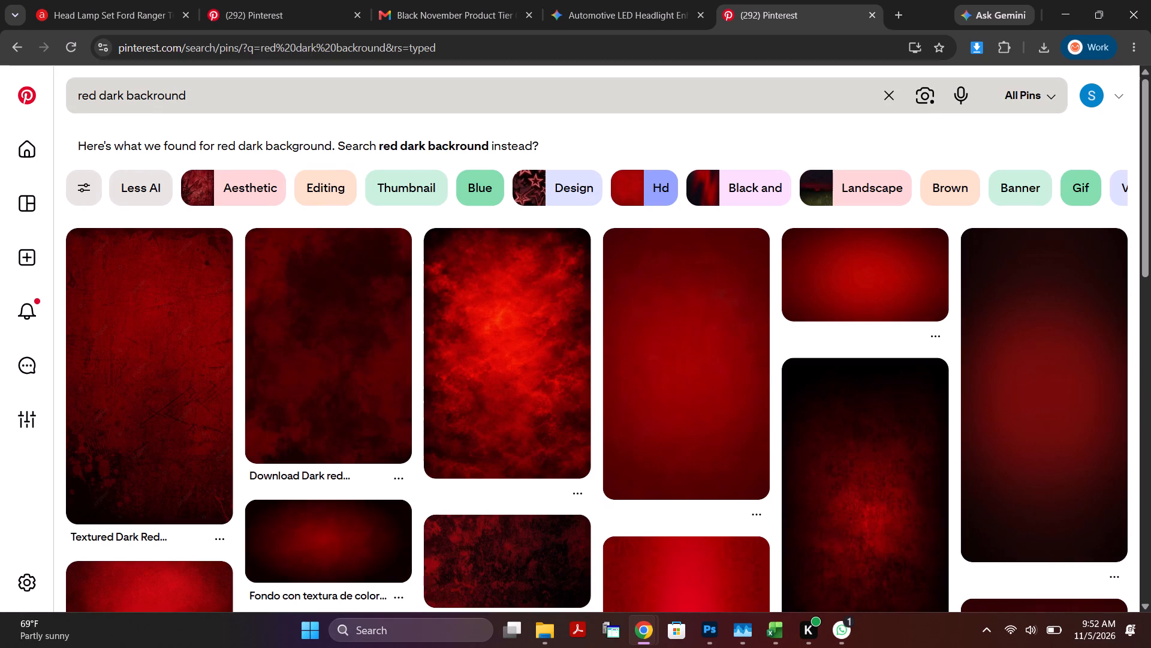
scroll(582, 337, down, 3)
scroll(709, 365, down, 1)
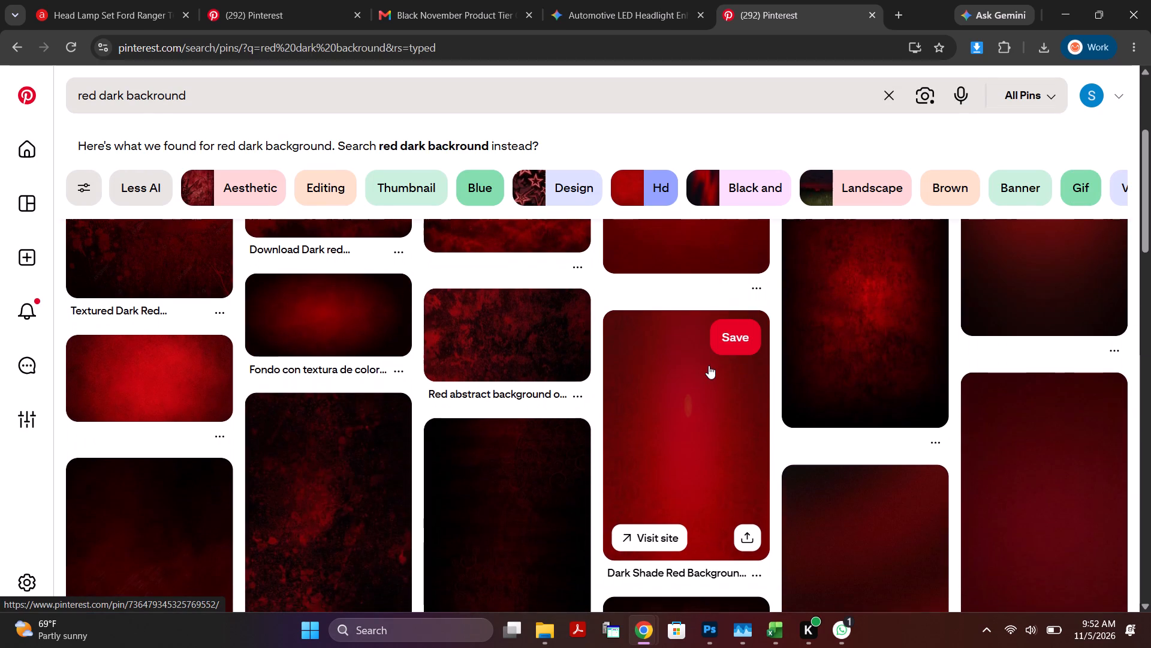
scroll(709, 365, down, 5)
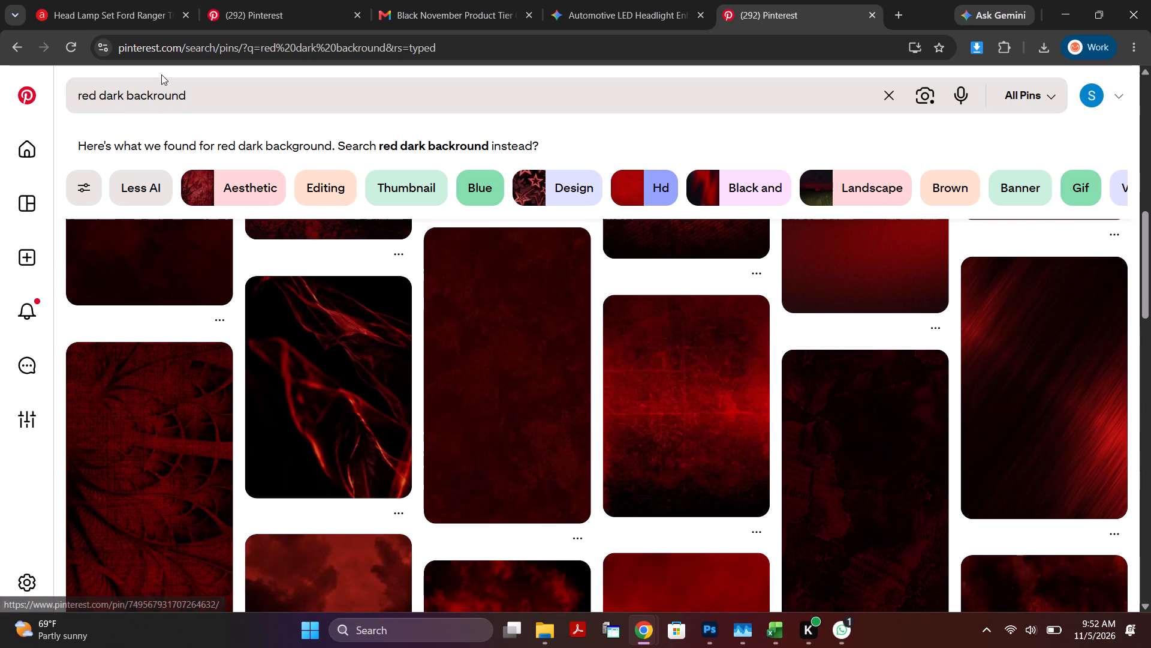
Change the Pinterest search to "red dark spotlight background" and look through the images for a backdrop.
click(155, 93)
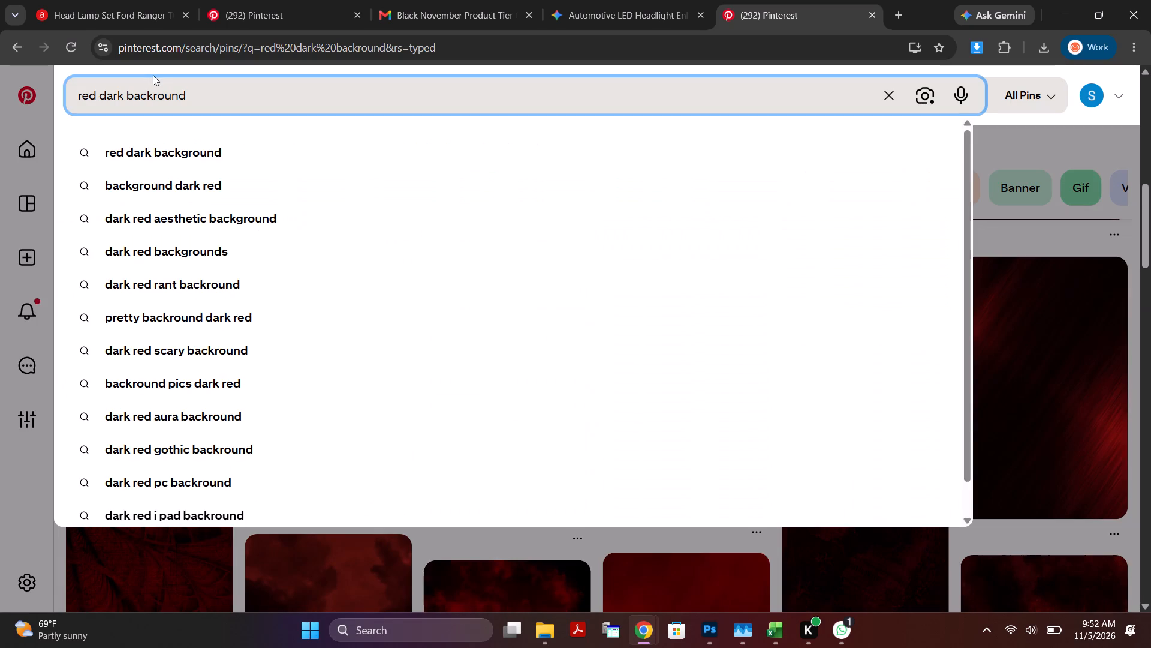
key(g)
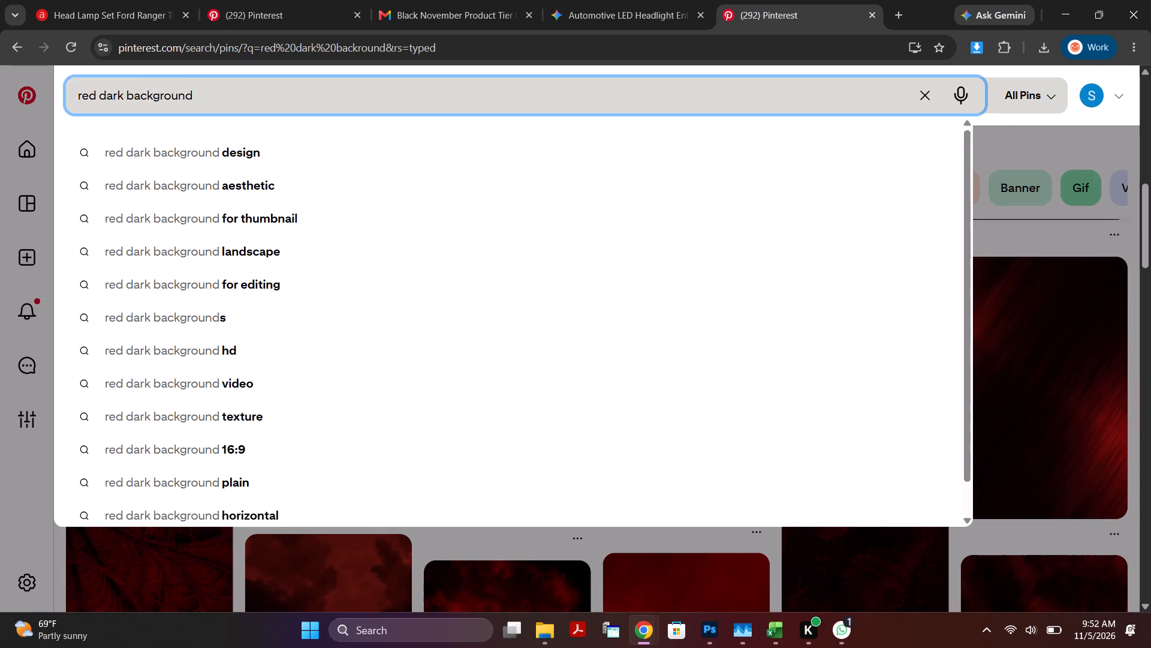
click(121, 89)
key(space)
text(floo)
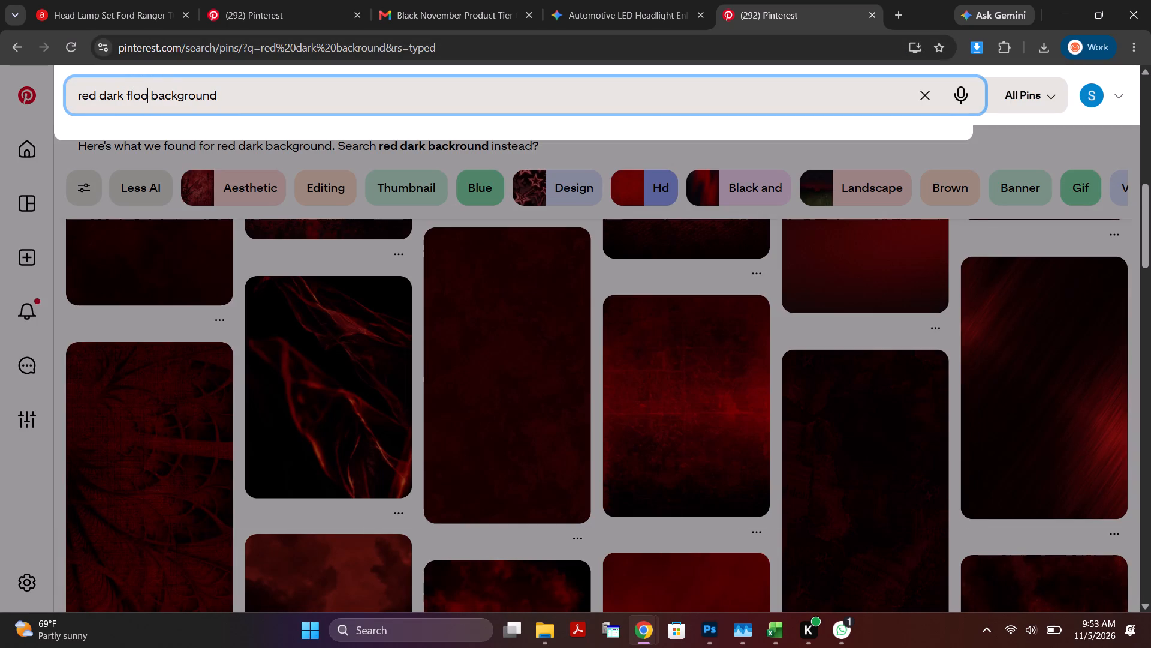
key(BackSpace)
key(BackSpace)
key(BackSpace)
key(BackSpace)
key(BackSpace)
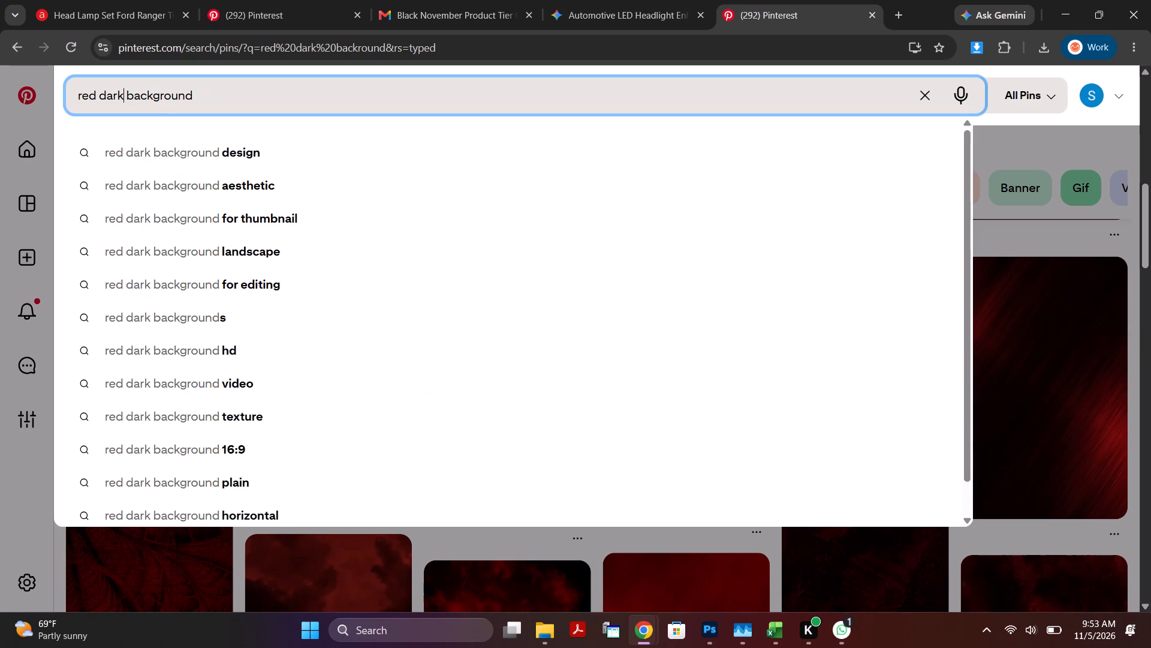
key(space)
text(spo)
text(tlight)
key(Return)
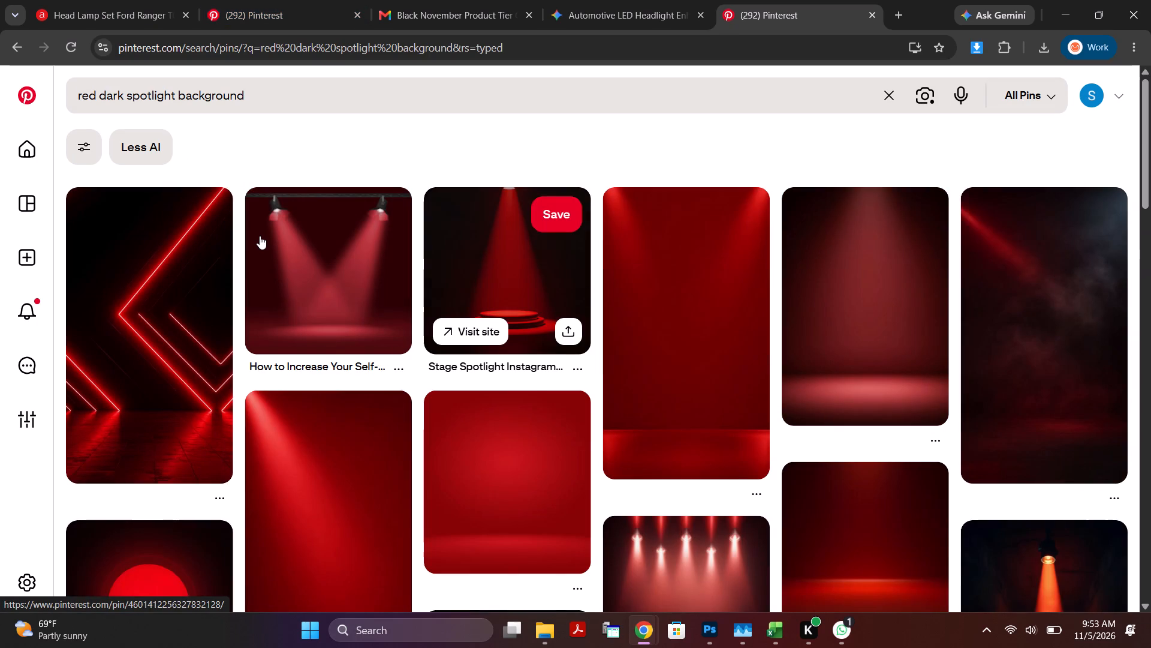
scroll(260, 236, down, 2)
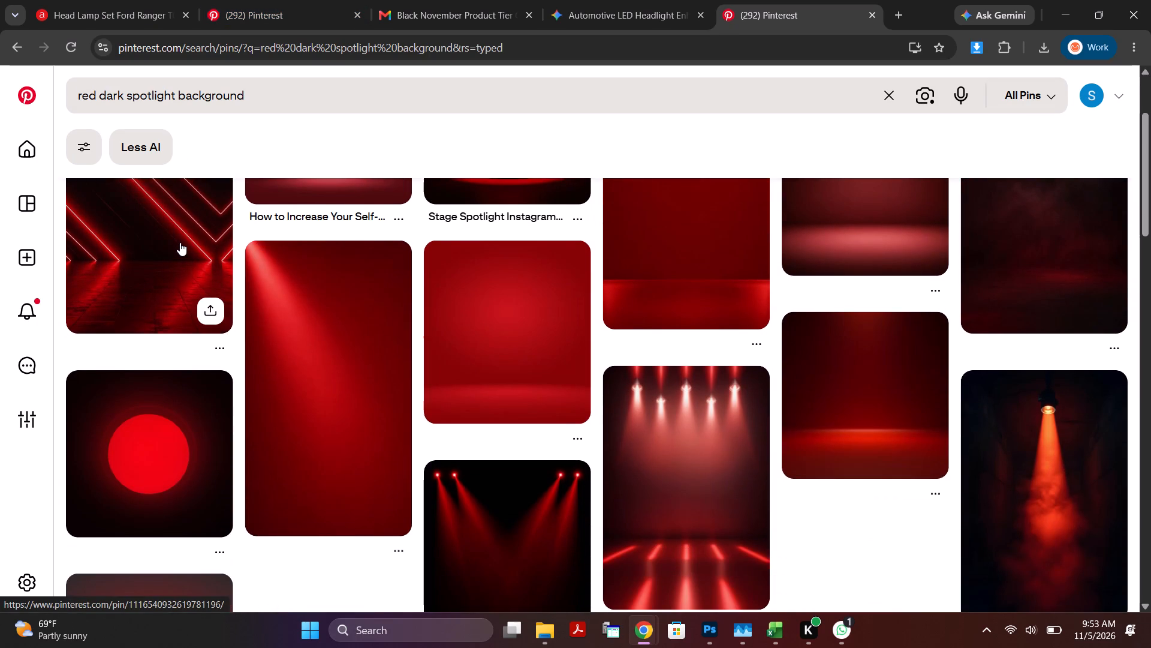
Switch to Photoshop and move the fffg neon background image up until its lower edge sits just below Artboard 1's bottom edge.
click(1070, 20)
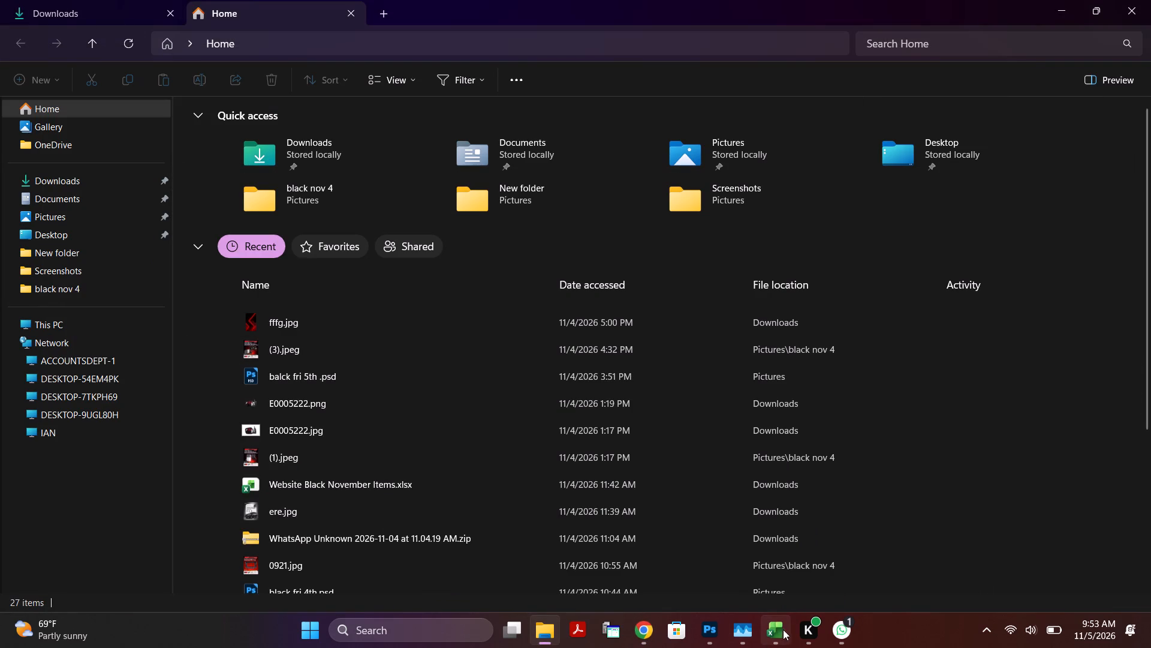
click(708, 620)
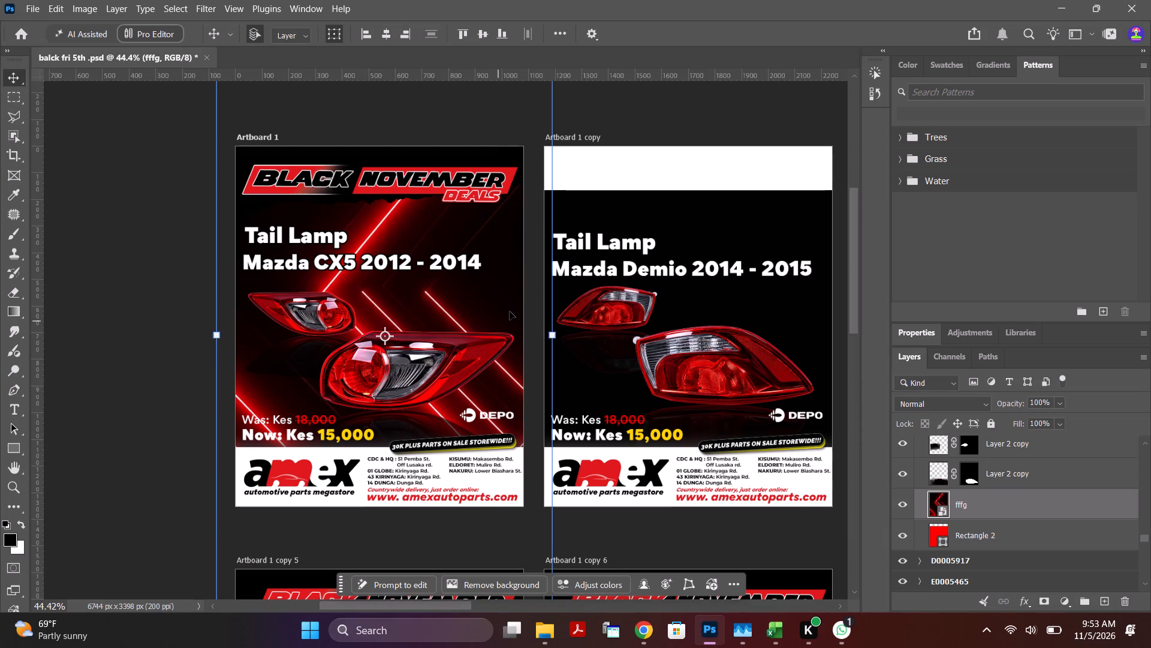
click(511, 310)
key(Up)
key(Up)
key(Up)
key(Up)
key(Up)
key(Up)
key(Up)
key(Up)
key(Up)
key(Up)
key(Up)
key(Up)
key(Up)
key(Up)
key(Up)
key(Up)
key(Up)
key(Up)
key(Up)
key(Up)
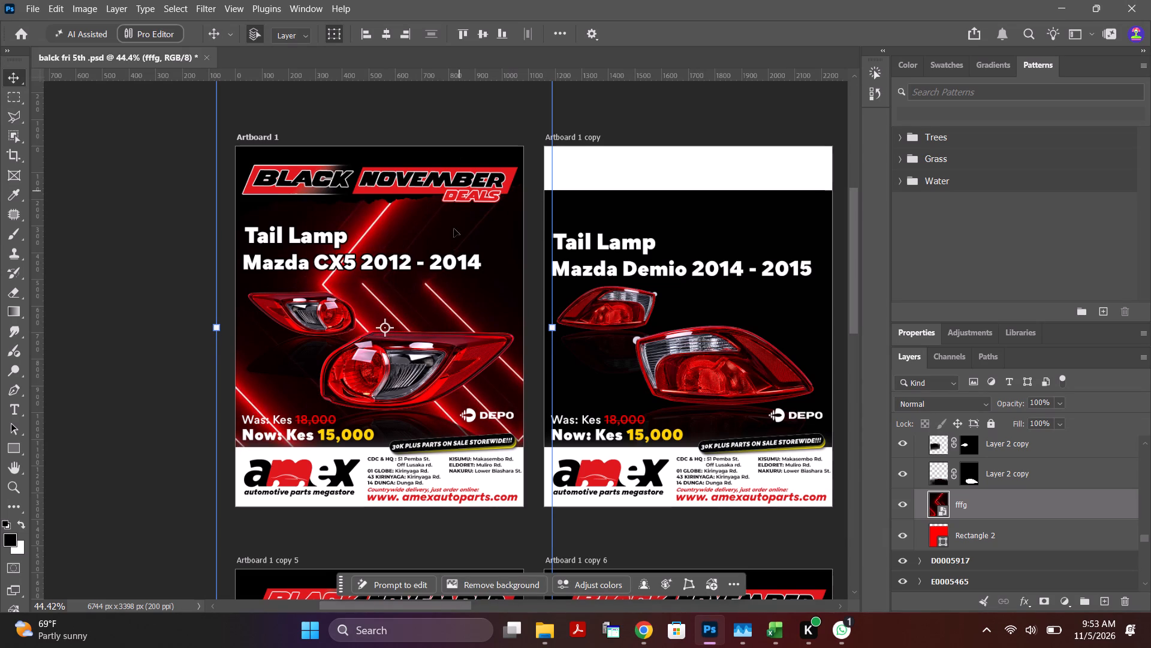
drag(460, 298, 451, 205)
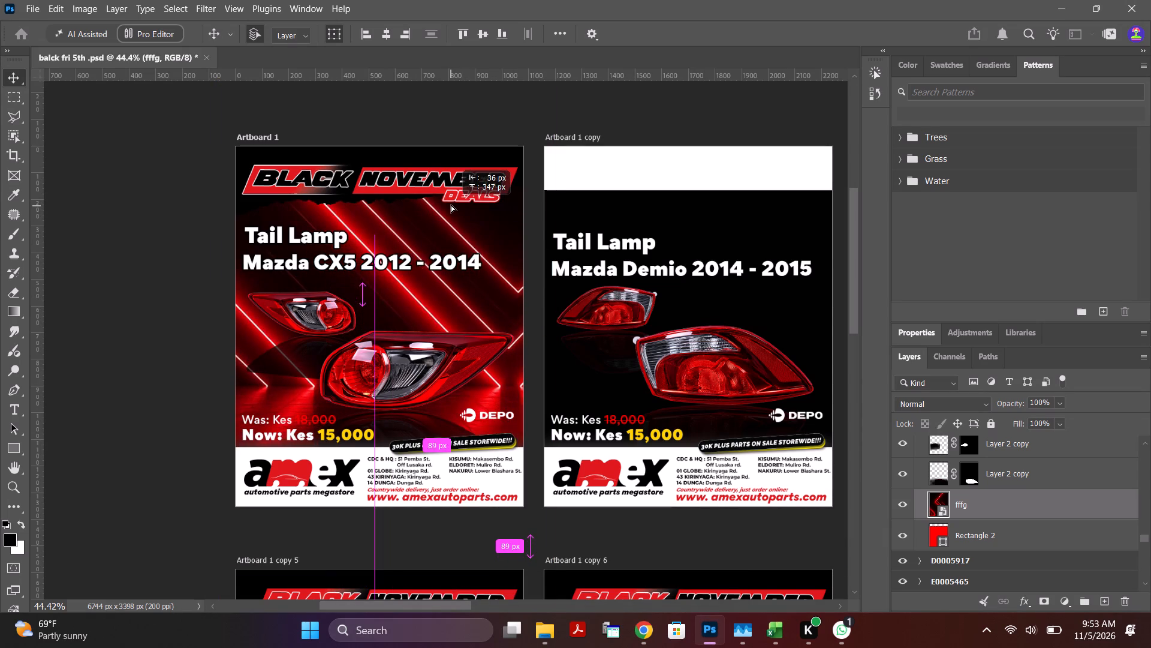
drag(451, 205, 451, 203)
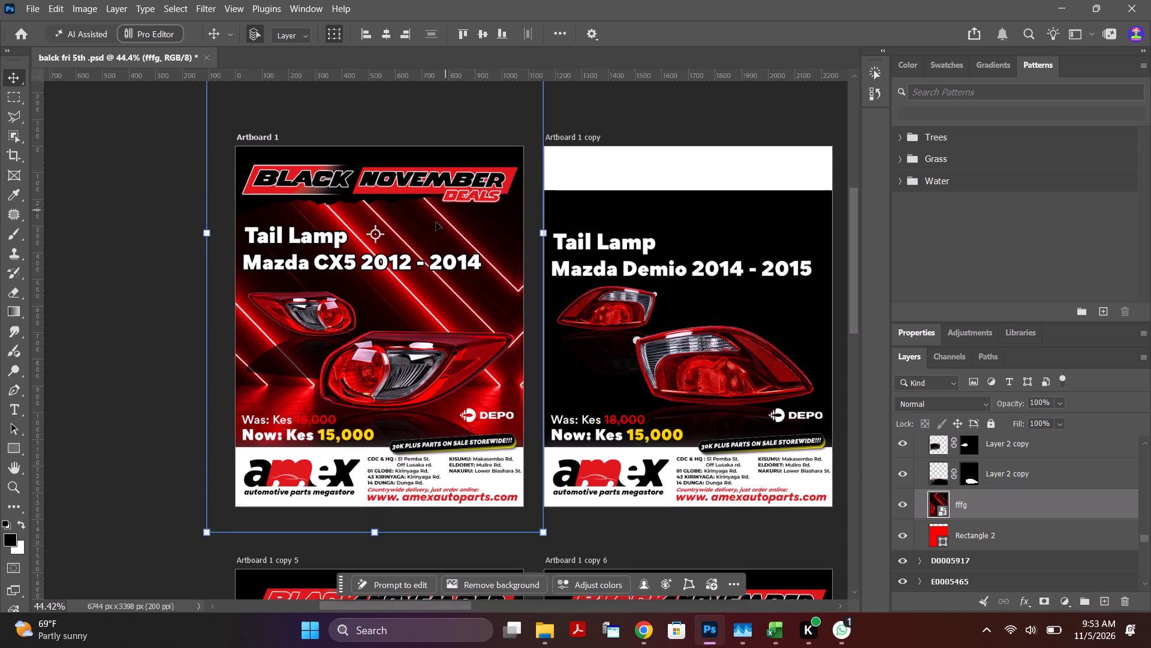
drag(465, 301, 467, 279)
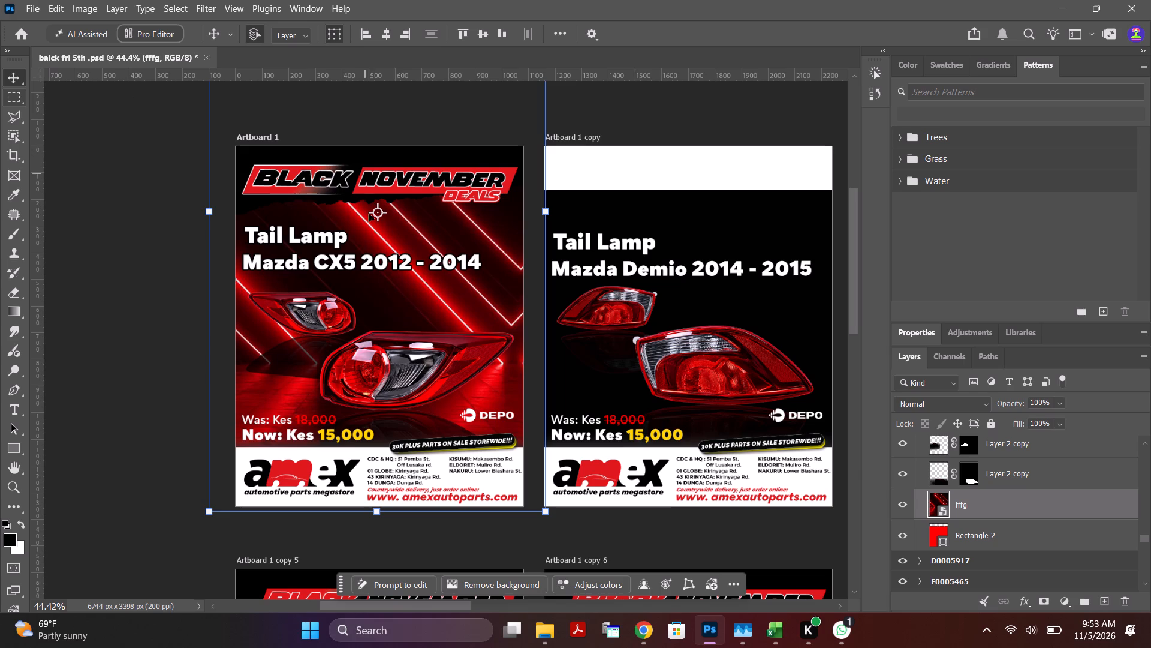
Move the large tail lamp on Artboard 1 slightly down and to the right.
click(276, 375)
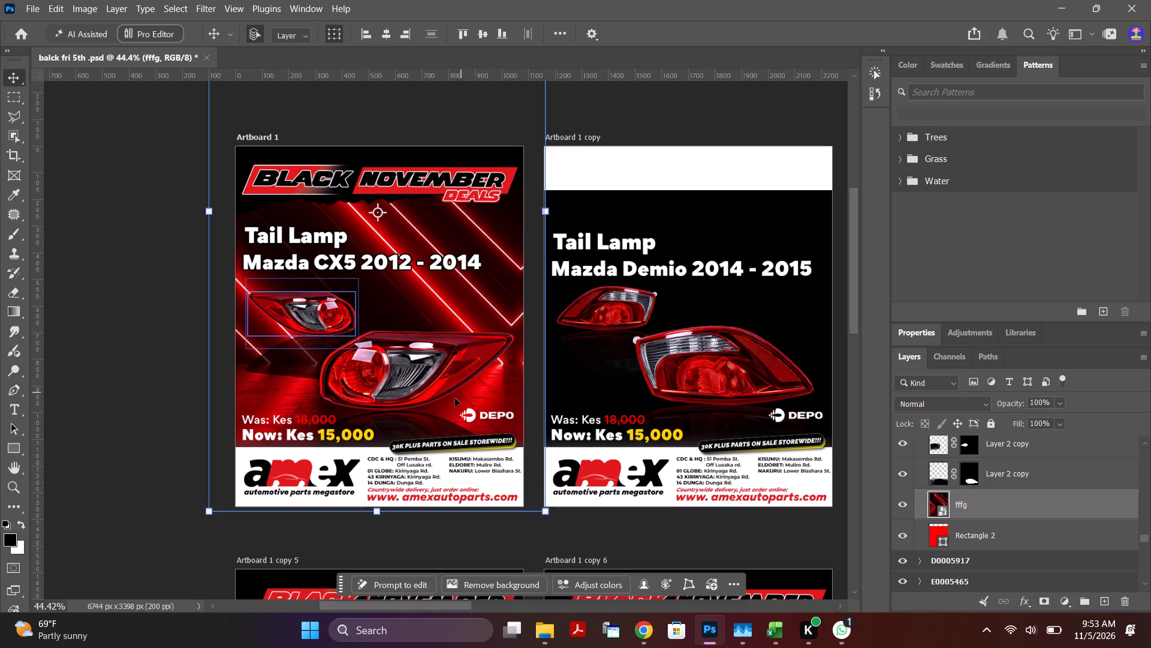
click(419, 421)
shift+click(434, 374)
drag(419, 374, 424, 382)
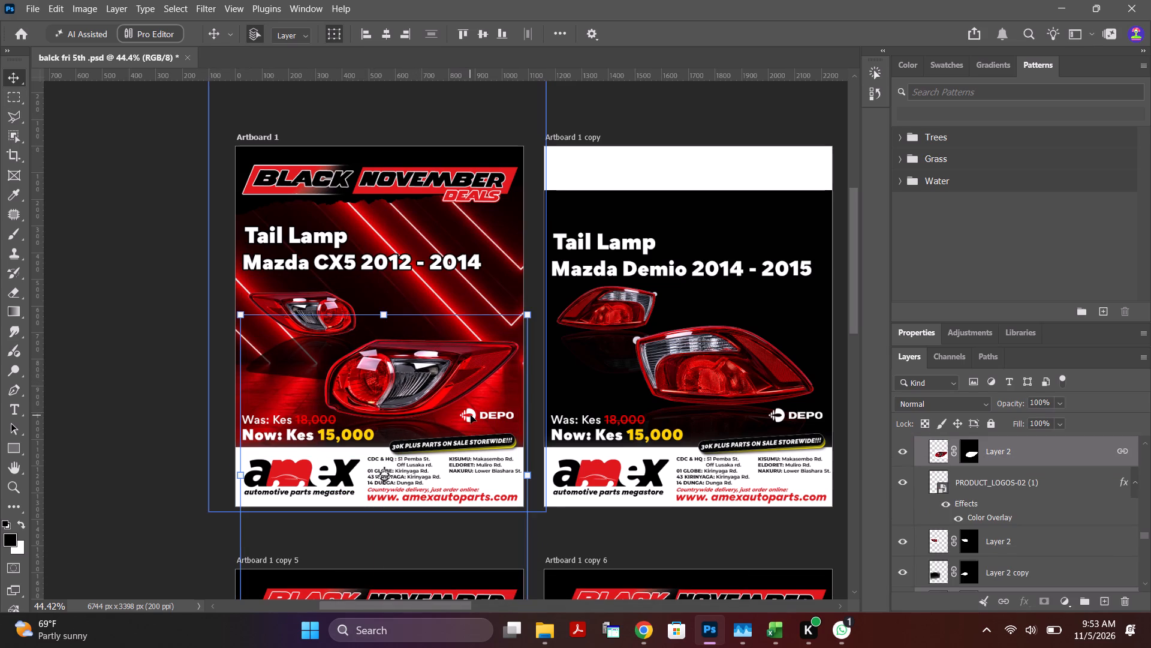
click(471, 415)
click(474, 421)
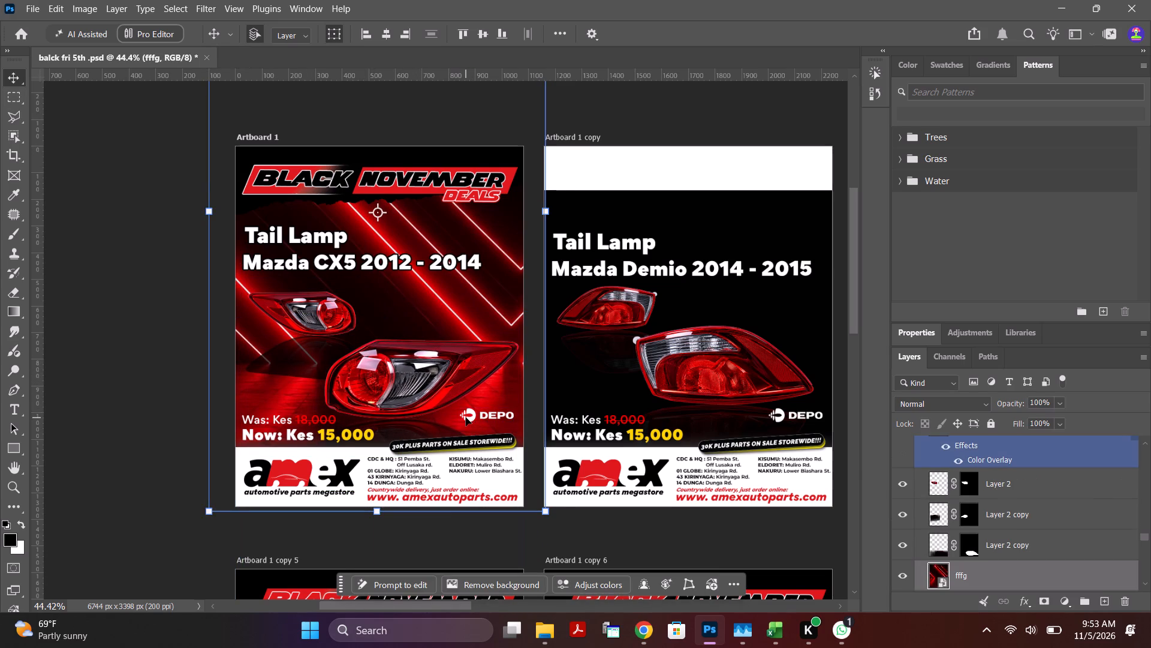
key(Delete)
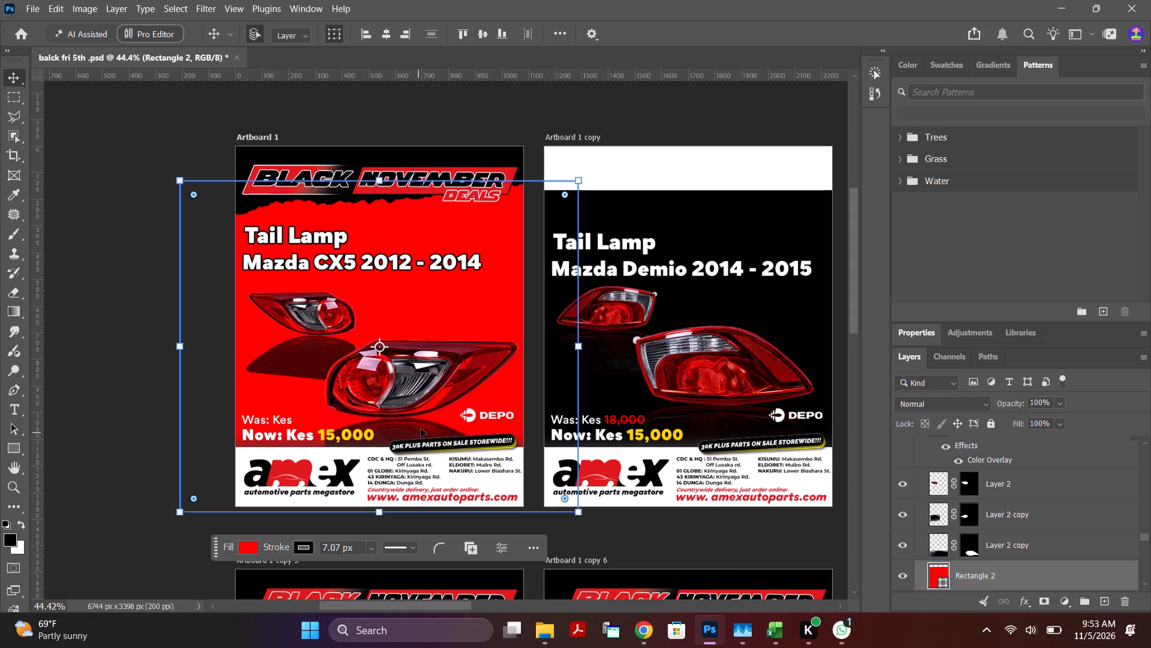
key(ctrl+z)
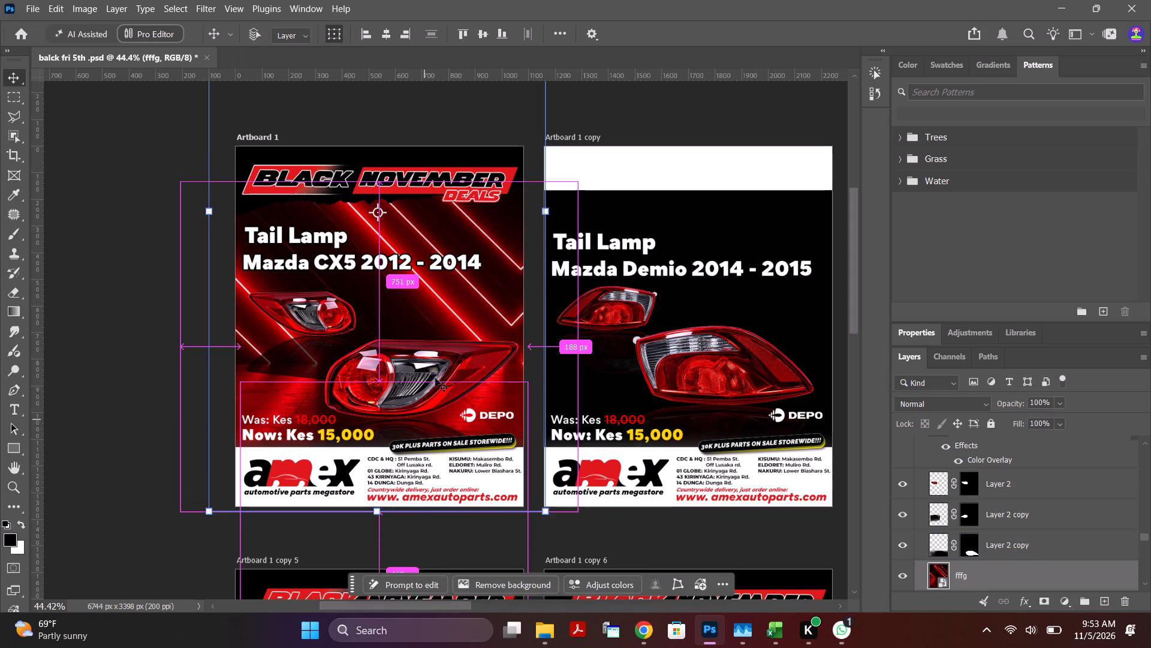
Delete the DEPO logo from Artboard 1.
click(473, 419)
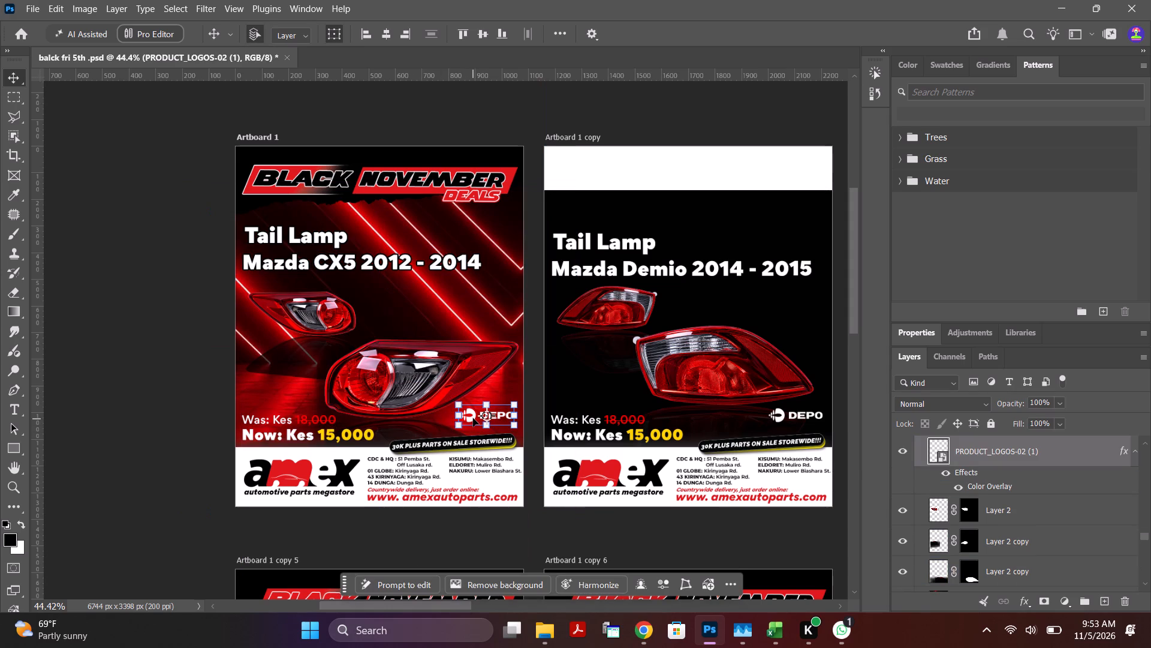
key(Delete)
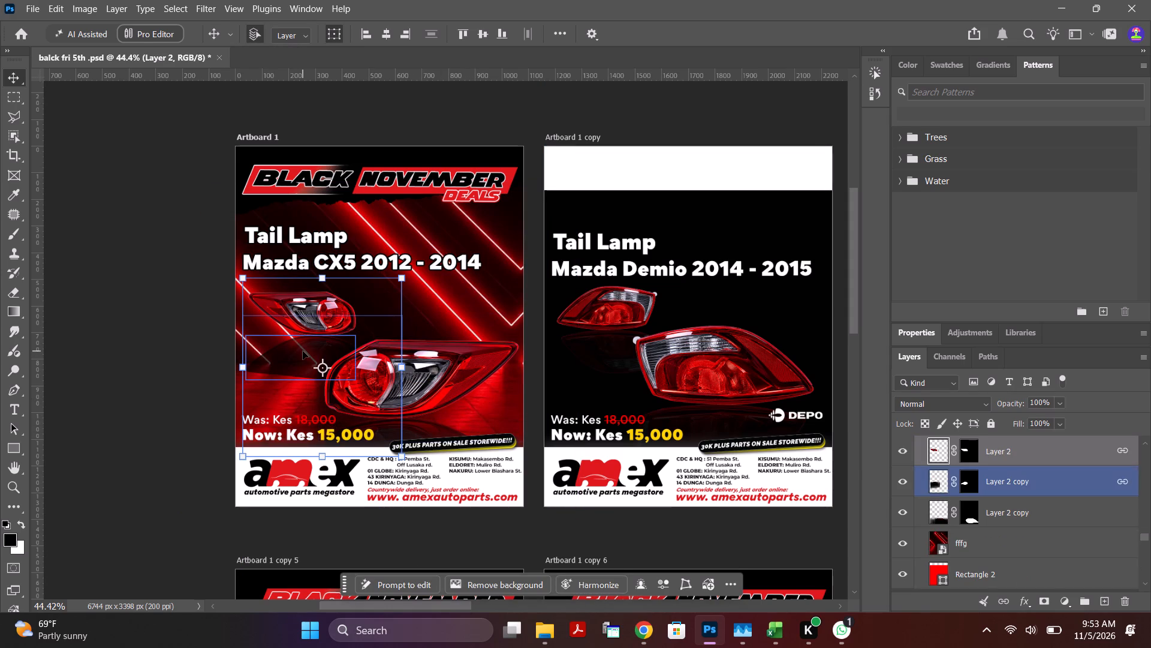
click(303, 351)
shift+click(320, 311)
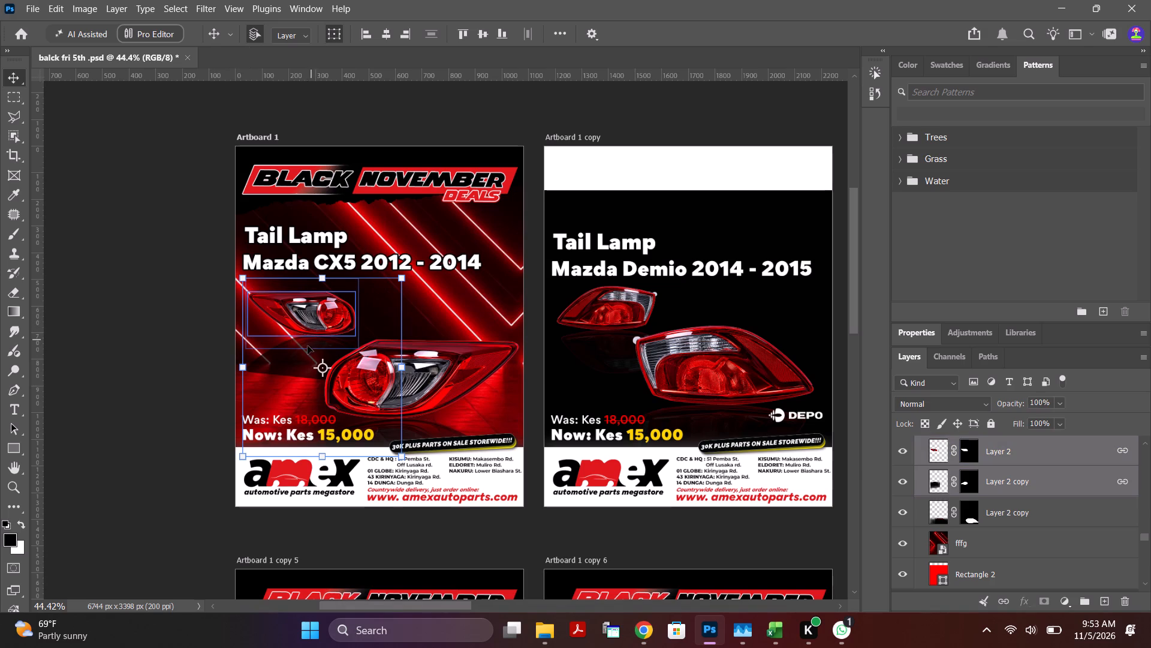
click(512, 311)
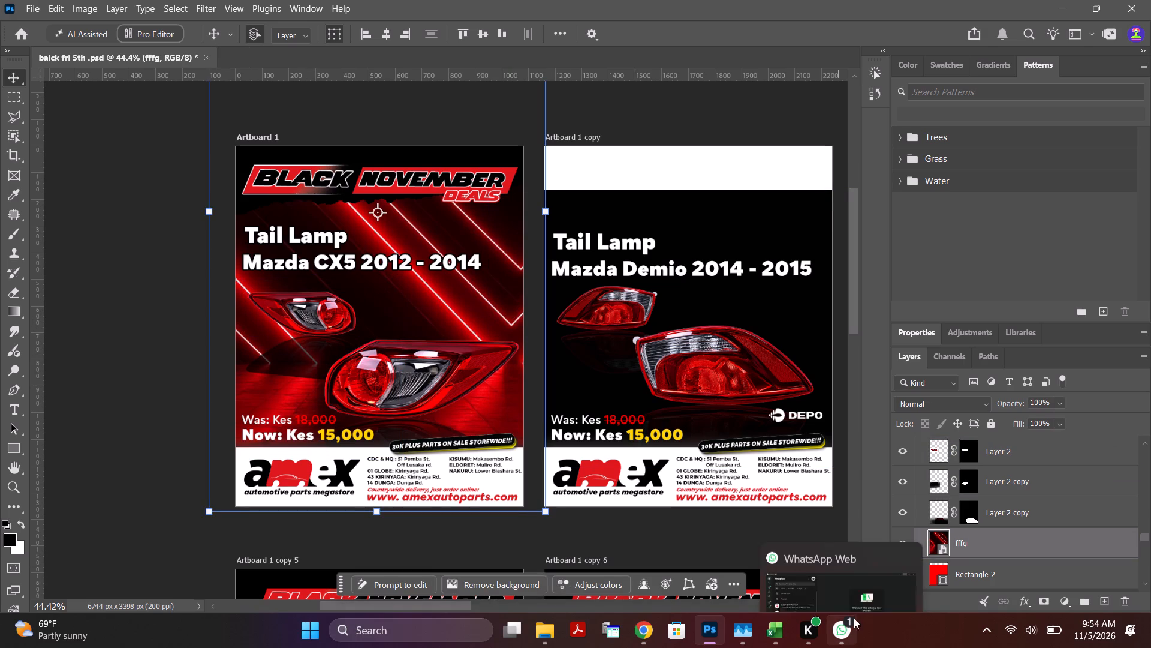
Set the fill of the Rectangle 2 layer behind the neon image to black.
click(945, 575)
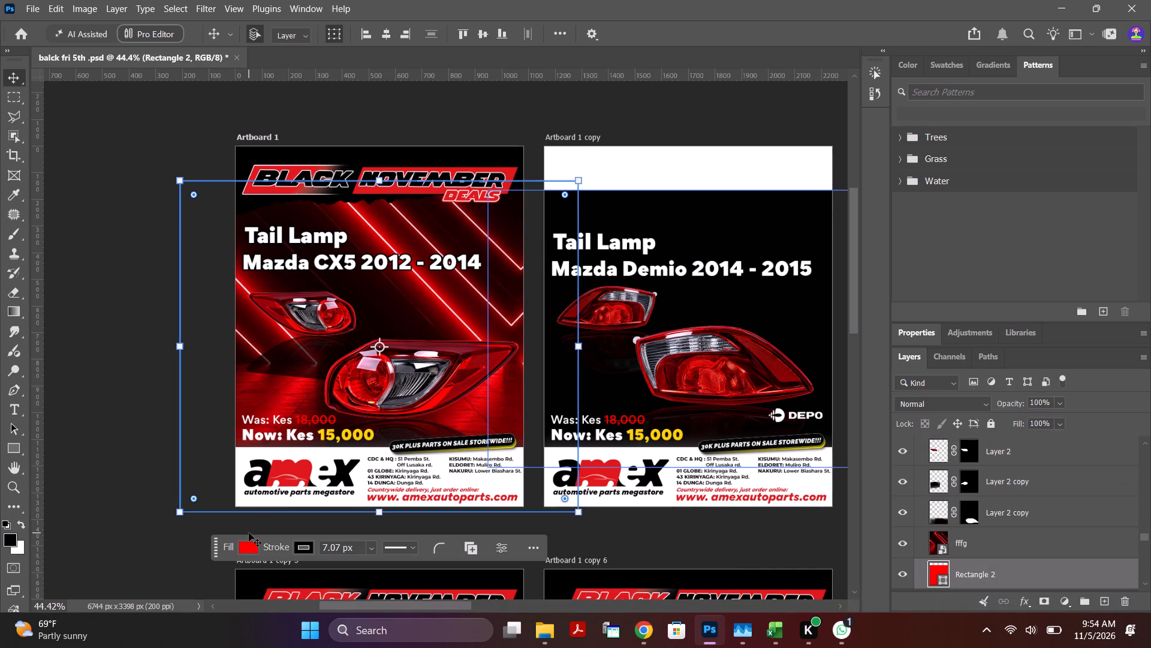
click(249, 544)
click(224, 407)
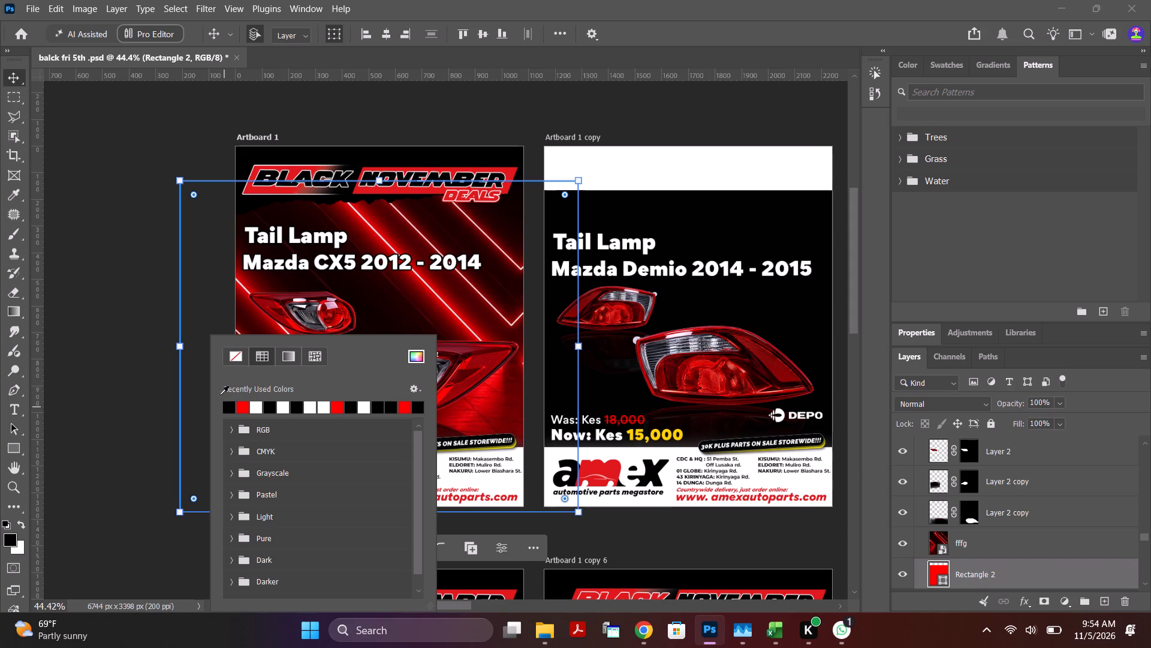
click(95, 218)
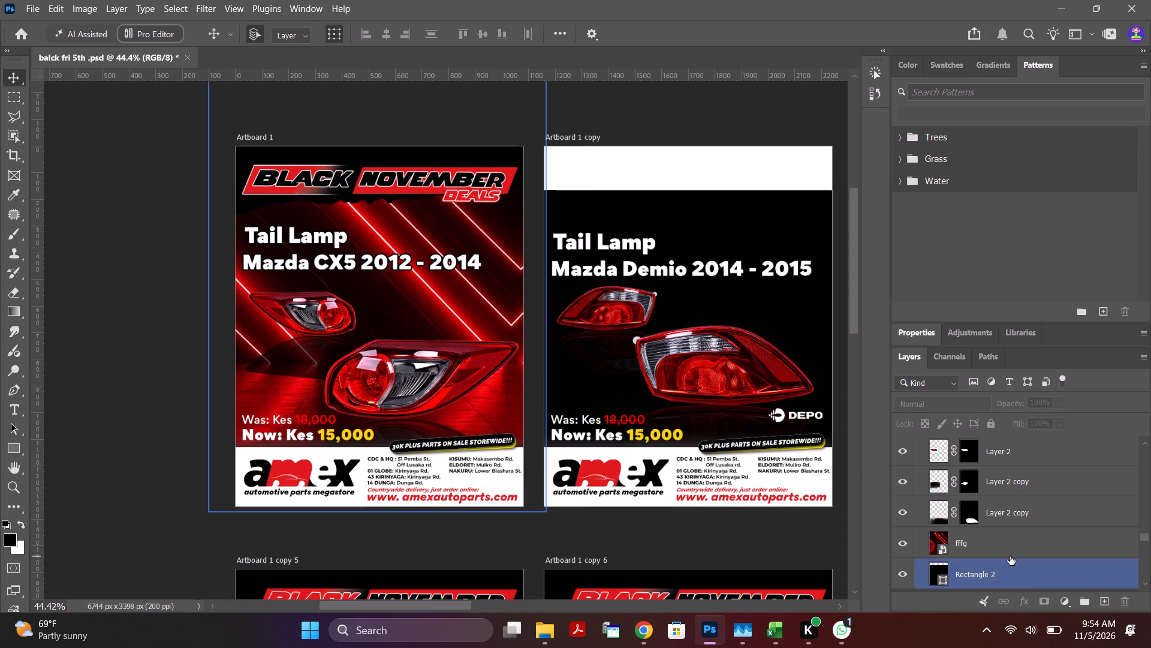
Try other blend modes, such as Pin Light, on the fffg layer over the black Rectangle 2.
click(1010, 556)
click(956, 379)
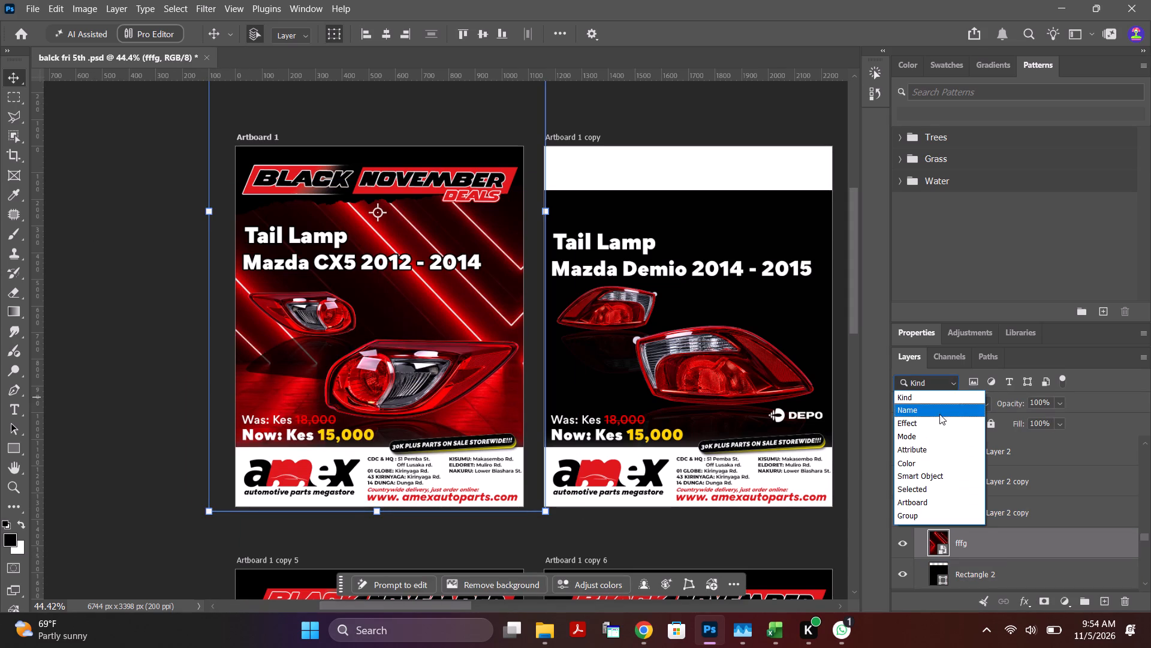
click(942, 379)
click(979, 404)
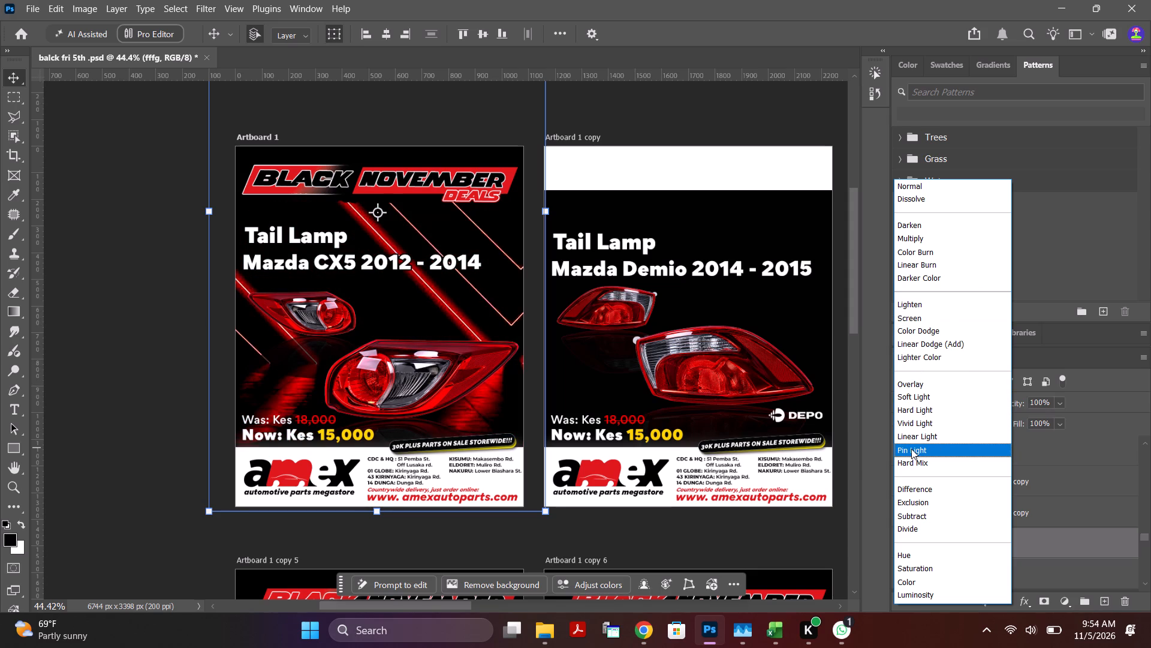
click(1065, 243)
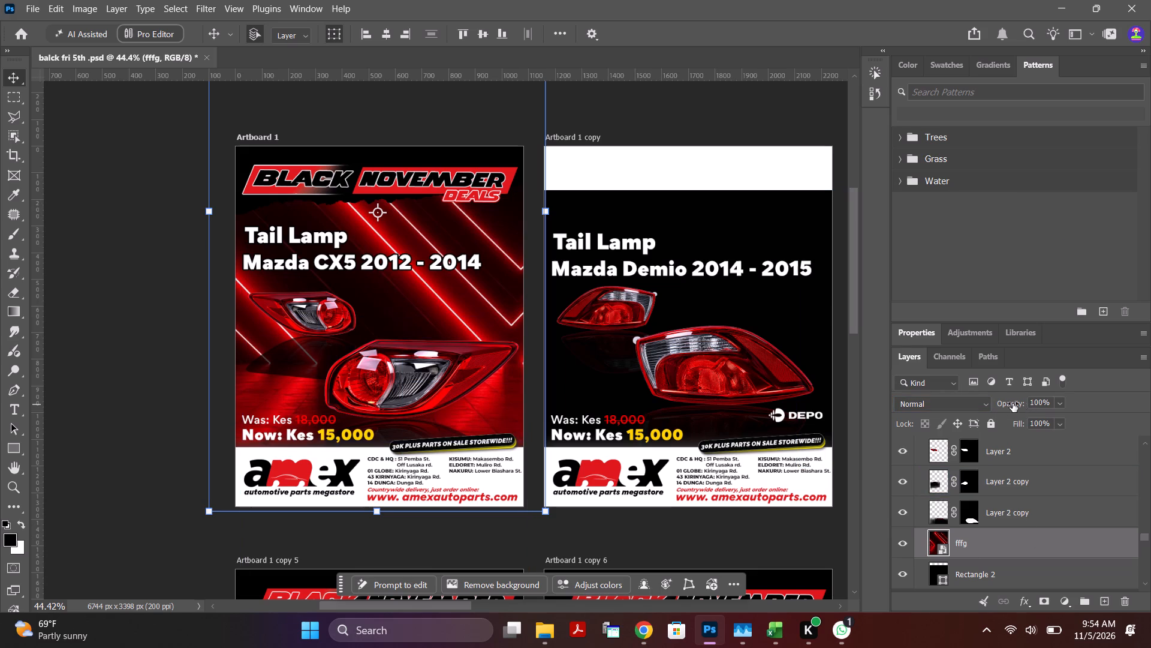
Lower the fffg layer's opacity to 40%.
drag(1010, 403, 974, 402)
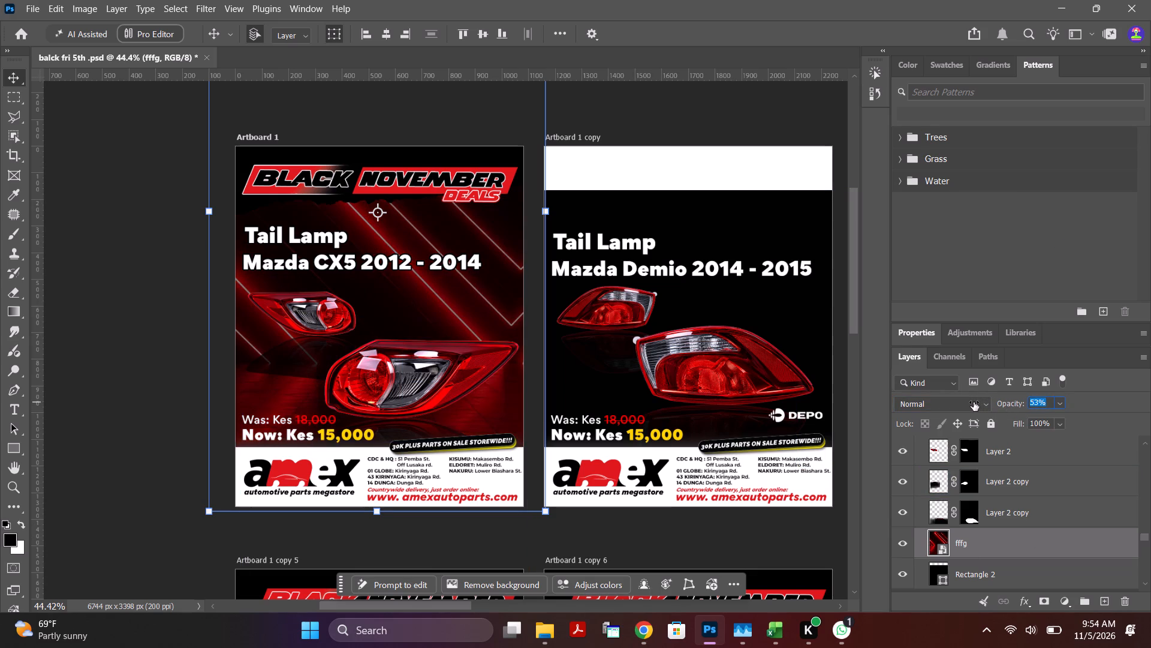
drag(974, 402, 964, 401)
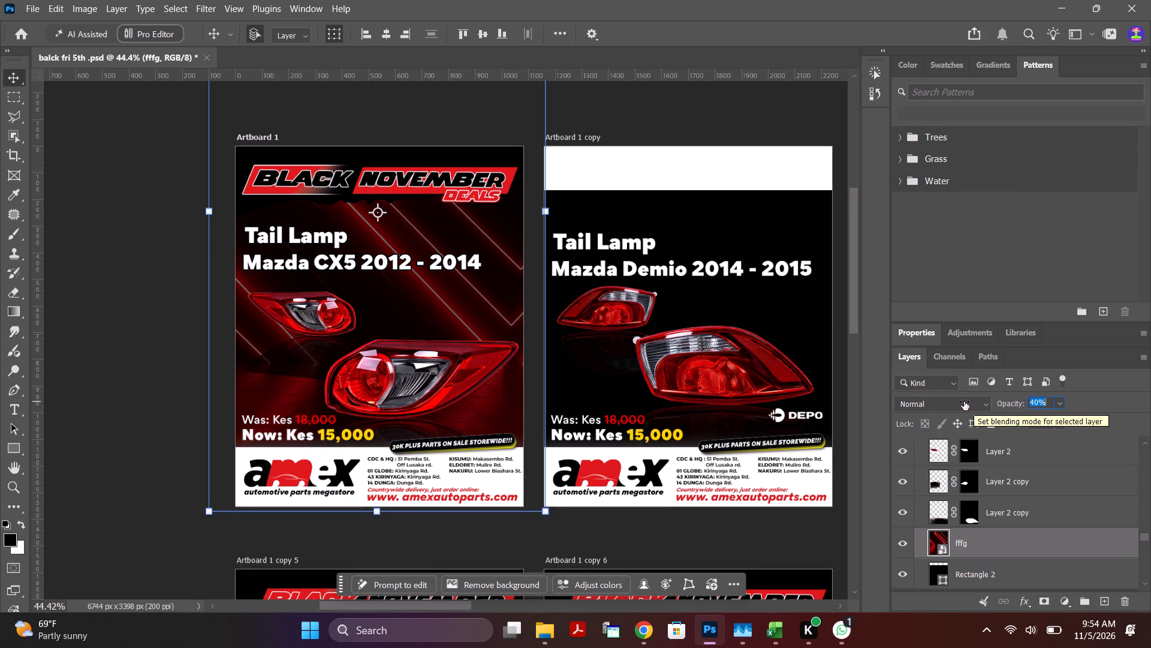
Lower the opacity of the fffg neon background layer on Artboard 1 to 20%.
drag(964, 401, 958, 398)
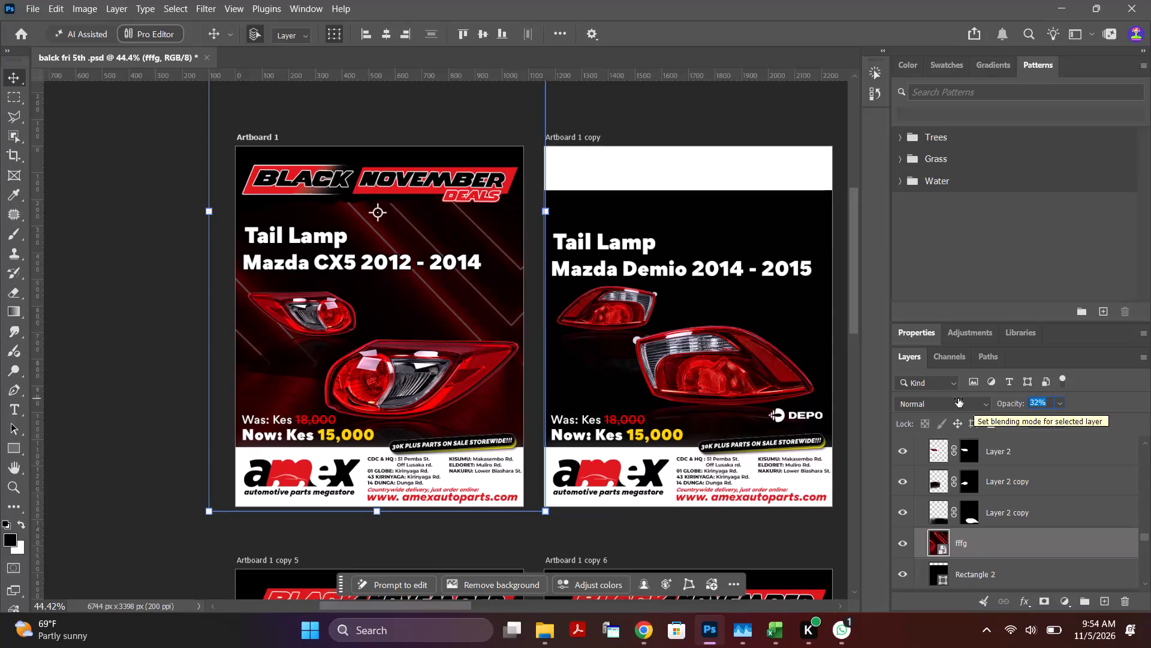
drag(958, 398, 955, 398)
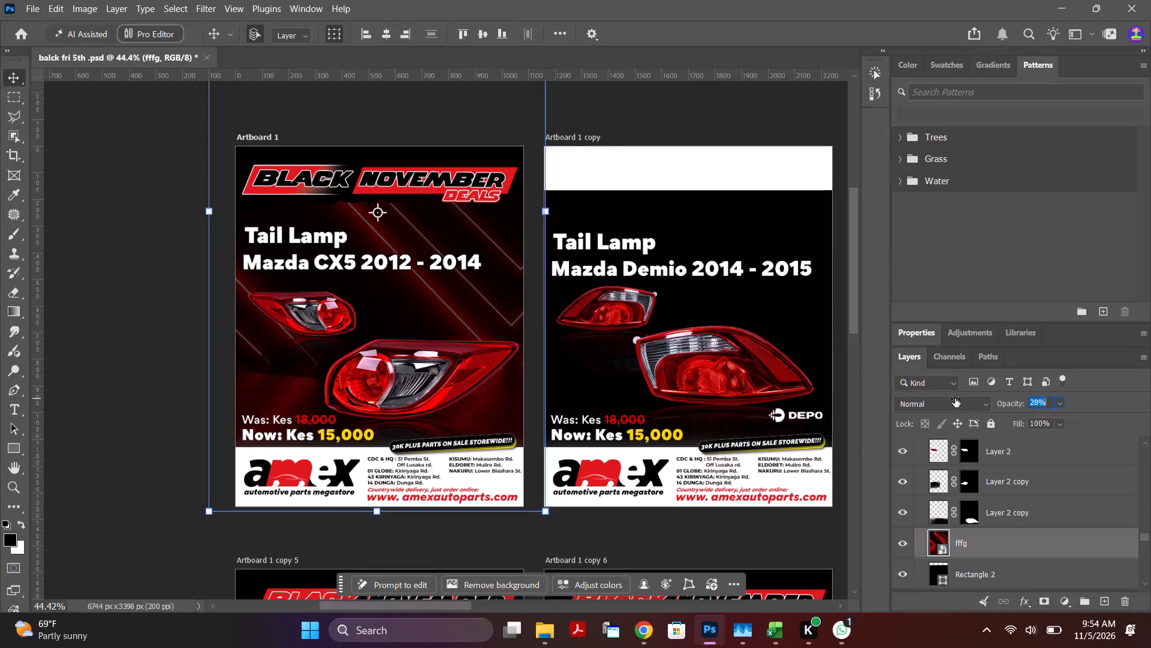
drag(955, 398, 954, 398)
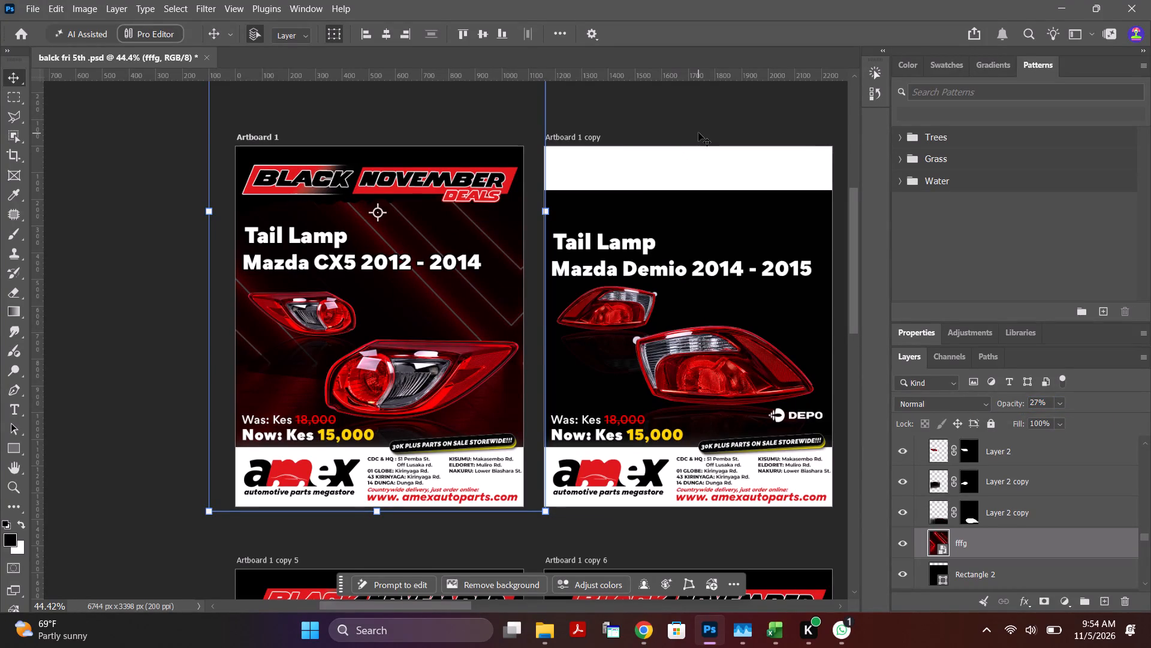
double_click(699, 131)
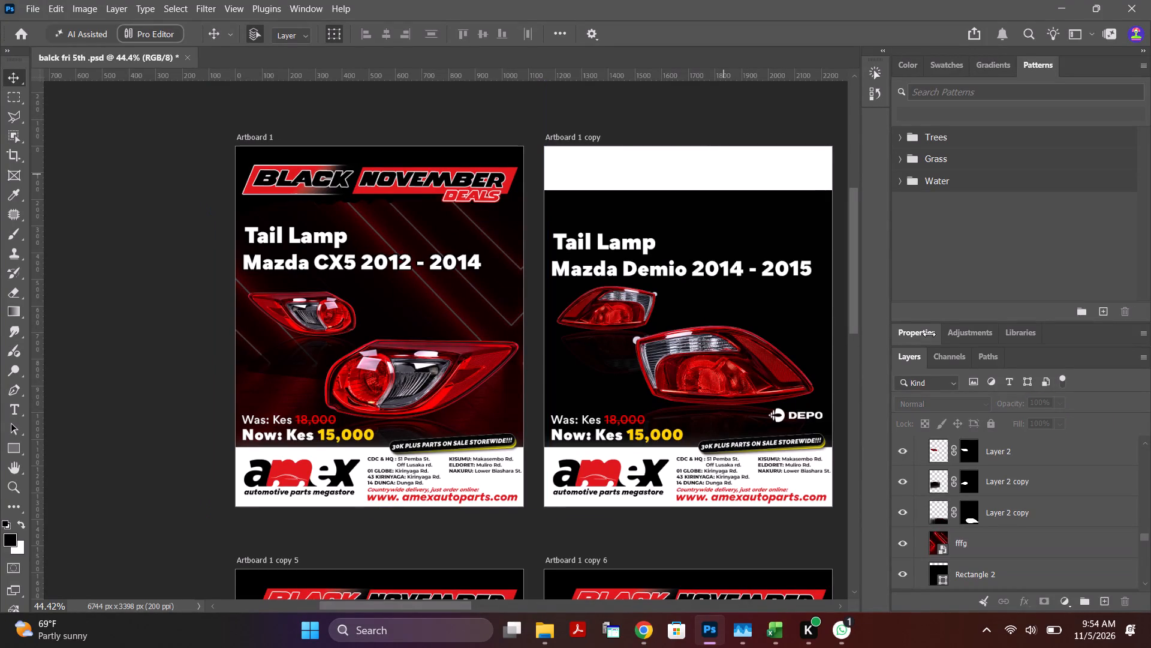
click(478, 355)
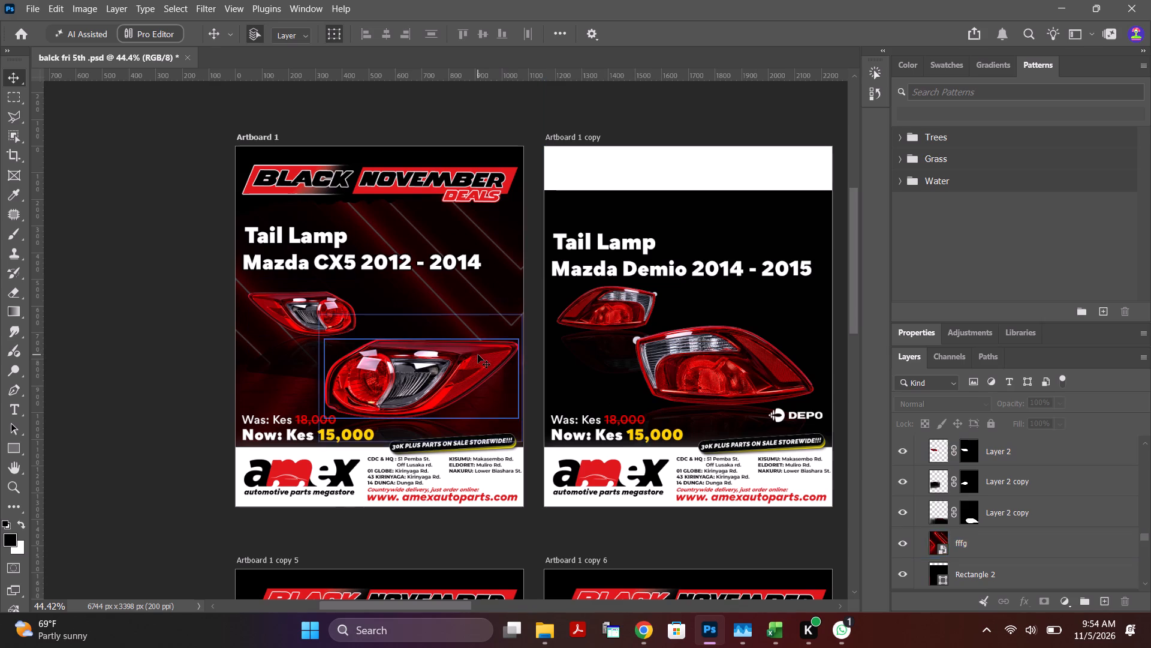
click(507, 274)
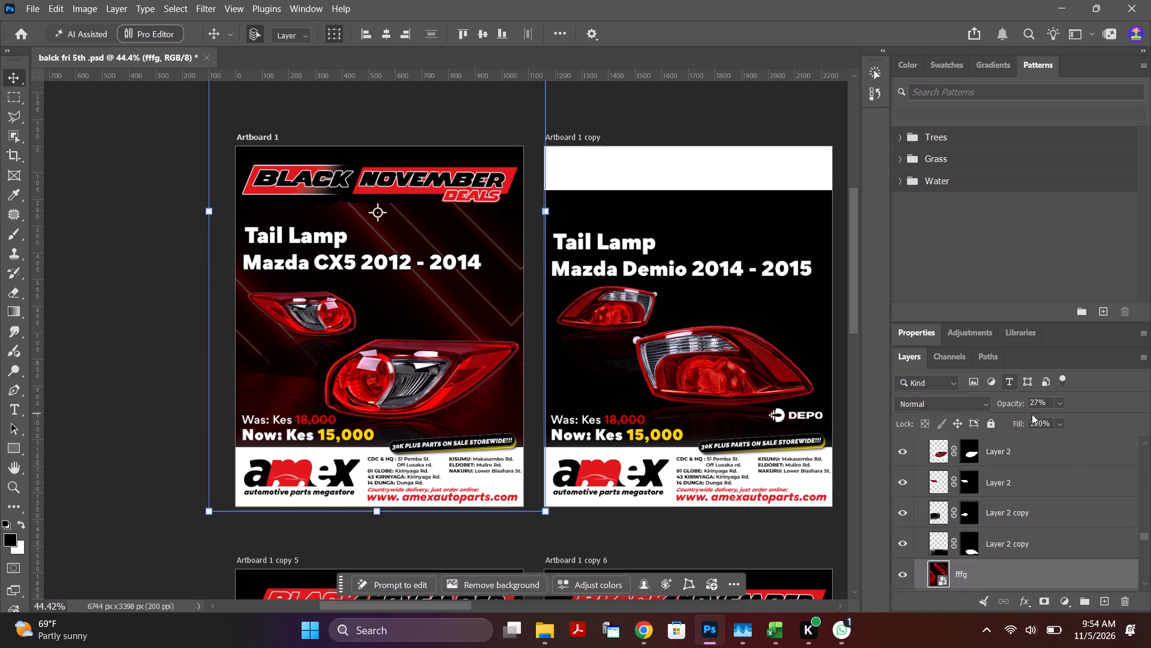
drag(1016, 404, 1012, 403)
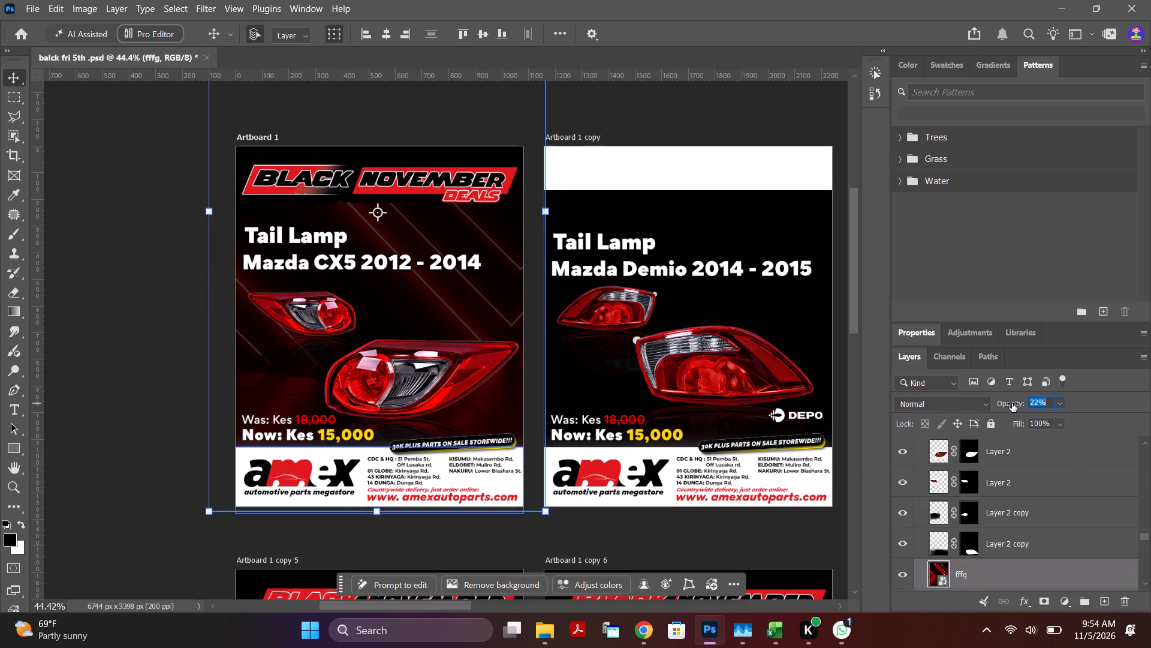
drag(1012, 403, 1011, 403)
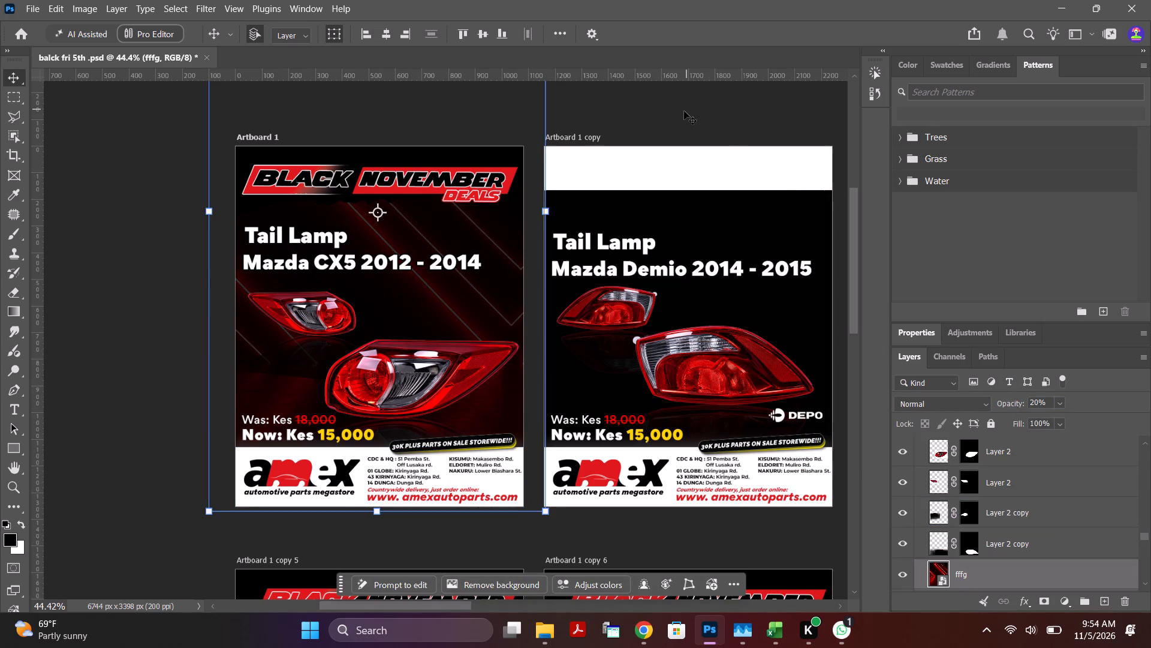
click(680, 115)
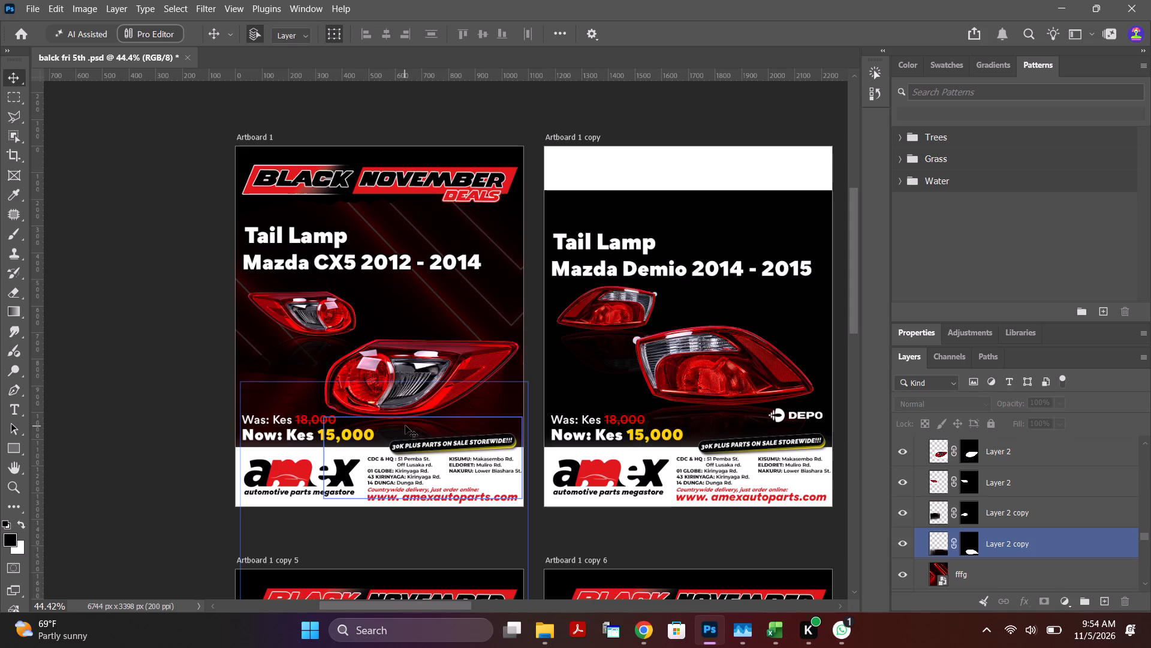
Scale the large tail lamp and its reflection on Artboard 1 to 96.36% and shift them slightly toward the artboard's right edge.
click(405, 425)
shift+click(427, 359)
click(415, 358)
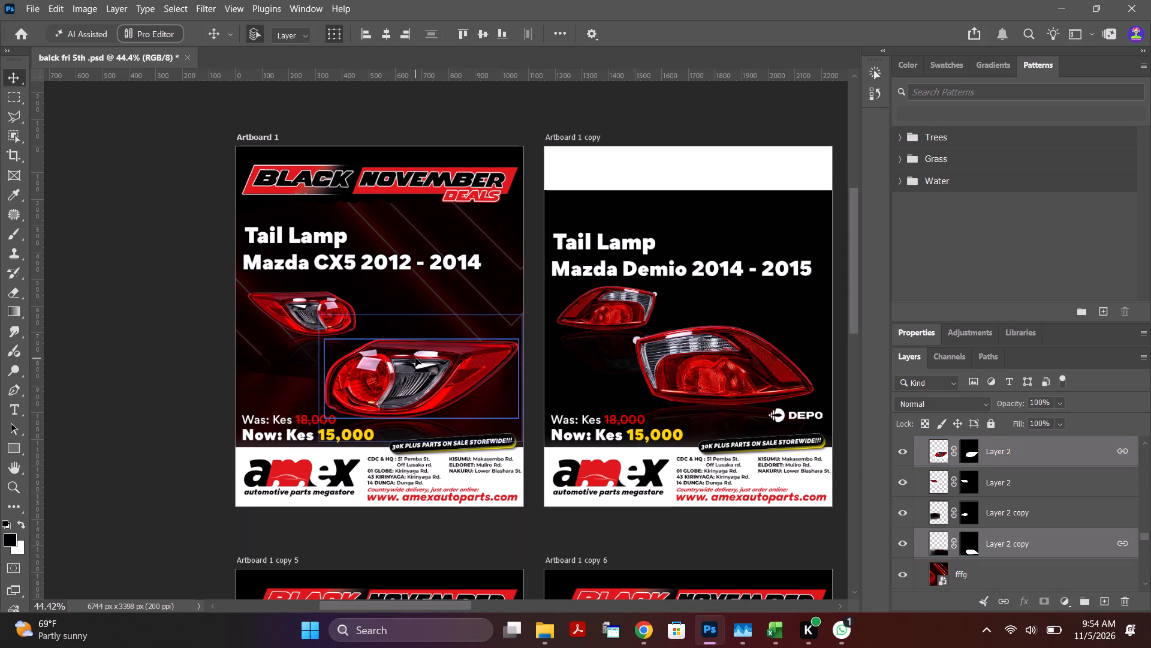
drag(387, 313, 390, 324)
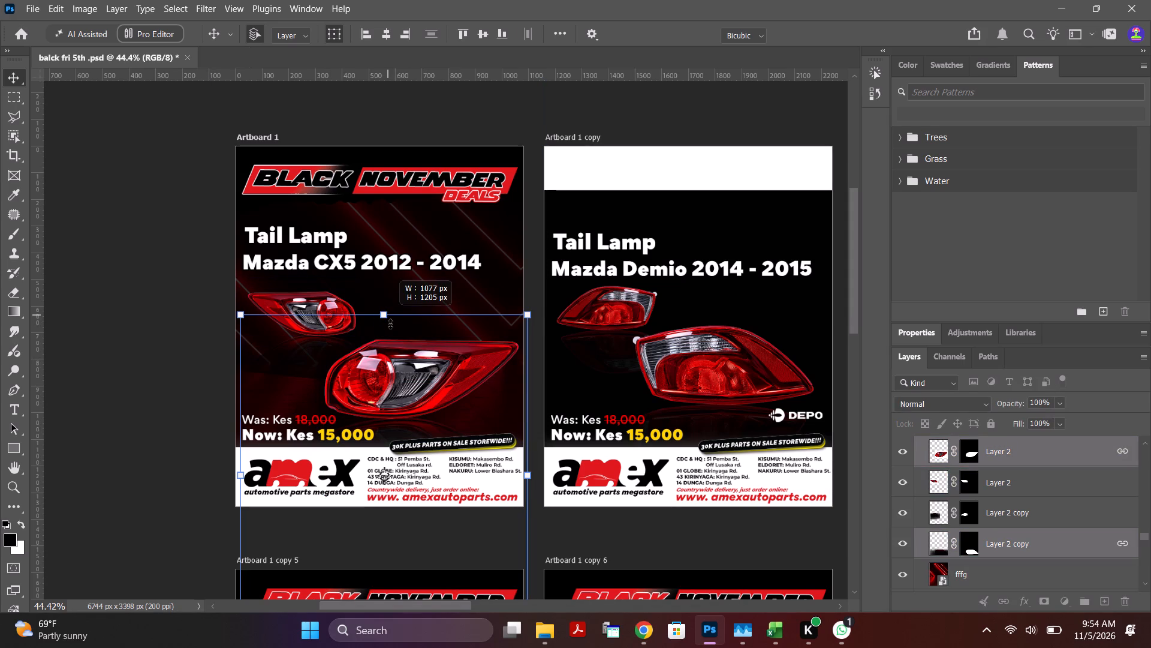
drag(390, 324, 391, 325)
drag(383, 380, 394, 370)
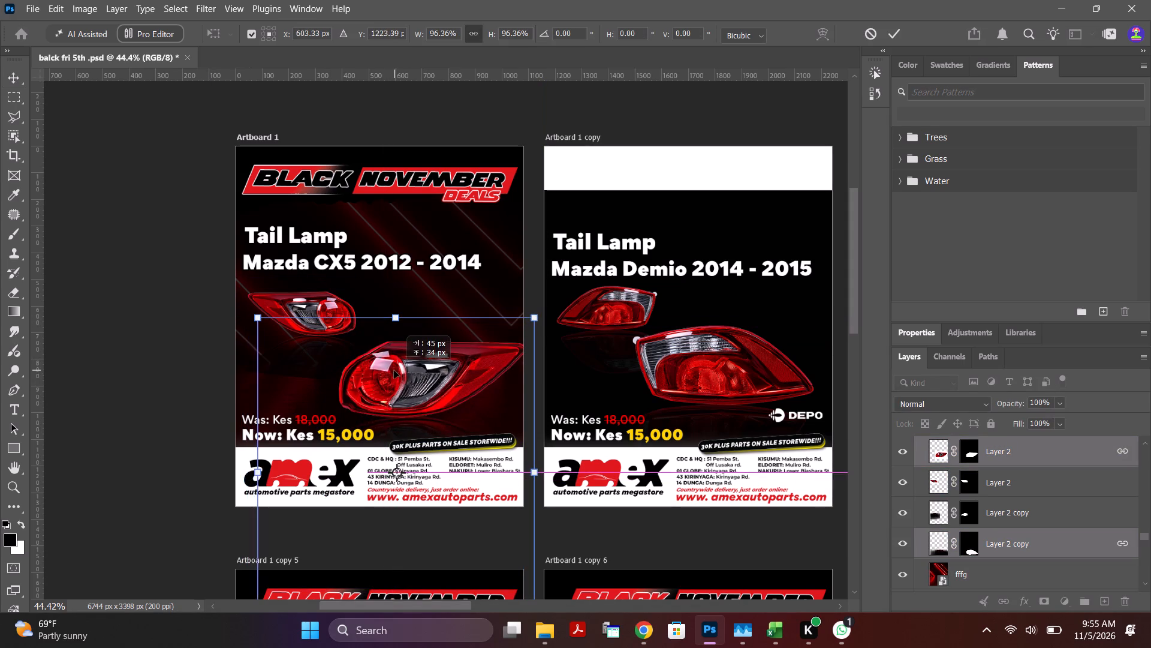
drag(394, 370, 391, 369)
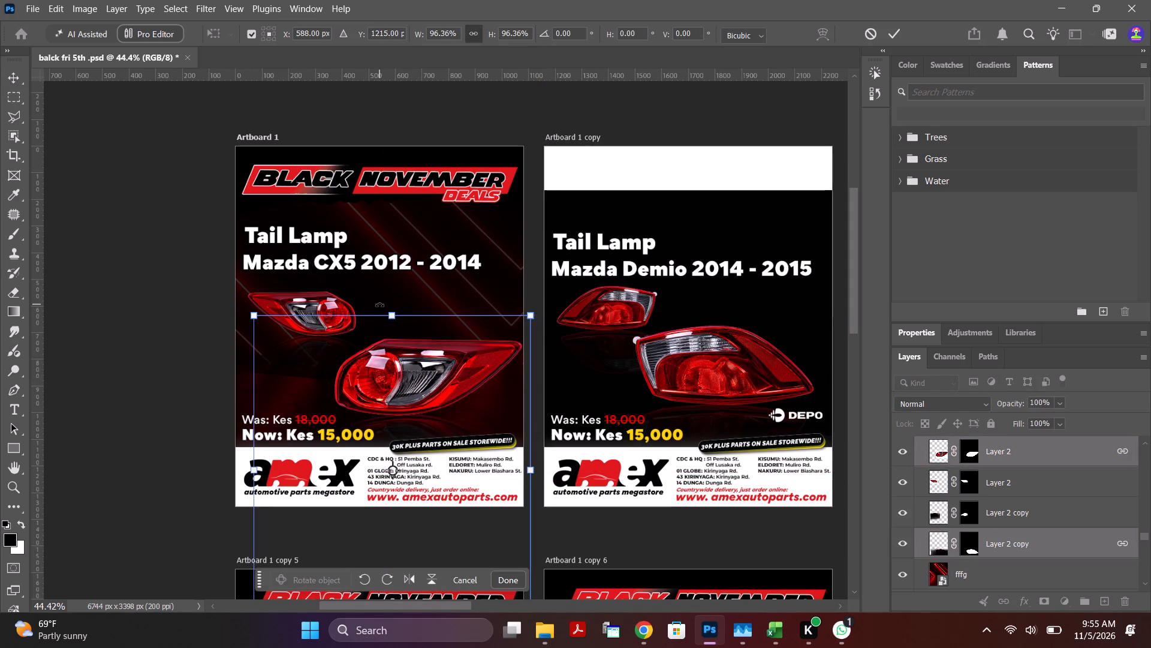
key(Return)
Move the small tail lamp and its reflection straight down, further below the Mazda CX5 title on Artboard 1.
click(300, 346)
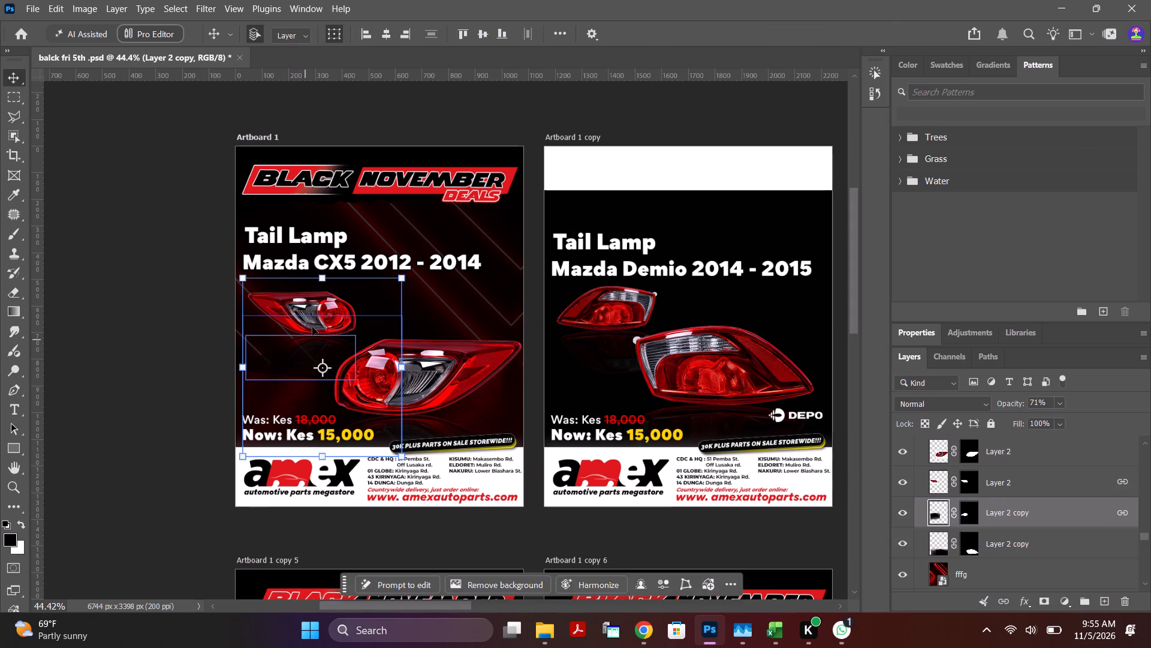
shift+click(331, 314)
drag(330, 310, 321, 321)
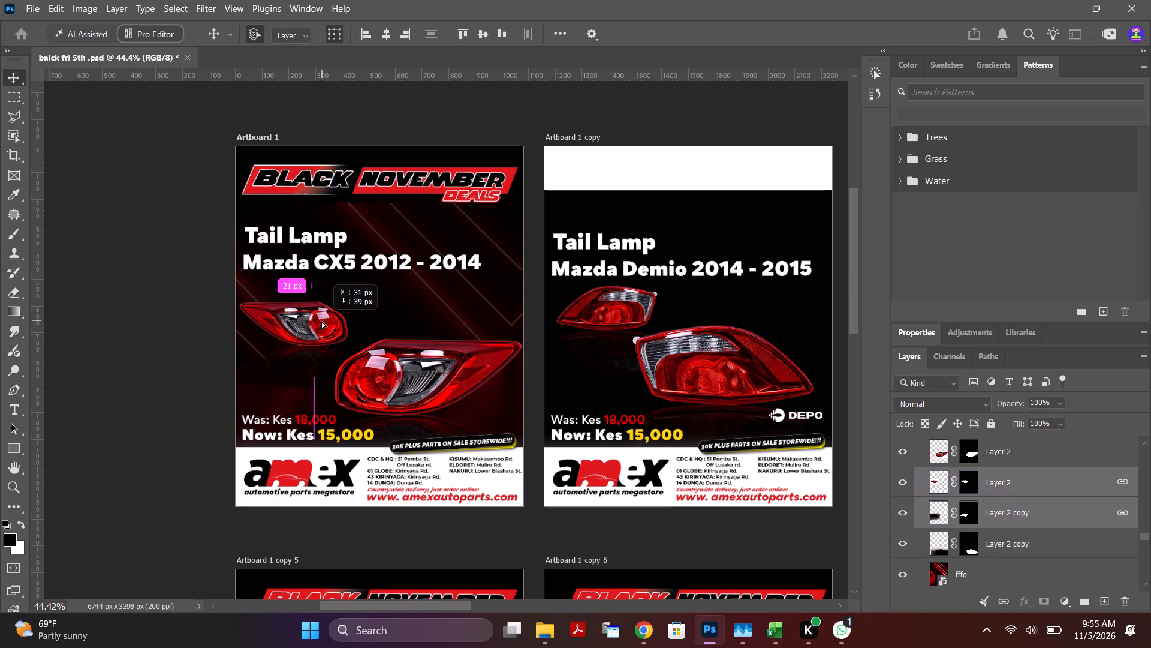
drag(321, 321, 331, 330)
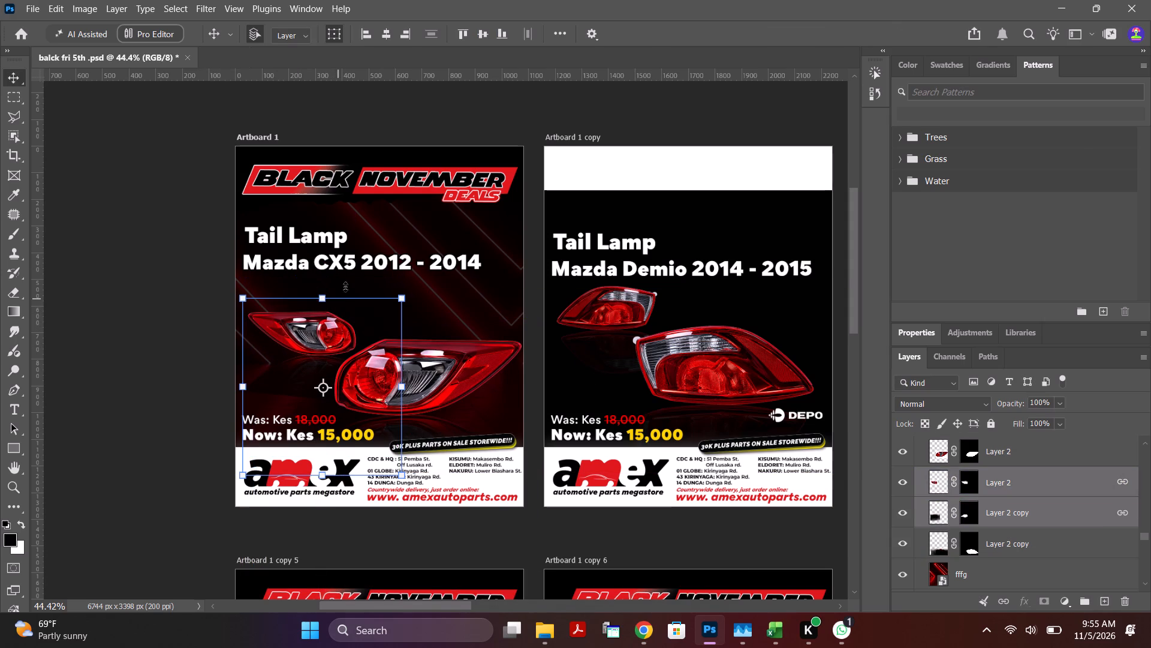
click(358, 266)
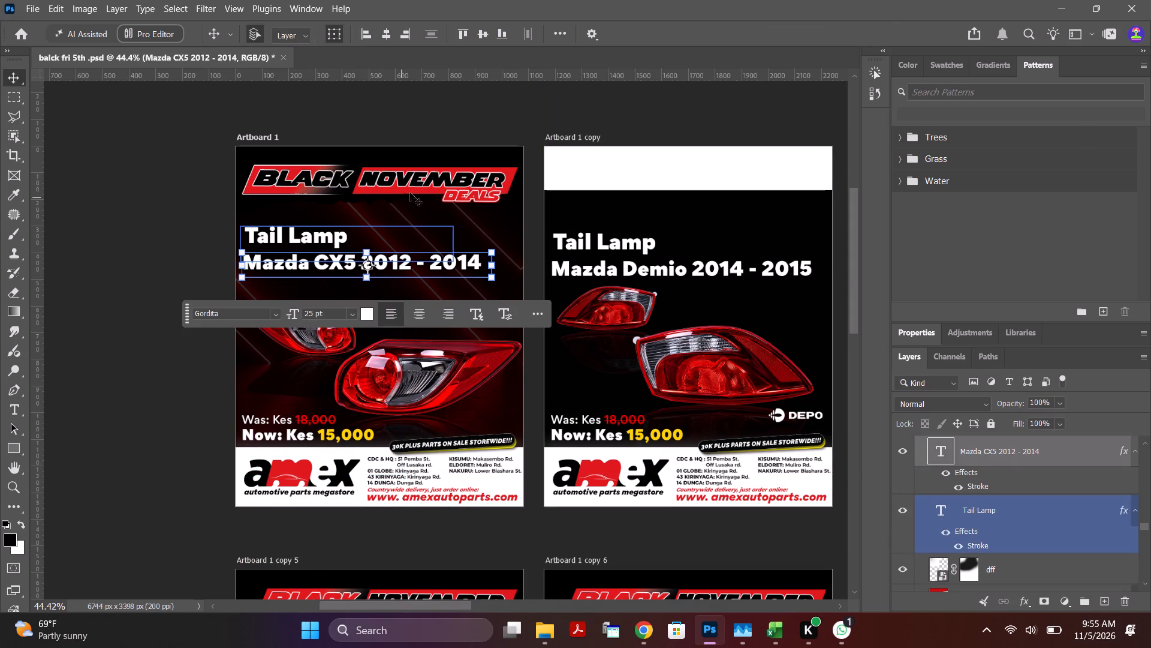
click(434, 120)
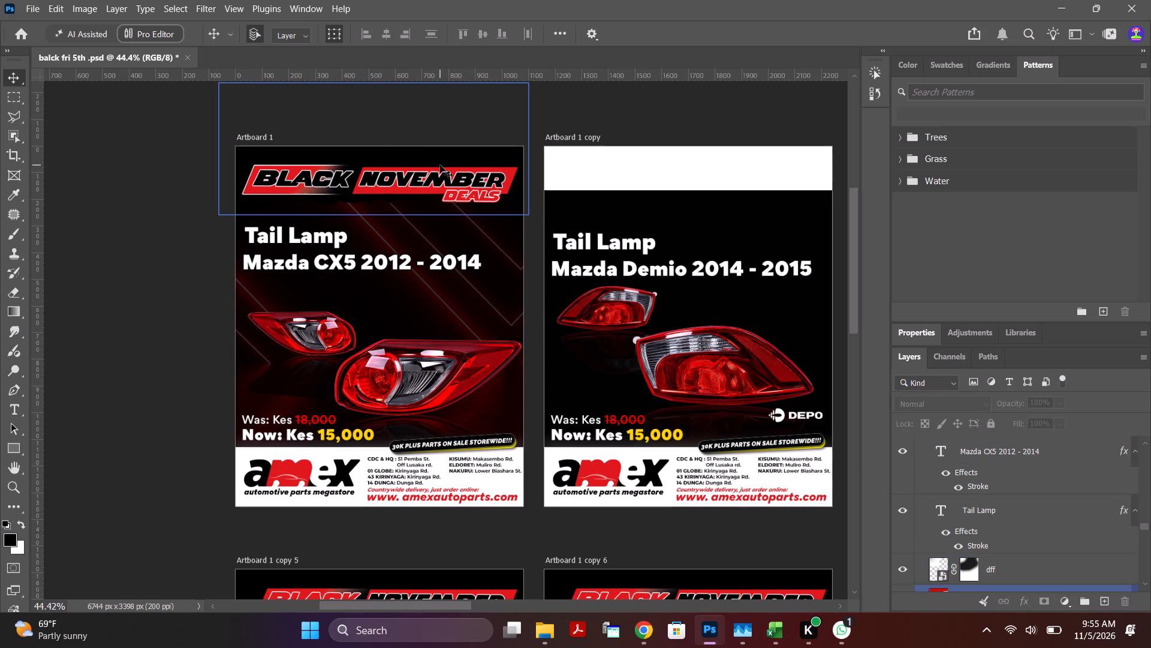
Nudge the dfg torn-paper header on Artboard 1 down about 33 px and 2 px to the right.
click(441, 155)
key(shift+Down)
key(shift+Down)
key(shift+Down)
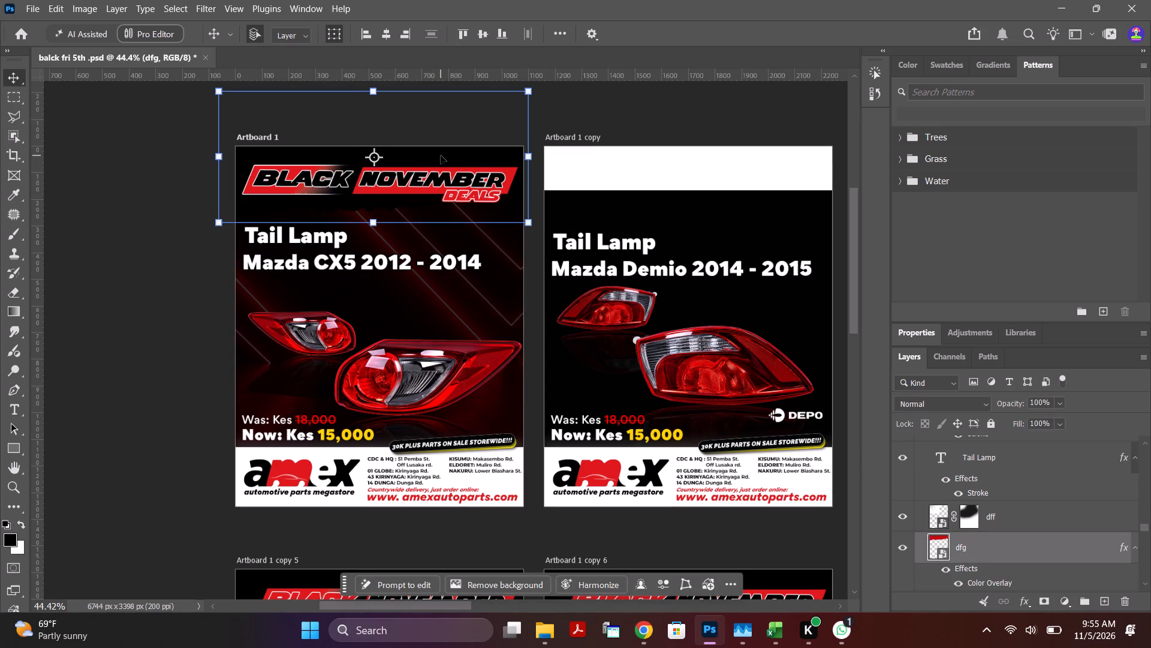
key(Right)
key(Right)
key(Down)
key(Down)
key(Down)
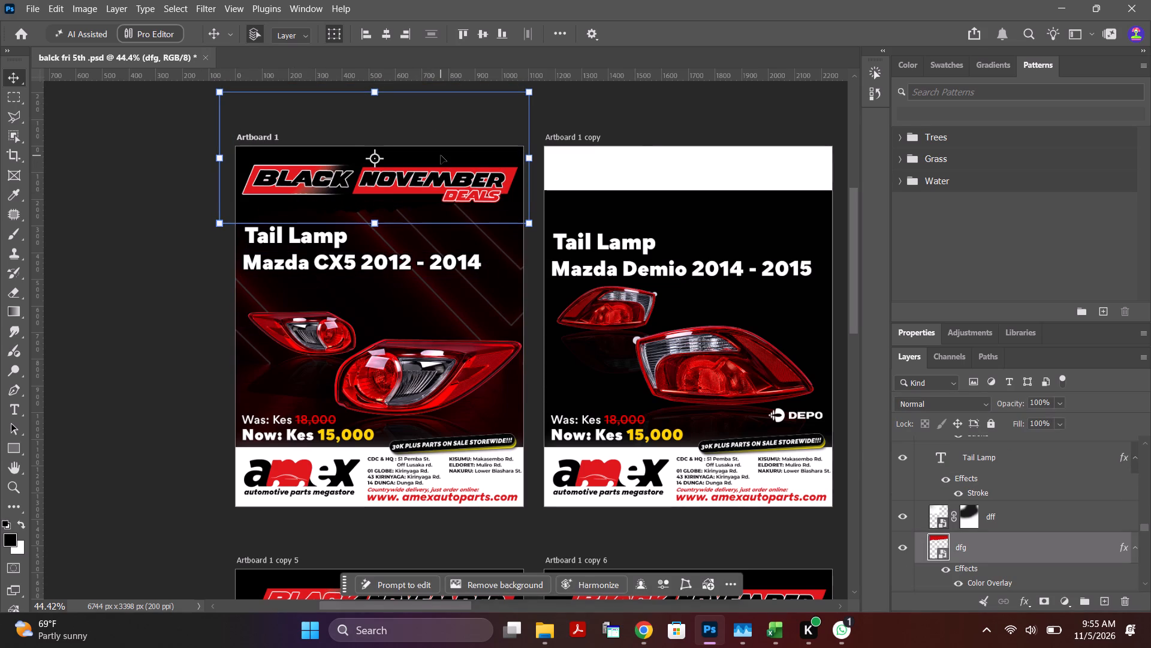
click(654, 117)
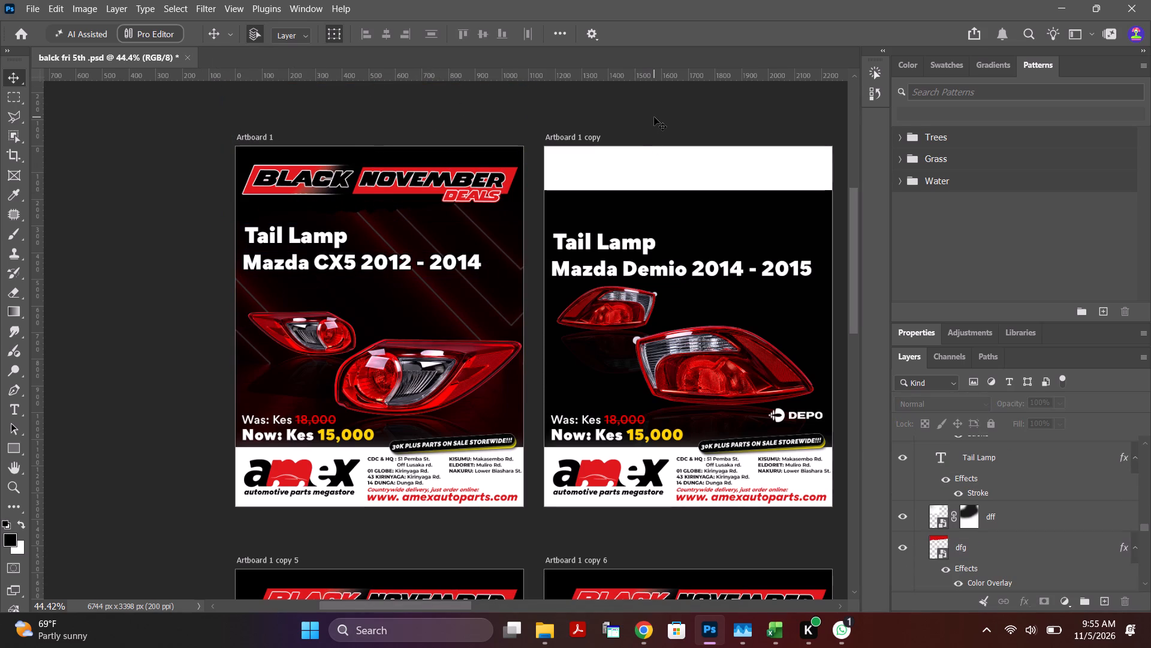
Hide the dfg header layer briefly and show it again to compare the look of Artboard 1.
click(352, 204)
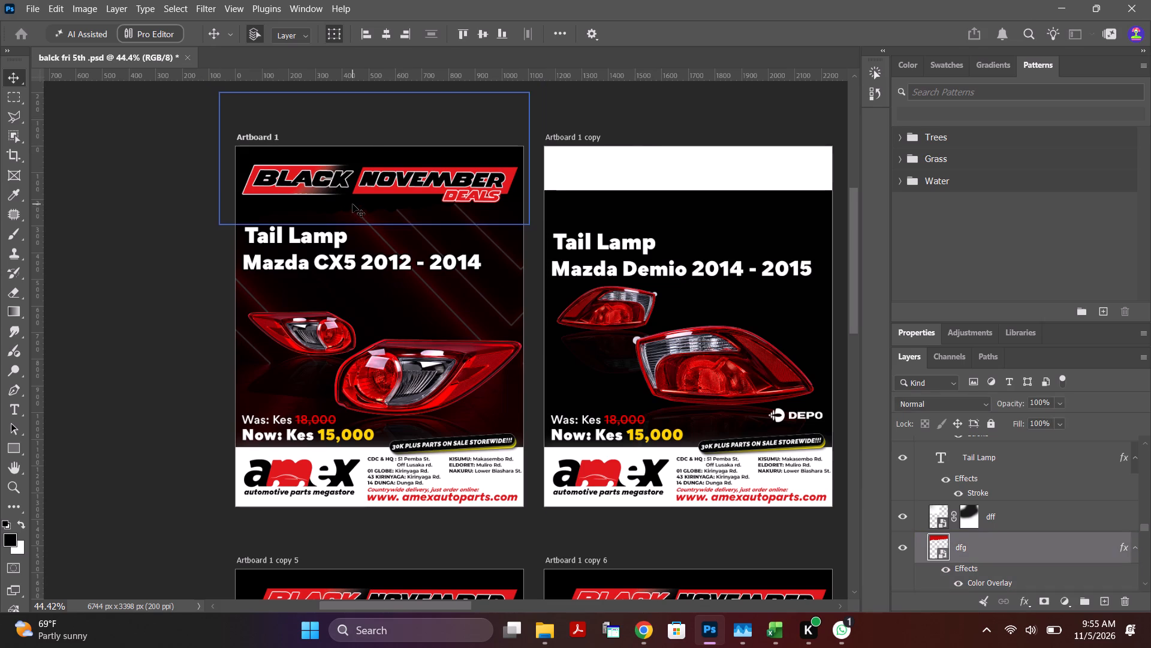
click(905, 548)
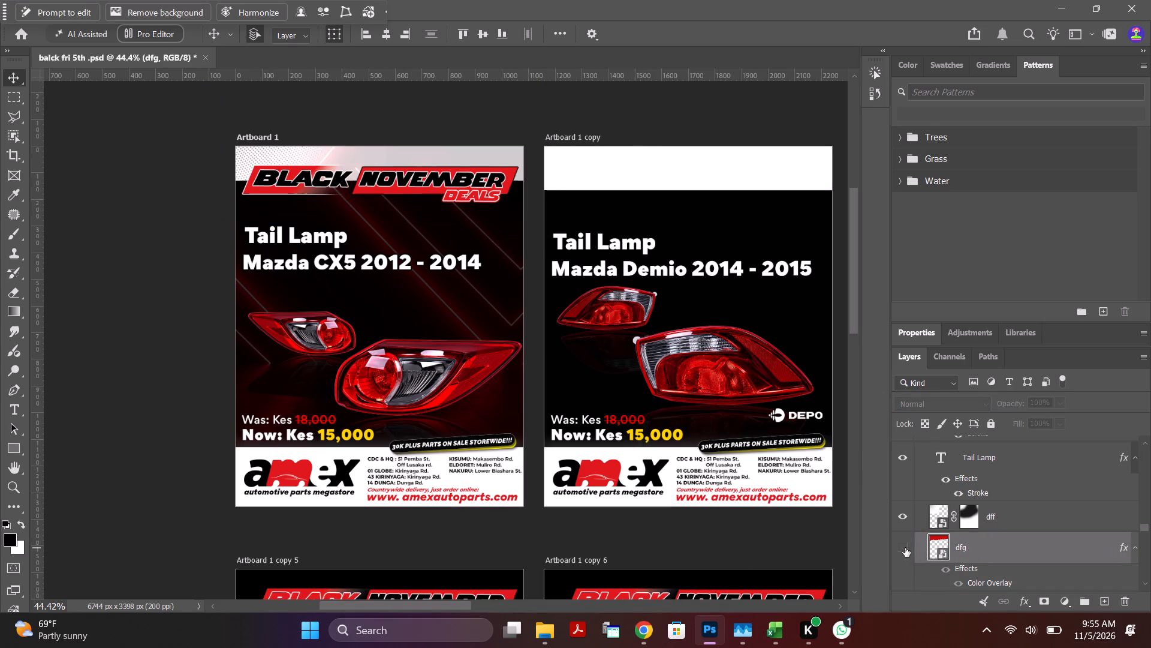
click(905, 548)
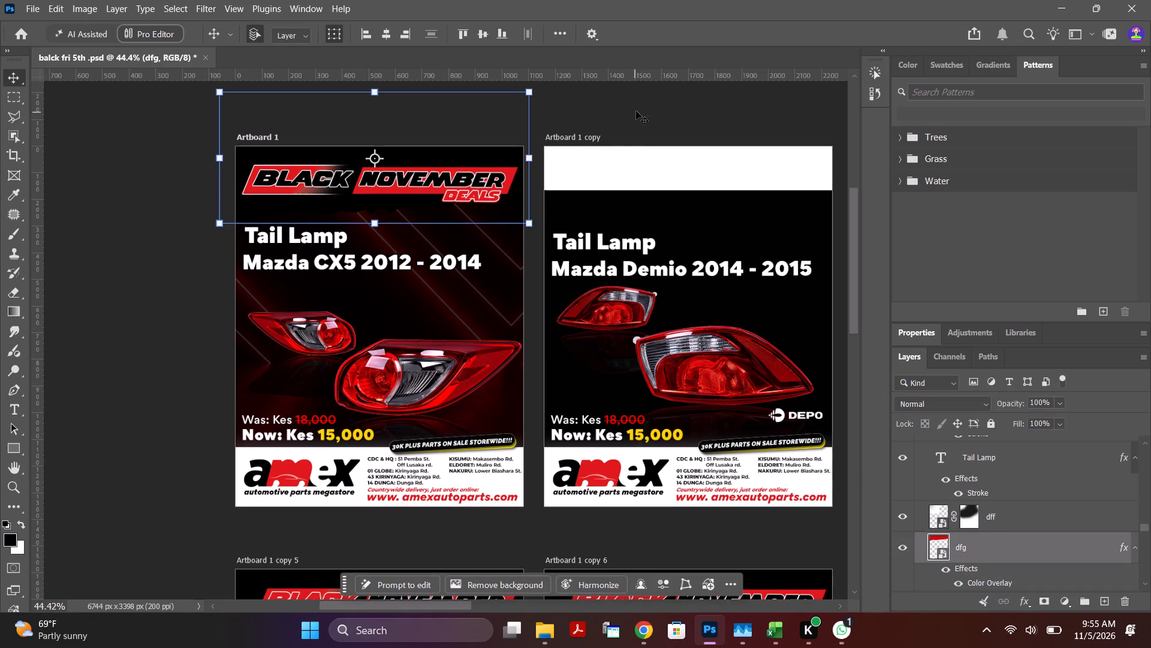
click(643, 100)
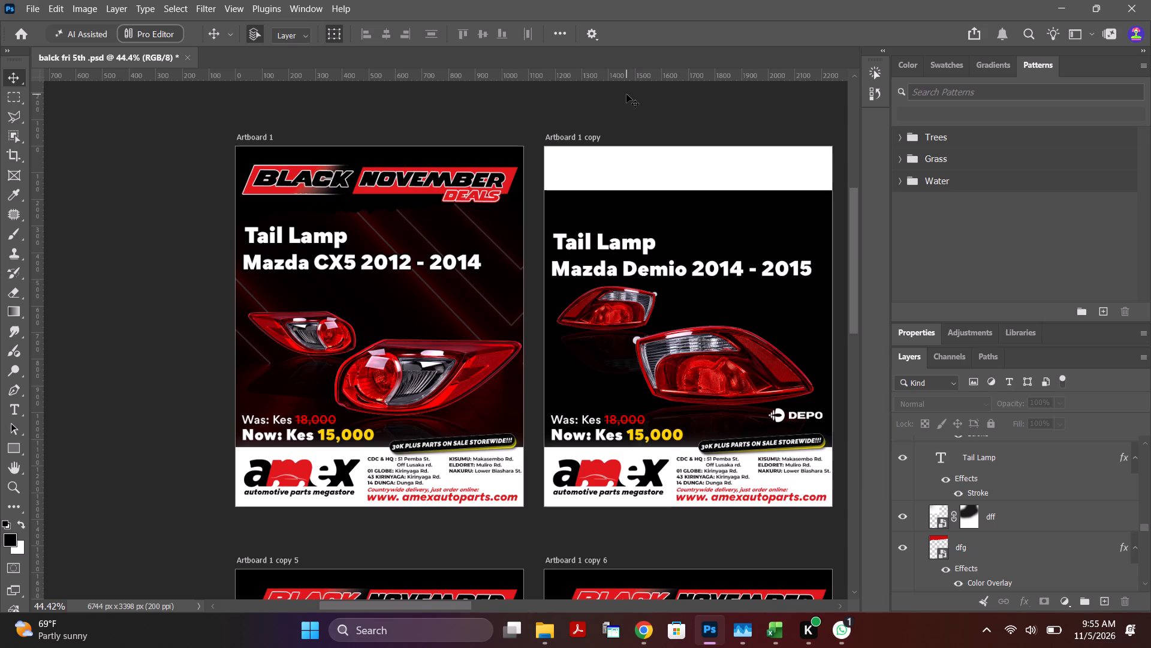
Set the dff halftone layer's blend mode to Multiply and nudge the layer up 20 px.
click(245, 150)
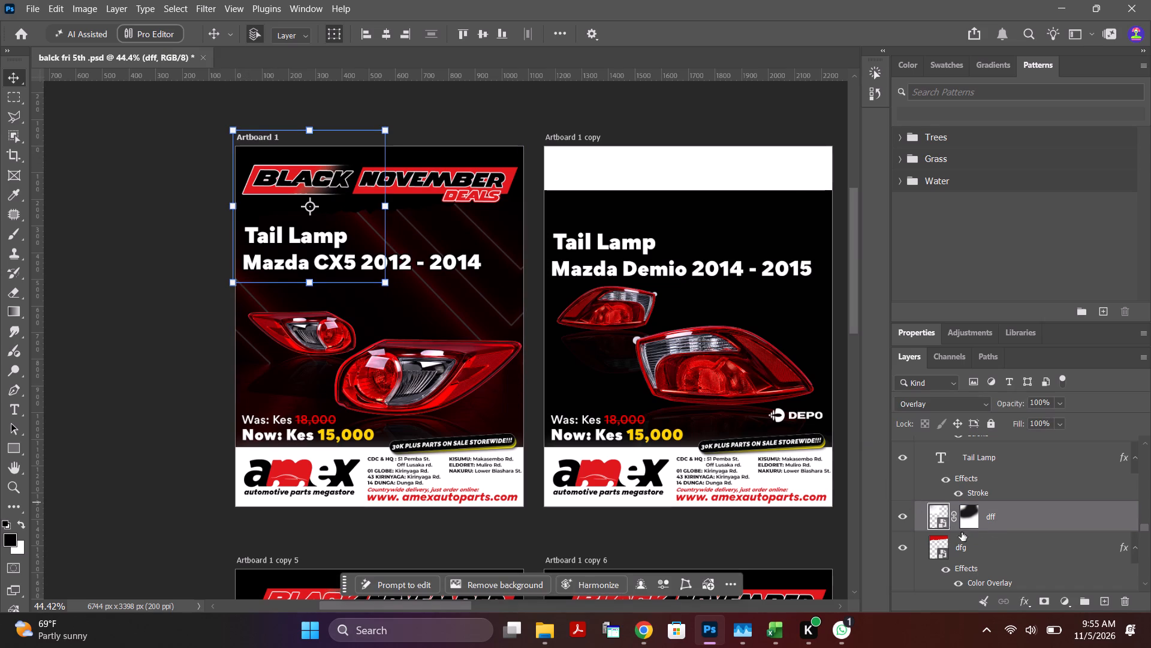
click(987, 408)
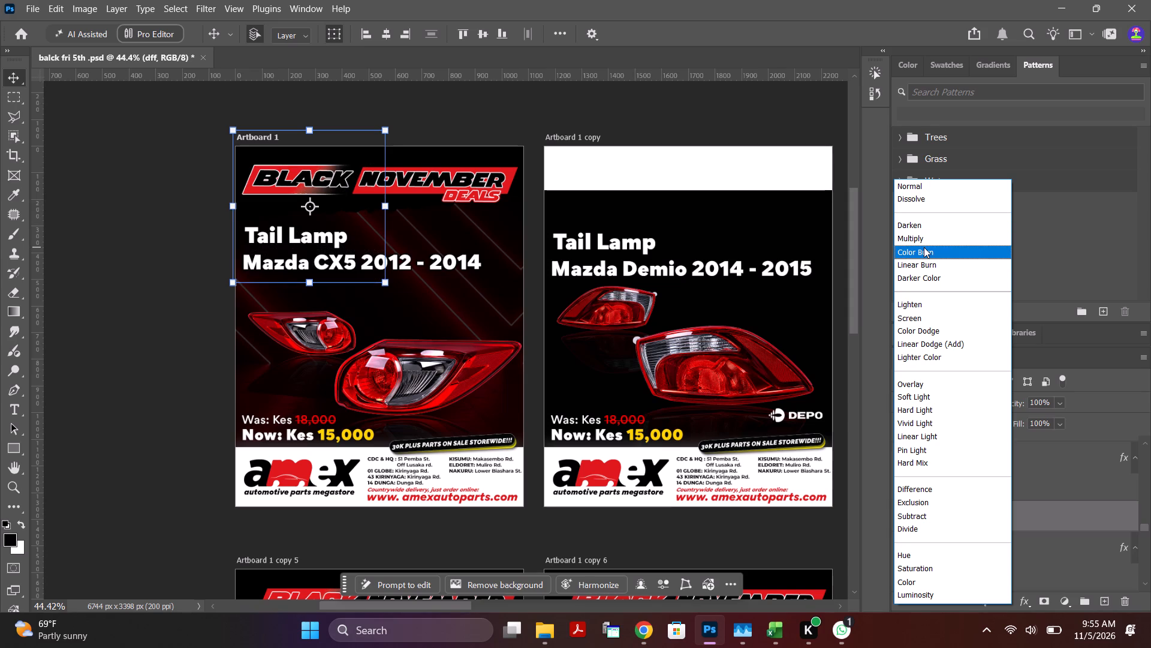
click(929, 233)
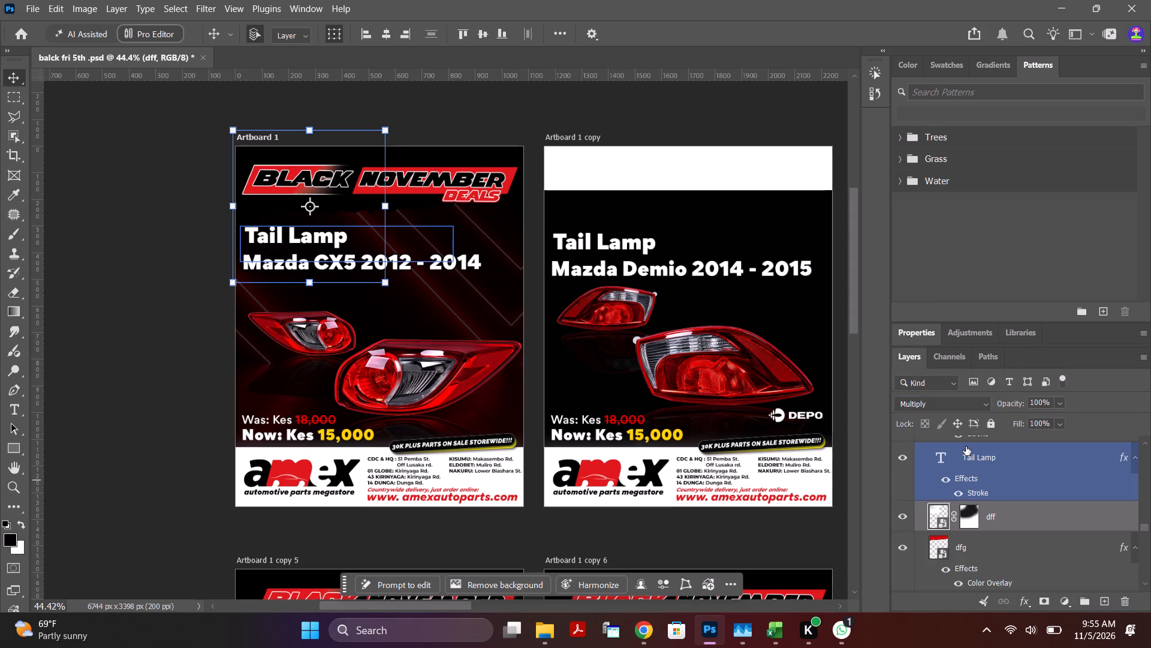
key(shift+Up)
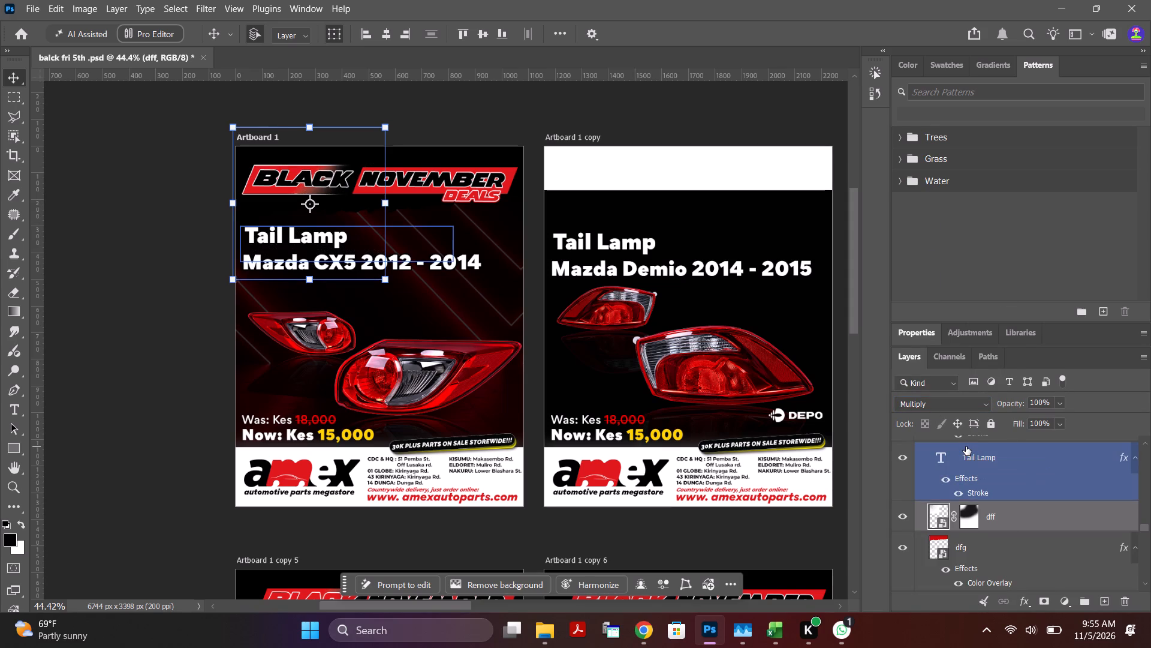
key(shift+Up)
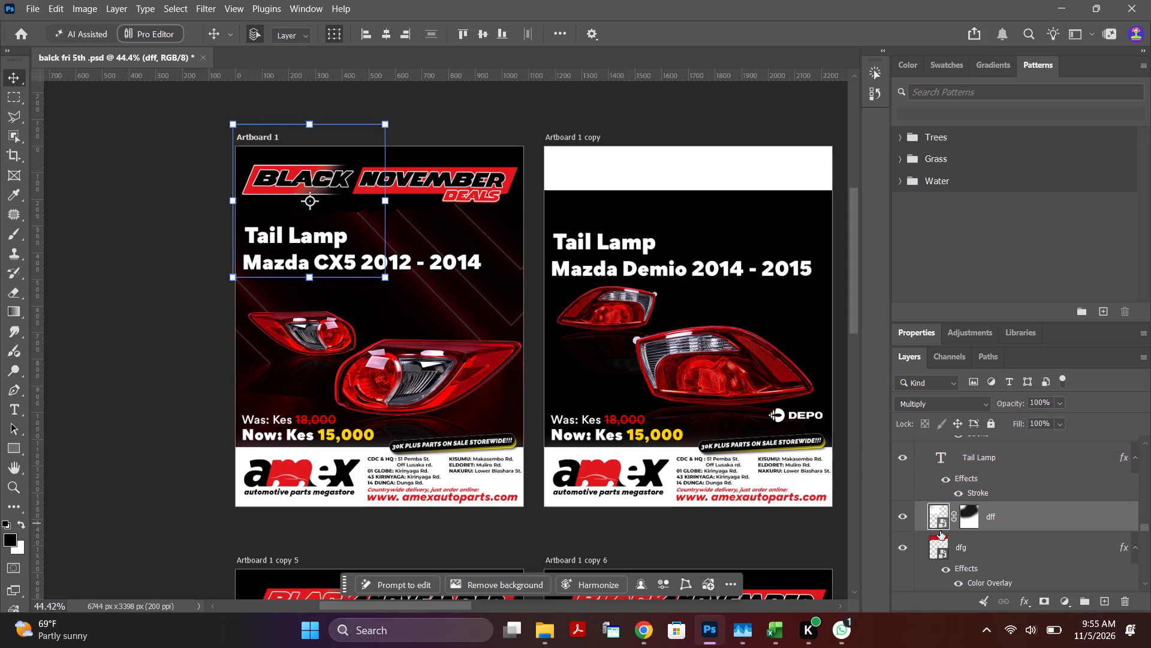
Open the contents of the dff smart object and unlock its Background layer.
double_click(945, 522)
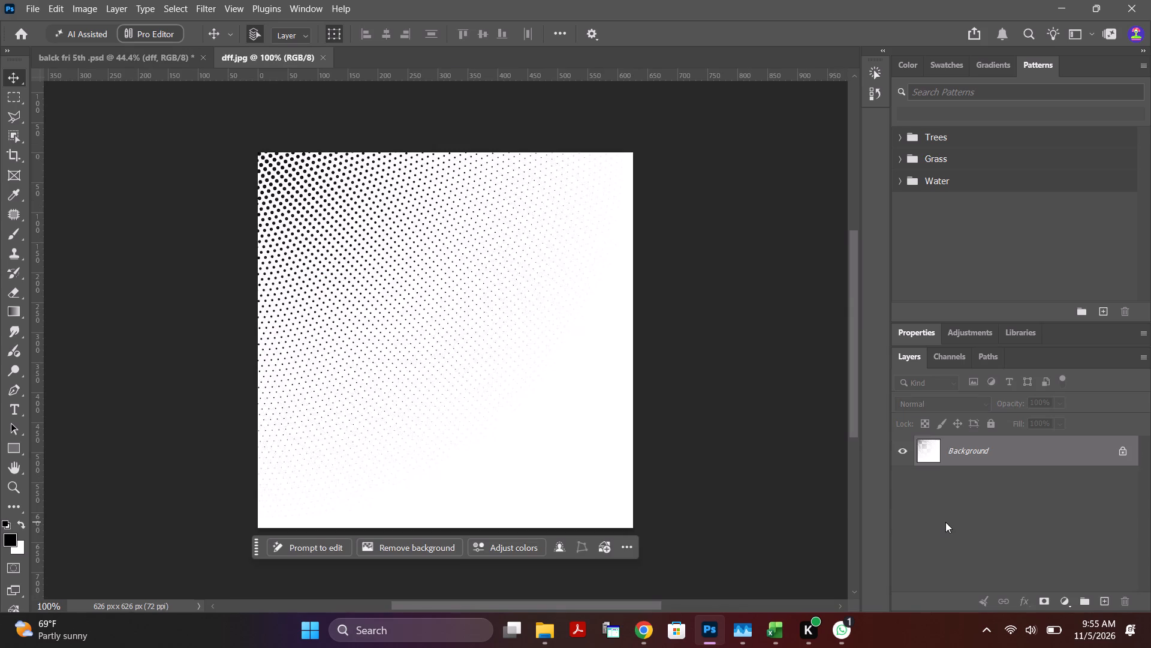
click(1124, 451)
click(759, 304)
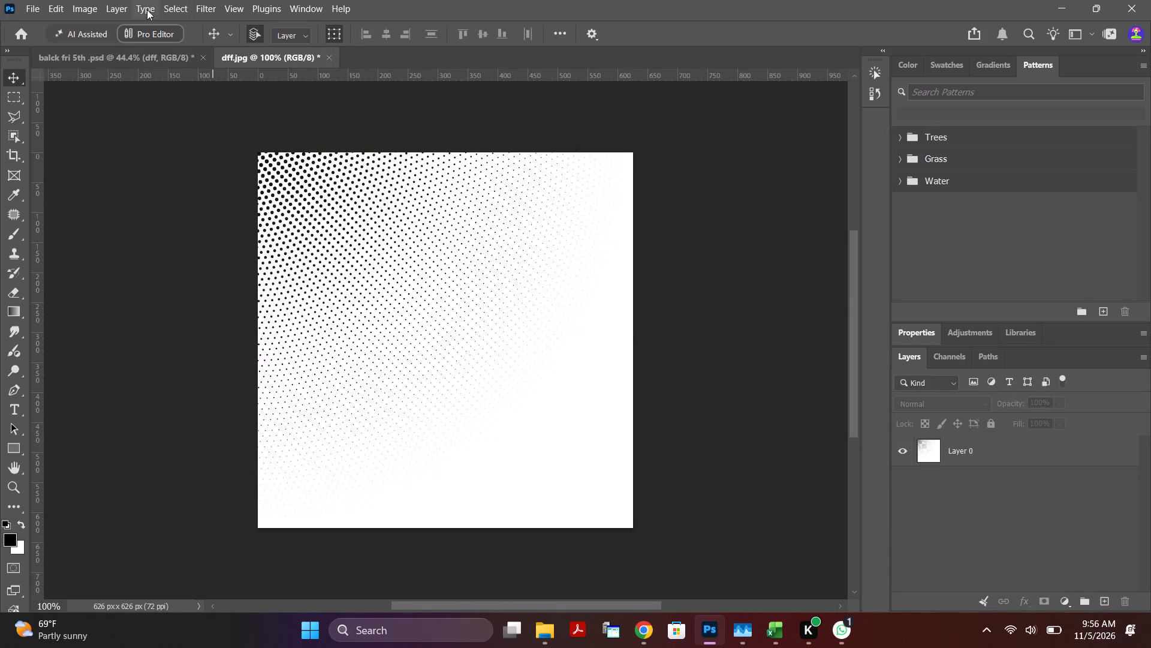
Select the white area of Layer 0 in dff.jpg with Color Range and delete it, leaving only the black halftone dots.
click(182, 8)
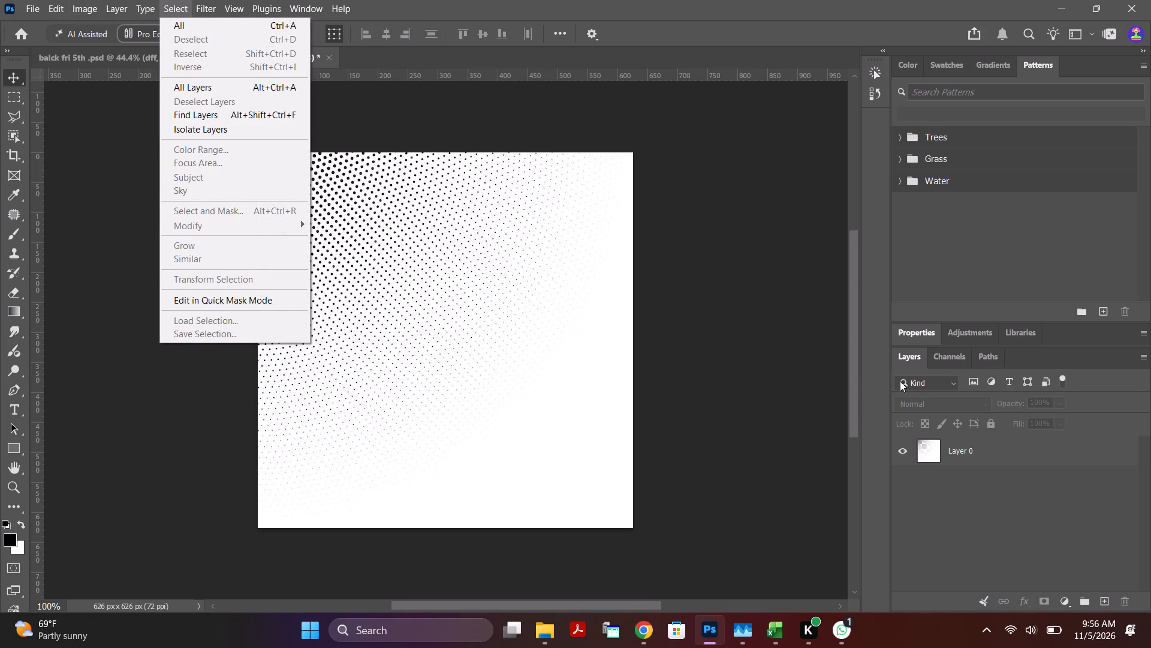
click(818, 346)
click(584, 265)
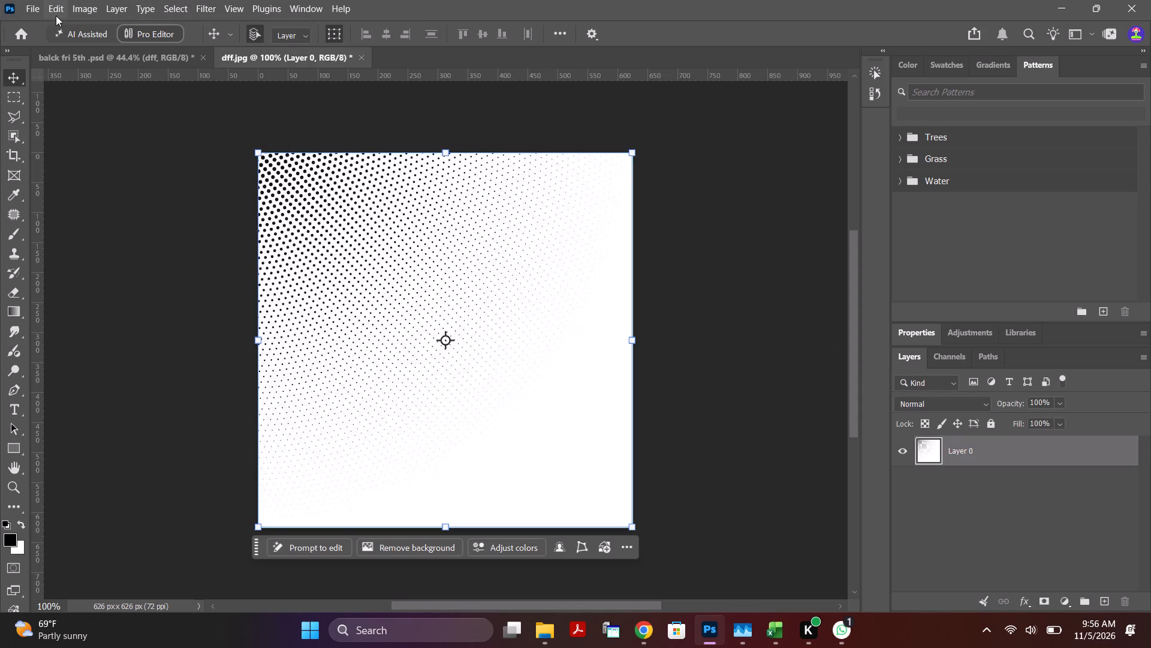
click(167, 8)
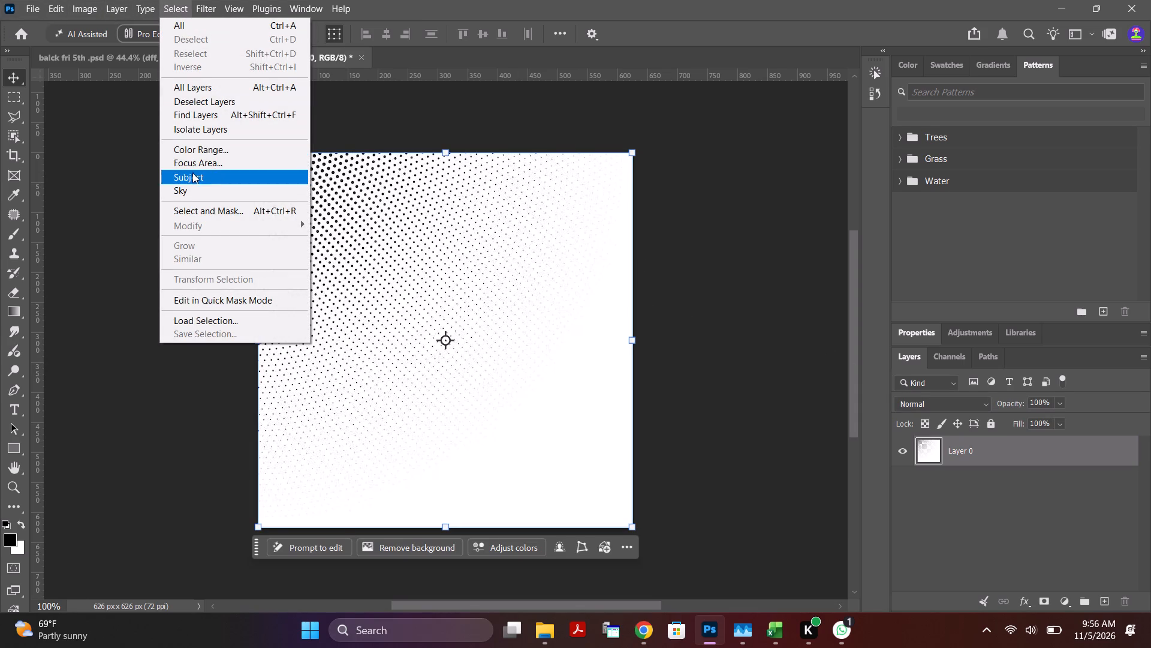
click(204, 153)
click(514, 428)
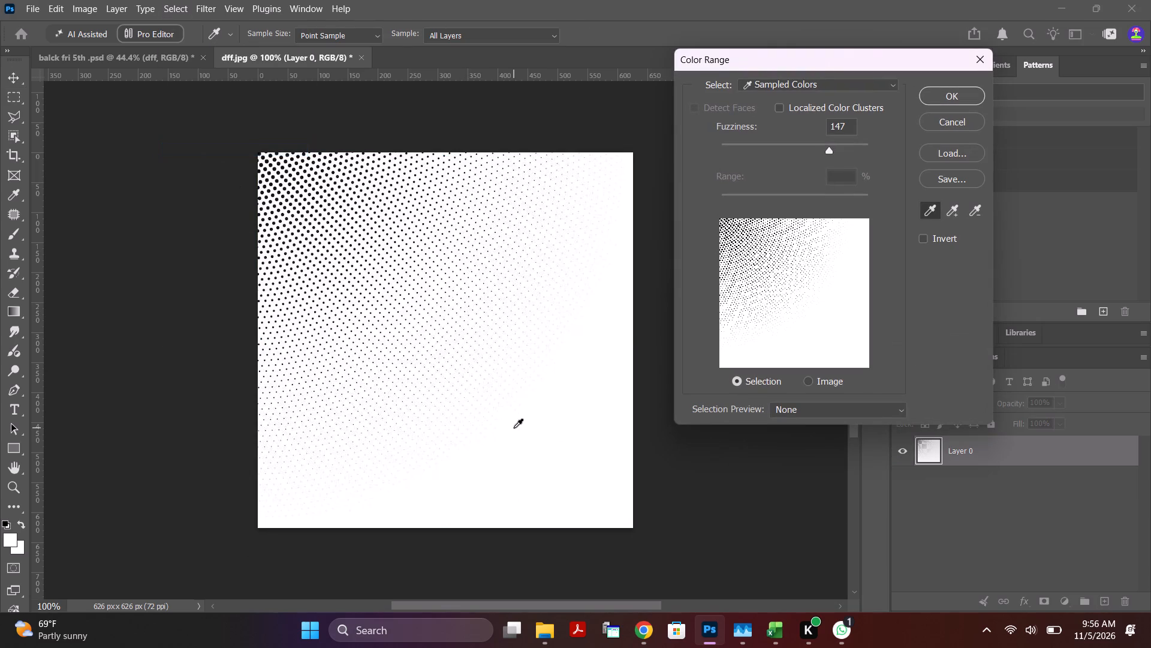
click(935, 100)
key(Delete)
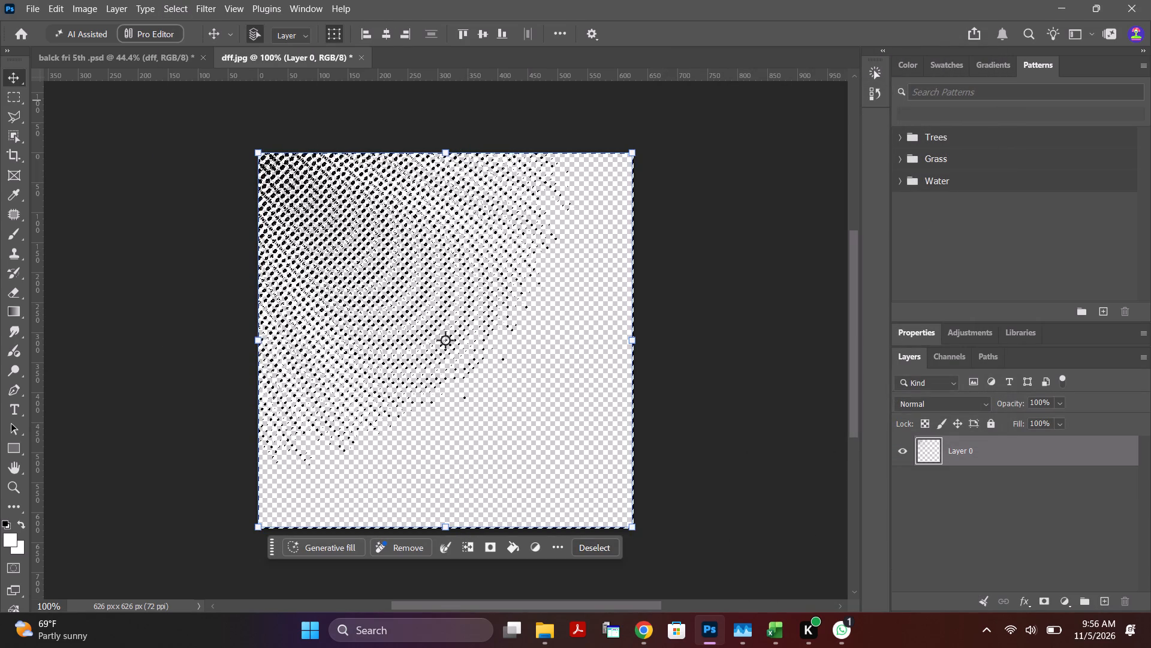
scroll(933, 100, up, 1)
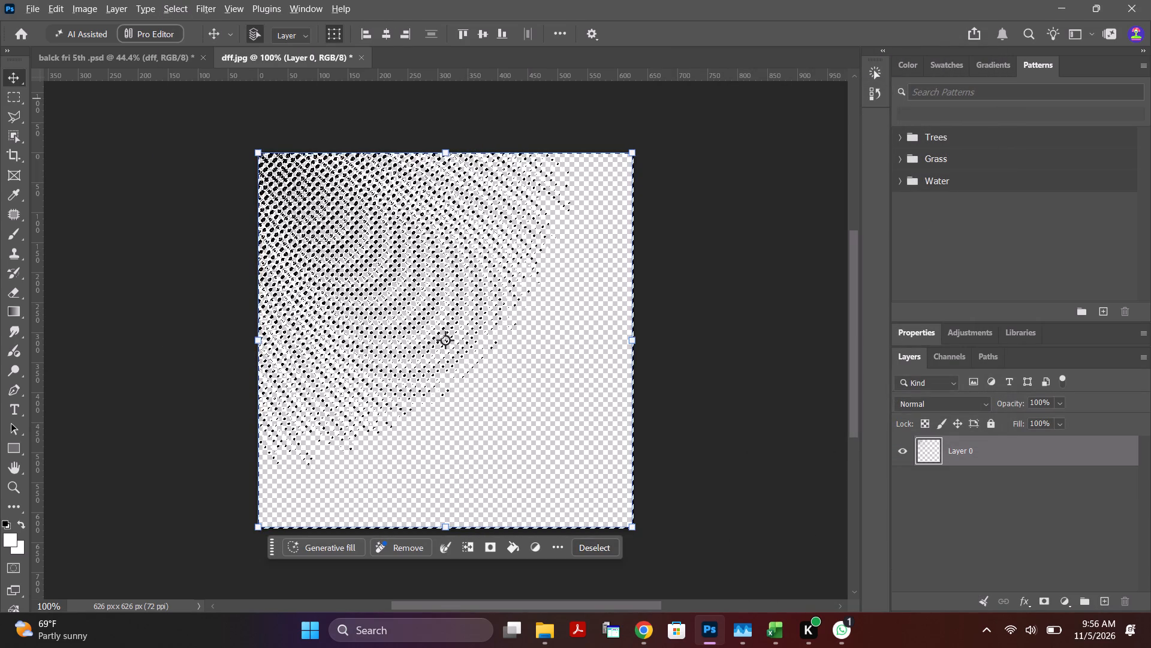
double_click(764, 199)
click(764, 199)
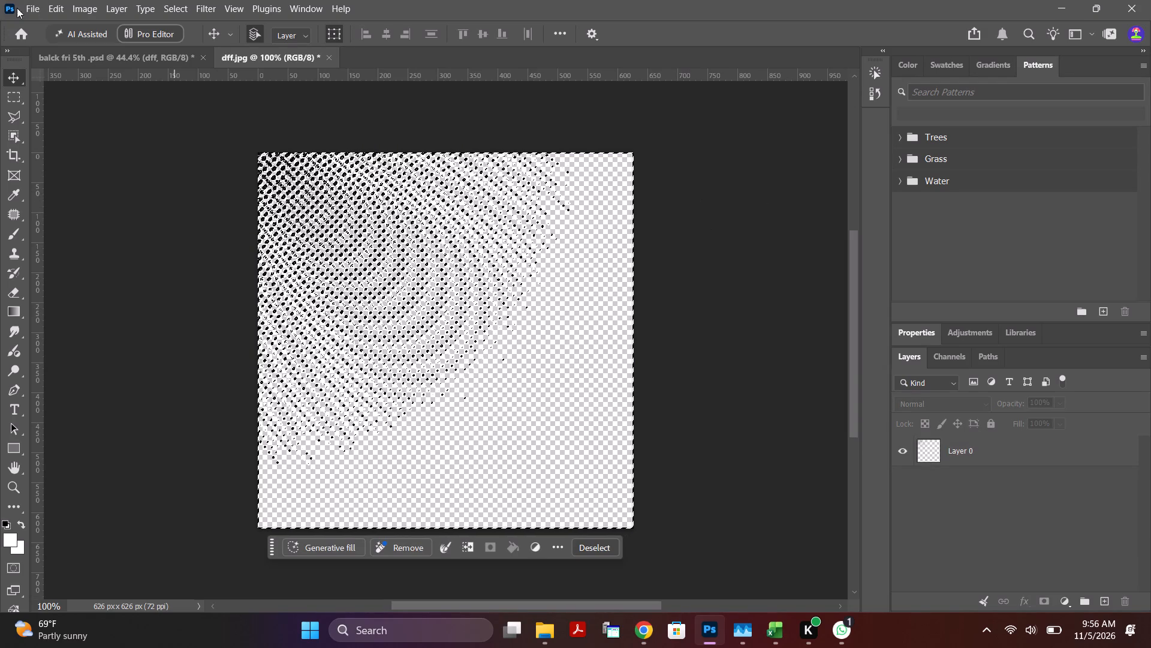
Close dff.jpg and save its changes as dff.psd in the Temp folder with Maximize Compatibility on.
click(90, 148)
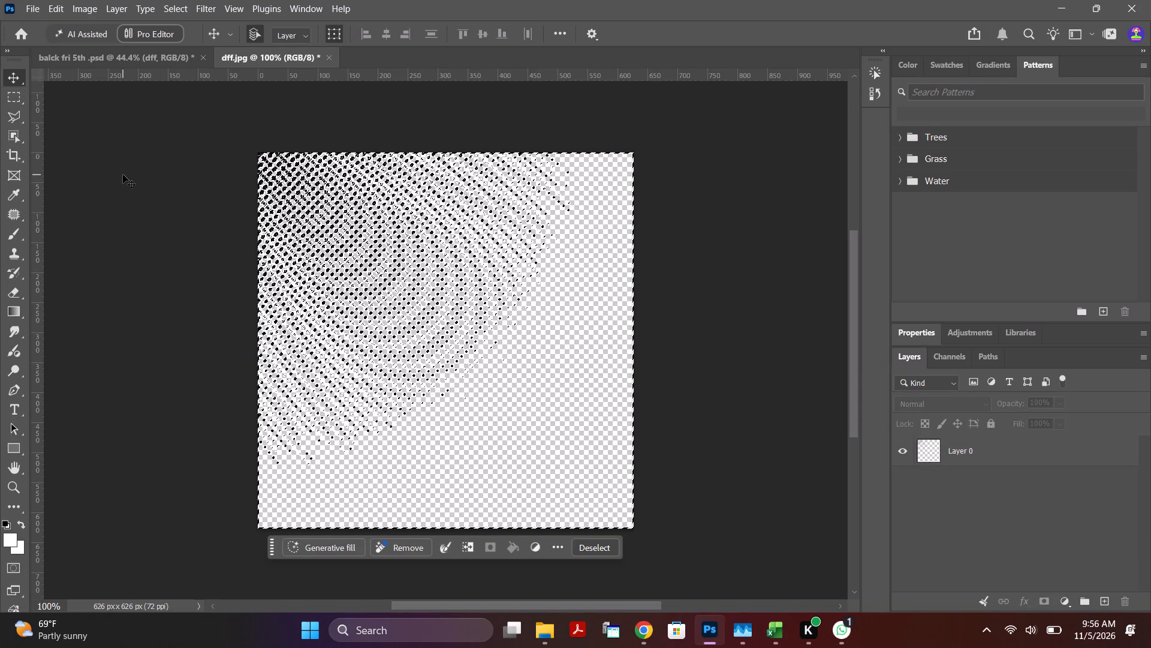
key(alt+Print)
click(330, 55)
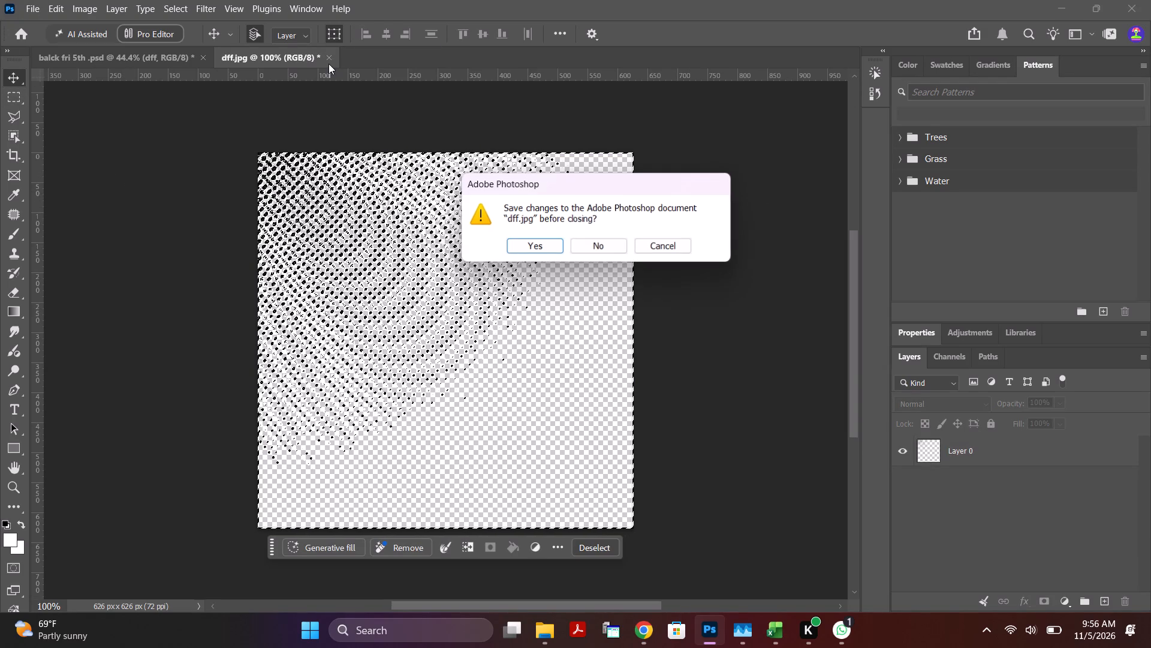
click(547, 250)
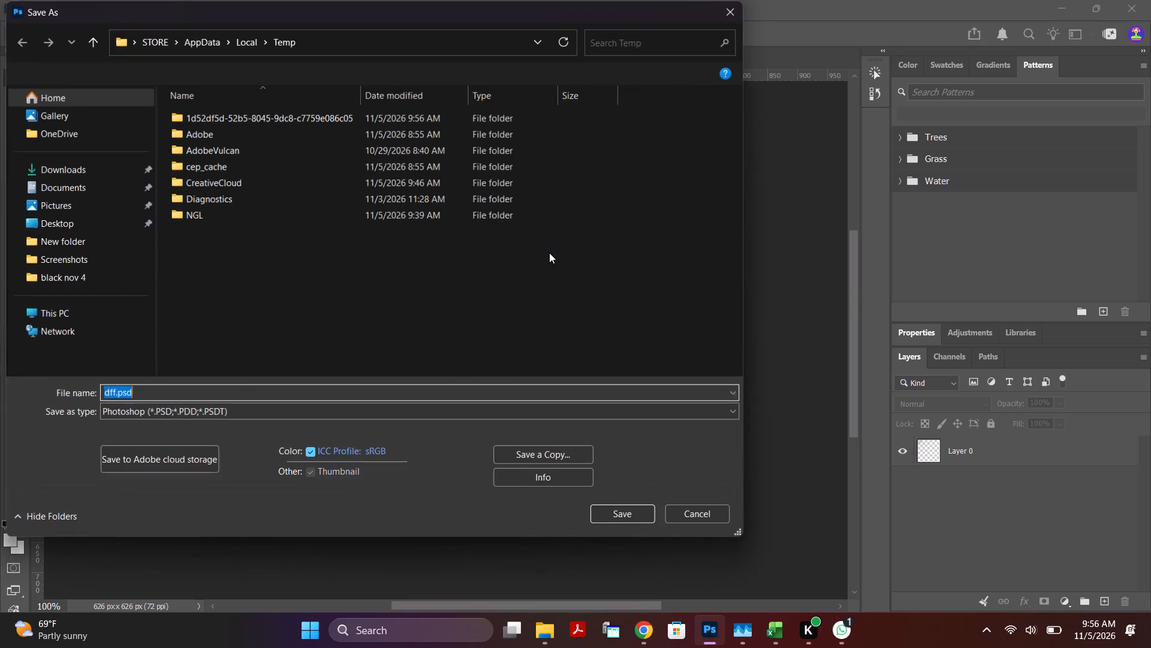
click(628, 519)
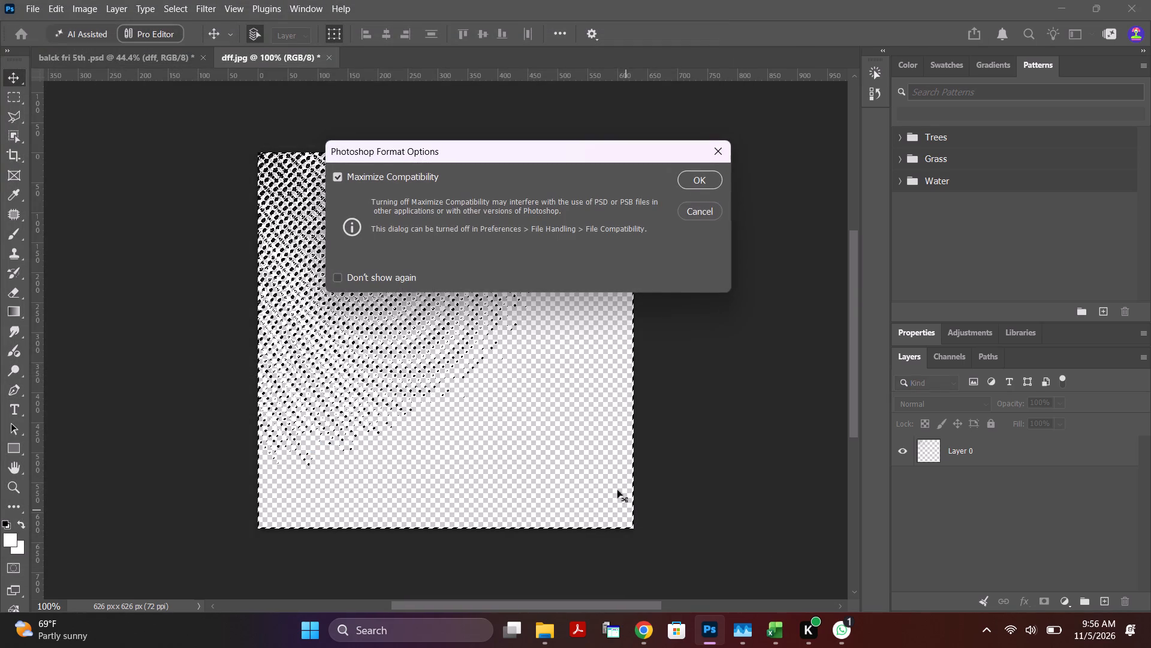
click(698, 180)
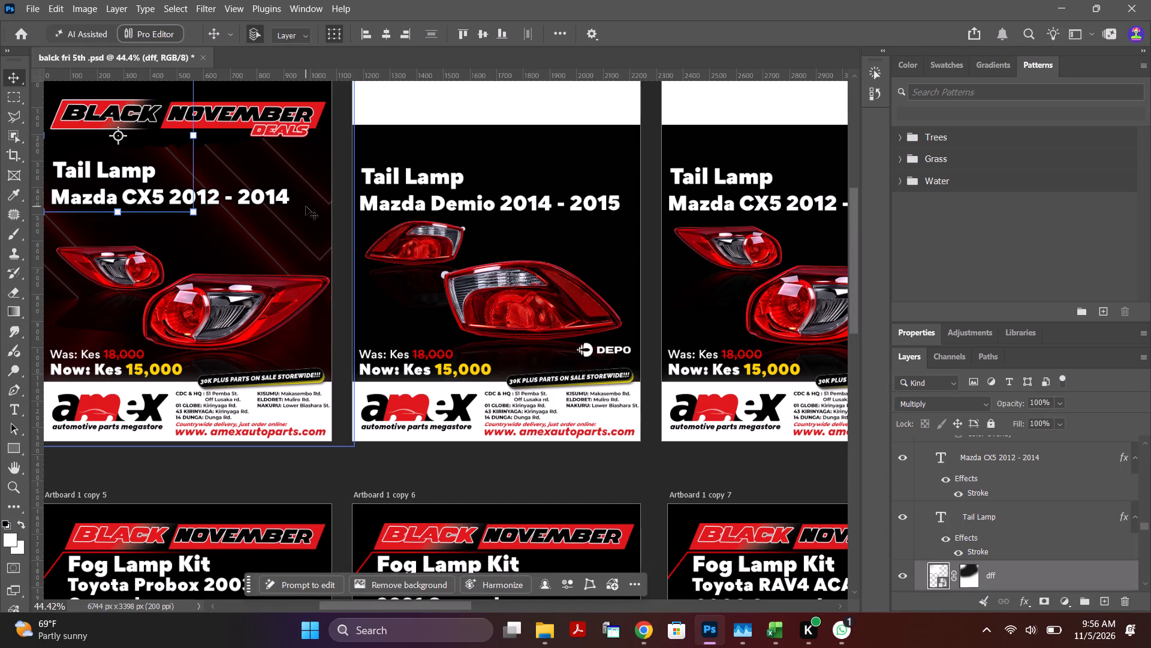
Add a white (ffffff) Color Overlay in Normal mode at 100% opacity to the dff layer on Artboard 1.
click(959, 574)
click(966, 575)
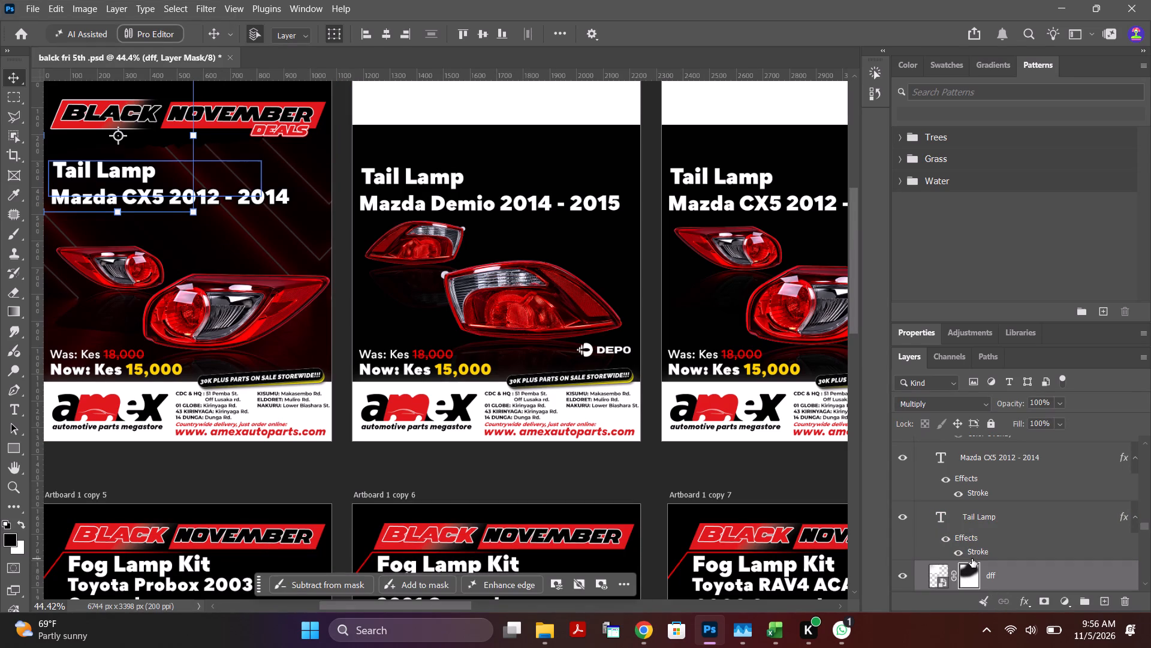
click(1023, 604)
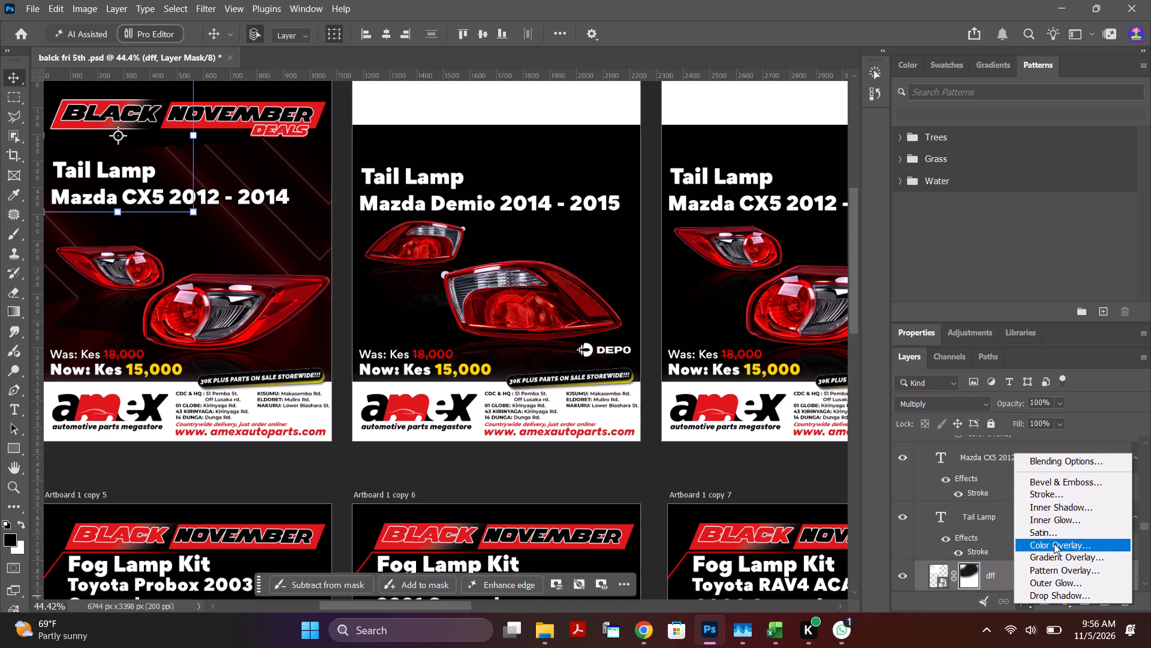
click(1054, 544)
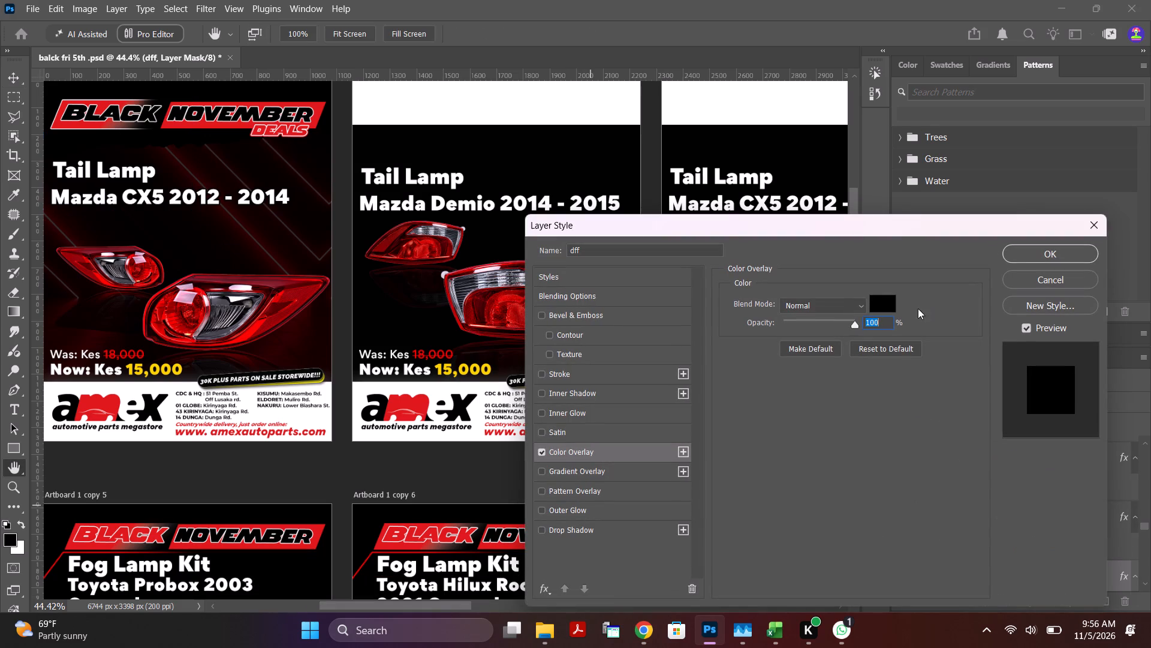
click(892, 301)
drag(55, 169, 0, 40)
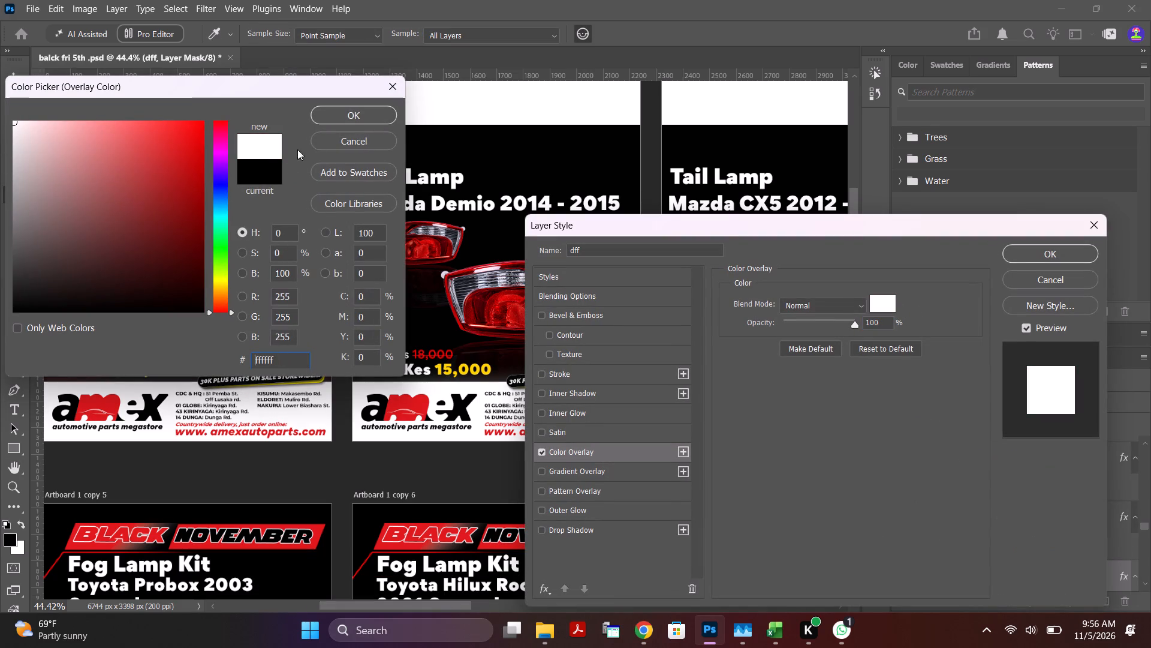
click(359, 122)
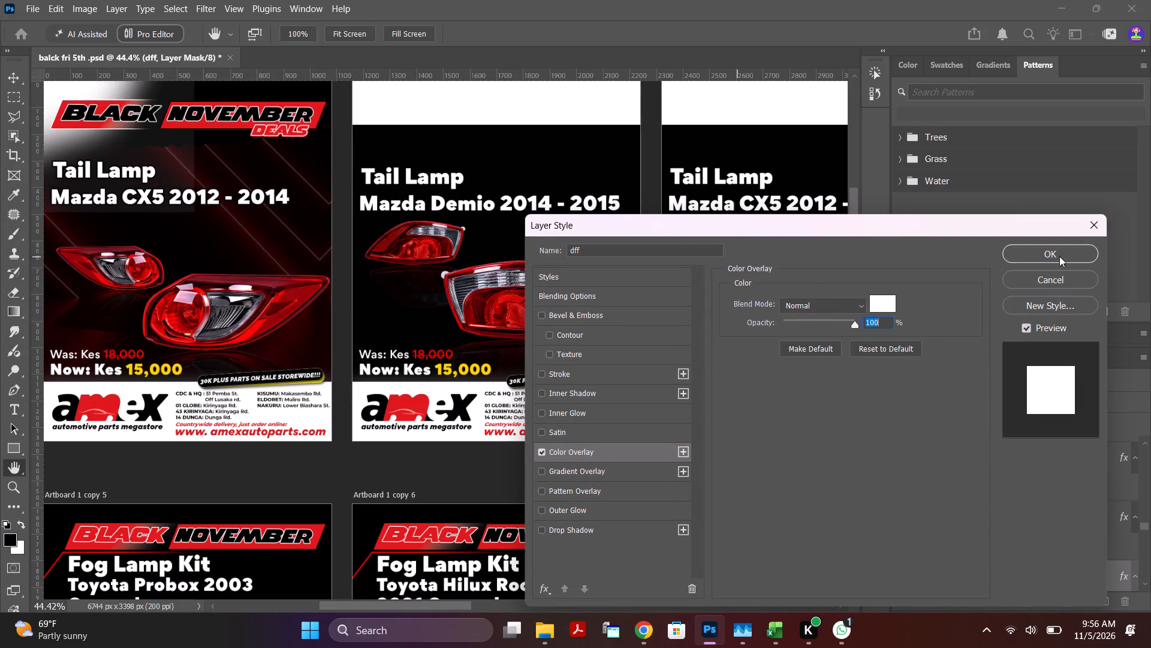
click(1059, 256)
Delete the layer mask from the dff layer.
click(968, 567)
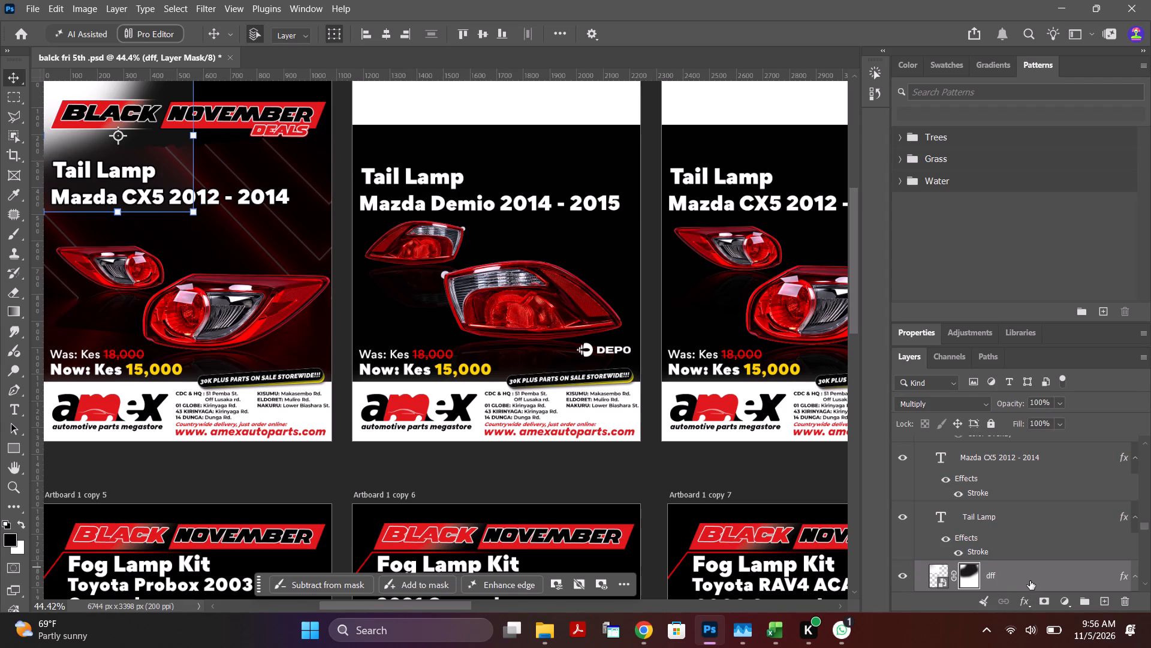
key(Delete)
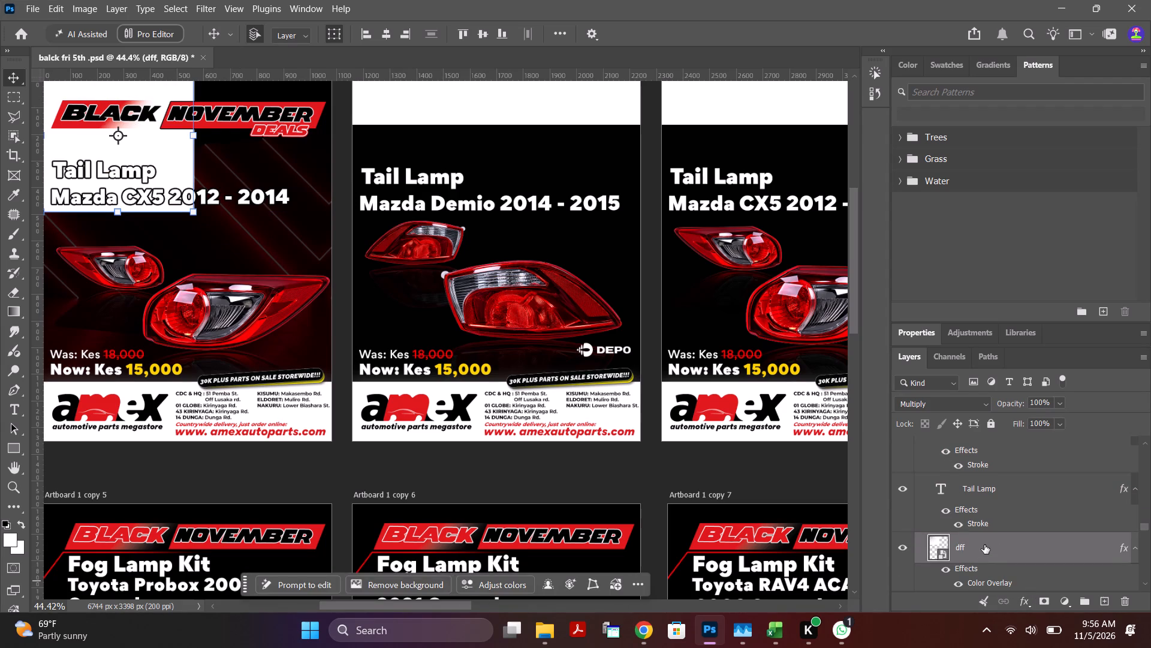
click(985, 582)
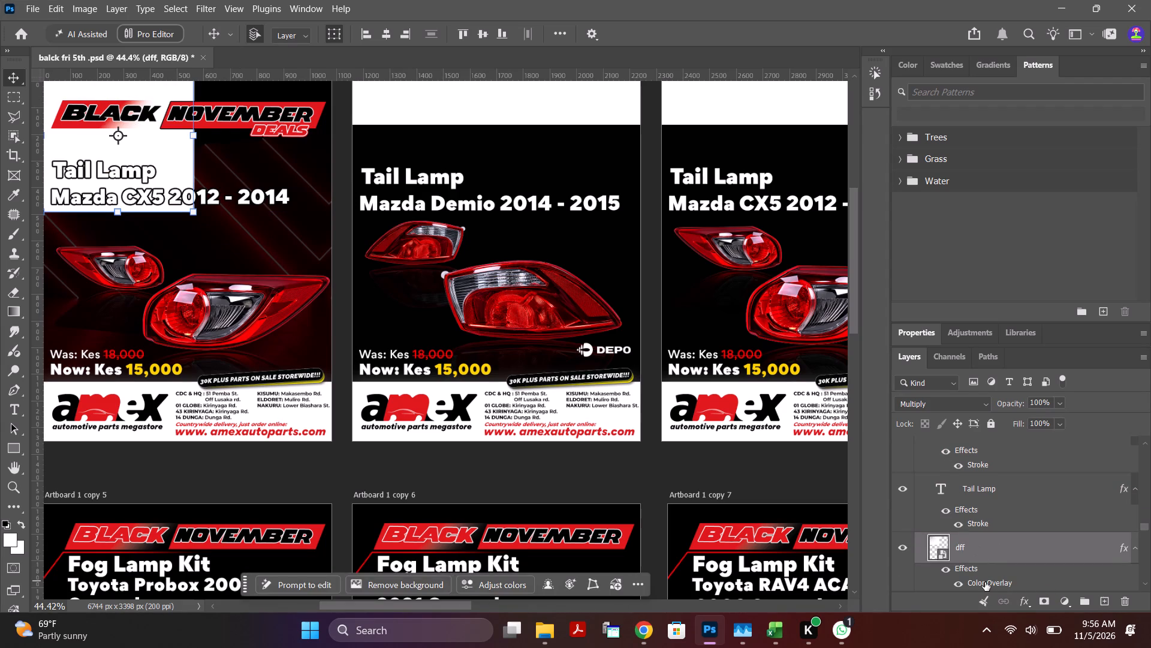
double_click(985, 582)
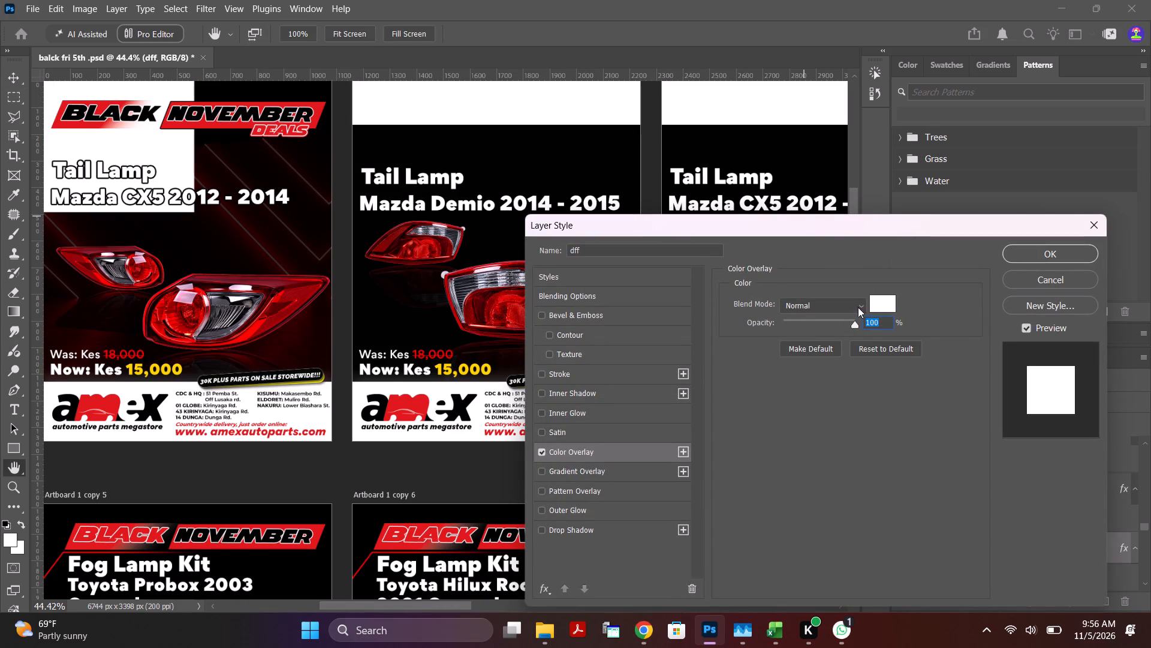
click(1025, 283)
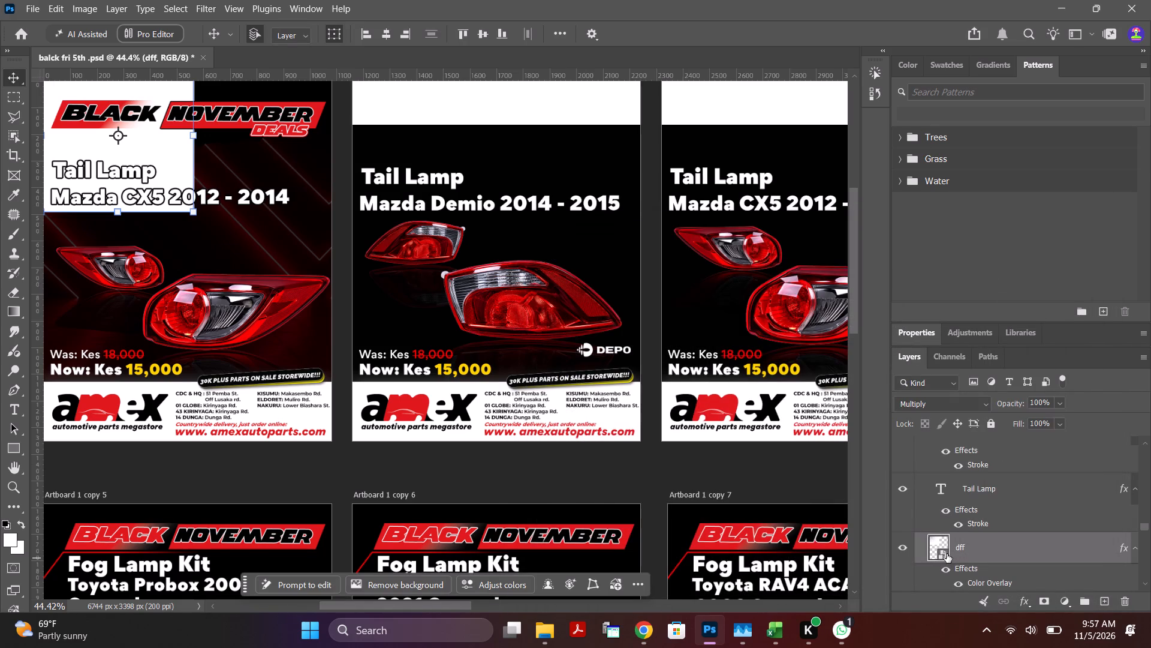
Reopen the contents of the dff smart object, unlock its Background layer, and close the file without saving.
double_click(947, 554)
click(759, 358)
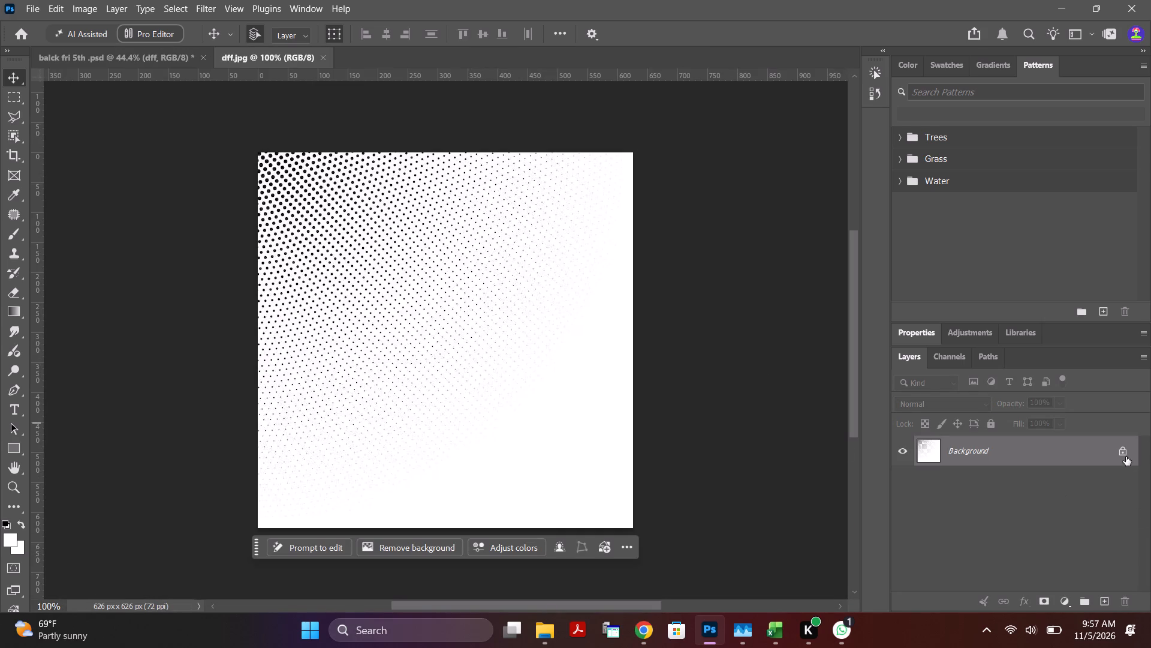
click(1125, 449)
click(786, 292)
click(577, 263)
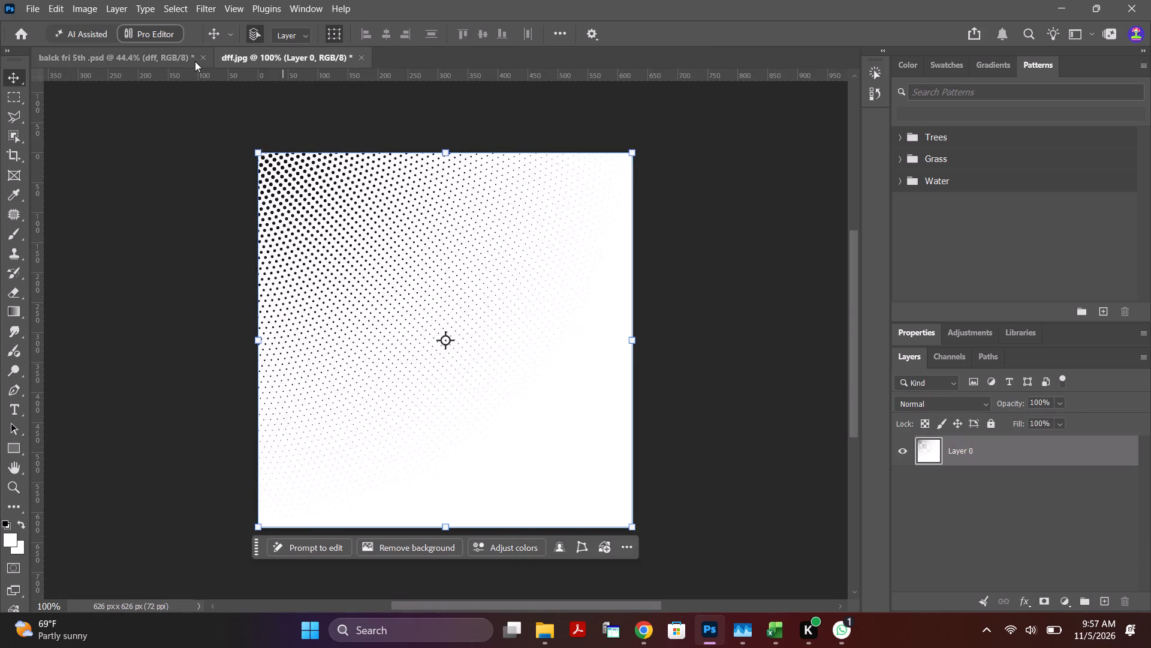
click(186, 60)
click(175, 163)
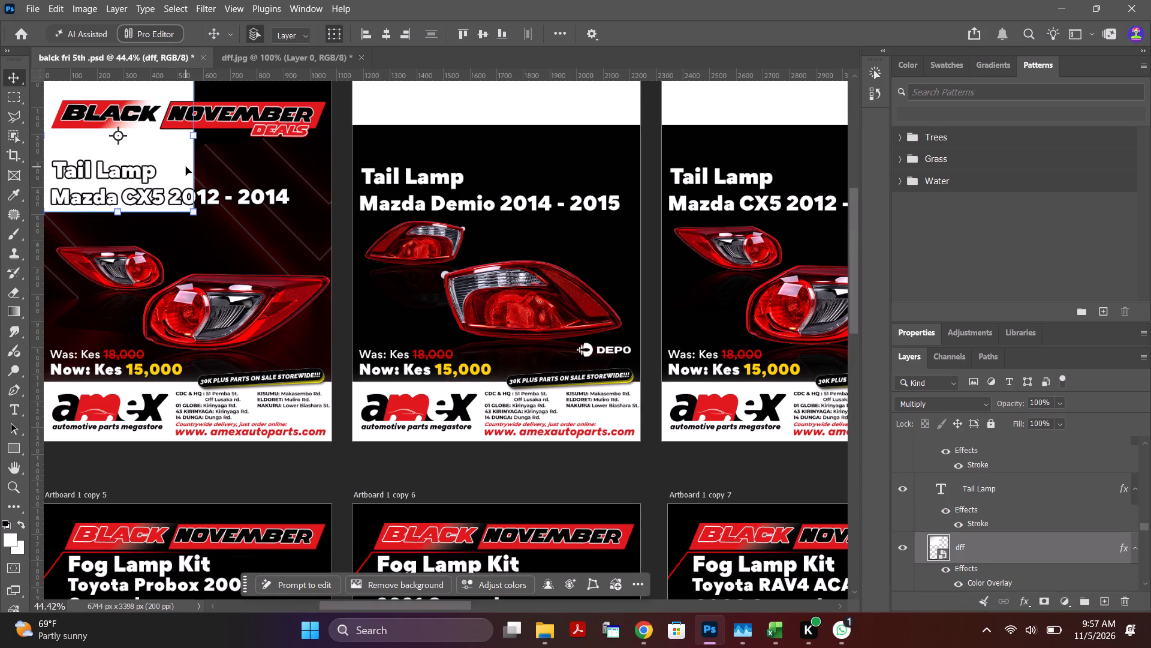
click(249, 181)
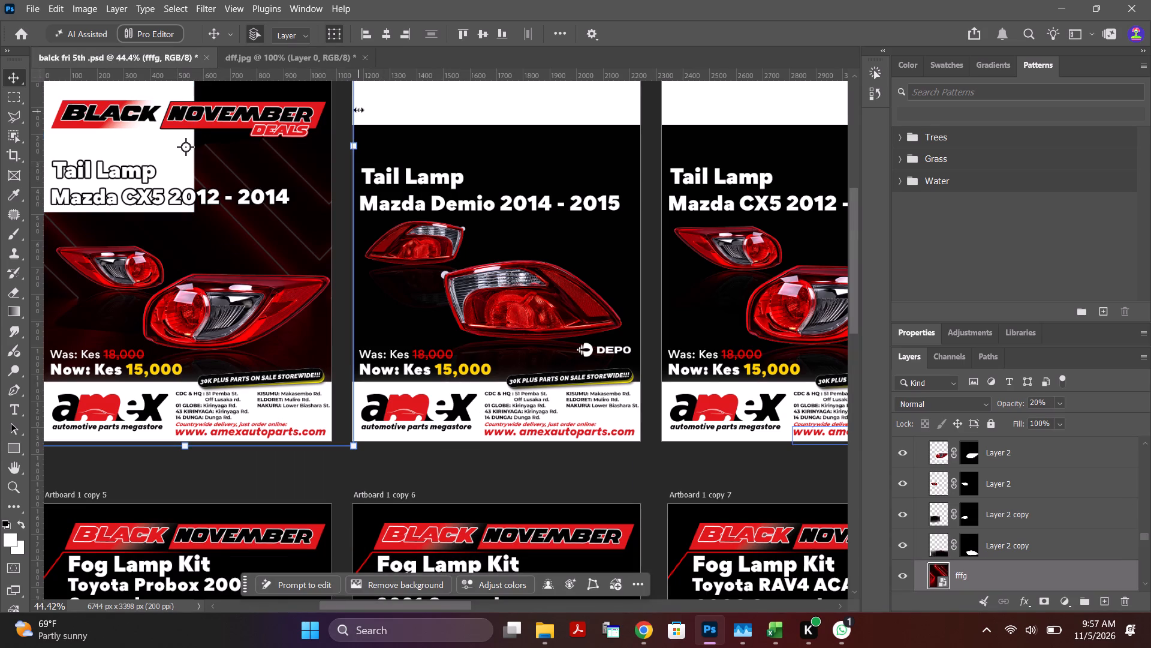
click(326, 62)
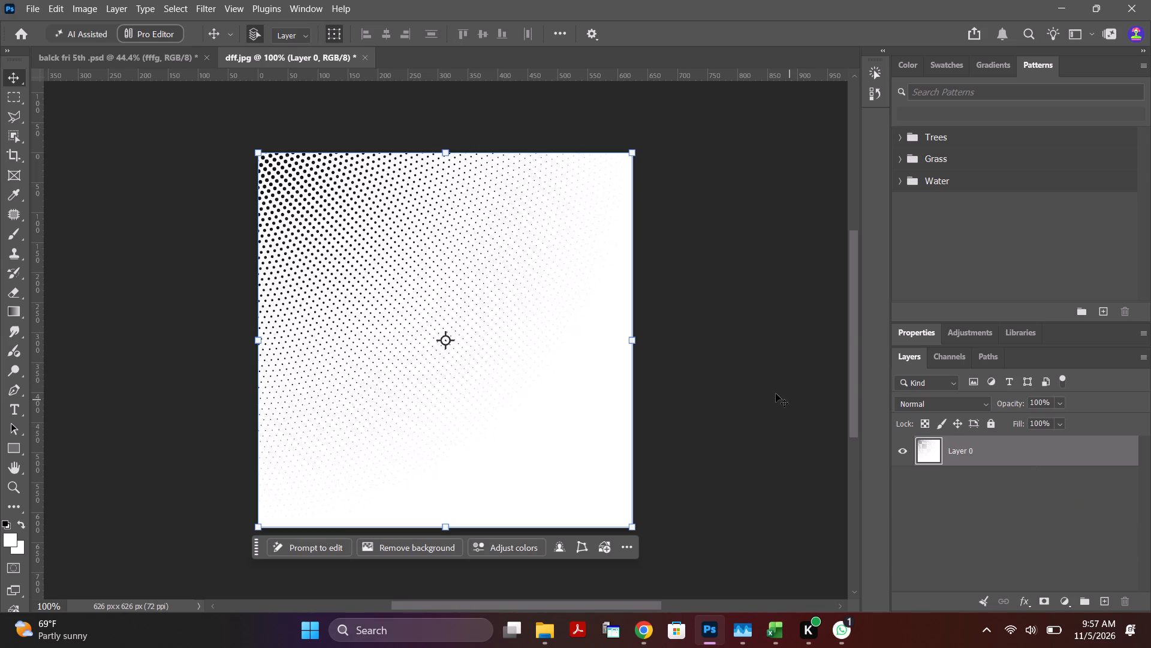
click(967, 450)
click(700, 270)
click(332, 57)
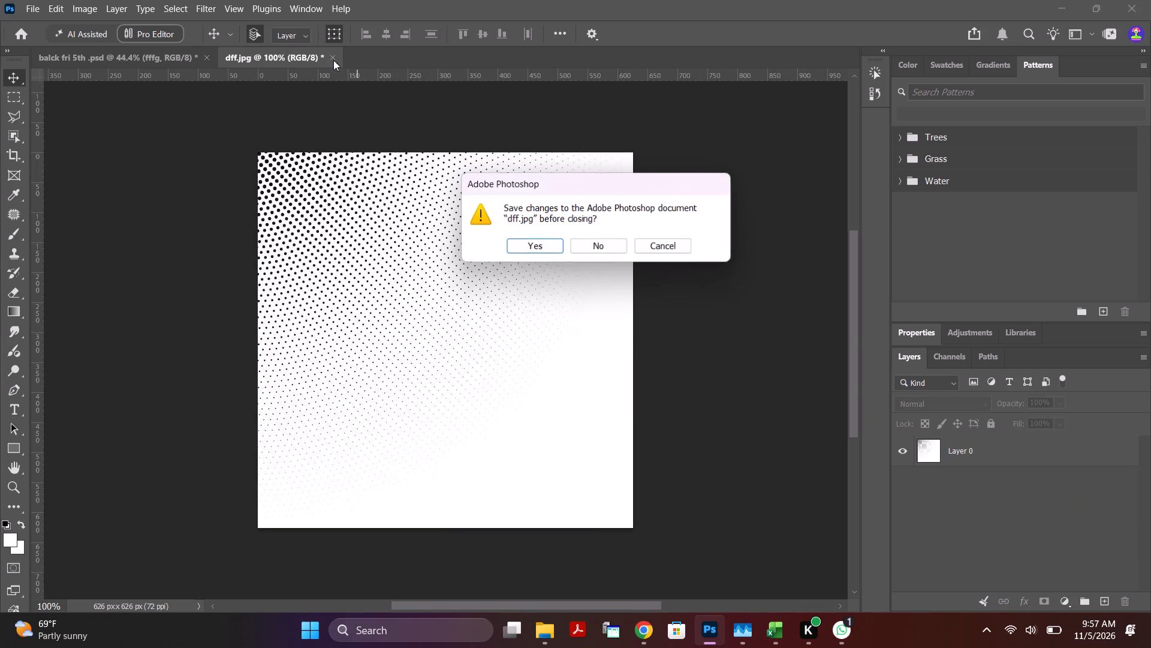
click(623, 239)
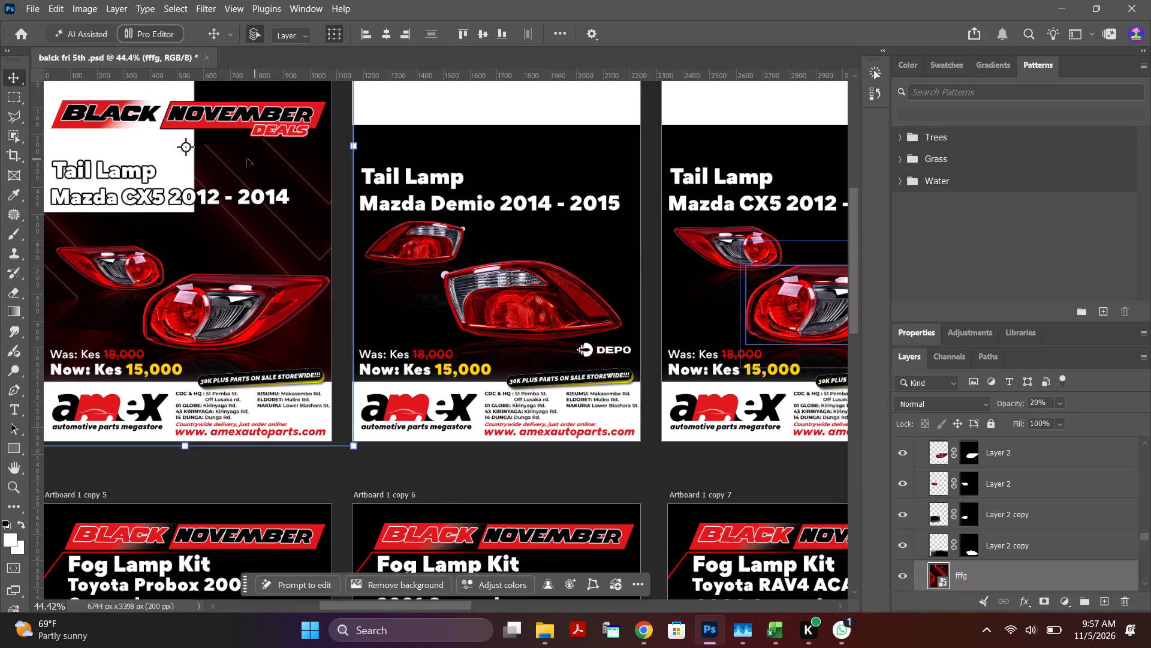
Hide the layer effects of the dff layer on Artboard 1.
scroll(890, 535, down, 1)
click(315, 244)
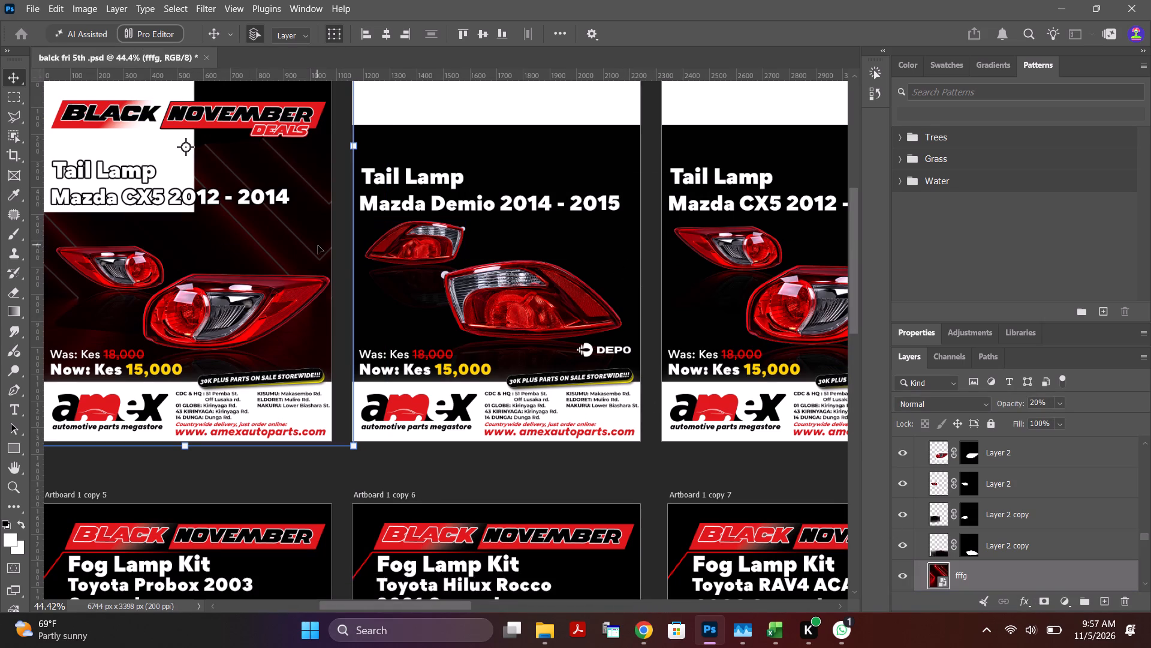
scroll(360, 292, up, 5)
drag(453, 602, 436, 602)
scroll(482, 437, up, 8)
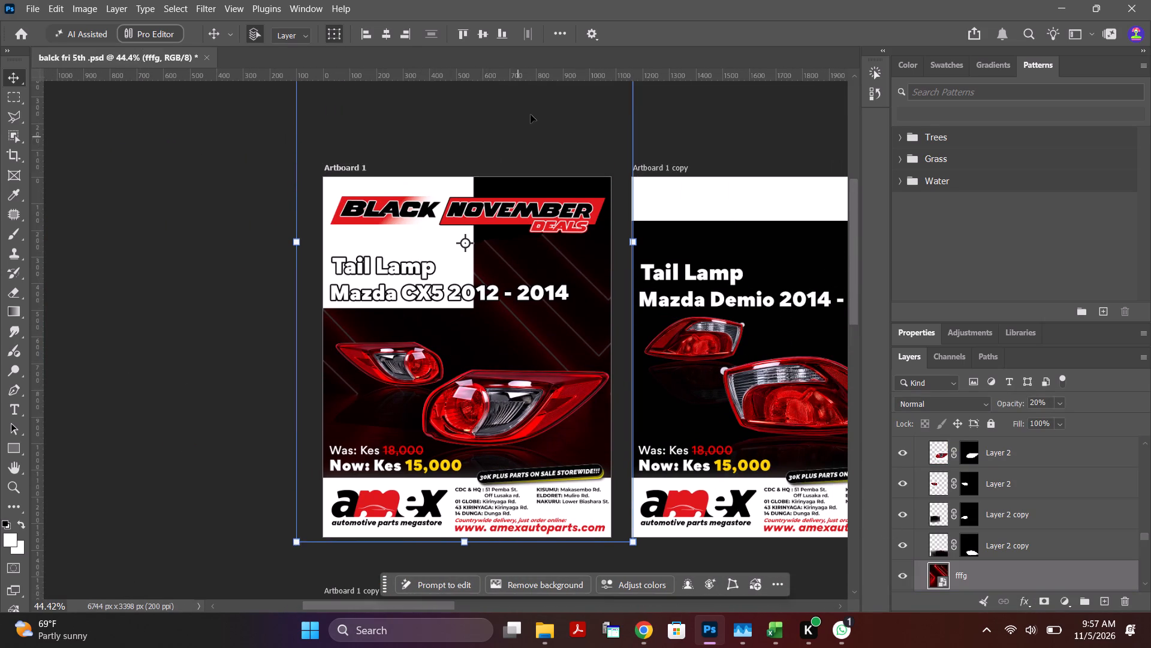
click(531, 115)
click(465, 185)
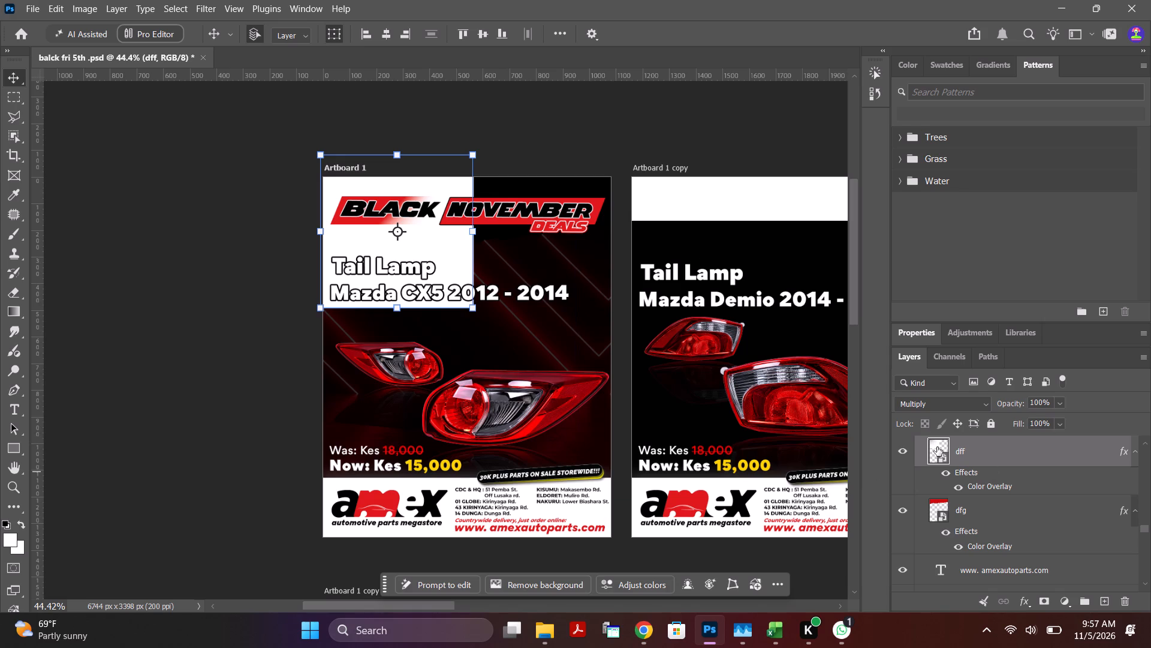
click(948, 473)
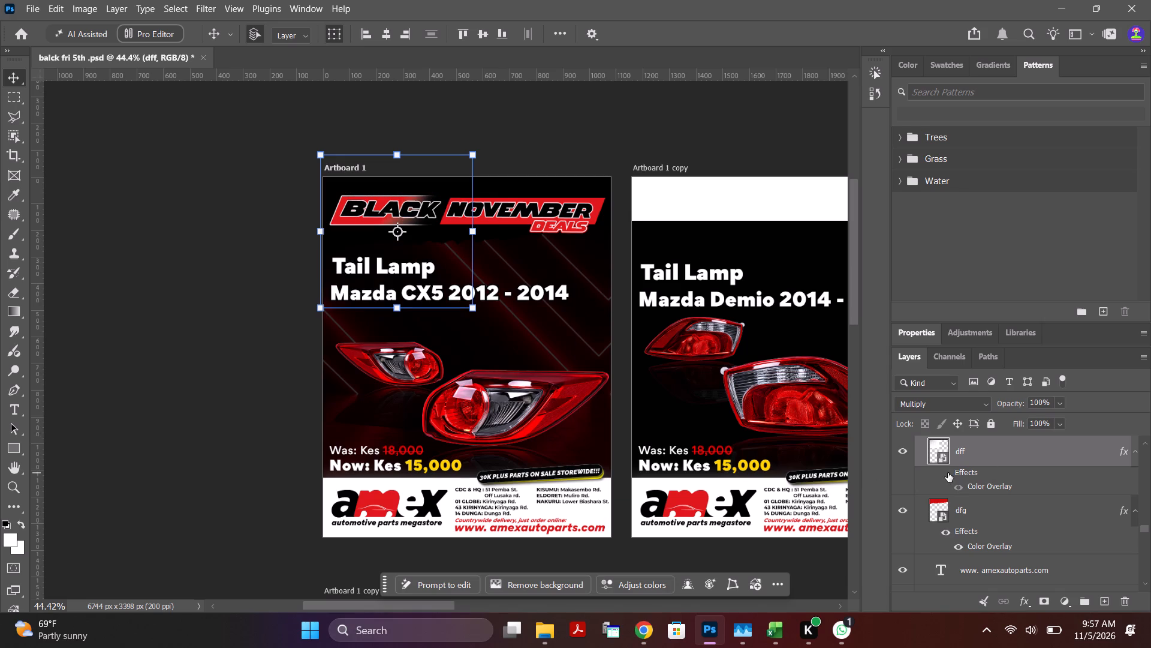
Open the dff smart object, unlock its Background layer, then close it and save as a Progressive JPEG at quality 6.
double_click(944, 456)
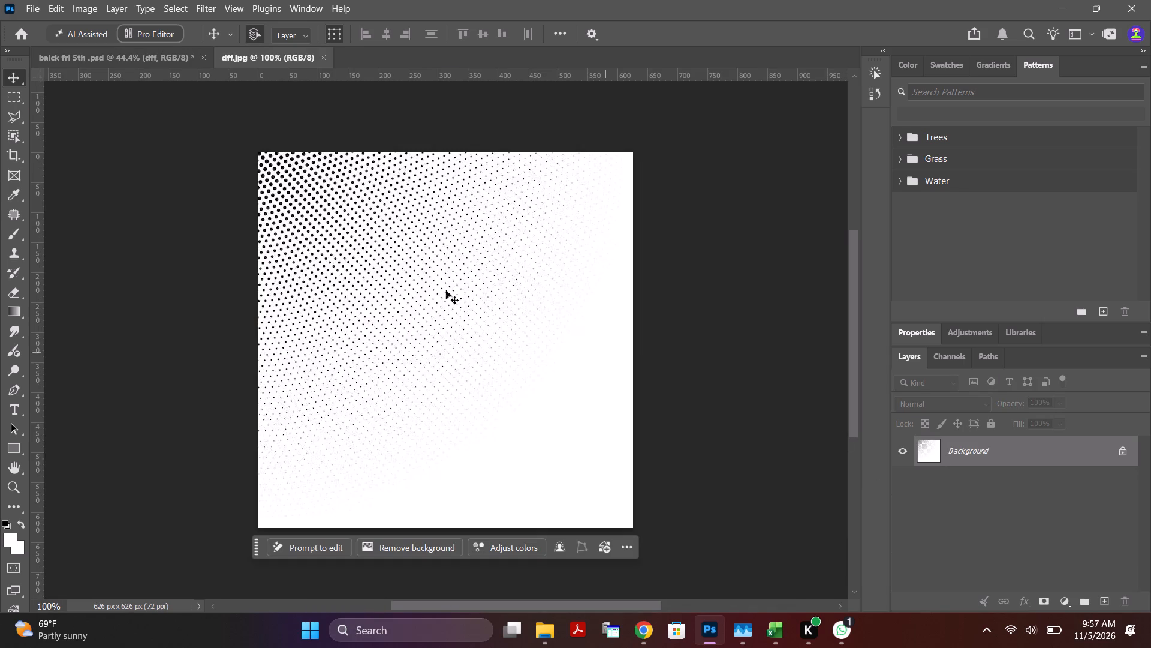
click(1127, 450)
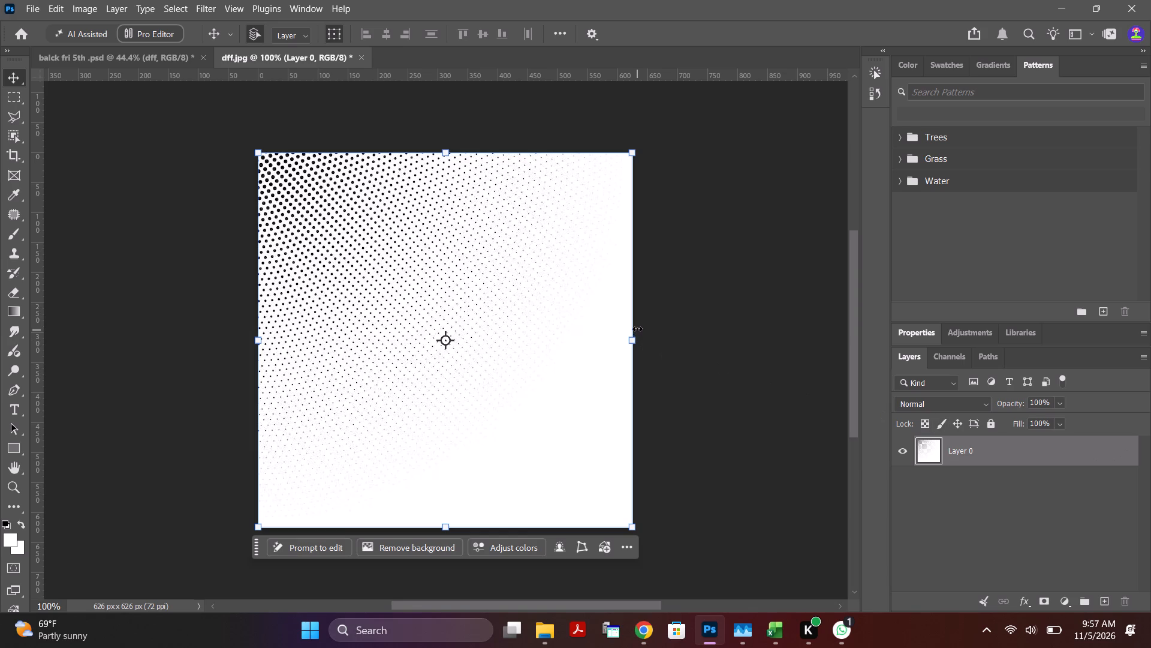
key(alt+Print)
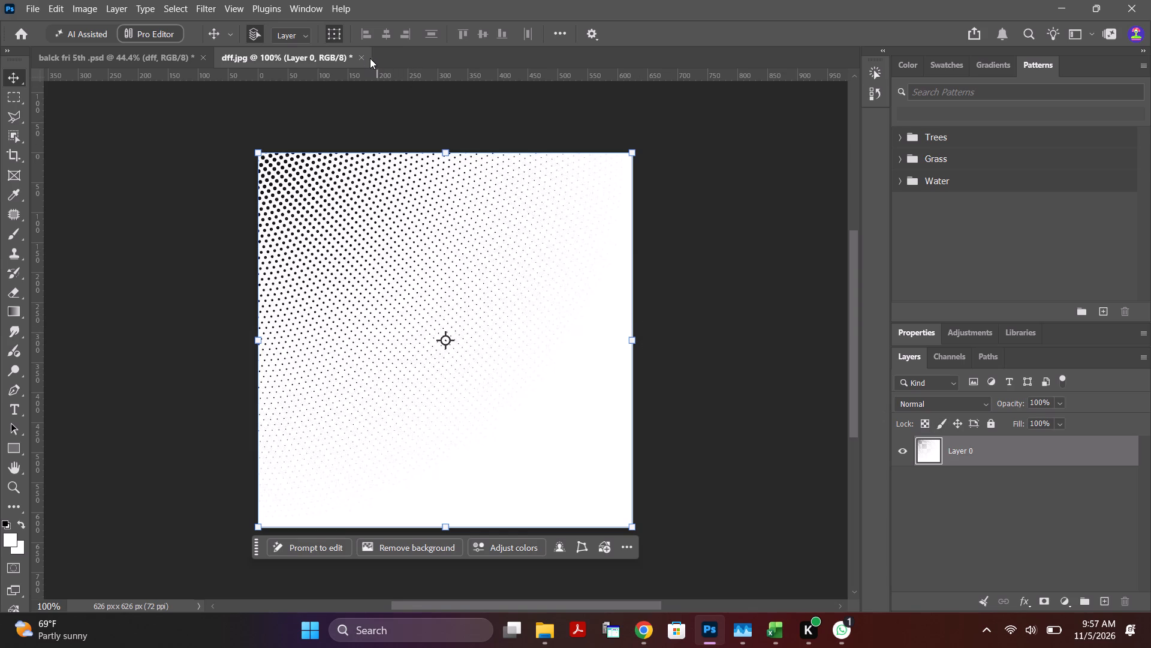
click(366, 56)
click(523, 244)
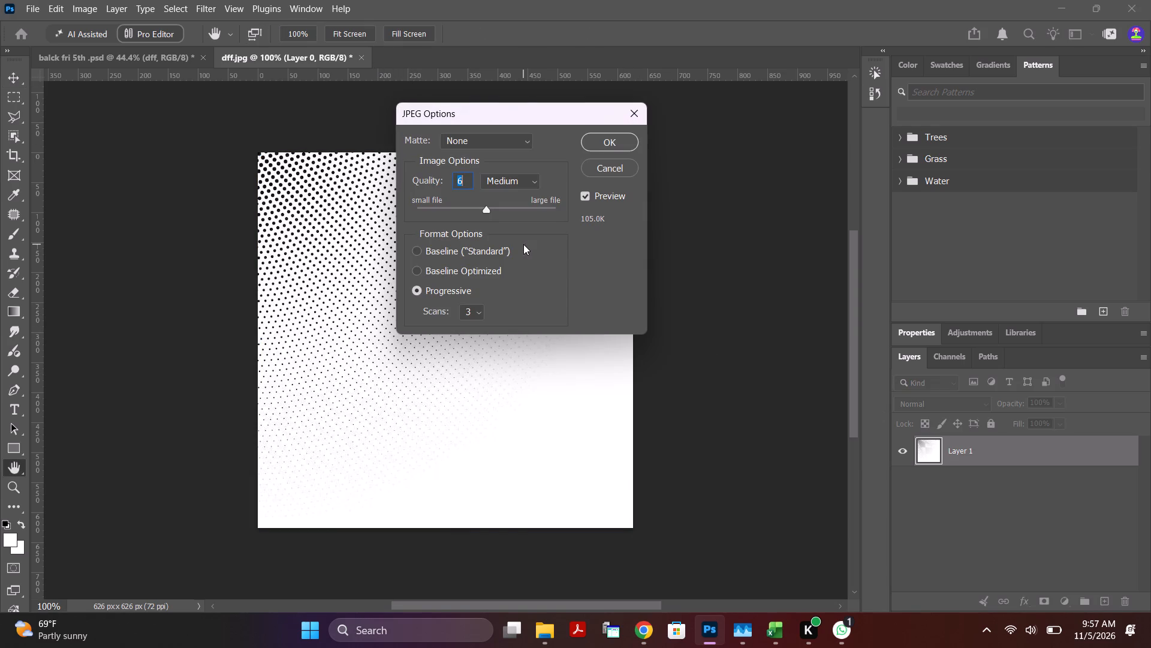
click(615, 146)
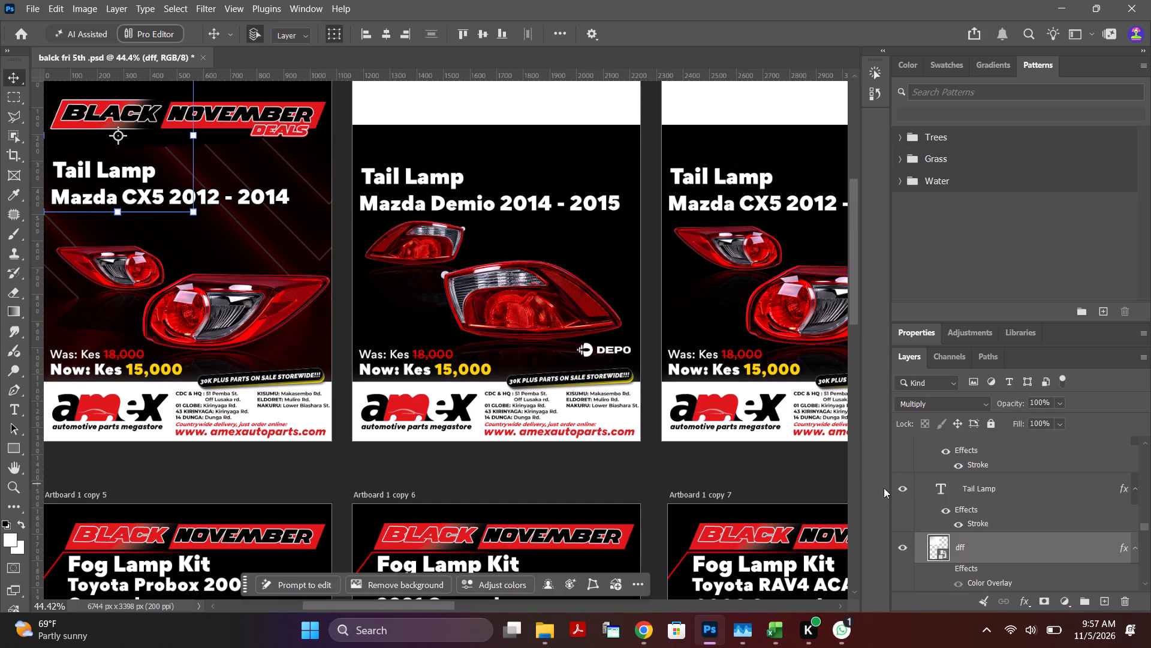
Reopen the dff smart object, unlock its Background layer, copy the halftone image, and paste it onto Artboard 1 of balck fri 5th.
double_click(945, 556)
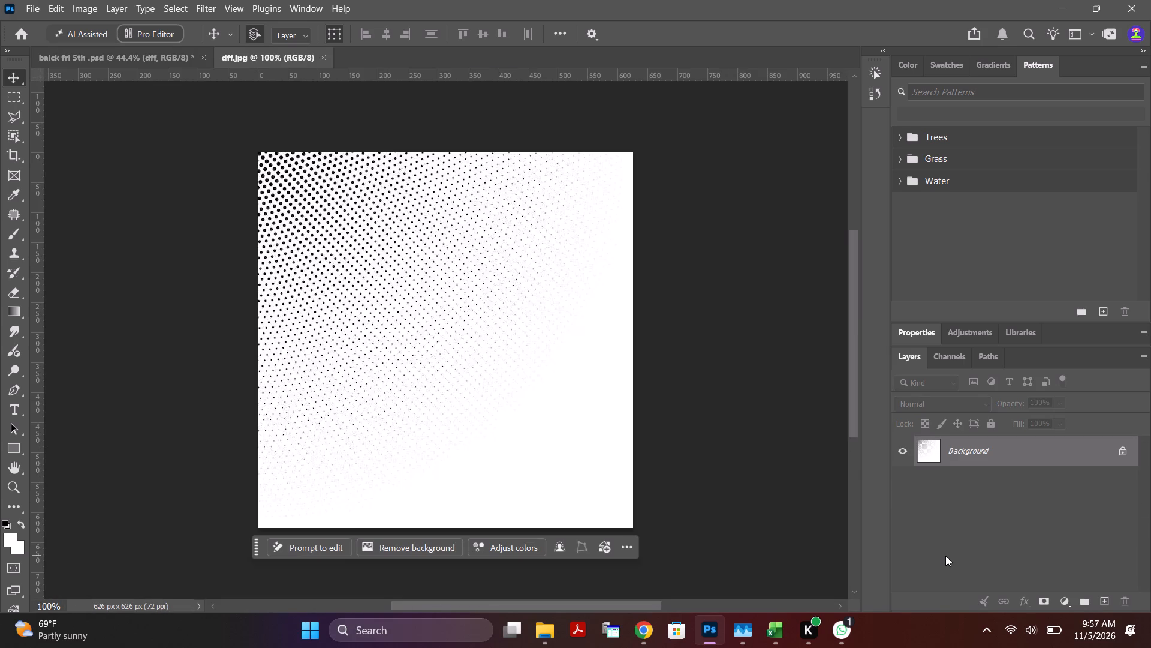
click(433, 214)
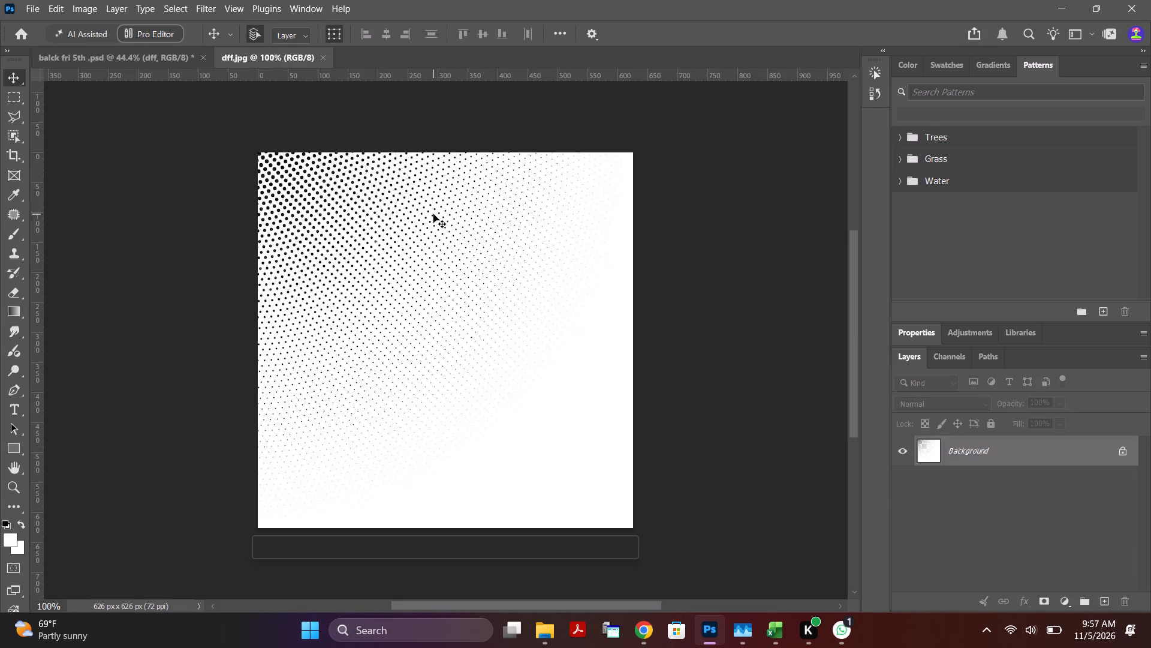
click(1117, 453)
click(525, 325)
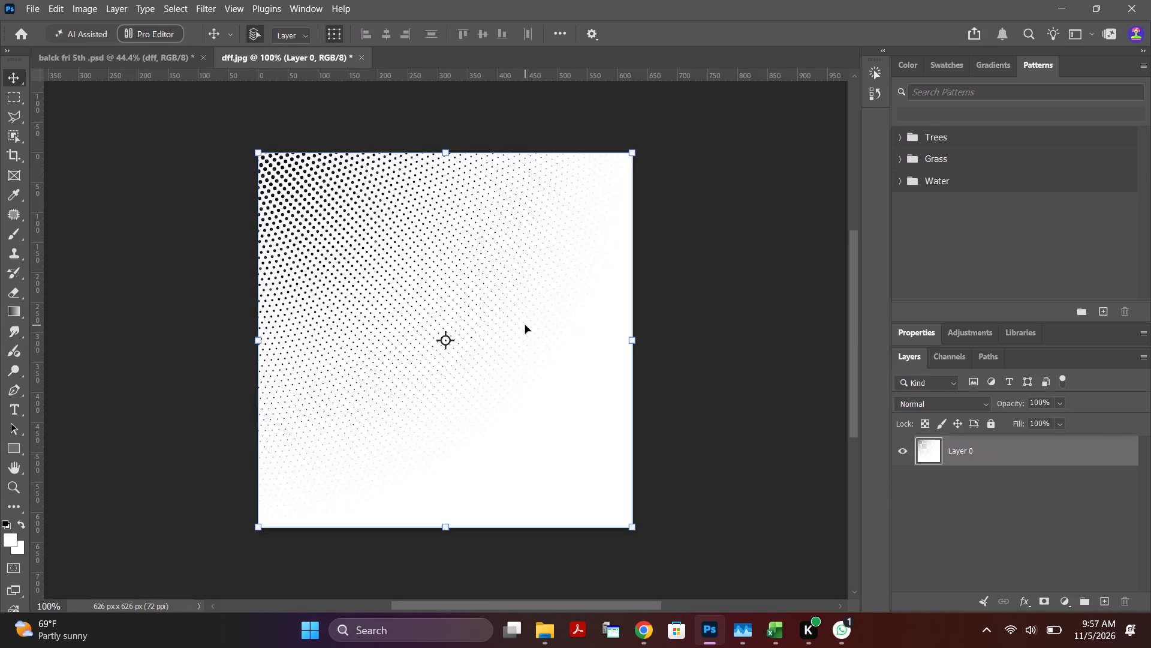
key(ctrl+c)
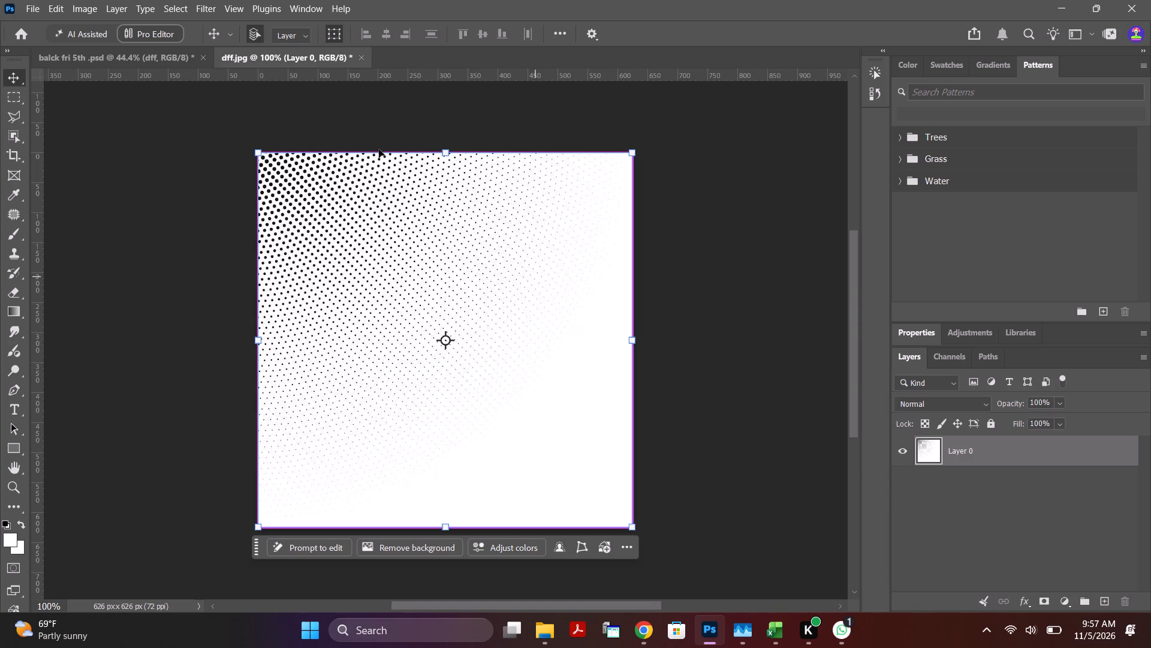
click(102, 52)
click(272, 182)
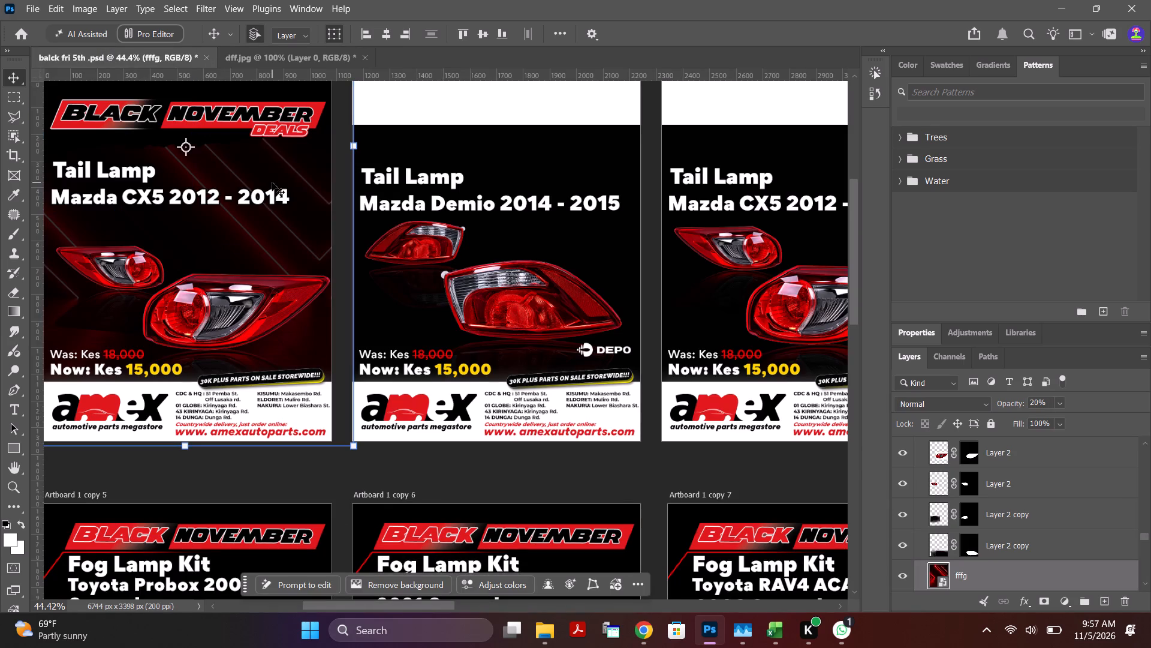
key(ctrl+v)
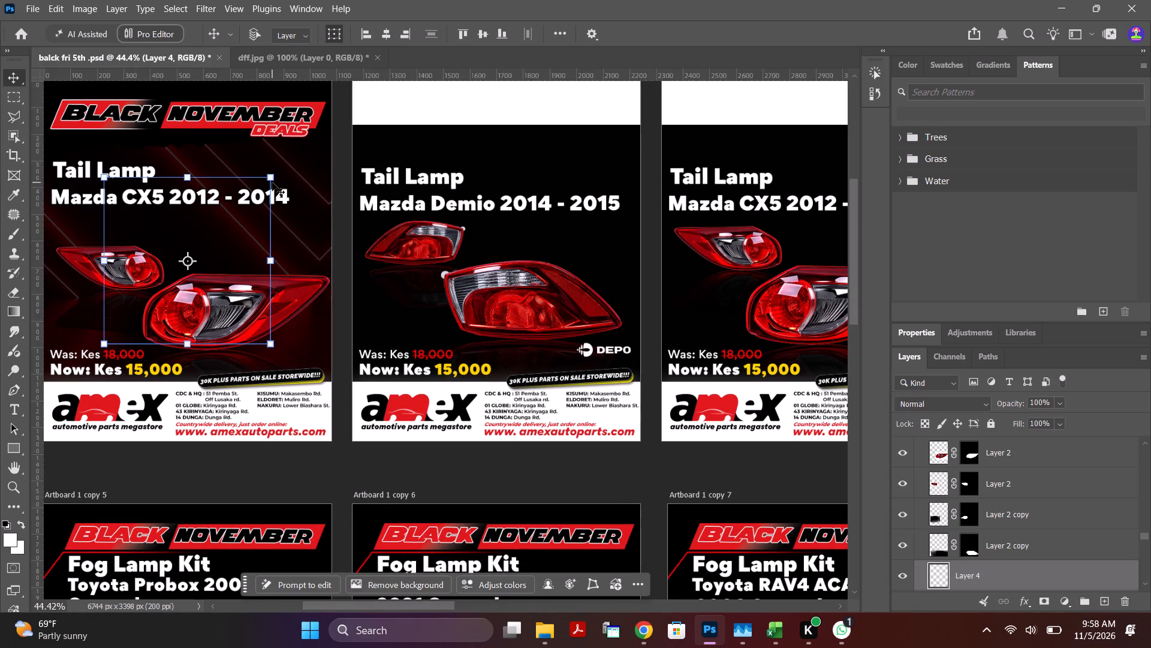
Convert the pasted halftone layer on Artboard 1 to a smart object.
click(312, 148)
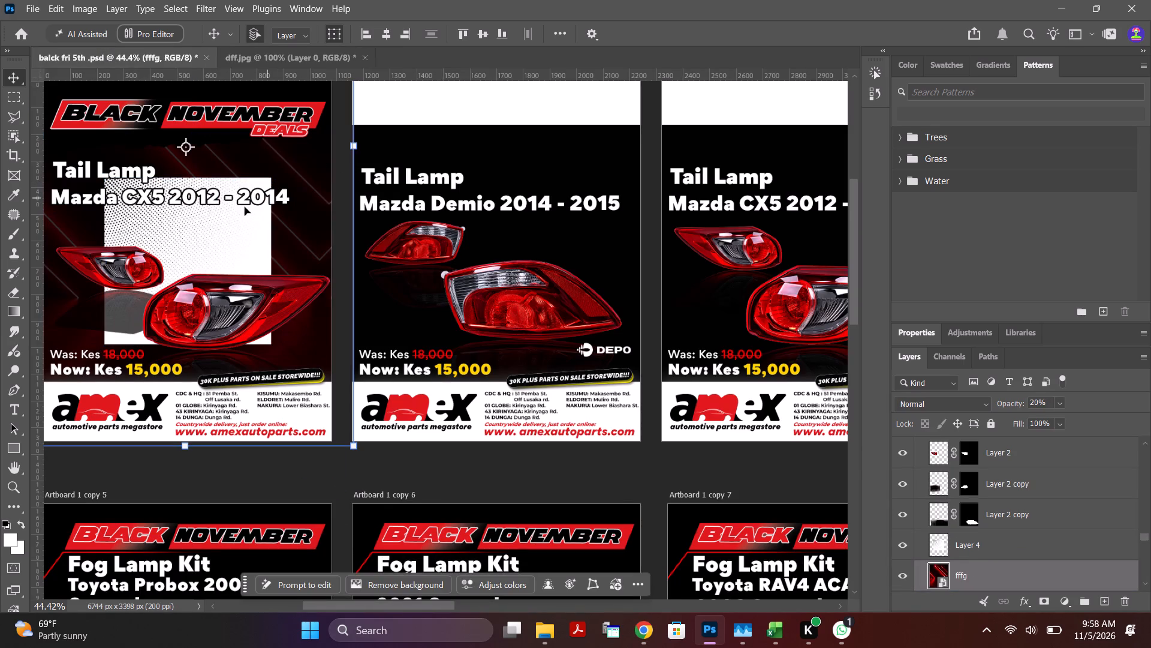
click(235, 213)
right_click(1026, 552)
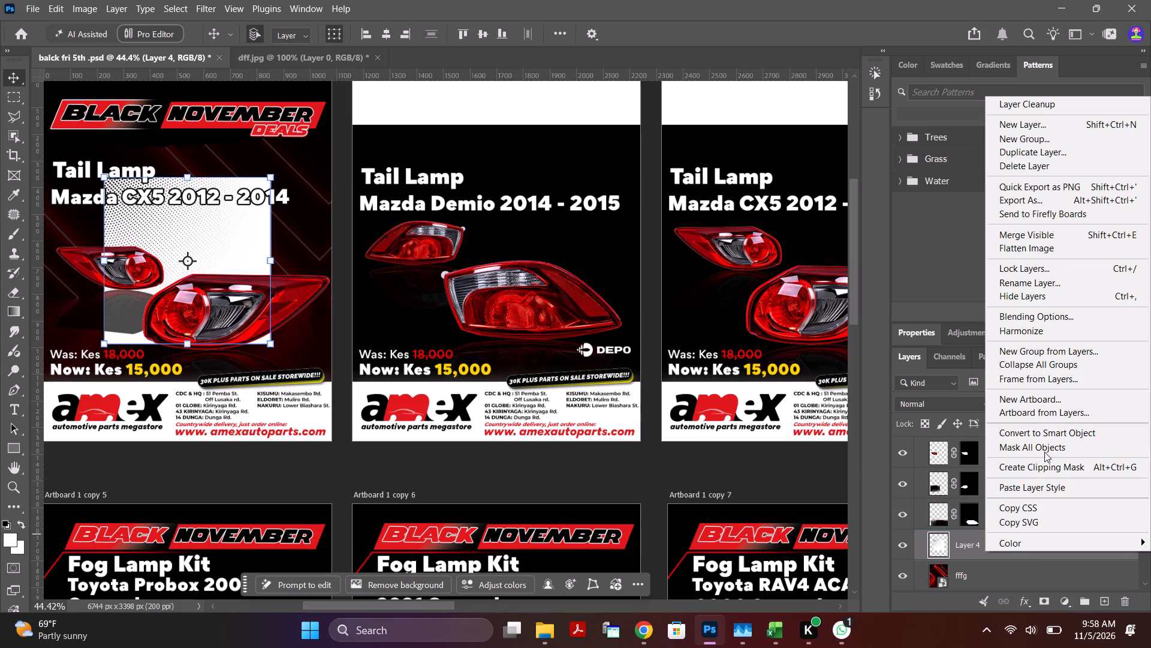
click(1053, 434)
Open the new halftone smart object, delete its white areas using a Color Range selection at Fuzziness 147, and close it with changes saved.
double_click(944, 550)
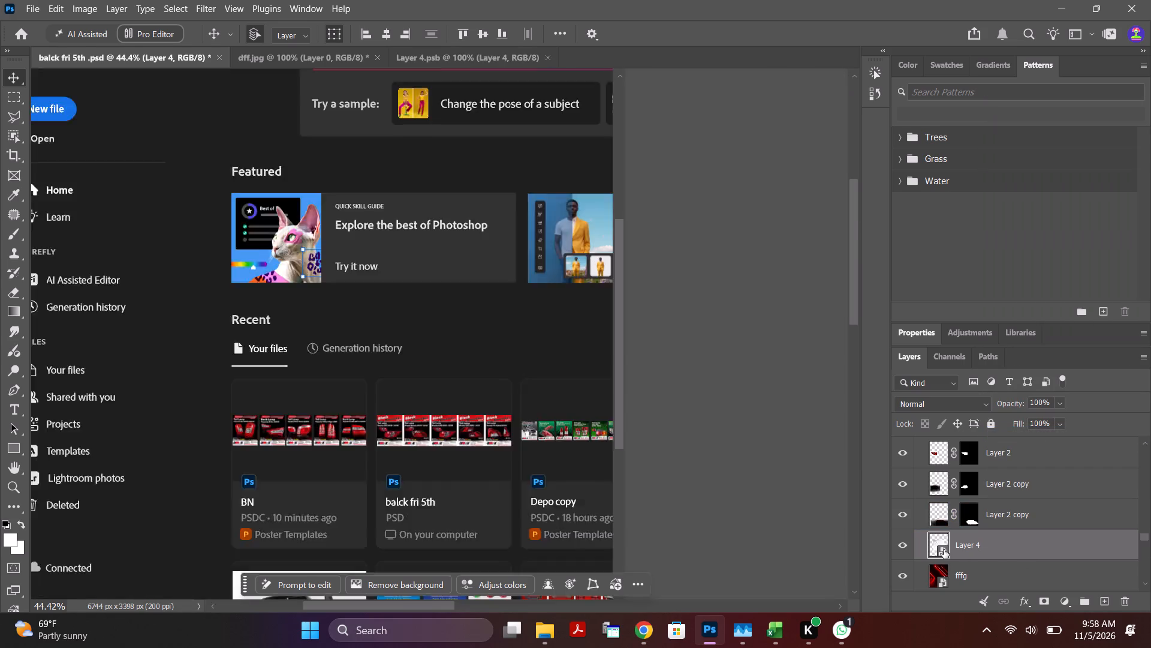
click(186, 3)
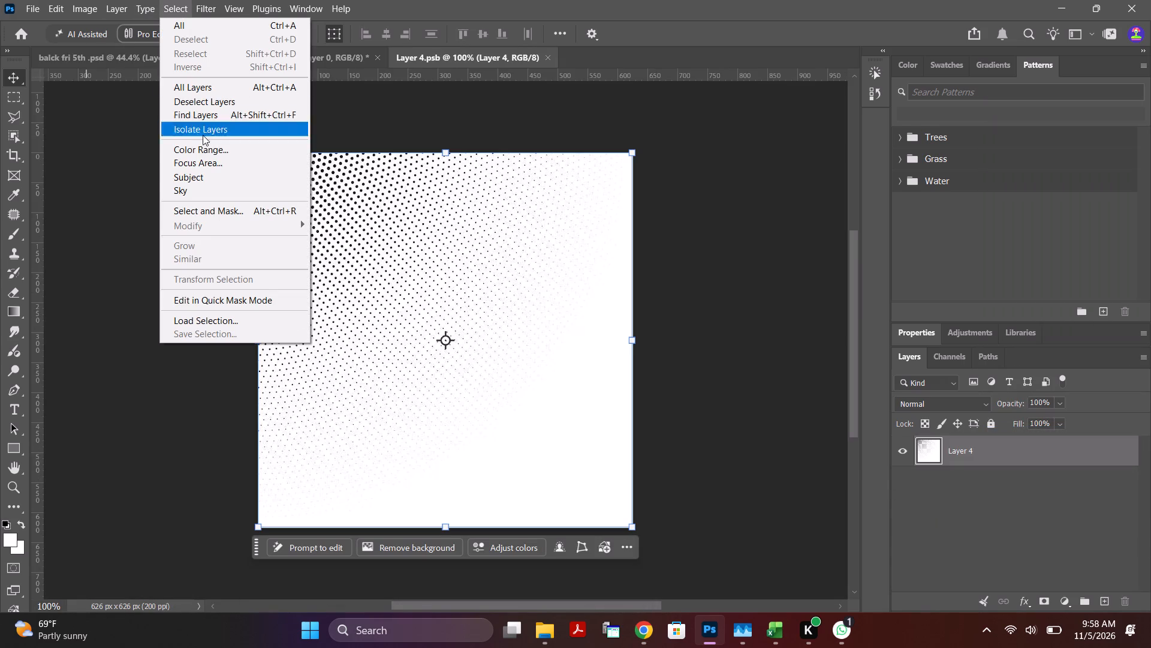
click(213, 152)
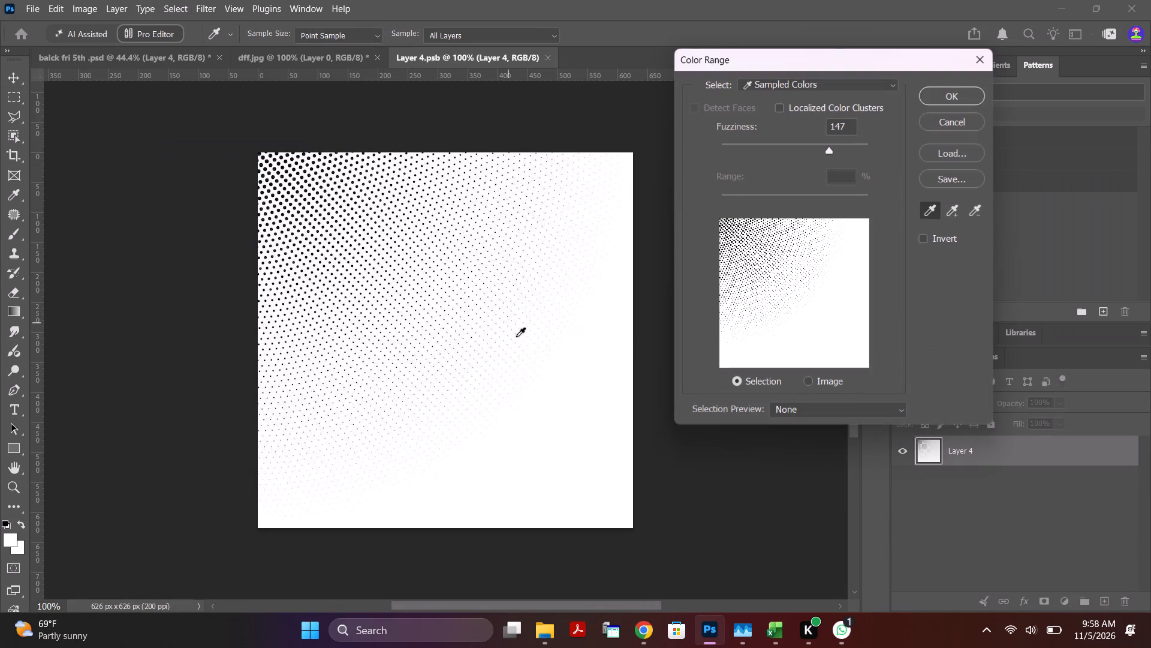
click(514, 414)
click(943, 103)
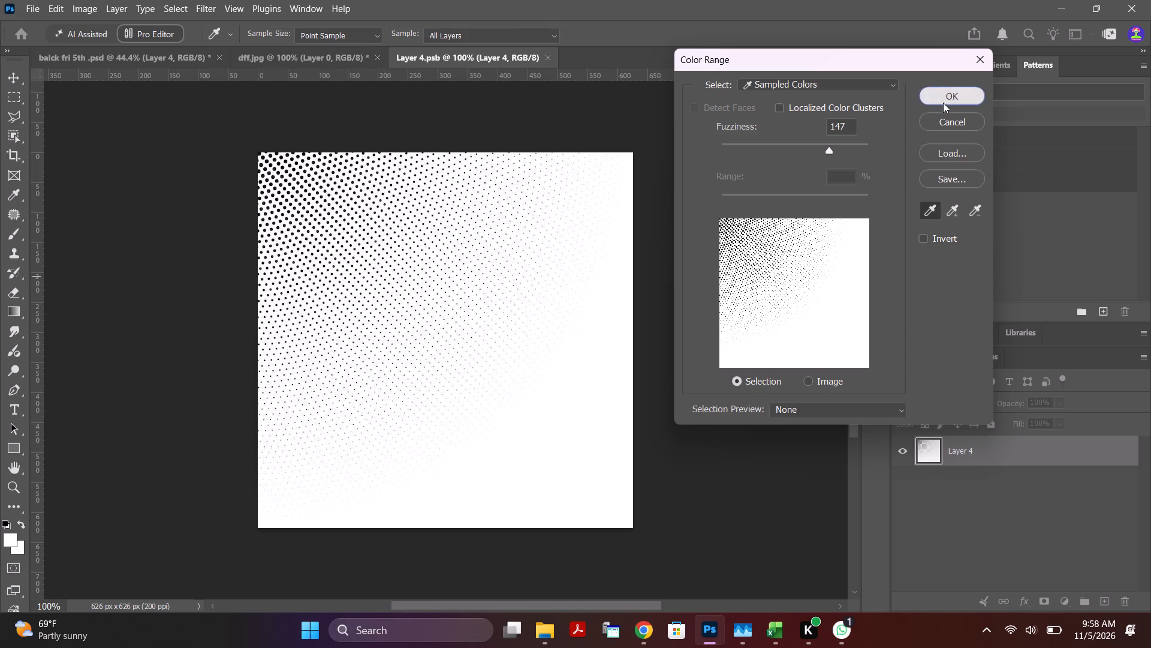
key(Delete)
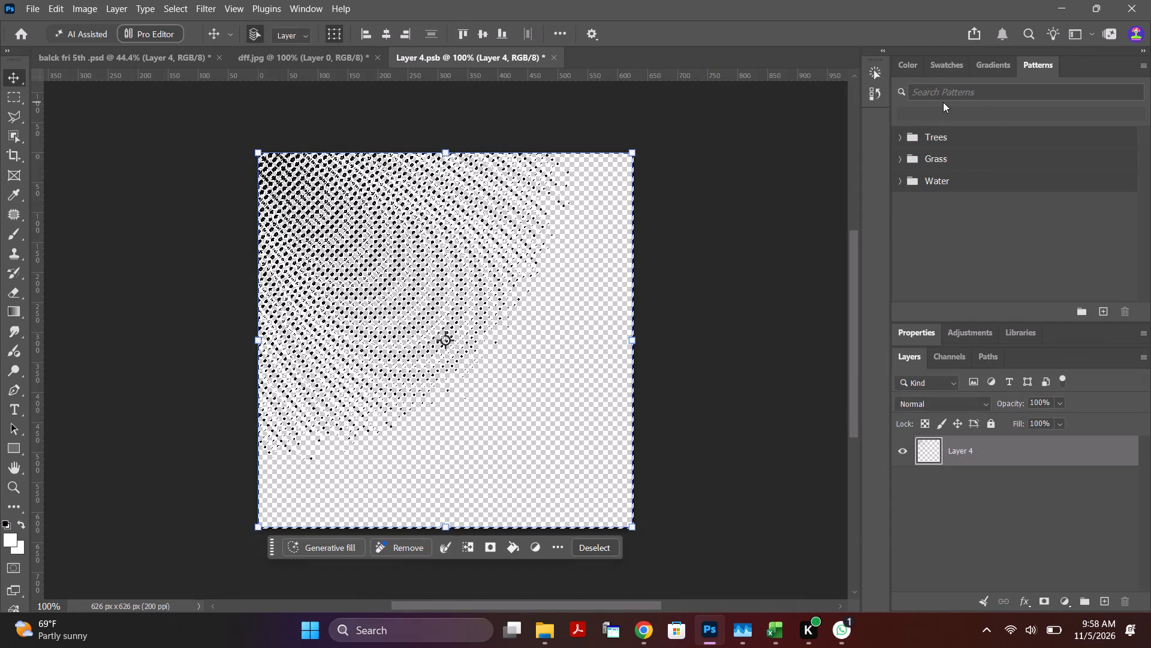
key(alt+Print)
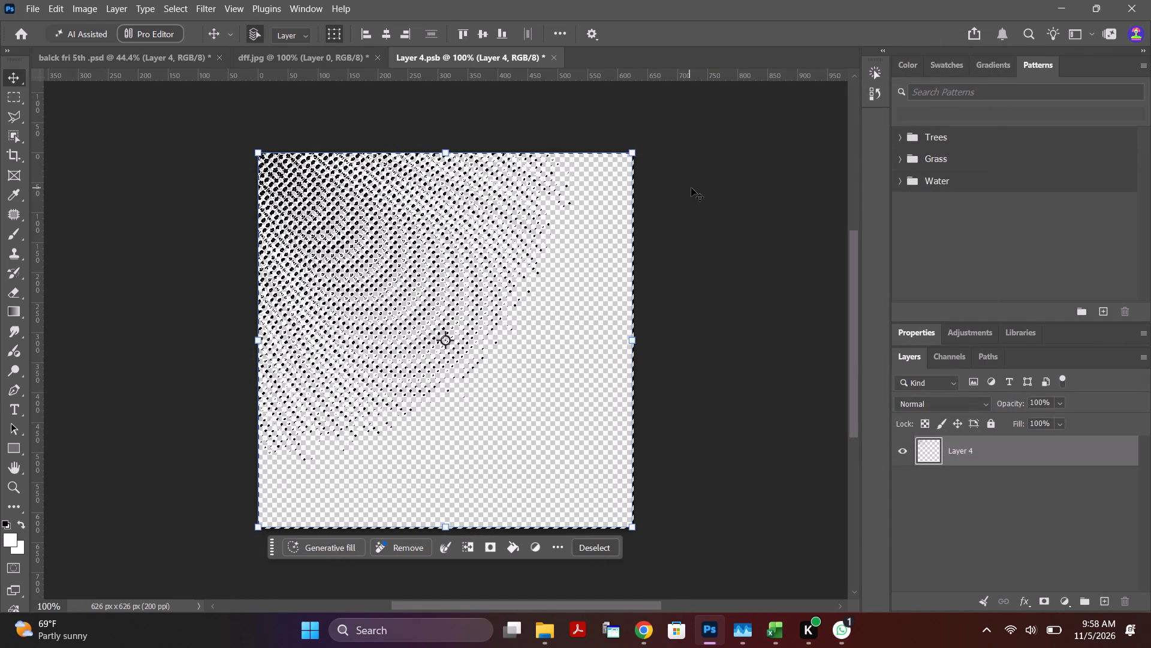
click(694, 190)
key(alt+Print)
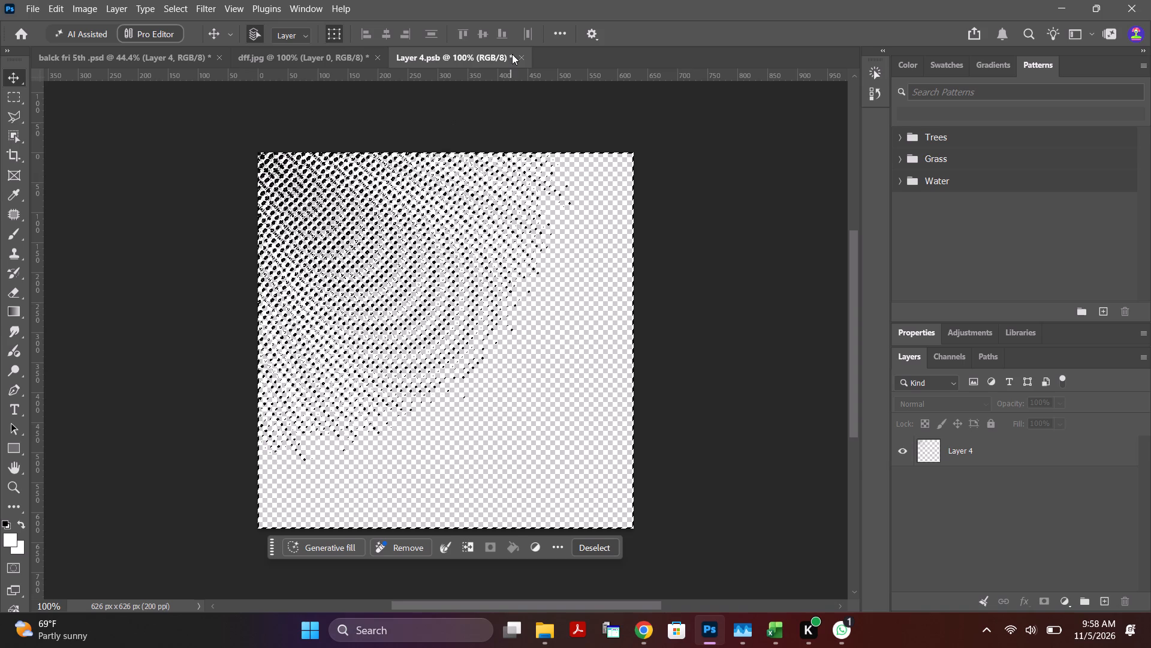
click(523, 56)
click(515, 250)
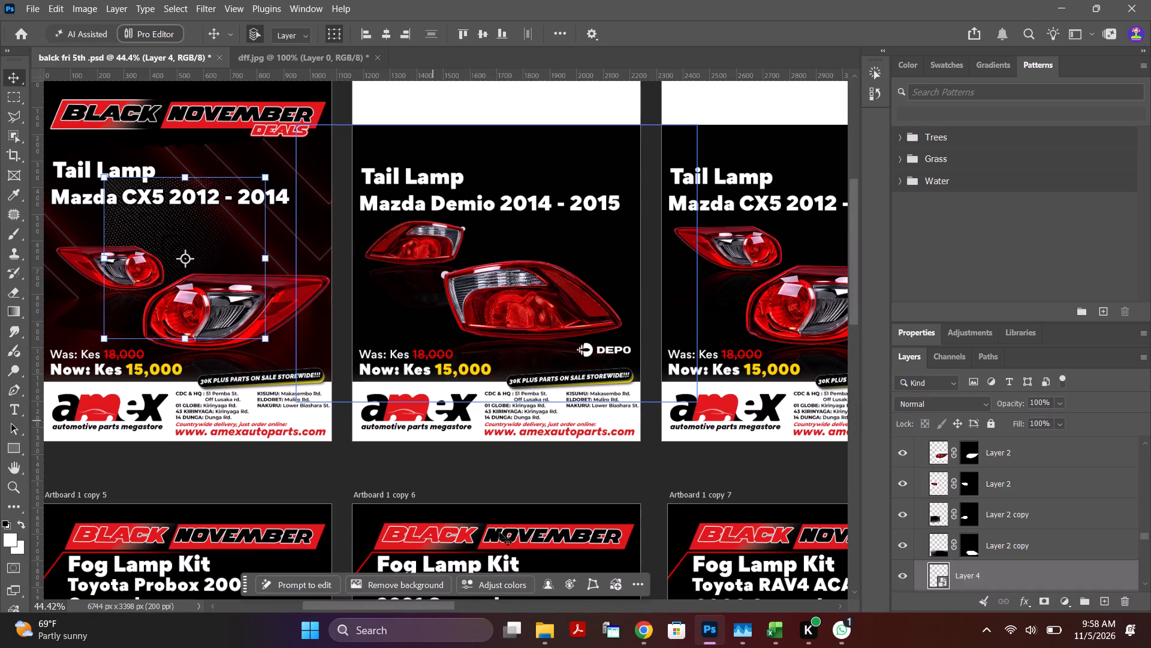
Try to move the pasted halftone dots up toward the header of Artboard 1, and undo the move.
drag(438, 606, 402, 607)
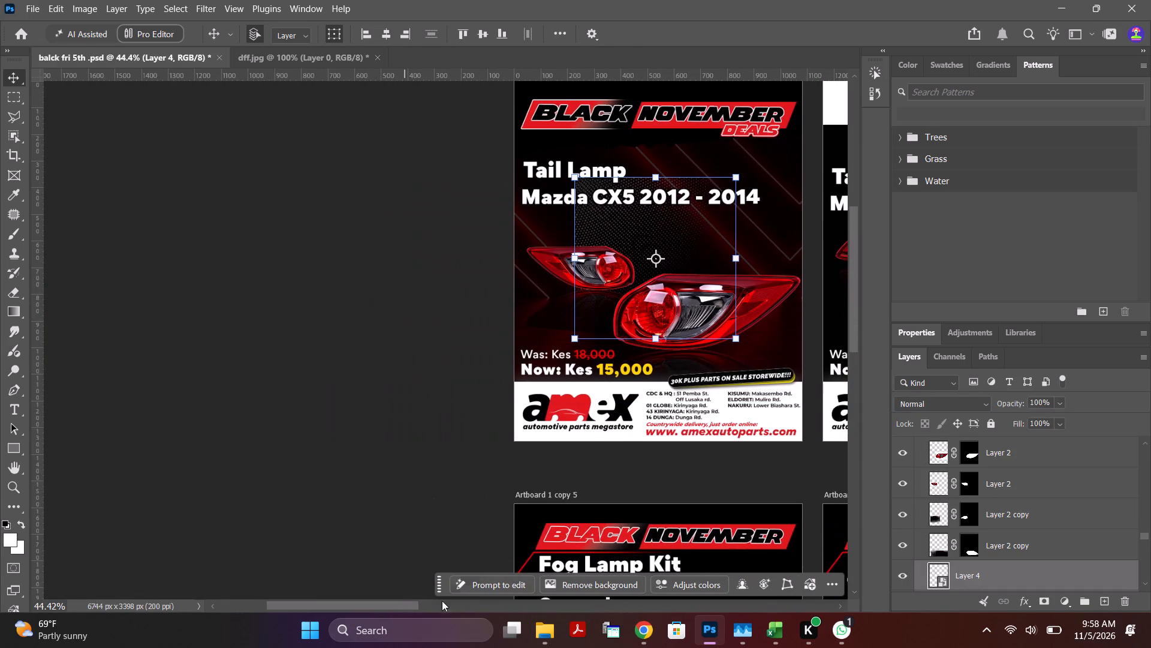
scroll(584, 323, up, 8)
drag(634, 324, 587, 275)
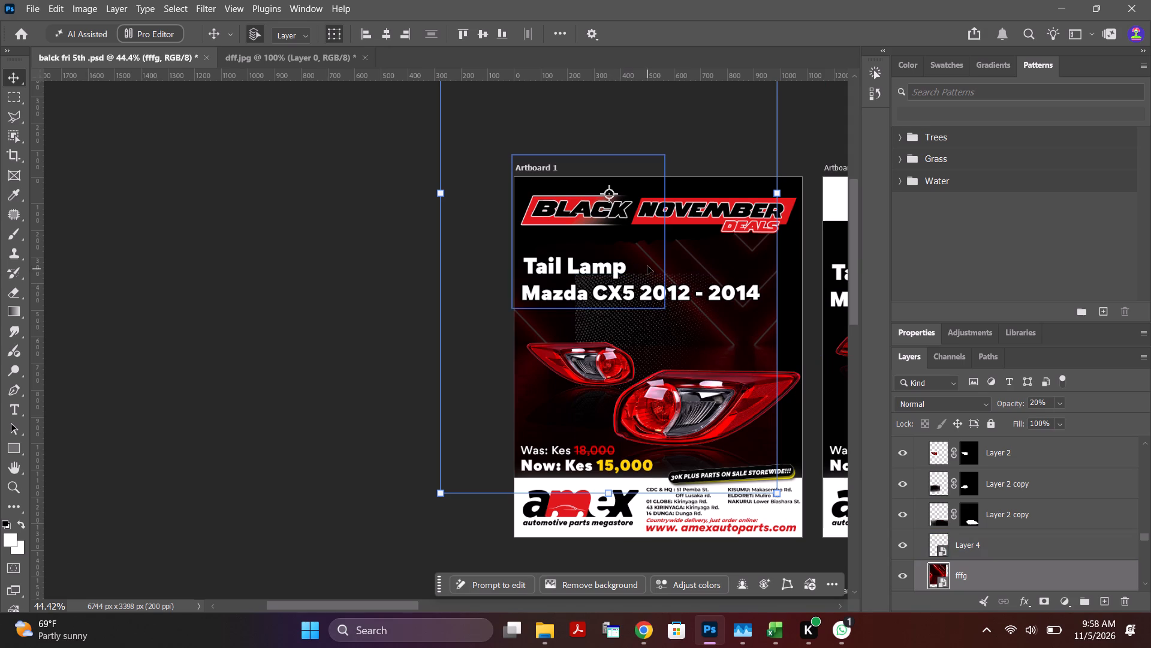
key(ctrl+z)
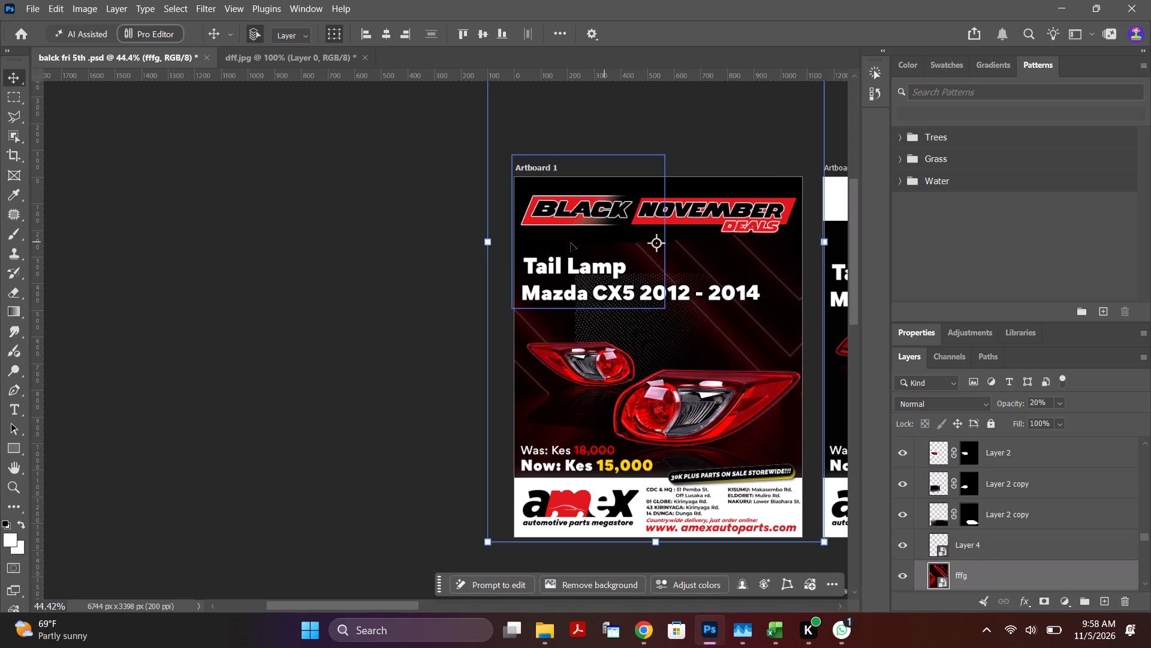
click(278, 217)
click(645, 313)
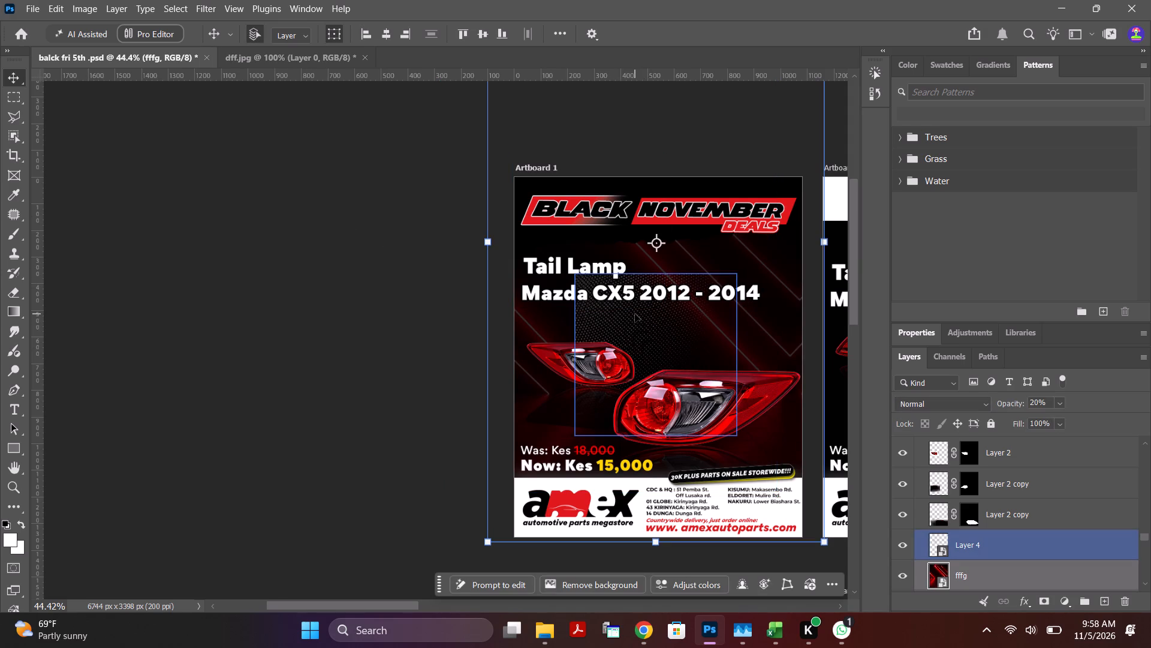
Move the pasted halftone layer straight up about 240 px so it overlaps the Black November header on Artboard 1.
click(1034, 539)
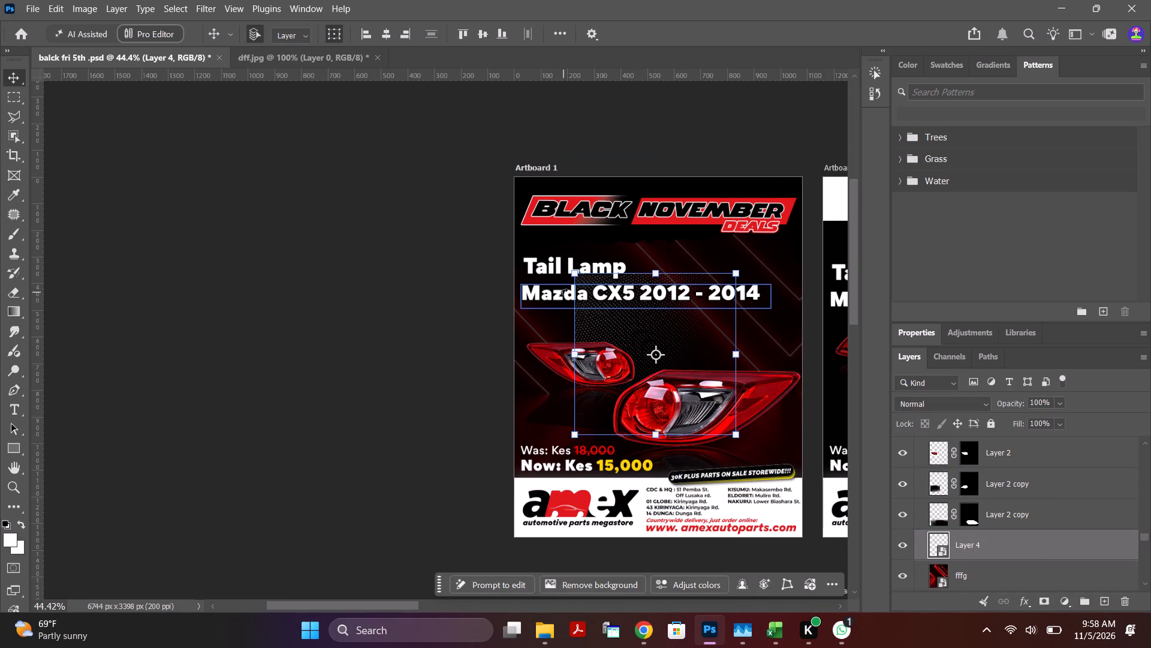
key(shift+Up)
key(shift+Up)
key(shift+Up)
key(shift+Up)
key(shift+Up)
key(shift+Up)
key(shift+Up)
key(shift+Up)
key(shift+Up)
key(shift+Up)
key(shift+Up)
key(shift+Up)
key(shift+Up)
key(shift+Up)
key(shift+Up)
key(shift+Up)
key(shift+Up)
key(shift+Up)
key(shift+Up)
key(shift+Up)
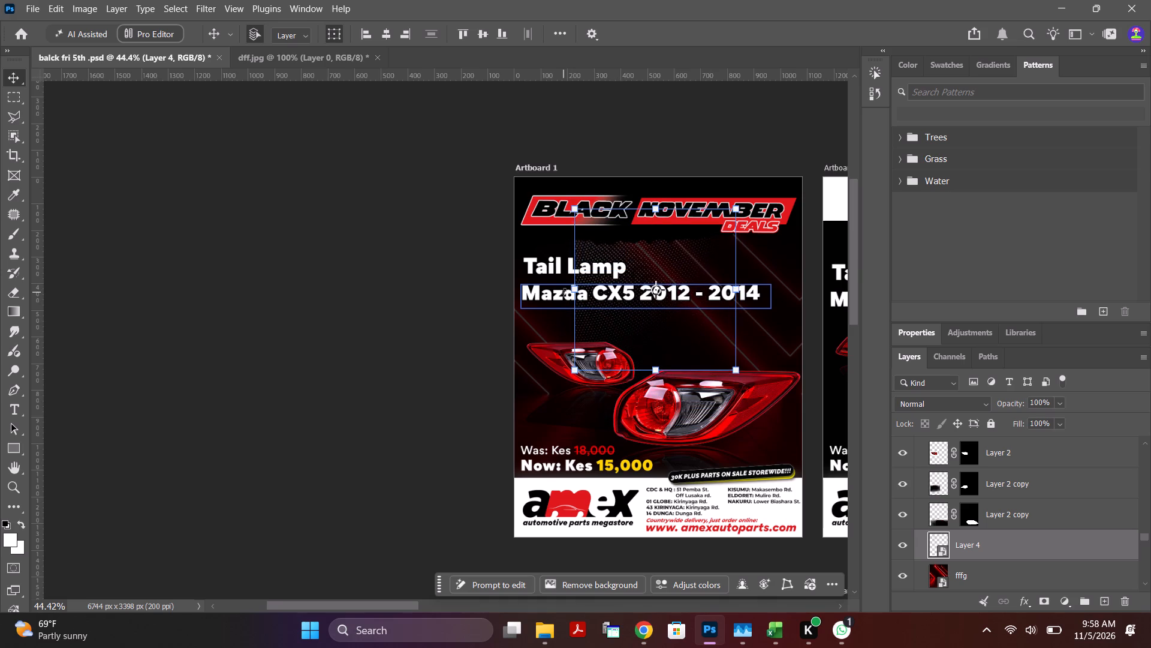
key(Return)
Bring the pasted halftone layer to the top of Artboard 1's stack, then lower it to directly beneath the dff layer.
key(ctrl+shift+bracketright)
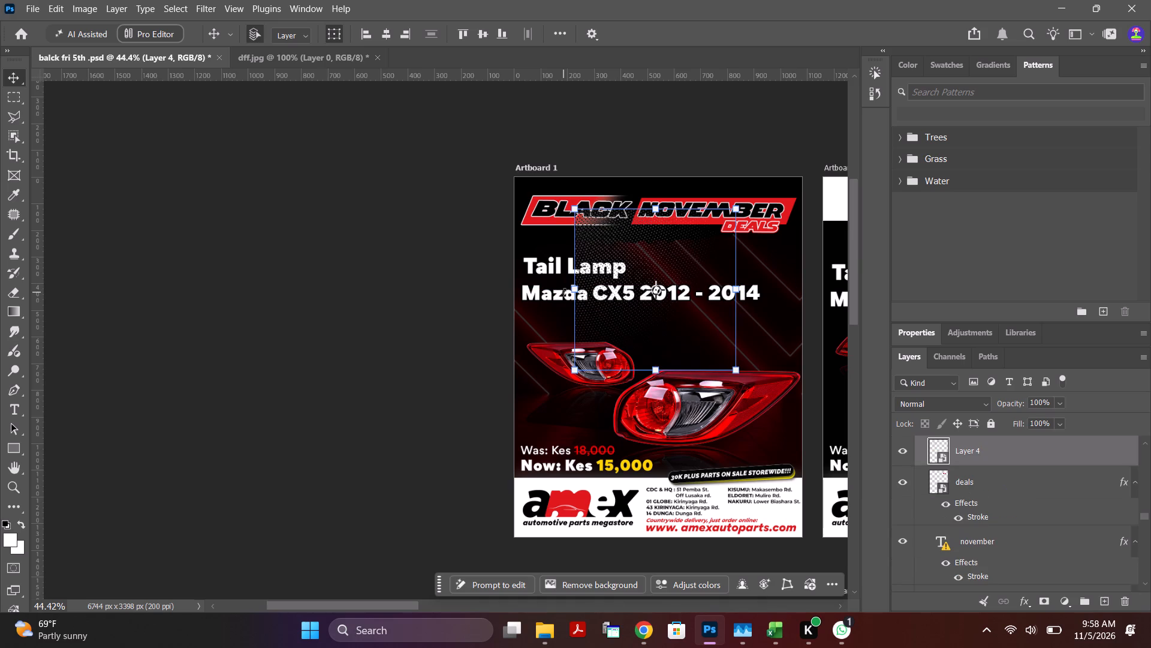
key(ctrl+bracketleft)
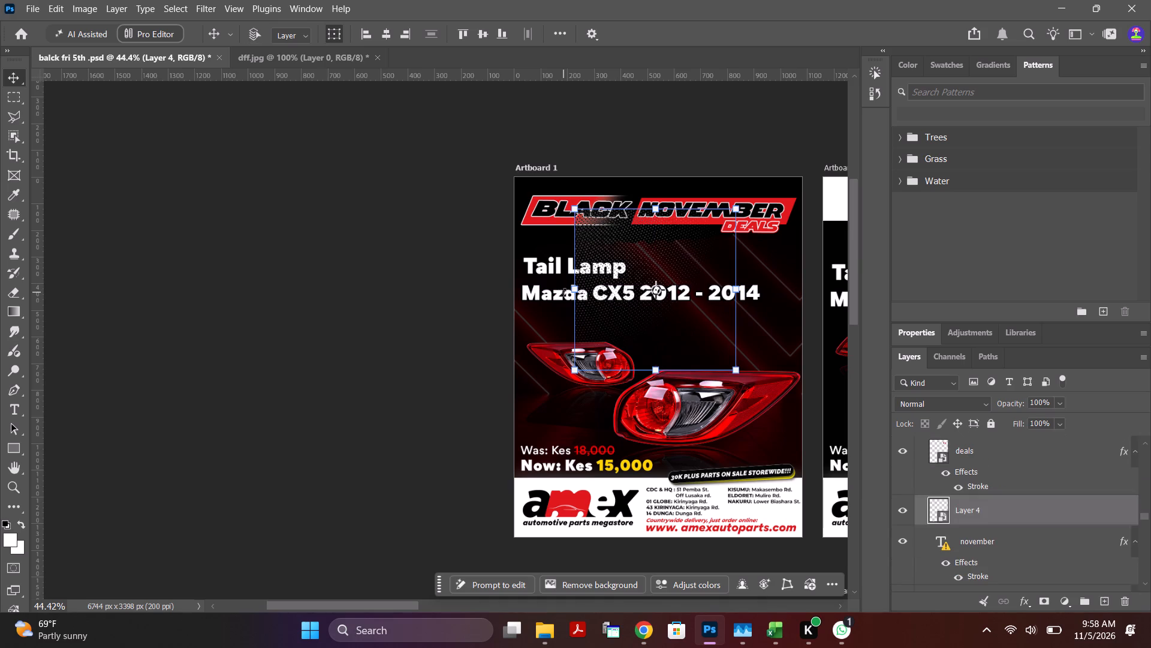
key(ctrl+bracketleft)
key(ctrl+bracketleft)
key(ctrl+bracketleft)
key(ctrl+bracketleft)
key(ctrl+bracketleft)
key(ctrl+bracketleft)
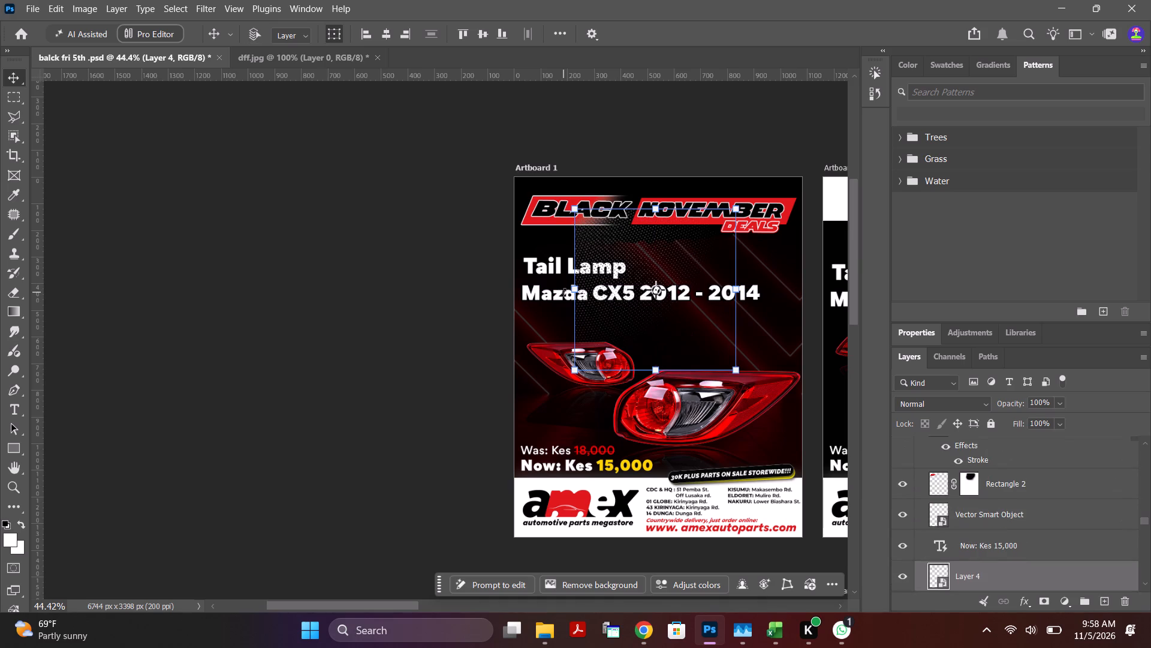
key(ctrl+bracketleft)
key(ctrl+bracketleft)
key(ctrl+bracketleft)
key(ctrl+bracketleft)
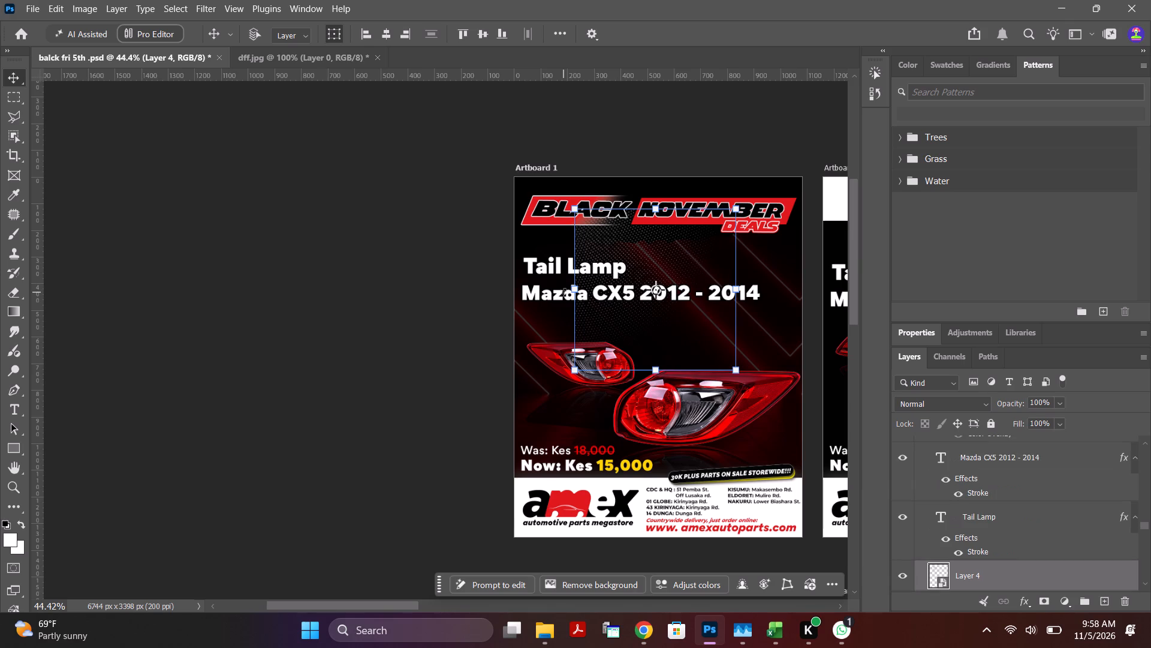
key(ctrl+bracketleft)
Nudge the pasted halftone layer about 30 px to the left on Artboard 1.
key(Left)
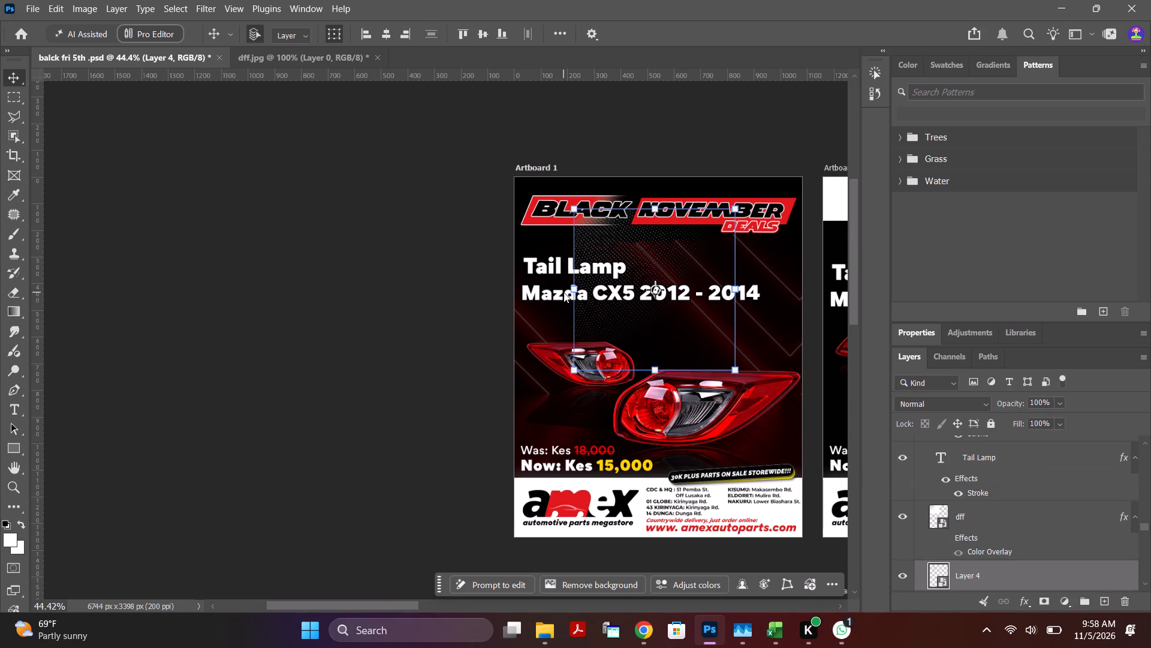
key(Left)
key(Left)
key(Left)
key(Left)
key(Left)
key(Left)
key(Left)
key(Left)
key(Left)
key(Left)
key(Left)
key(Left)
key(Left)
key(Left)
key(Left)
key(Left)
key(Left)
key(Left)
key(Left)
key(Left)
key(Left)
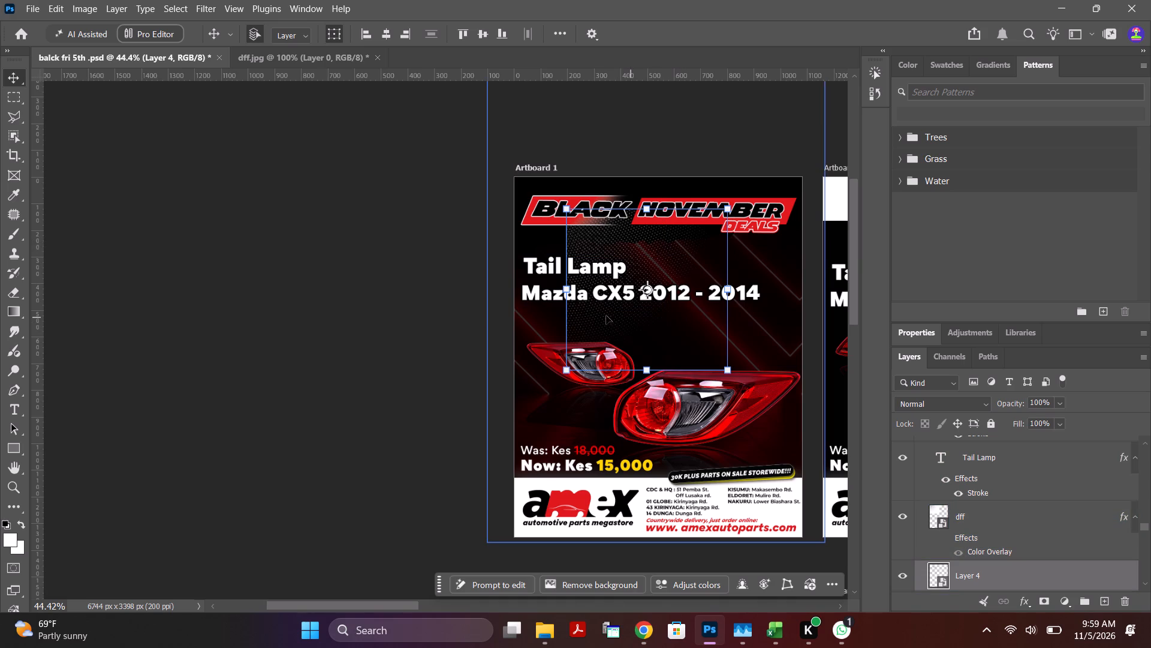
Shift the red neon fffg background on Artboard 1 about 45 px left and 55 px up.
drag(582, 323, 570, 308)
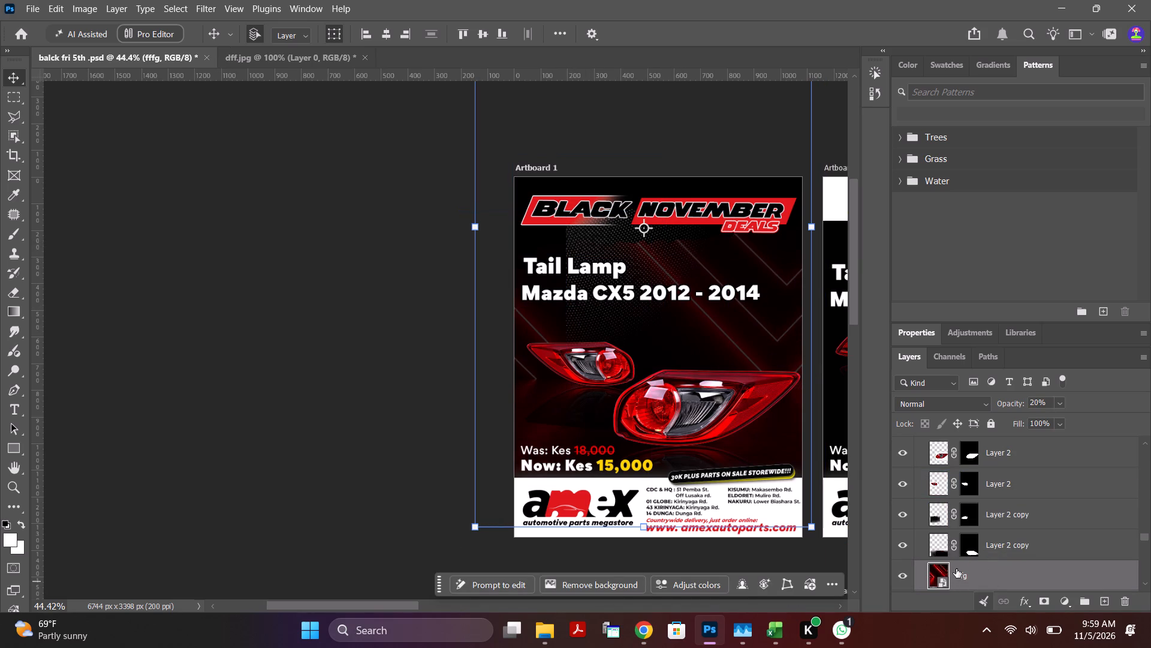
Undo the last move of the red neon fffg background on Artboard 1 and lock that layer.
key(ctrl+z)
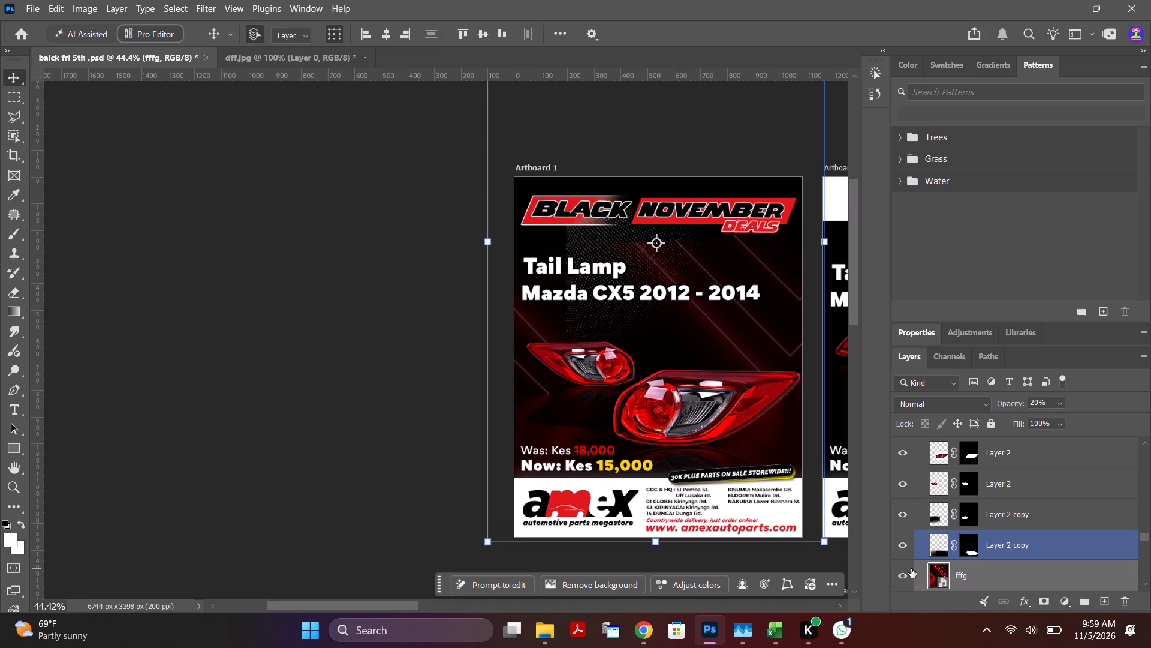
click(990, 427)
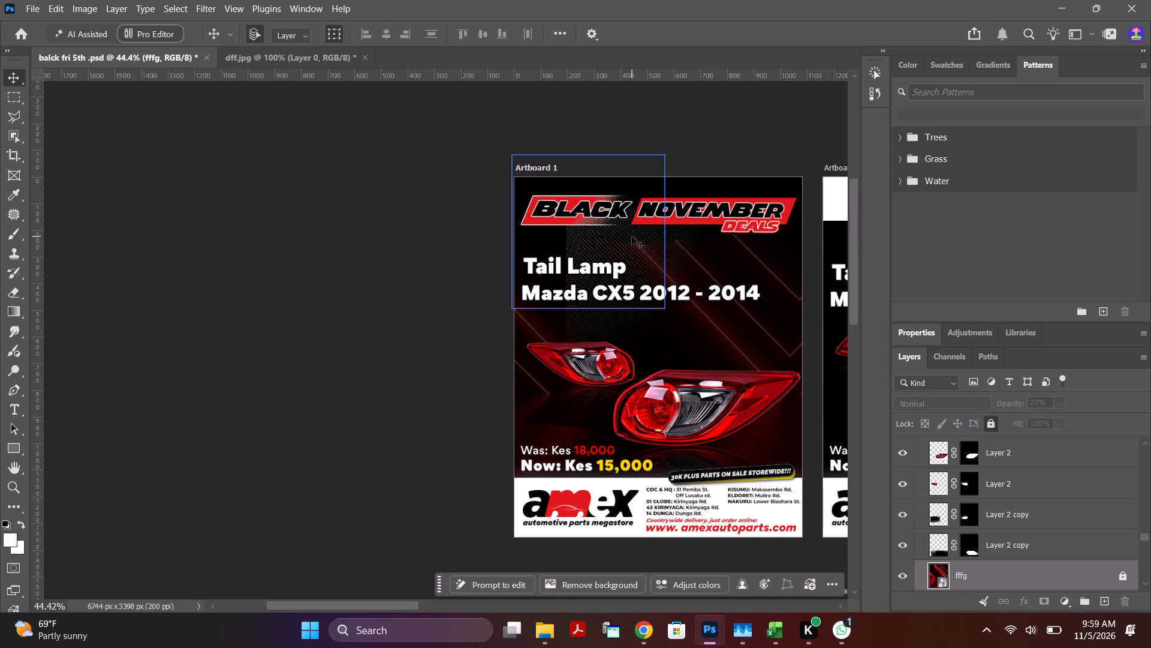
Delete the dff layer overlapping the Black November header on Artboard 1.
click(632, 236)
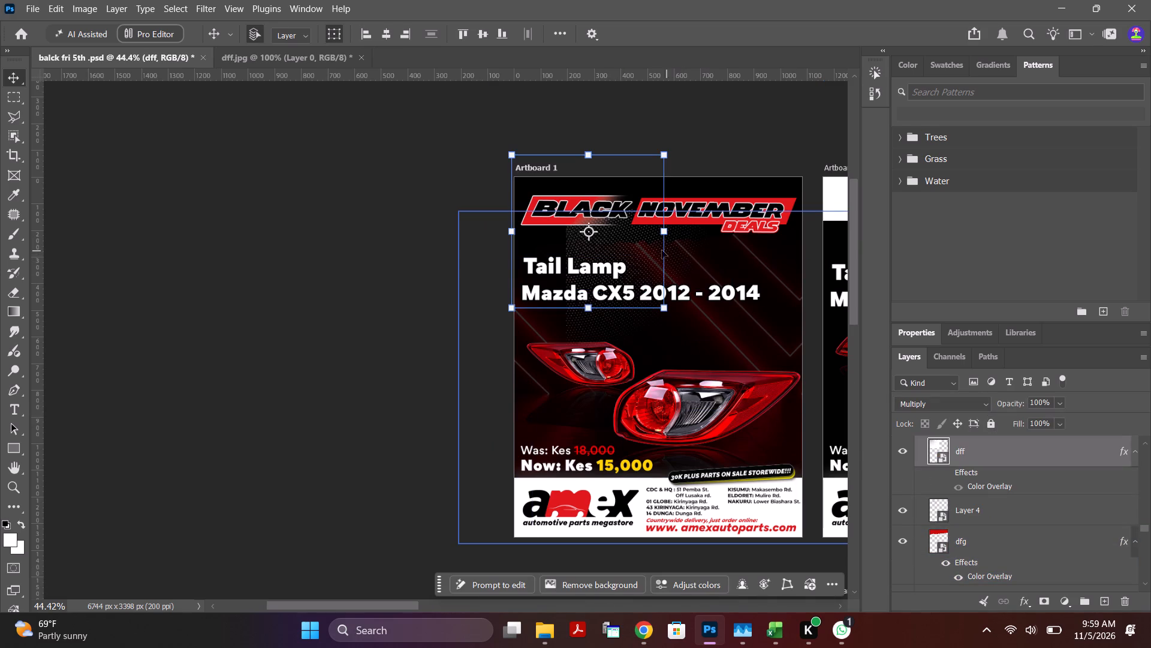
key(Delete)
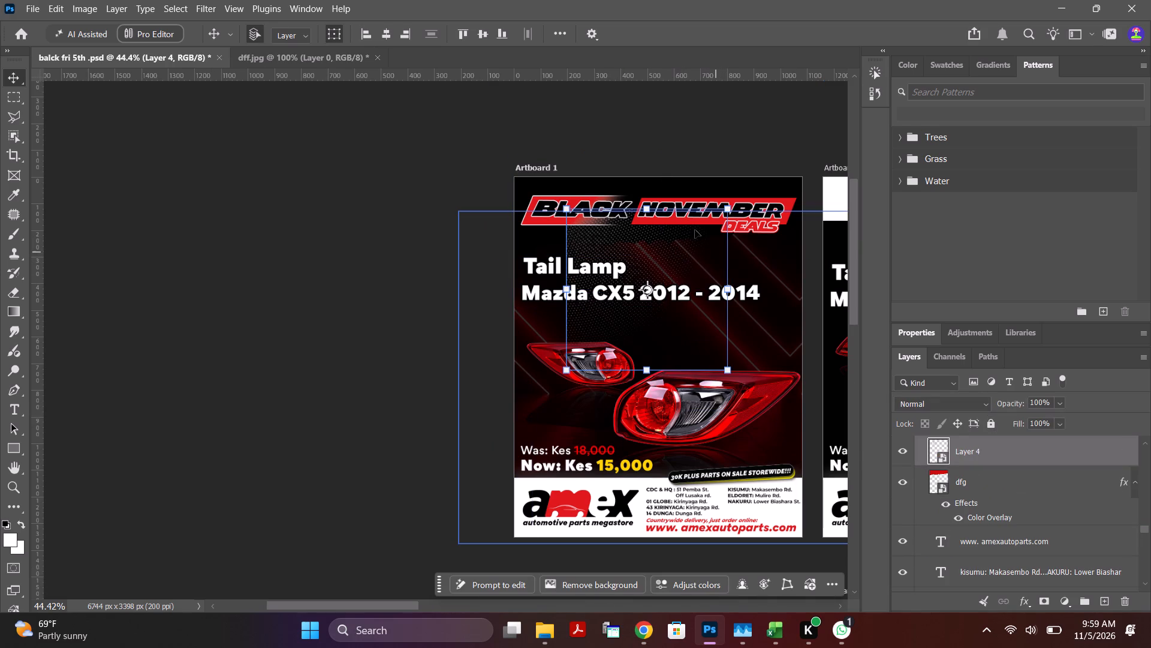
Lock the black Rectangle 2 background layer on Artboard 1 in its original position.
drag(665, 245, 640, 233)
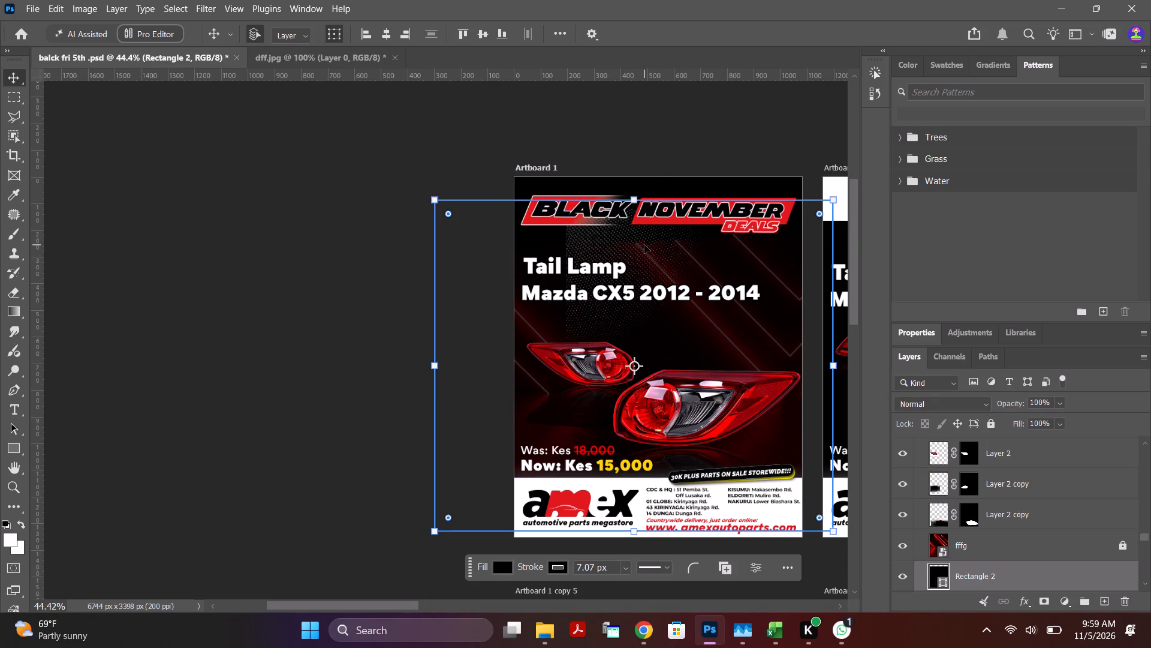
key(ctrl+z)
click(993, 424)
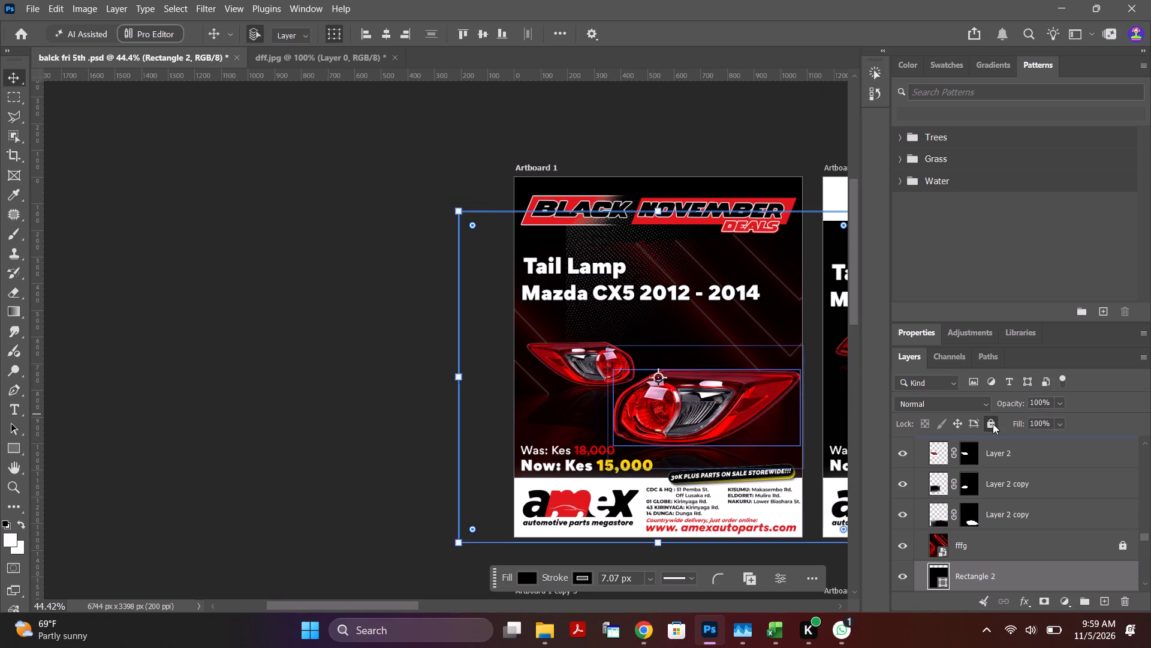
Move the Layer 4 halftone dots up and left to the top-left corner of Artboard 1.
click(637, 251)
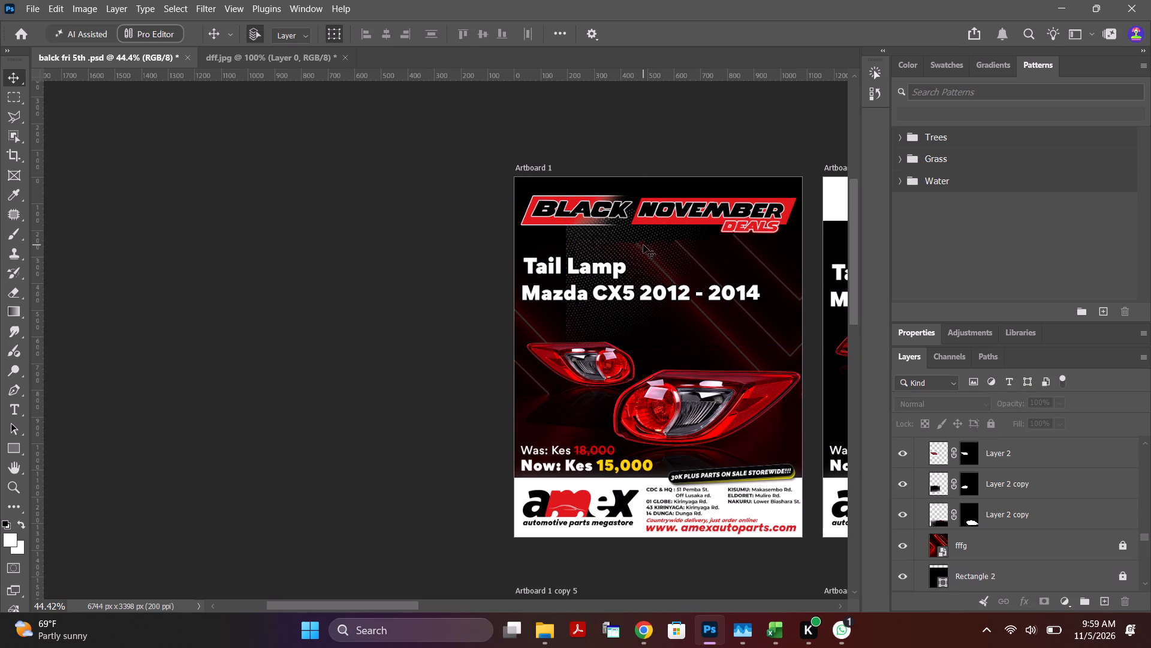
click(643, 245)
drag(648, 250, 635, 236)
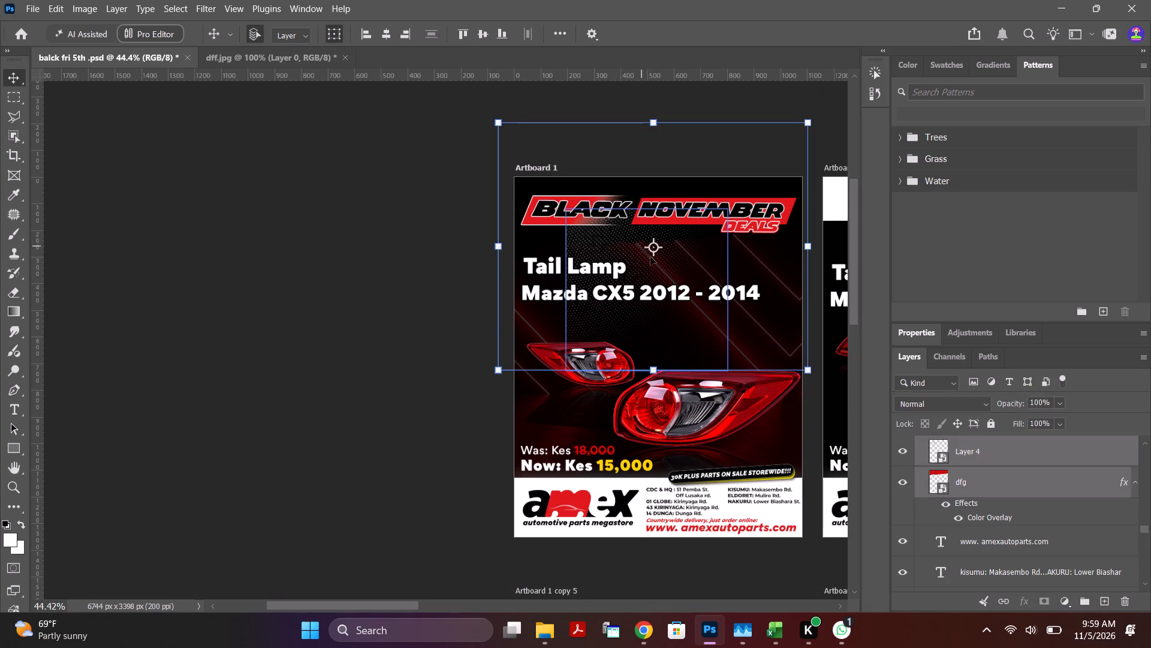
click(655, 262)
click(637, 256)
click(631, 247)
click(618, 244)
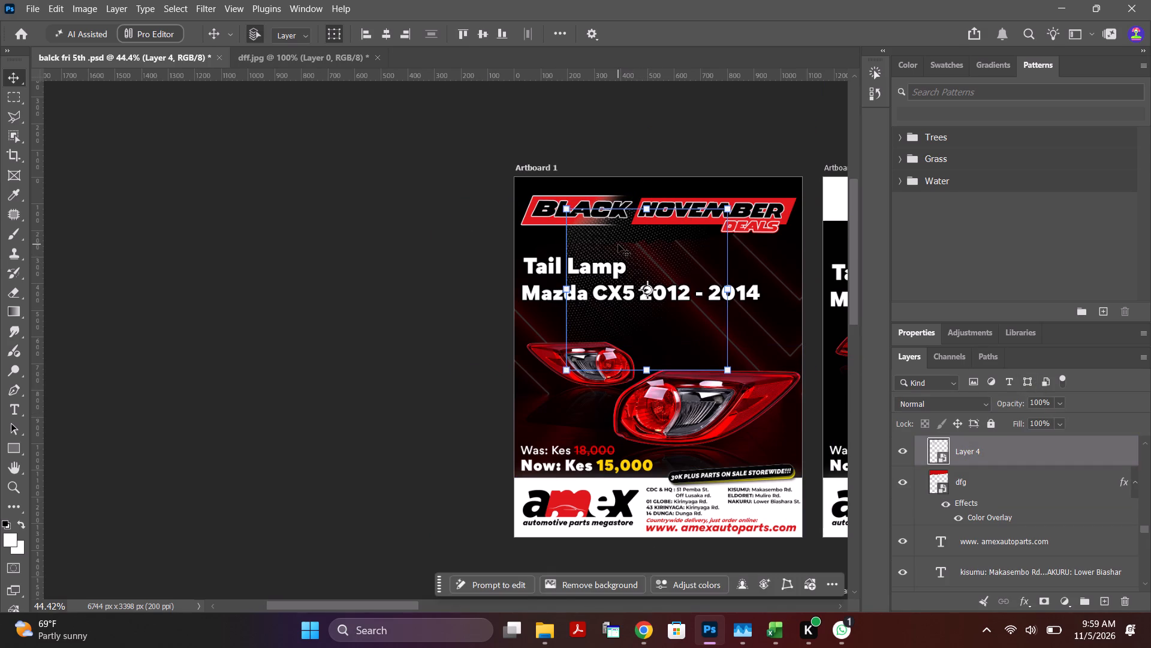
click(618, 244)
drag(618, 244, 609, 228)
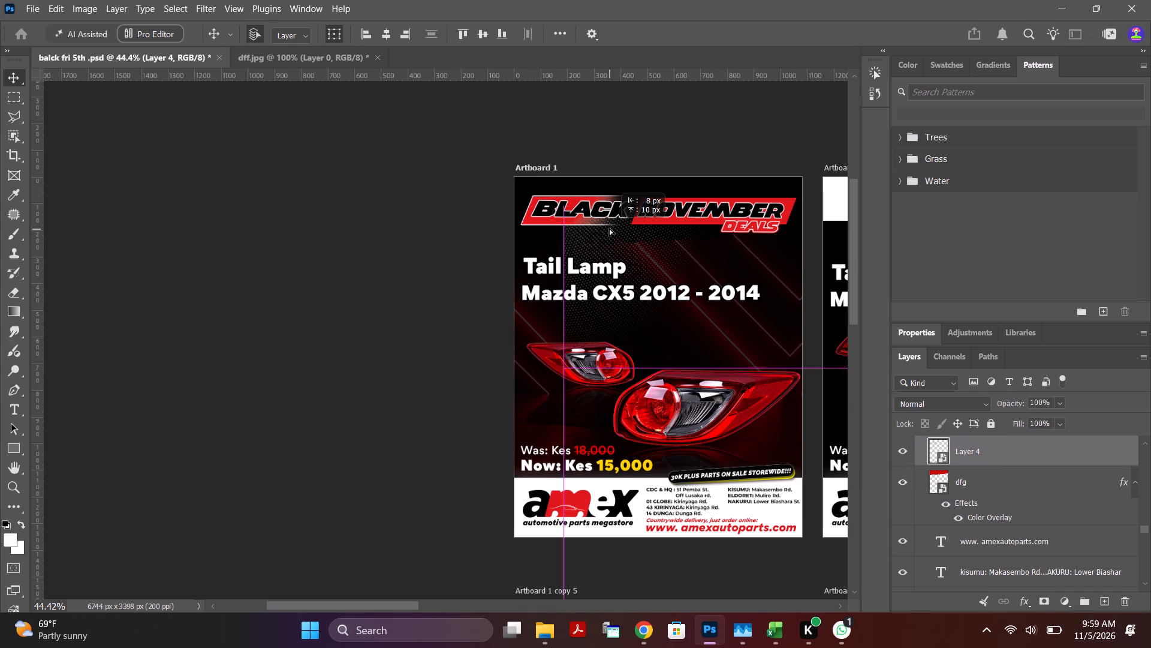
drag(609, 228, 566, 214)
click(721, 119)
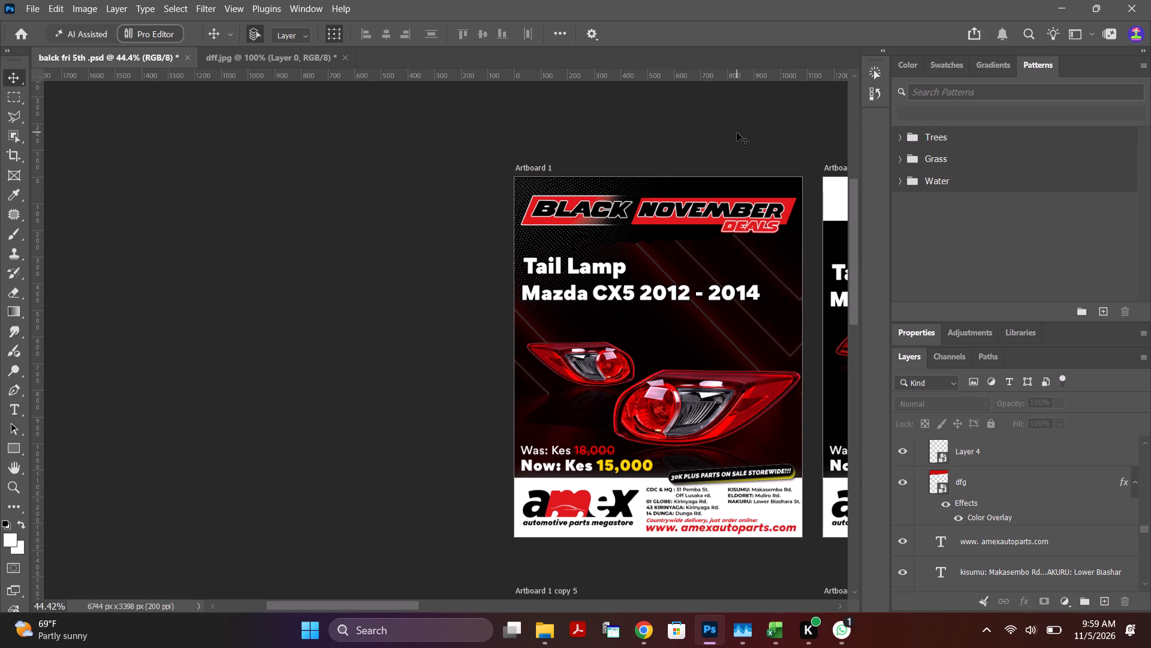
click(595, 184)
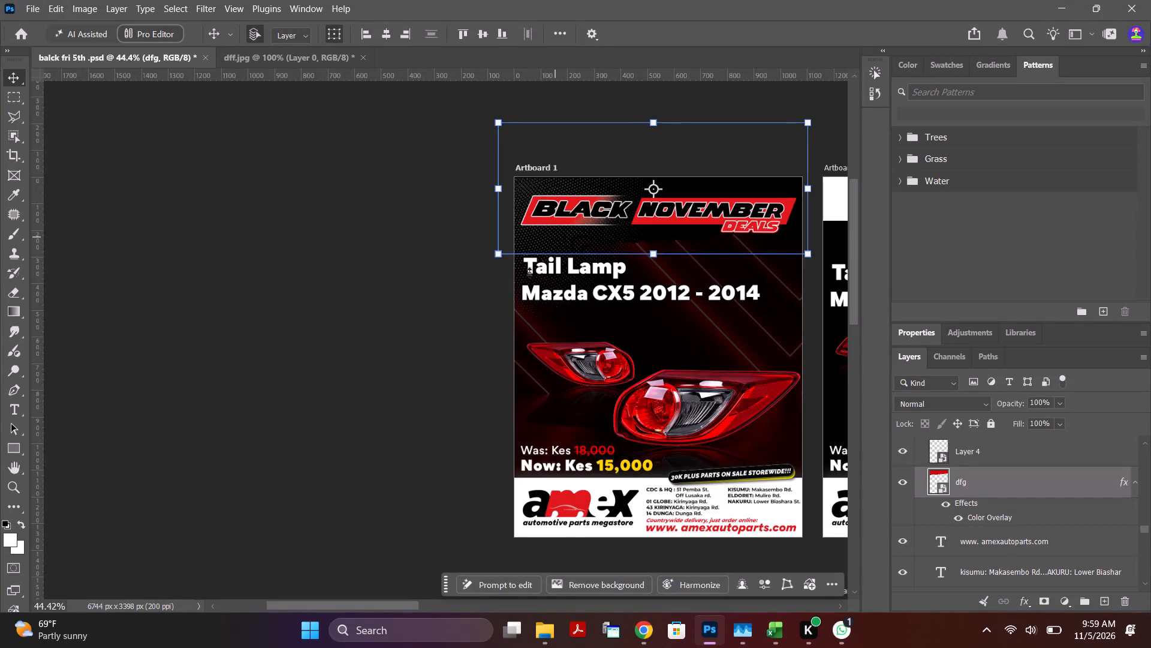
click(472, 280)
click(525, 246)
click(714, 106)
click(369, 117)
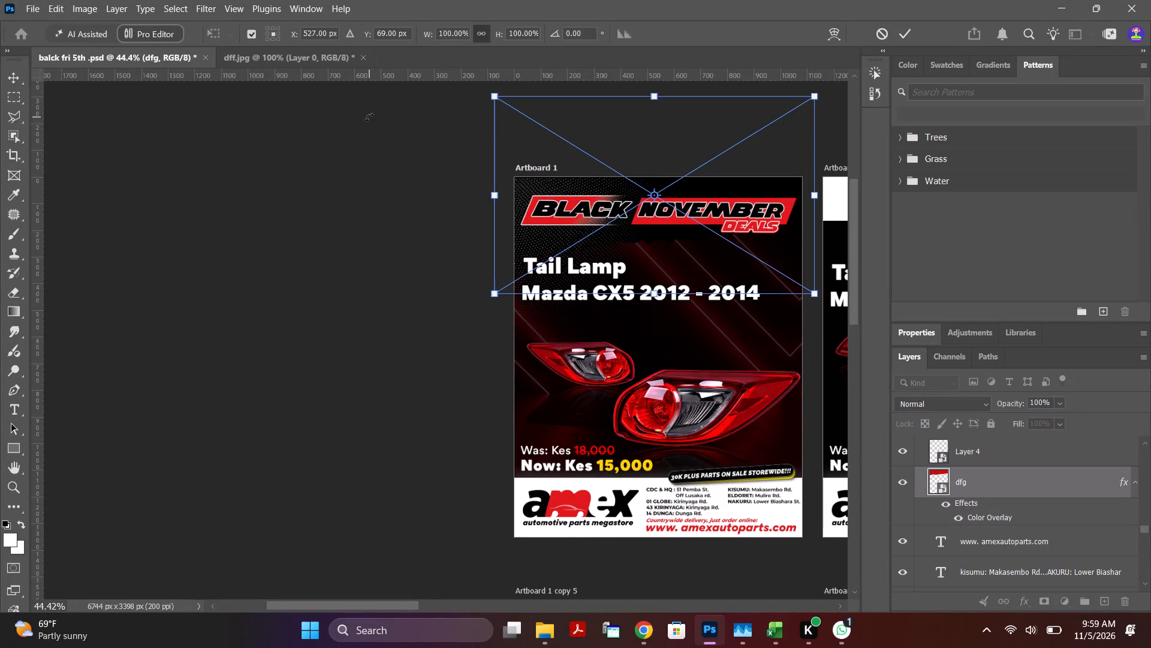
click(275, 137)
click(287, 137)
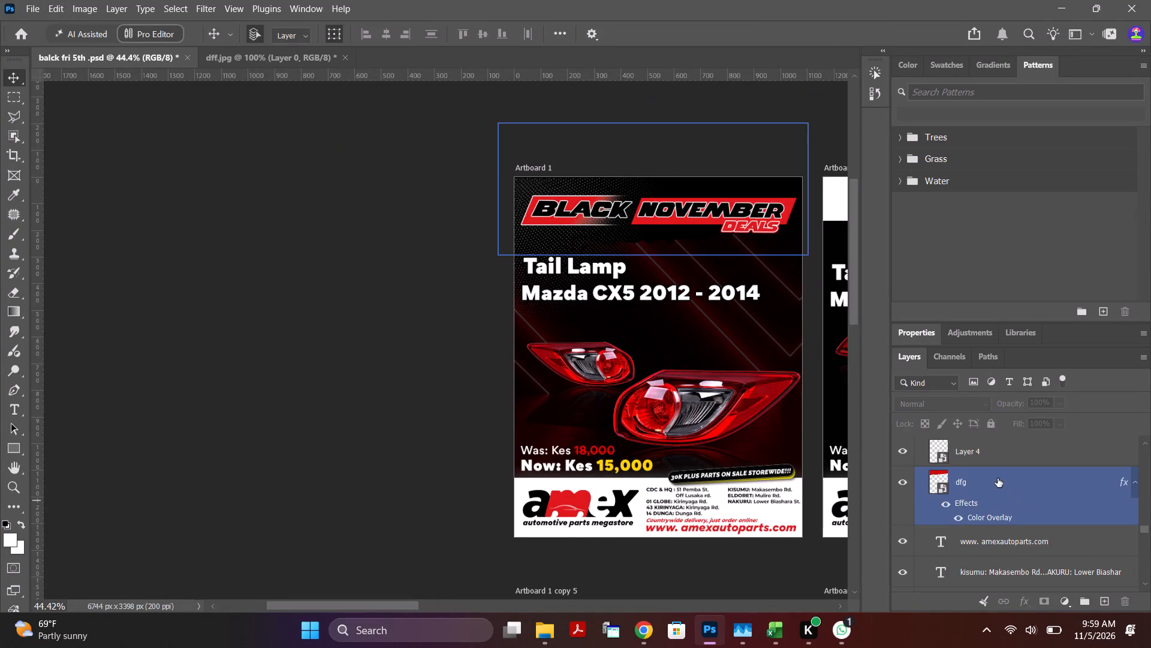
Add a white Color Overlay in Normal mode at 100% opacity to the Layer 4 halftone dots.
click(994, 454)
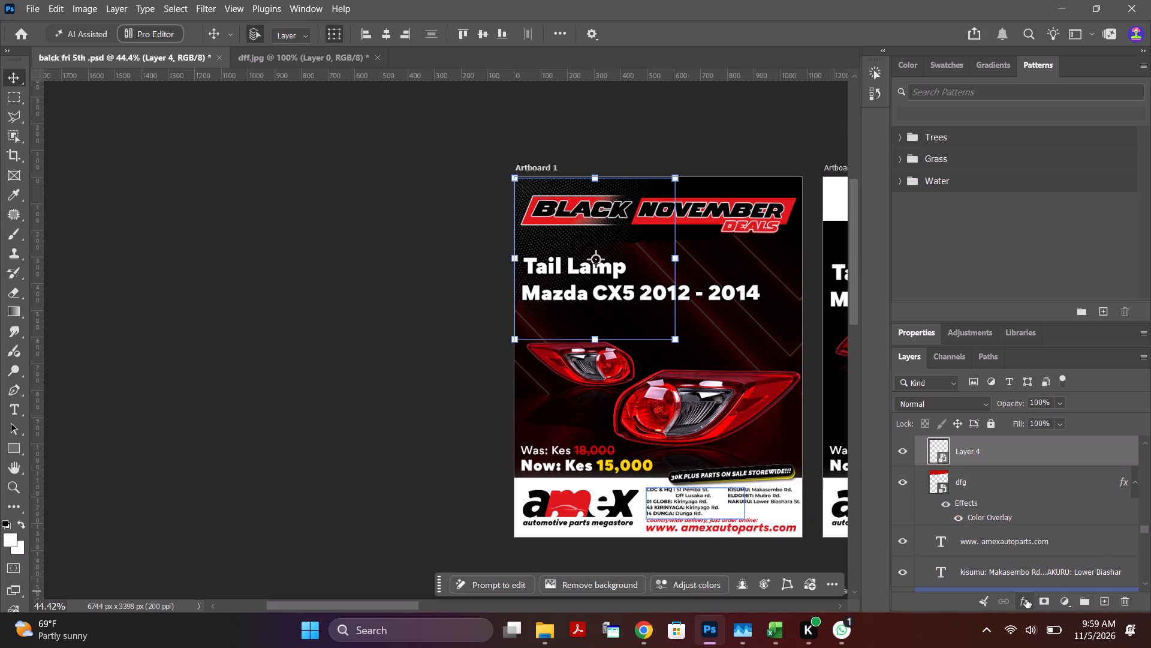
click(1026, 599)
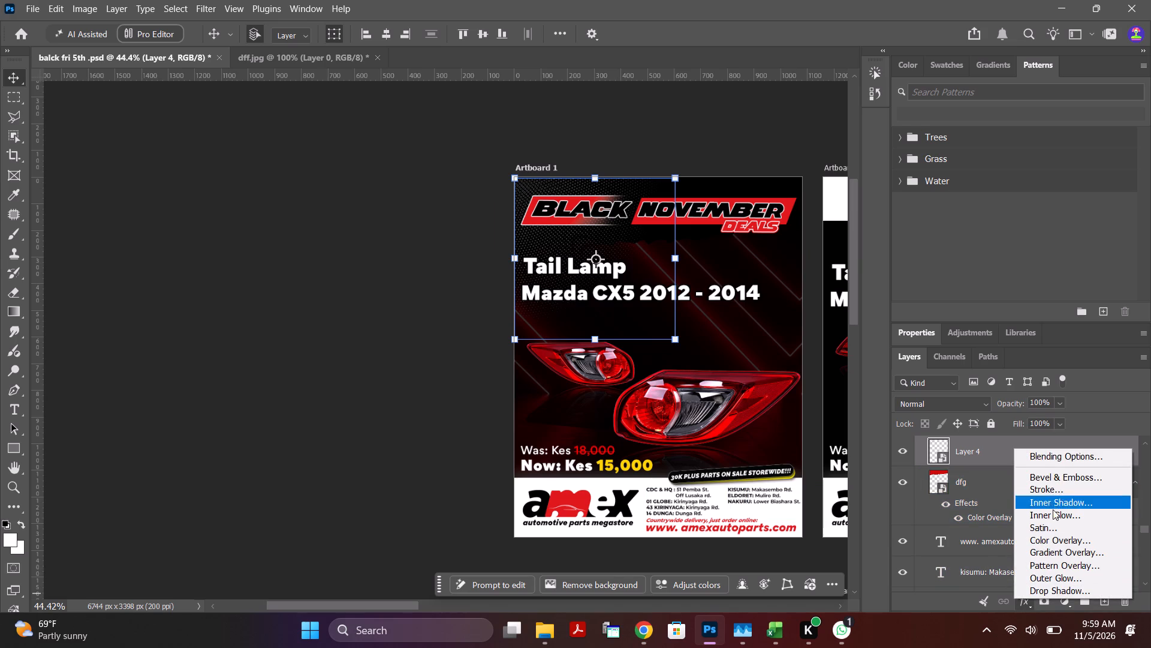
click(1058, 541)
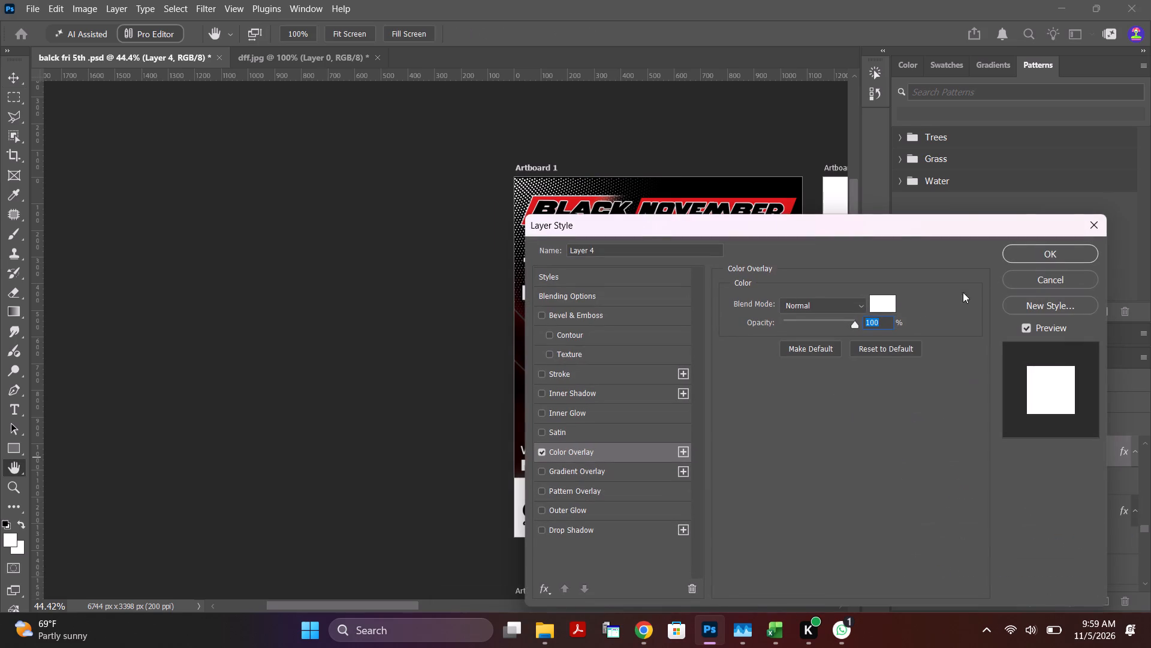
click(1050, 259)
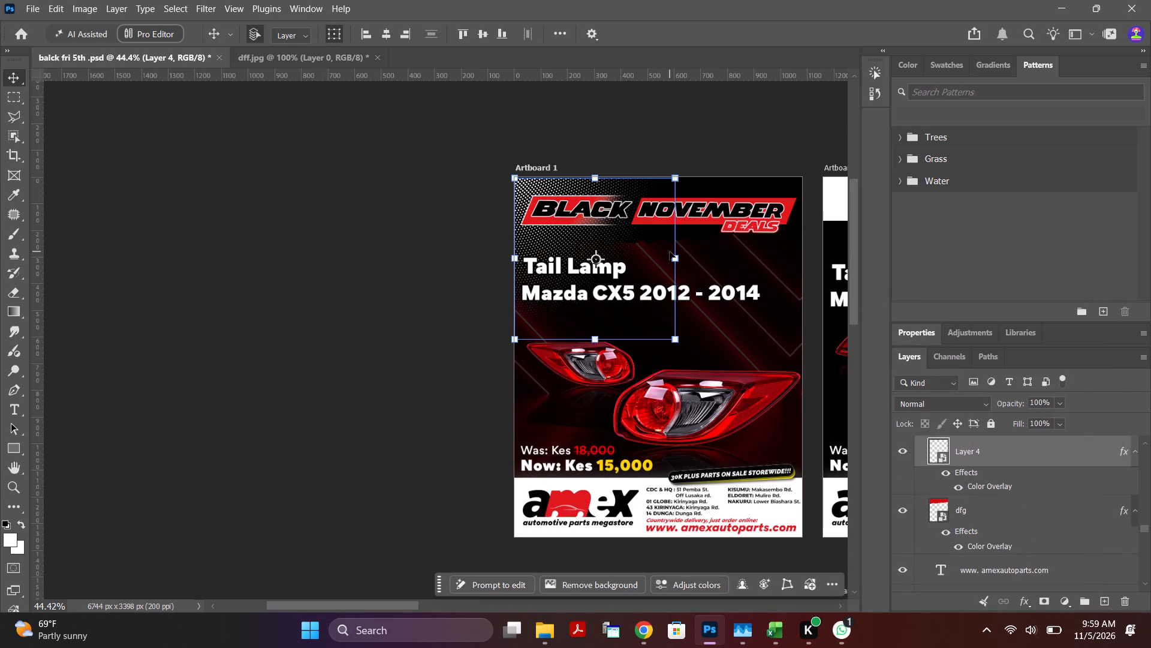
Nudge the Layer 4 halftone dots about 130 px up and 150 px left, partly beyond Artboard 1's corner.
key(shift+Up)
key(shift+Up)
key(shift+Up)
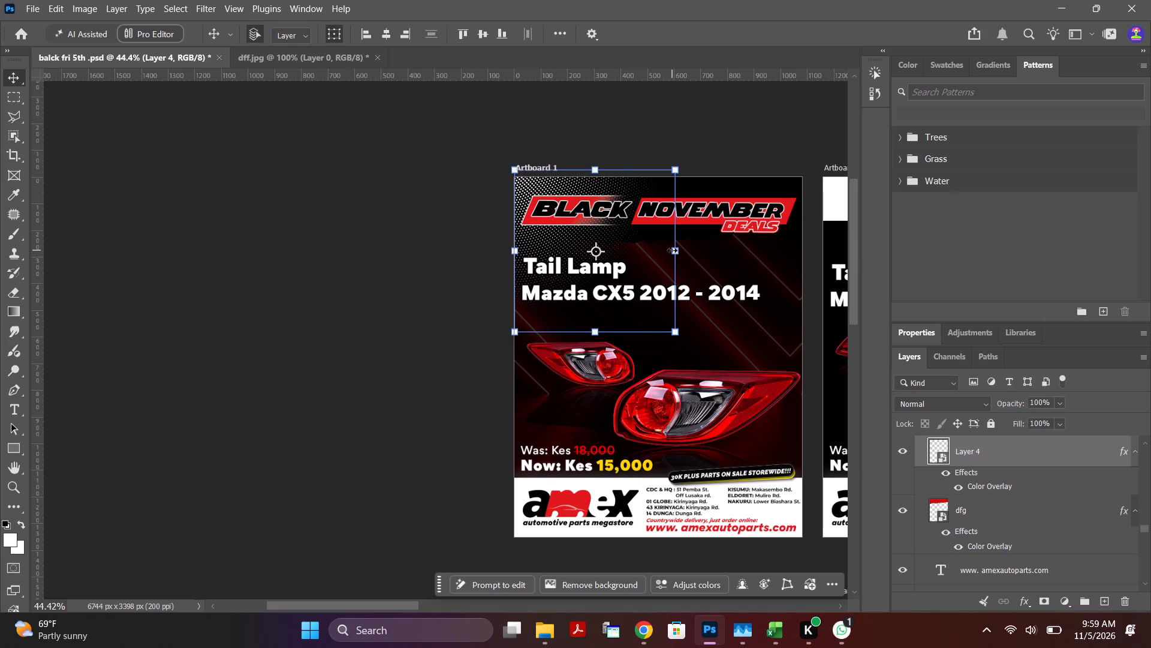
key(shift+Up)
key(shift+Up)
key(shift+Up)
key(shift+Up)
key(shift+Up)
key(shift+Up)
key(shift+Up)
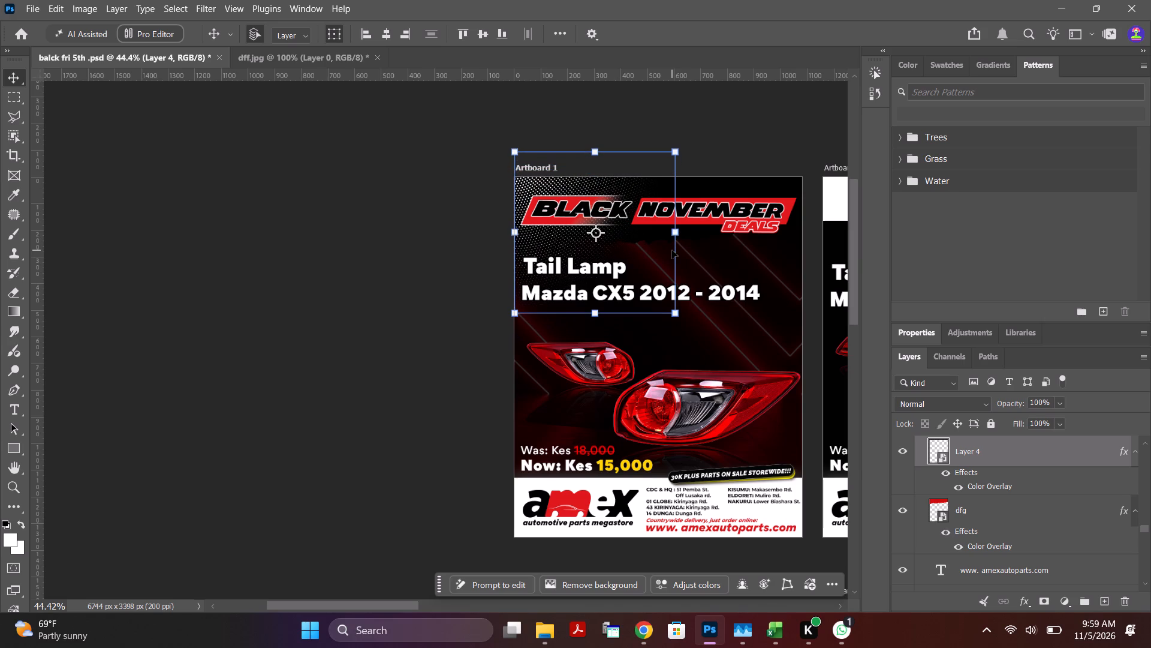
key(shift+Left)
key(shift+Left)
key(shift+Left)
key(shift+Left)
key(shift+Left)
key(shift+Left)
key(shift+Left)
key(shift+Left)
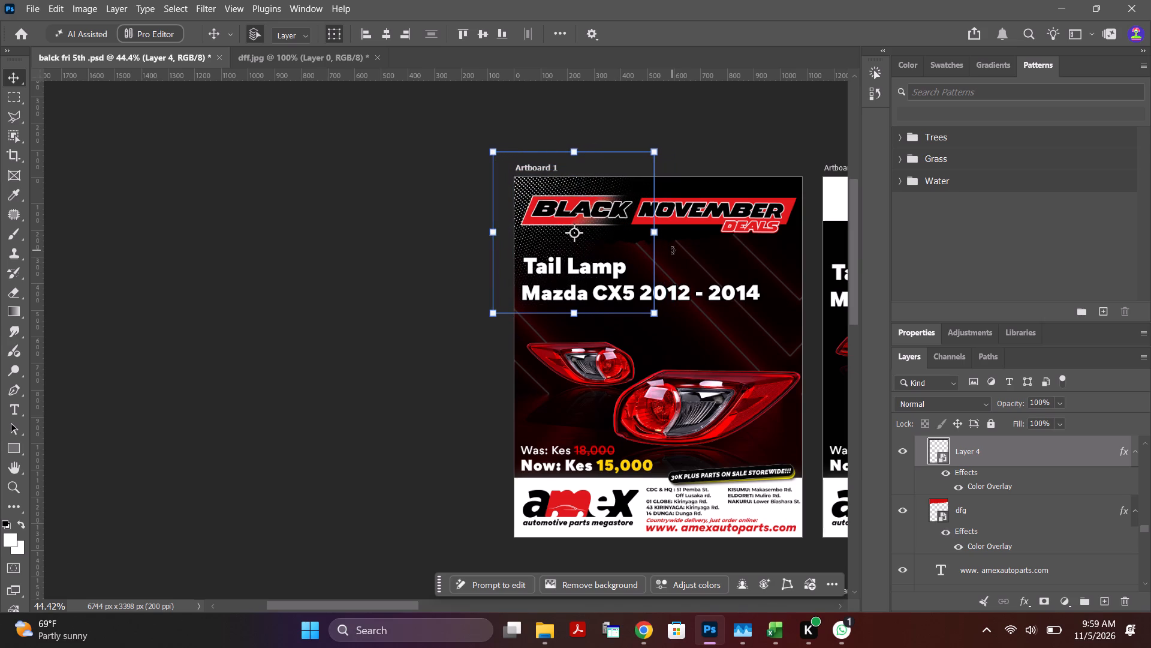
key(shift+Left)
key(shift+Left)
key(shift+Left)
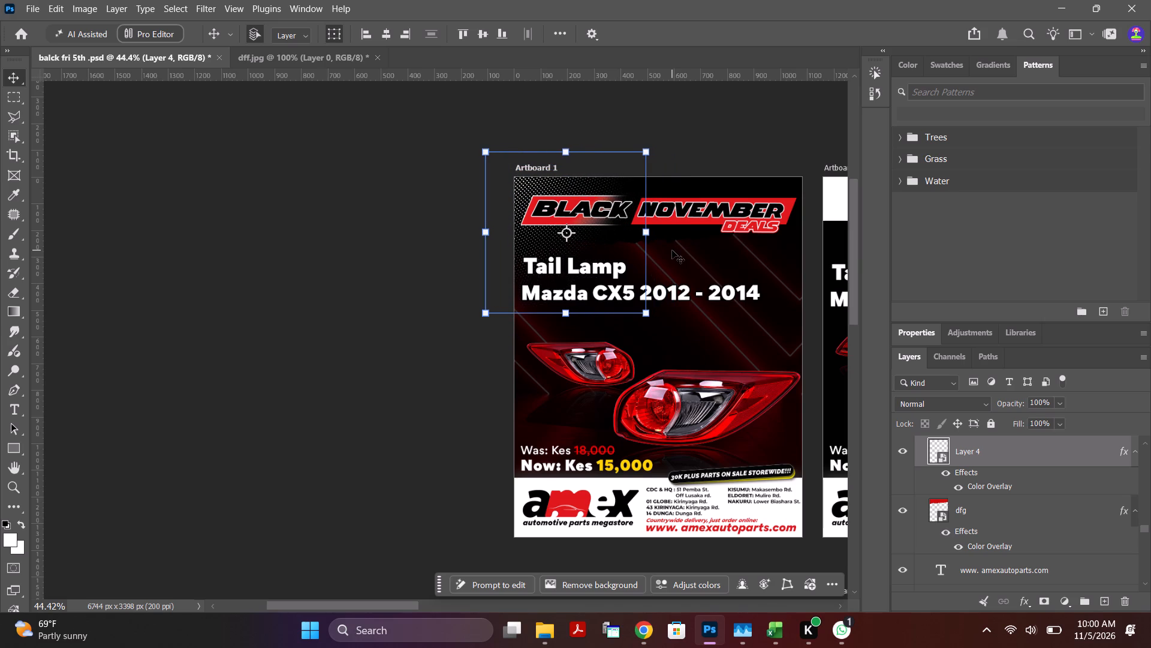
key(shift+Left)
key(shift+Left)
key(shift+Left)
key(shift+Left)
key(shift+Up)
key(shift+Up)
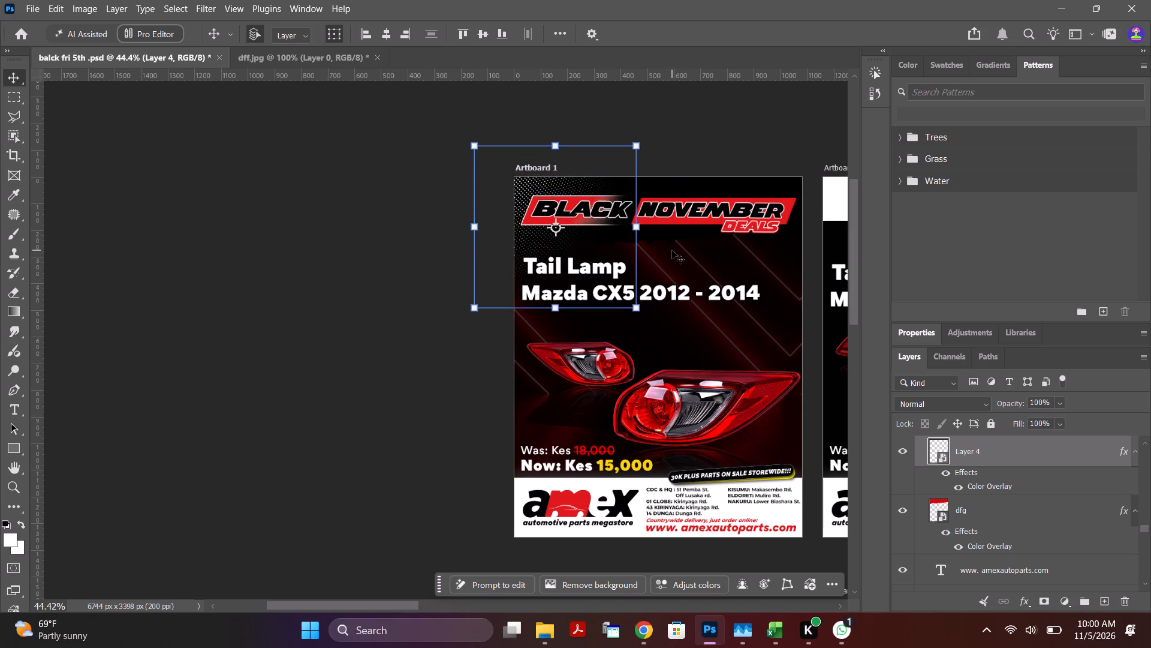
key(shift+Up)
click(765, 147)
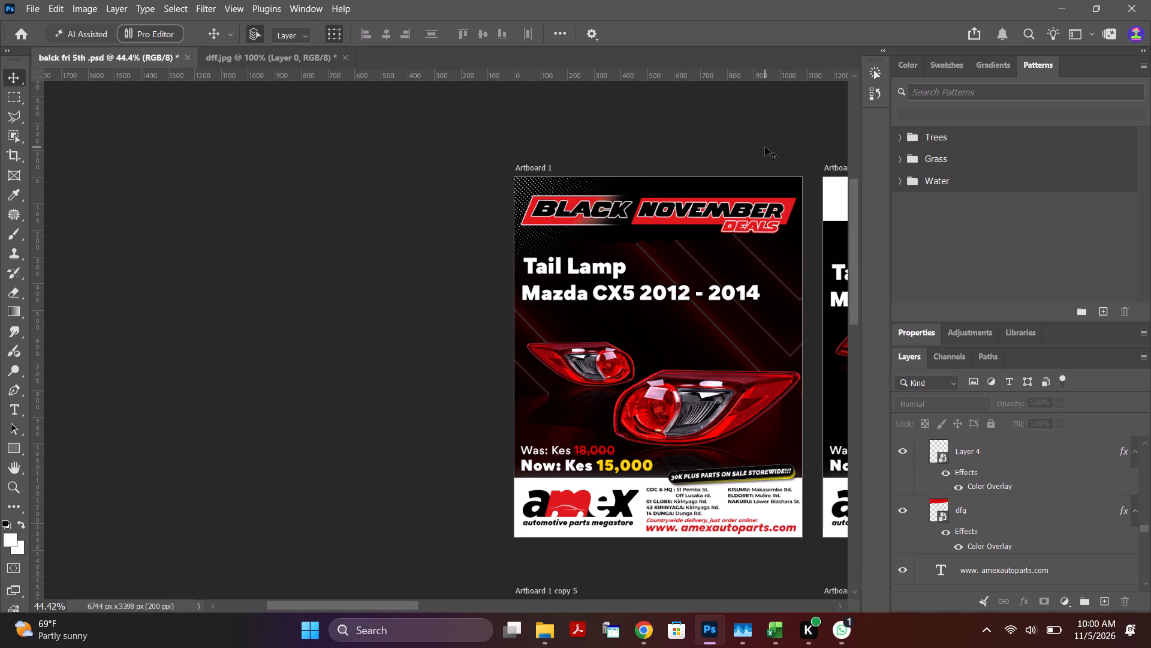
Move the Tail Lamp and Mazda CX5 2012 - 2014 text lines together about 50 px up and 35 px right.
click(607, 271)
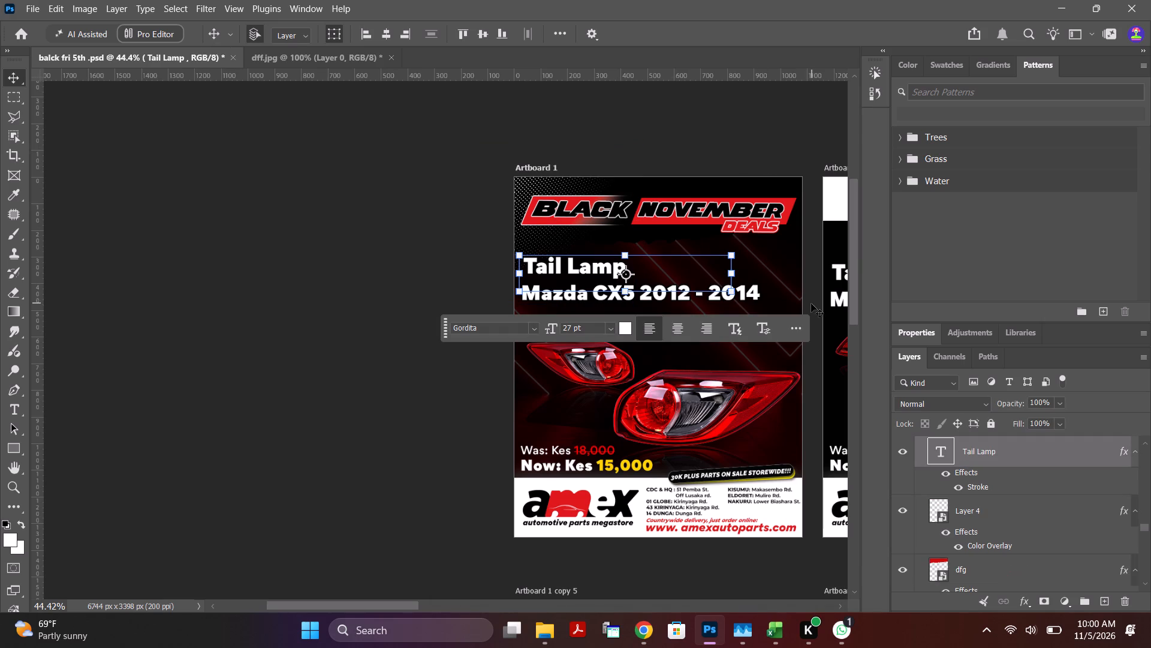
shift+click(755, 295)
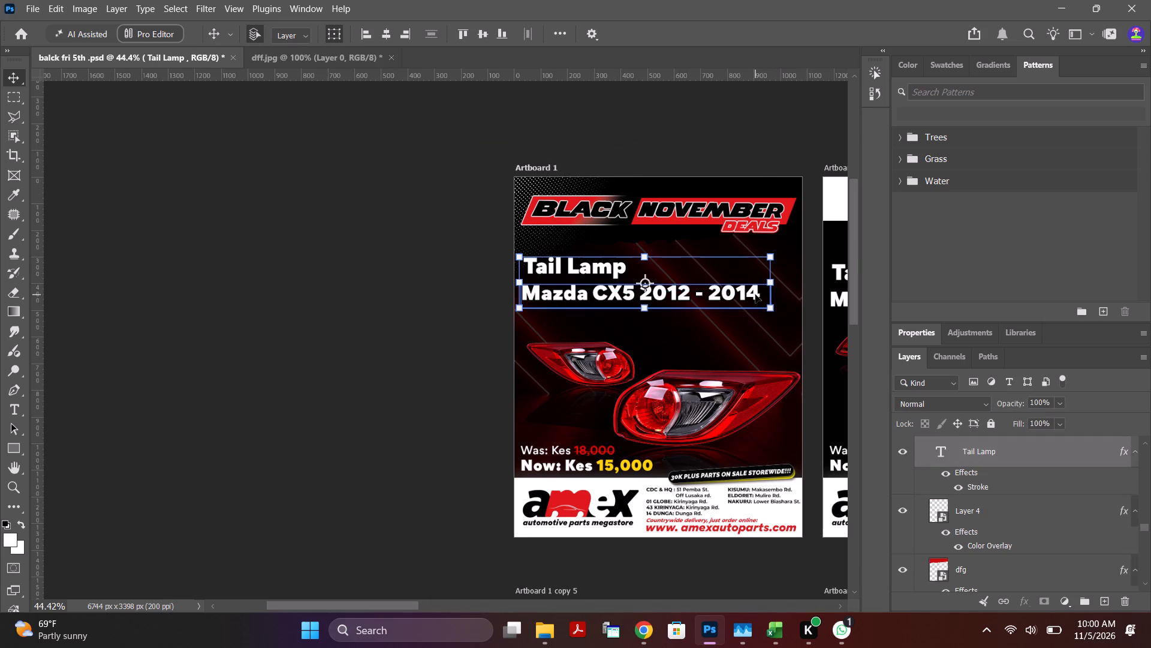
key(shift+Up)
key(shift+Up)
key(Up)
key(Up)
key(Up)
key(shift+Right)
key(shift+Right)
key(shift+Right)
key(shift+Right)
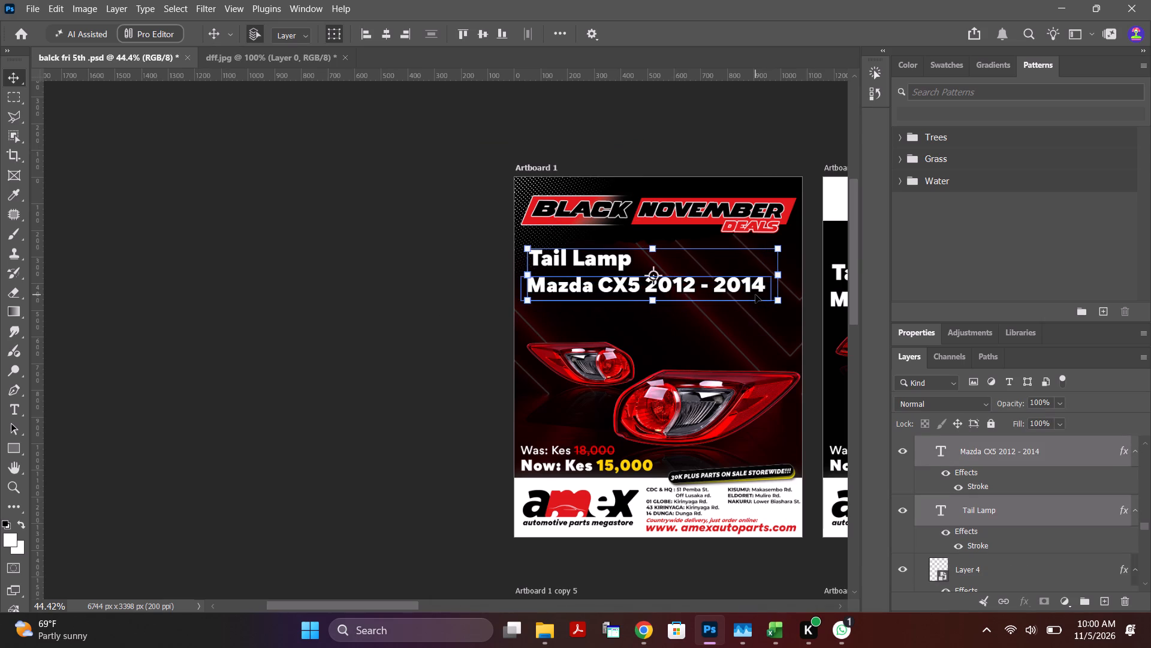
key(shift+Up)
key(shift+Up)
key(Right)
key(Right)
key(Down)
key(Up)
key(Up)
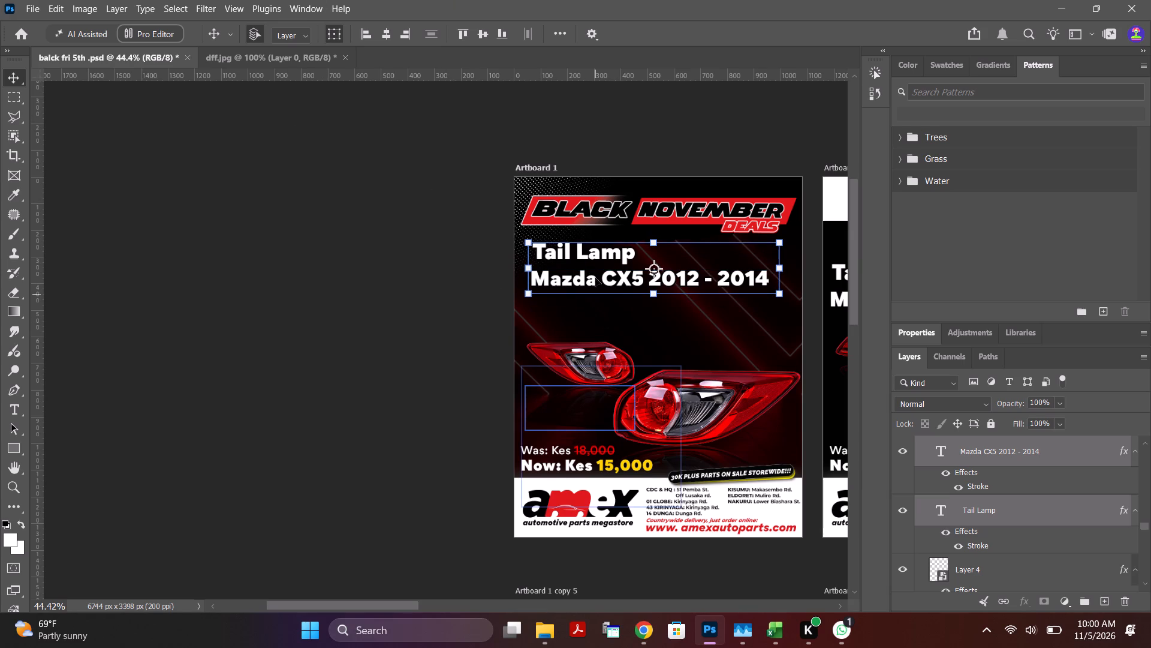
Align the left edges of the Tail Lamp and Mazda CX5 2012 - 2014 text layers.
click(370, 29)
click(663, 129)
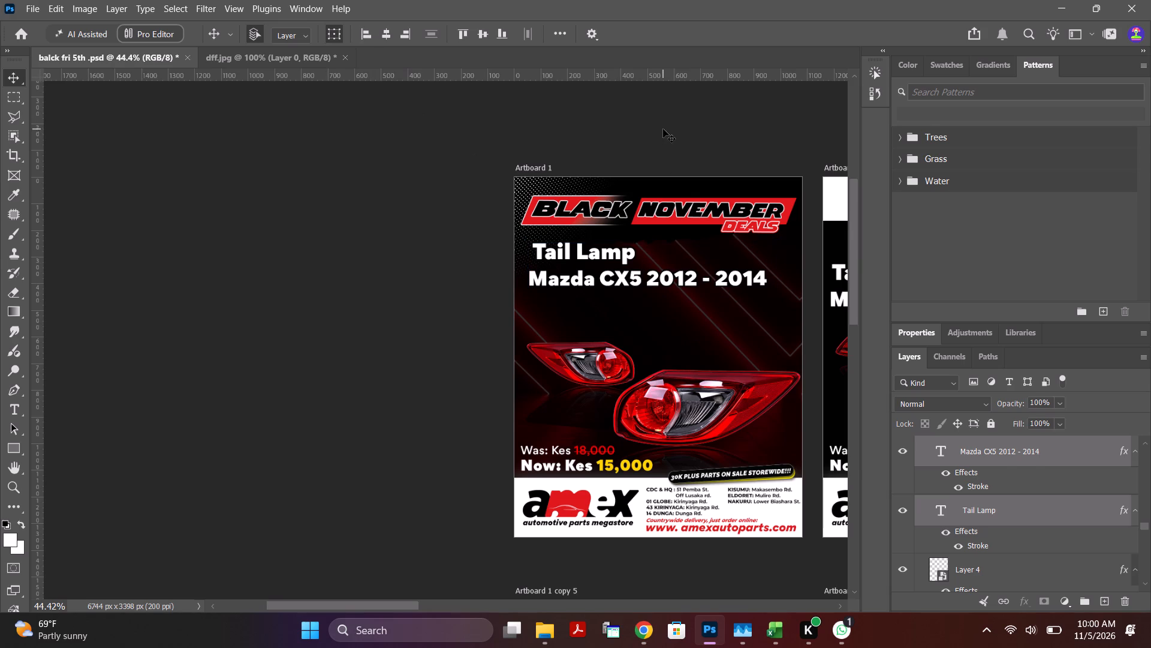
click(579, 253)
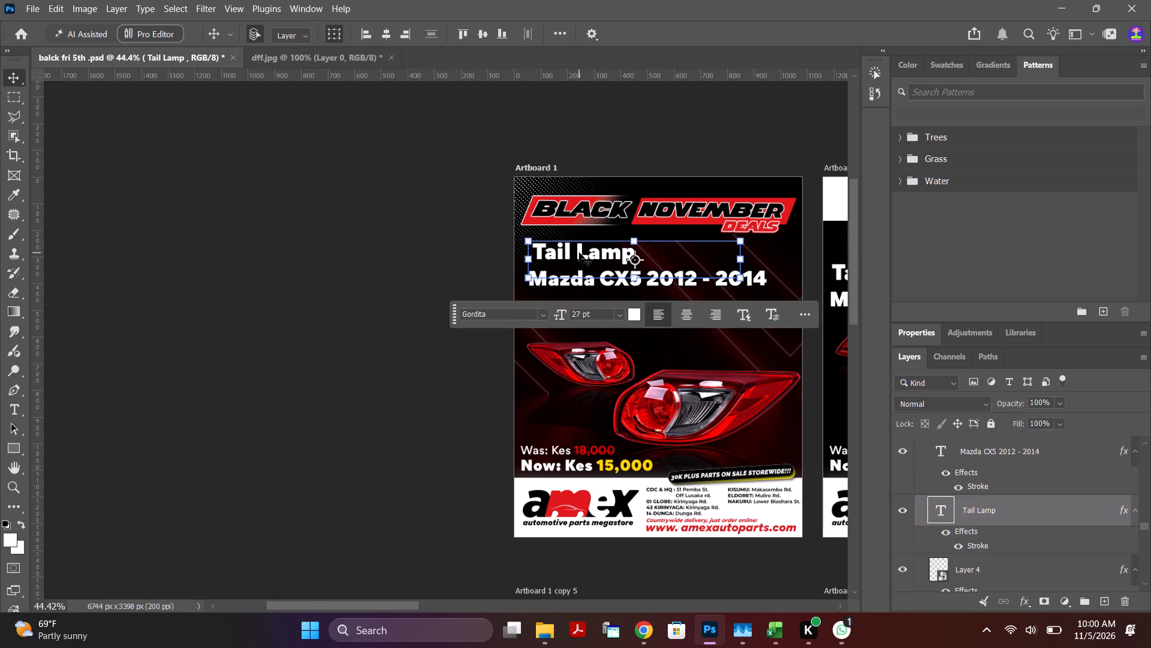
click(643, 95)
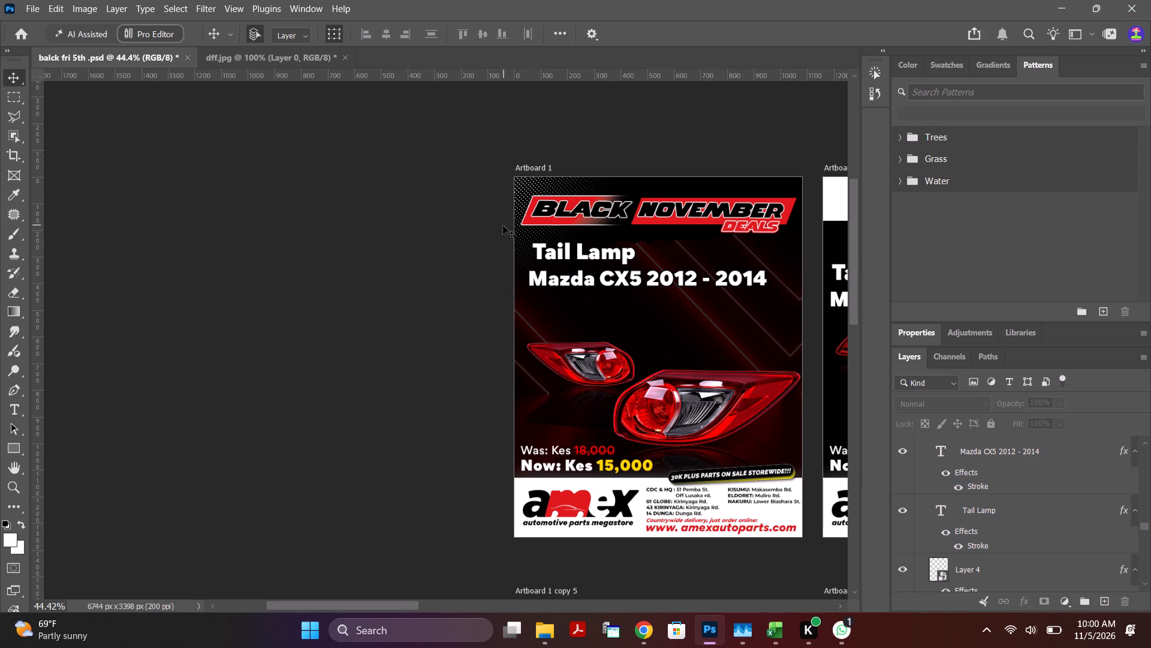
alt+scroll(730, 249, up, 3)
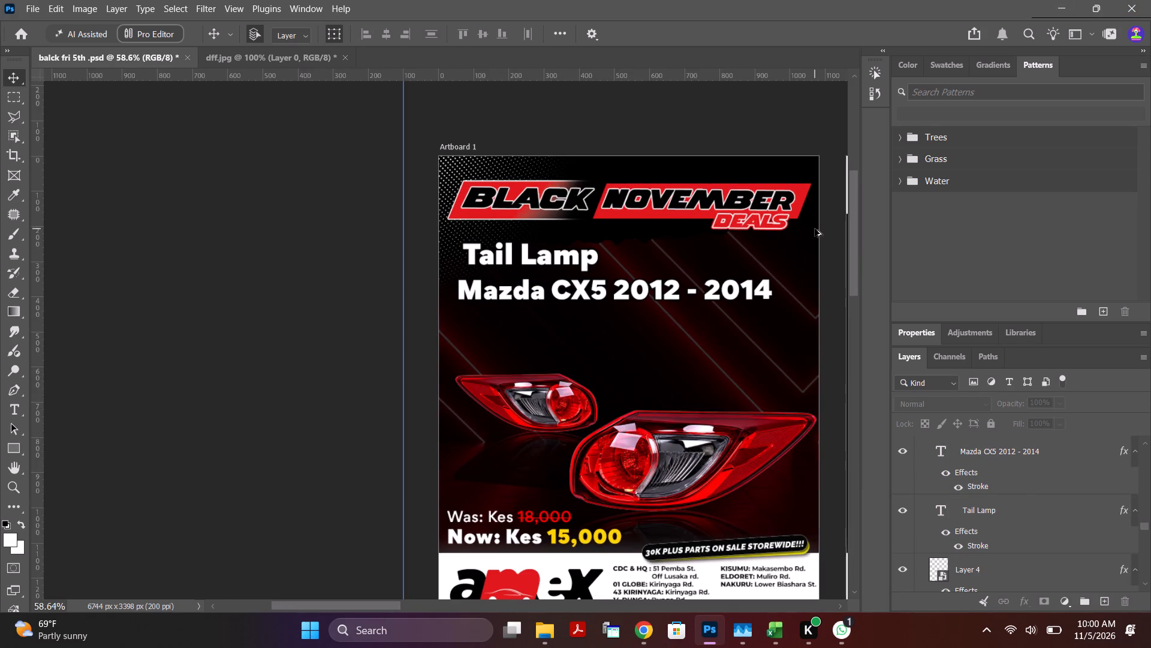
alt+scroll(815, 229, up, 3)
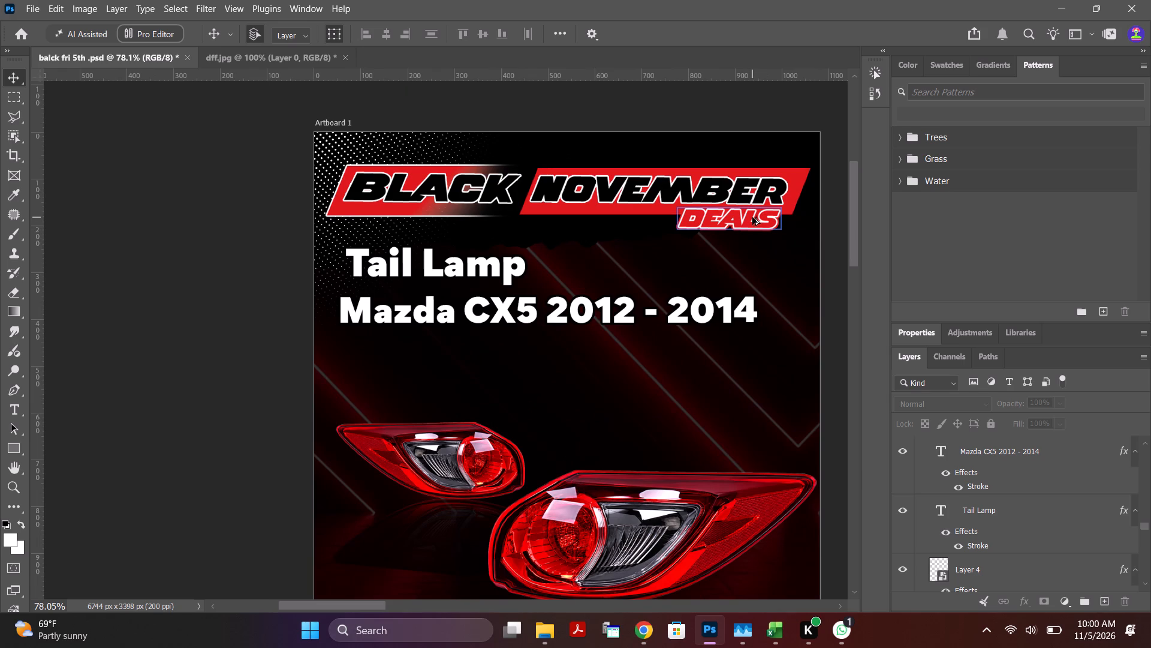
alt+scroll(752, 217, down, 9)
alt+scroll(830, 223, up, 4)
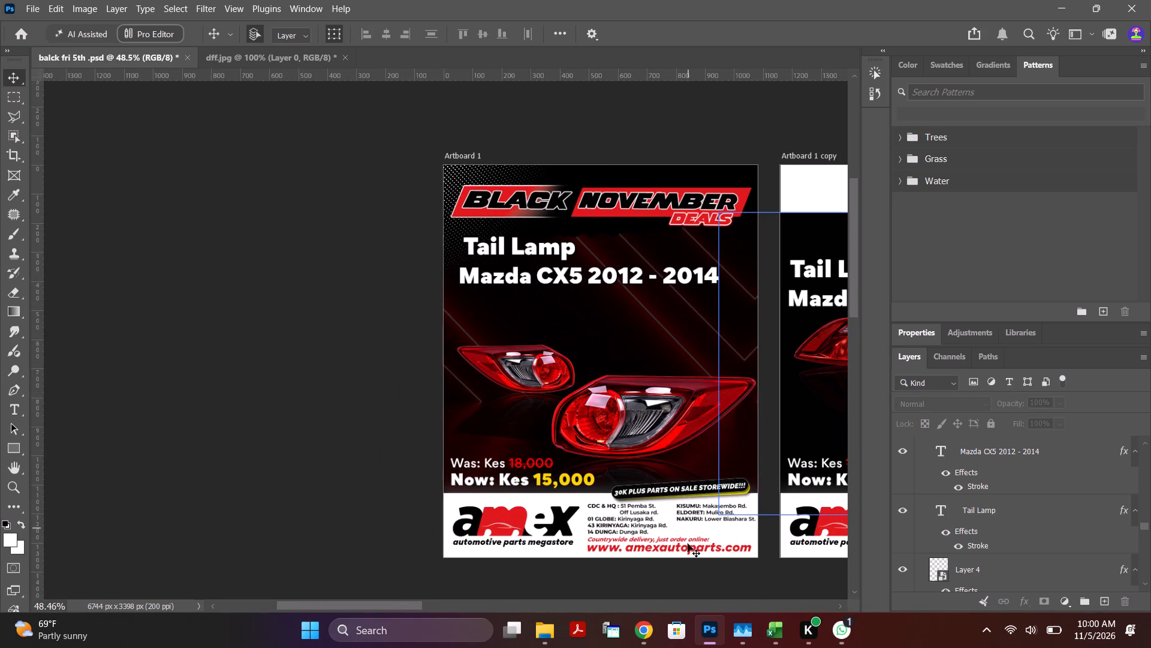
Move Artboard 1's small tail lamp about 120 px up and the large tail lamp about 45 px up and 30 px left.
drag(401, 605, 435, 604)
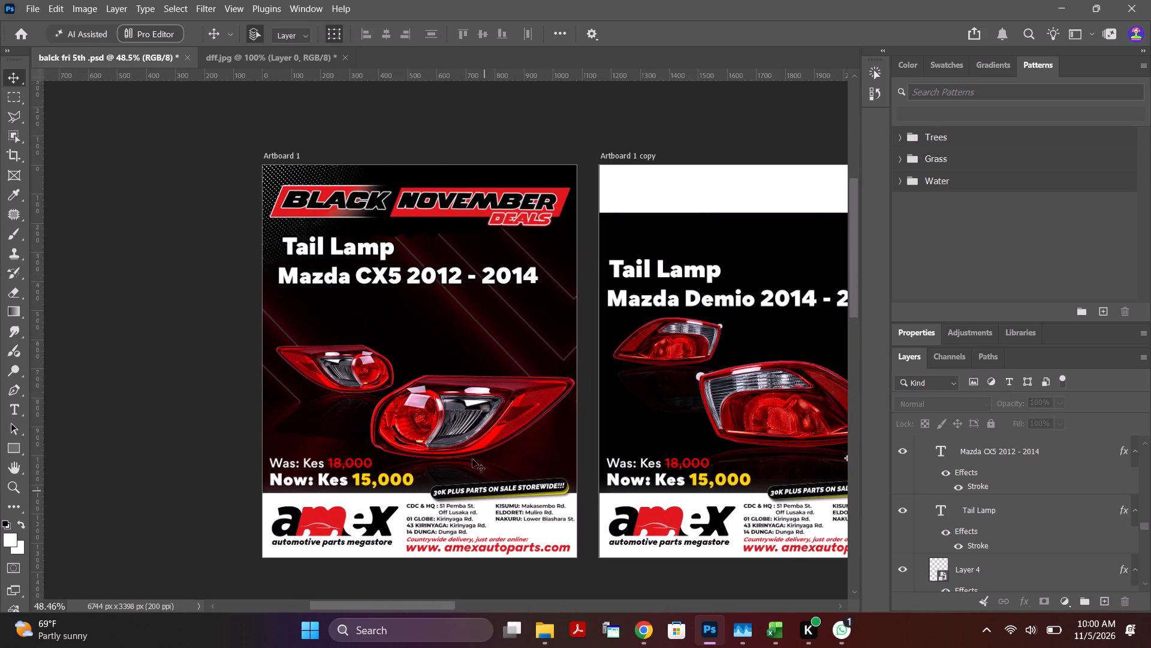
click(367, 371)
drag(363, 379, 363, 346)
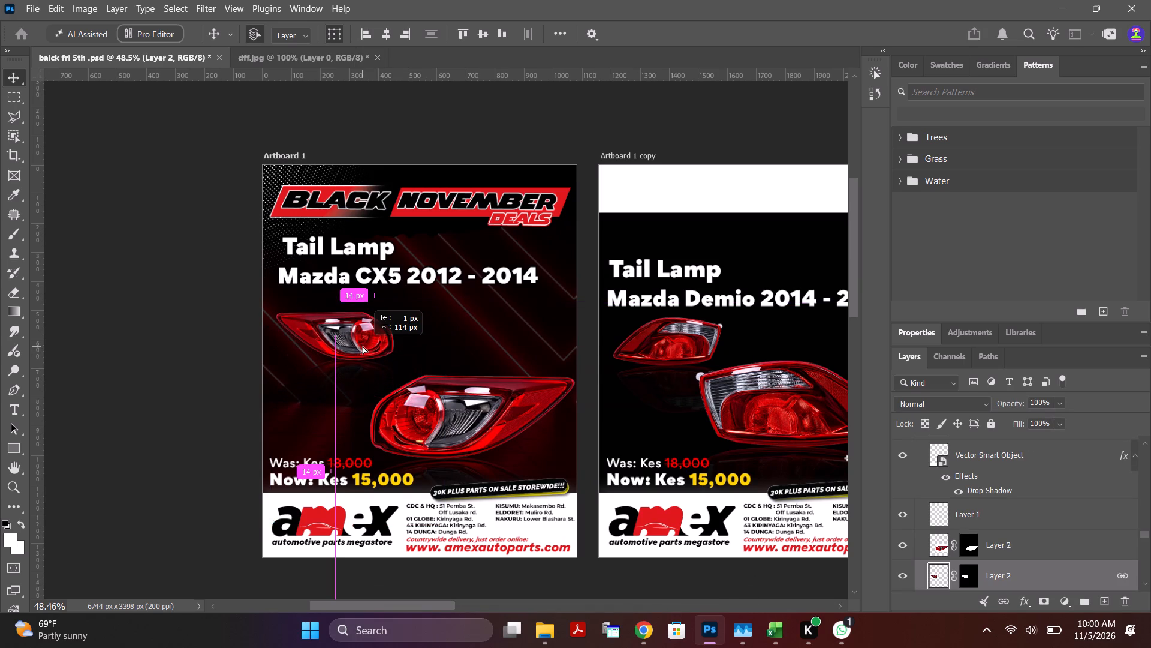
drag(363, 346, 363, 343)
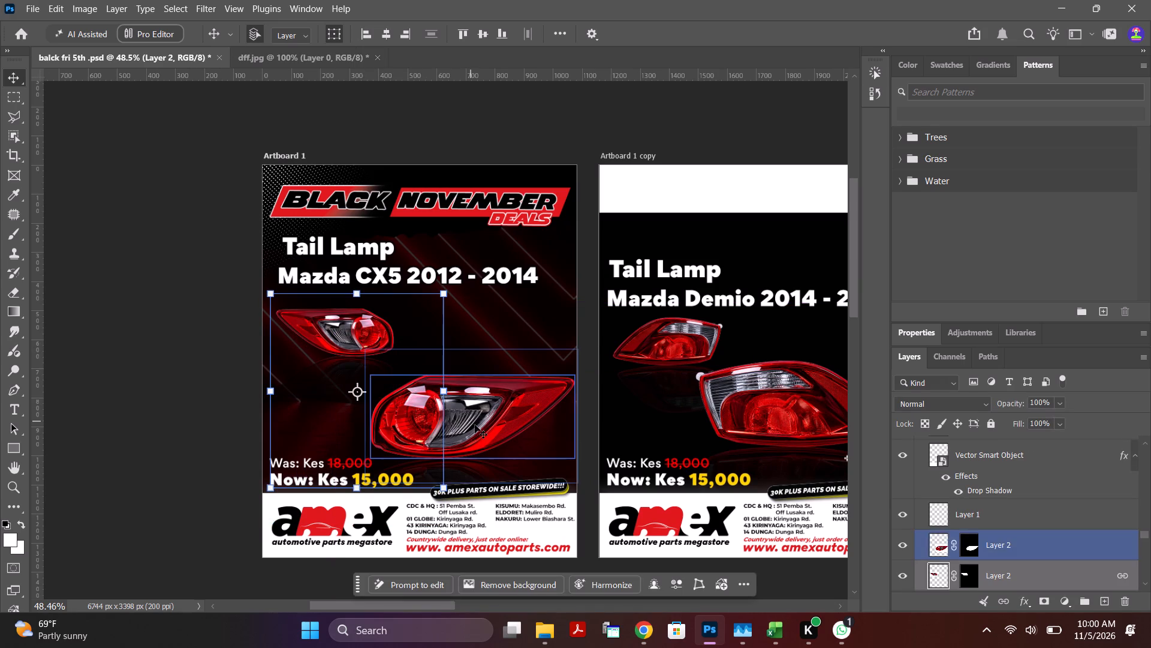
drag(475, 425, 465, 412)
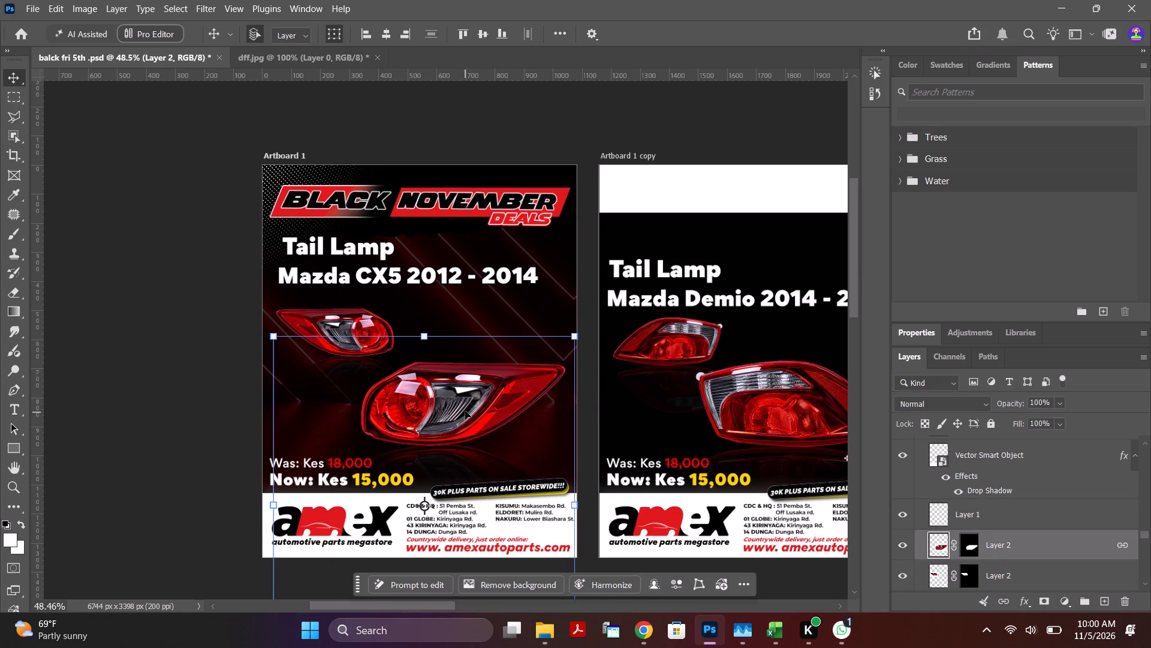
click(706, 103)
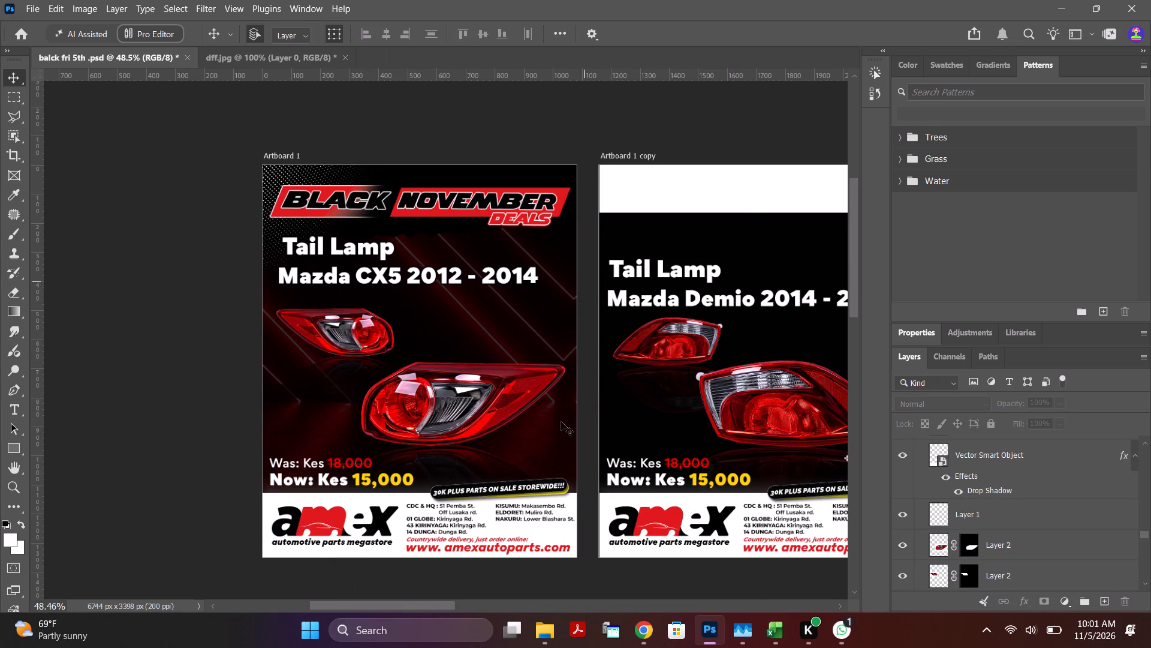
Close the Color, Swatches, Gradients and Patterns group to leave more room for the layer list.
drag(417, 609, 443, 610)
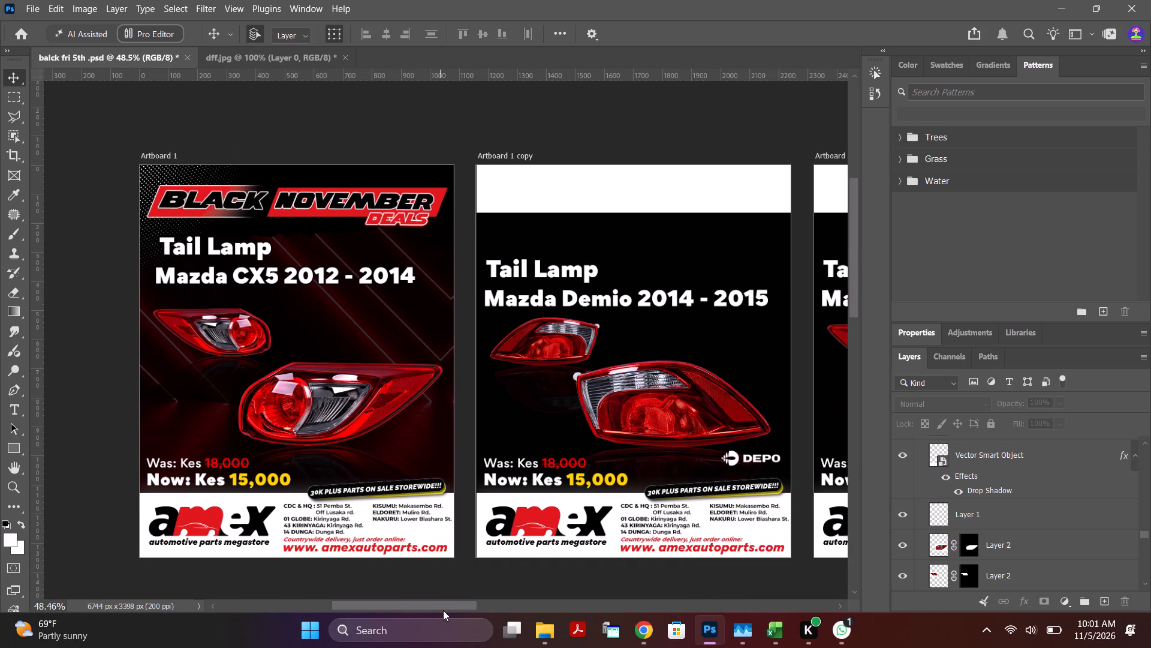
drag(443, 610, 451, 608)
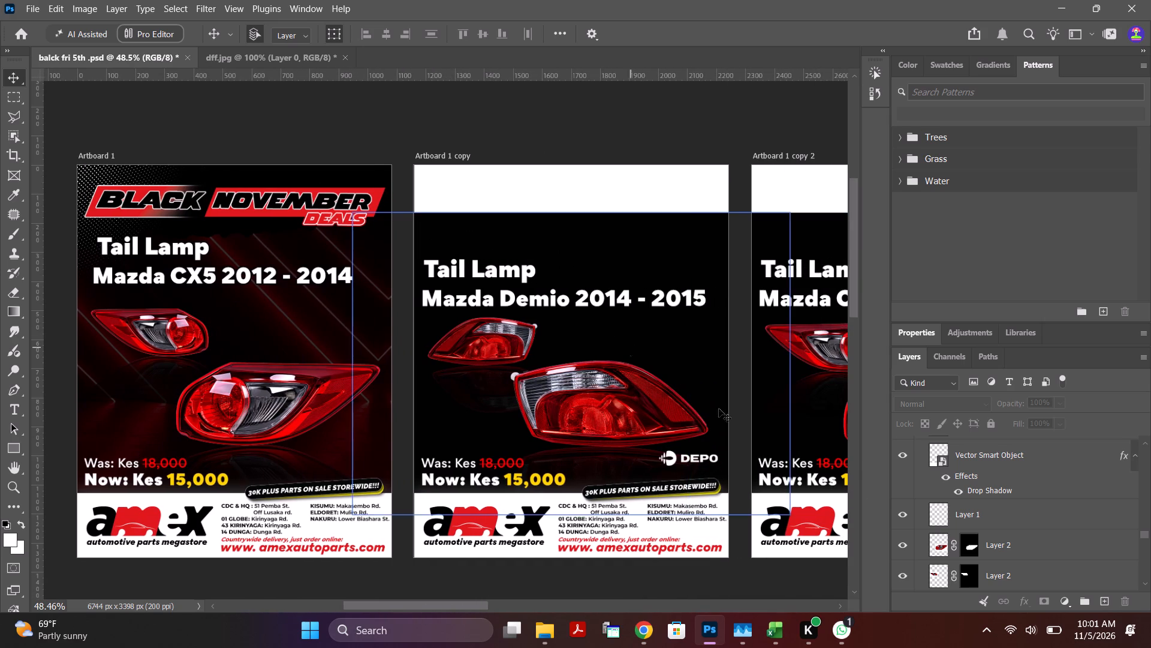
click(107, 157)
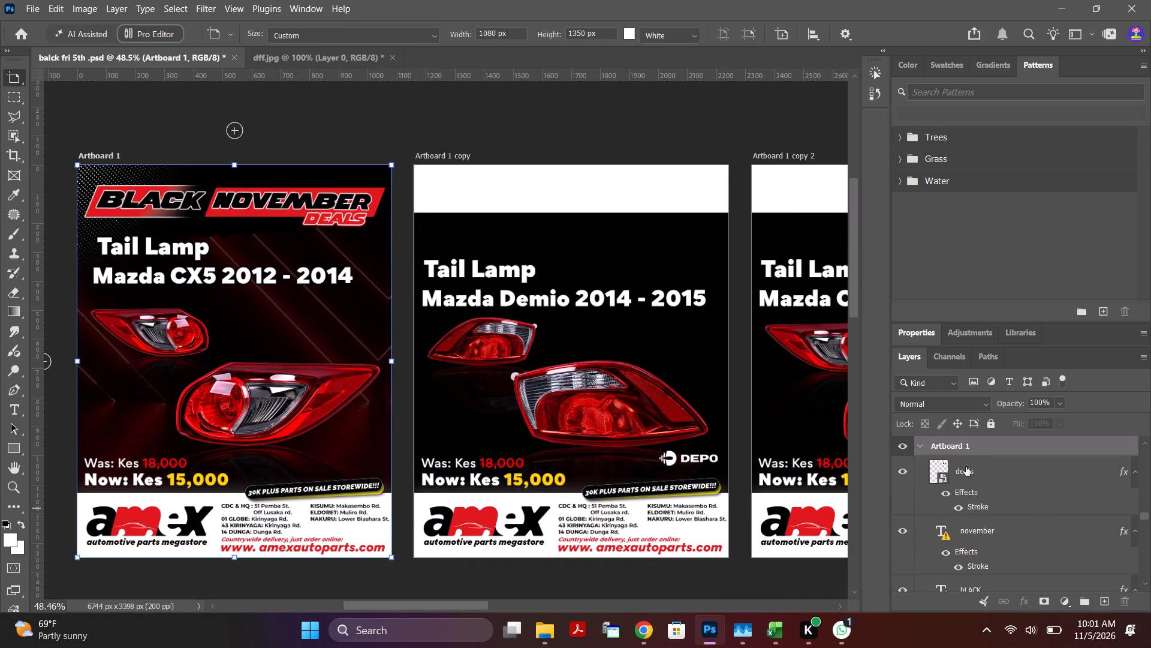
click(967, 469)
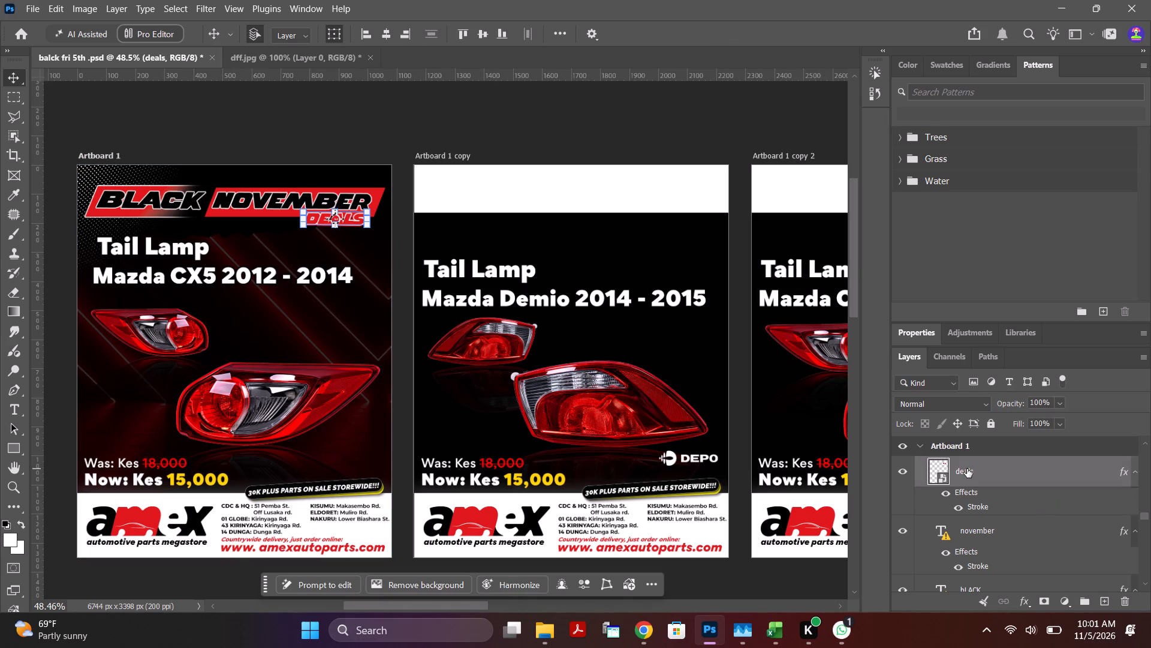
click(1145, 584)
right_click(1079, 67)
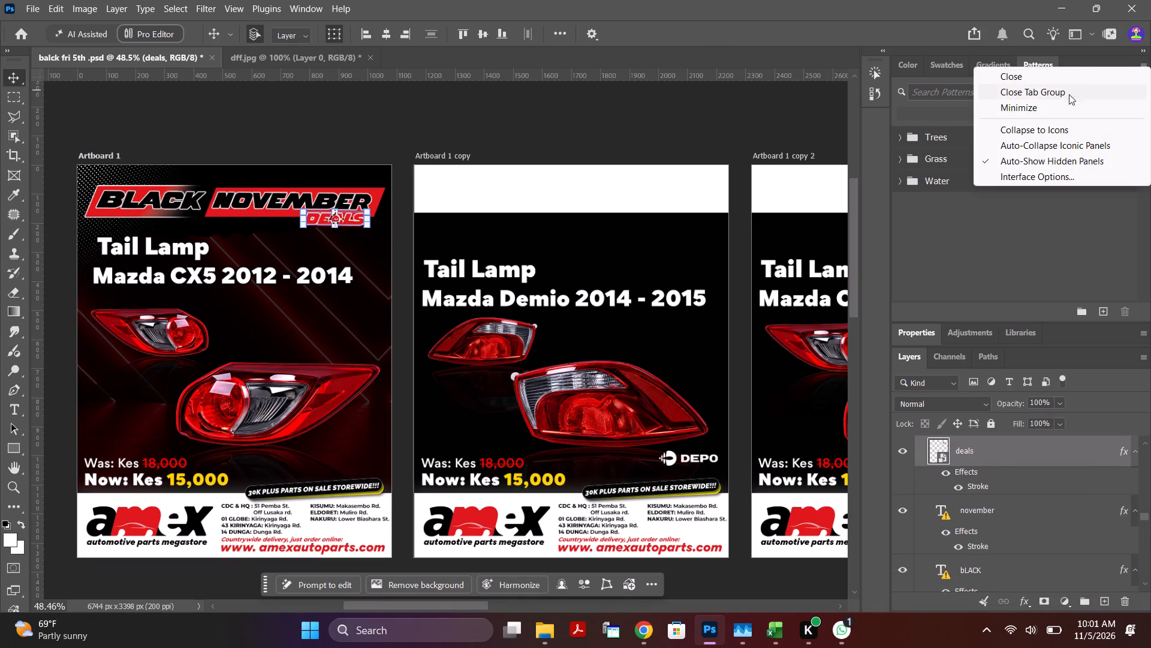
click(1041, 60)
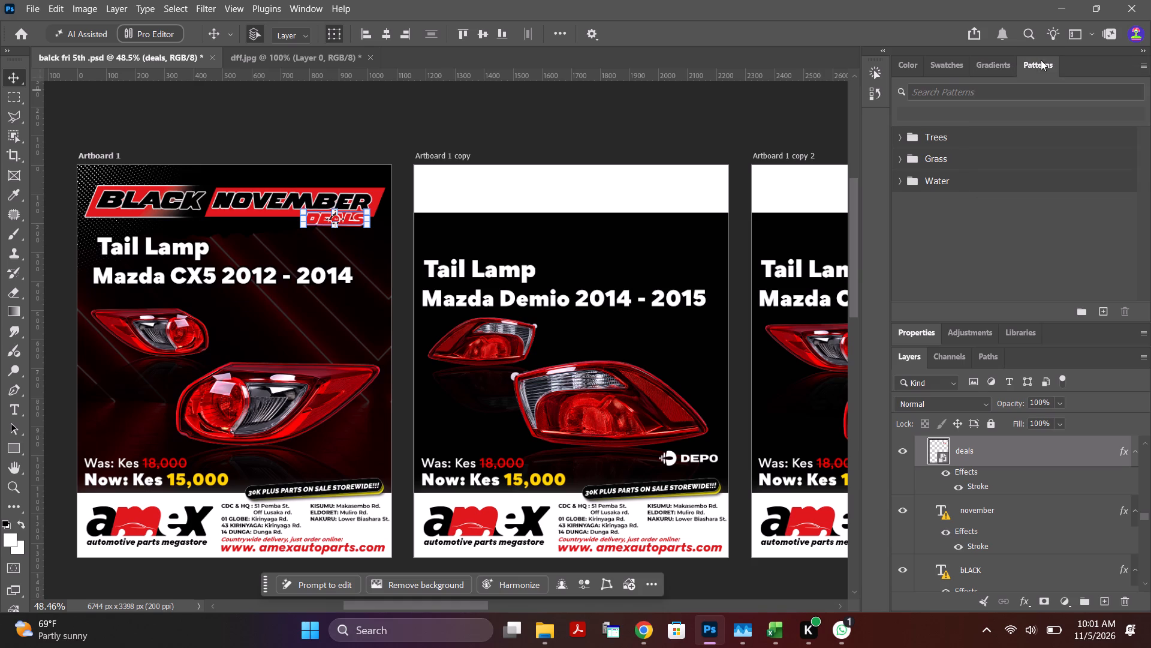
right_click(1086, 62)
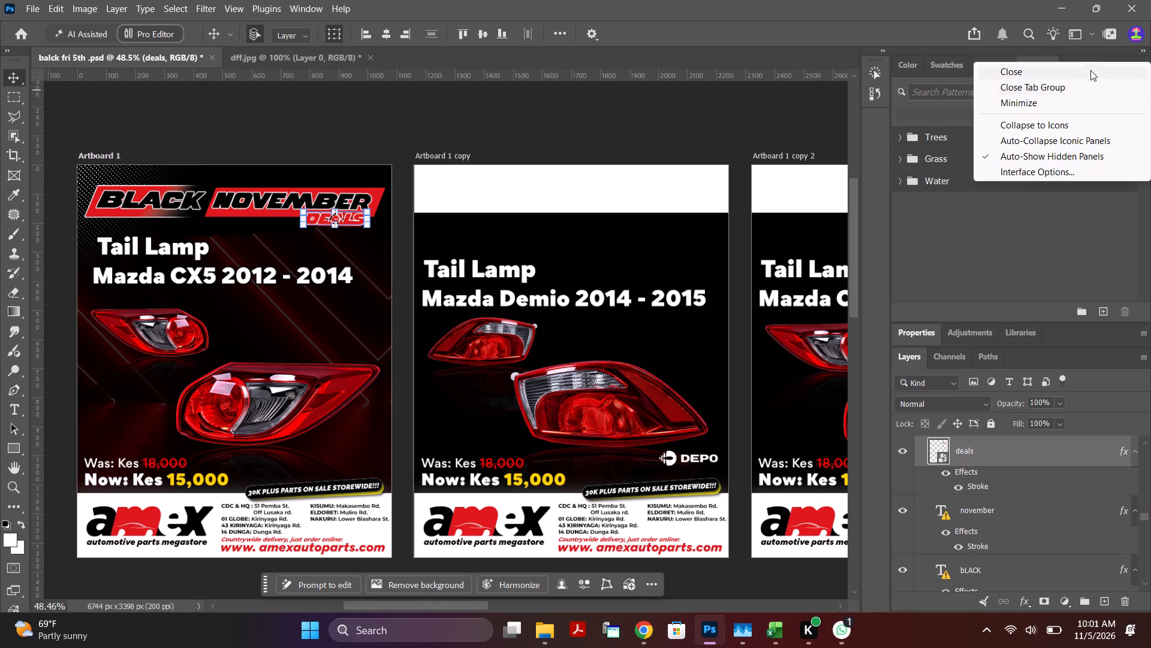
click(1064, 85)
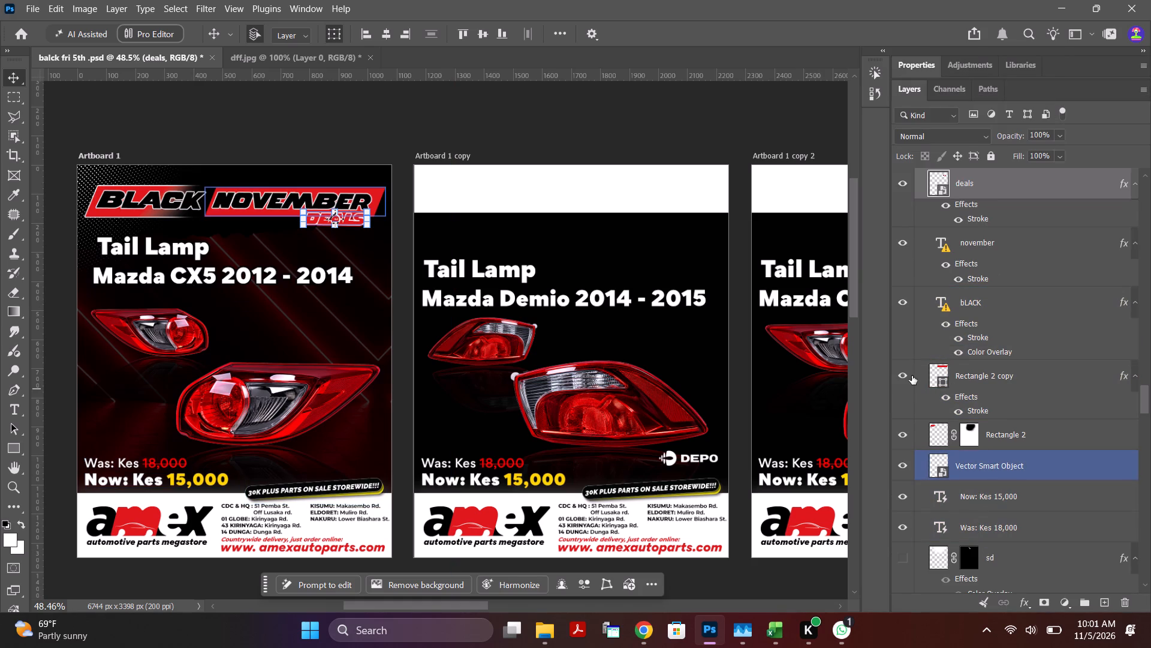
Check what the masked sd layer shows in Artboard 1 and delete that layer.
click(903, 559)
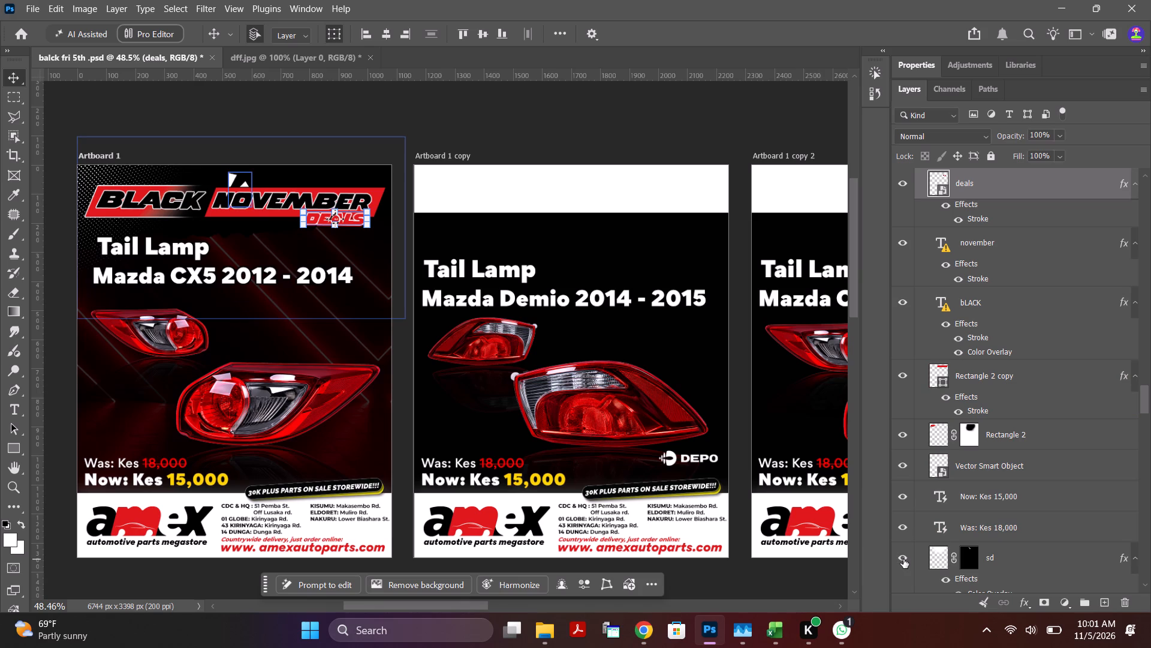
click(903, 559)
click(1013, 568)
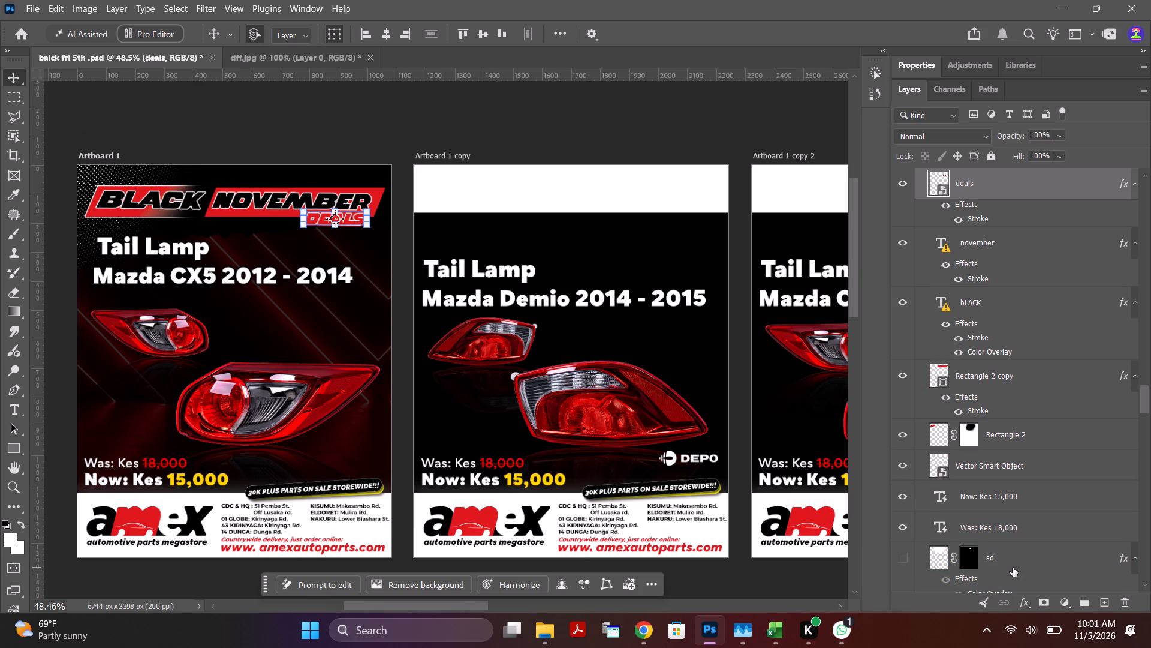
key(Delete)
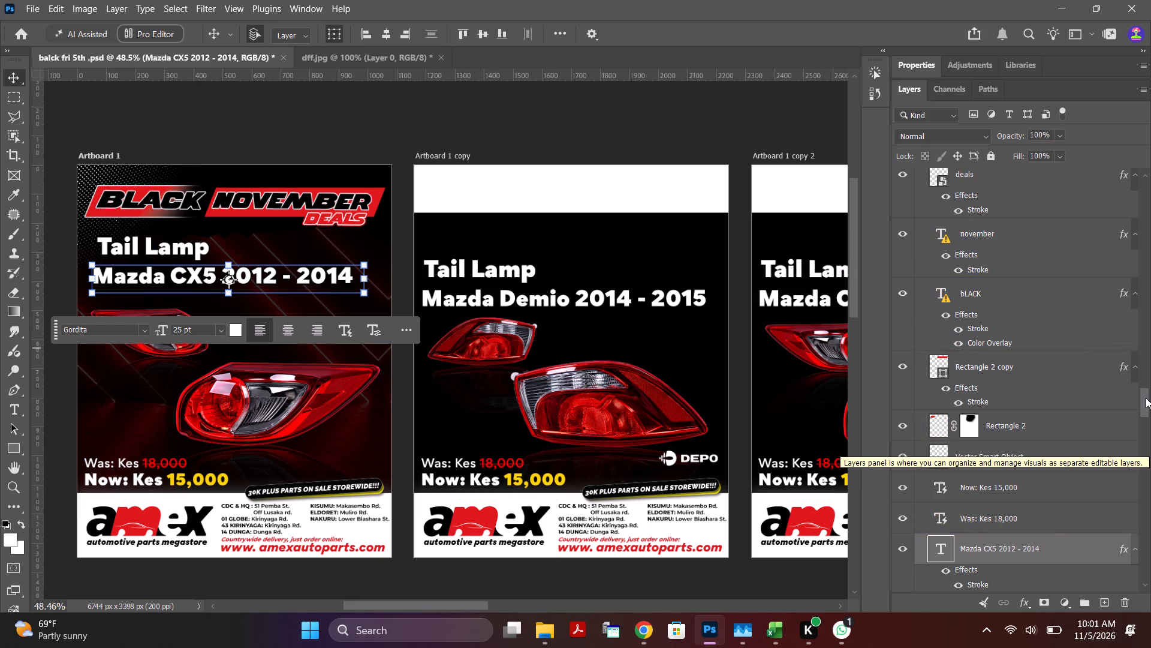
Delete the black Rectangle 2 background from Artboard 1 copy.
click(996, 187)
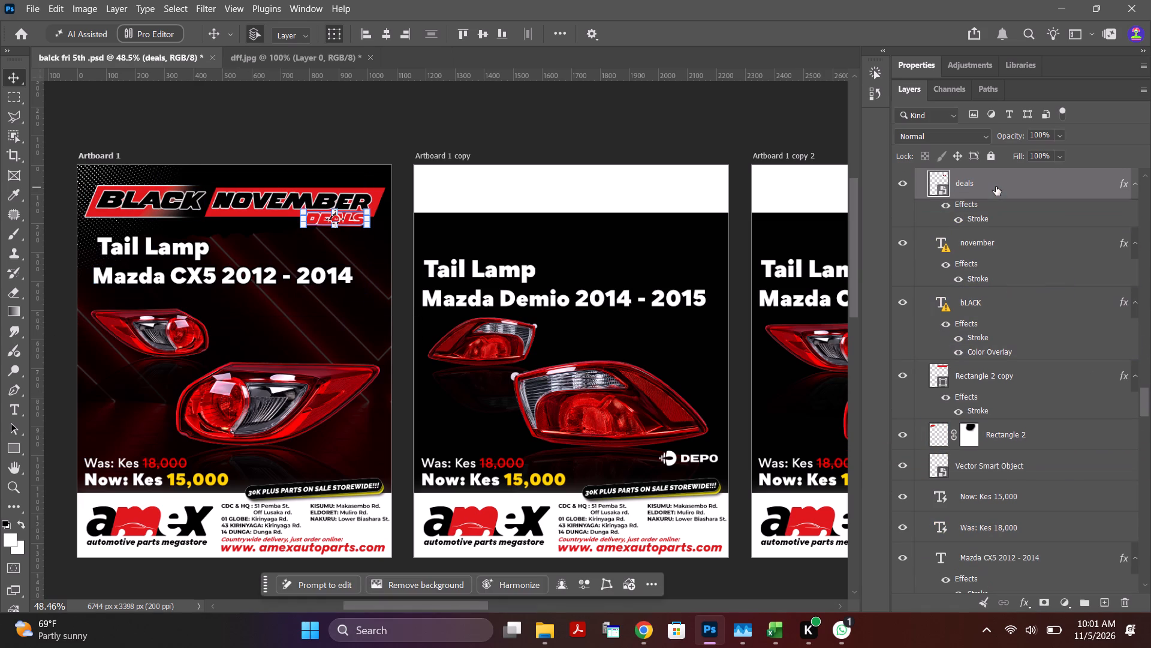
click(711, 242)
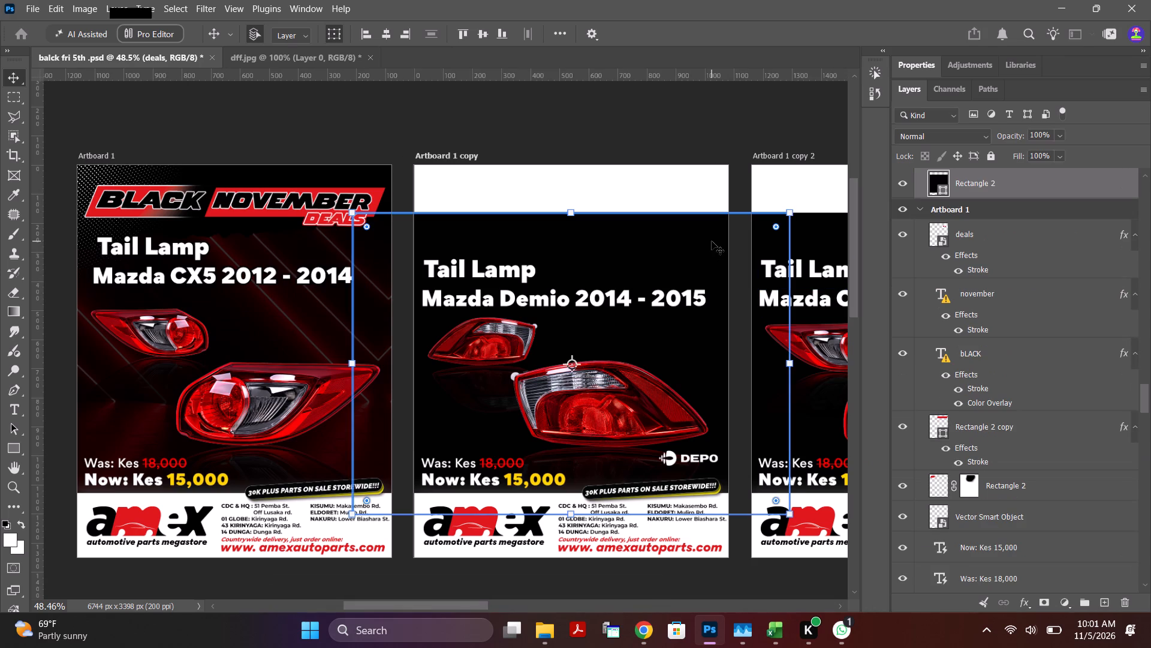
key(Delete)
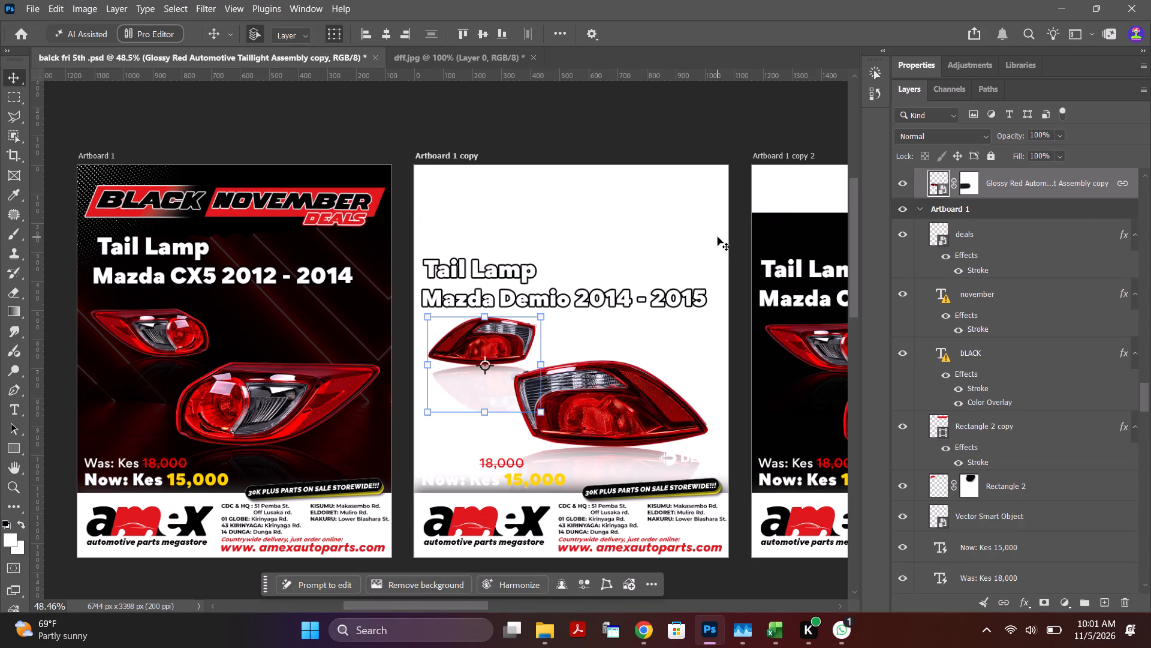
click(378, 450)
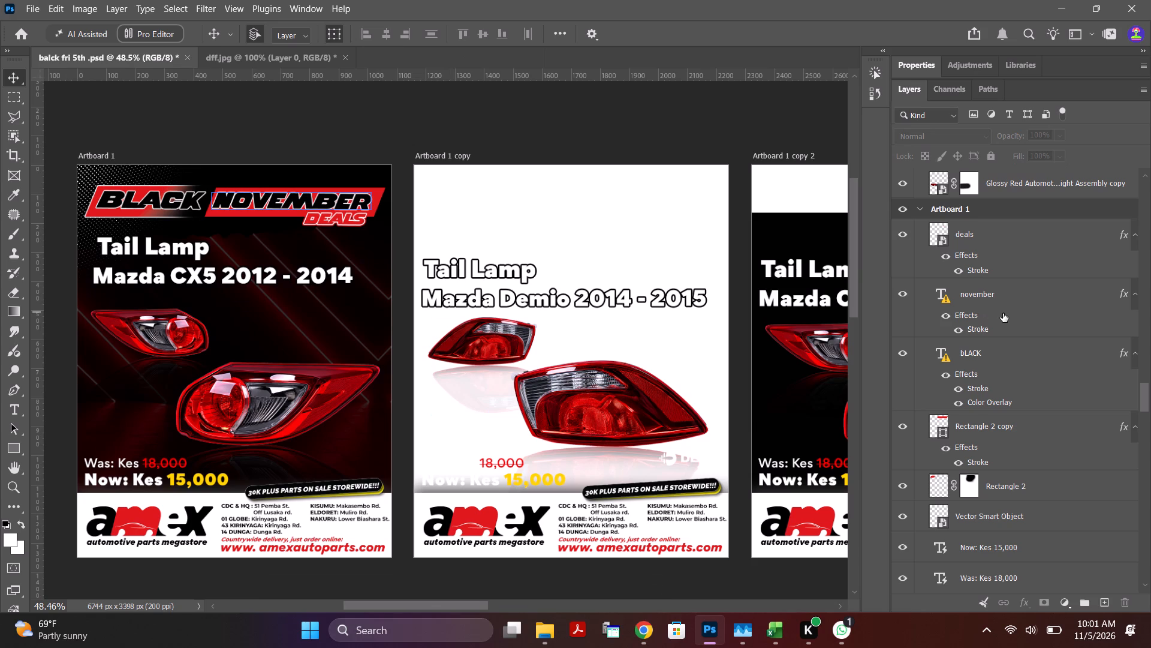
Toggle the visibility of dfg, Layer 4, fffg and the locked Rectangle 2 to examine what each contributes to Artboard 1.
scroll(1004, 316, down, 16)
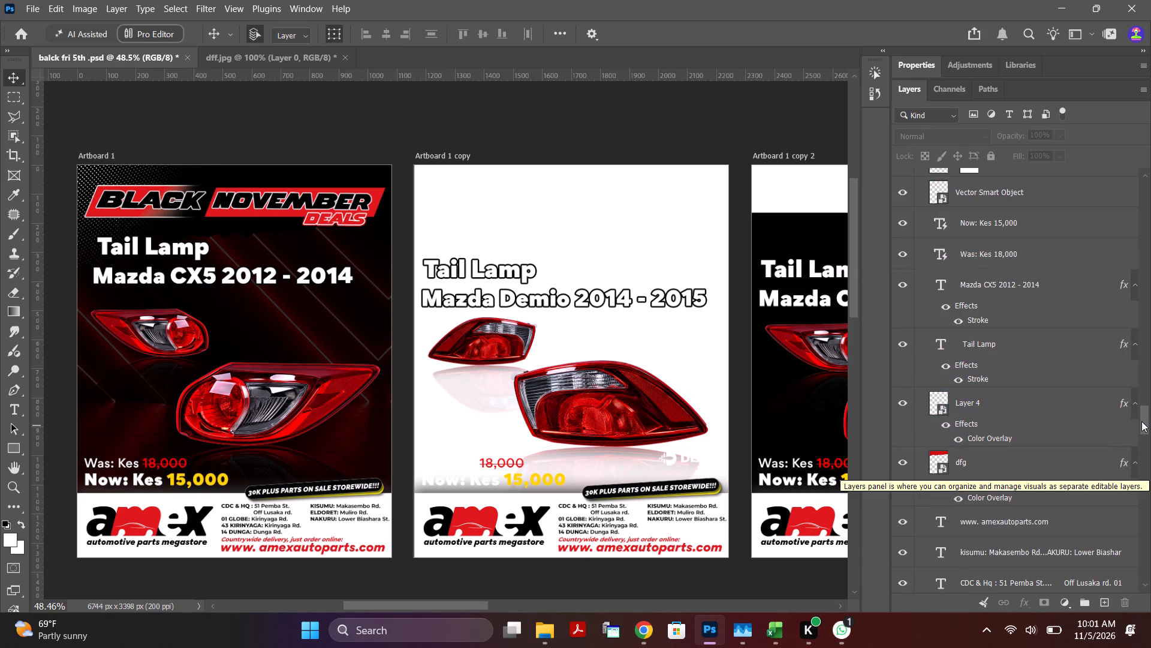
click(897, 463)
click(897, 463)
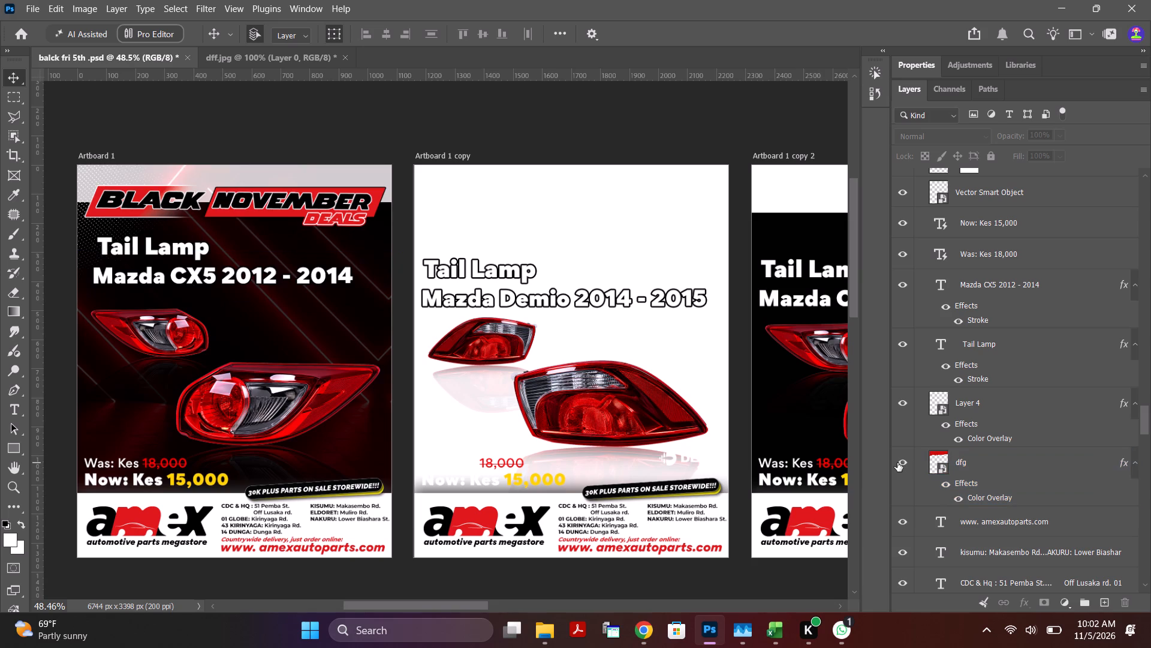
click(897, 463)
click(897, 463)
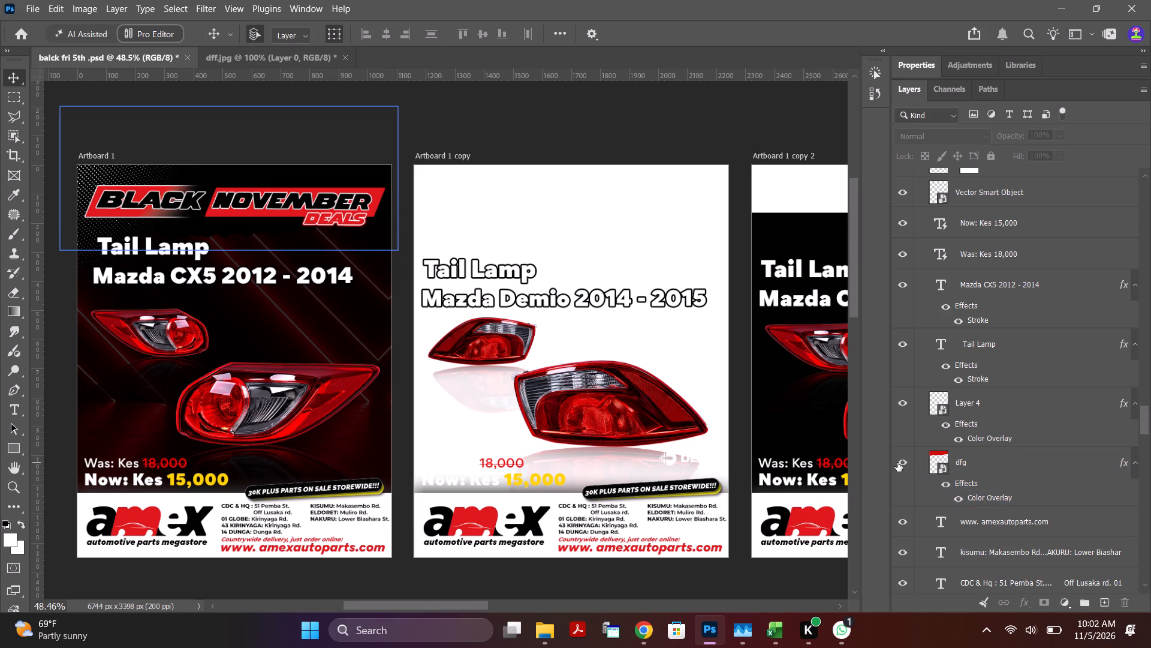
click(908, 401)
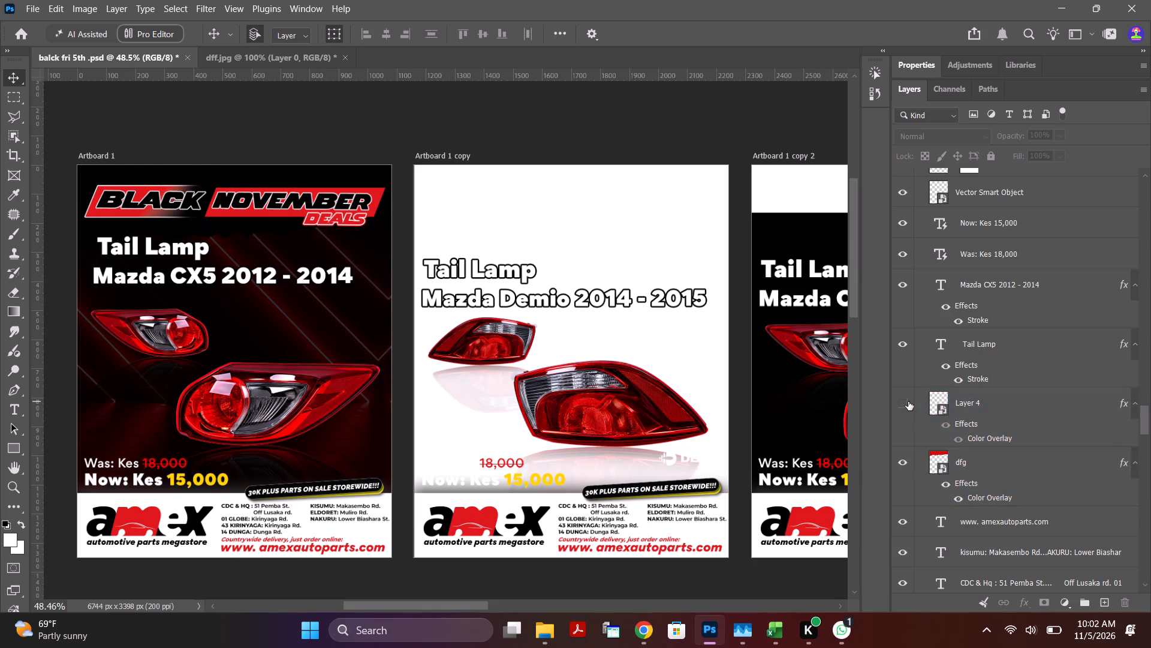
click(908, 401)
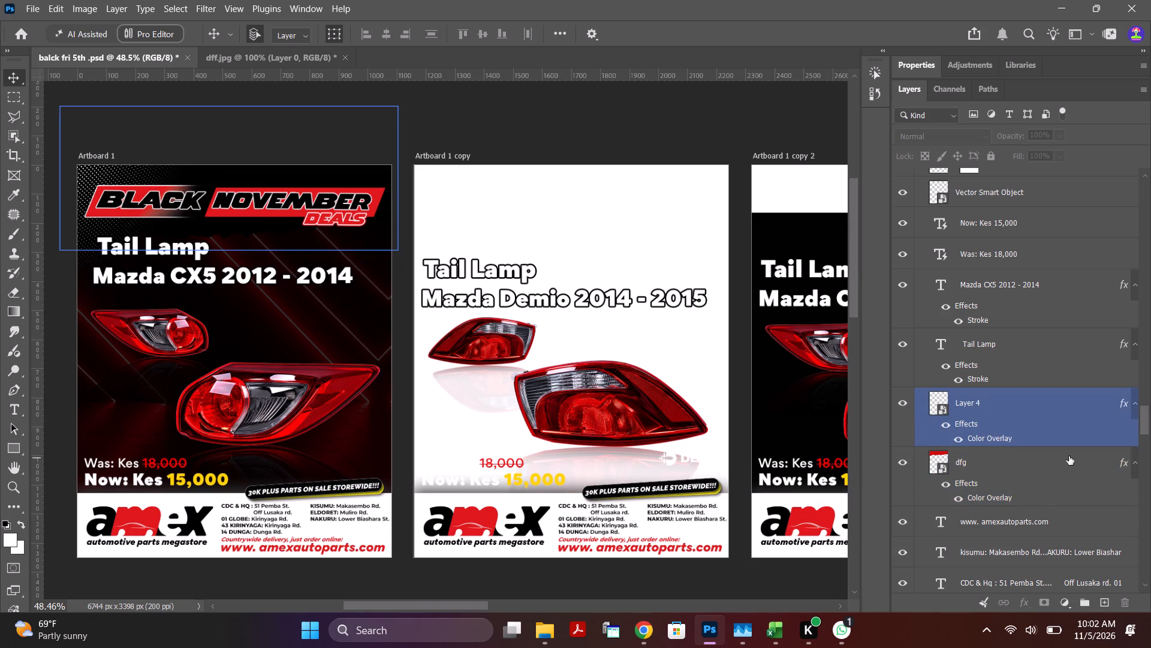
drag(1145, 419, 1145, 433)
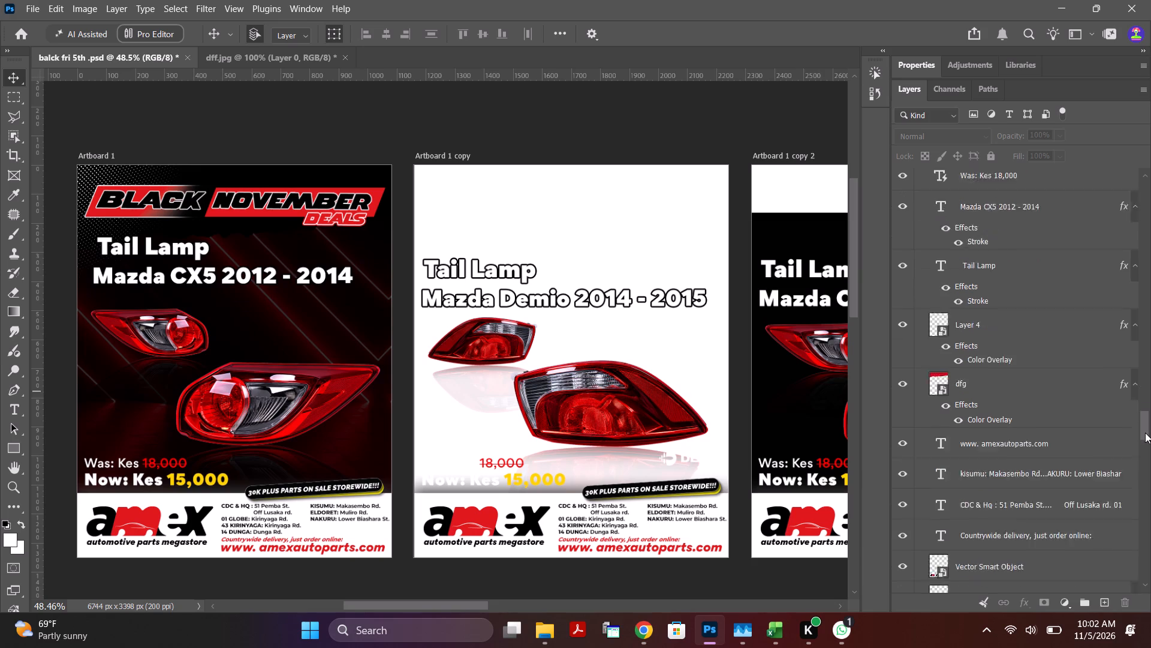
drag(1145, 433, 1145, 458)
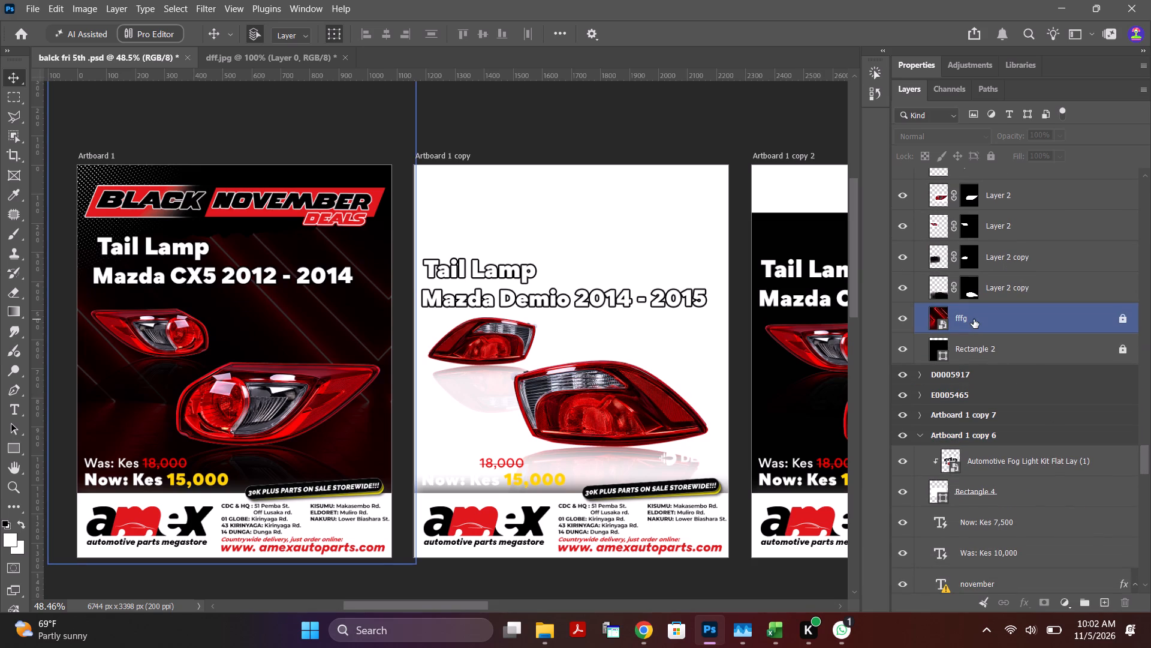
click(904, 317)
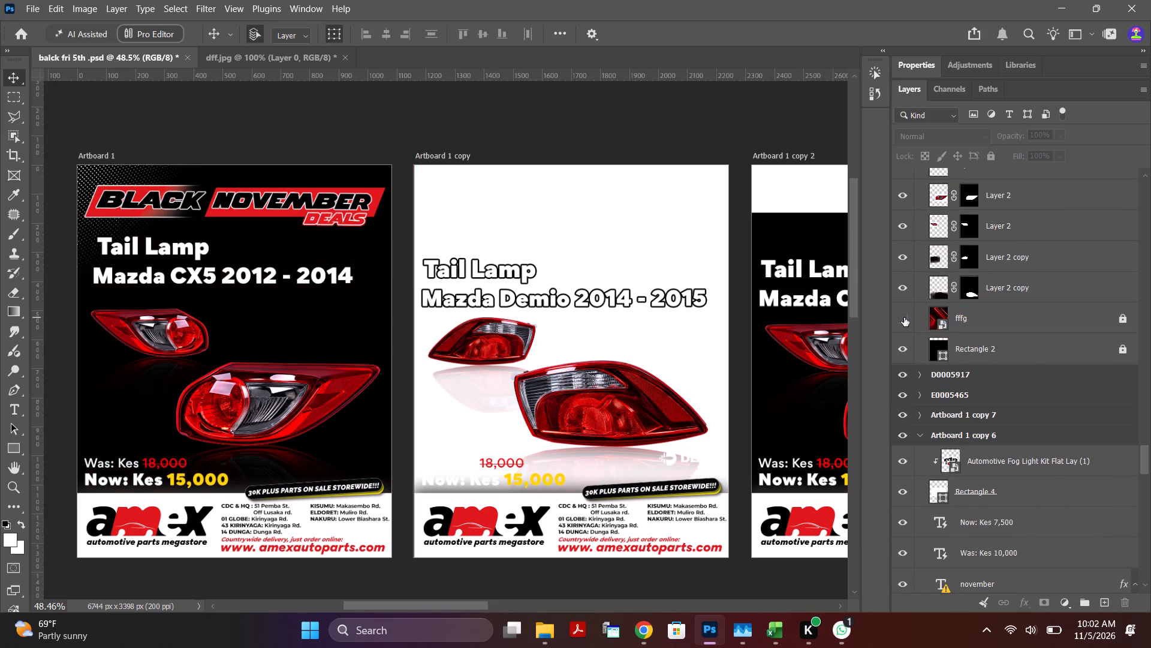
click(904, 317)
click(903, 347)
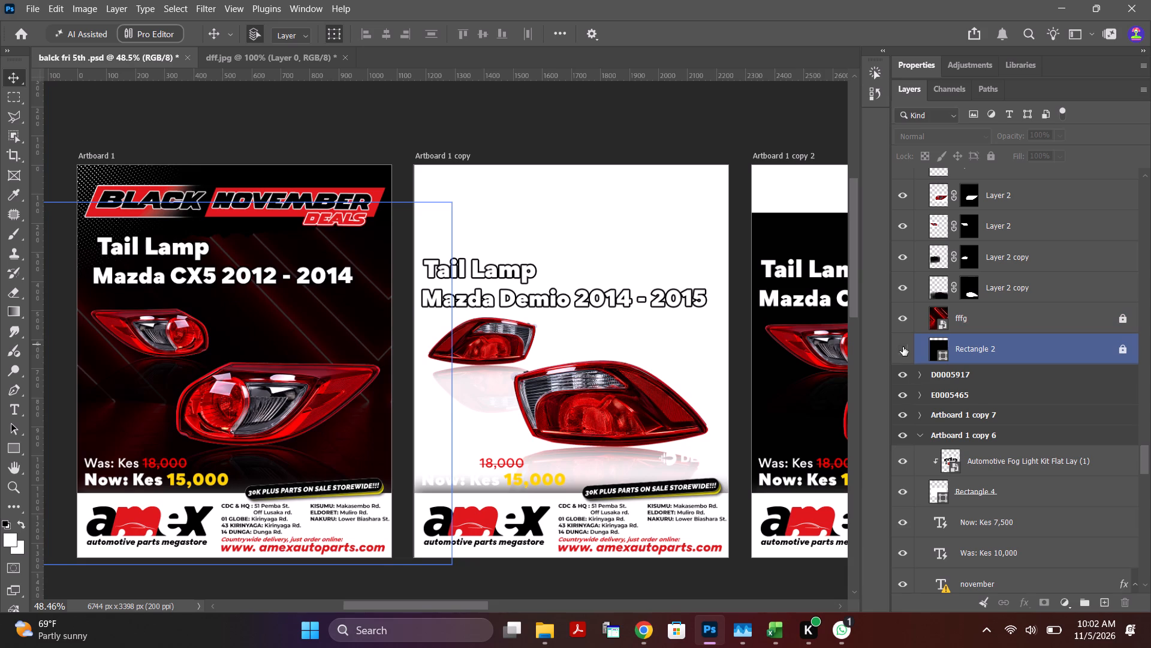
click(903, 347)
click(903, 347)
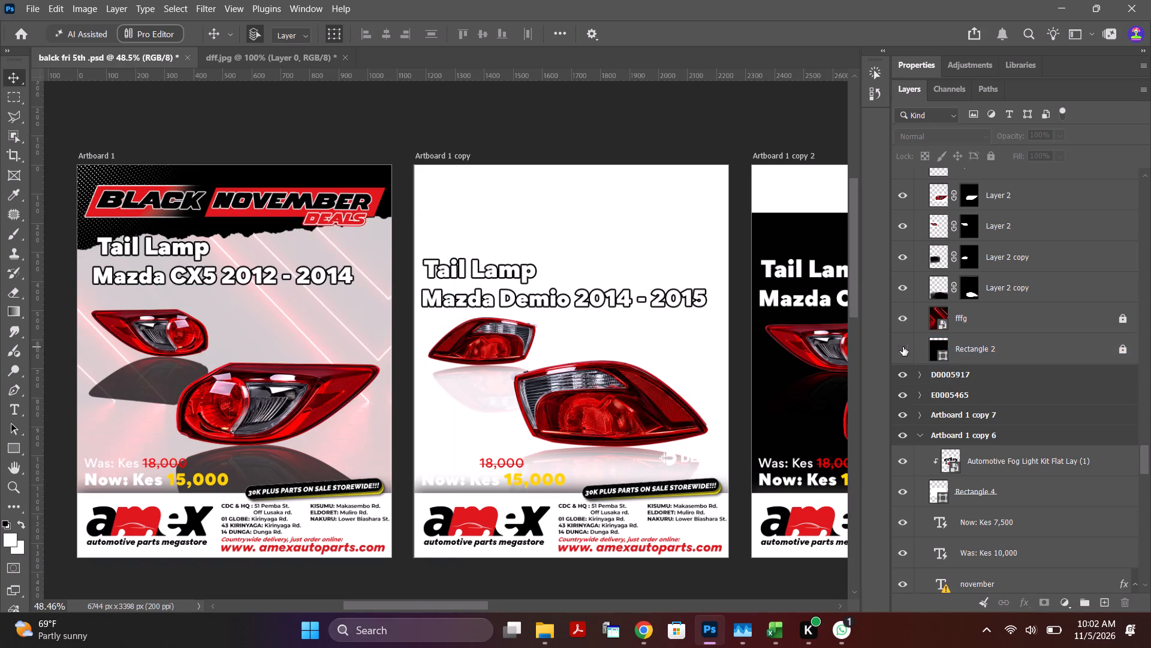
click(903, 347)
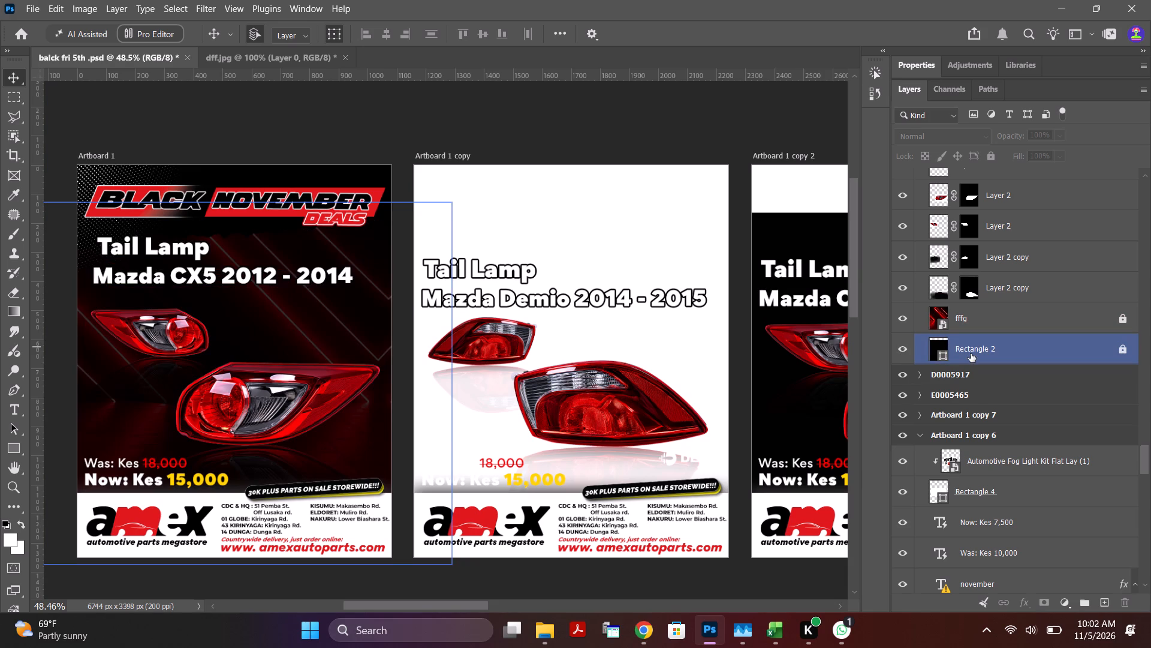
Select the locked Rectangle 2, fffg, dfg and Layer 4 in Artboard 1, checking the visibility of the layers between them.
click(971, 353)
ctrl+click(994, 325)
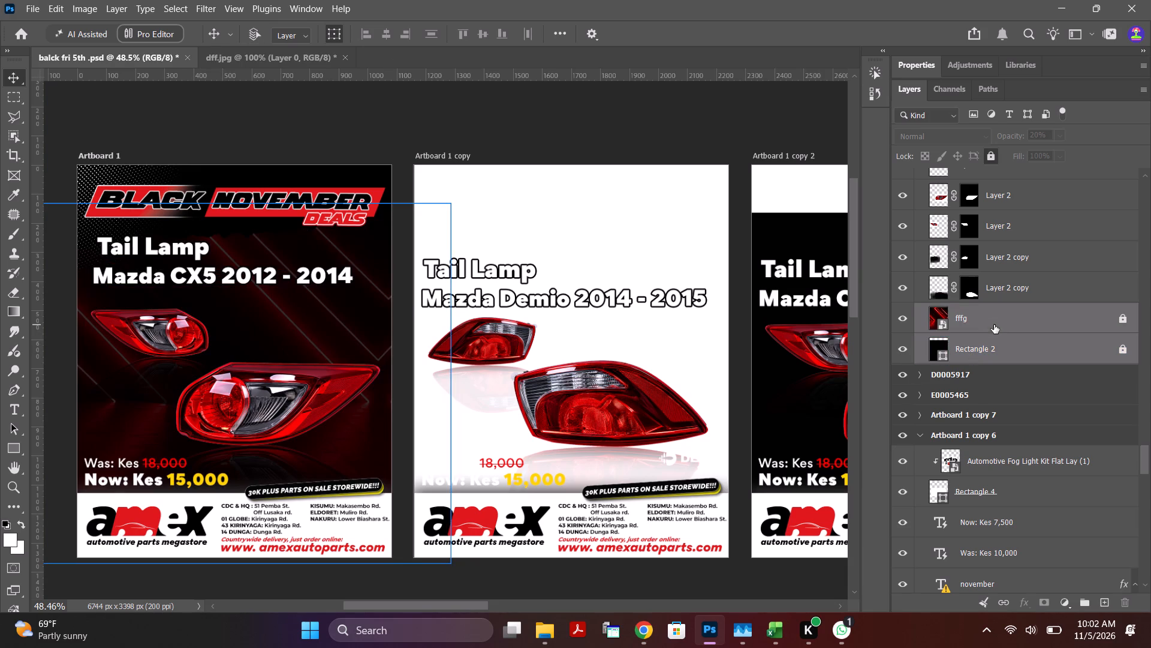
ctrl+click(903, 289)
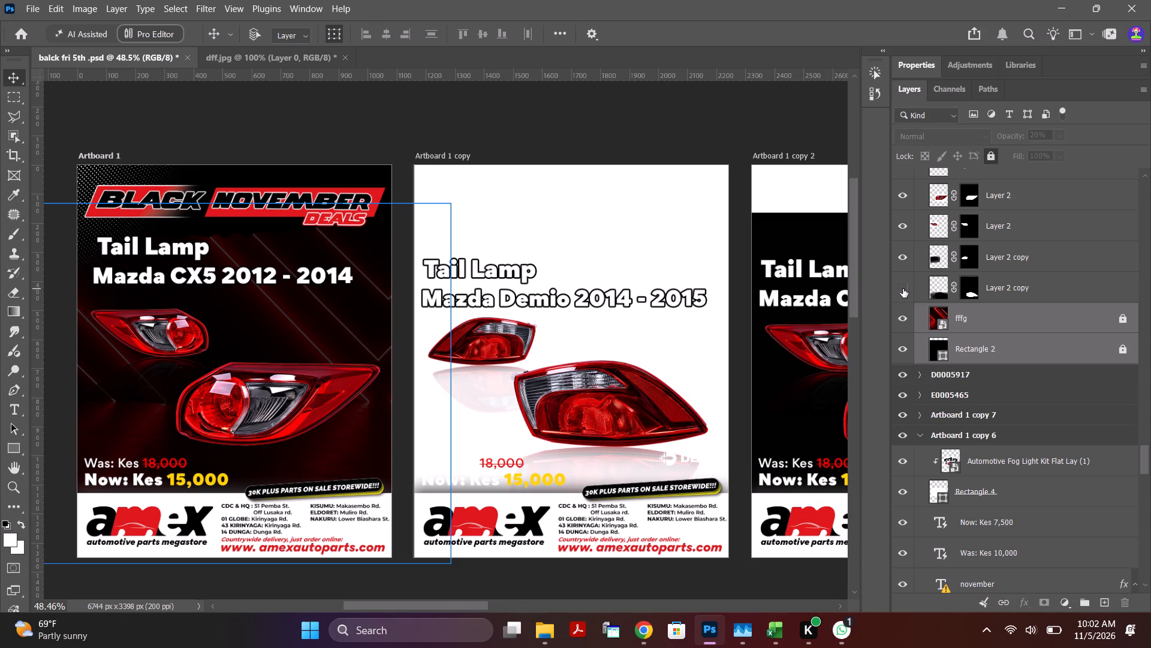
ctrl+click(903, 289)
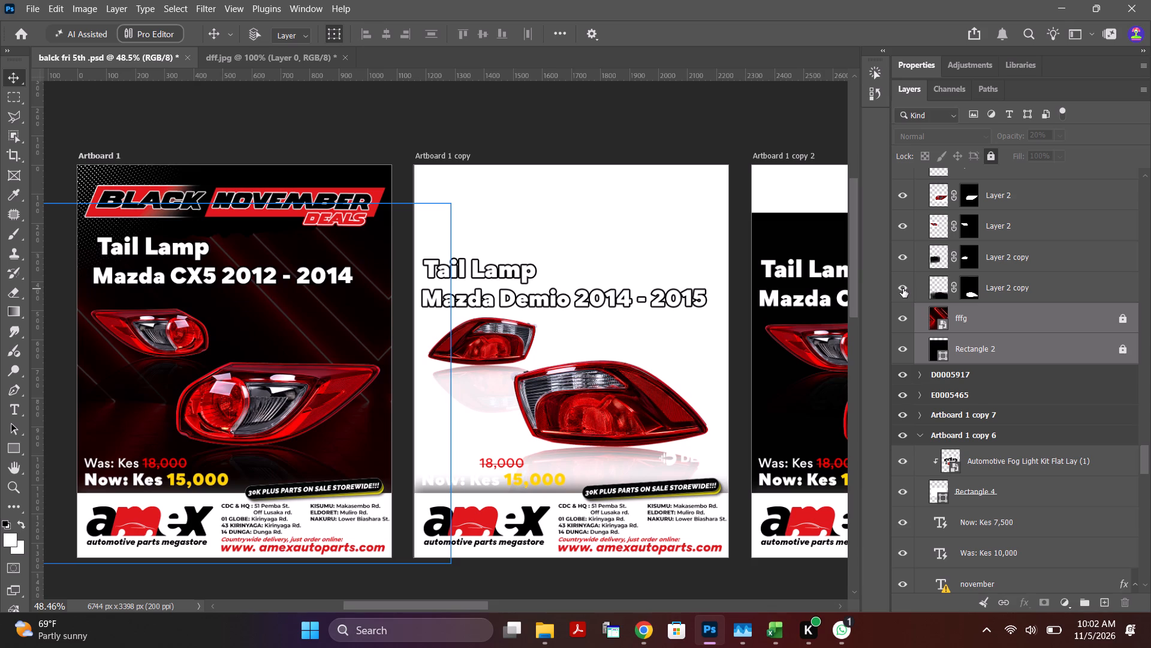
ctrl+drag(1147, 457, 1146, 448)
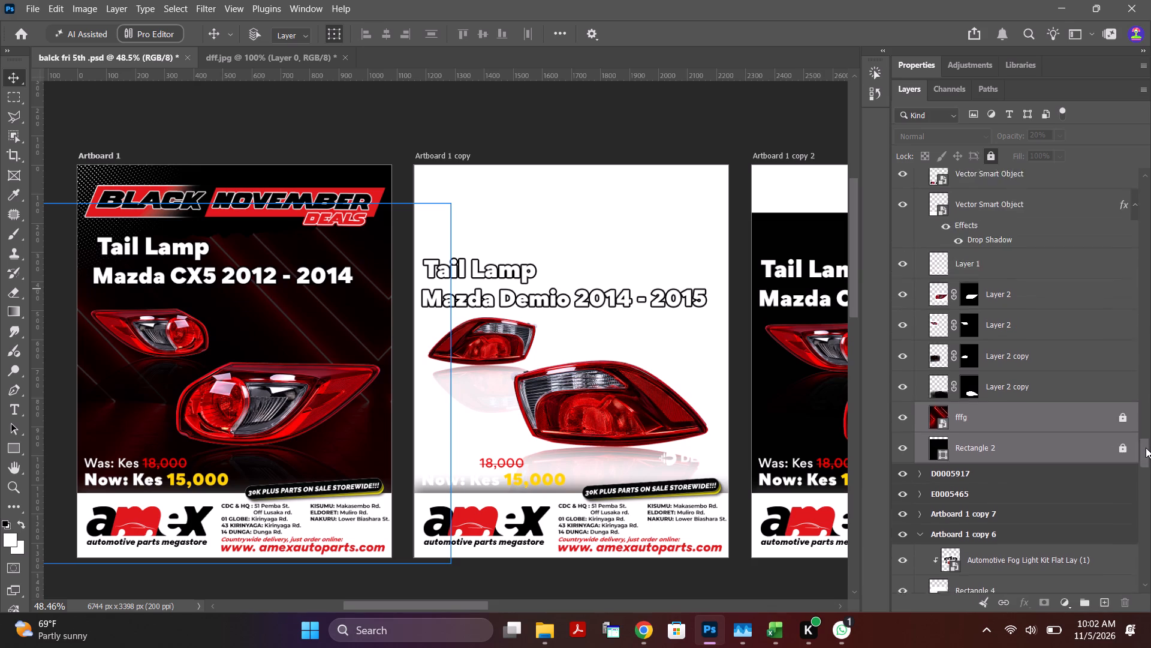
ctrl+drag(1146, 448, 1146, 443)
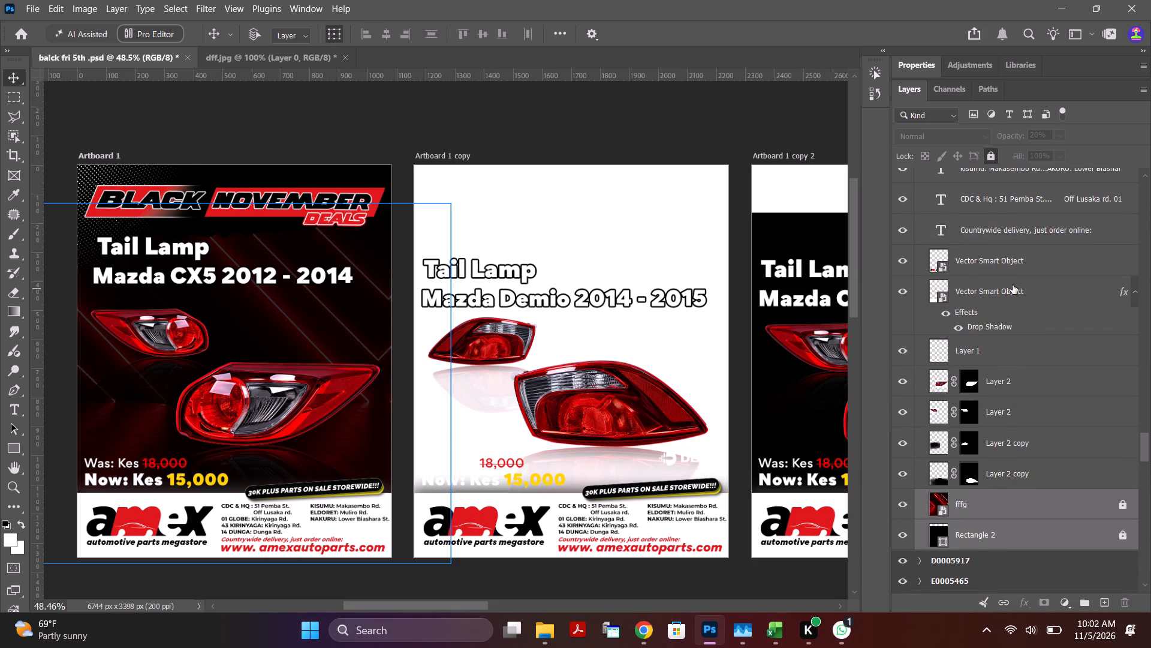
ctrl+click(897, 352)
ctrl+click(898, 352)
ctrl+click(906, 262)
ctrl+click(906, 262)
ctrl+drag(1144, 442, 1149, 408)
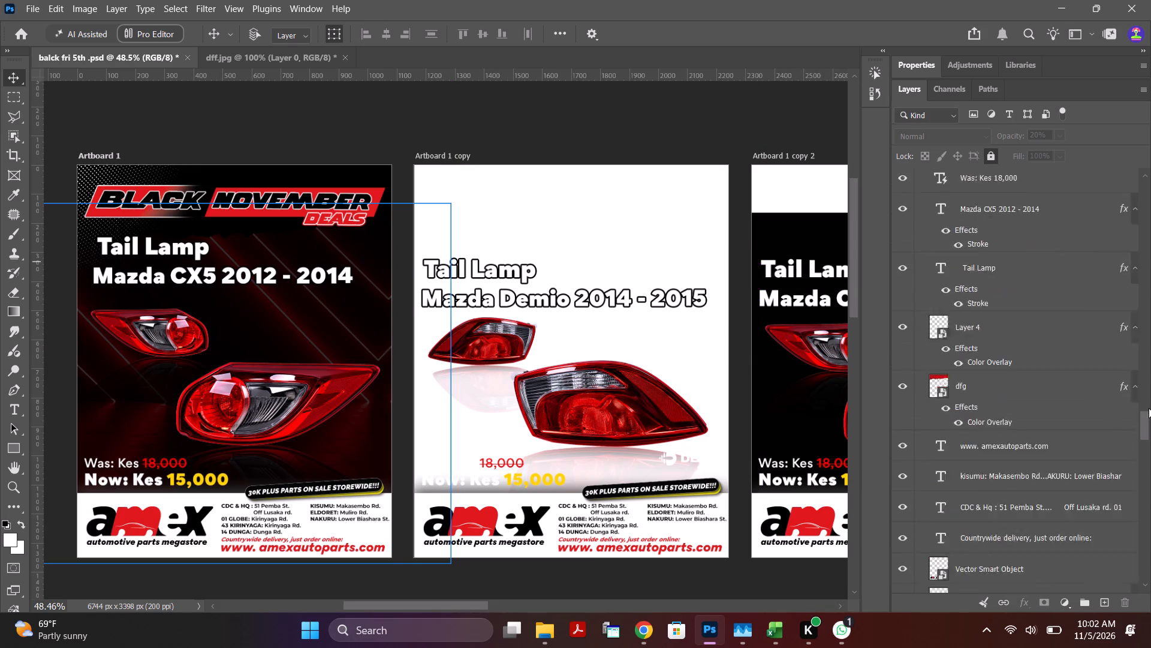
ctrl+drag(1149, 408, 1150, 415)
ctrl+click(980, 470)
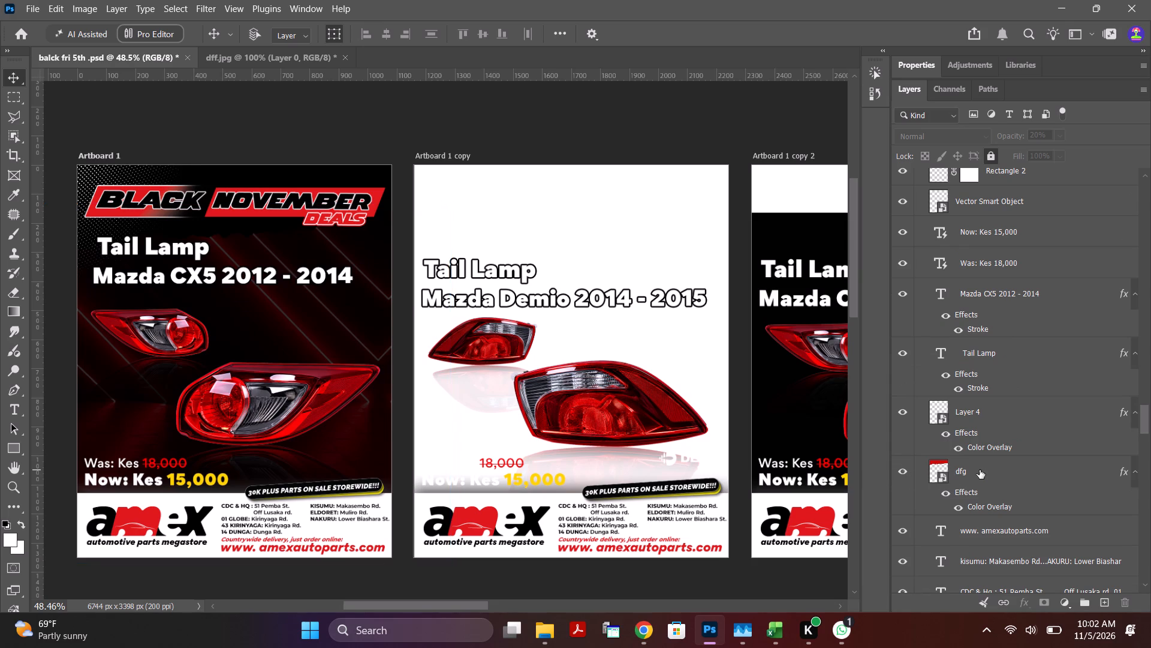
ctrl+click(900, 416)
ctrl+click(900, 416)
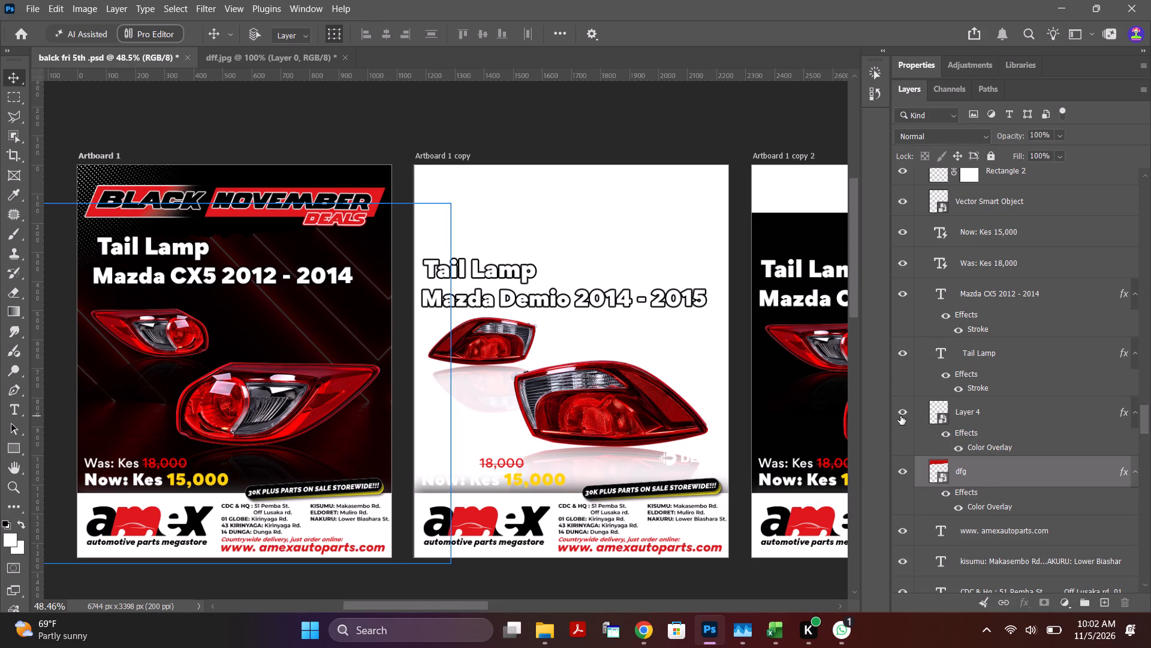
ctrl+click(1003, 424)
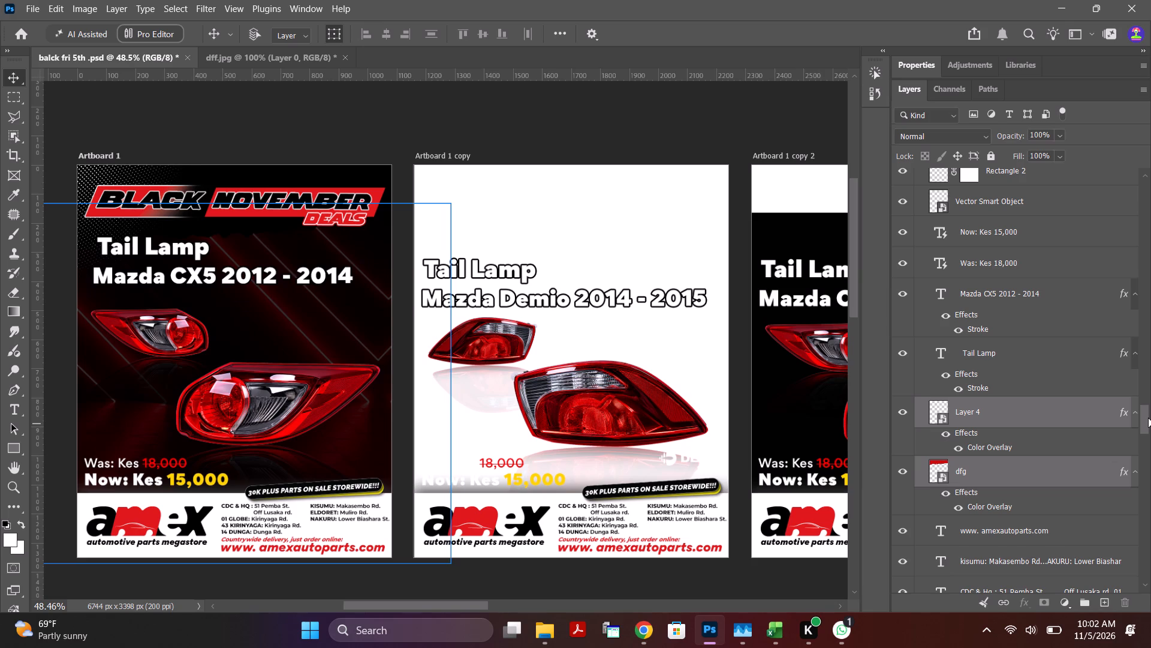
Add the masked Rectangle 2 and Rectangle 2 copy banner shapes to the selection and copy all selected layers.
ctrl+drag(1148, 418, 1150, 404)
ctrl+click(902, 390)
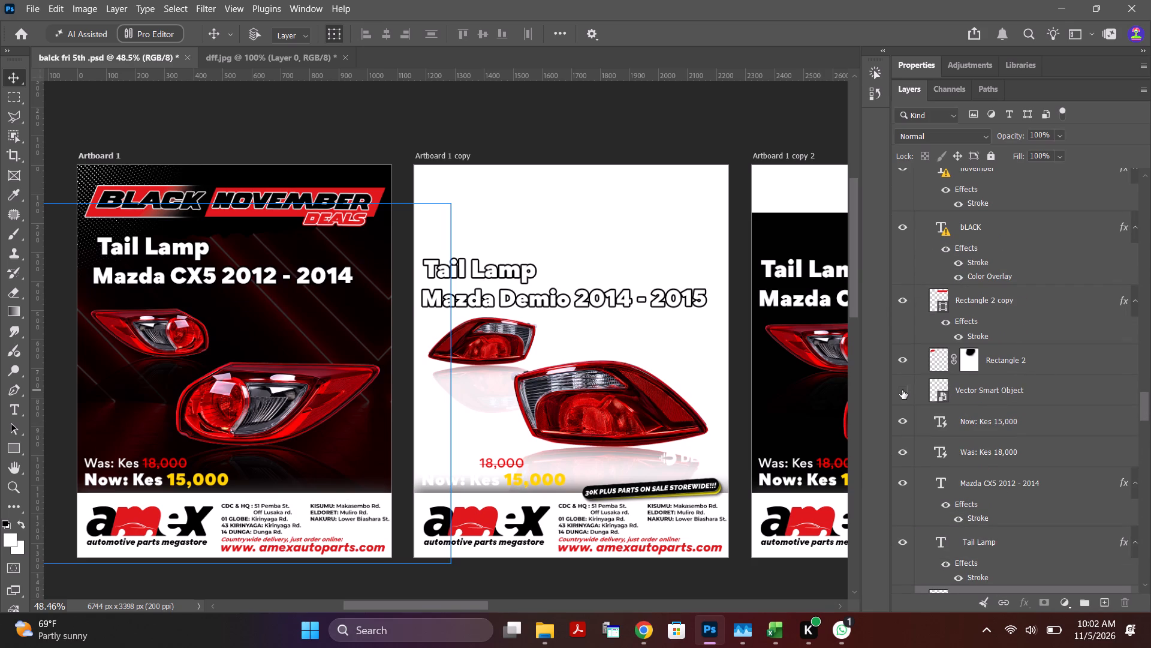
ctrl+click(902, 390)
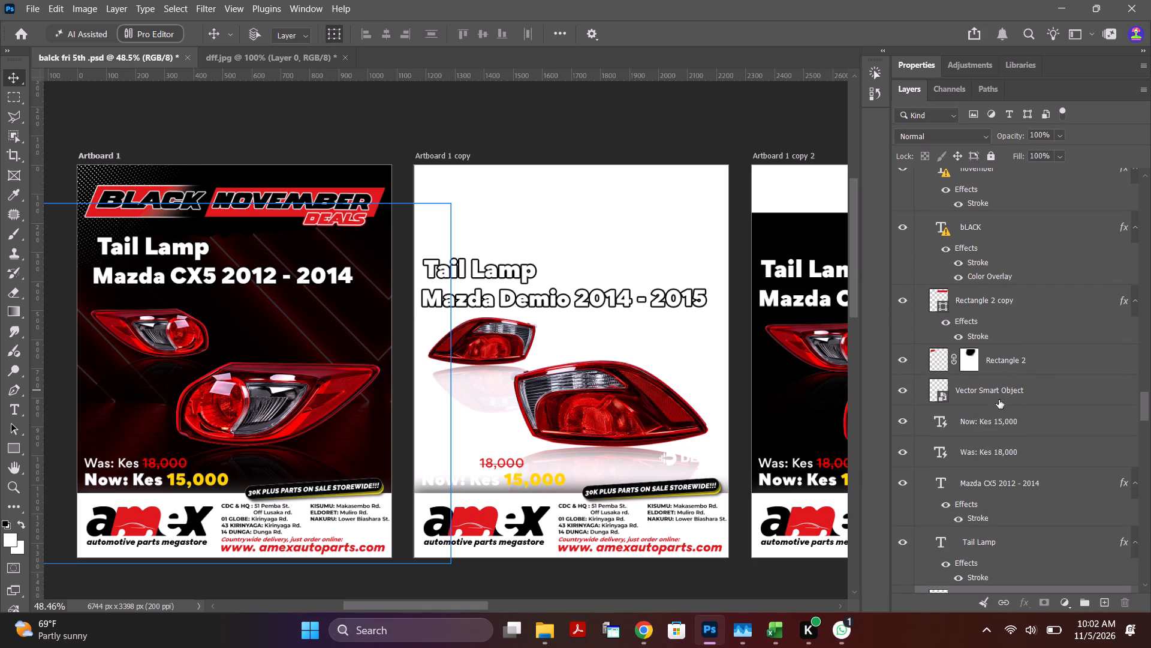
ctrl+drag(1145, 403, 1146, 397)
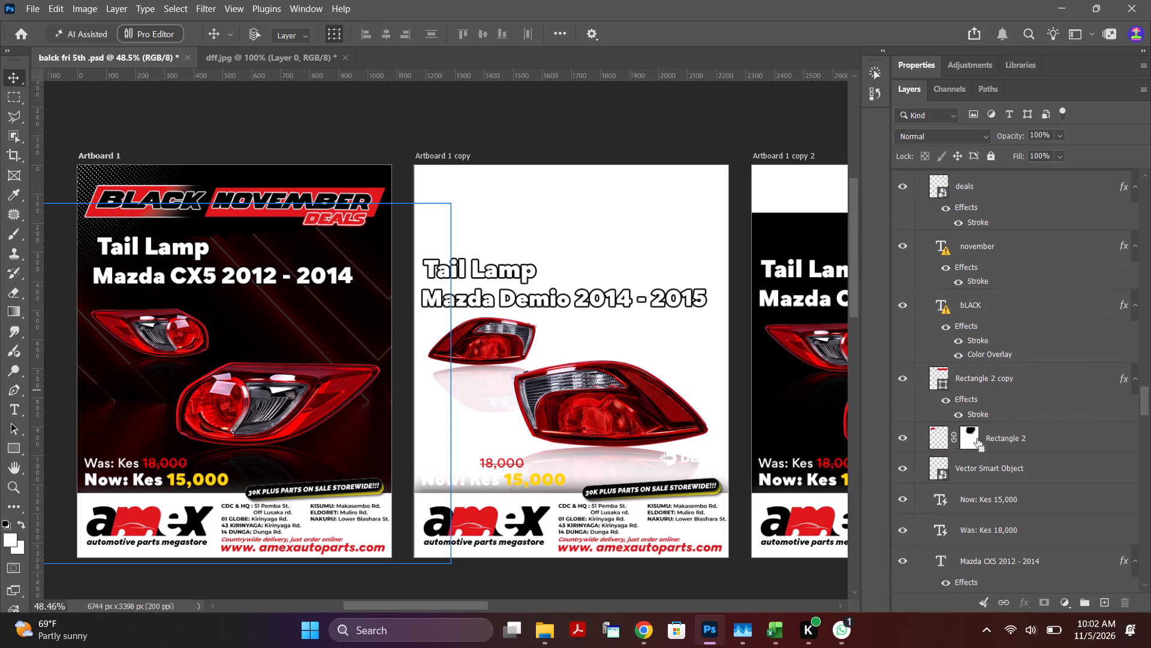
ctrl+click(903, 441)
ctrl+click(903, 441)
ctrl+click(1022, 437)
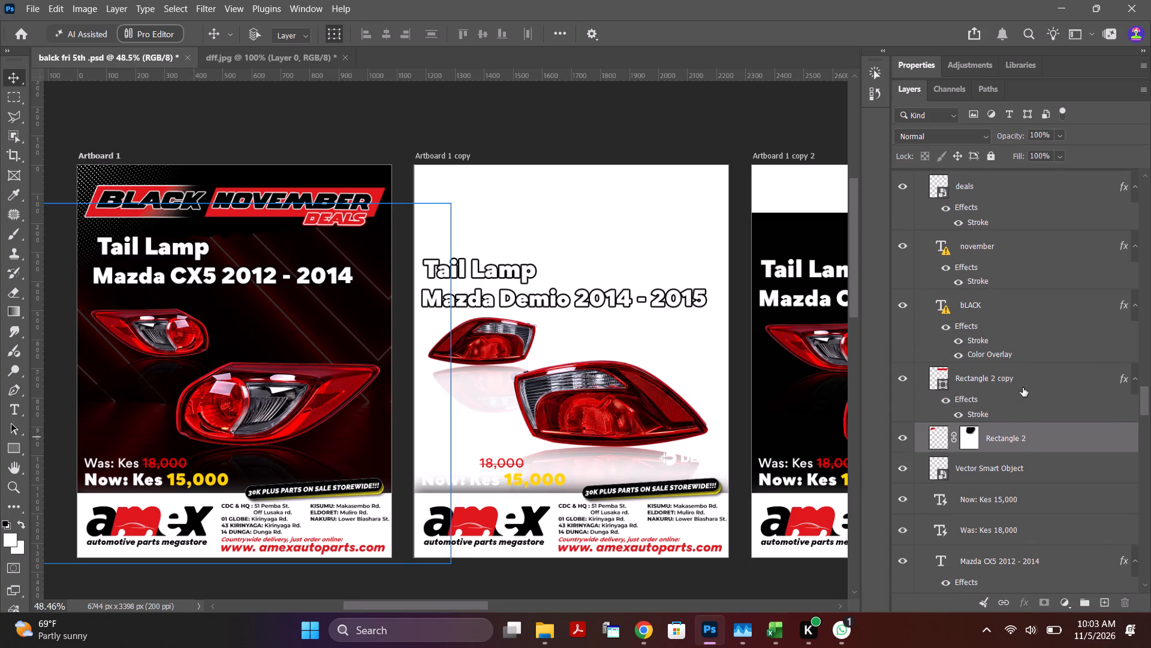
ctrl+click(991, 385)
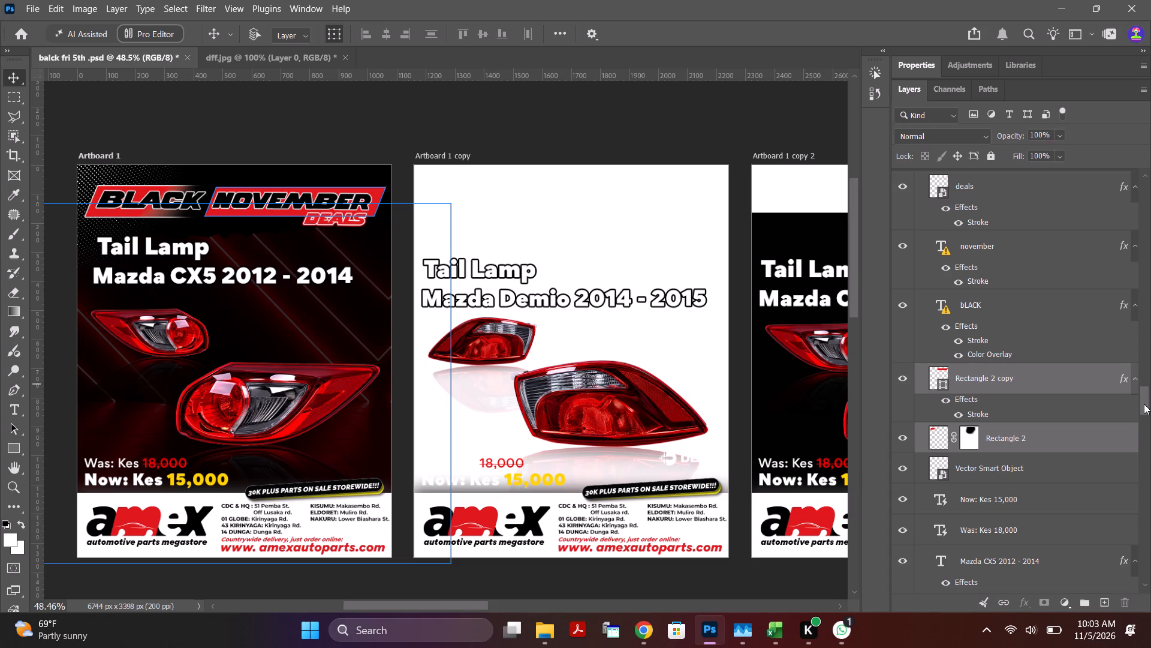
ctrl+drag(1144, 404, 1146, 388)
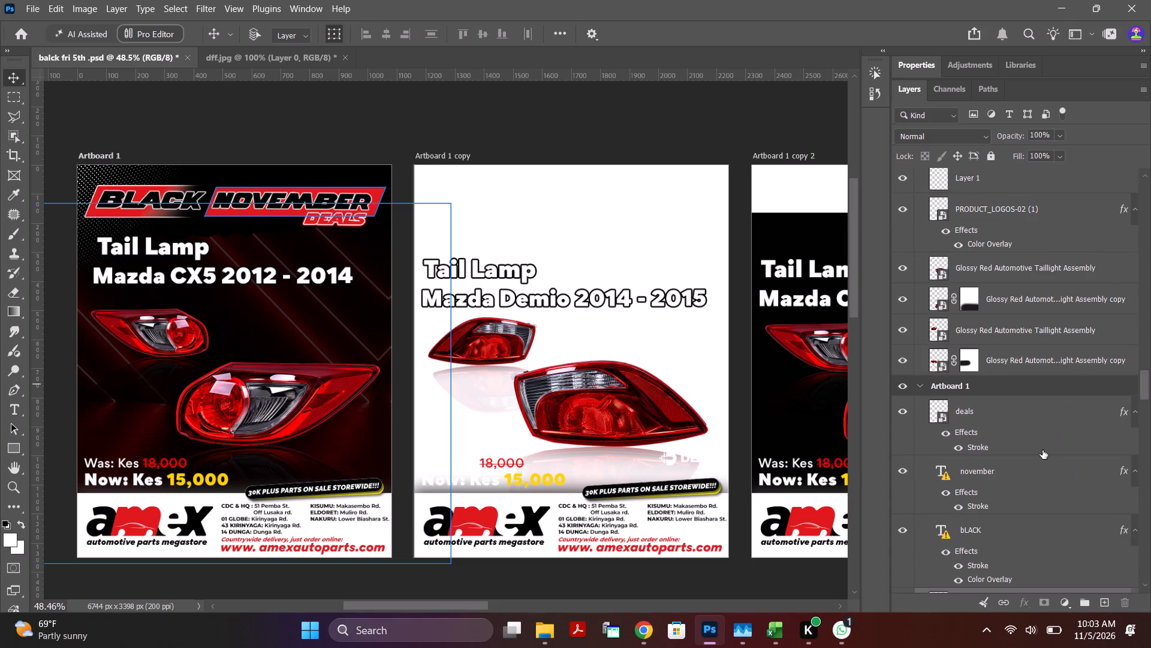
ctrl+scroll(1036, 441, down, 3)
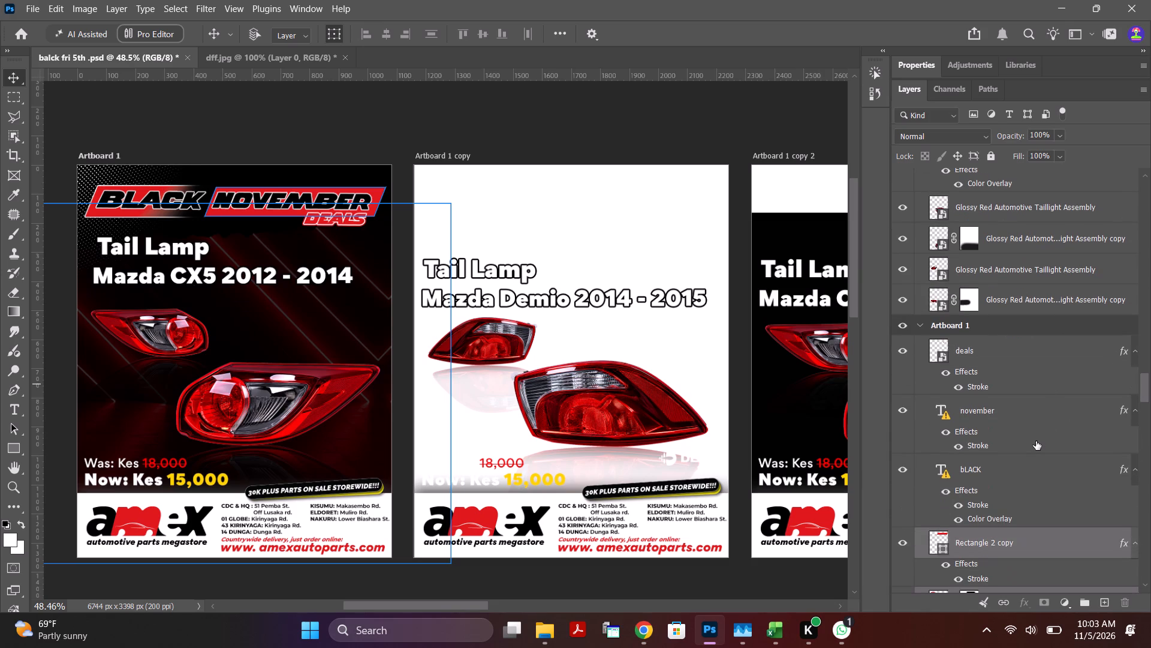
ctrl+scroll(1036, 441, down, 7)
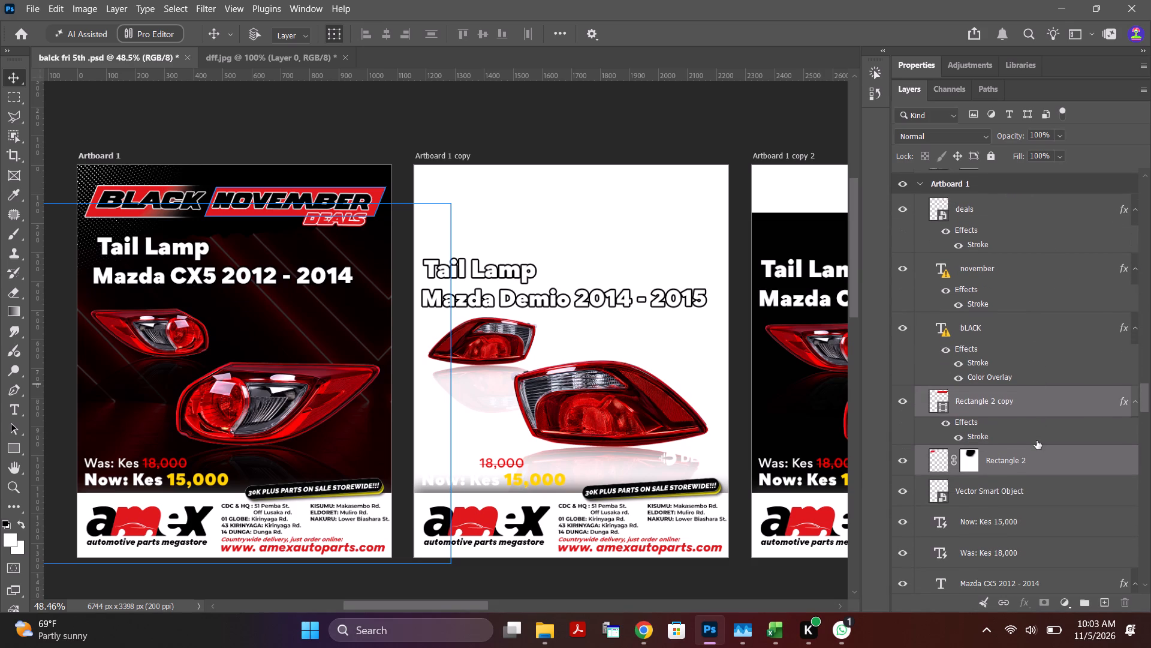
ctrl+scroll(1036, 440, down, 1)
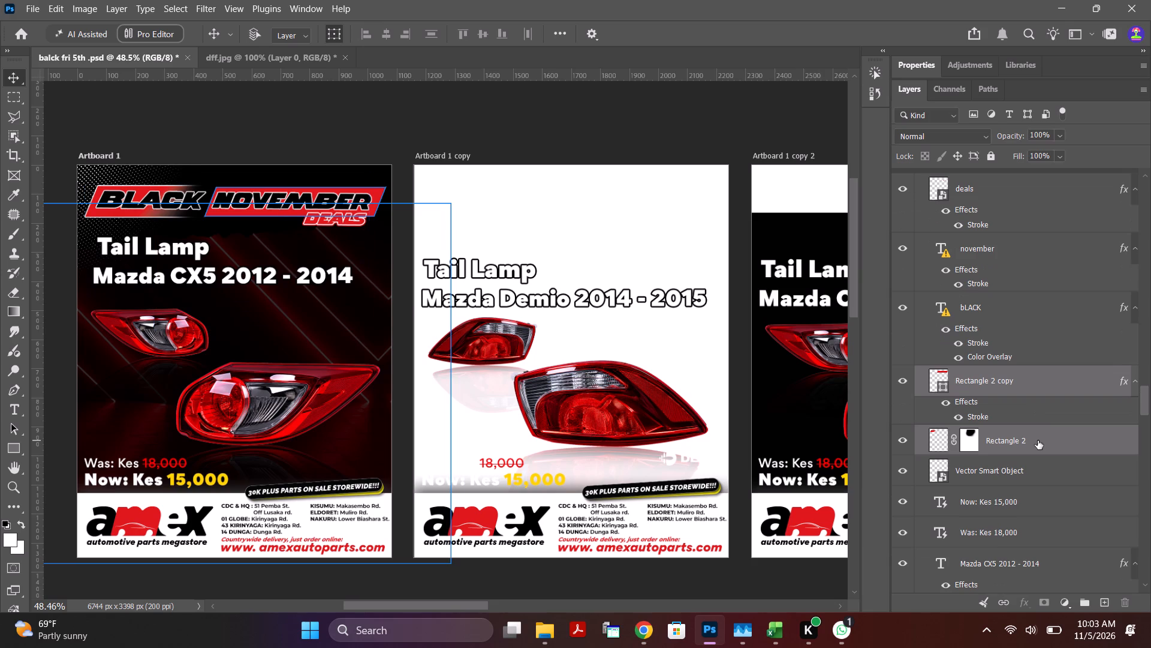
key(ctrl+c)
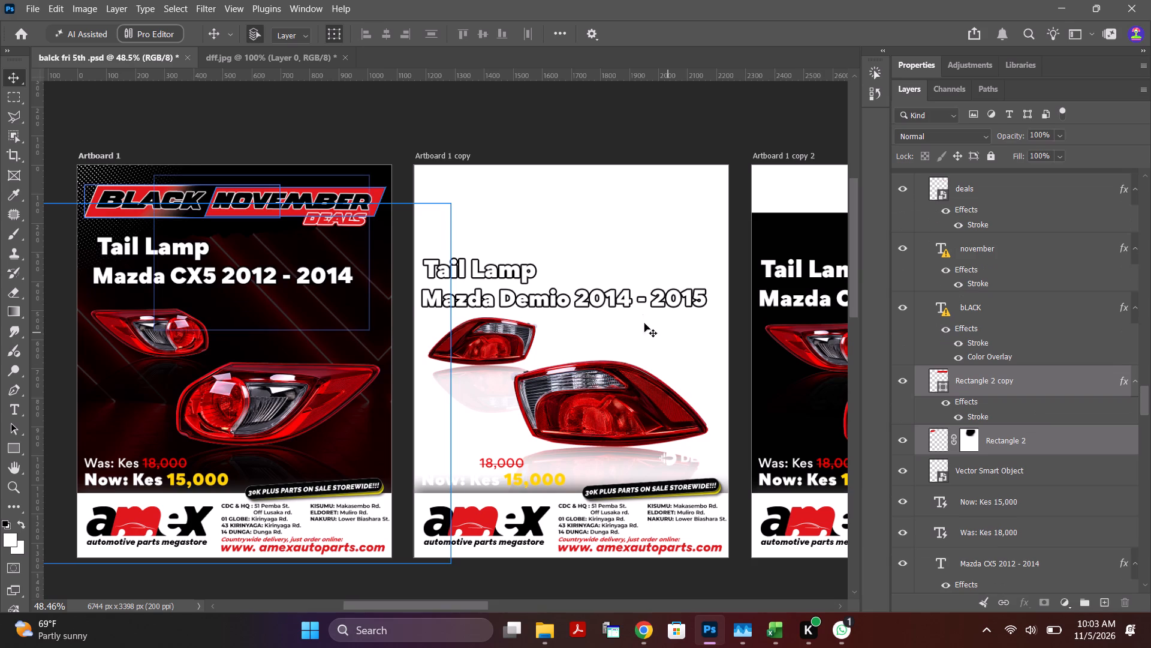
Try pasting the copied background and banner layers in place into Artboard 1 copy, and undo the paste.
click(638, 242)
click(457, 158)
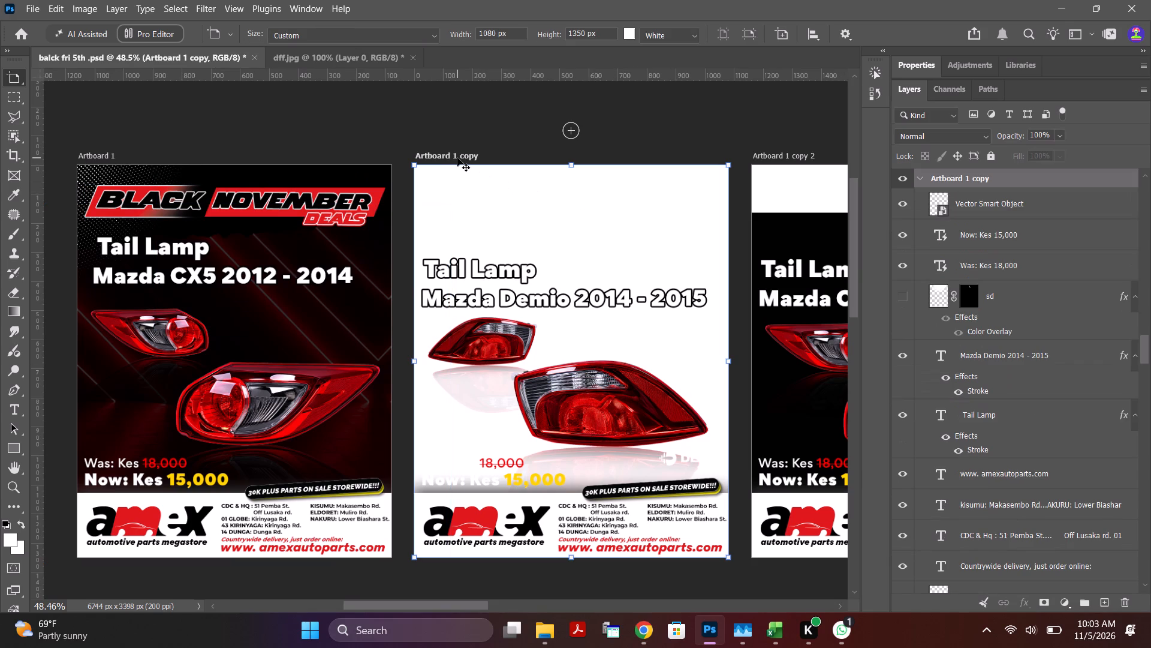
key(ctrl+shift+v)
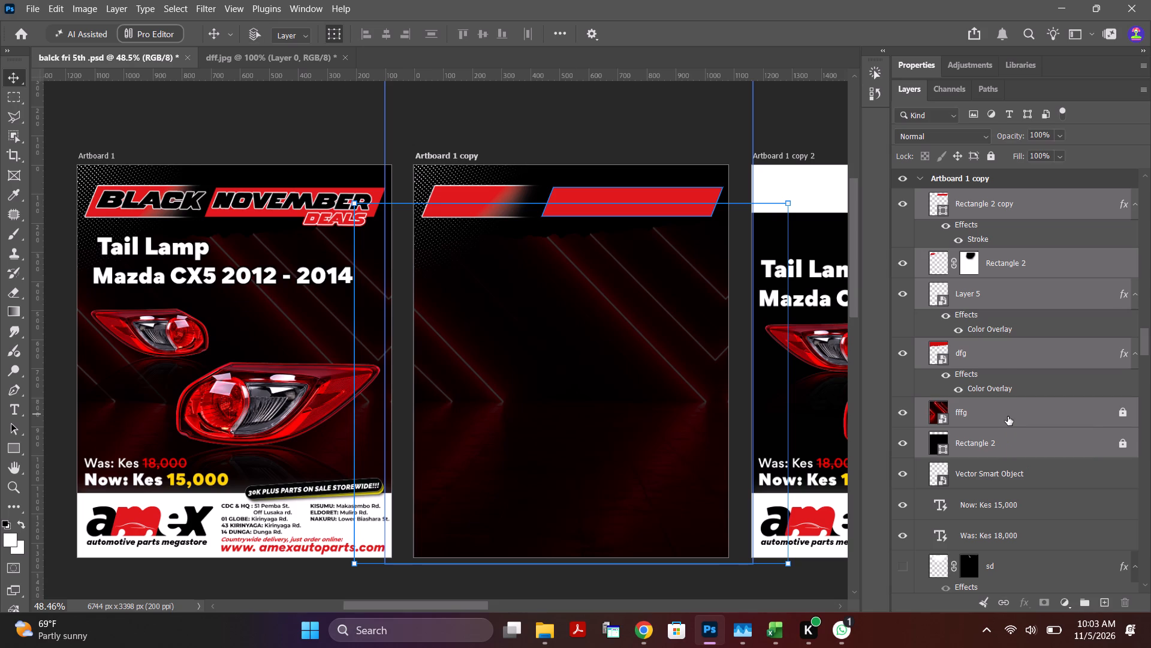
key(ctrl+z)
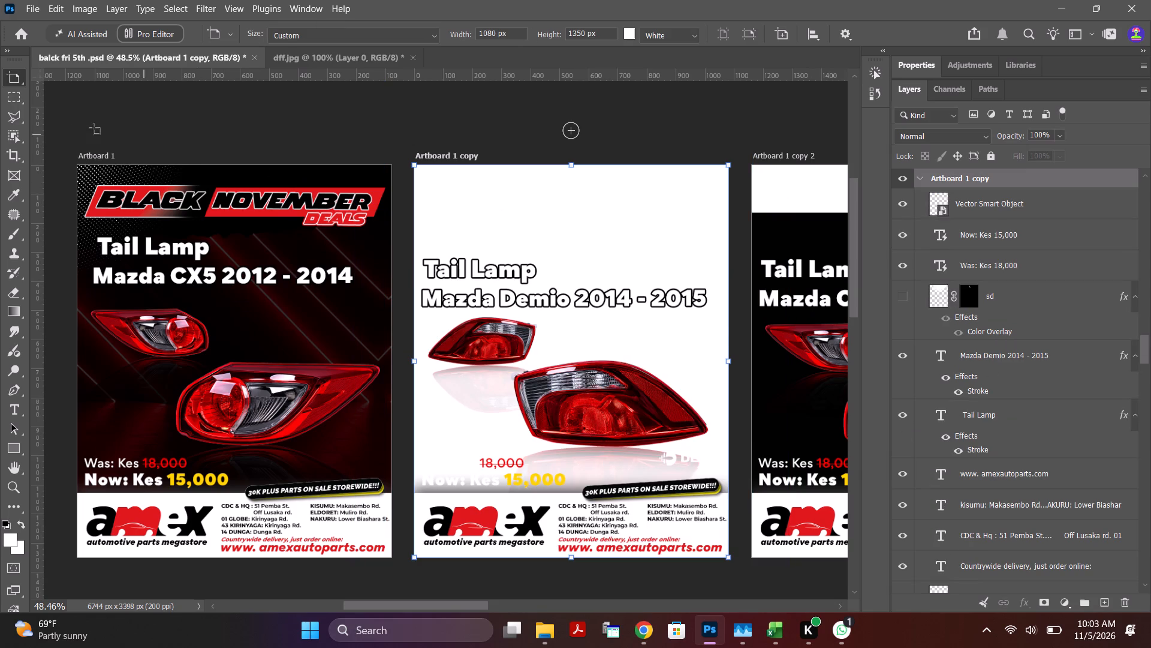
Select Artboard 1's header banner layers from deals through the masked Rectangle 2, including november, bLACK and Rectangle 2 copy, and copy them.
click(93, 156)
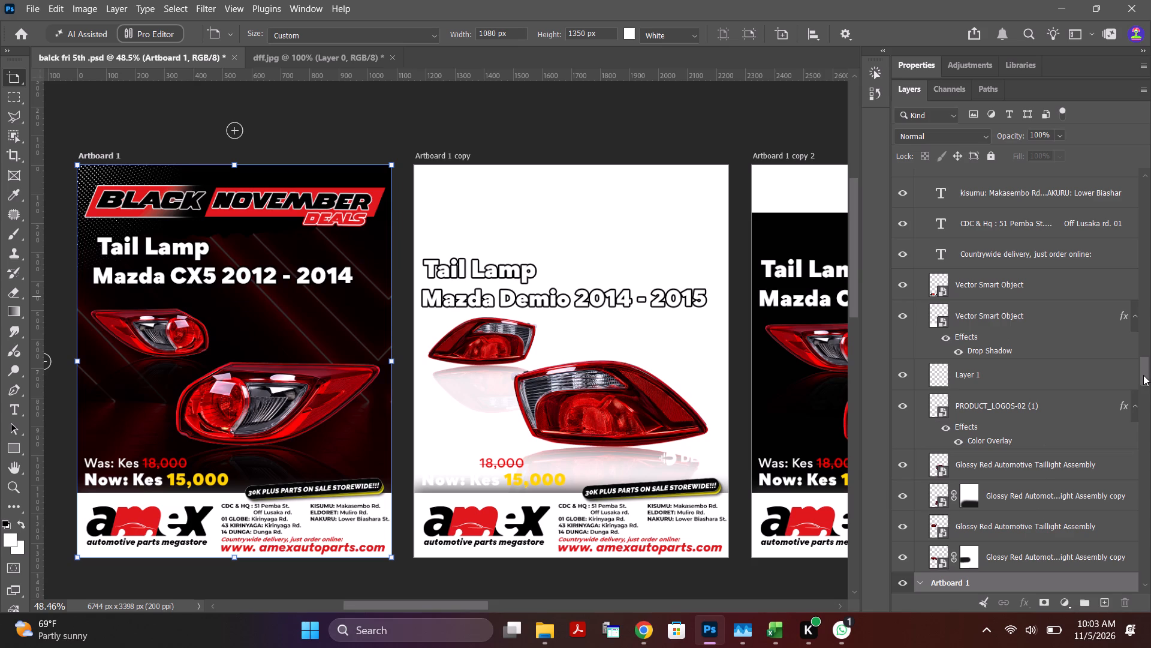
drag(1143, 374, 1150, 395)
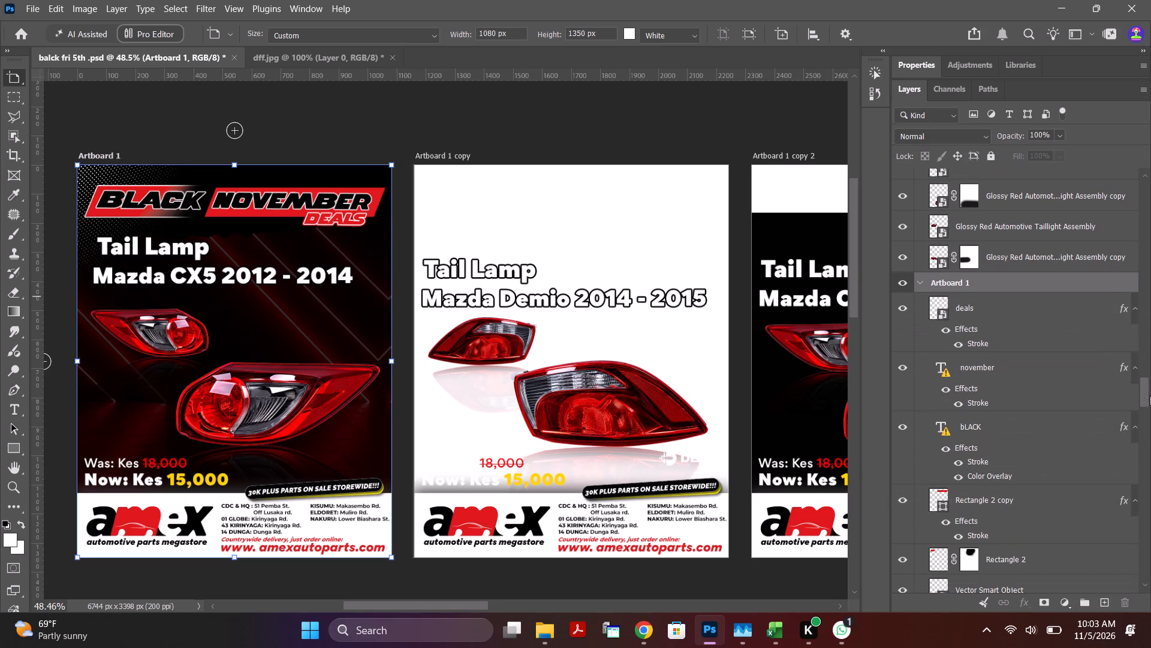
drag(1150, 395, 1150, 404)
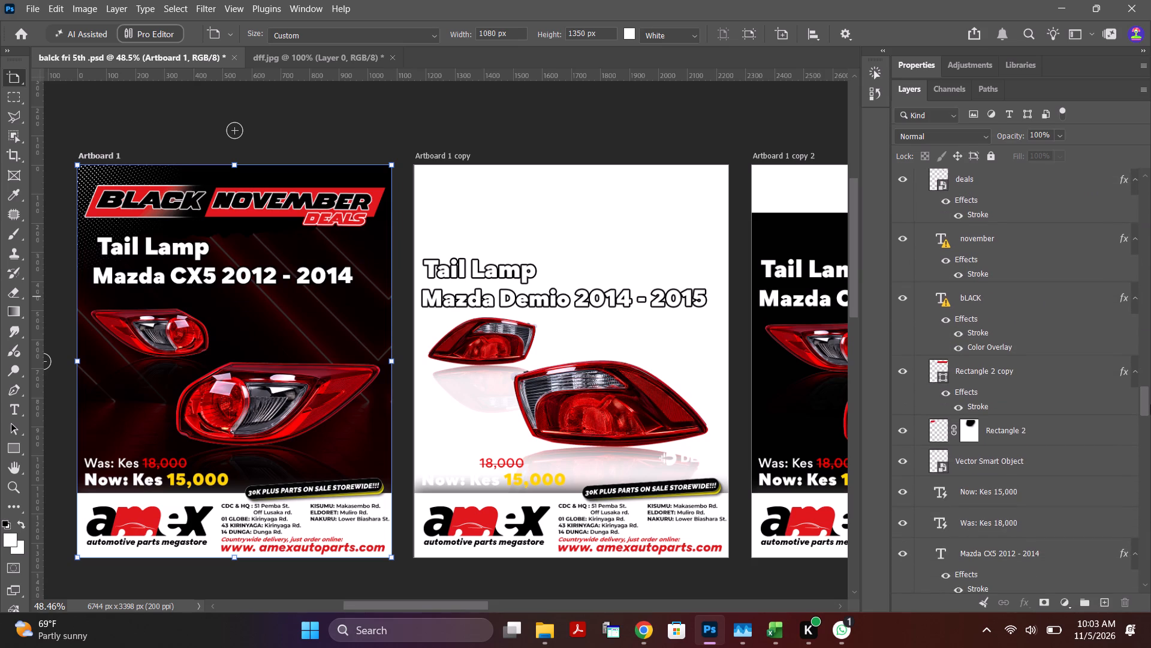
drag(1150, 404, 1146, 487)
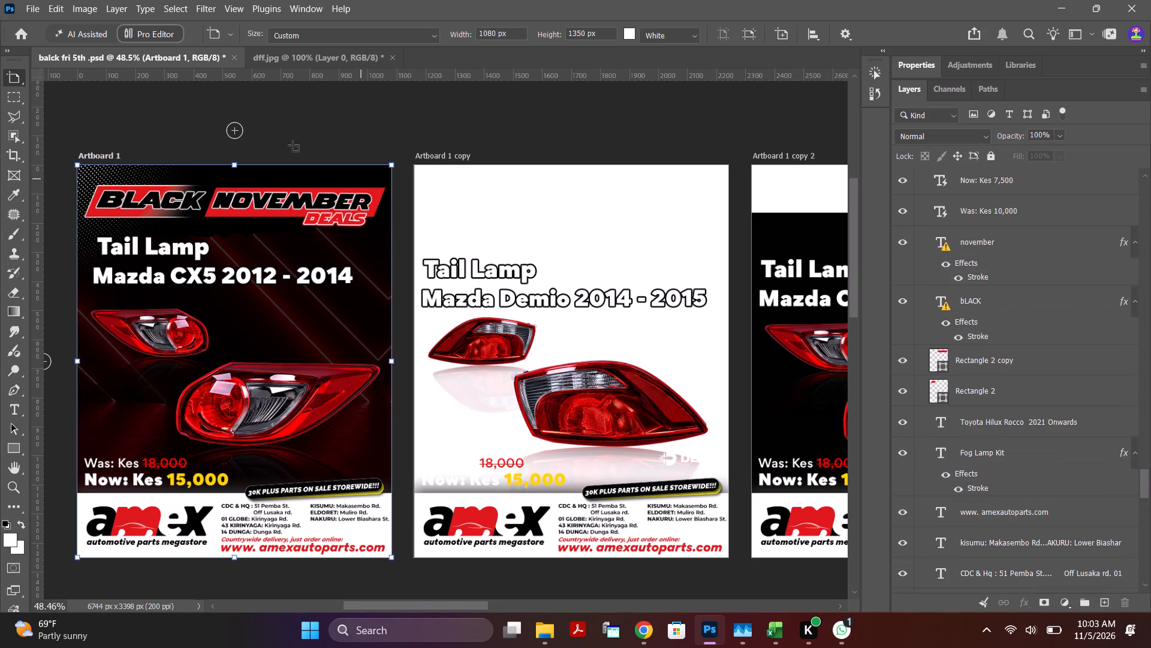
click(95, 155)
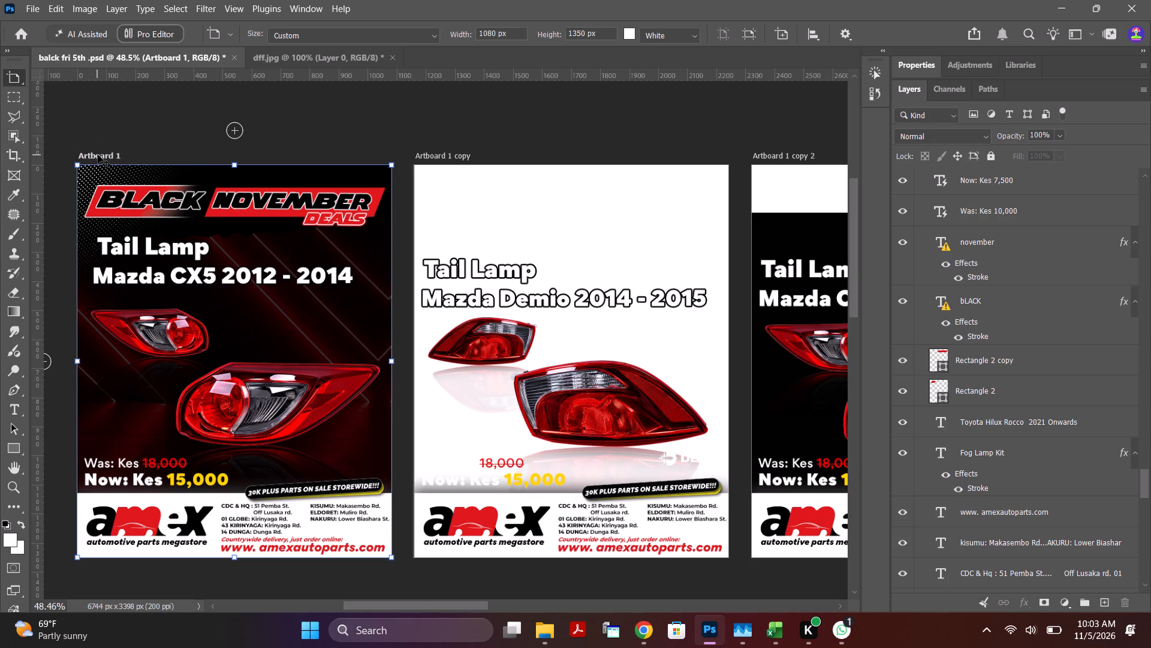
triple_click(98, 155)
click(98, 155)
drag(1147, 489, 1150, 514)
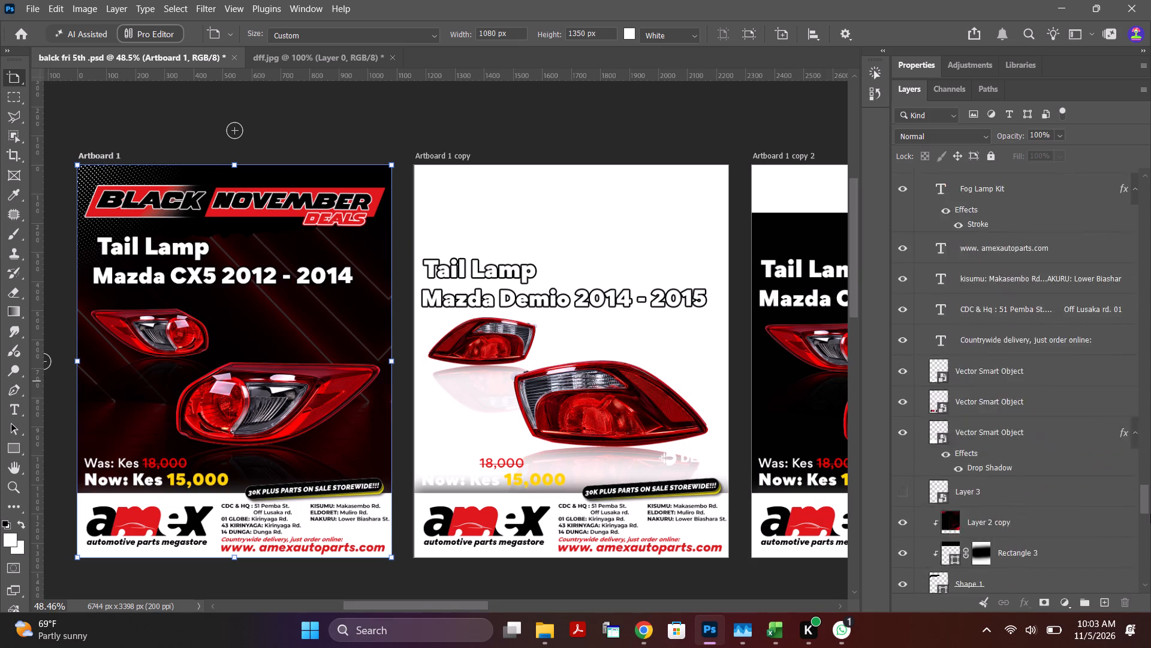
drag(1150, 514, 1150, 525)
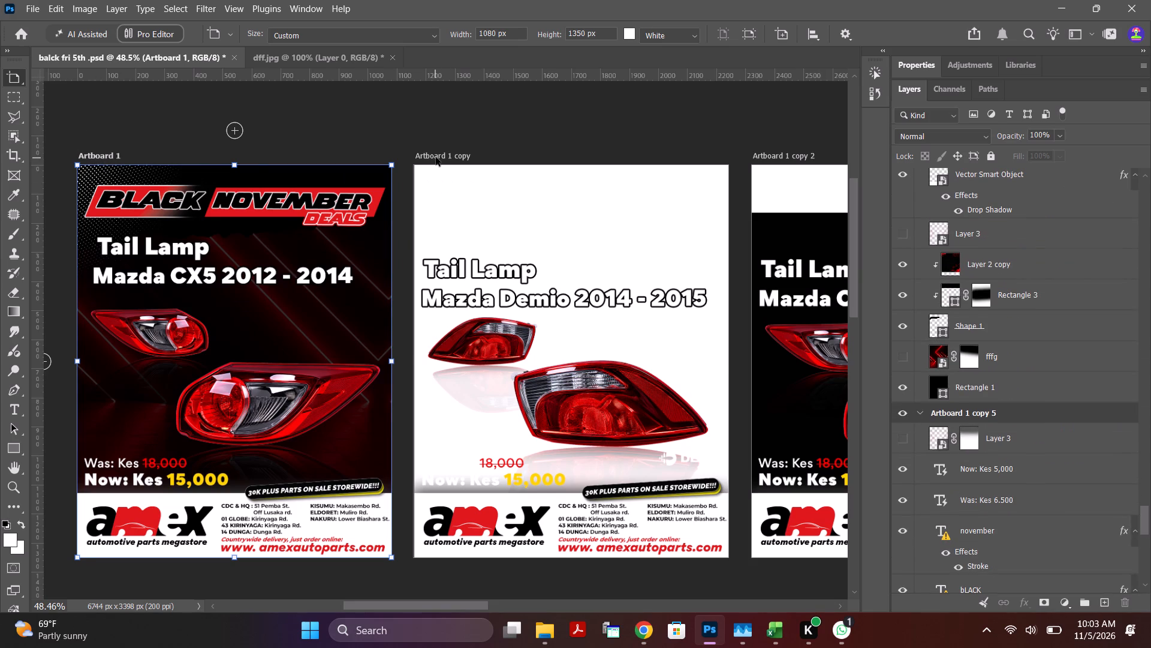
click(436, 157)
click(94, 157)
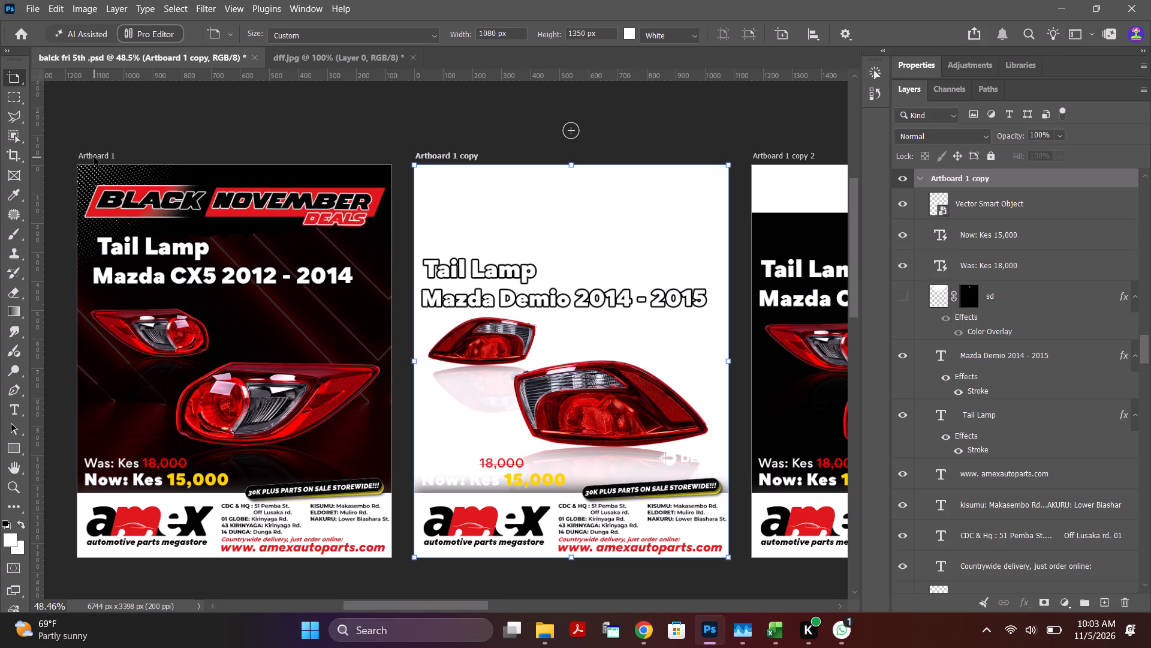
scroll(1045, 596, down, 5)
scroll(1083, 428, down, 2)
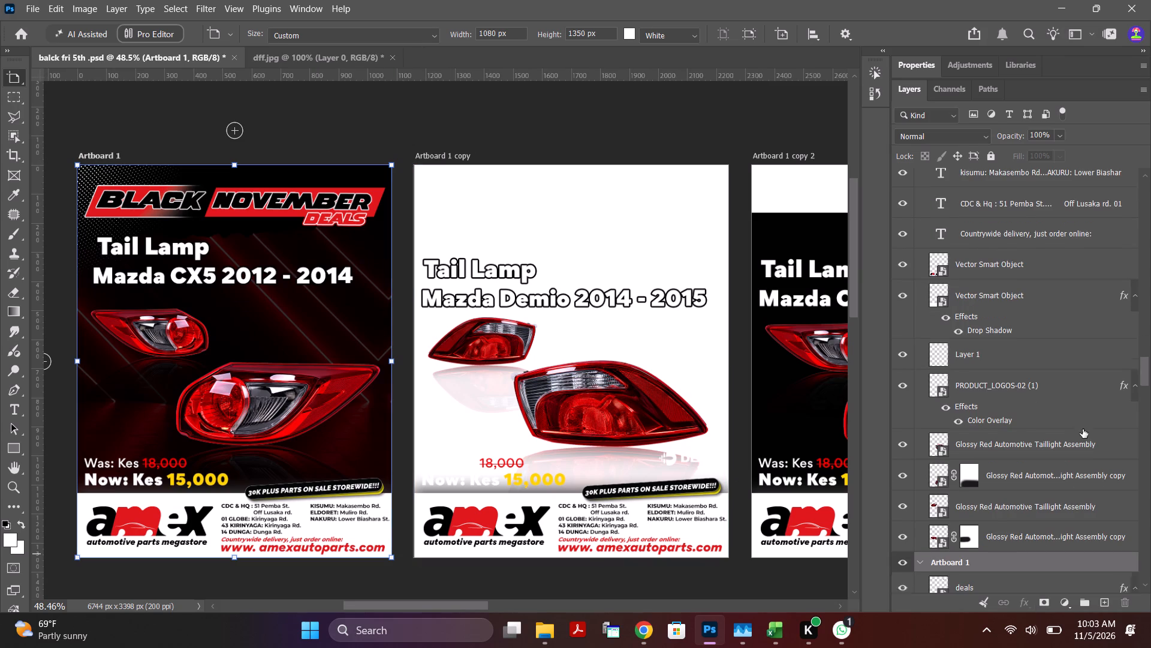
scroll(1083, 429, down, 3)
drag(1144, 381, 1144, 390)
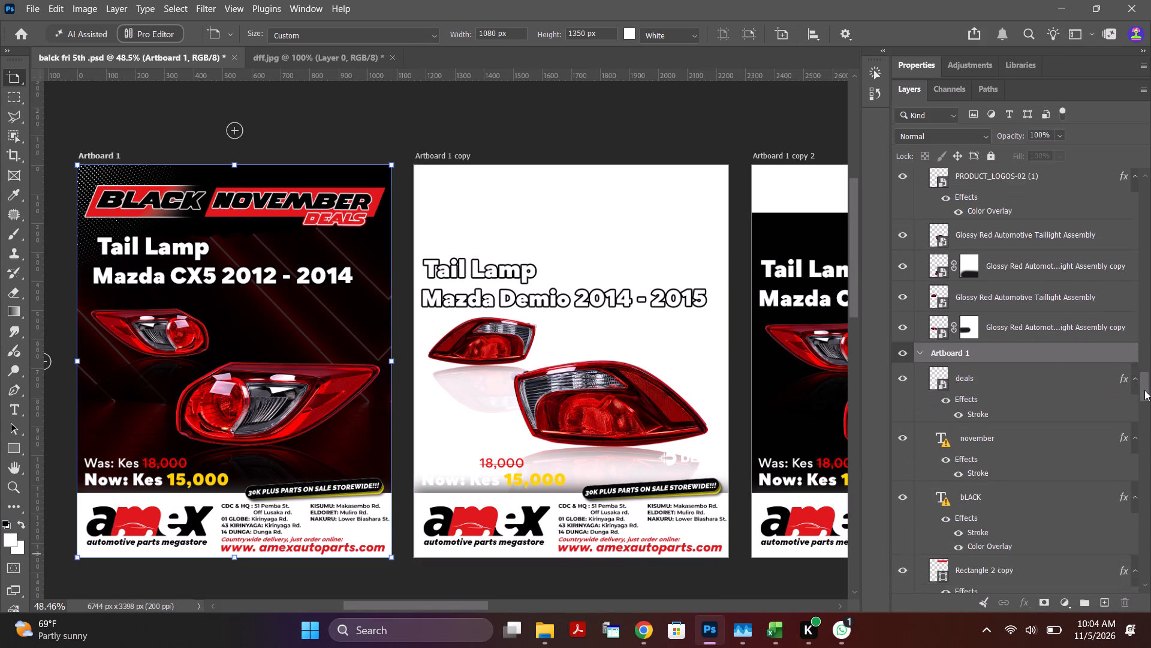
drag(1144, 390, 1147, 404)
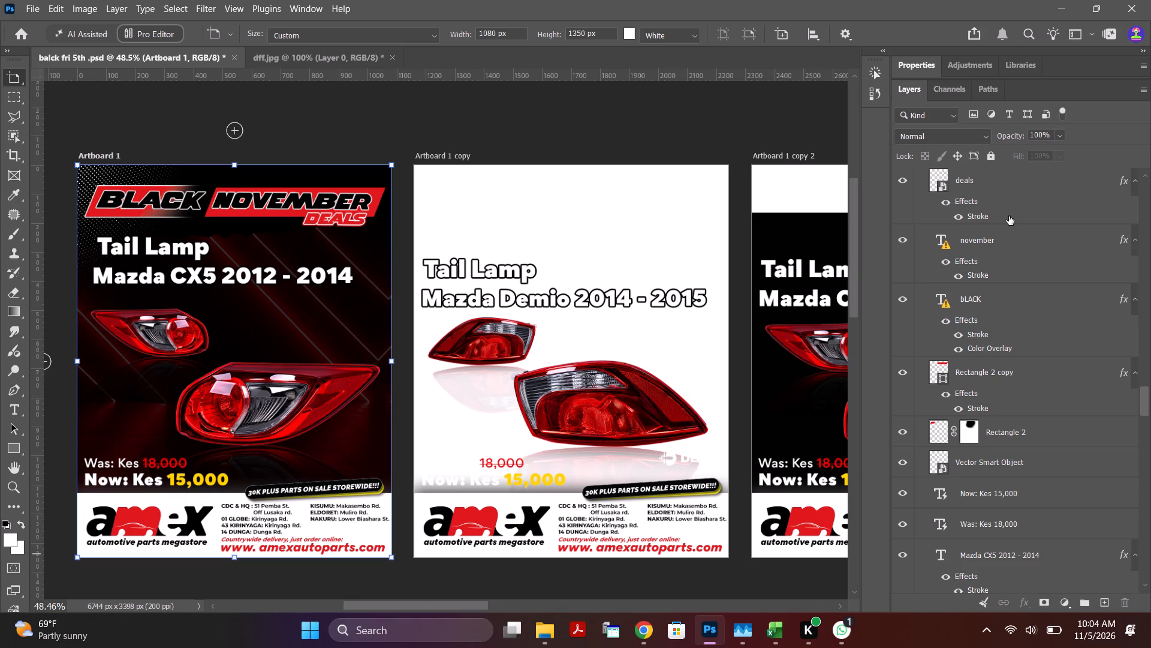
scroll(1009, 216, up, 1)
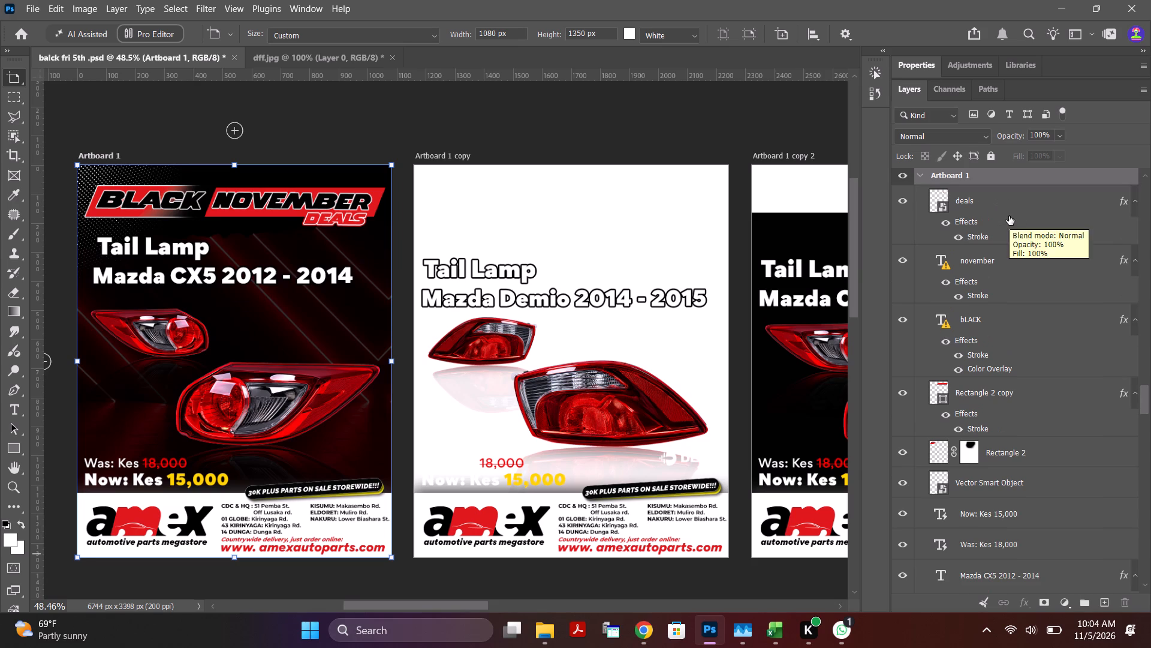
click(1009, 216)
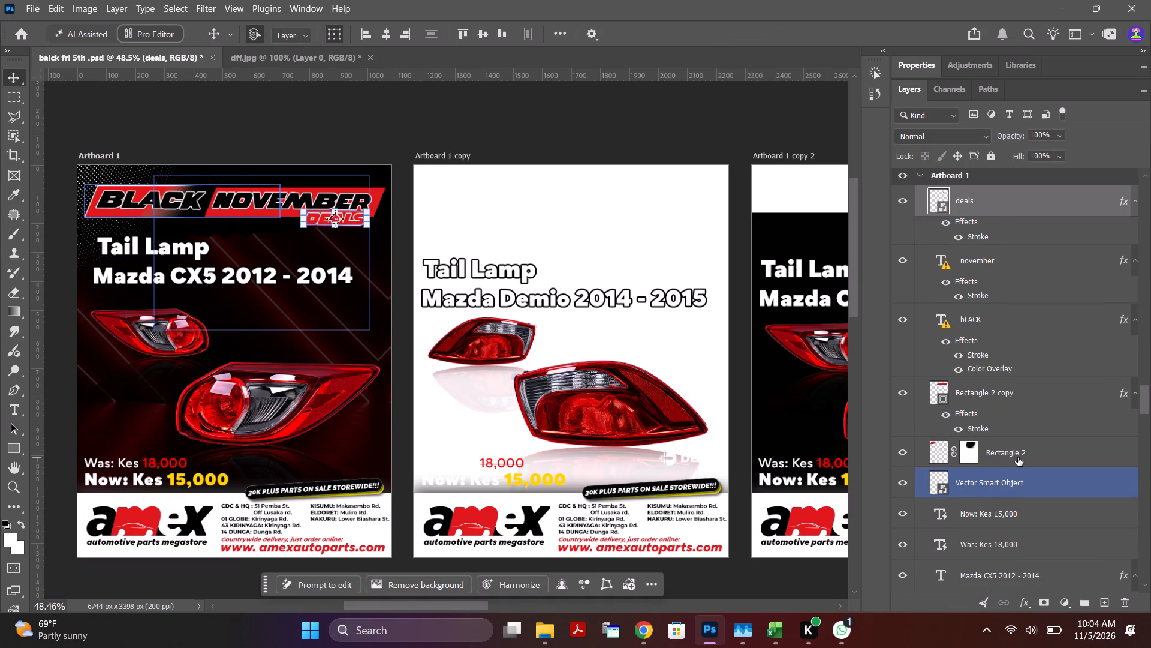
shift+click(1018, 457)
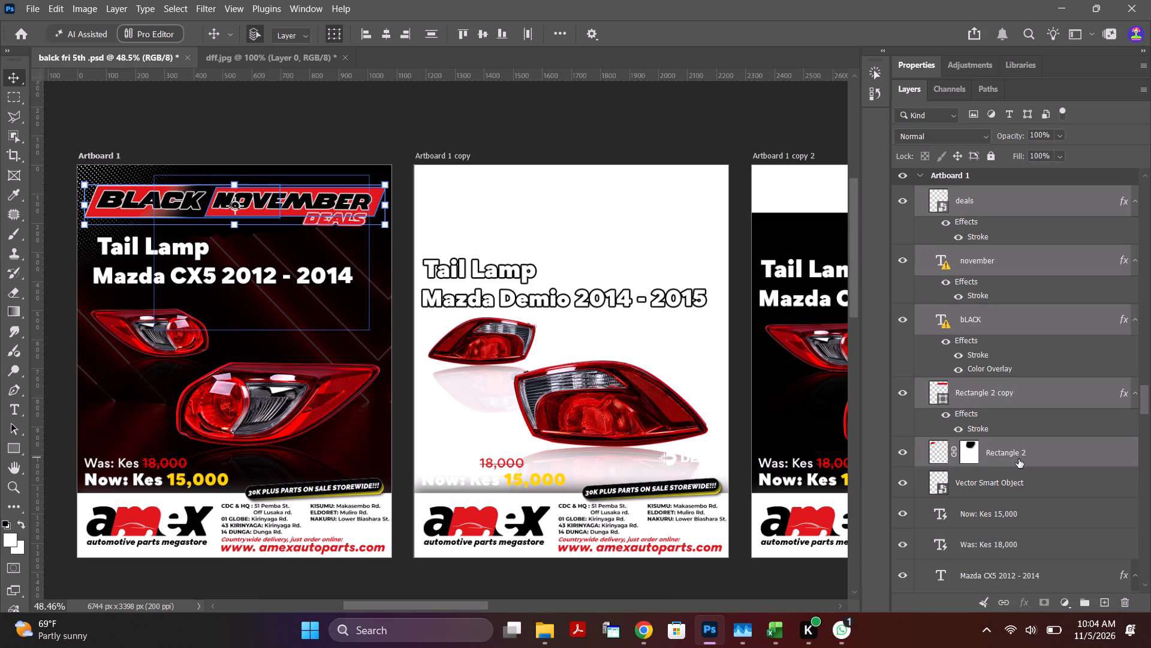
key(ctrl+c)
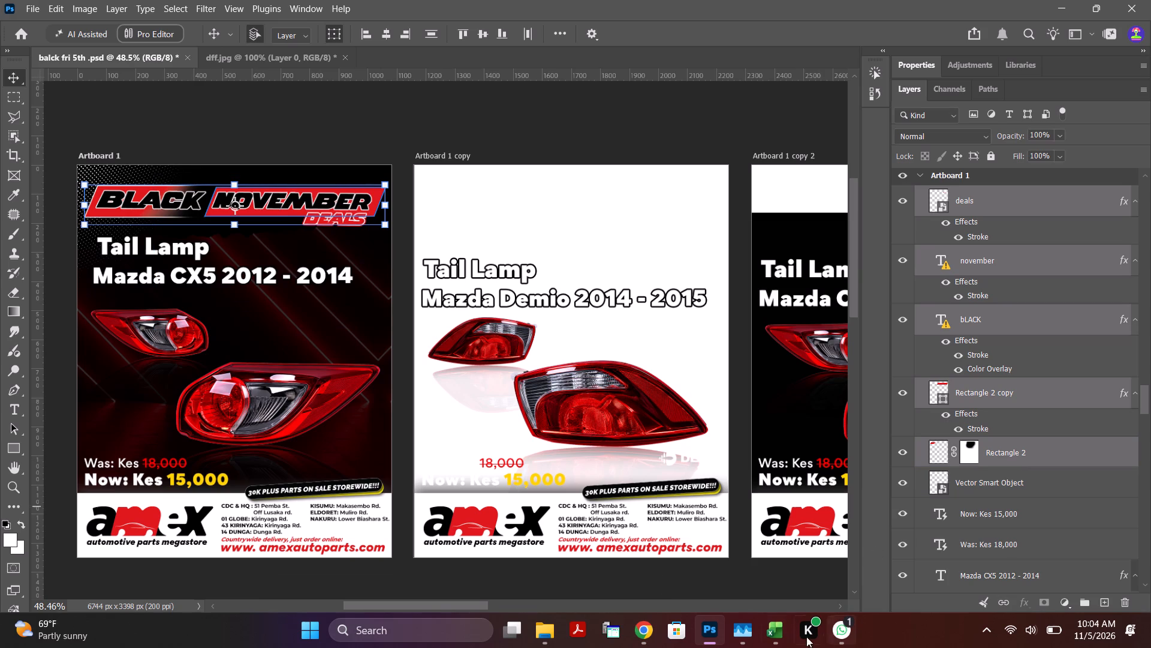
Paste the copied Black November Deals banner layers in place into Artboard 1 copy and Artboard 1 copy 2.
click(439, 157)
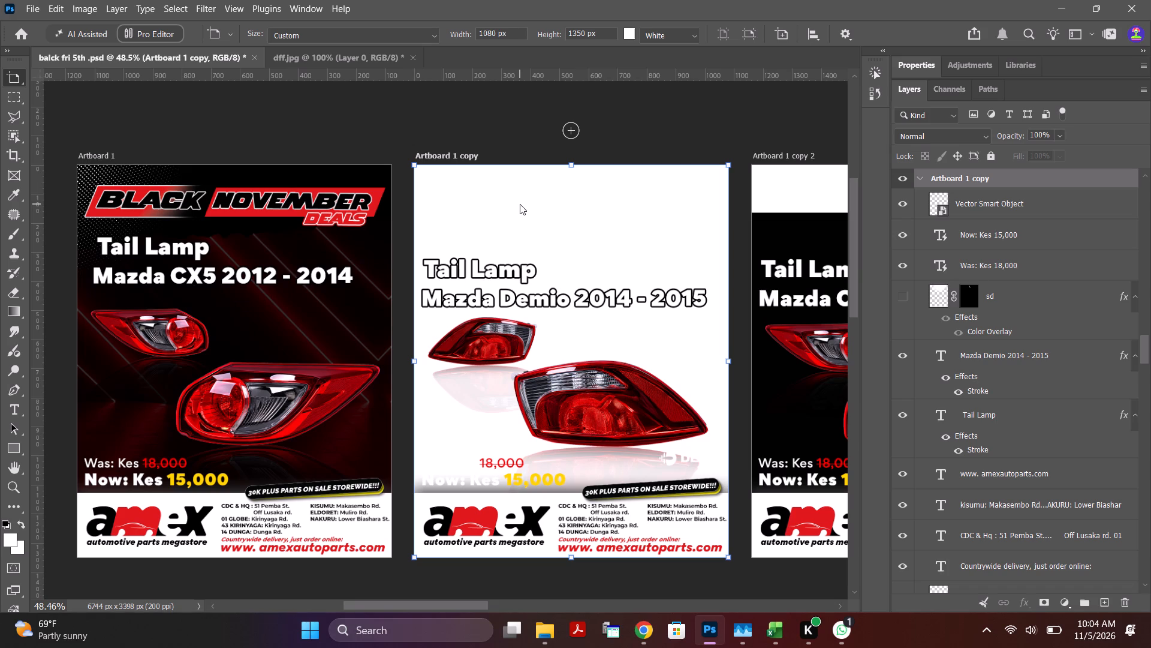
key(ctrl+shift+v)
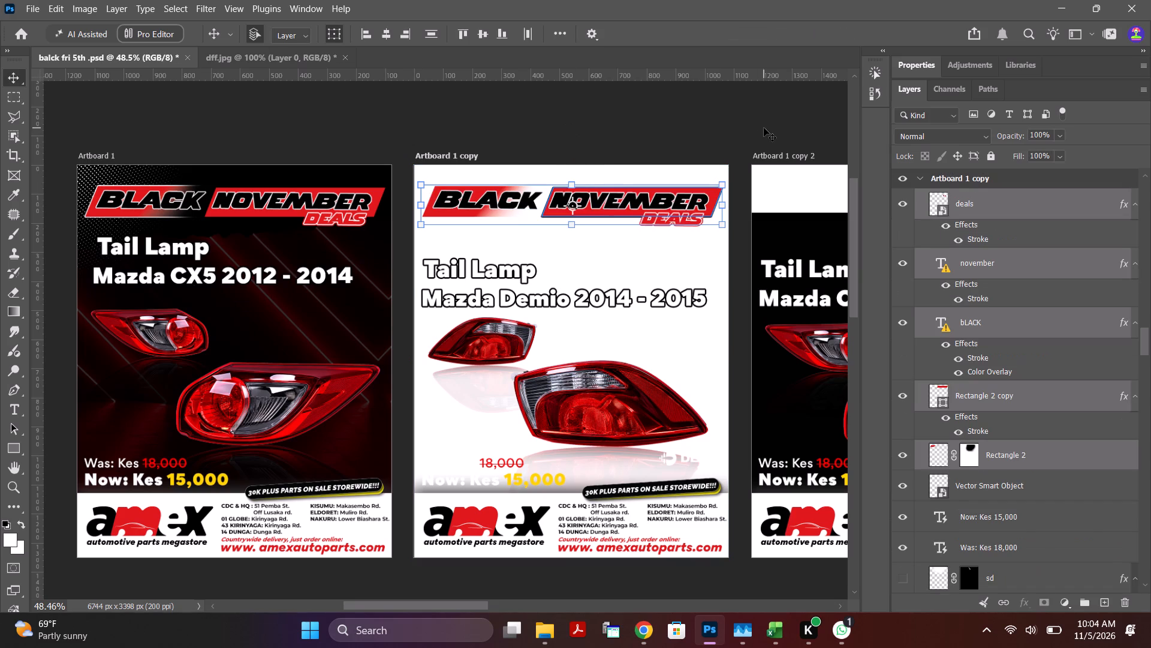
drag(465, 608, 504, 604)
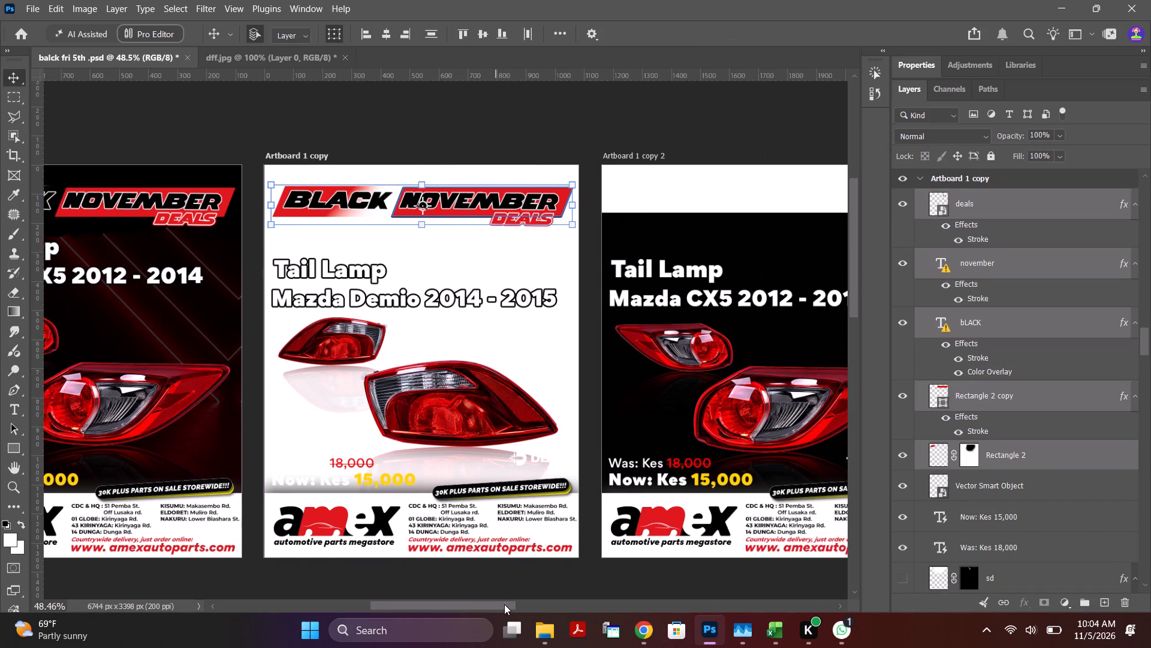
drag(504, 604, 528, 602)
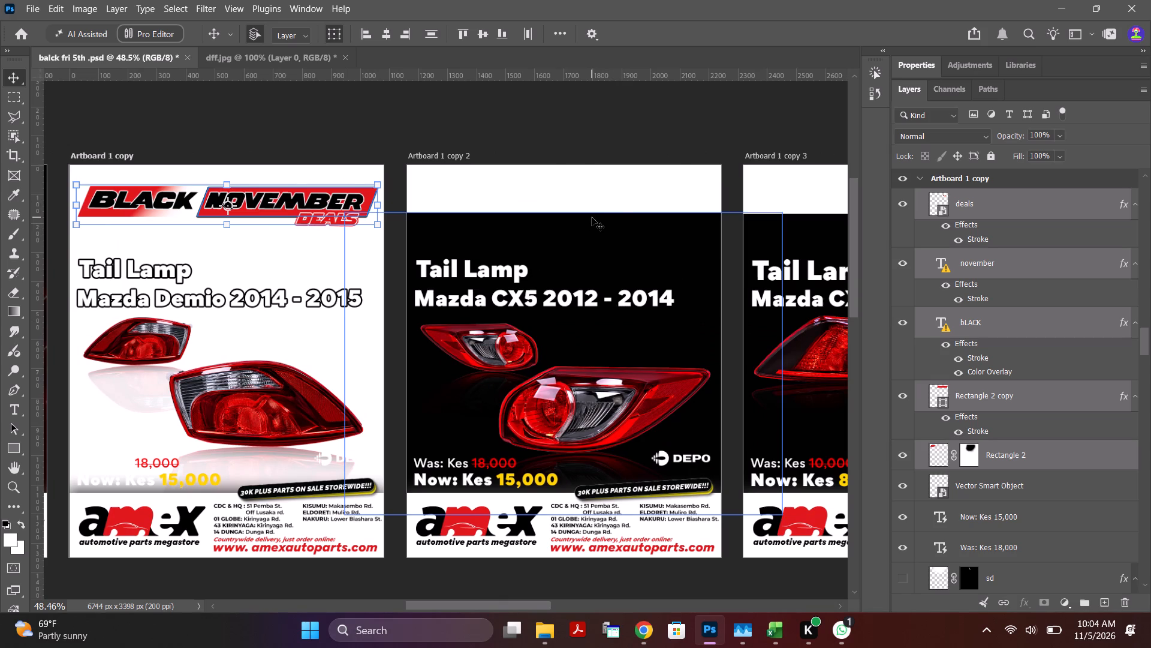
click(448, 157)
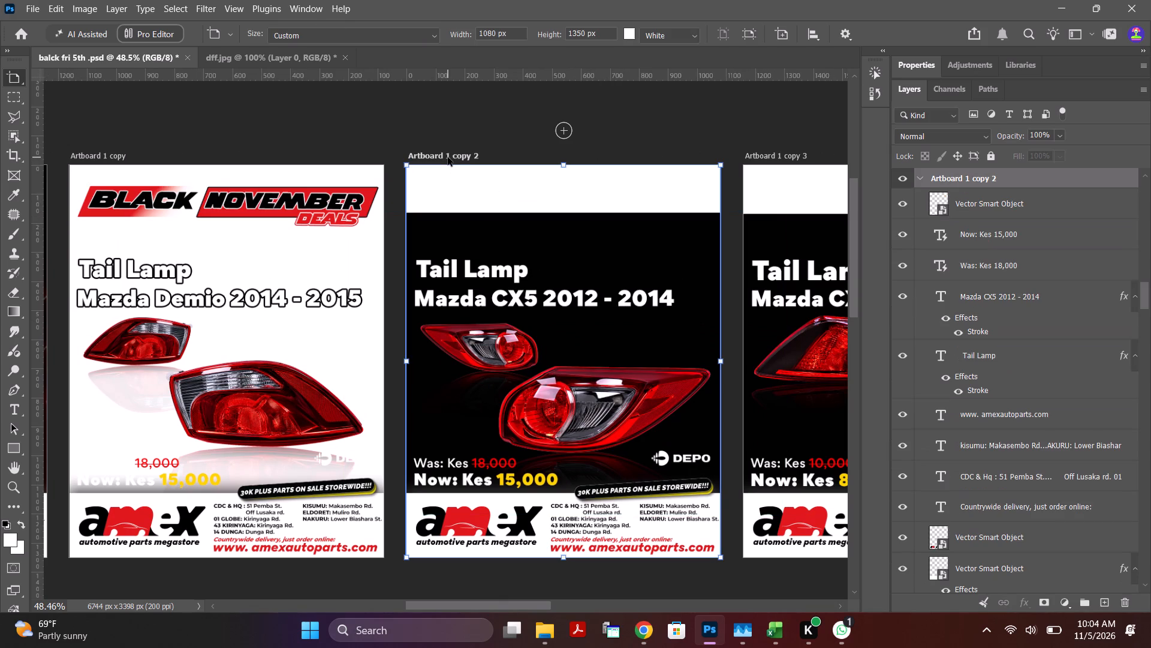
key(ctrl+shift+v)
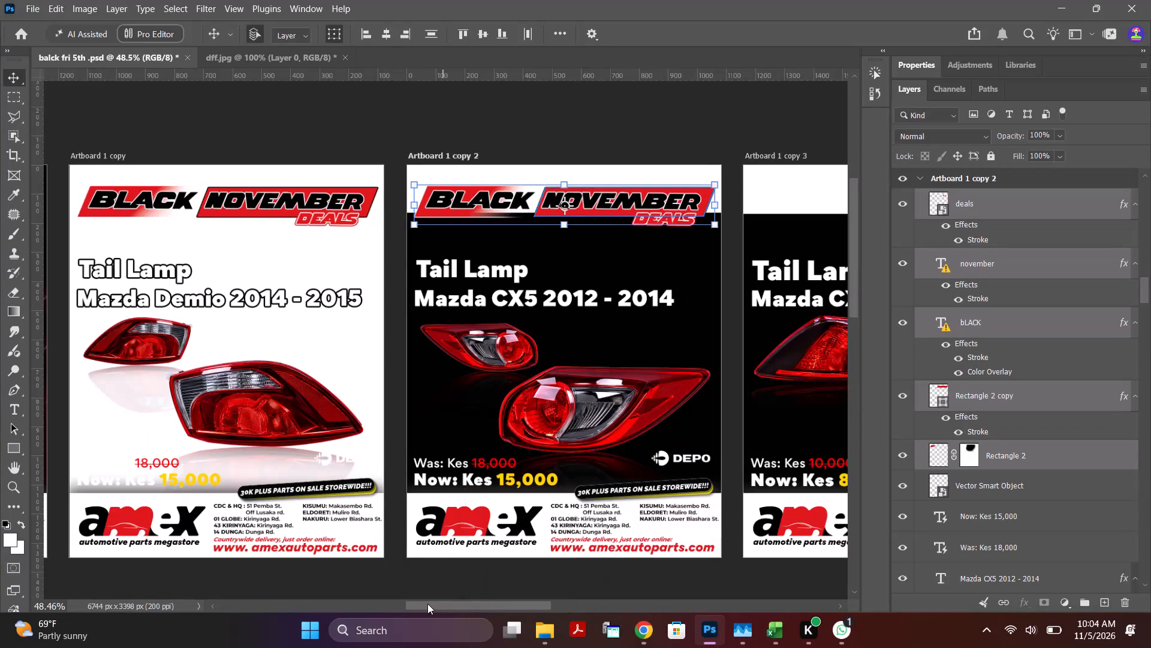
Paste the same banner layers in place into Artboard 1 copy 3 and Artboard 1 copy 4, and clear the selection.
drag(427, 604, 500, 598)
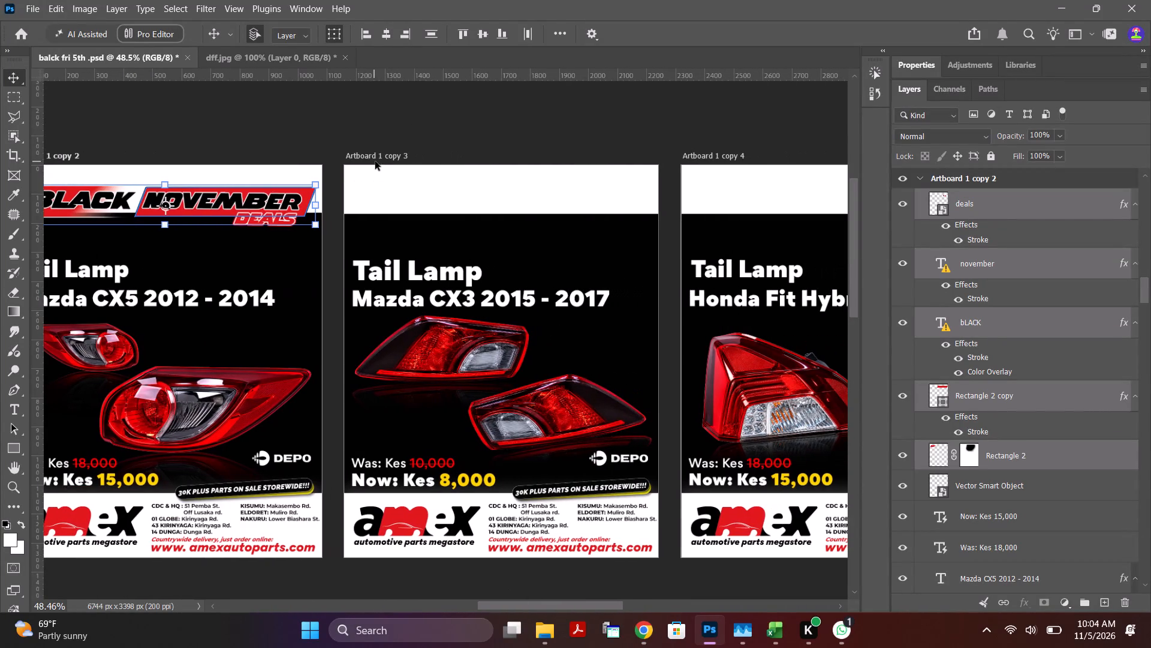
click(379, 158)
click(373, 159)
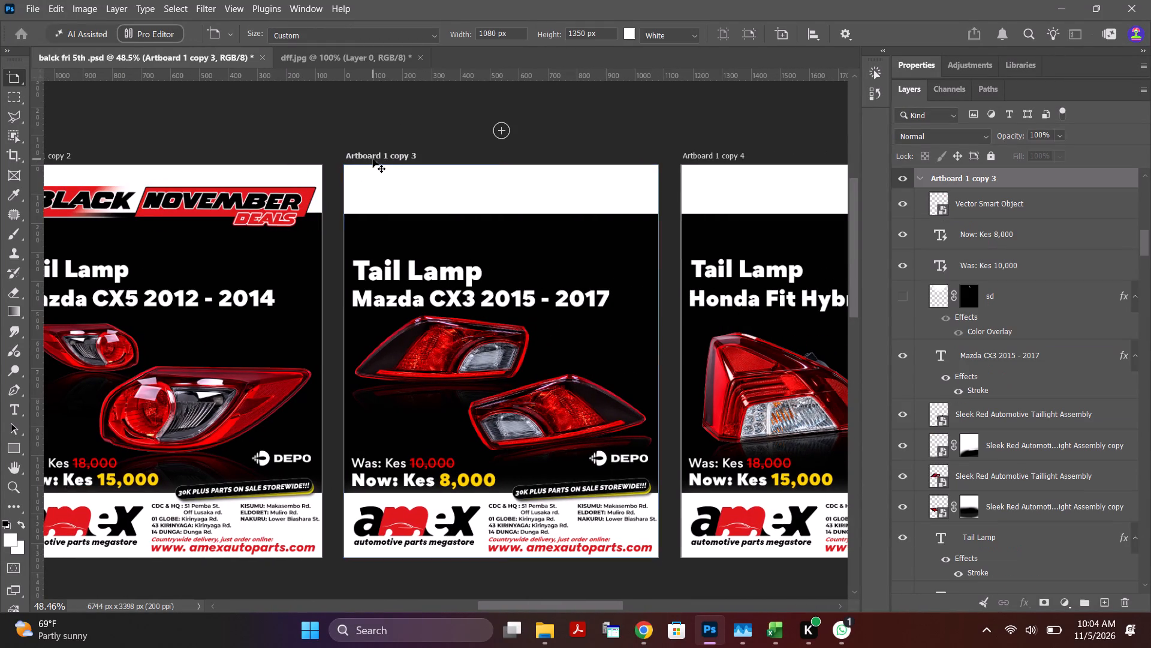
key(ctrl+shift+v)
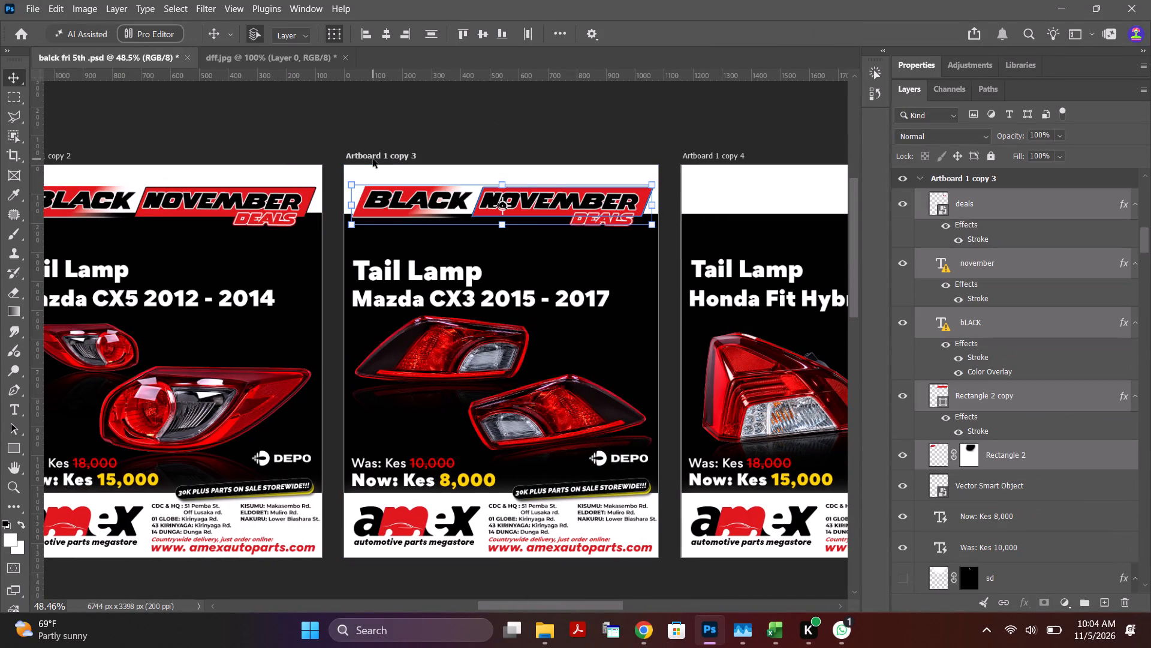
drag(535, 603, 586, 600)
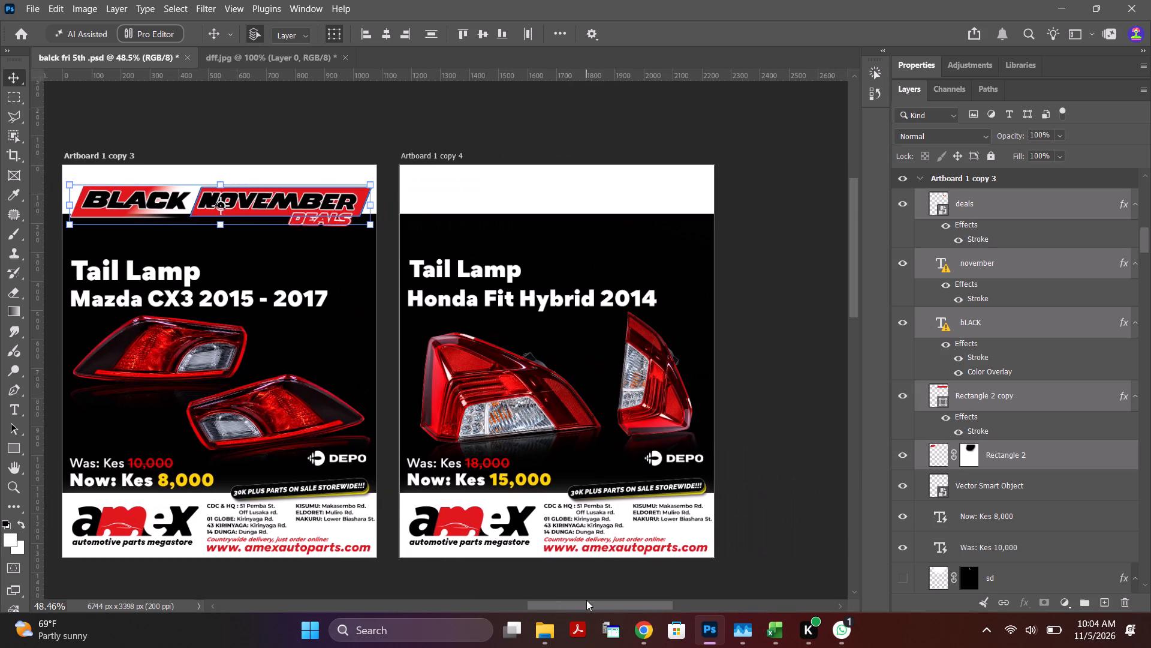
drag(586, 600, 587, 600)
click(423, 159)
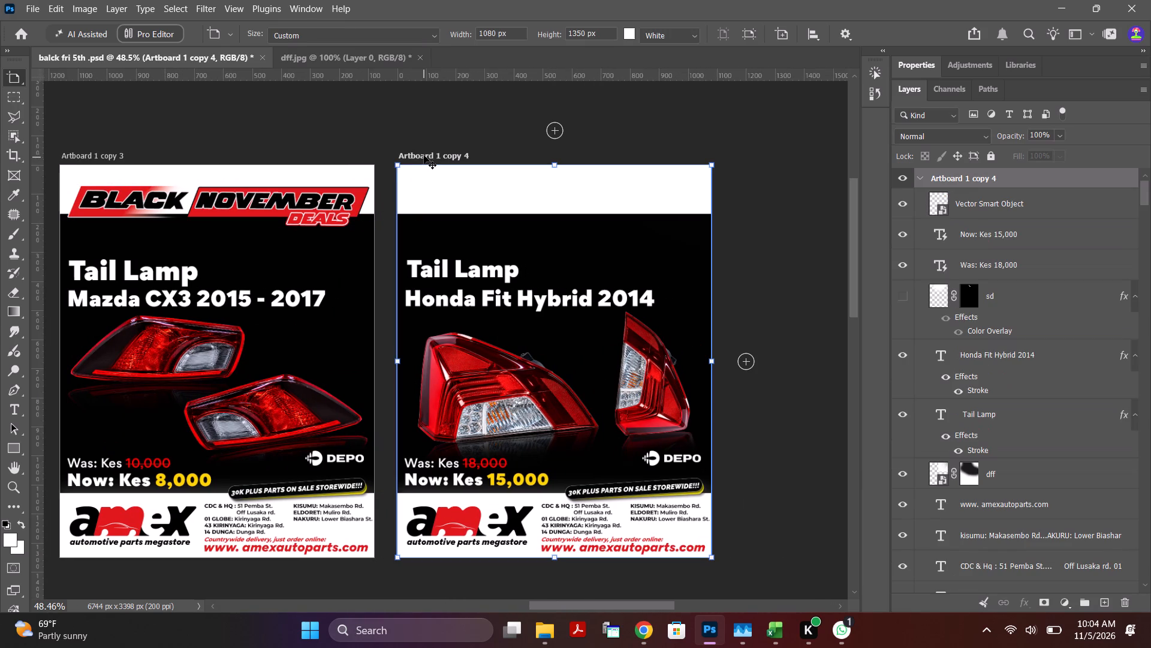
click(424, 155)
key(ctrl+shift+v)
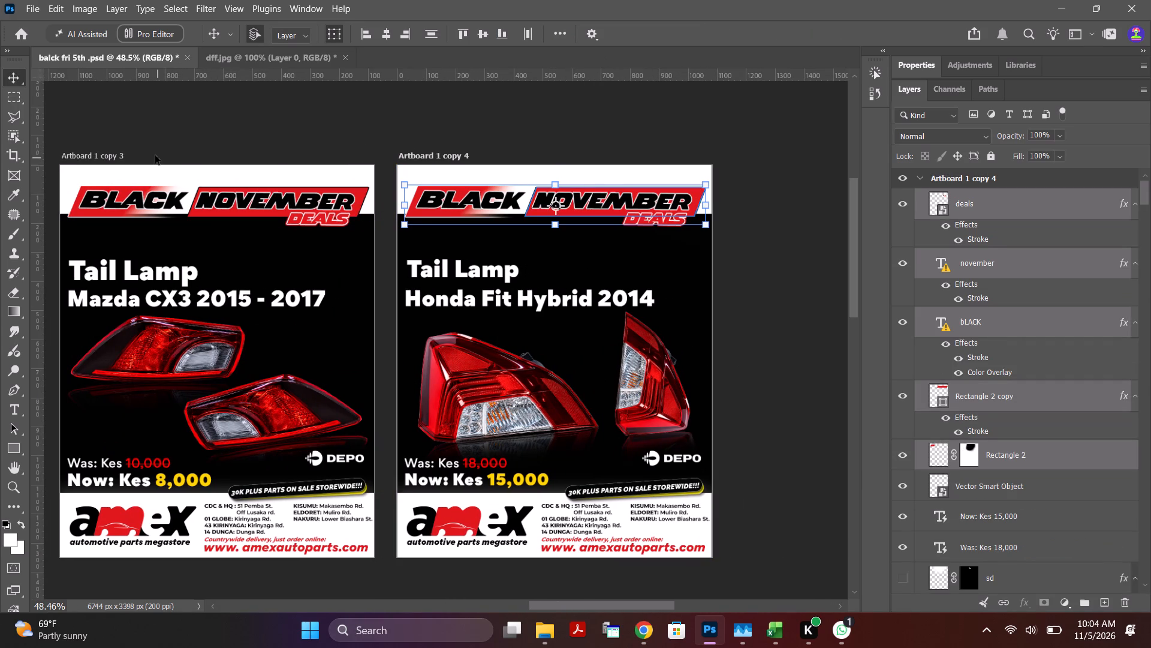
click(613, 114)
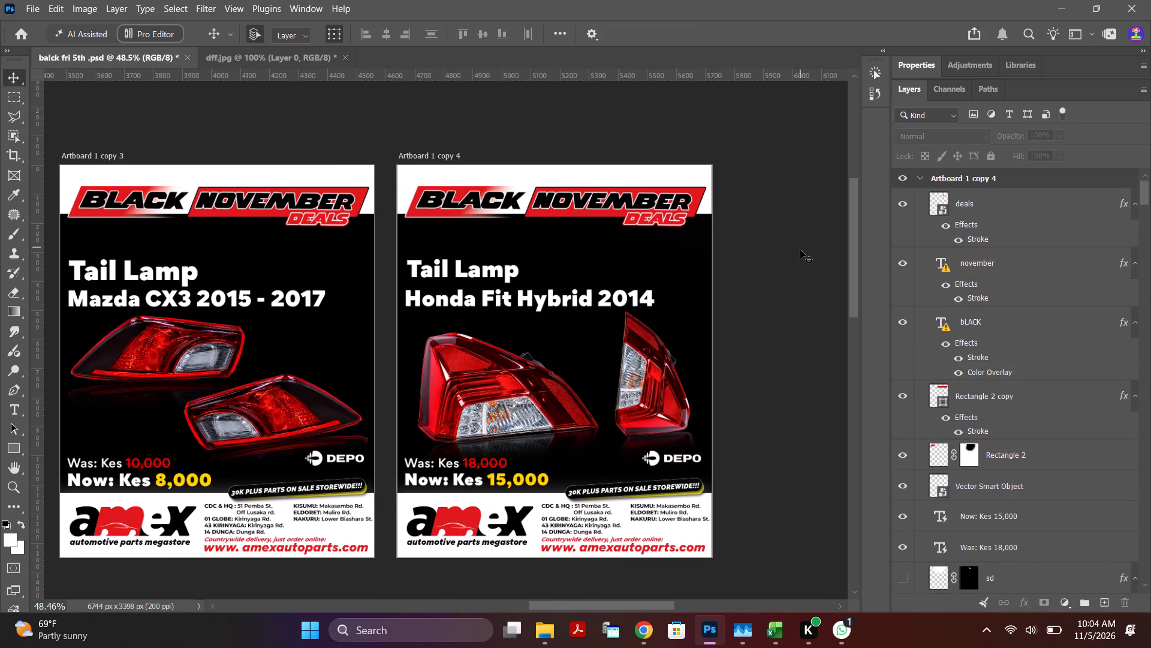
Delete the black background rectangle from Artboard 1 copy 4, Artboard 1 copy 3 and Artboard 1 copy 2.
click(800, 250)
click(684, 292)
key(Delete)
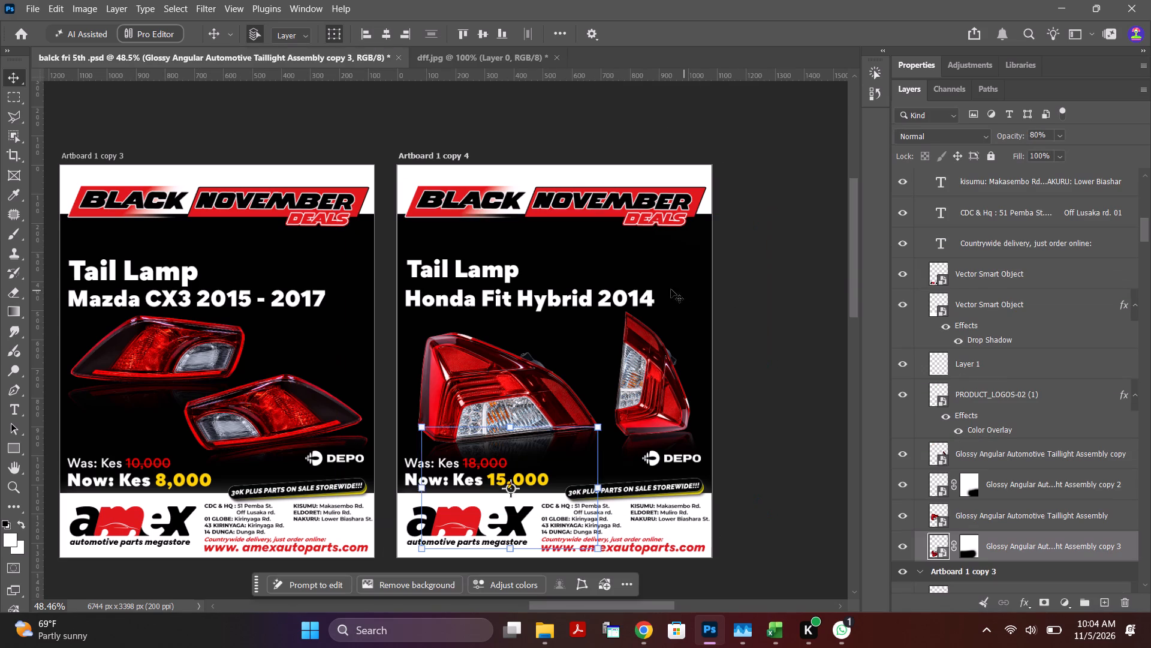
click(333, 349)
key(Delete)
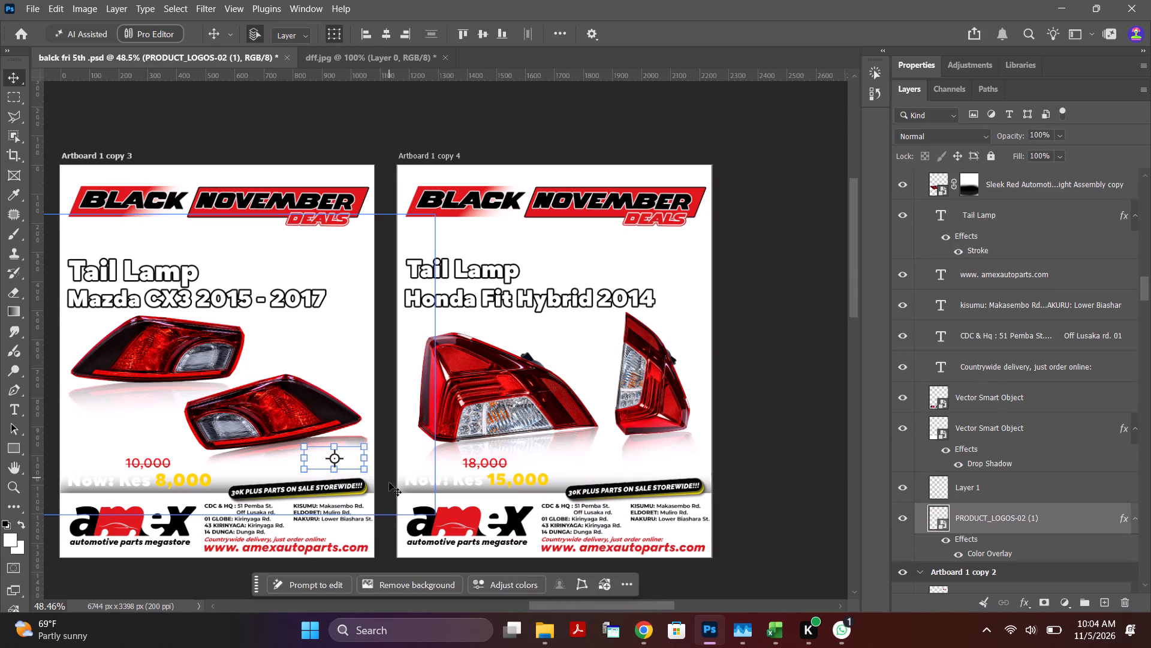
drag(560, 602, 492, 588)
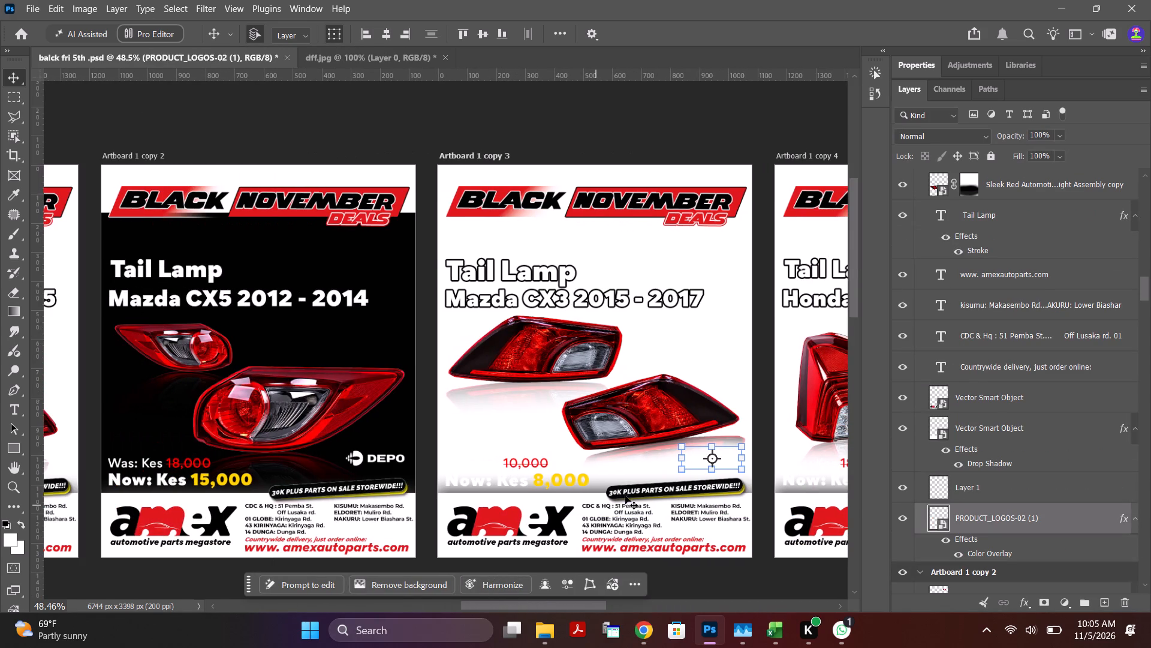
click(391, 242)
key(Delete)
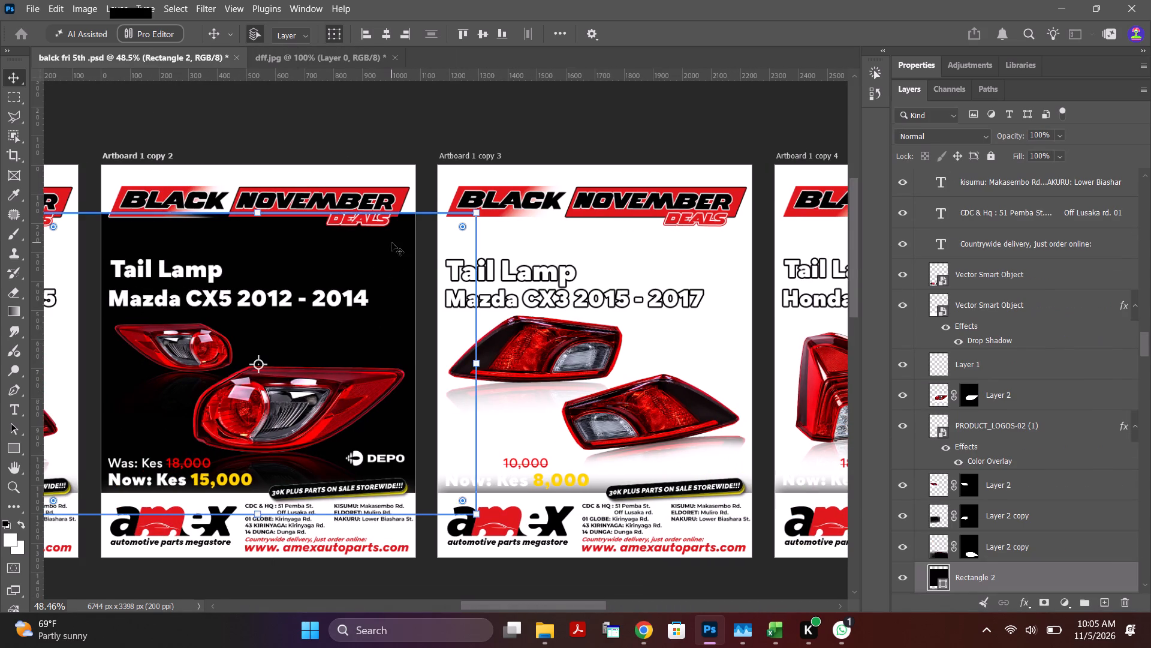
Unlock the fffg neon background and the black Rectangle 2 layer at the bottom of Artboard 1's layer stack.
drag(562, 608, 510, 600)
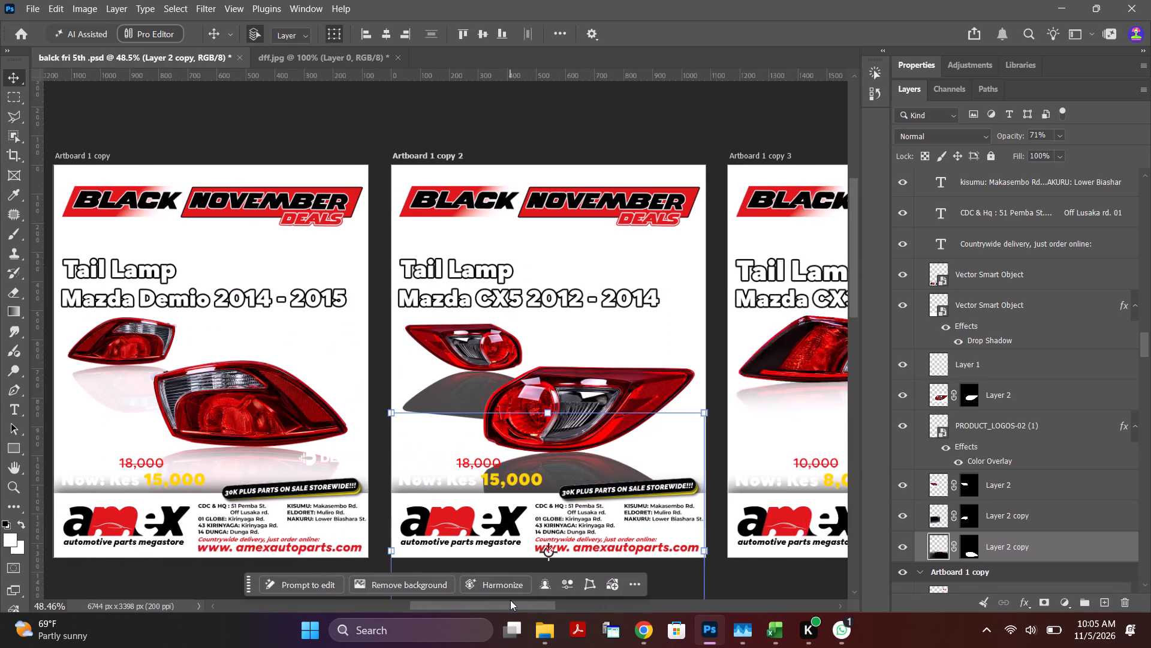
drag(510, 600, 432, 584)
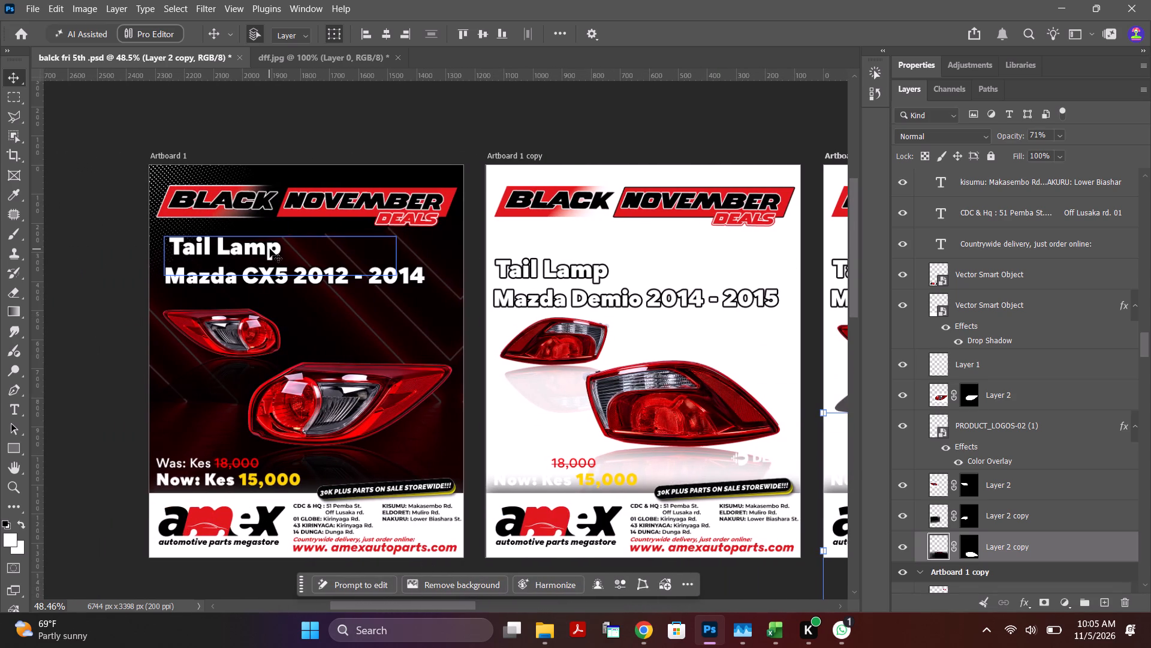
click(1144, 345)
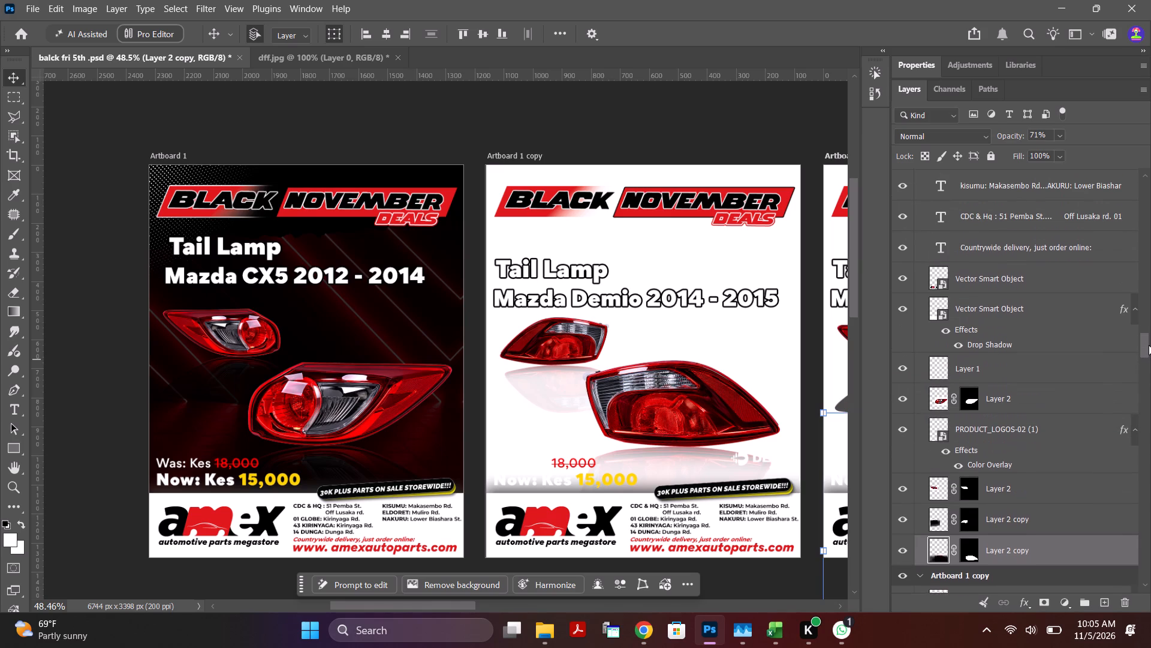
click(158, 157)
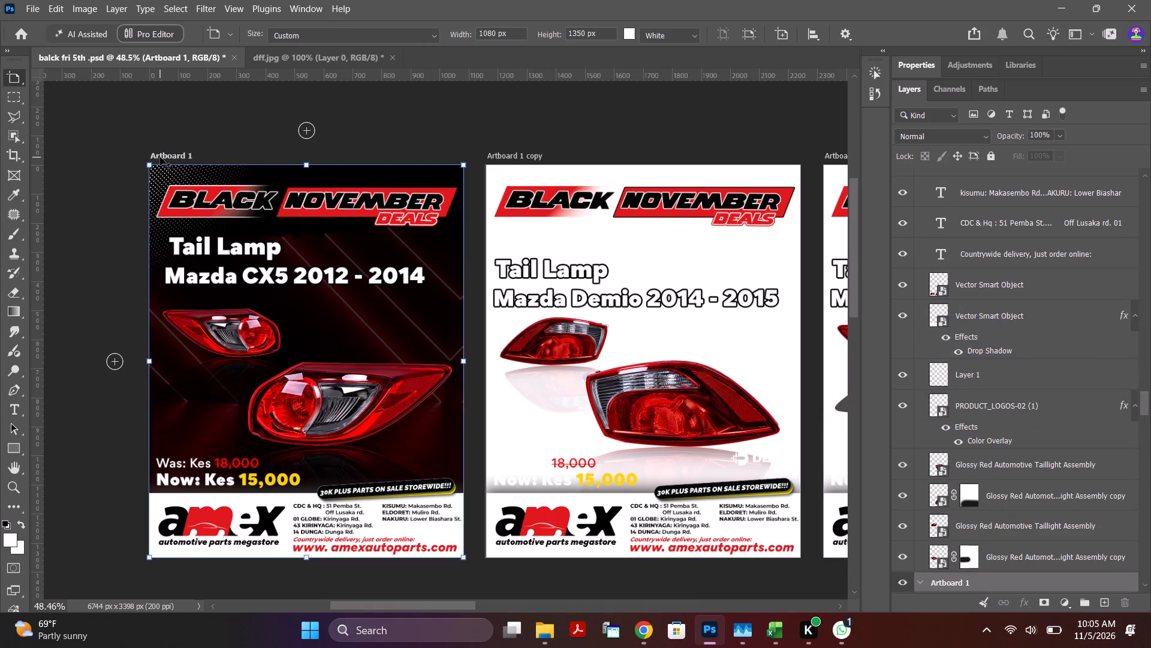
drag(1145, 406, 1147, 427)
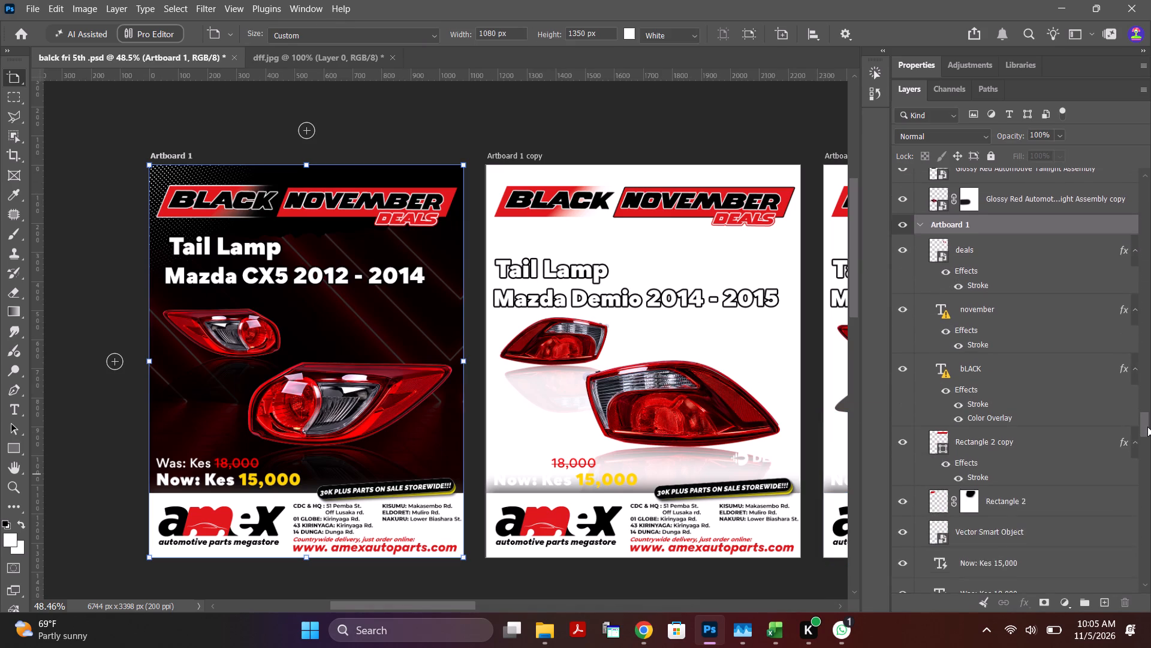
drag(1147, 427, 1150, 446)
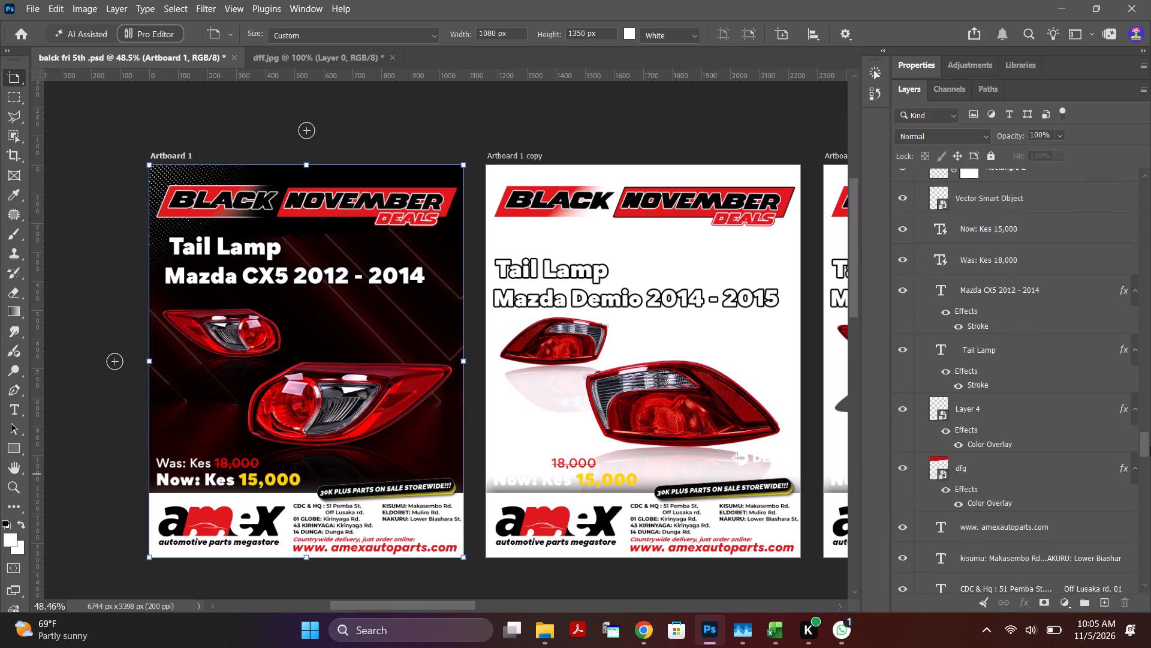
drag(1150, 446, 1150, 451)
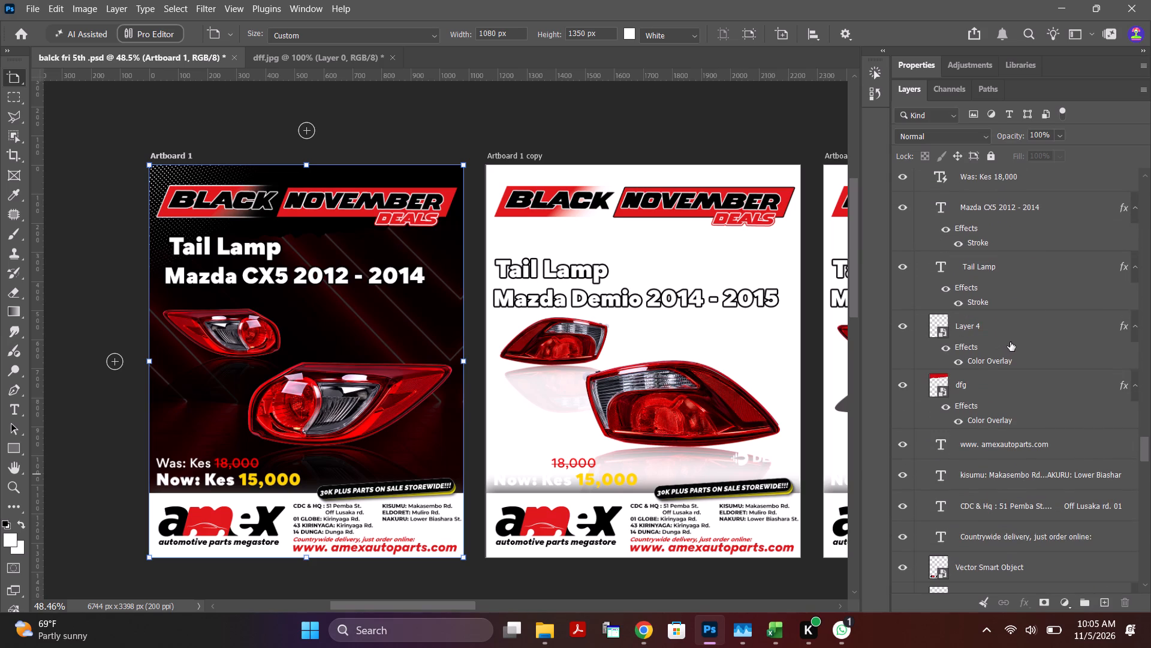
click(1010, 342)
shift+click(1019, 402)
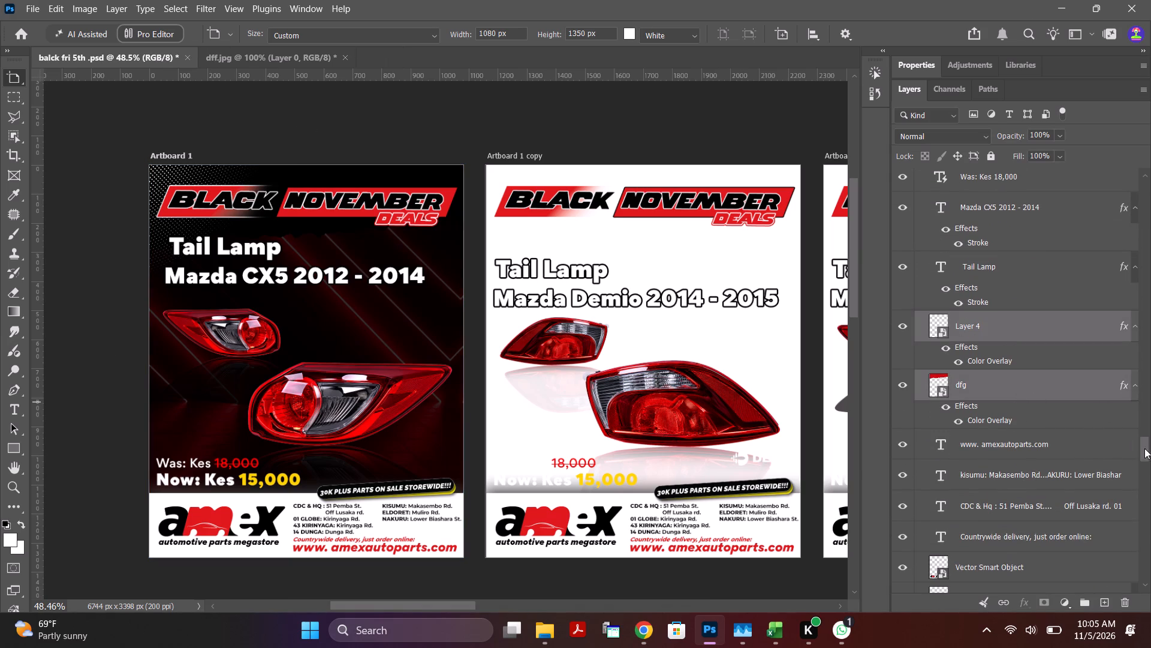
shift+drag(1146, 454, 1150, 478)
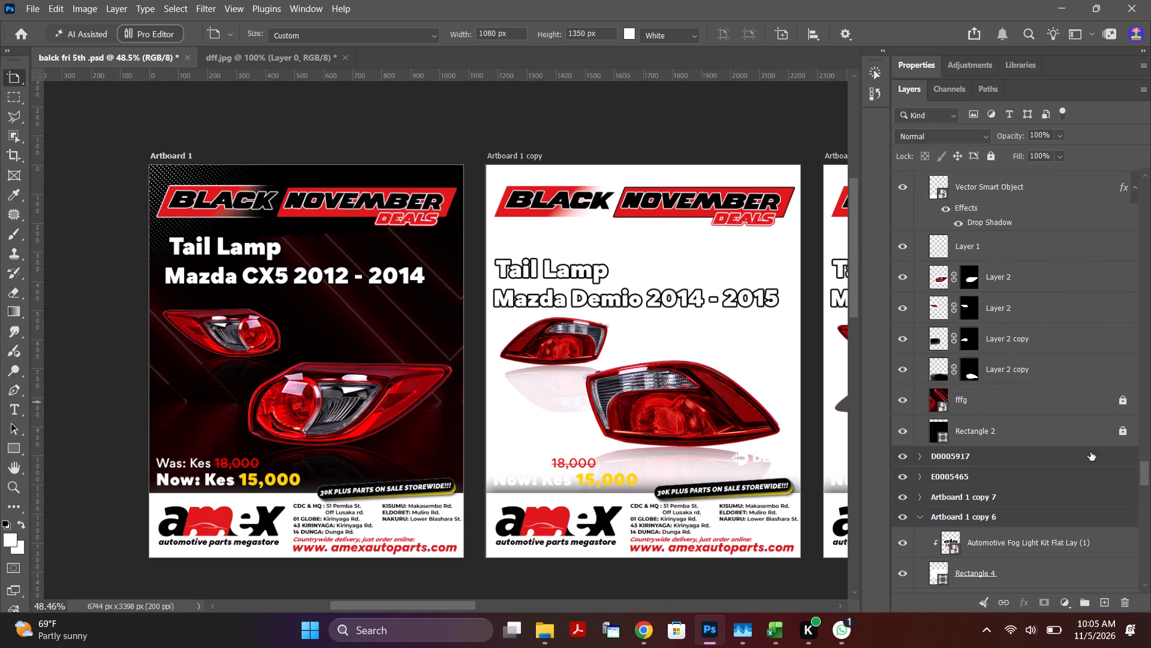
shift+click(986, 403)
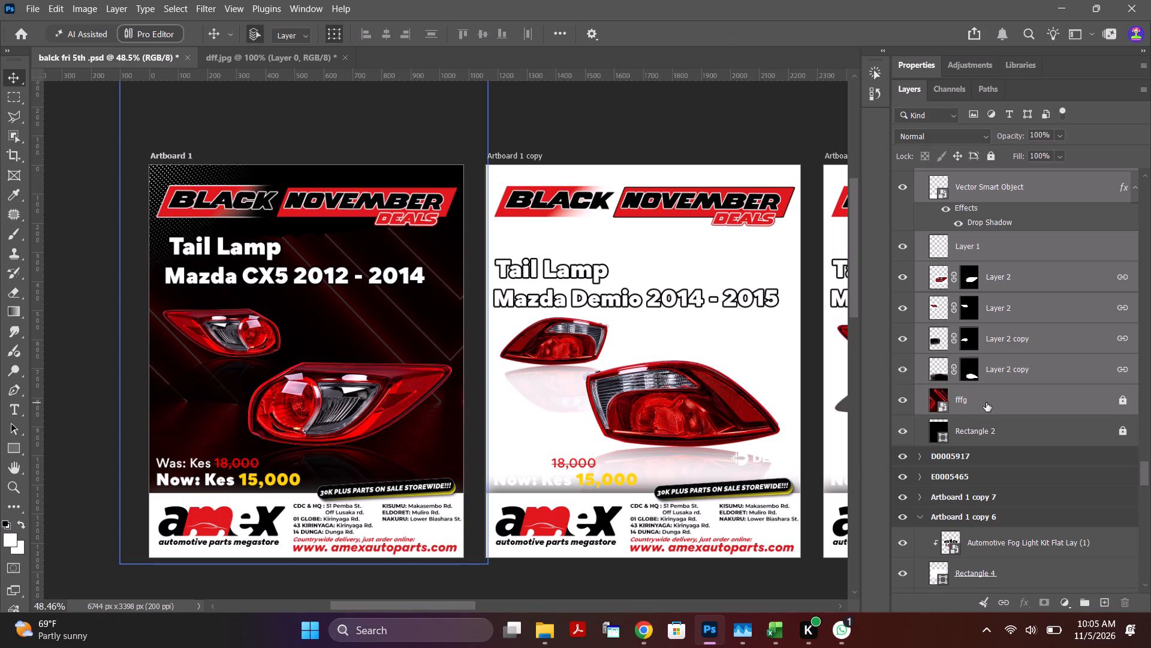
click(984, 433)
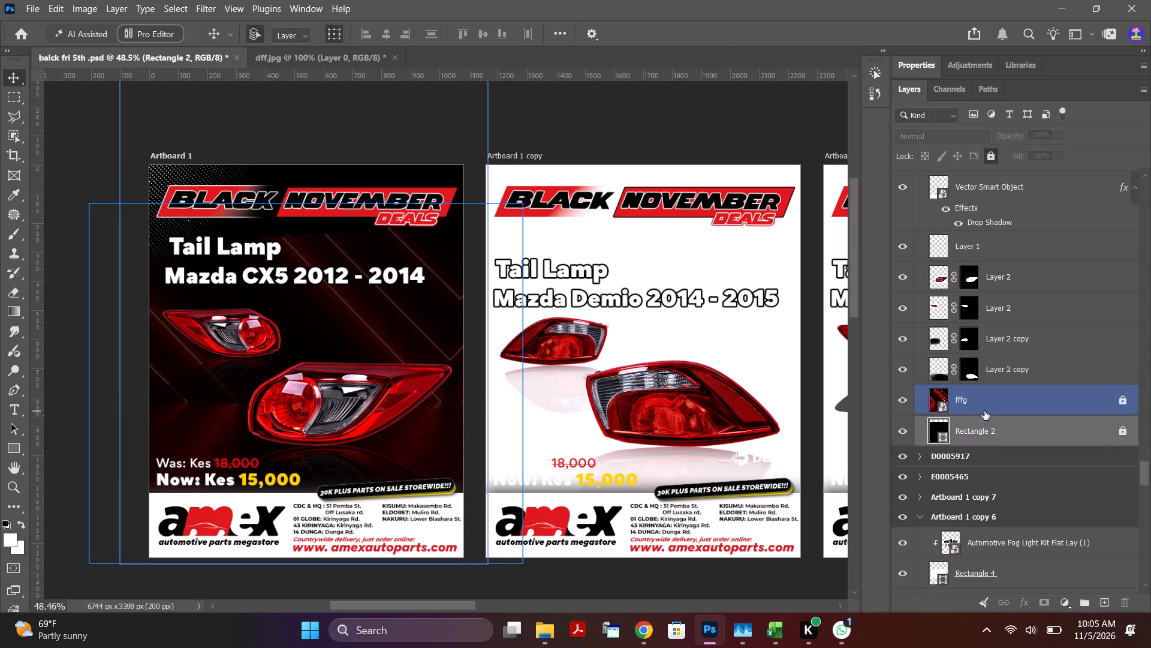
click(1119, 427)
click(1123, 395)
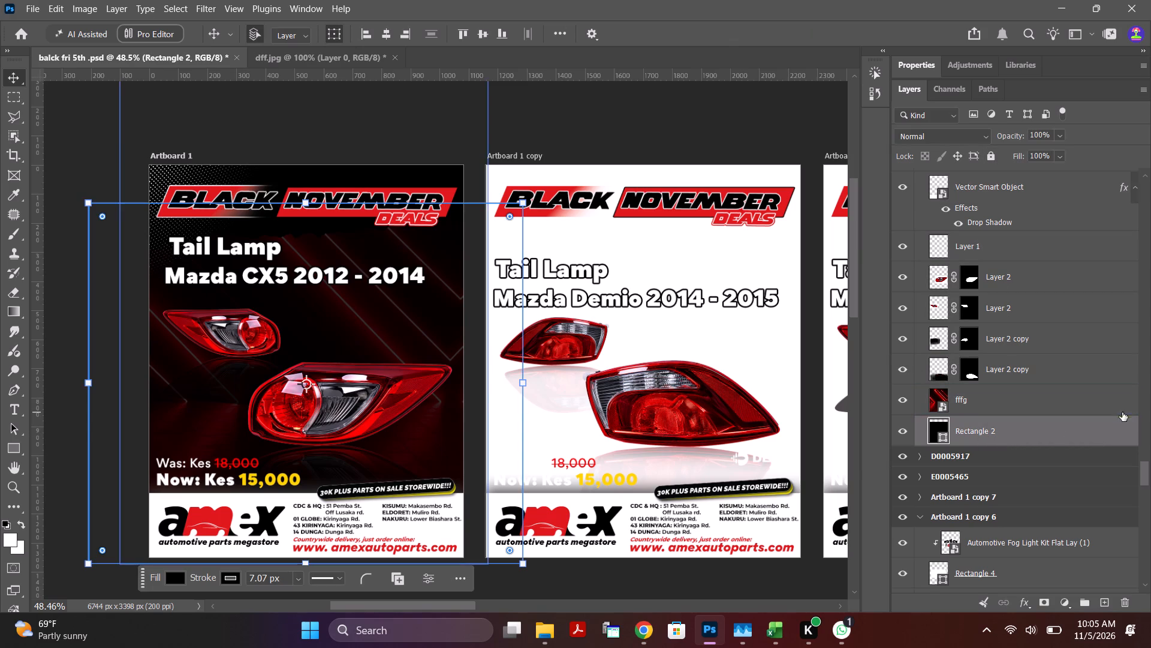
Select Artboard 1's background layers Rectangle 2, fffg, dfg and Layer 4 together and copy them.
click(1095, 429)
ctrl+click(1031, 407)
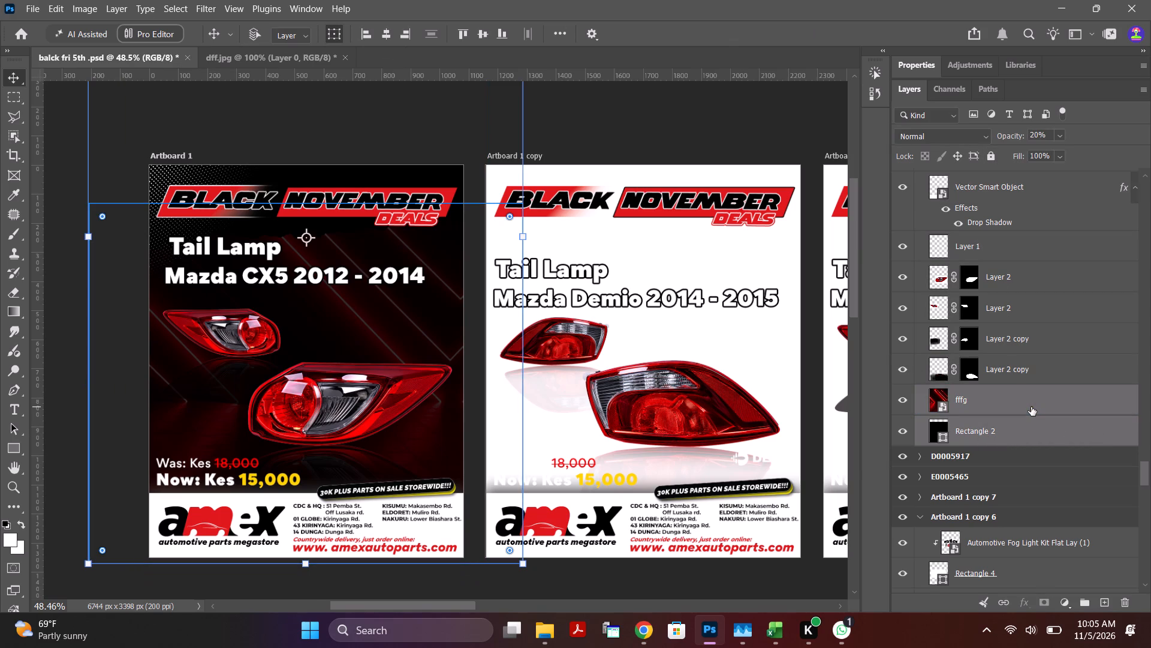
ctrl+drag(1144, 472, 1144, 451)
ctrl+click(1021, 353)
ctrl+click(1016, 296)
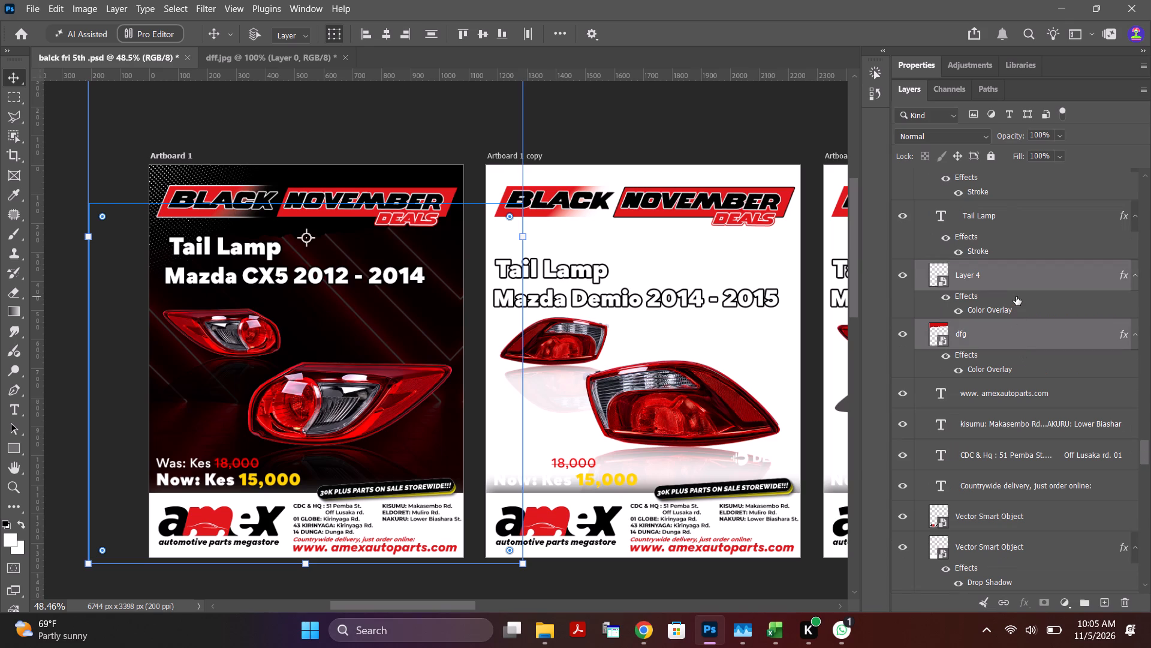
key(ctrl+c)
Paste the copied background layers in place into Artboard 1 copy.
click(513, 155)
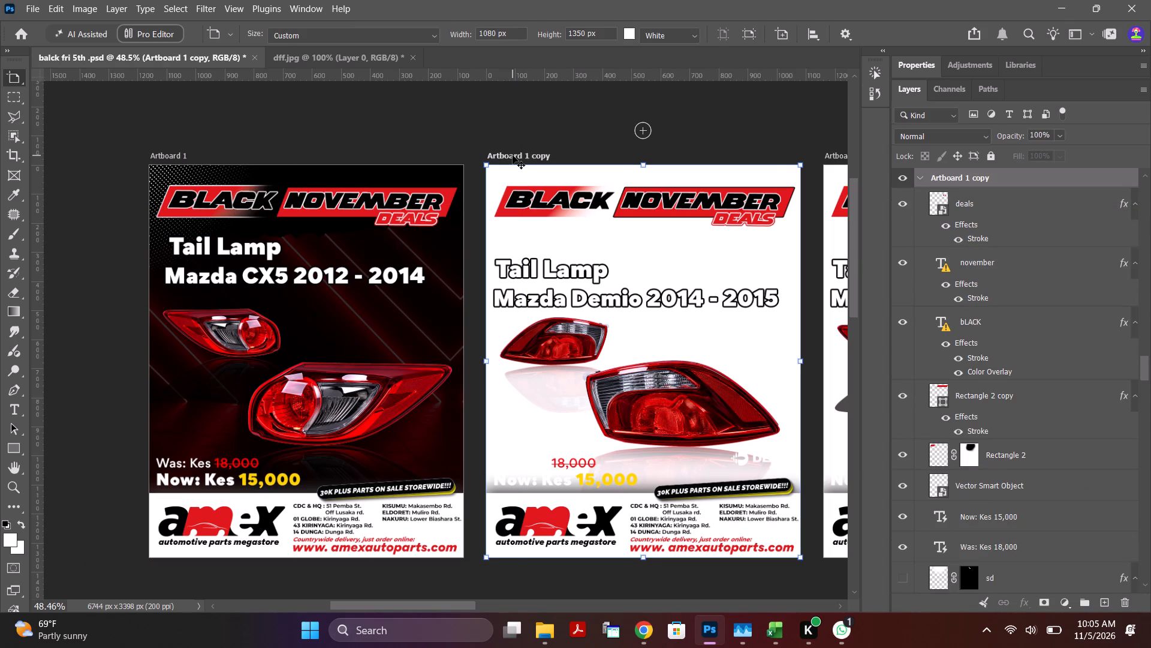
key(ctrl+shift+v)
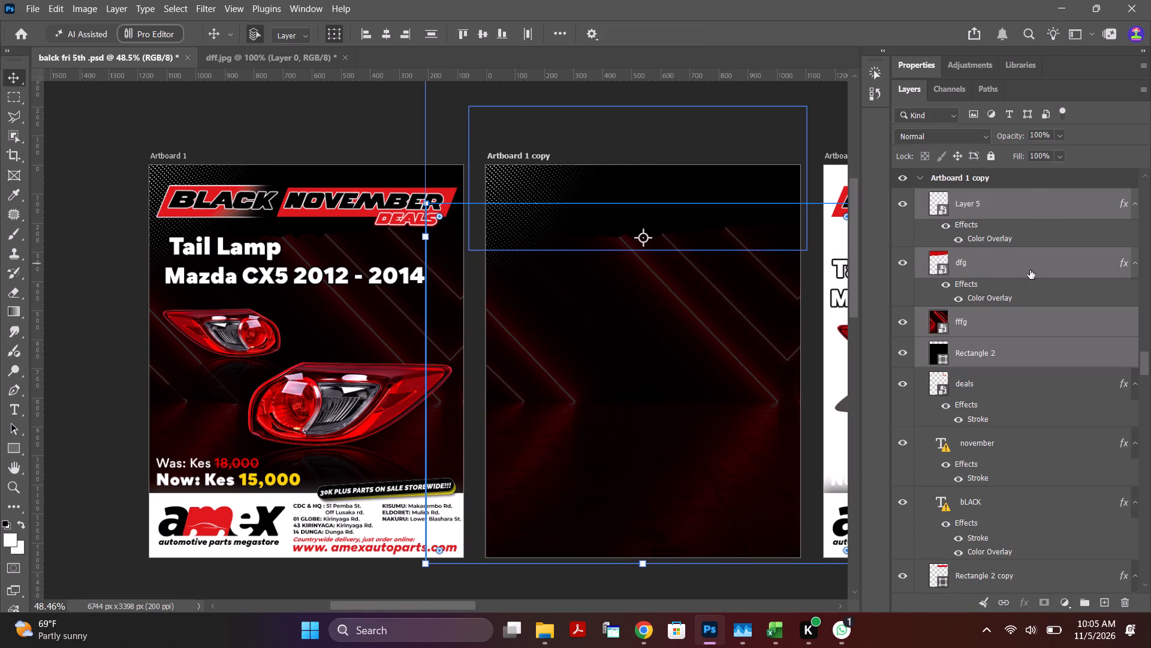
Move the four pasted background layers to the bottom of Artboard 1 copy's layer stack, below the taillight layers, and clear the selection.
drag(1031, 320, 1013, 647)
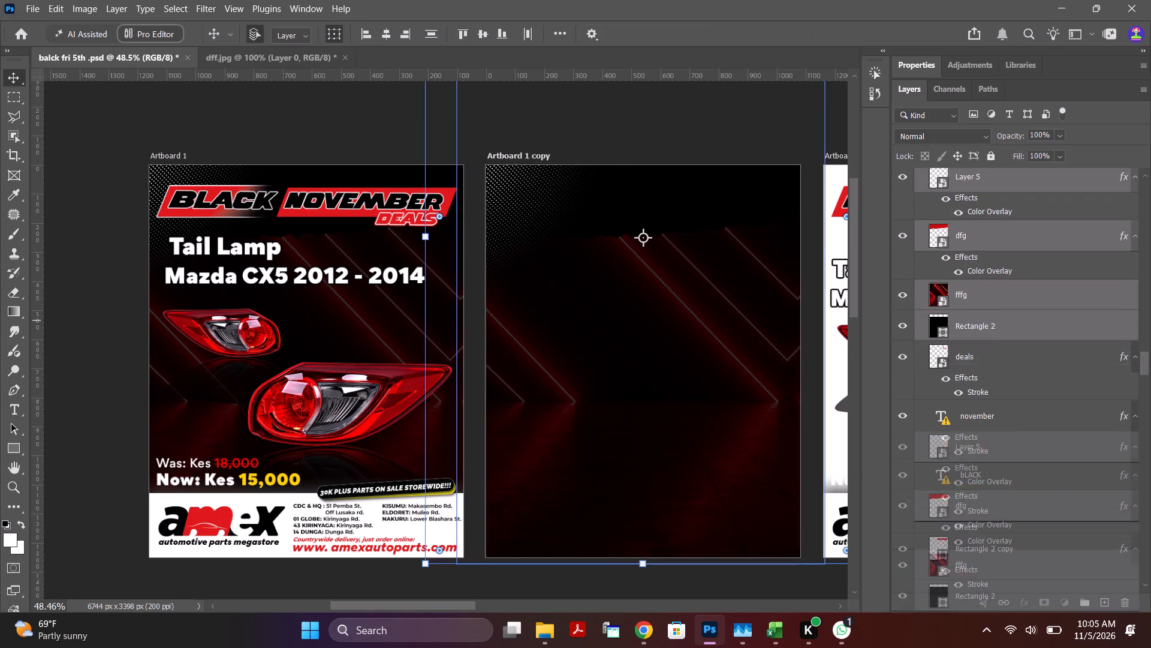
drag(1013, 647, 1022, 647)
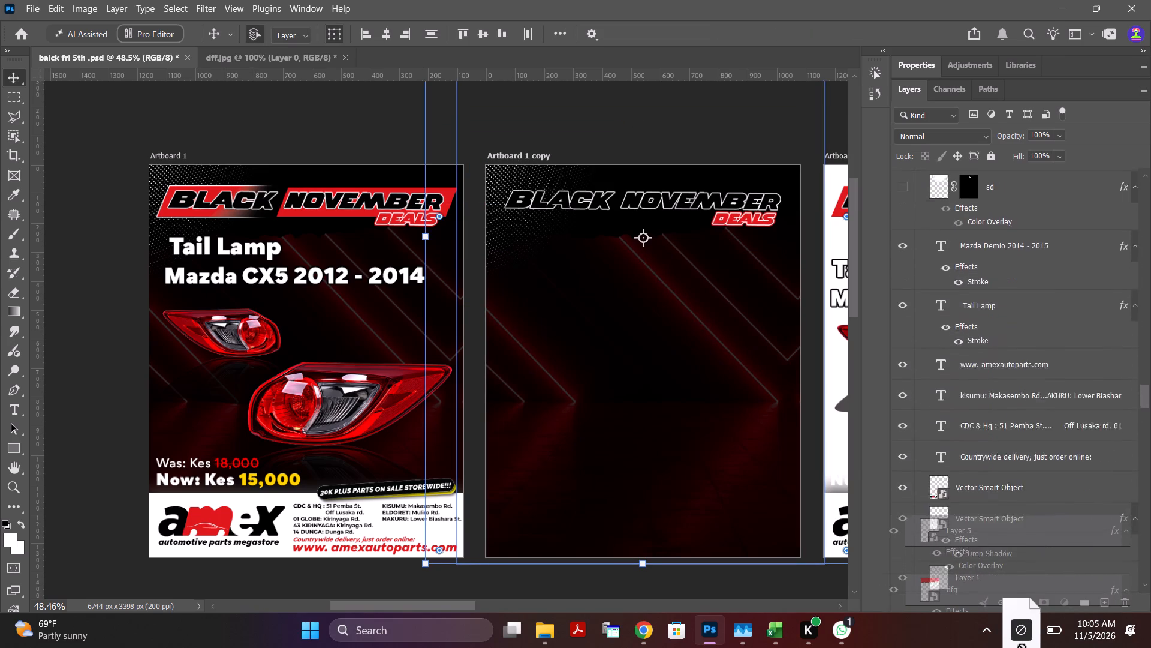
drag(1022, 647, 1000, 117)
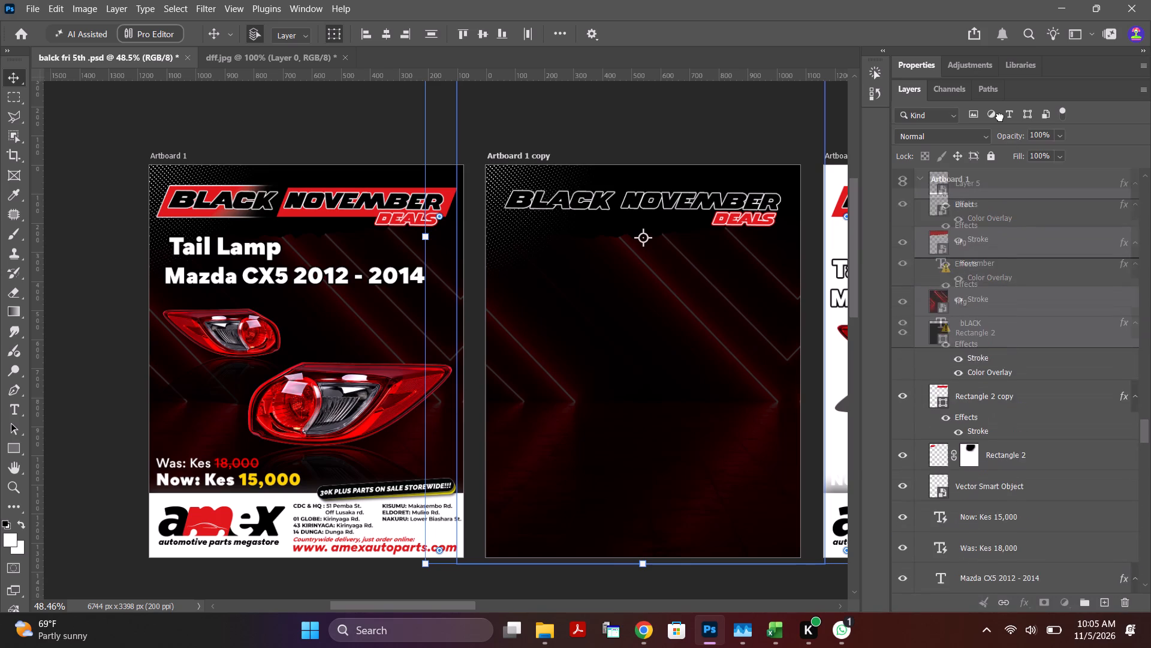
drag(1000, 117, 1076, 647)
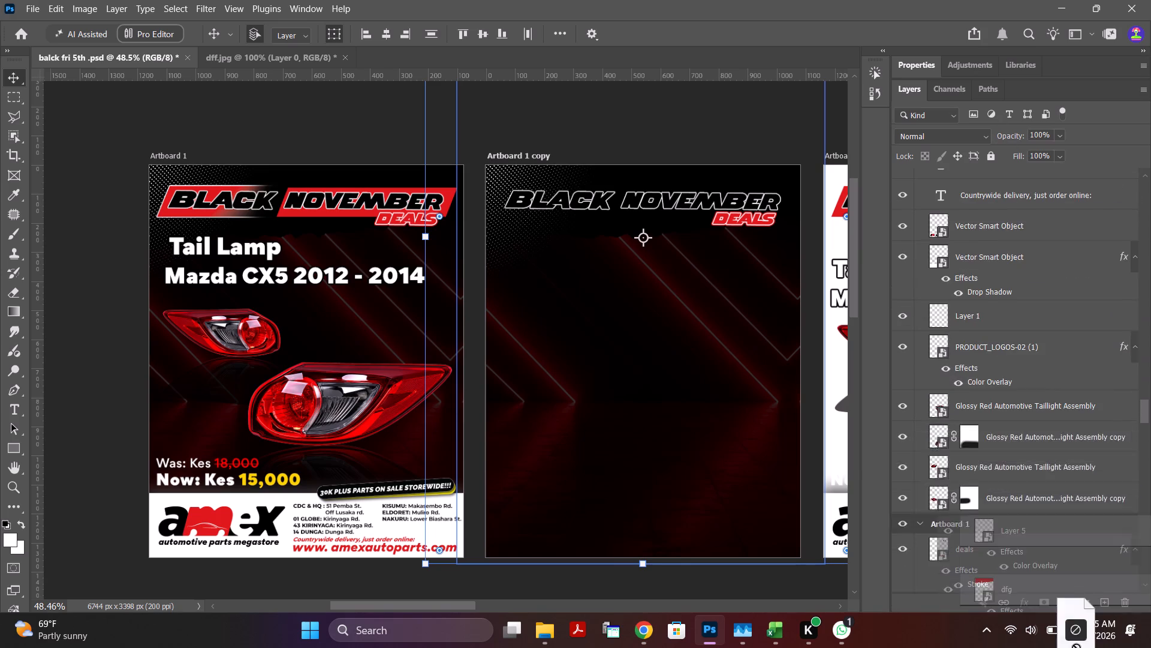
drag(1076, 647, 1051, 458)
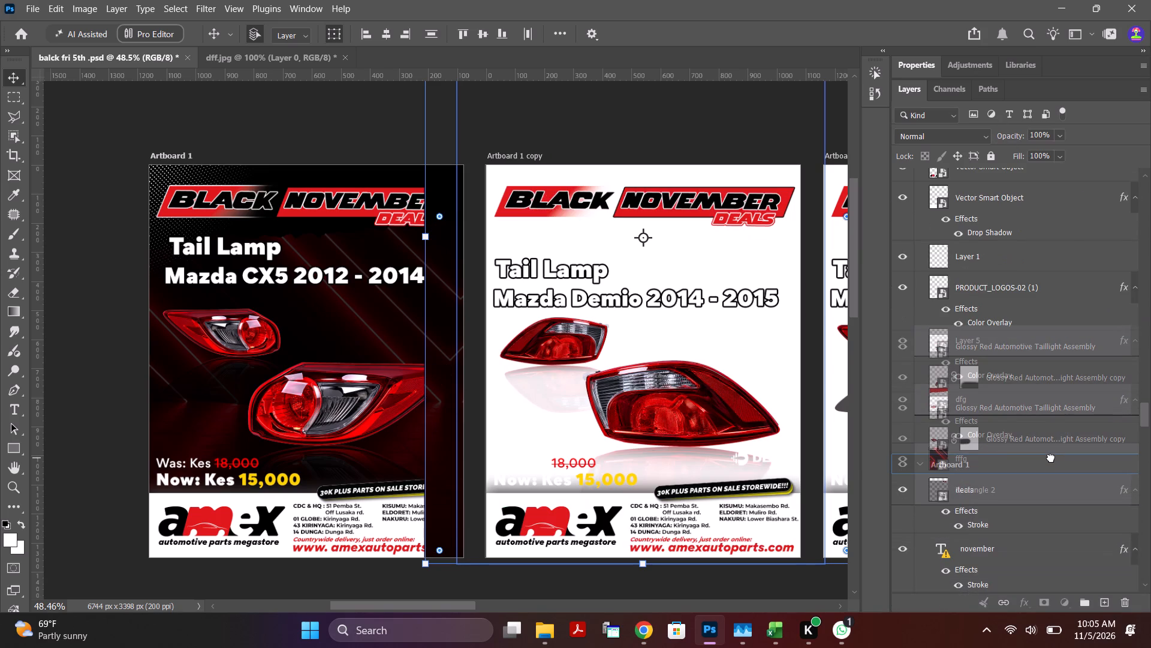
drag(1051, 458, 1063, 374)
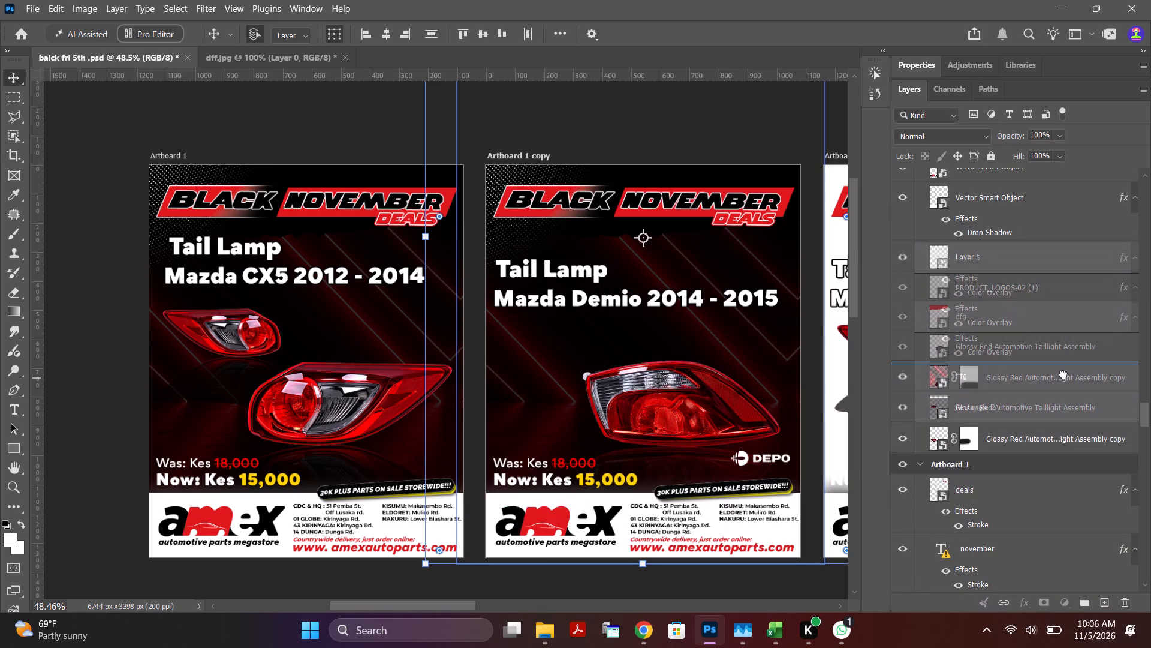
drag(1063, 374, 1068, 352)
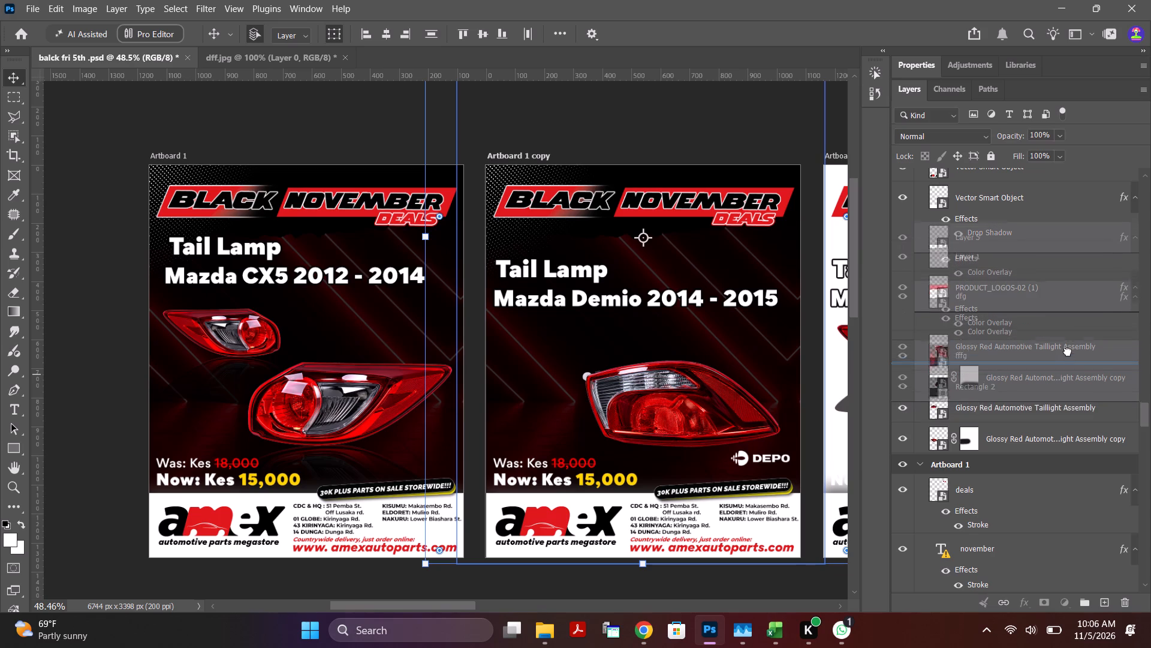
drag(1068, 352, 1097, 464)
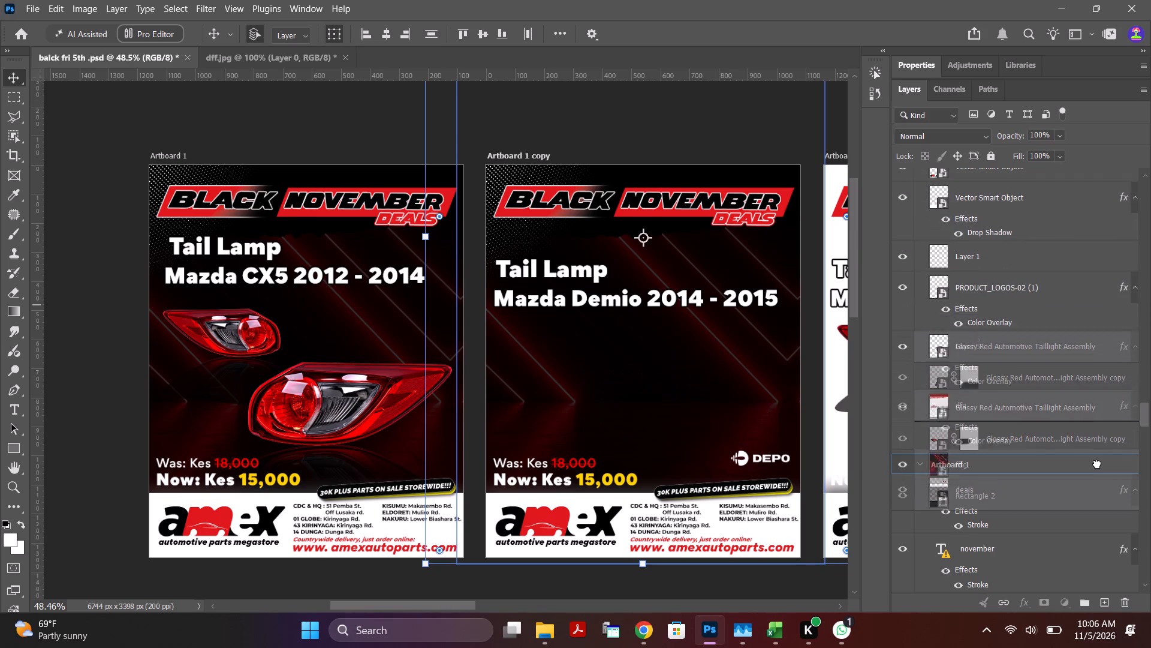
drag(1097, 464, 1097, 449)
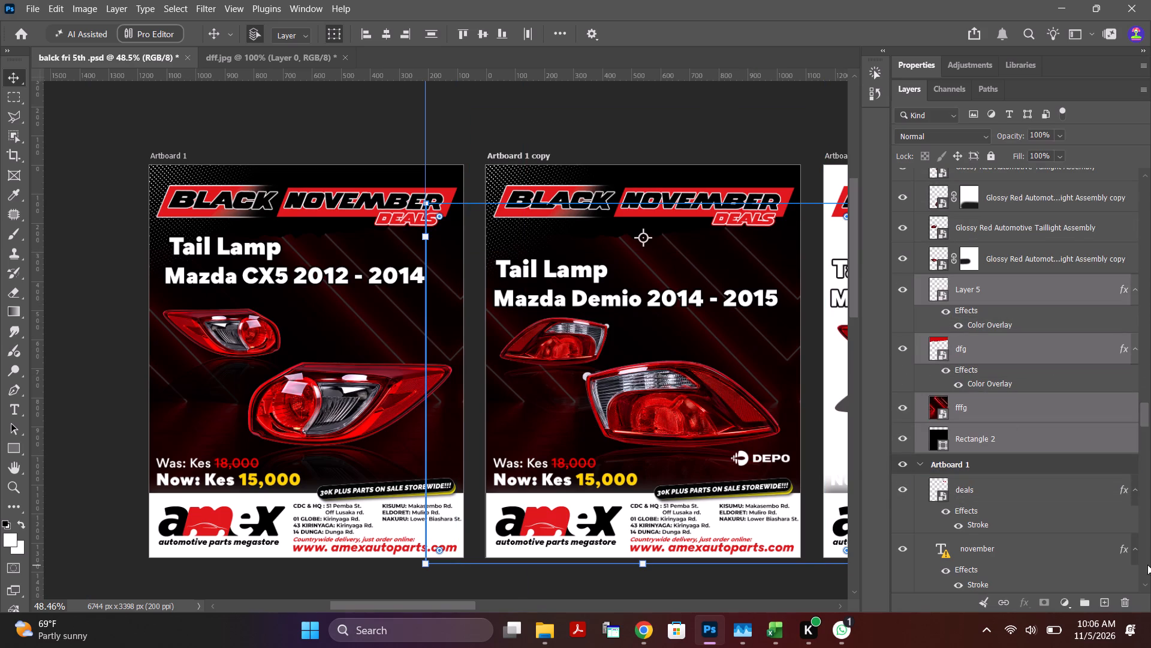
drag(459, 607, 481, 613)
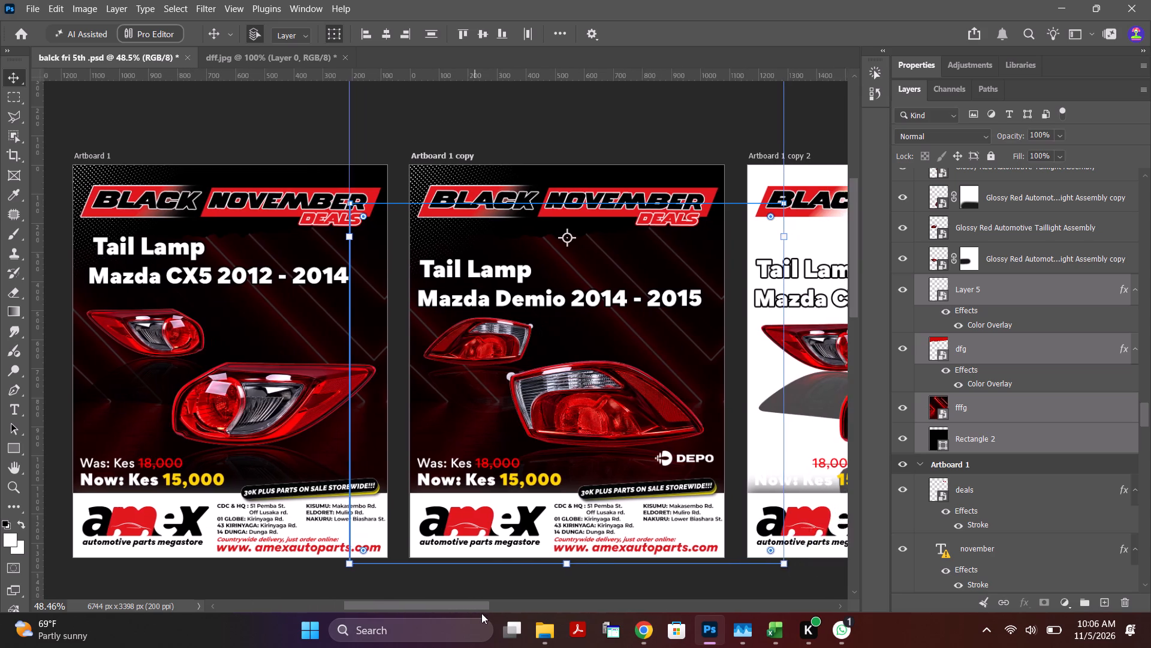
drag(481, 613, 497, 617)
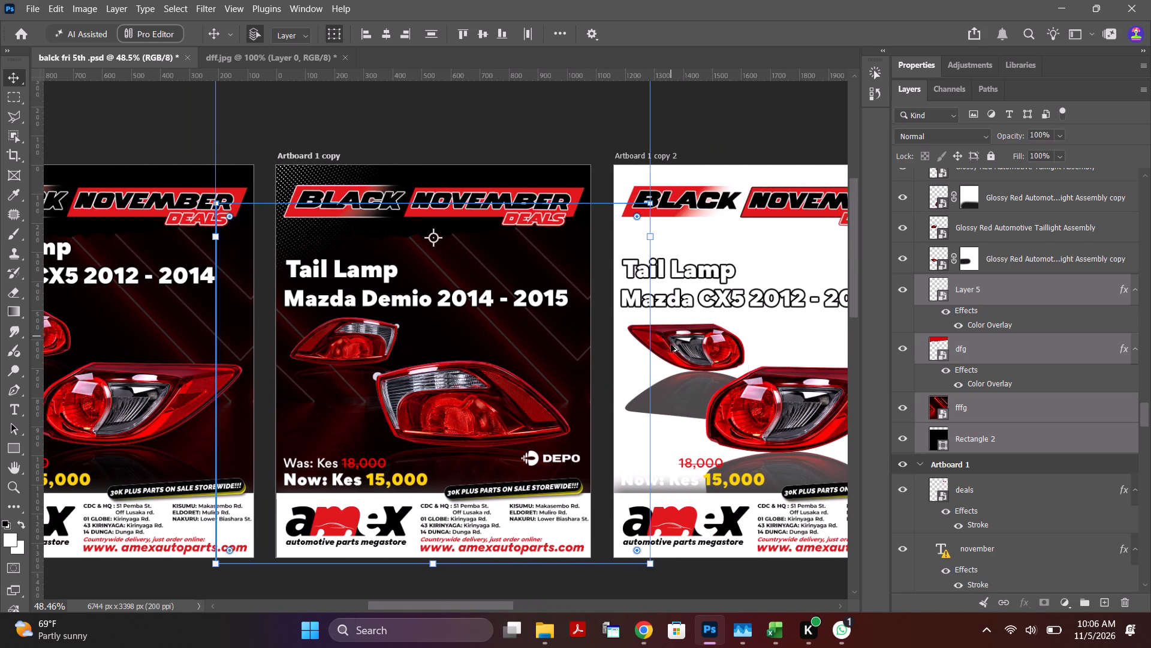
alt+scroll(671, 345, up, 3)
alt+scroll(670, 352, down, 3)
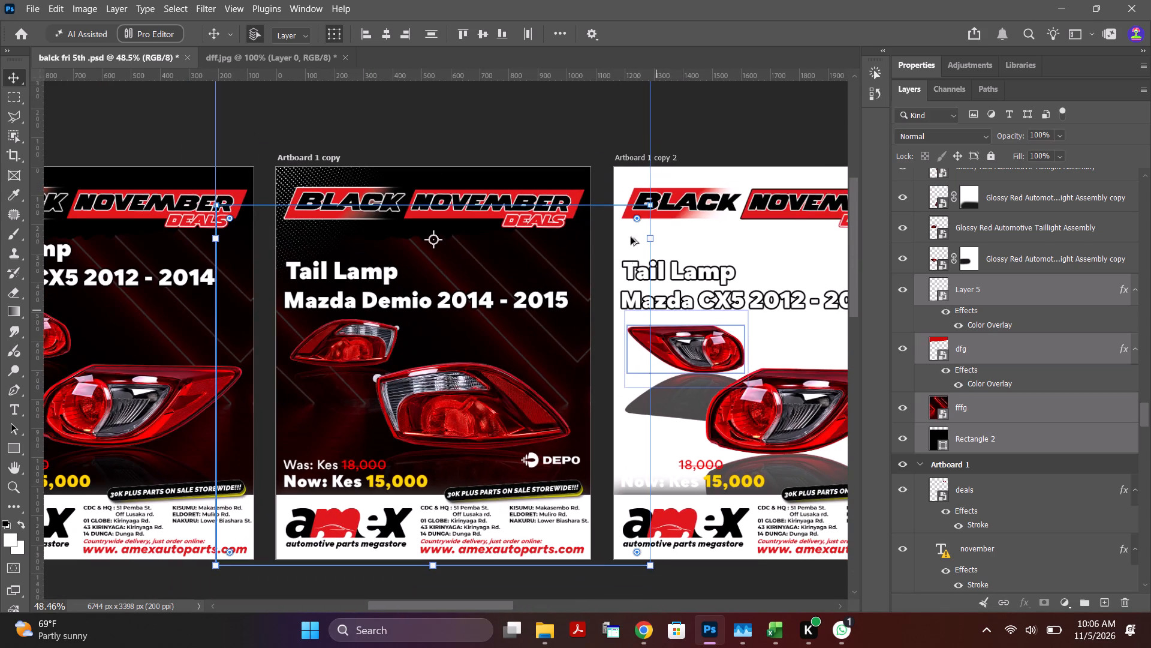
click(731, 134)
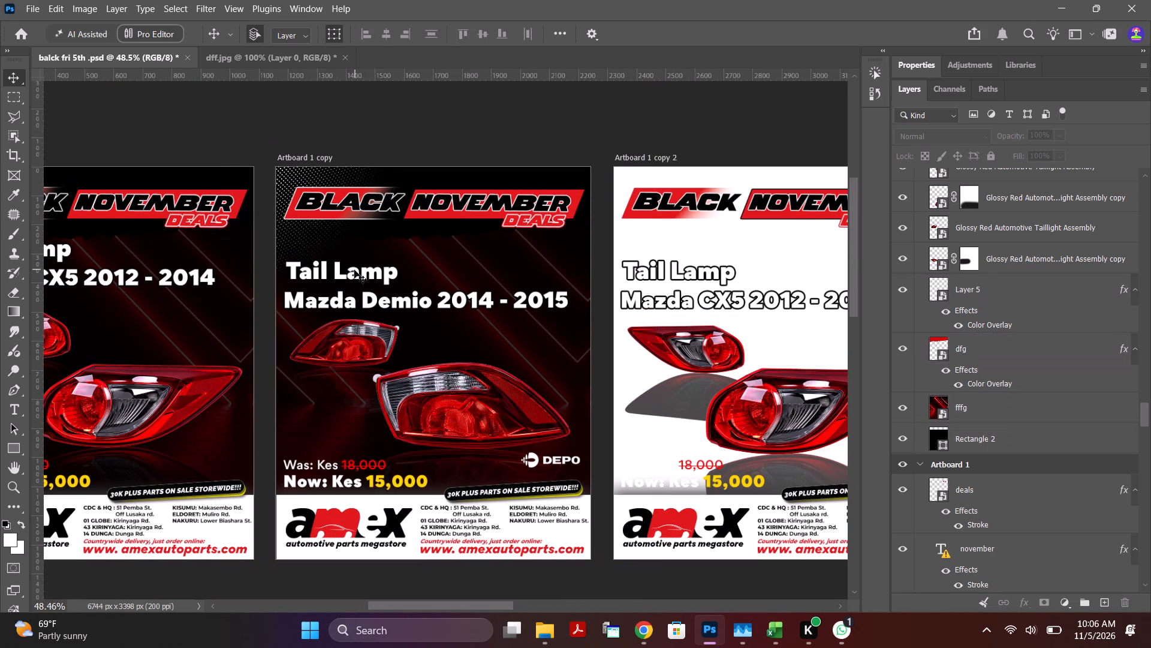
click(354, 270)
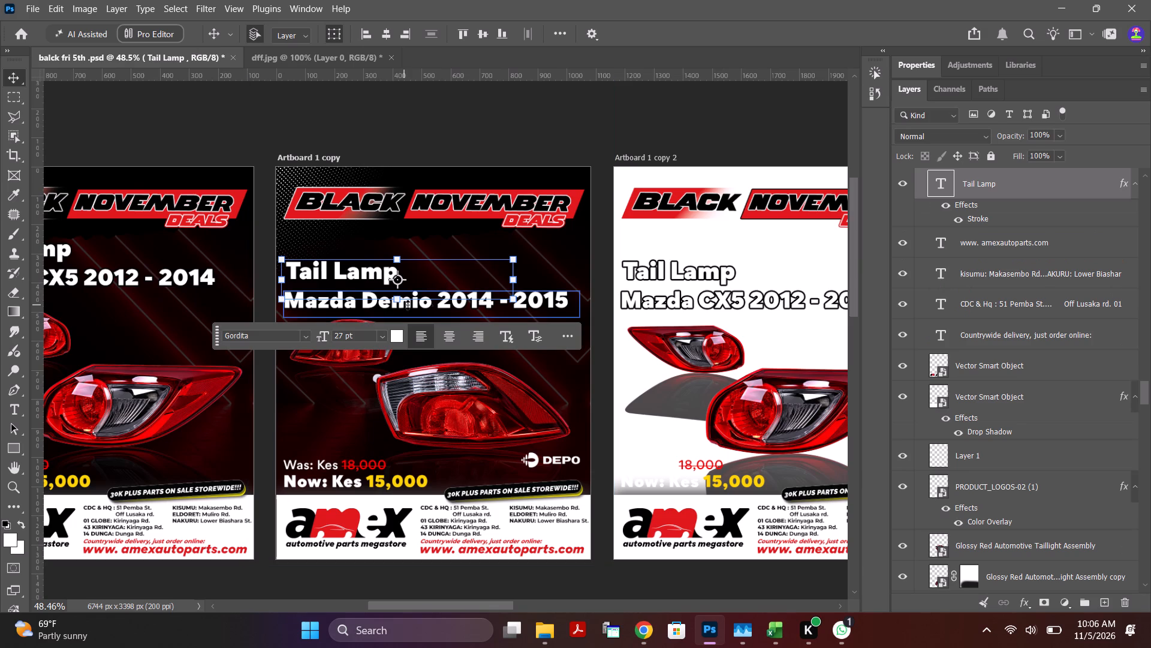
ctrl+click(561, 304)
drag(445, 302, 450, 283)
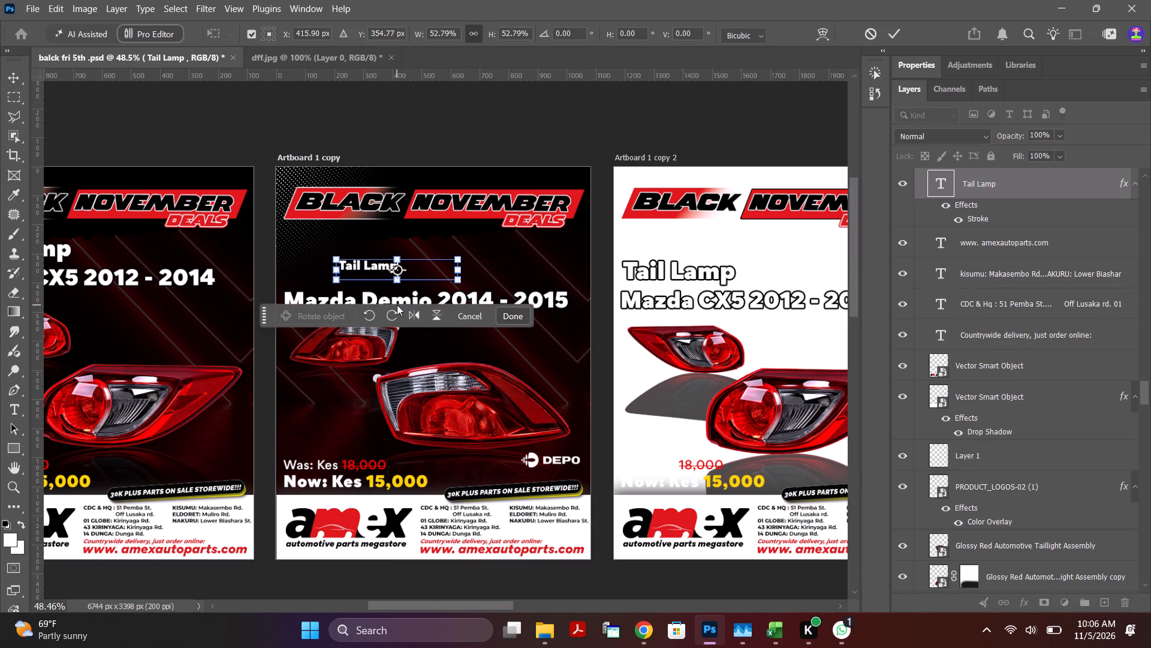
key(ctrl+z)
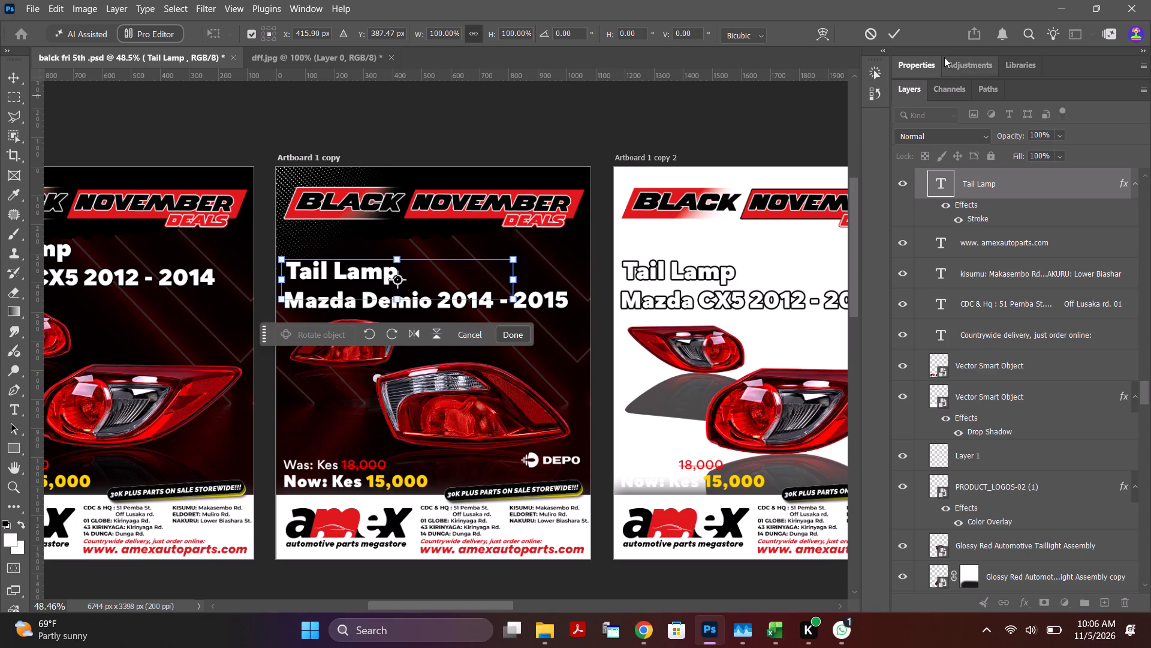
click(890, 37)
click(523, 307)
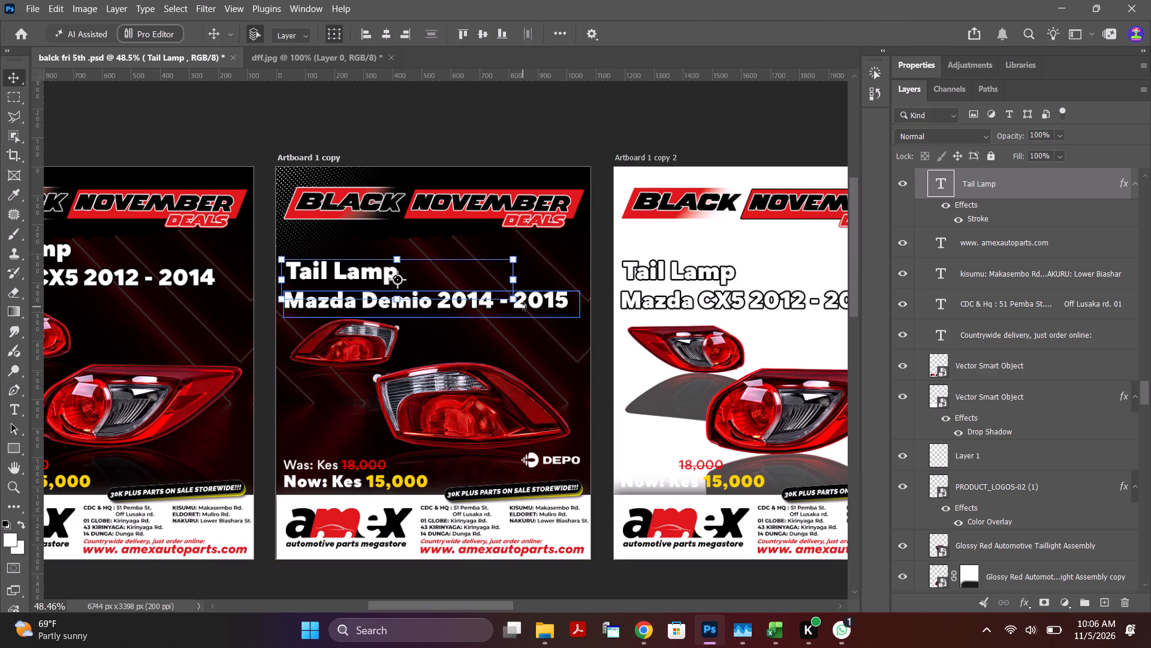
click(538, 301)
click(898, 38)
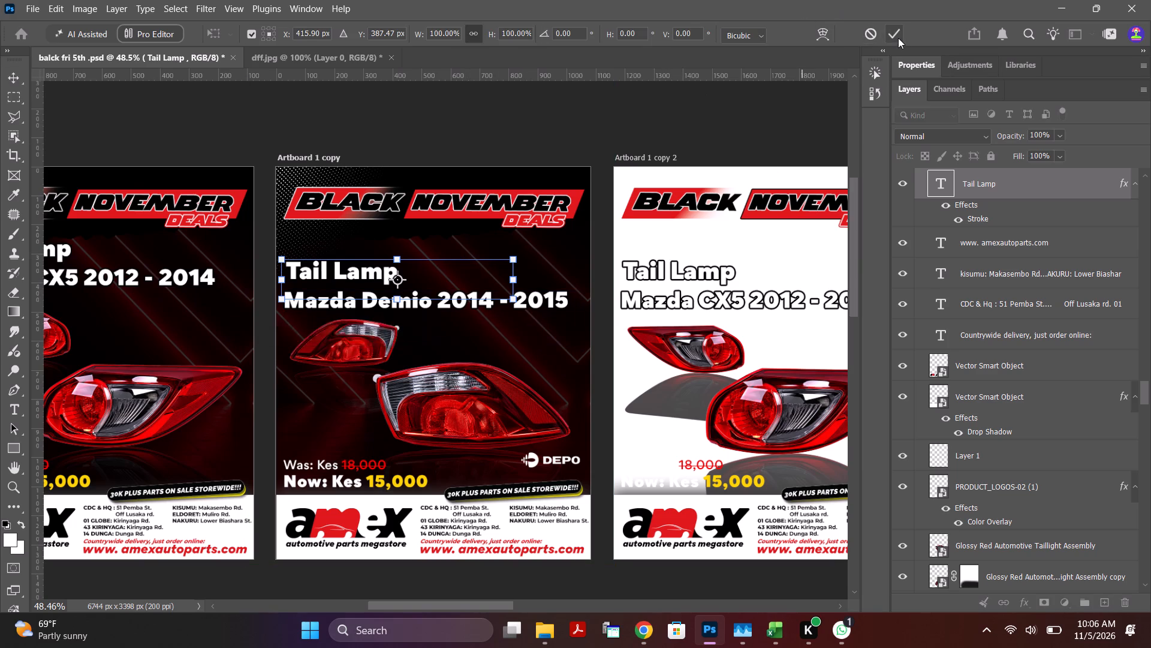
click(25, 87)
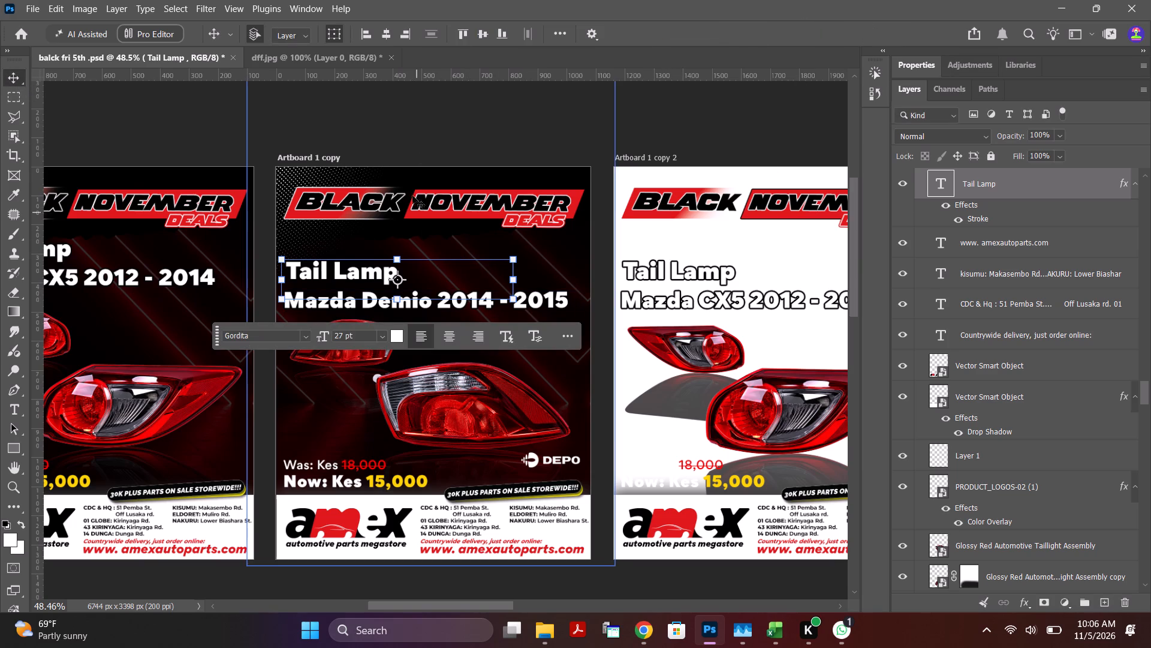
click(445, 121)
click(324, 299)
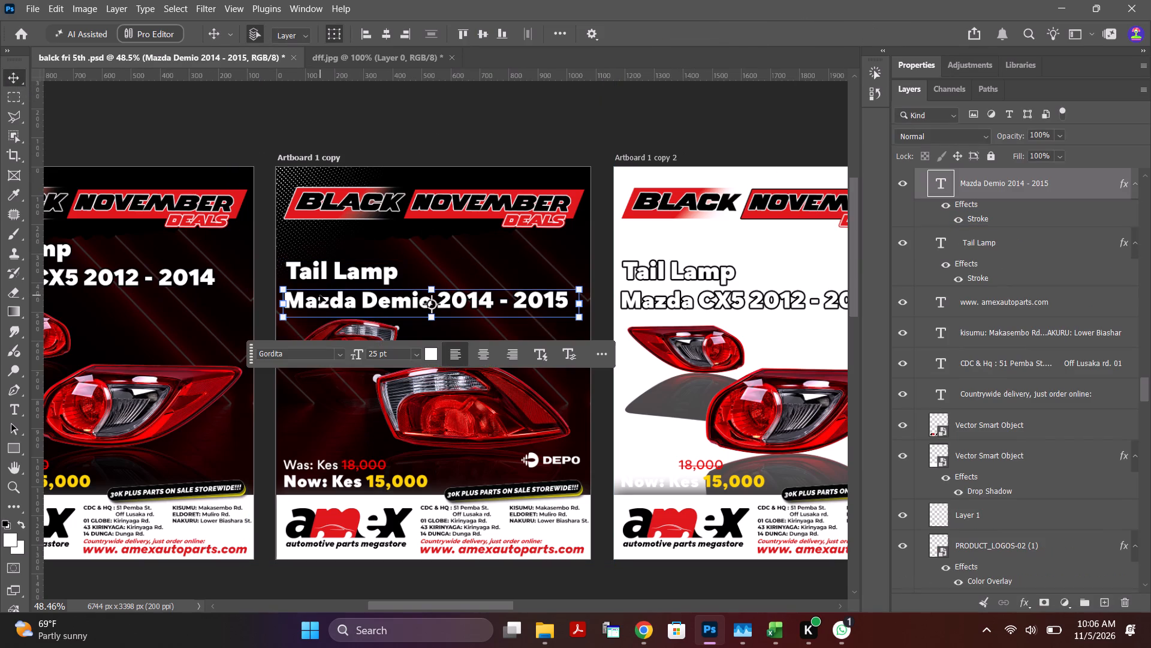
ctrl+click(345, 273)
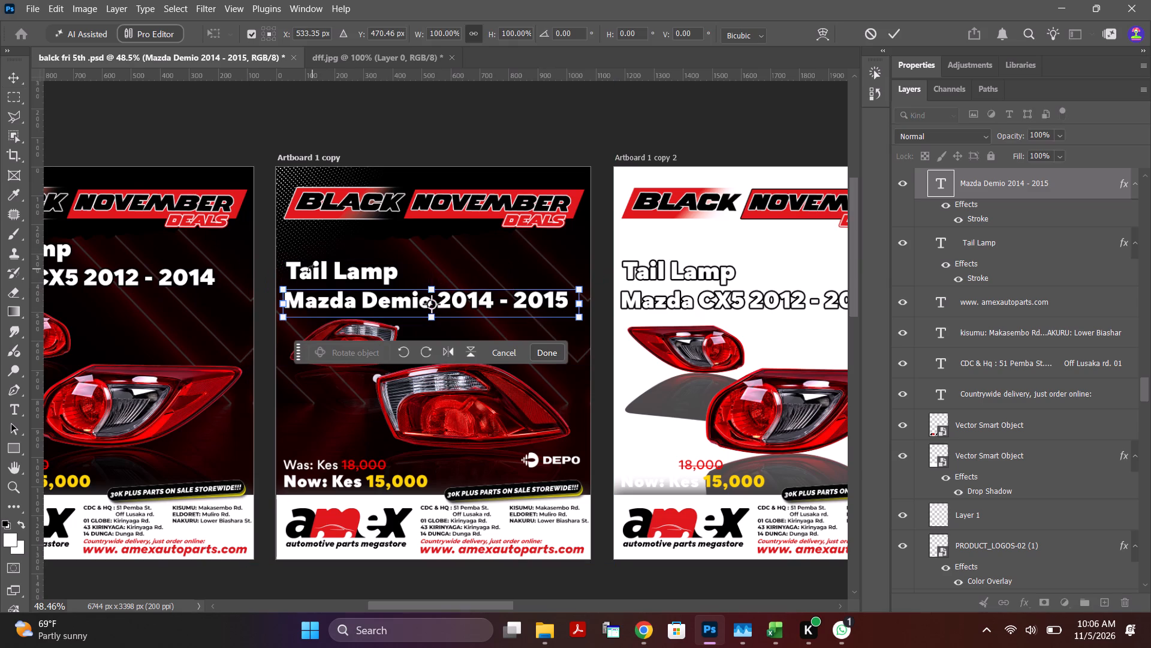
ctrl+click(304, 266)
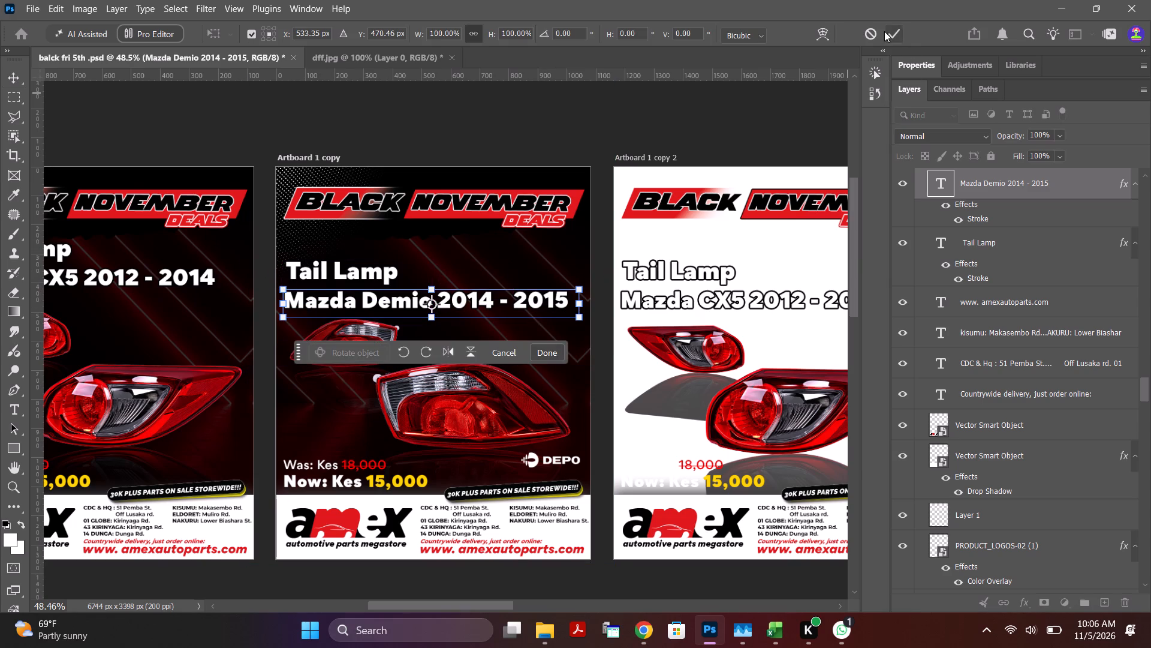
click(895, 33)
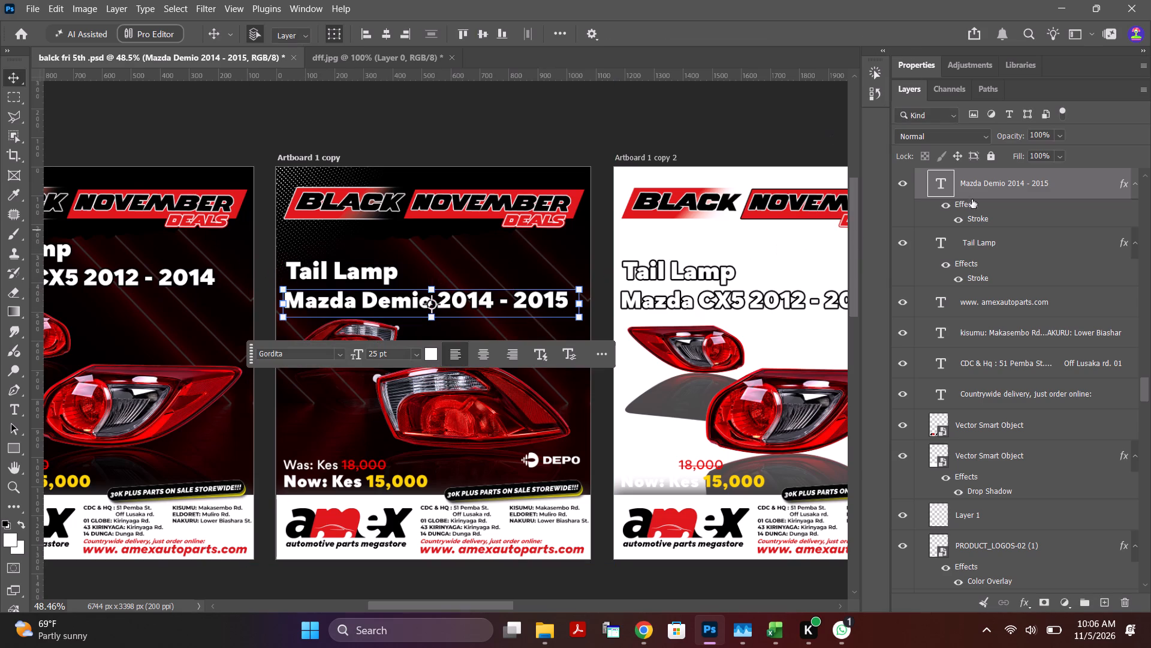
Select Artboard 1 copy's Tail Lamp and Mazda Demio 2014 - 2015 heading lines together and move them up just beneath the header banner.
scroll(974, 257, up, 5)
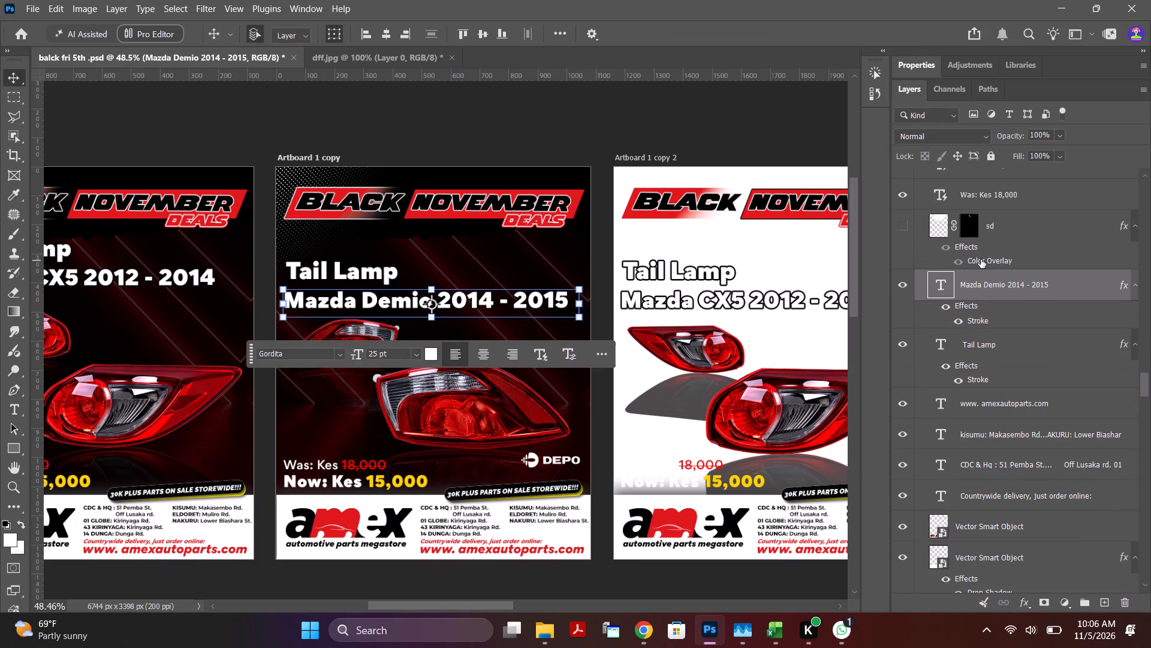
click(1000, 356)
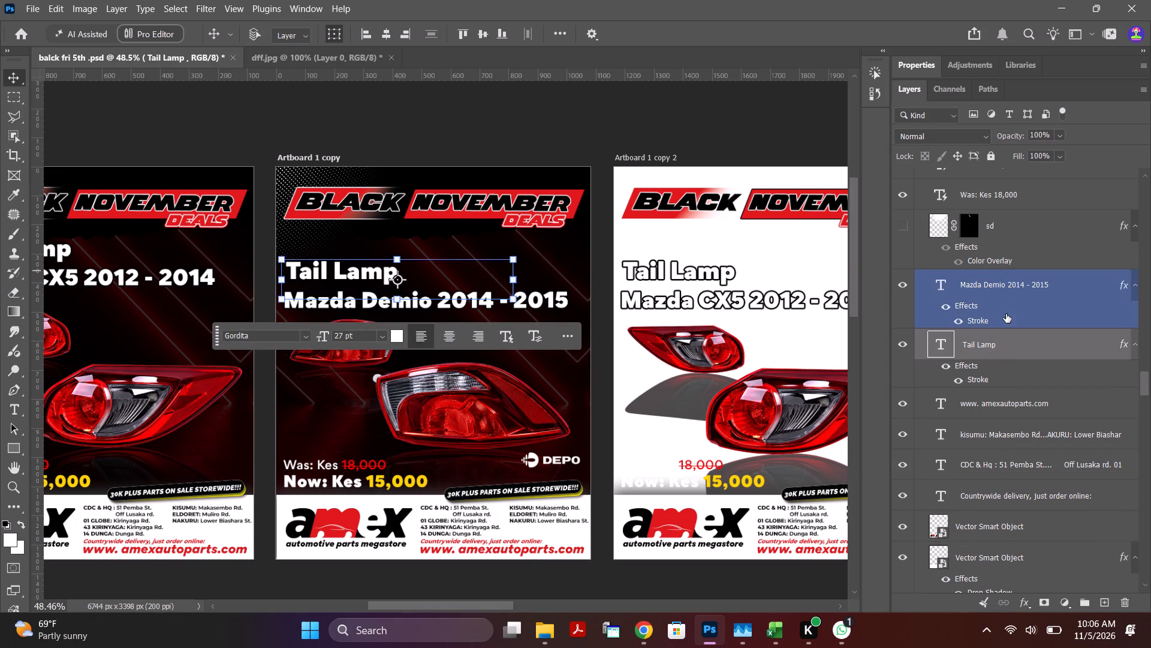
ctrl+click(1007, 290)
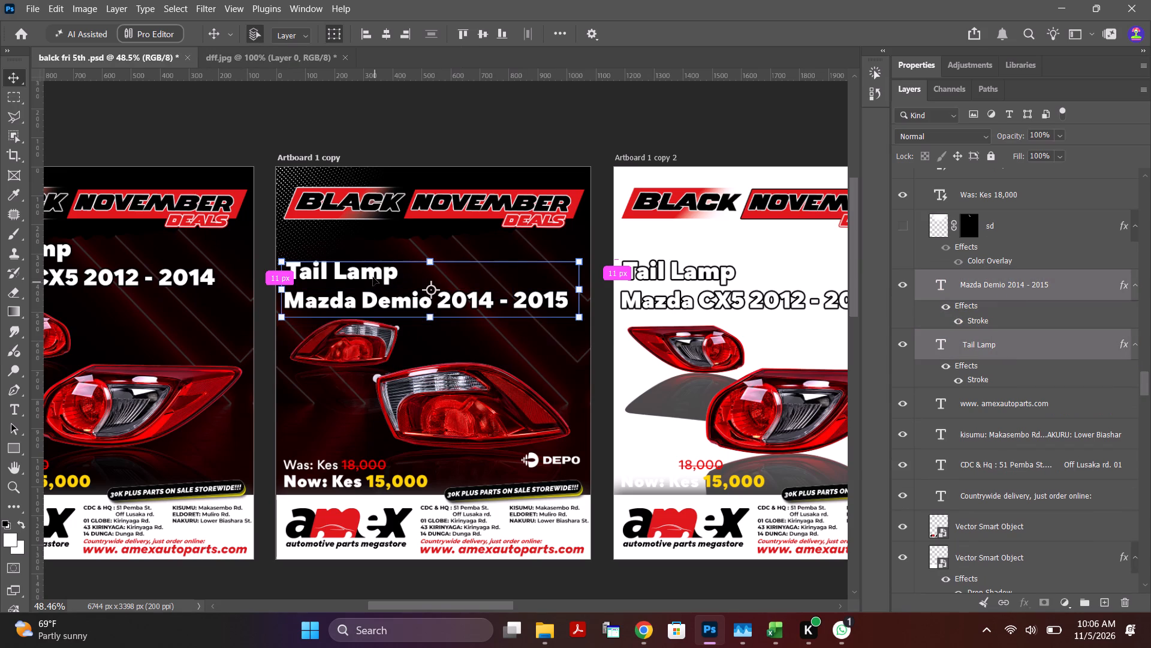
drag(373, 277, 375, 253)
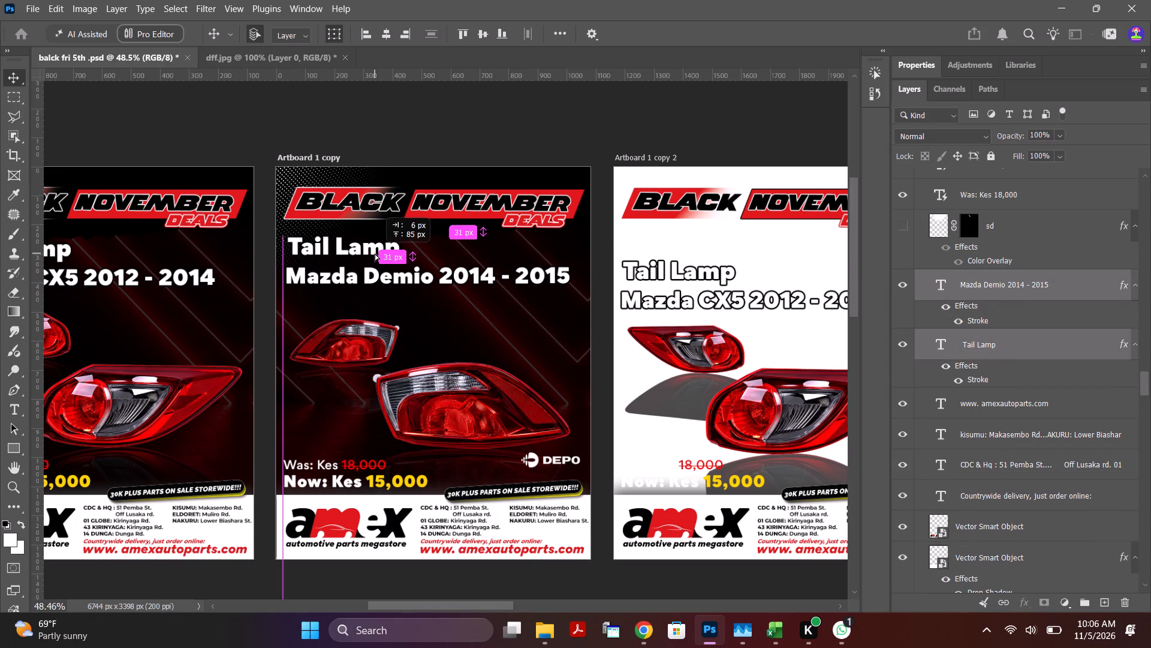
drag(375, 253, 375, 252)
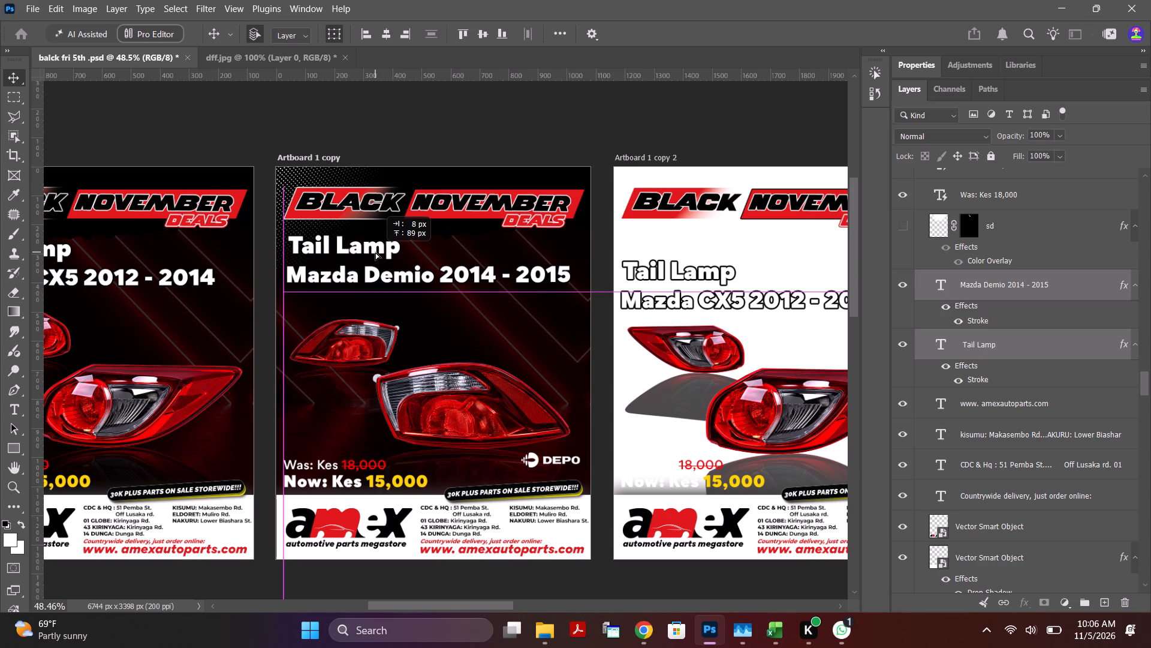
drag(375, 252, 372, 252)
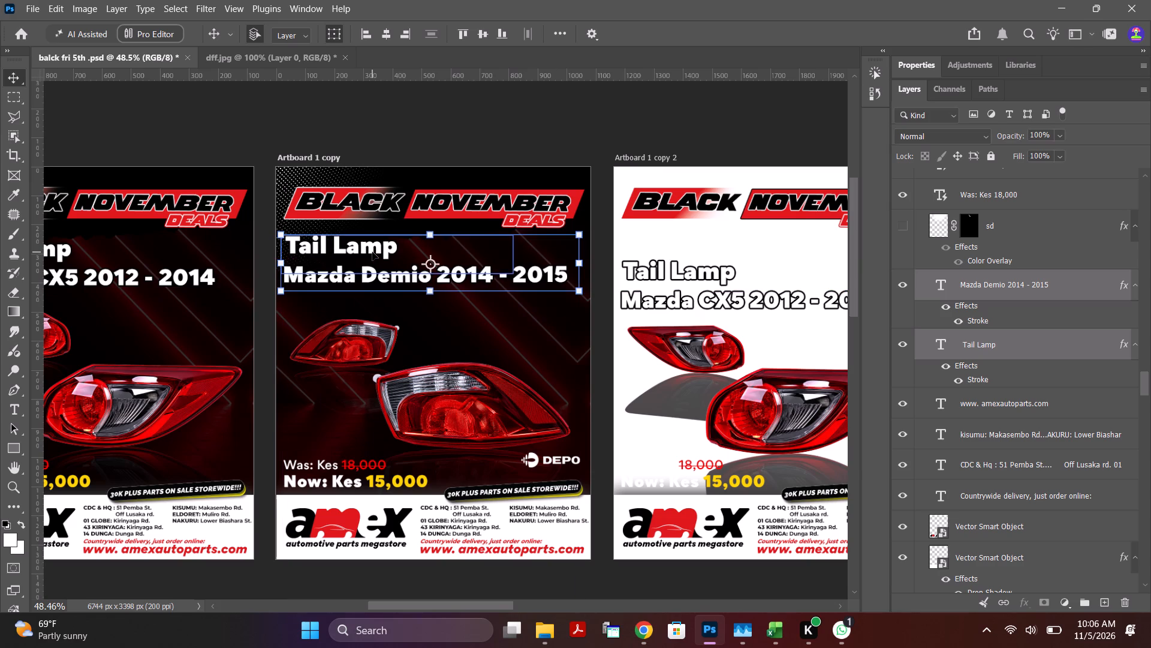
click(366, 247)
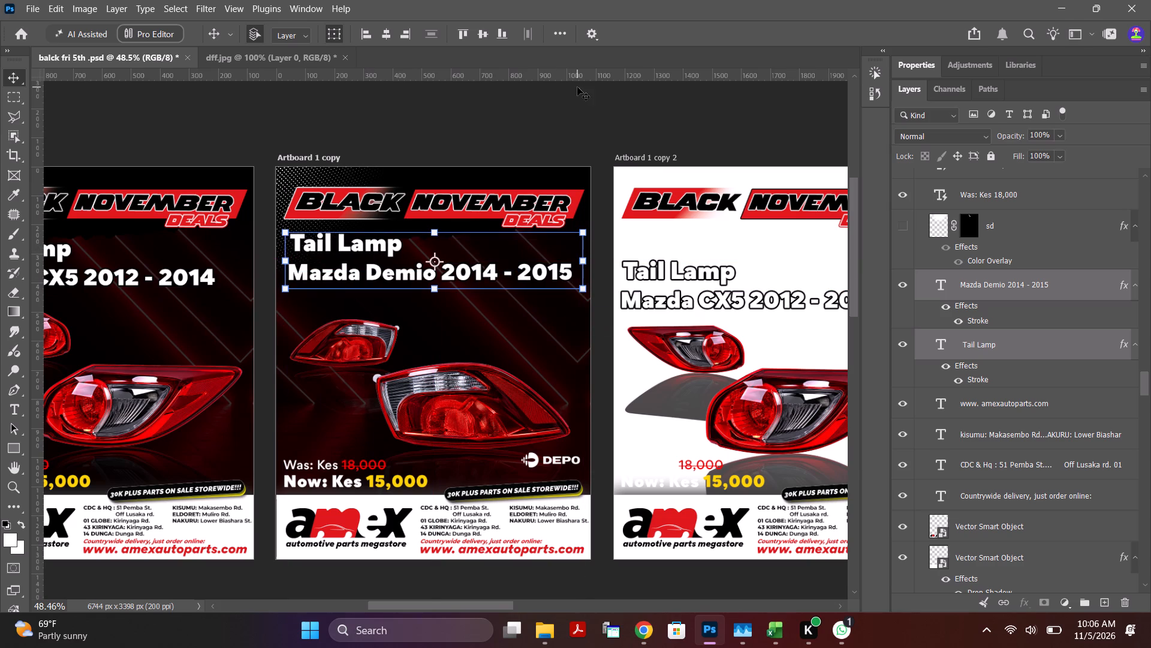
click(562, 126)
On Artboard 1 copy, move the small taillight up and slightly right, move the large taillight up and slightly left, and clear the selection.
click(367, 346)
drag(352, 347, 355, 332)
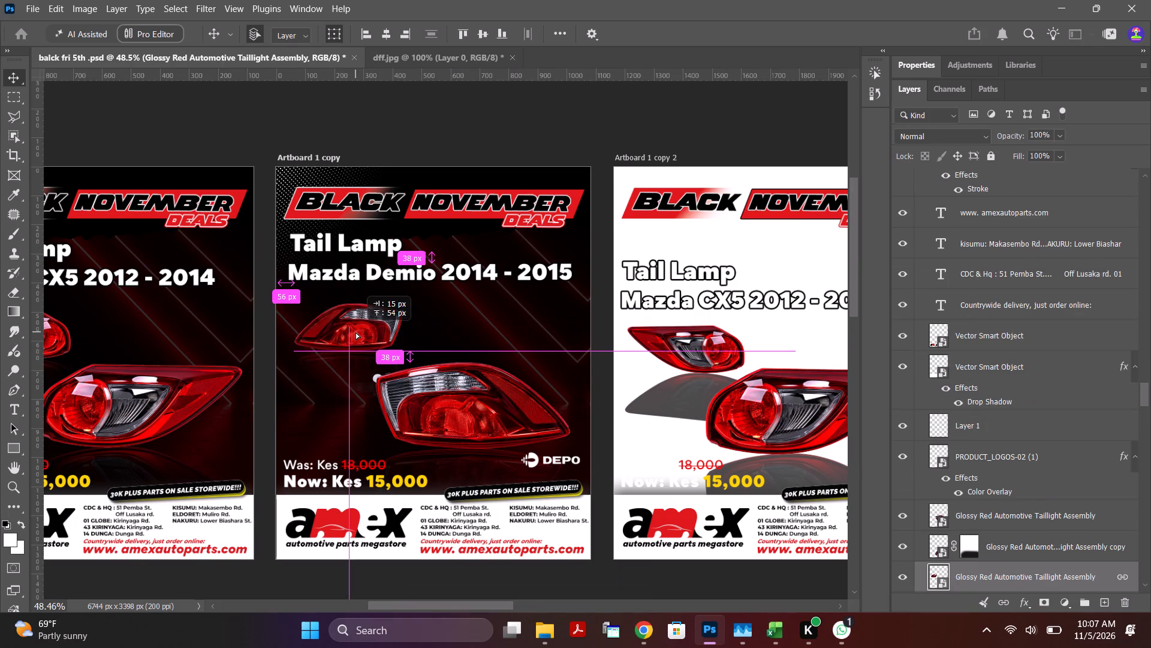
drag(355, 332, 355, 330)
drag(475, 404, 472, 388)
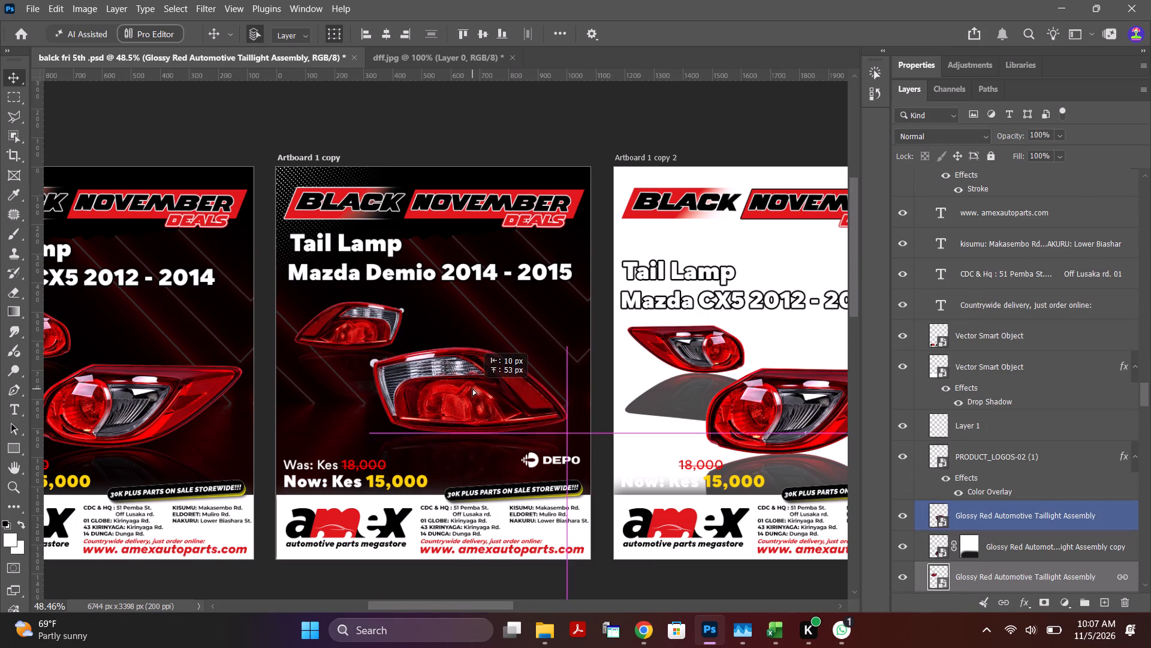
drag(472, 388, 470, 394)
click(666, 131)
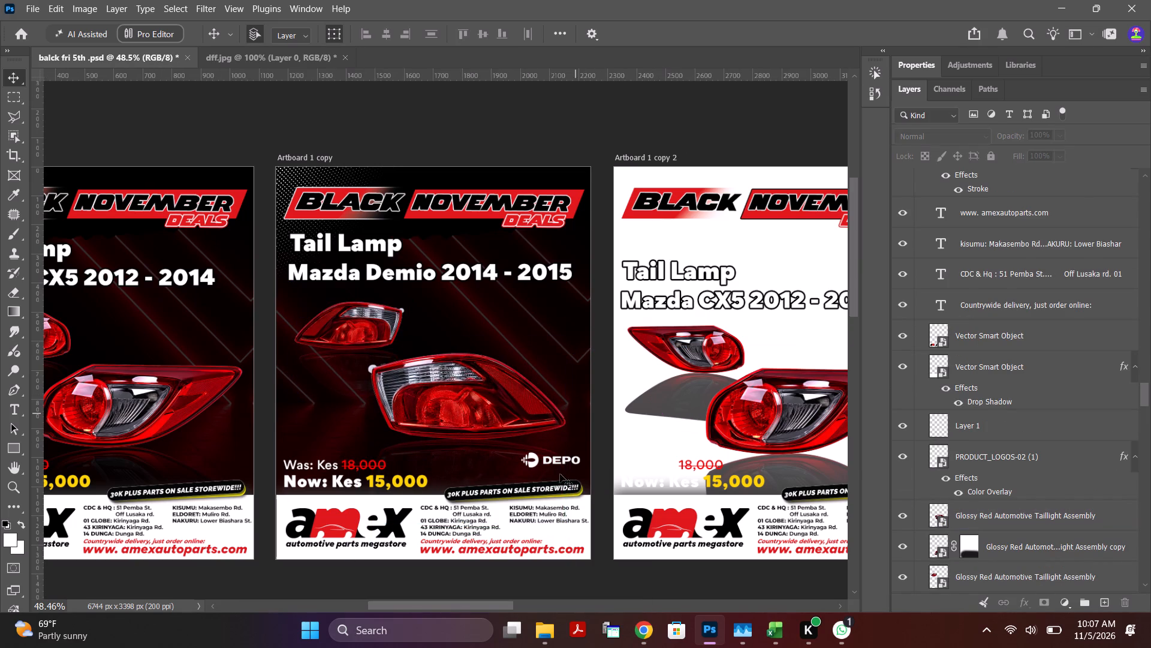
Paste the copied background layers in place into Artboard 1 copy 2.
drag(471, 609, 478, 608)
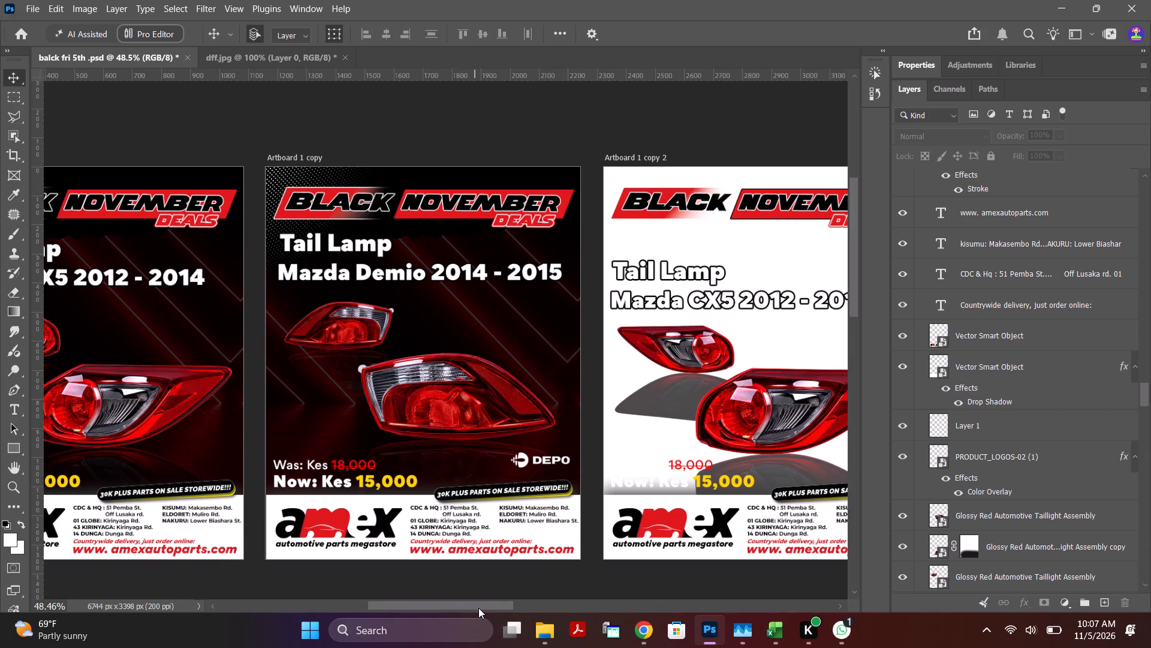
drag(478, 608, 556, 613)
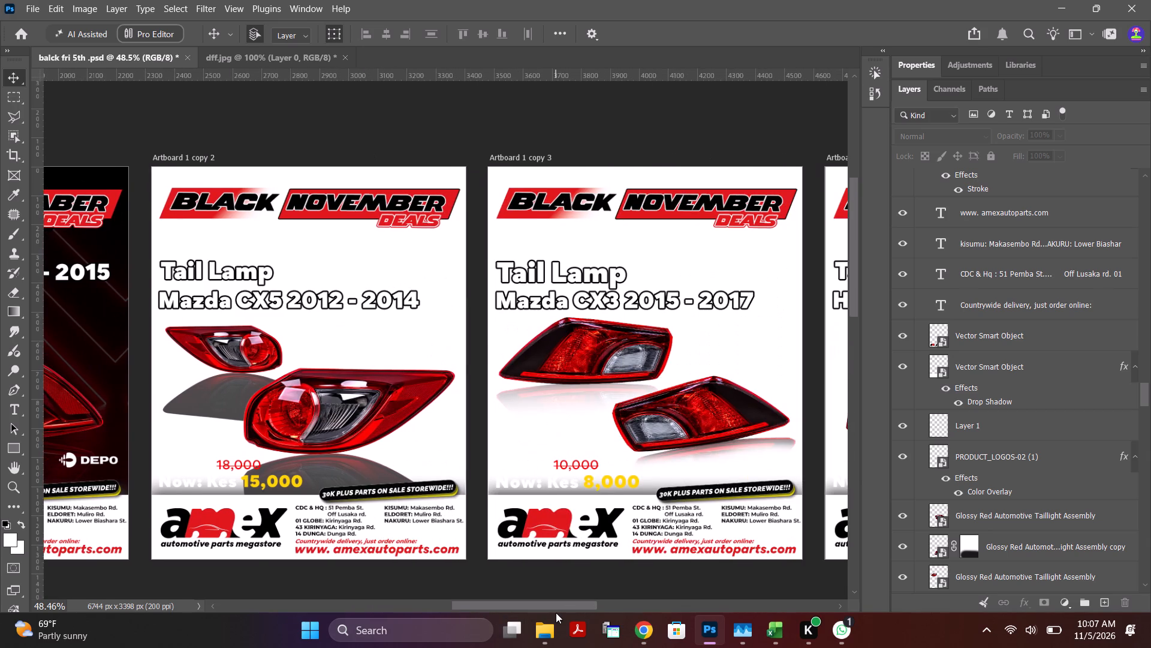
drag(556, 613, 535, 613)
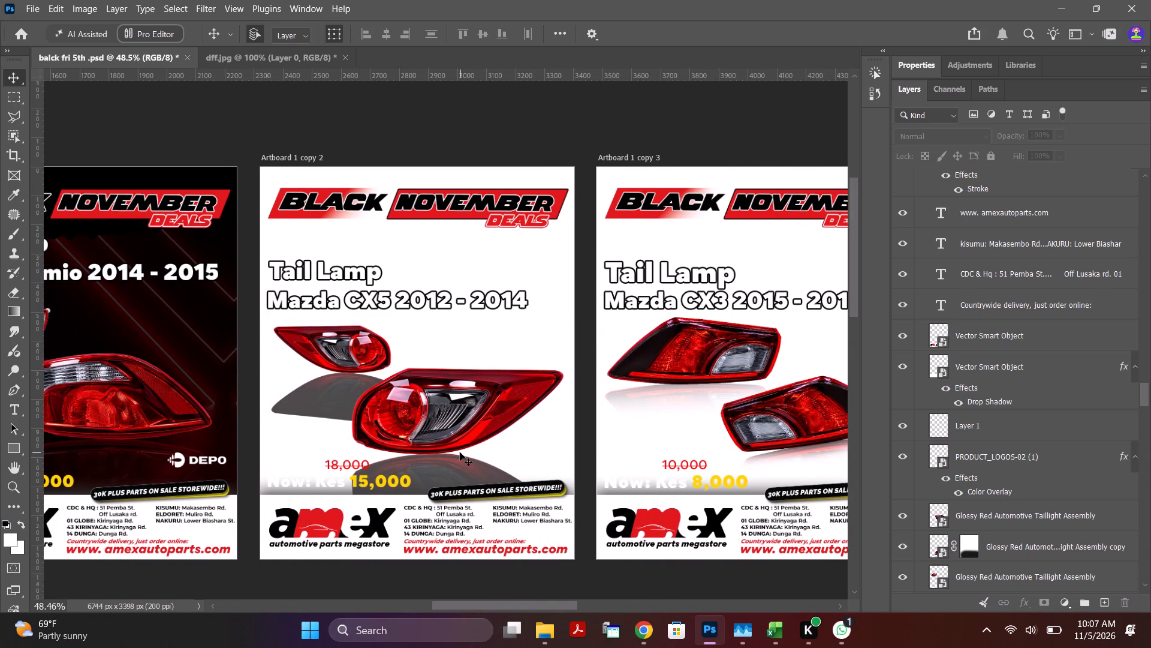
alt+scroll(454, 469, down, 7)
alt+scroll(590, 458, down, 3)
alt+scroll(627, 415, up, 2)
click(388, 328)
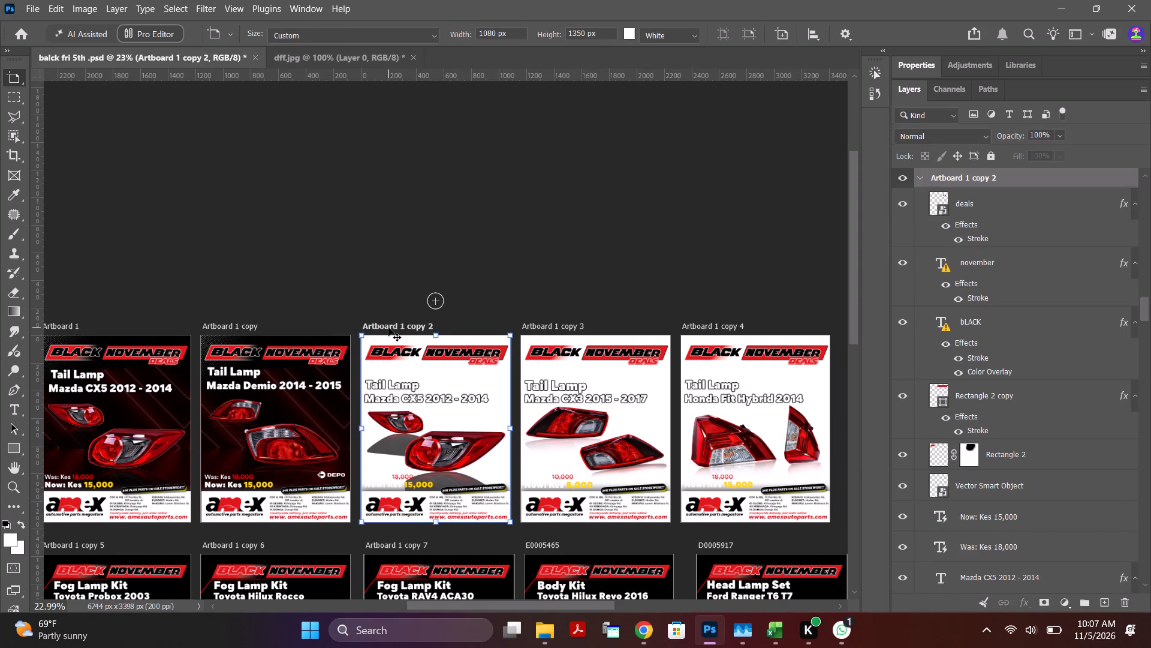
key(ctrl+shift+v)
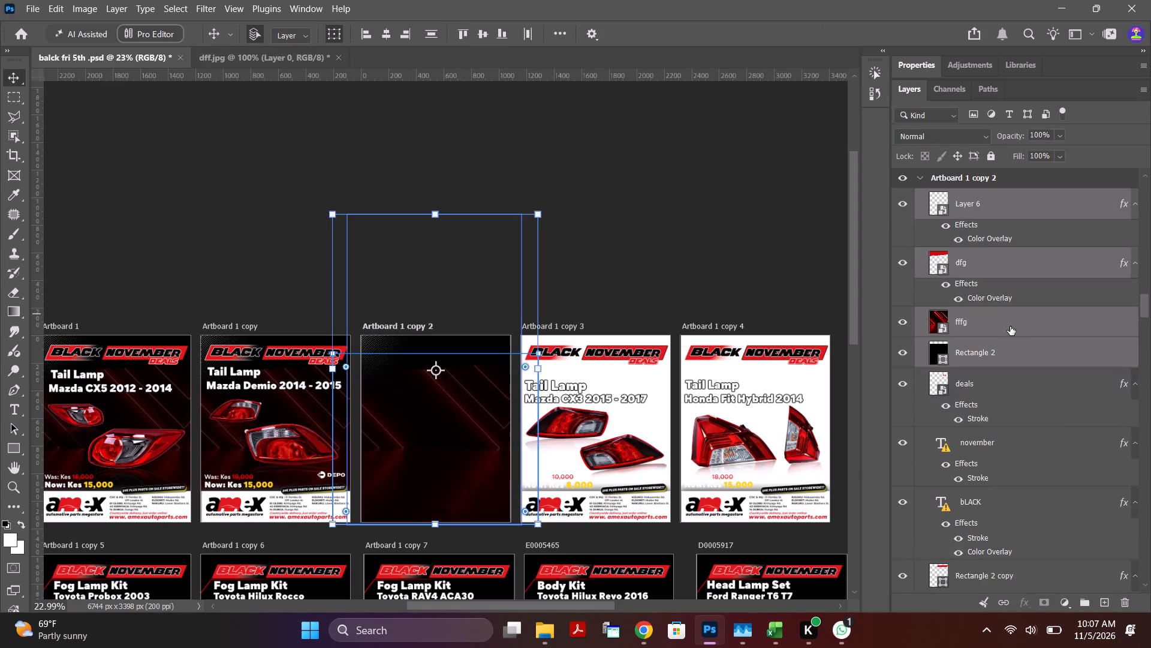
Move the four pasted background layers to the bottom of Artboard 1 copy 2's layer stack, below the Layer 2 copy layers, and clear the selection.
drag(1019, 329, 1027, 644)
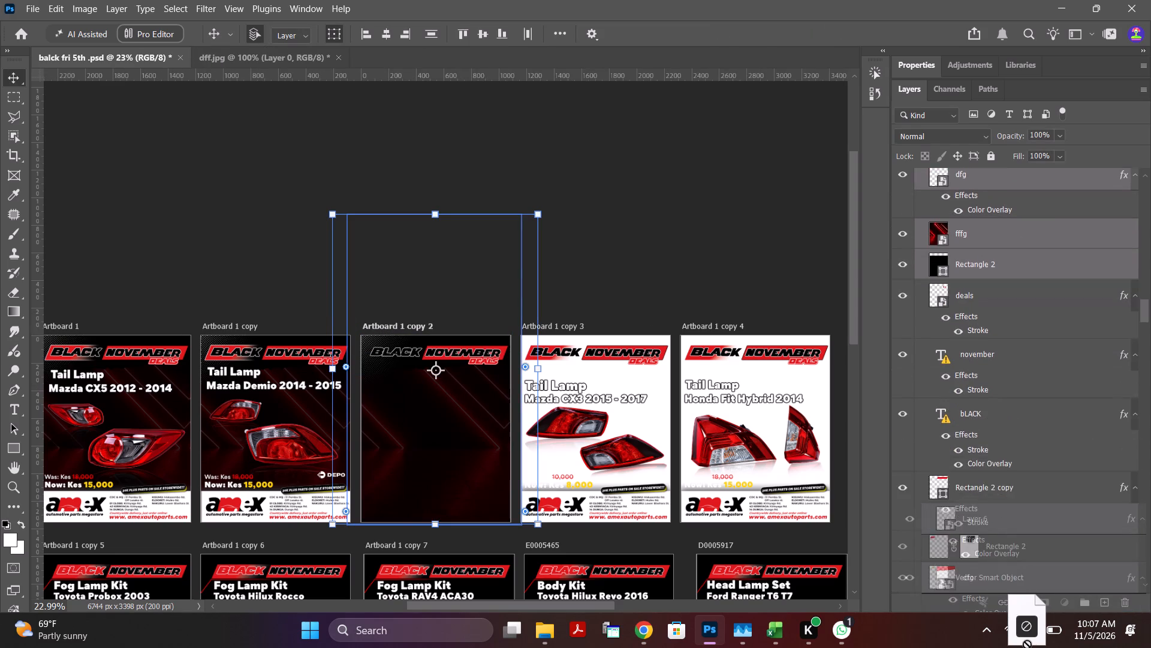
drag(1027, 644, 1056, 363)
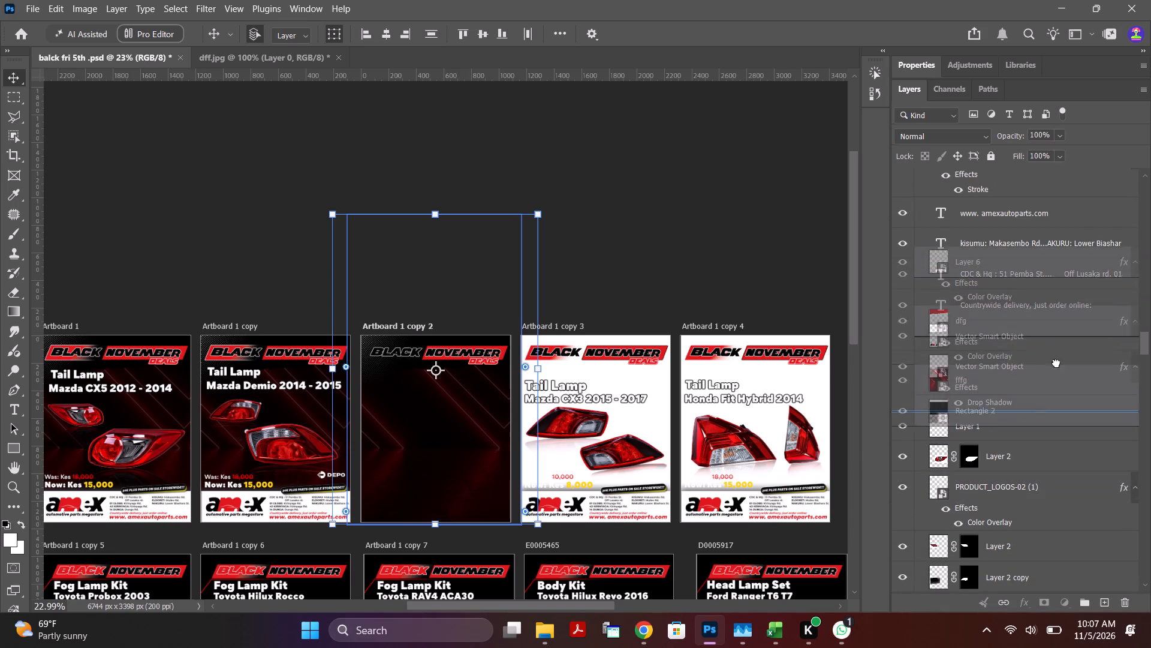
drag(1056, 363, 1085, 457)
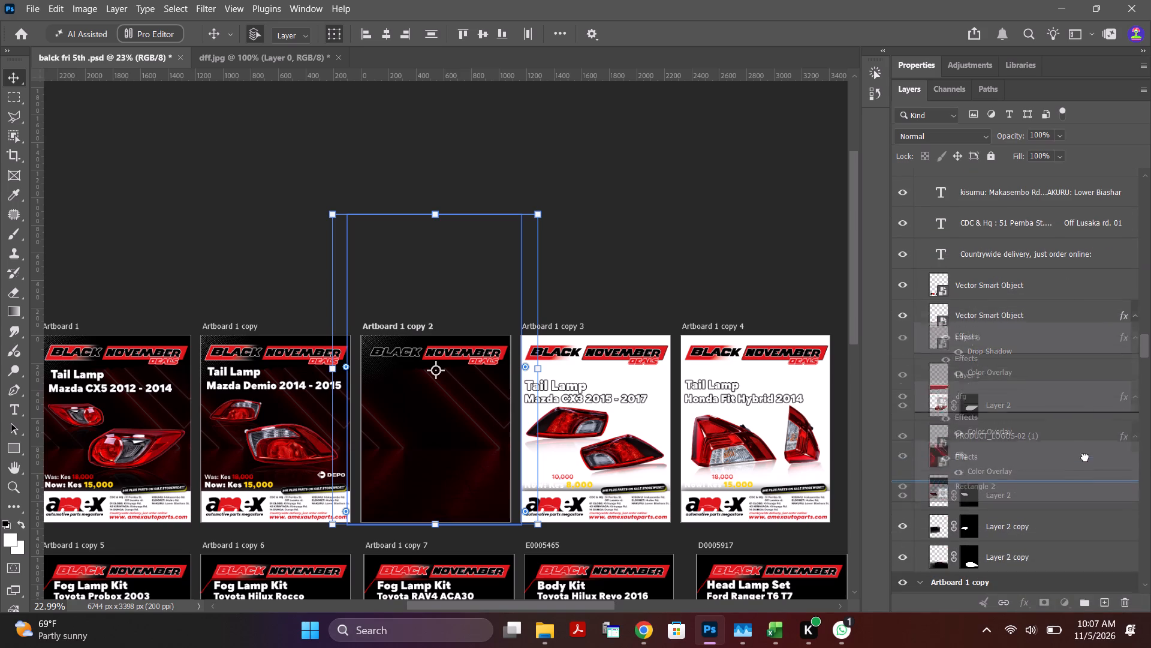
drag(1085, 457, 1059, 439)
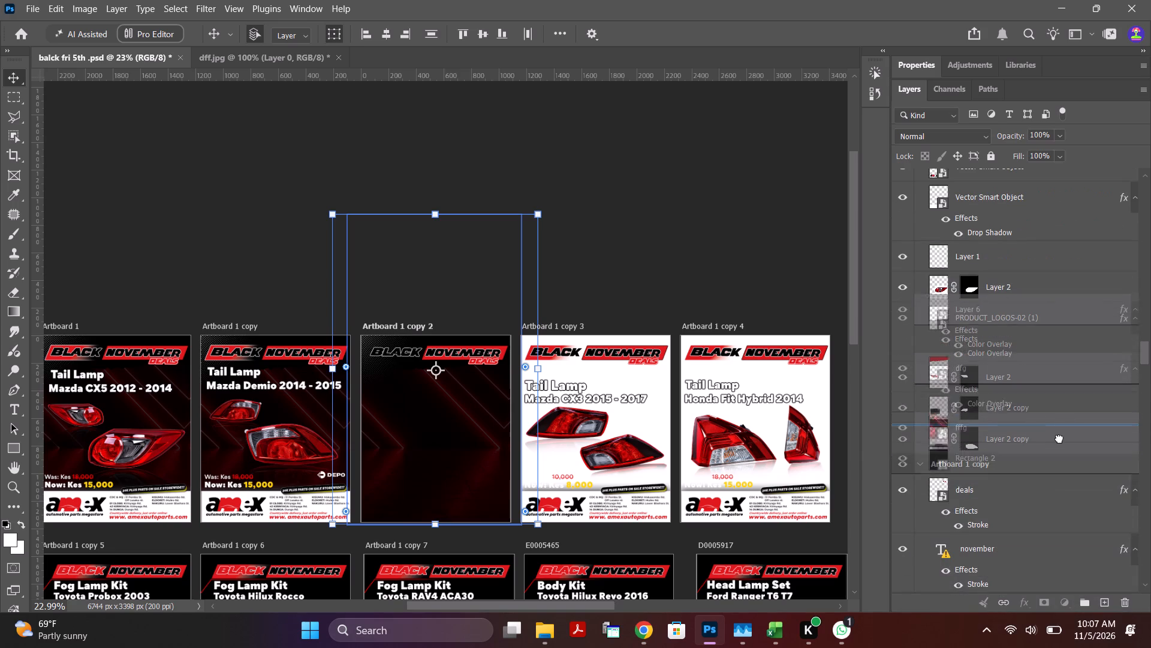
drag(1059, 439, 1057, 448)
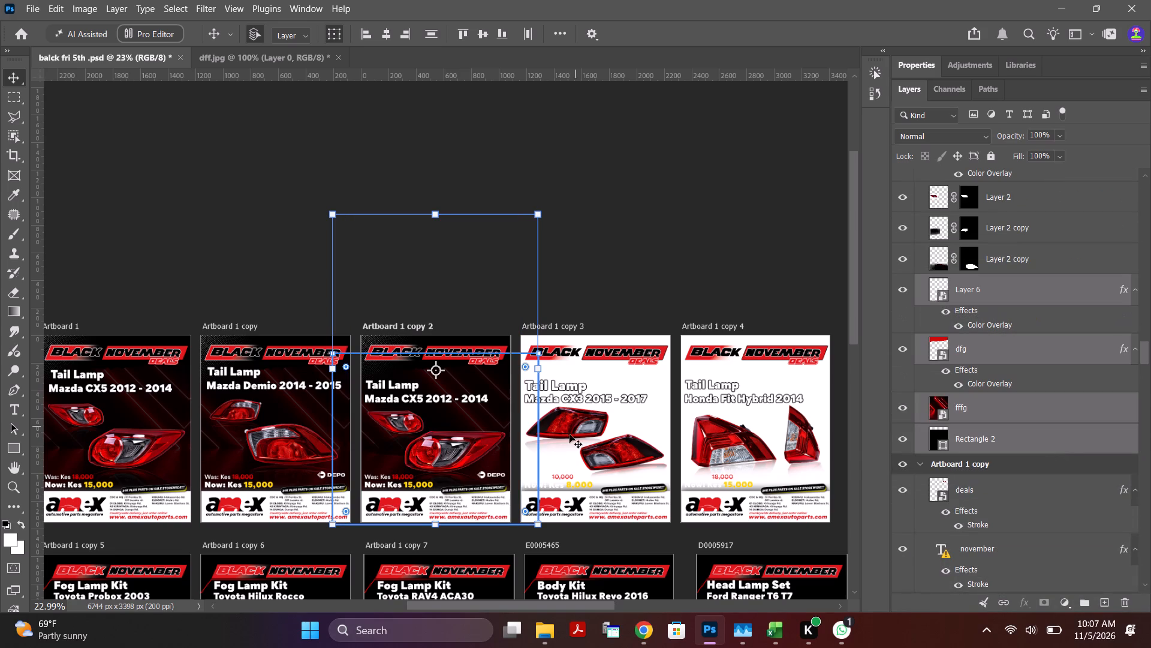
alt+scroll(592, 421, up, 4)
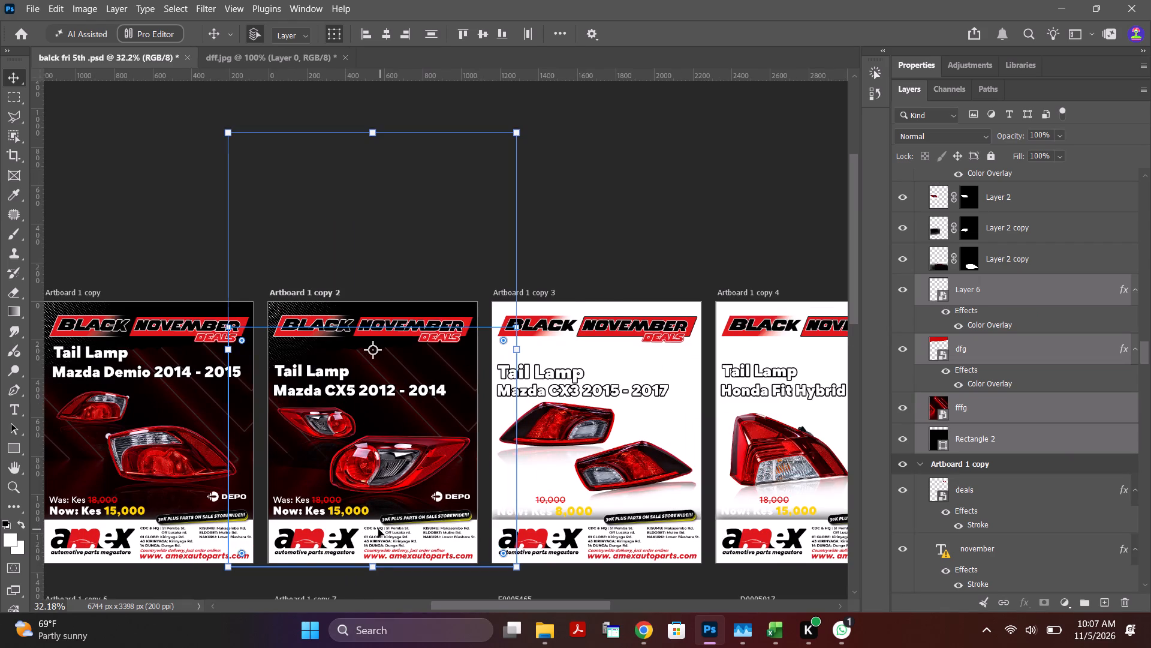
alt+scroll(378, 529, up, 5)
alt+scroll(399, 303, up, 1)
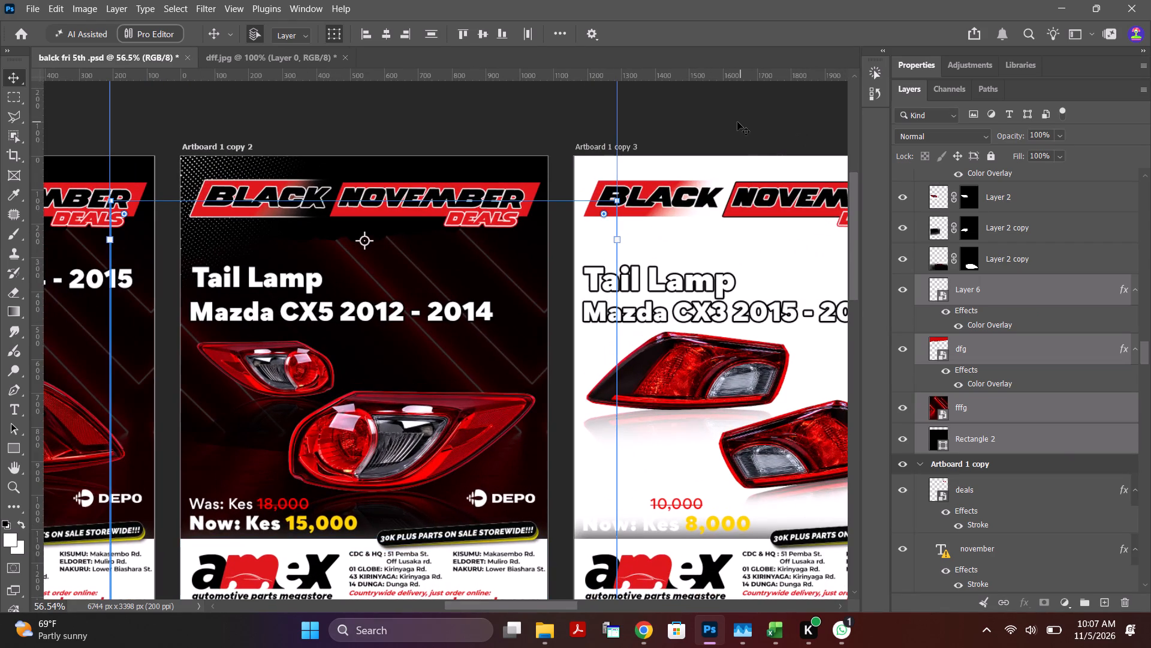
click(737, 122)
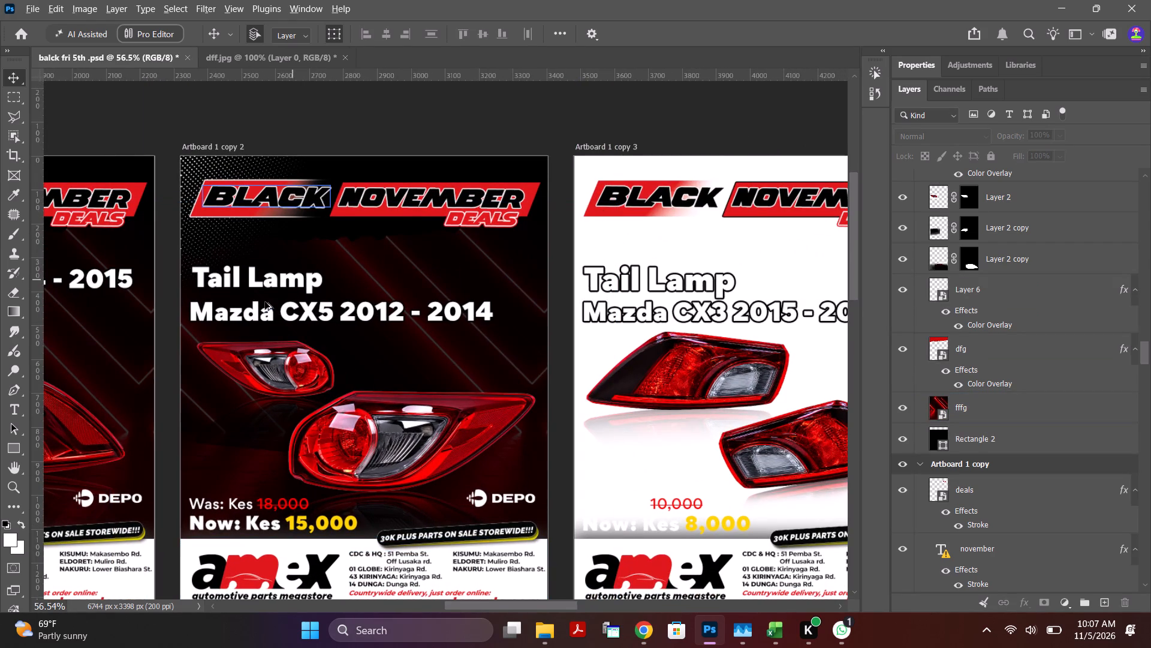
Select Artboard 1 copy 2's Tail Lamp and Mazda CX5 2012 - 2014 heading lines together and move them up just beneath the header banner.
alt+scroll(258, 307, up, 2)
click(280, 278)
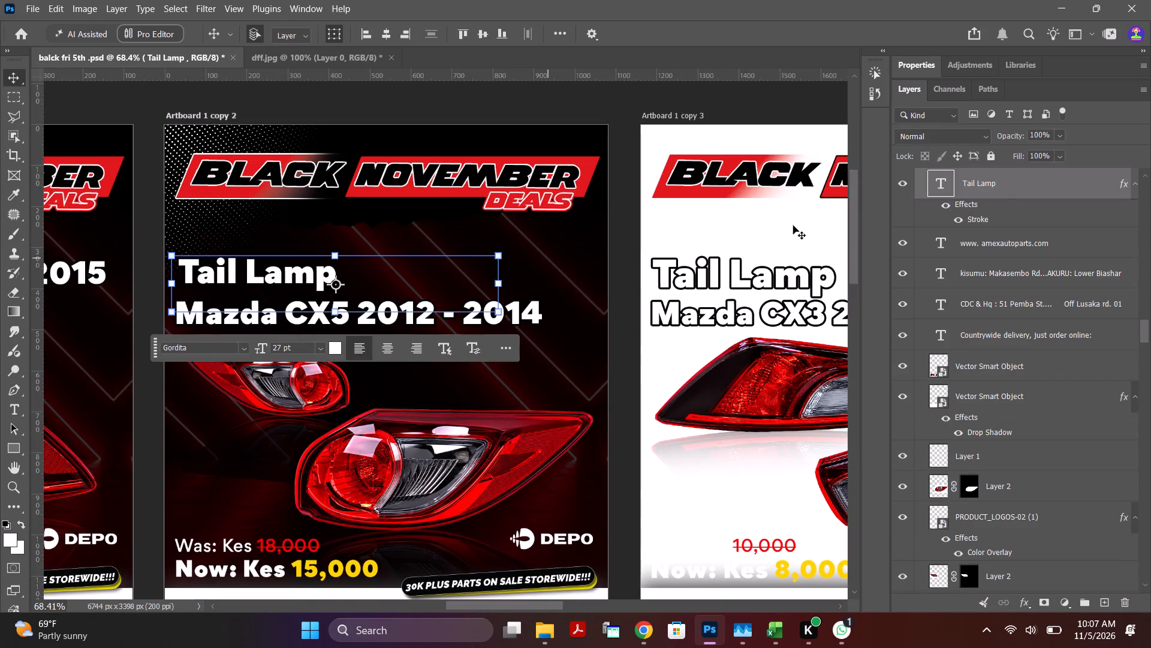
ctrl+scroll(1034, 215, up, 4)
ctrl+click(1014, 203)
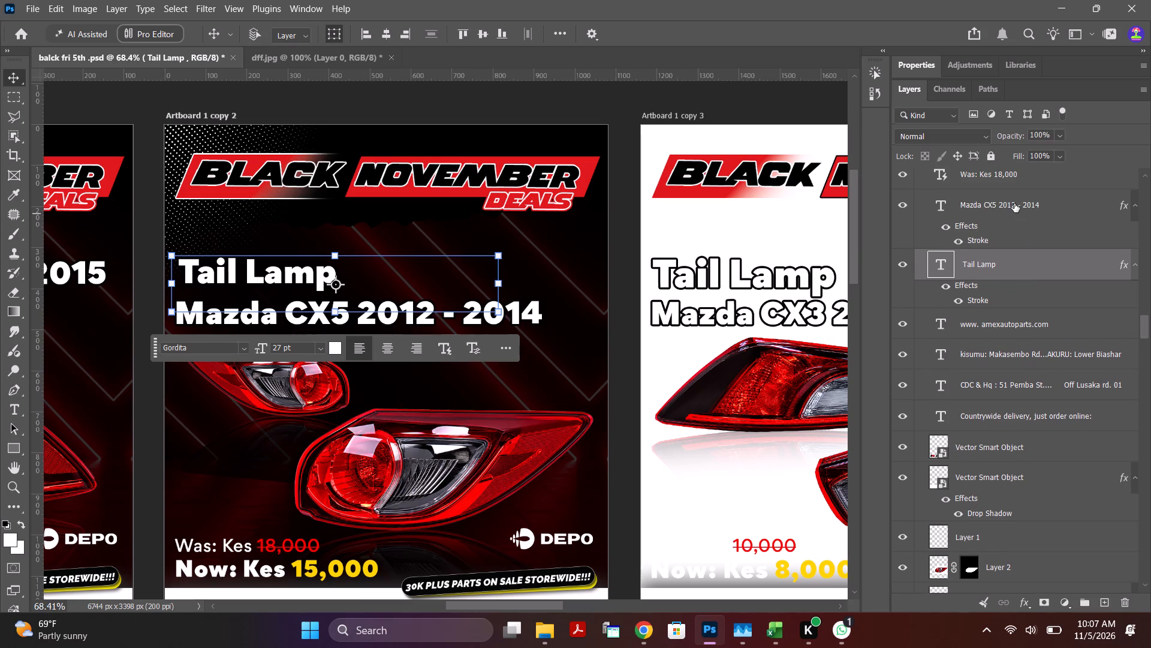
drag(304, 271, 307, 270)
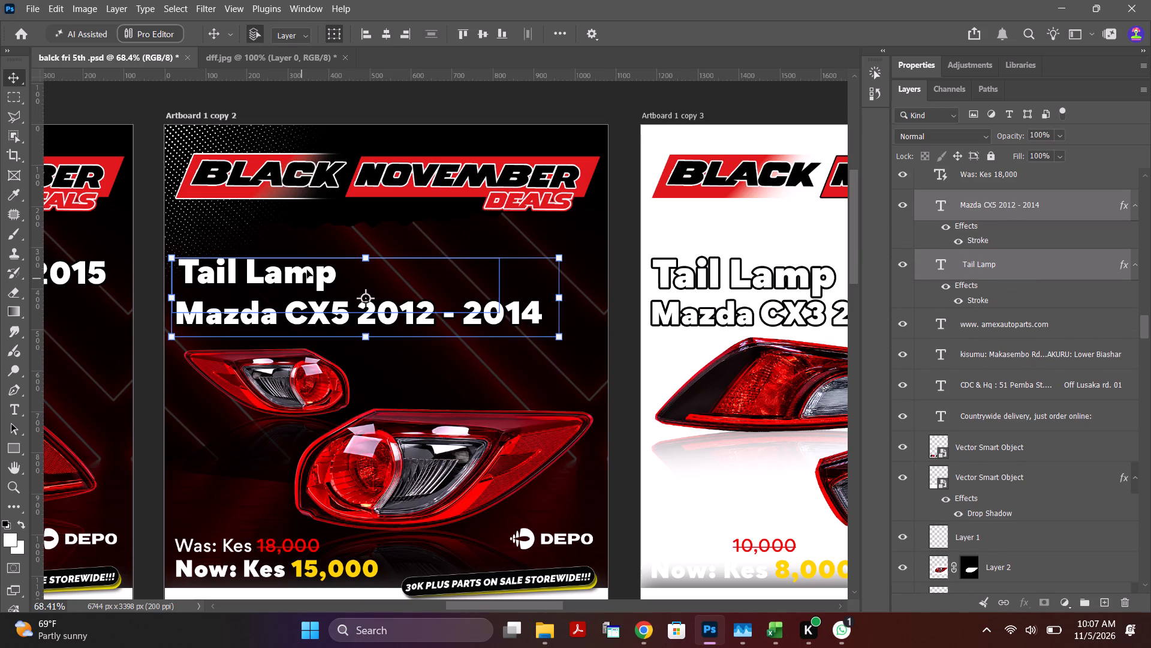
drag(307, 270, 307, 230)
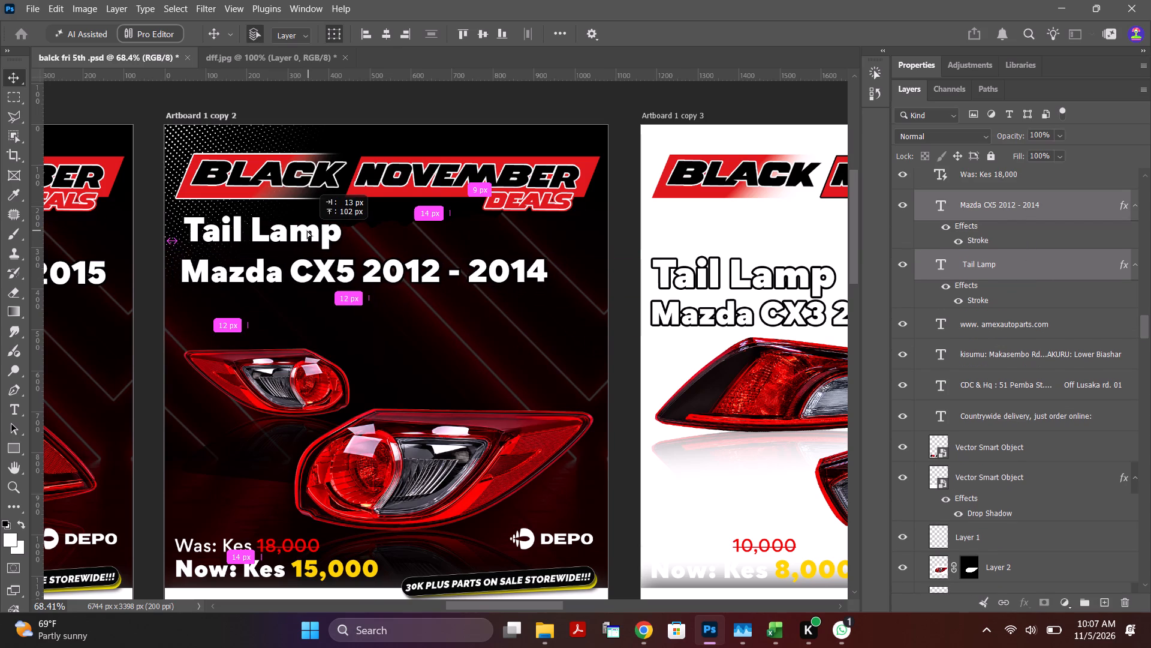
drag(307, 230, 306, 230)
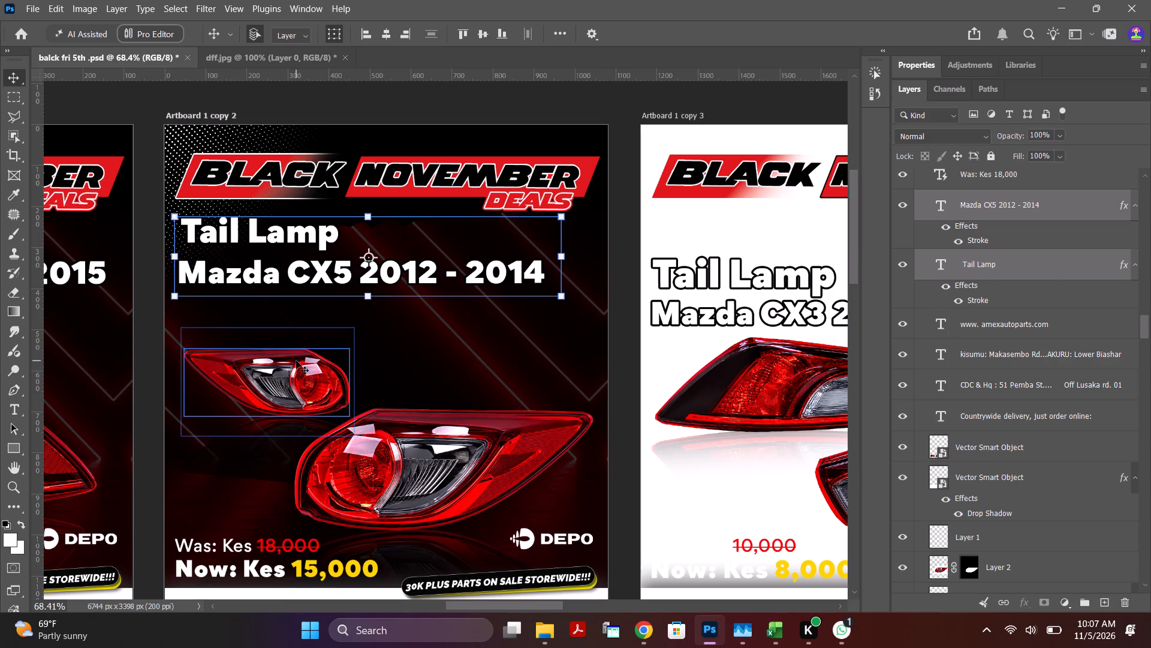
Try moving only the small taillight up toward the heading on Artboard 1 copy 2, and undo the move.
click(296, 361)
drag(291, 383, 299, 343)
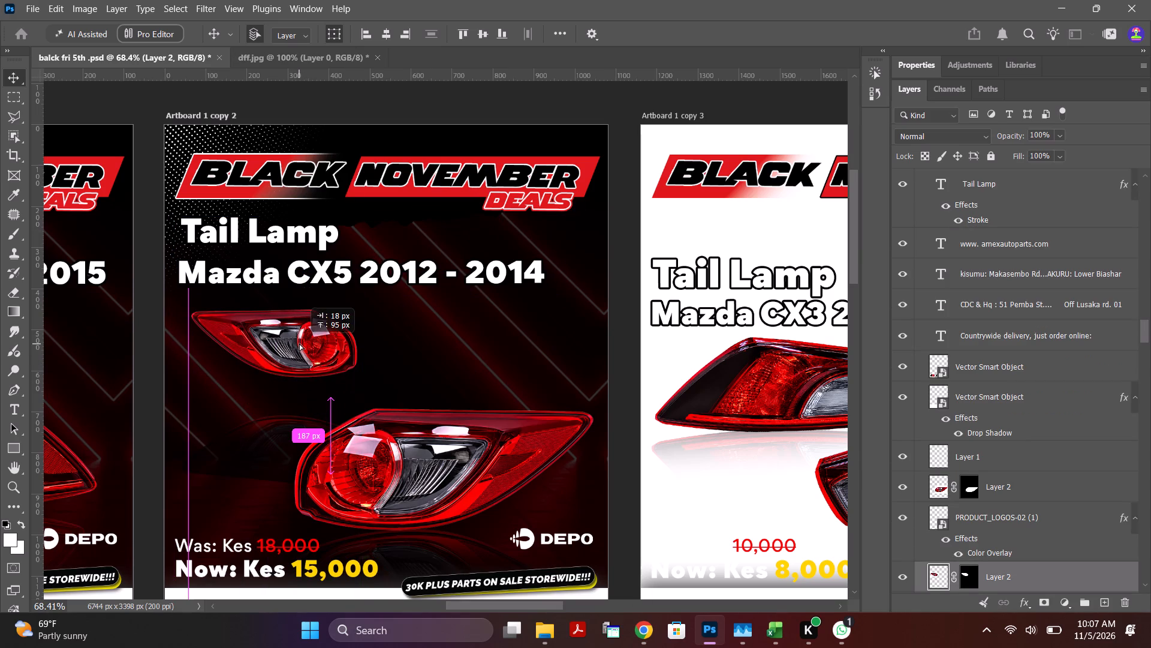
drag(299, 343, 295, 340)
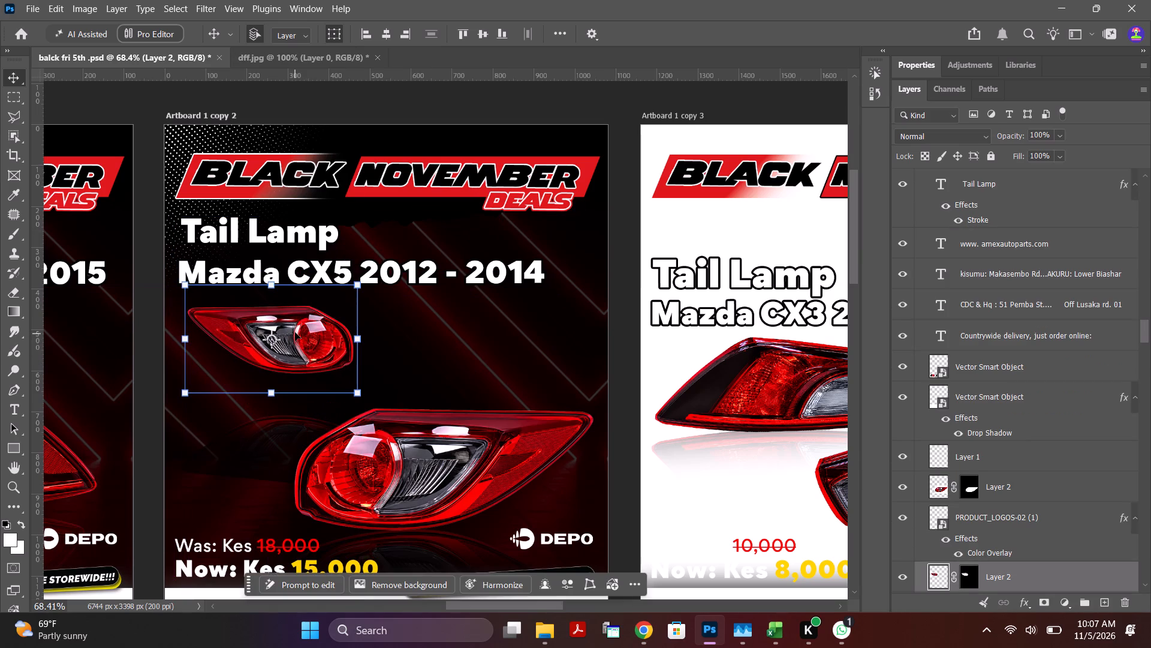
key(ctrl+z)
On Artboard 1 copy 2, hide the DEPO logo layer and move both taillights with their Layer 2 copy reflections up about 96 px.
scroll(1138, 538, down, 2)
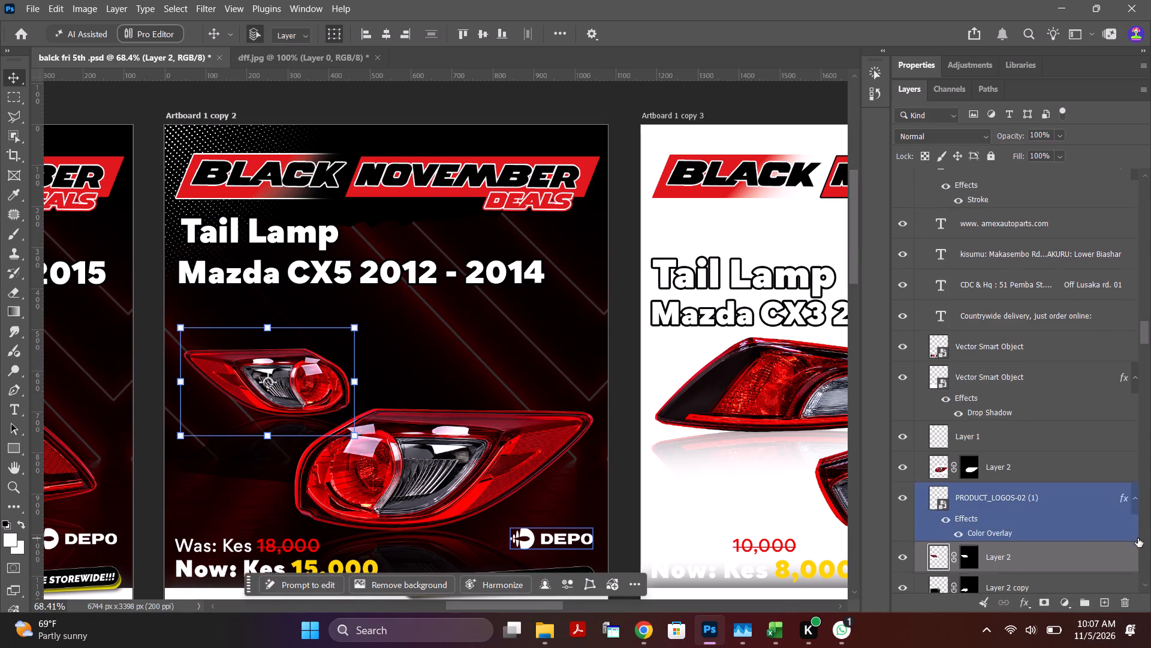
scroll(961, 500, down, 2)
click(1014, 563)
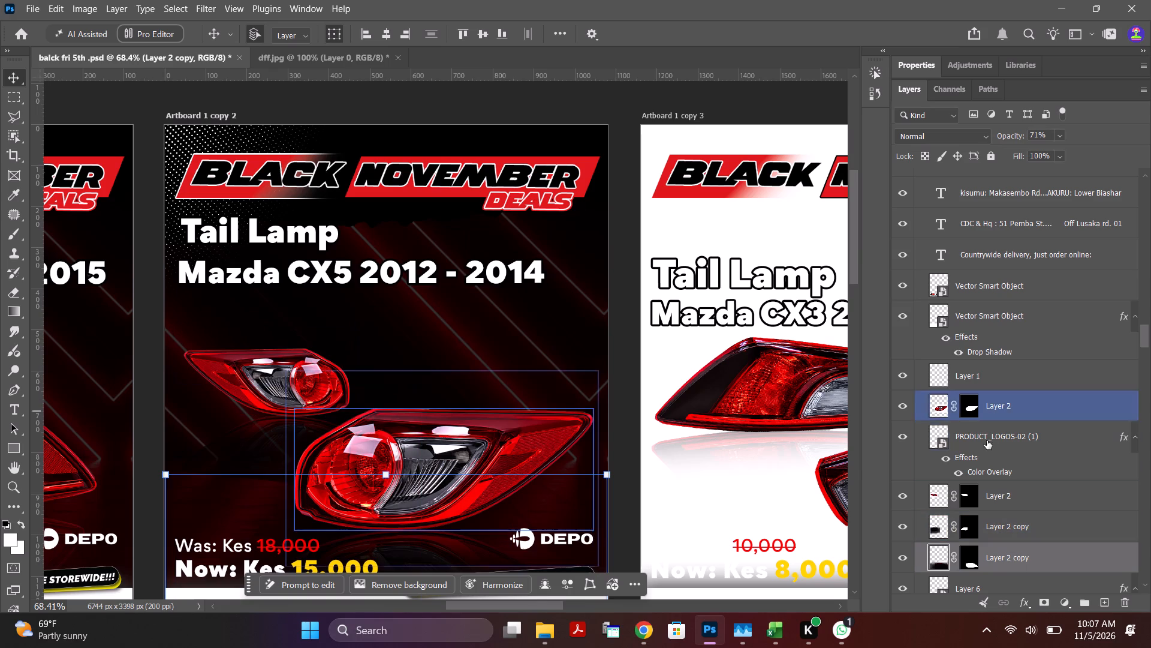
shift+click(1003, 405)
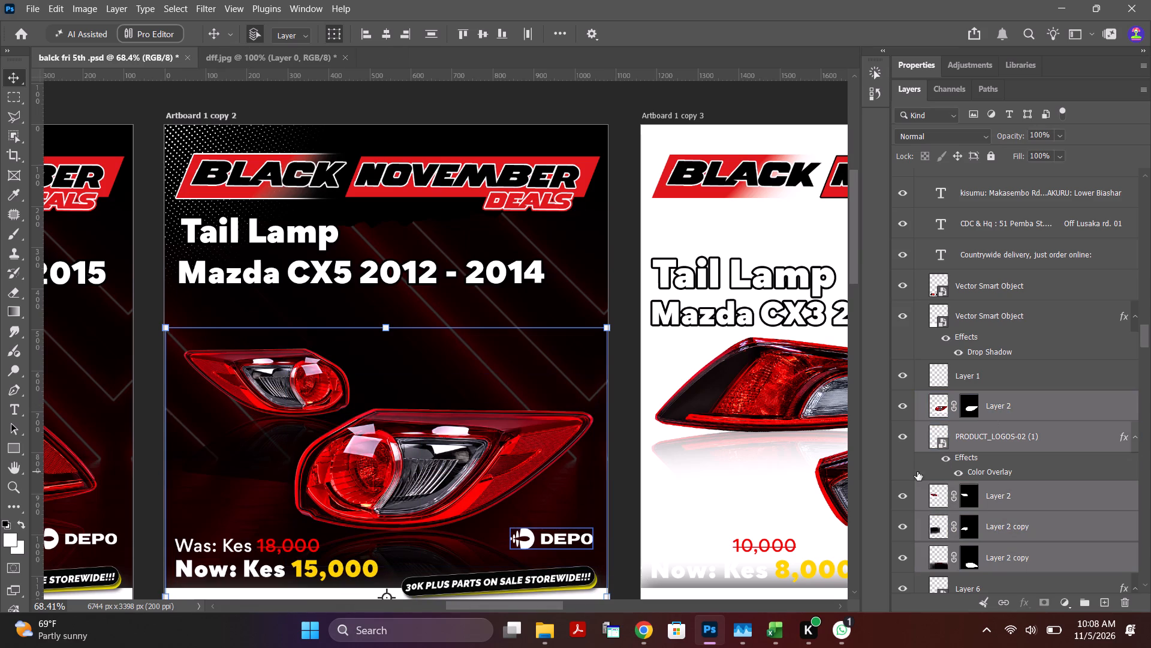
shift+click(903, 436)
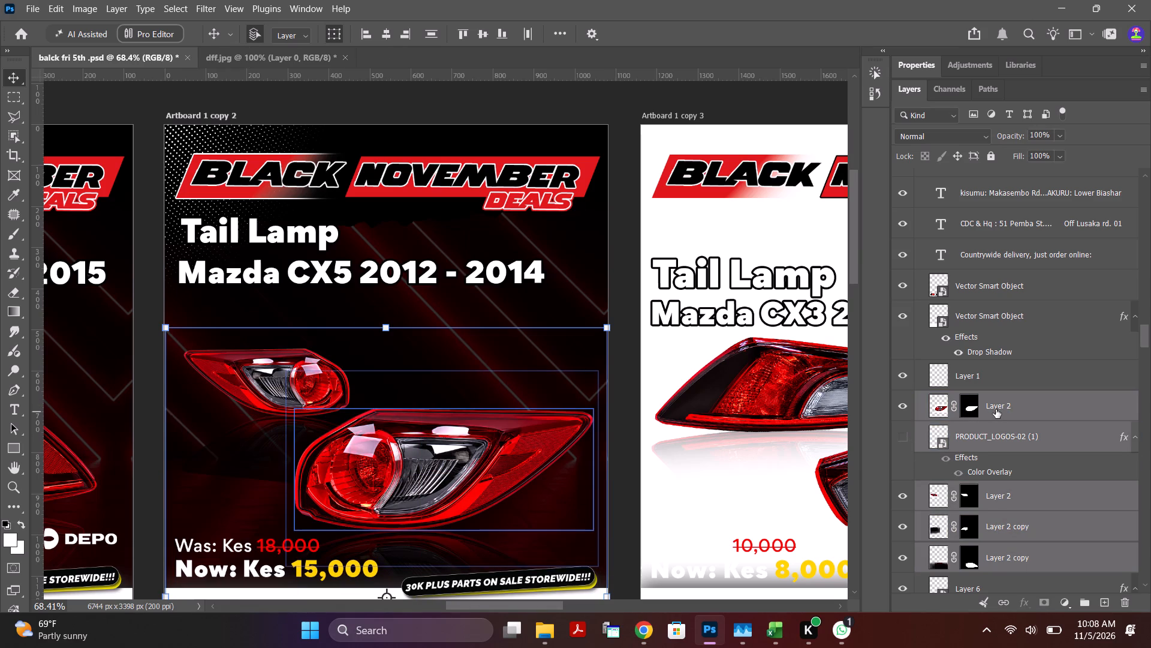
shift+click(996, 447)
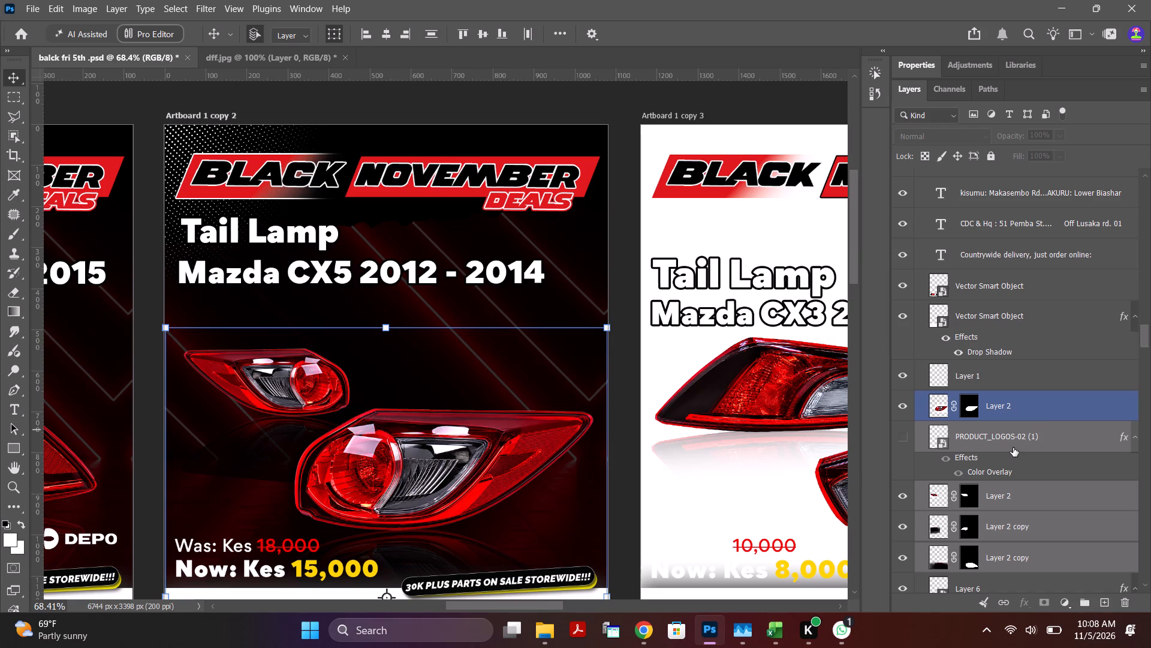
ctrl+click(1018, 434)
ctrl+click(1038, 404)
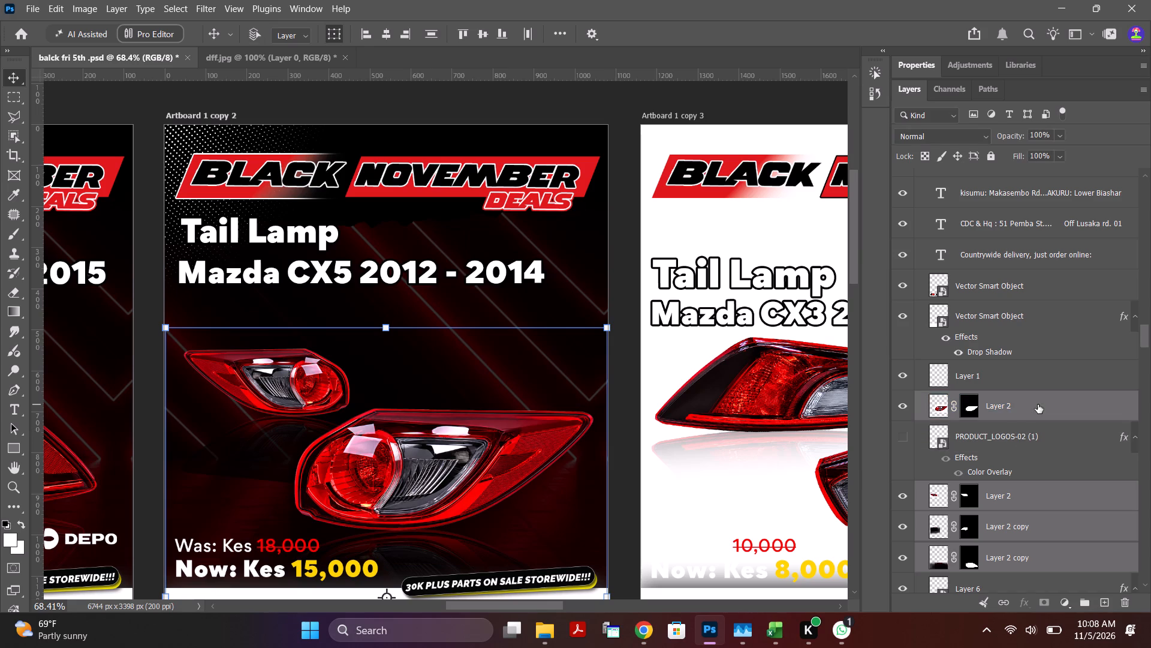
drag(308, 383, 310, 344)
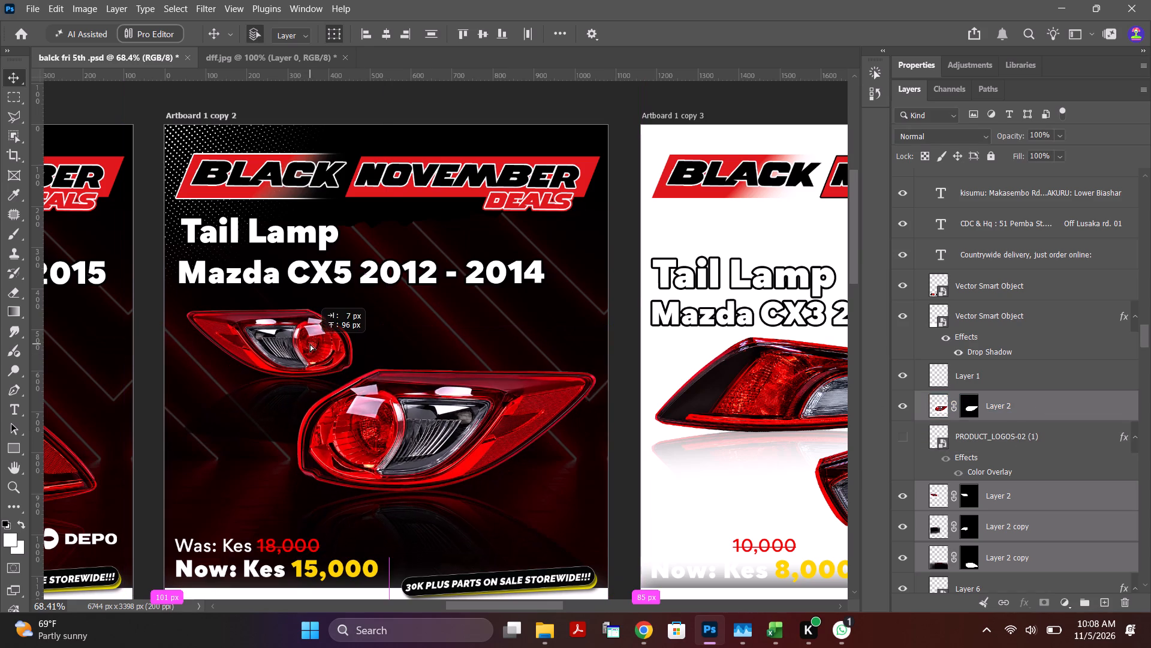
drag(310, 344, 308, 343)
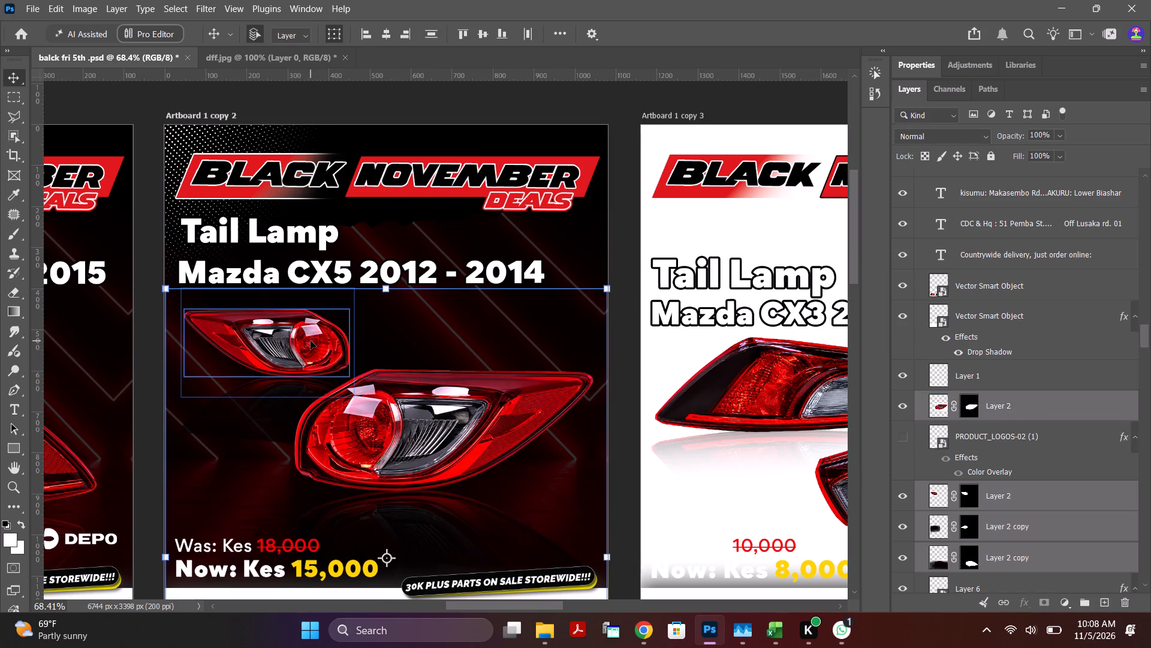
Select only the two Layer 2 taillights on Artboard 1 copy 2 and move them down about 23 px and slightly left.
click(1028, 501)
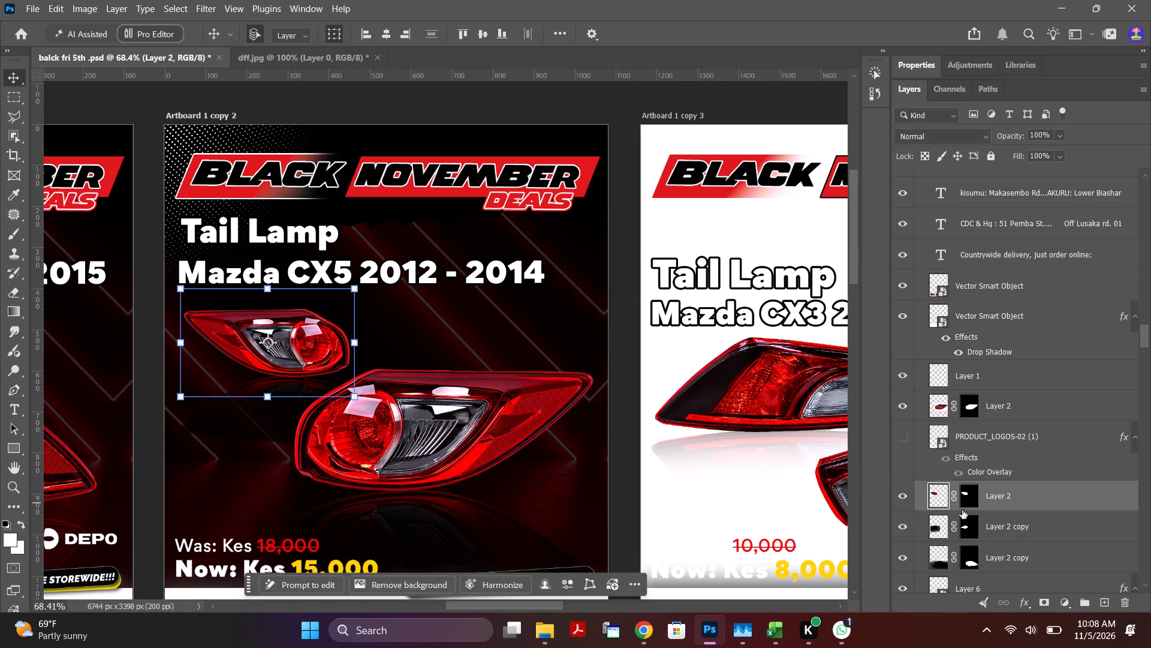
click(984, 412)
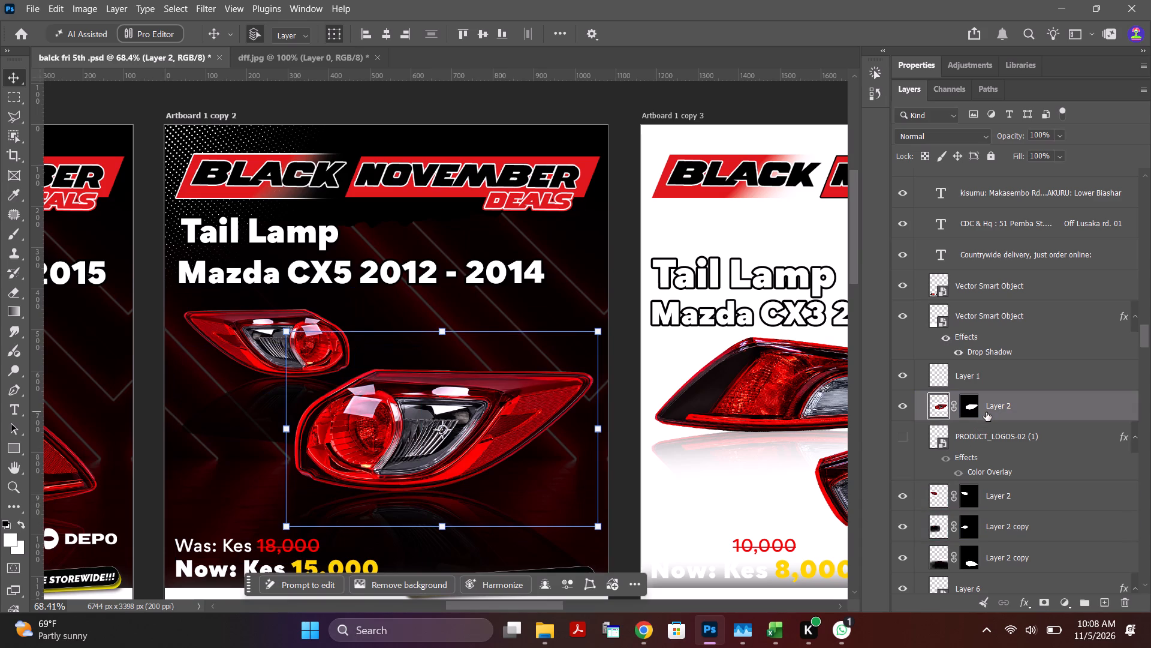
ctrl+click(1002, 503)
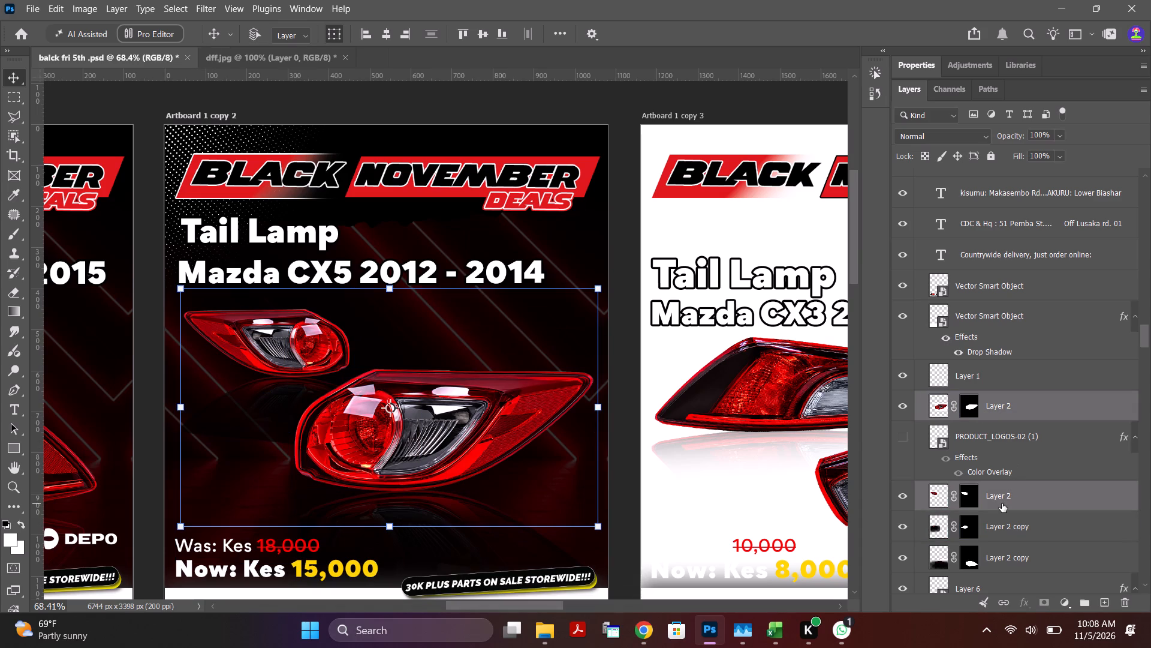
drag(456, 425, 456, 444)
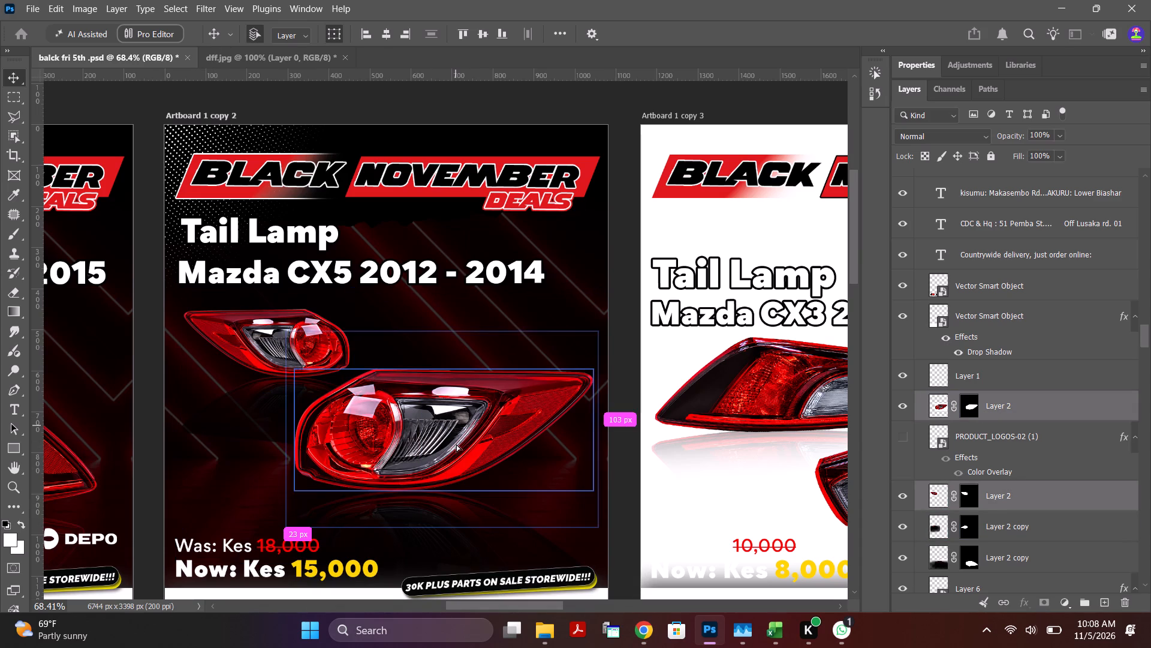
drag(456, 444, 450, 431)
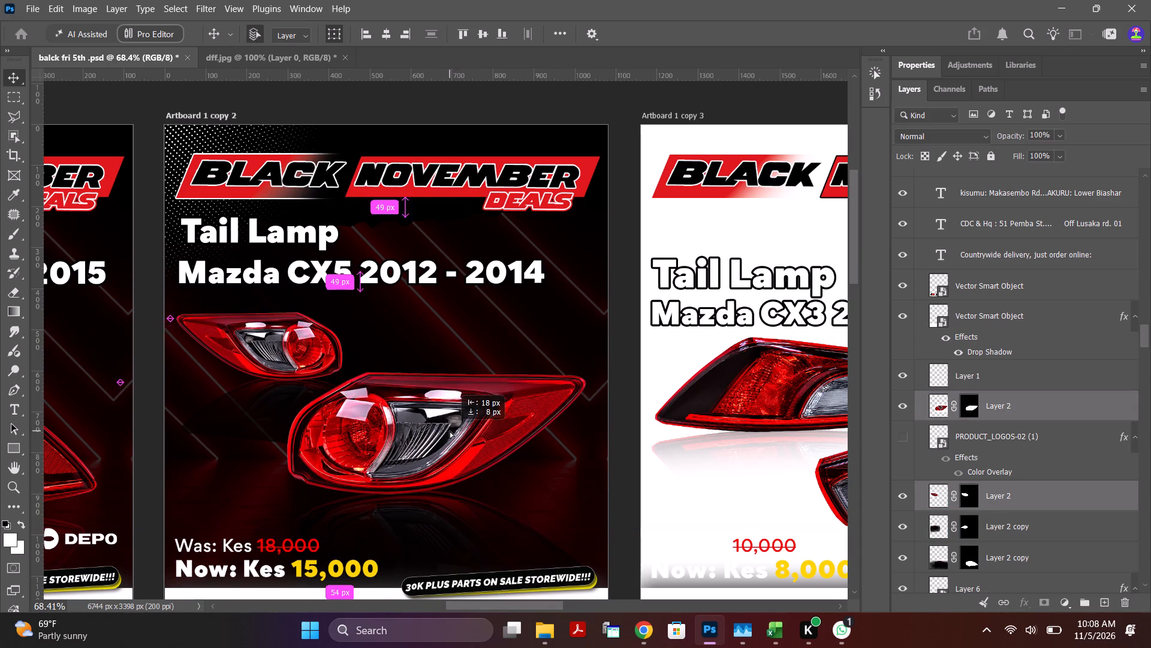
drag(450, 431, 453, 433)
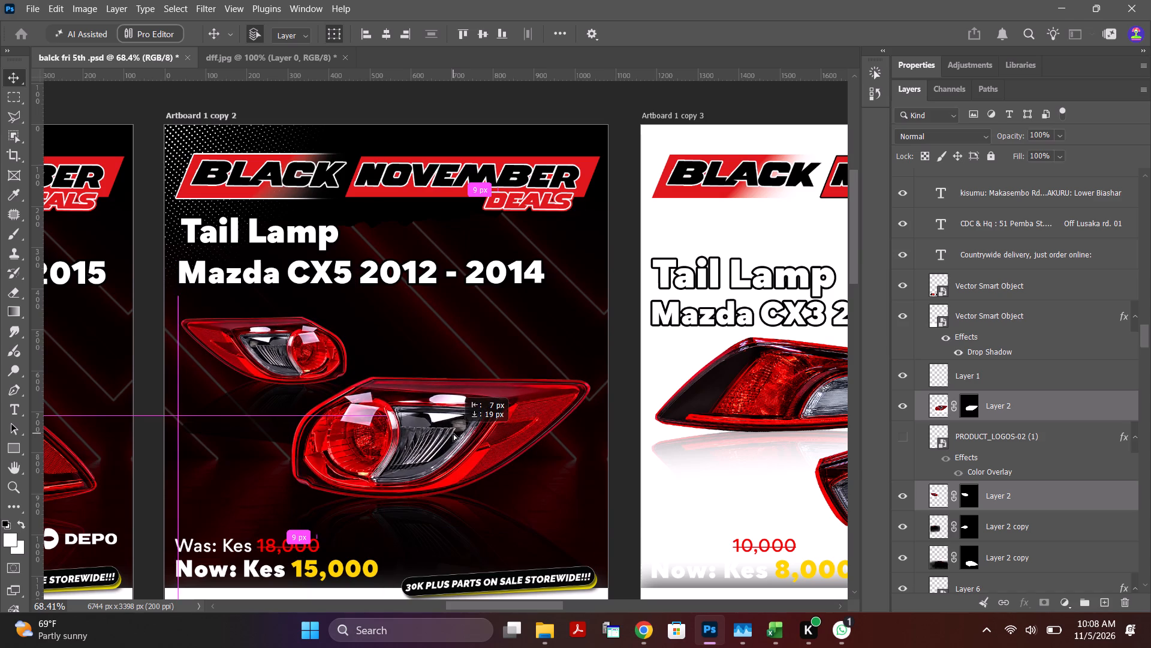
drag(453, 433, 451, 435)
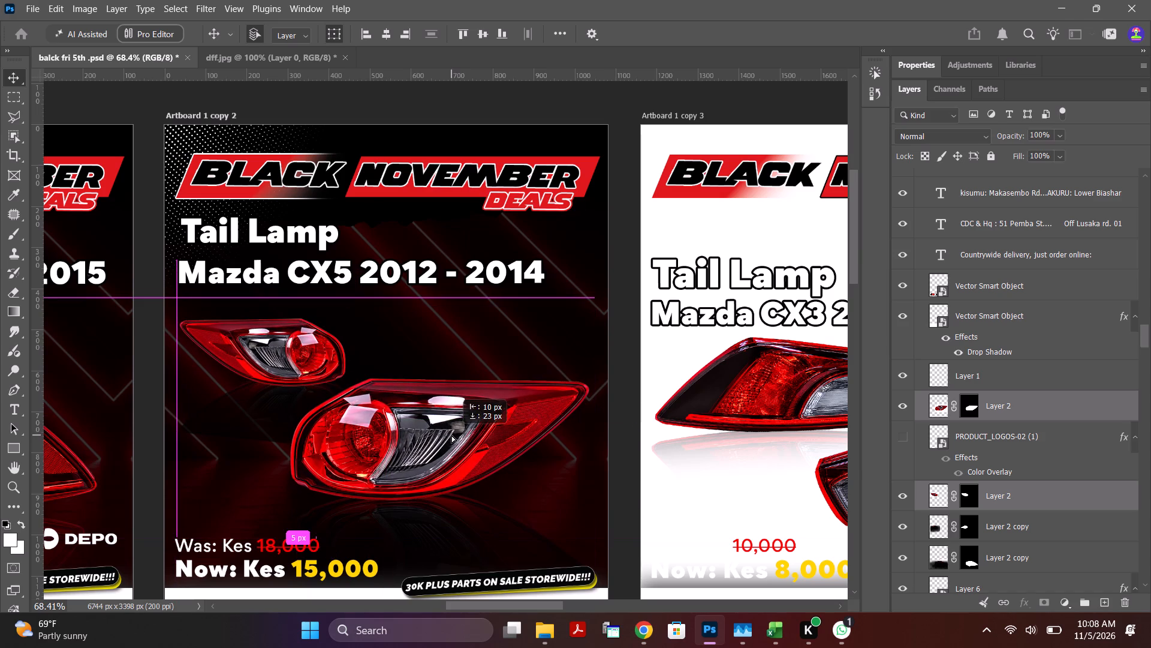
drag(451, 435, 453, 436)
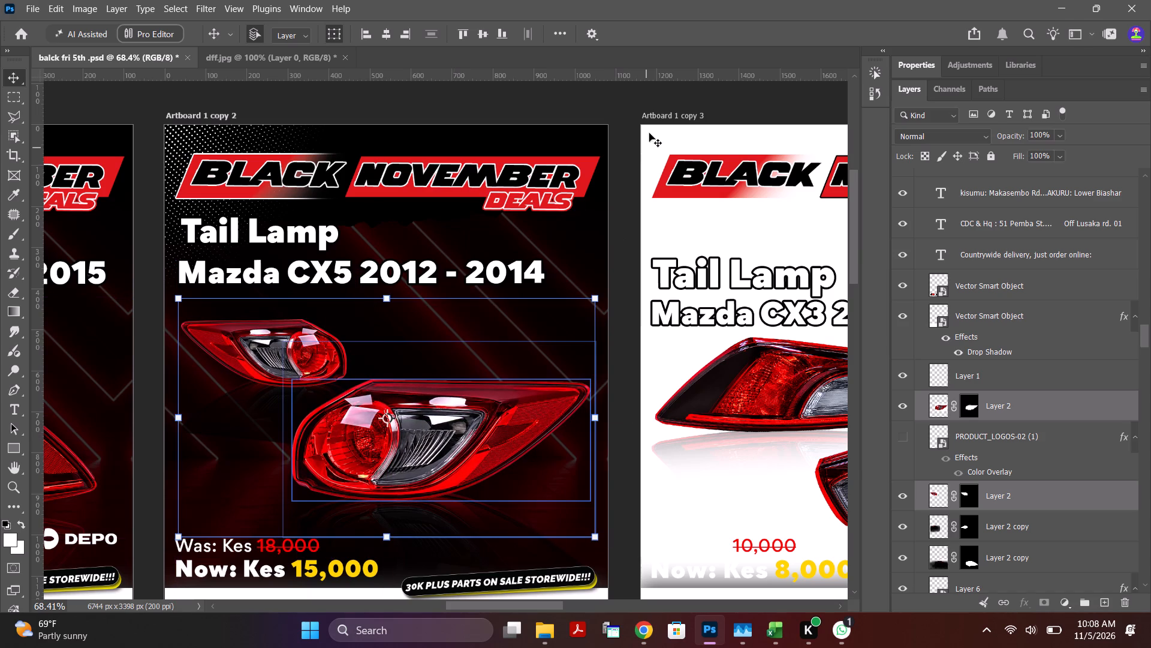
Paste the copied background layers in place into Artboard 1 copy 3.
click(664, 113)
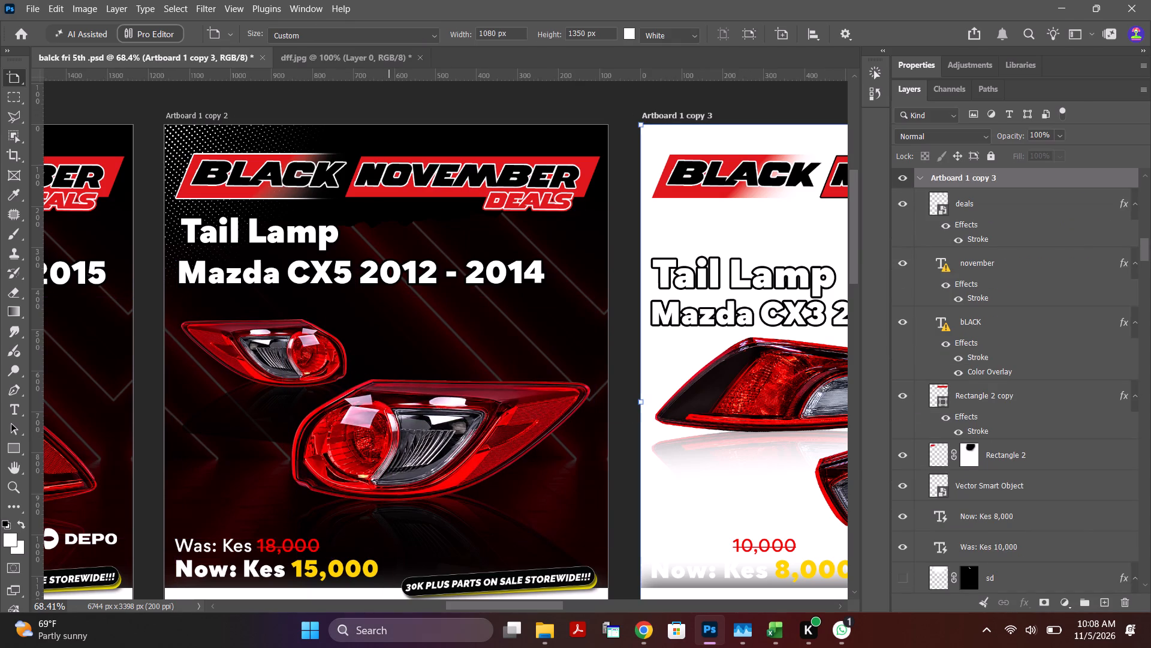
drag(478, 603, 546, 604)
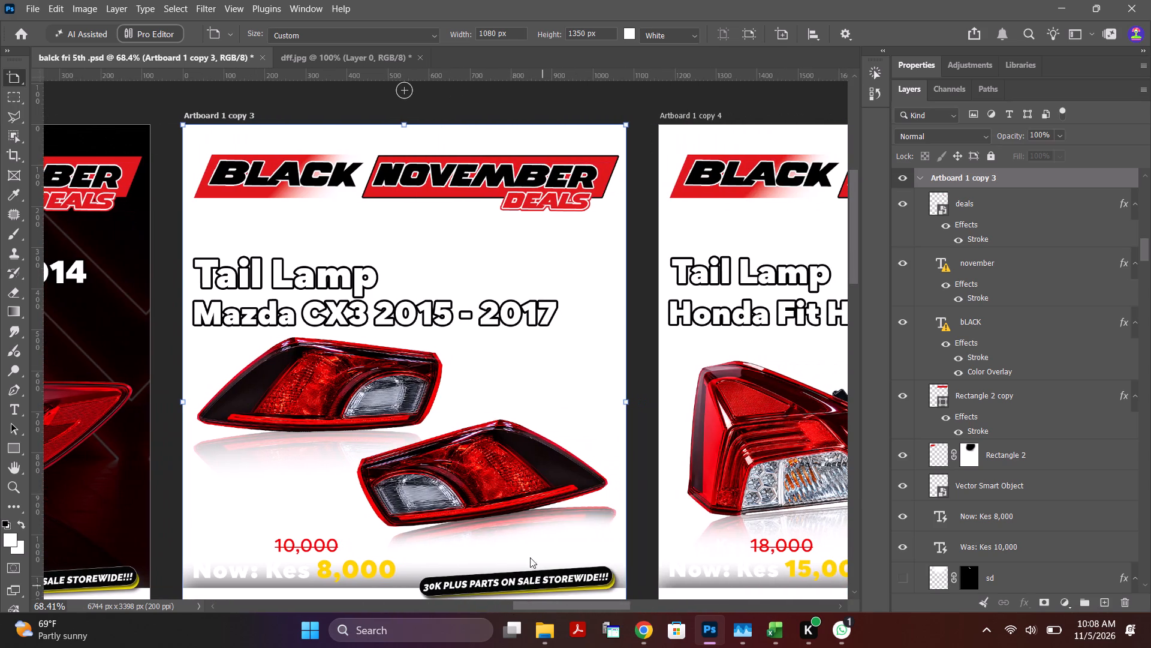
click(237, 117)
alt+scroll(257, 154, down, 4)
scroll(430, 261, down, 2)
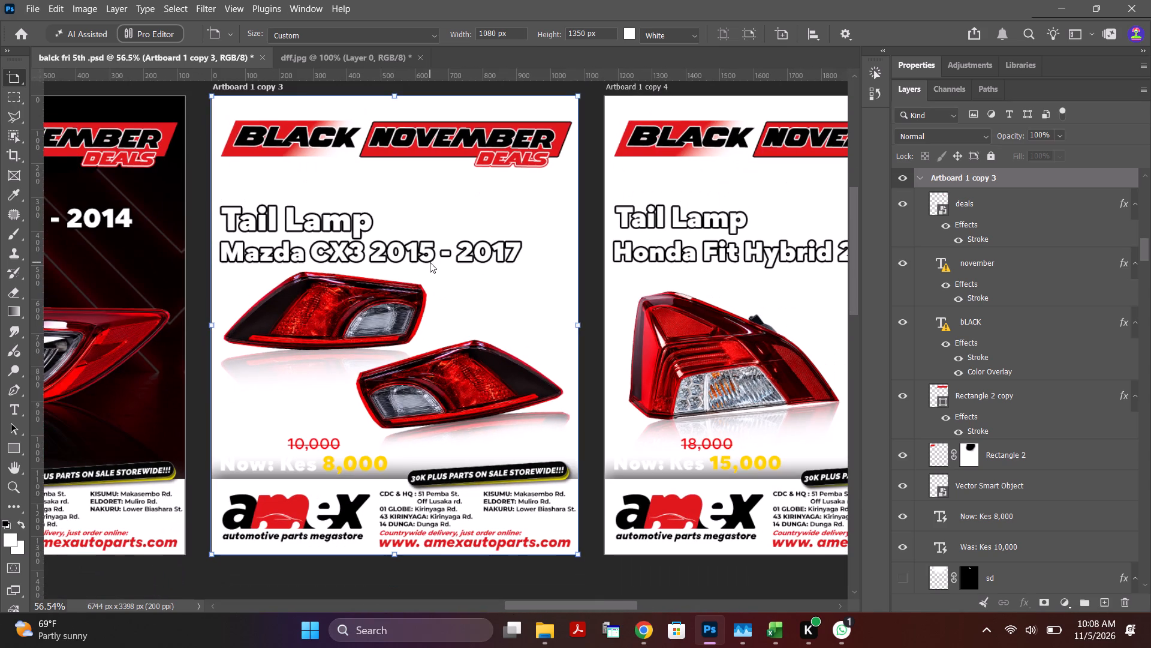
key(ctrl+shift+v)
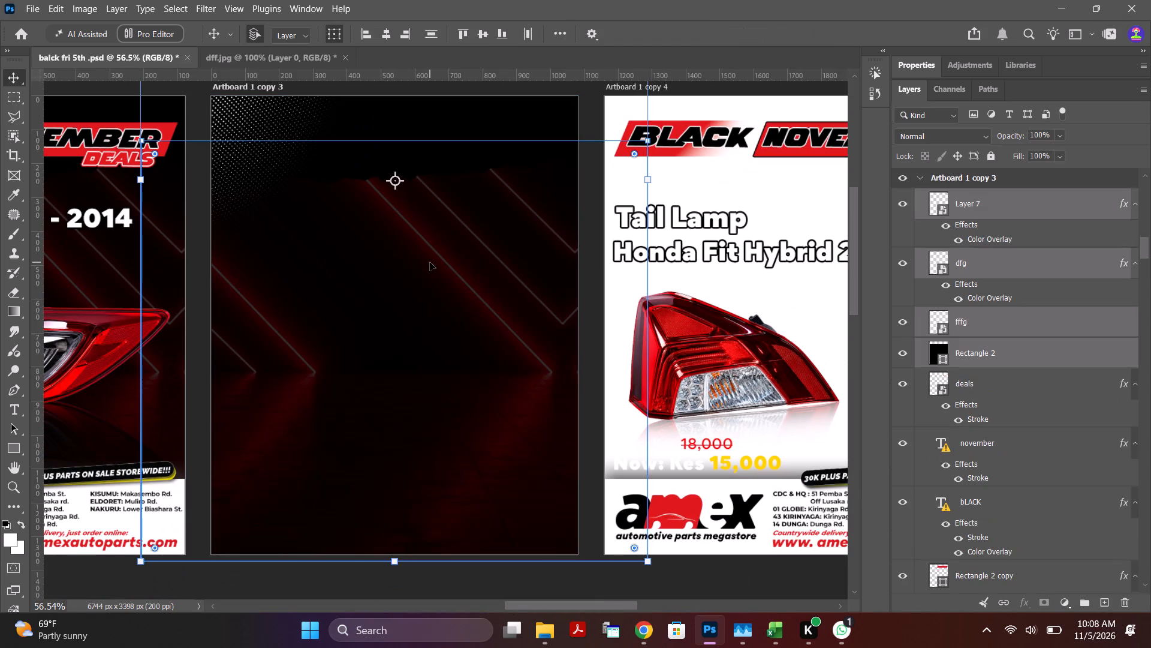
Move the four pasted background layers to the bottom of Artboard 1 copy 3's layer stack, below PRODUCT_LOGOS-02 (1).
drag(1097, 328, 1116, 404)
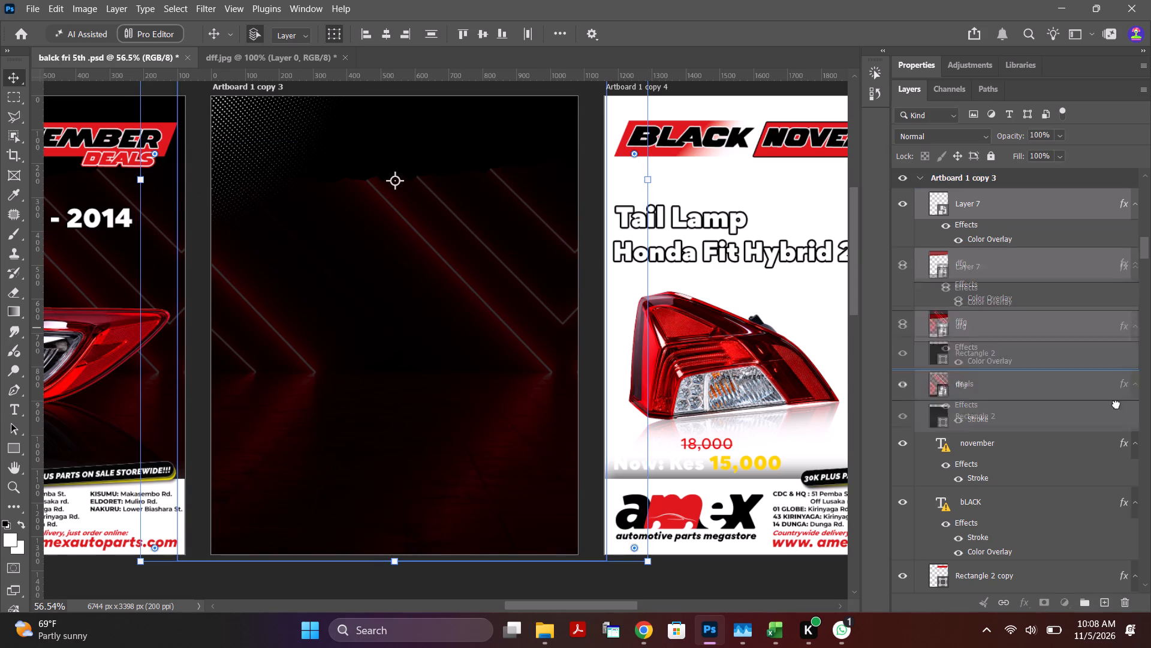
drag(1116, 404, 1101, 647)
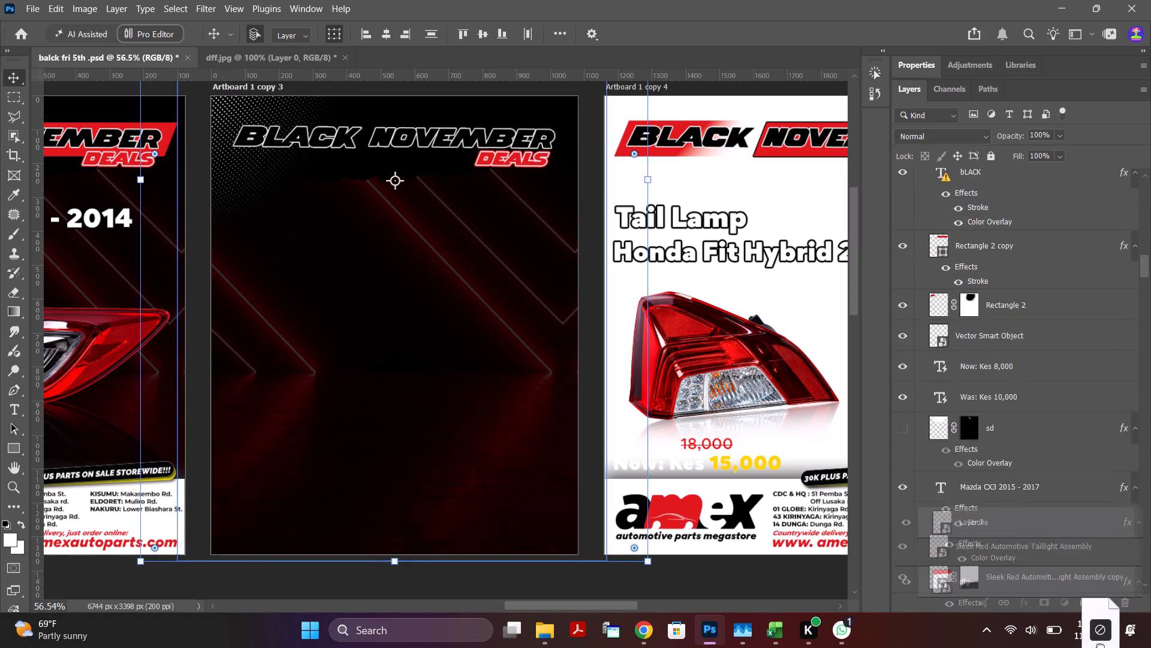
drag(1101, 647, 1060, 259)
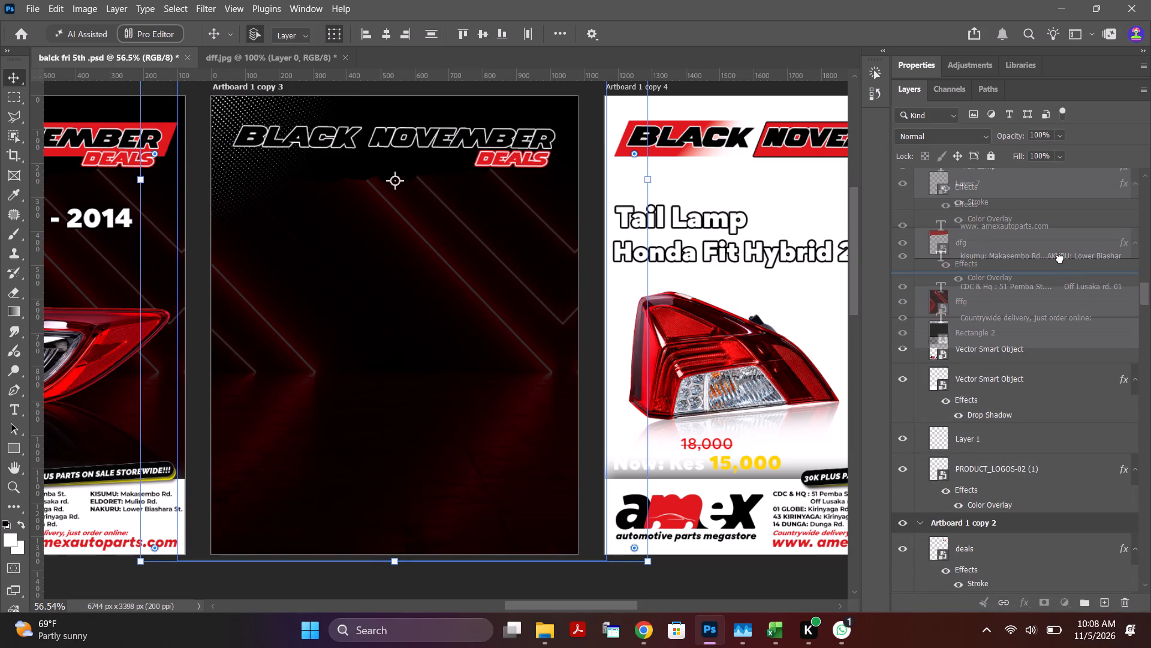
drag(1060, 259, 1041, 493)
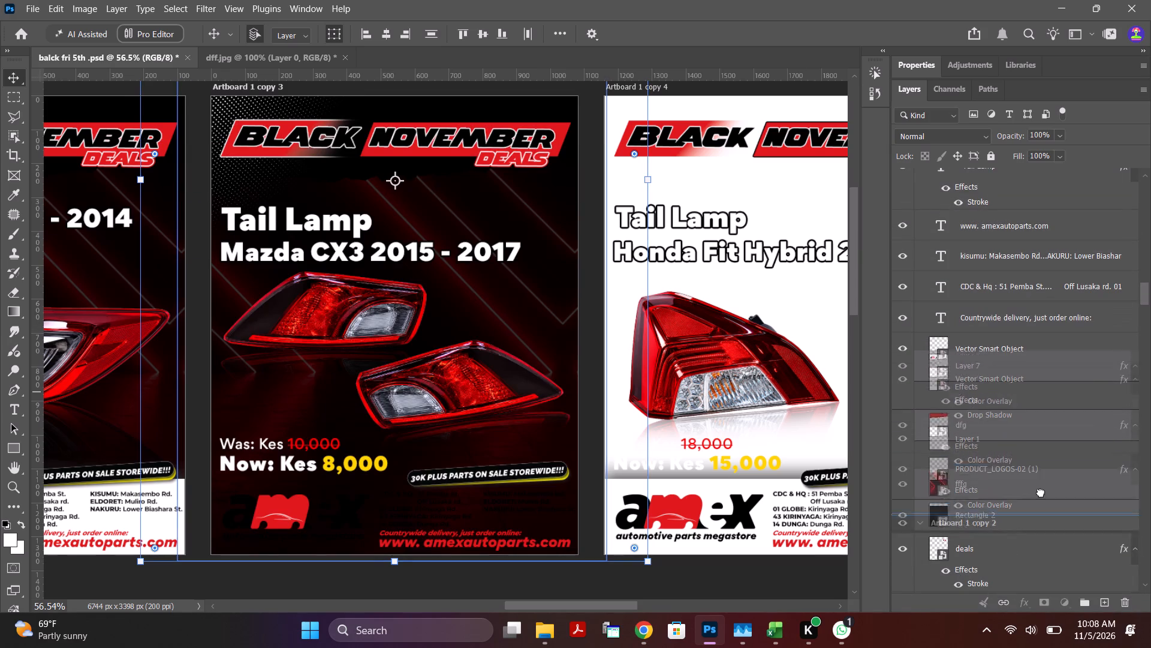
drag(1041, 493, 1032, 508)
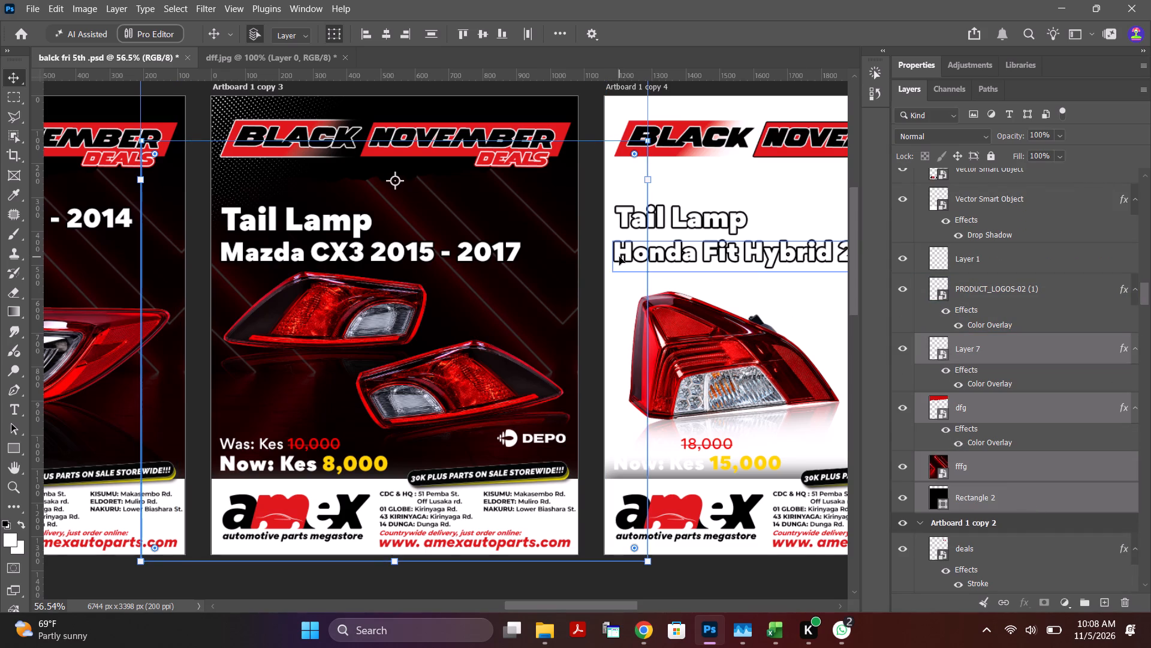
On Artboard 1 copy 3, move the Tail Lamp and Mazda CX3 2015 - 2017 heading lines together up about 105 px and slightly right.
scroll(1032, 437, up, 3)
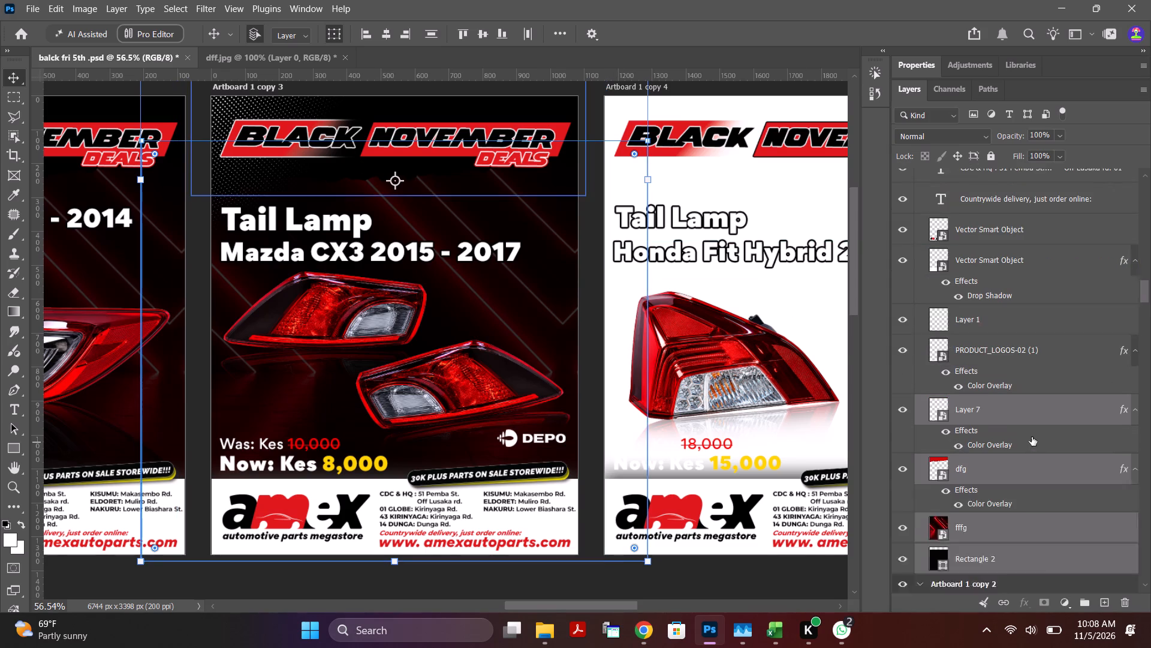
scroll(1032, 437, up, 2)
click(421, 252)
scroll(994, 325, up, 4)
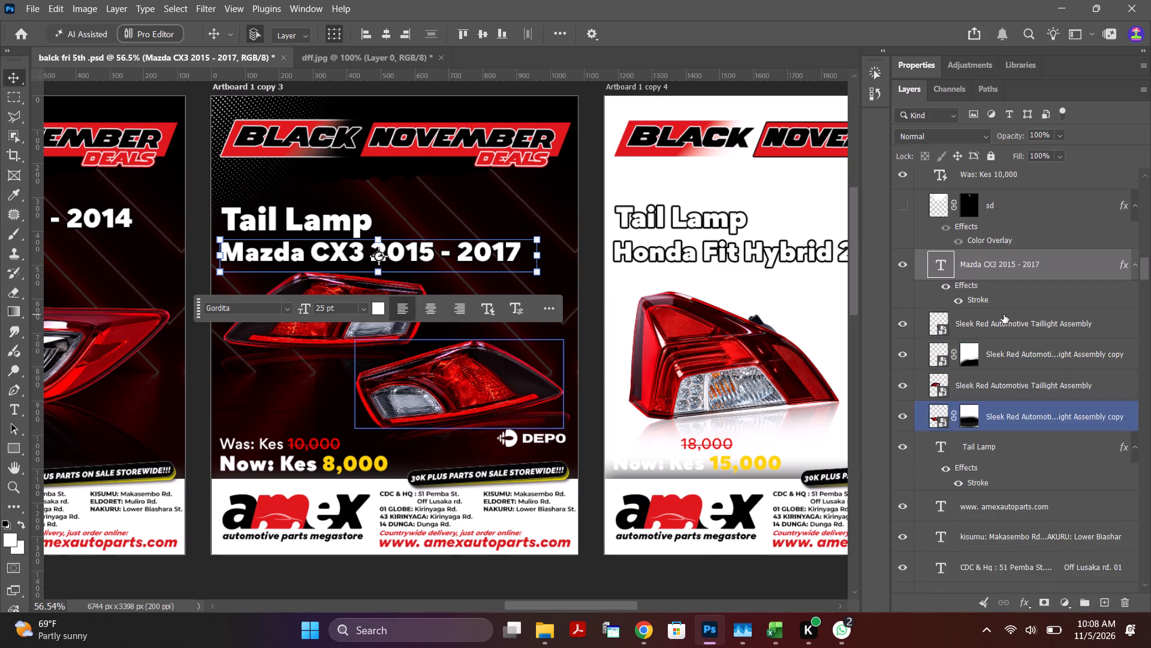
scroll(1005, 319, up, 5)
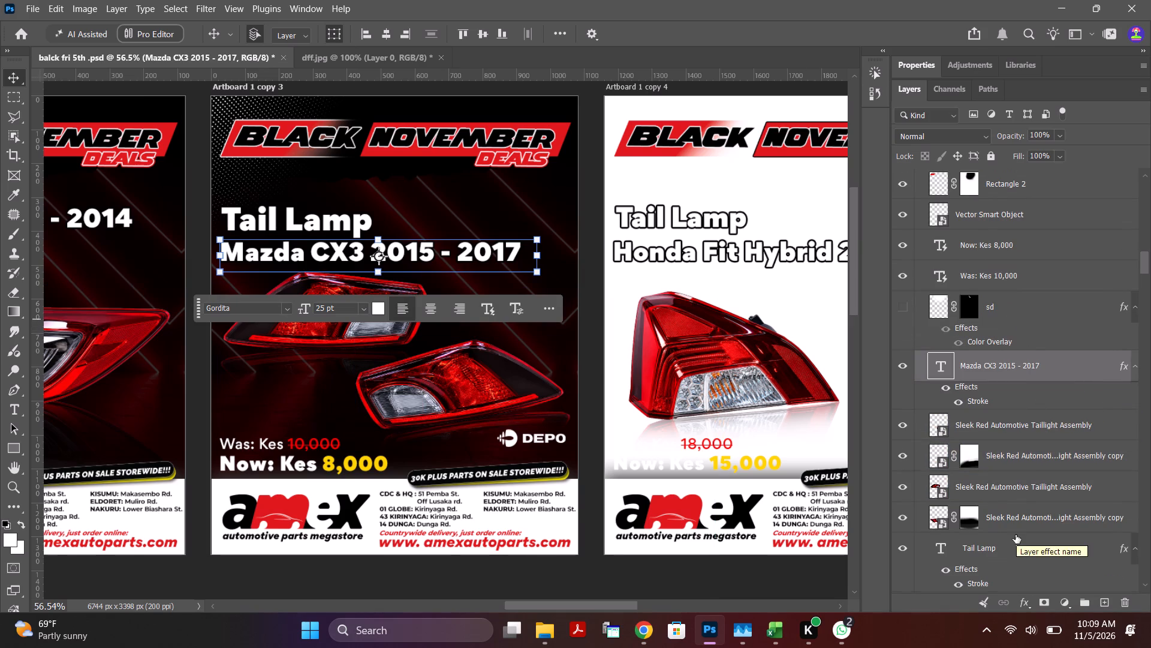
click(1010, 550)
ctrl+click(1027, 372)
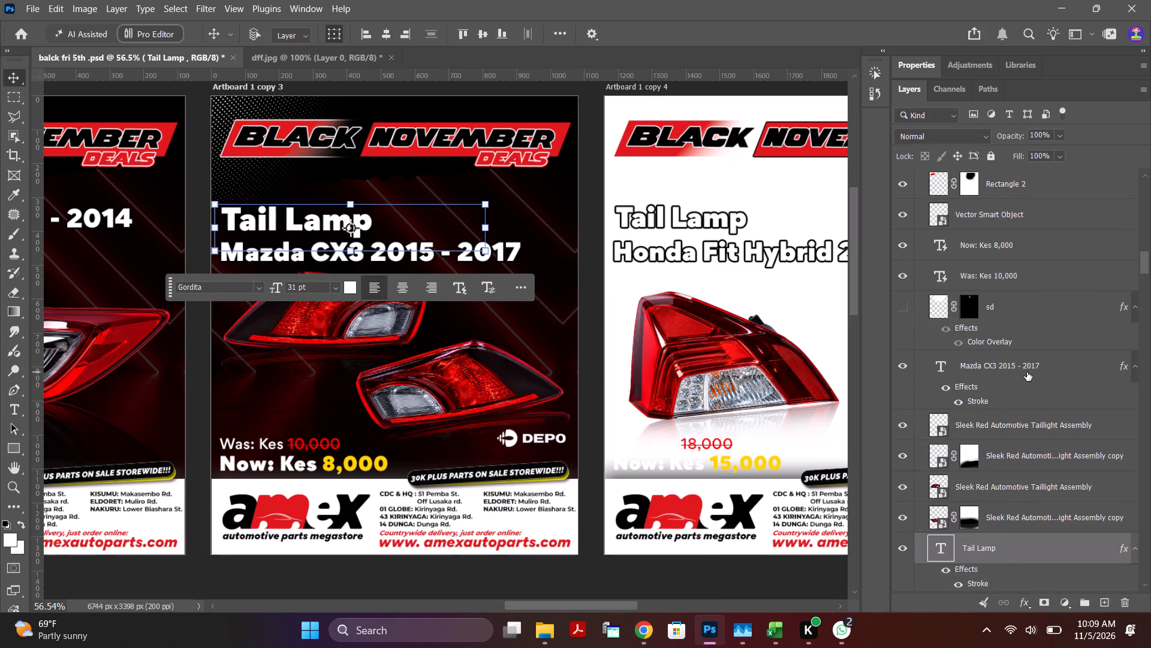
drag(346, 220, 352, 188)
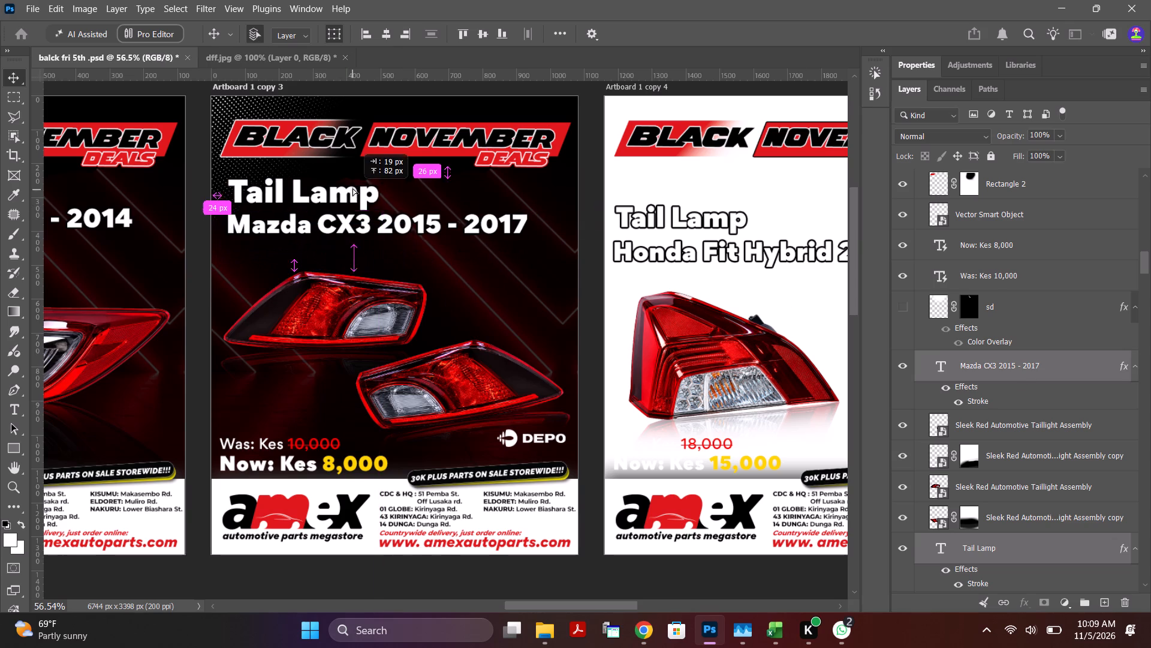
drag(352, 188, 350, 184)
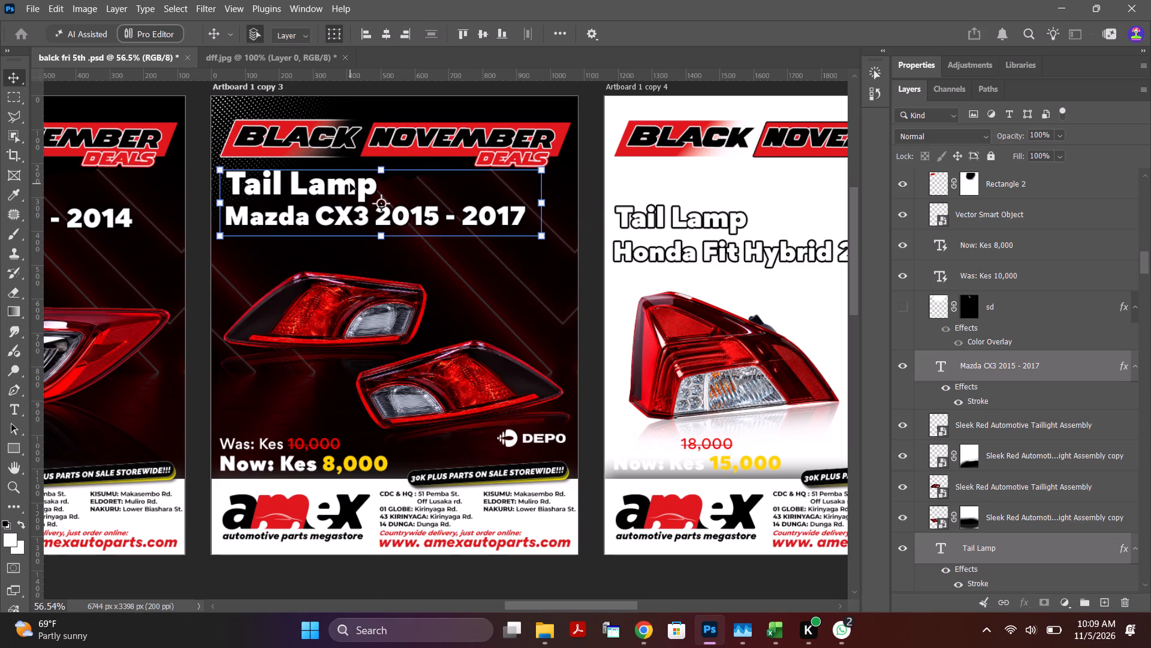
click(592, 172)
Move Artboard 1 copy 3's upper taillight up about 90 px, and the lower taillight up about 70 px and slightly left.
click(374, 299)
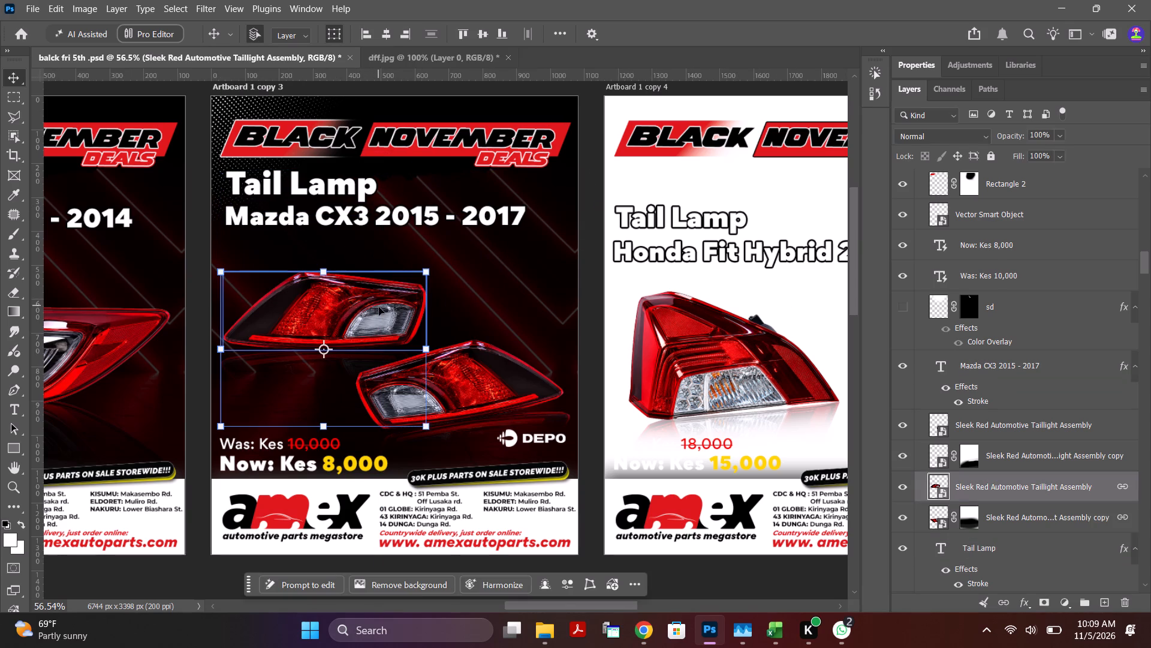
ctrl+click(505, 401)
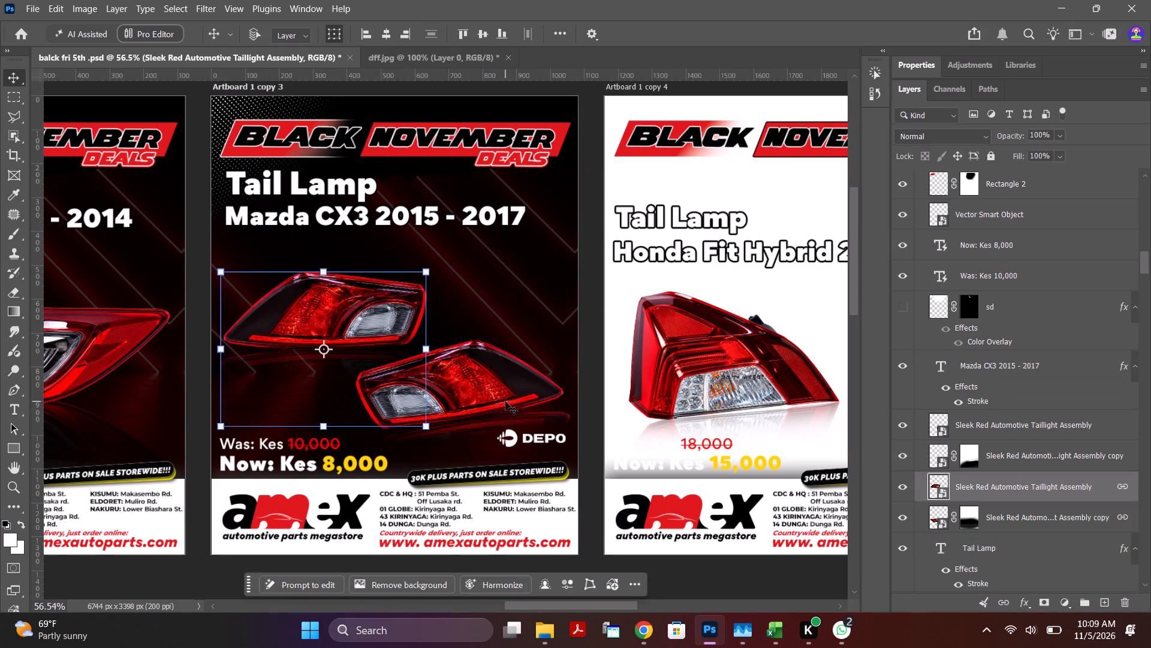
drag(384, 313, 385, 282)
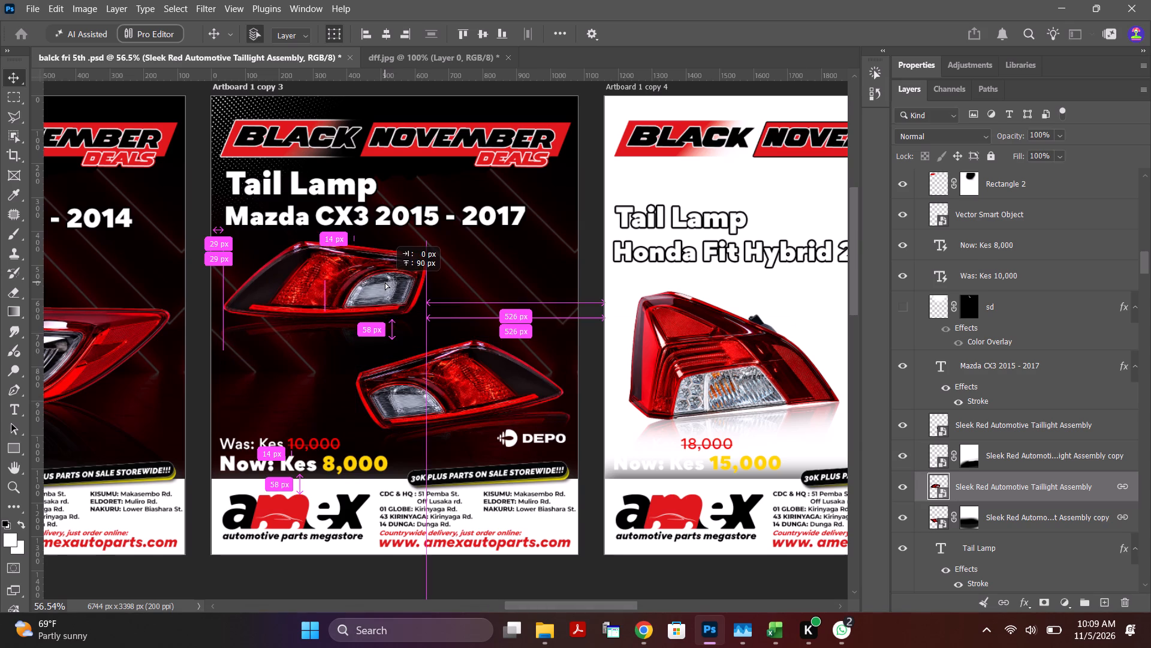
drag(385, 282, 385, 283)
drag(482, 385, 481, 361)
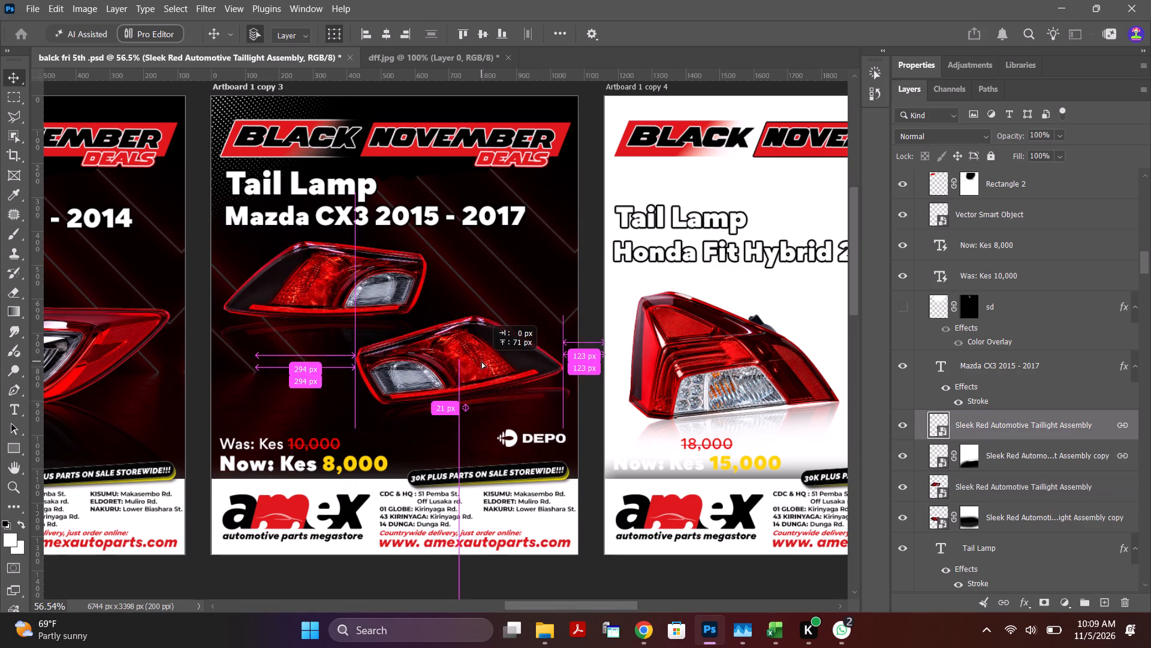
drag(481, 361, 479, 362)
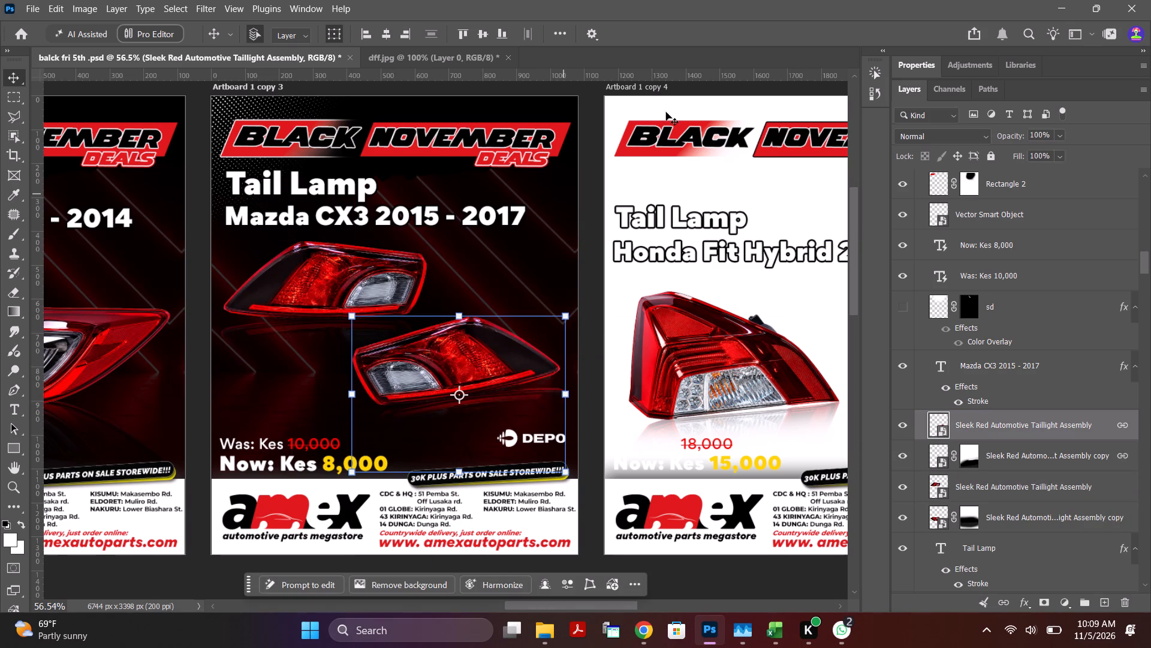
click(20, 79)
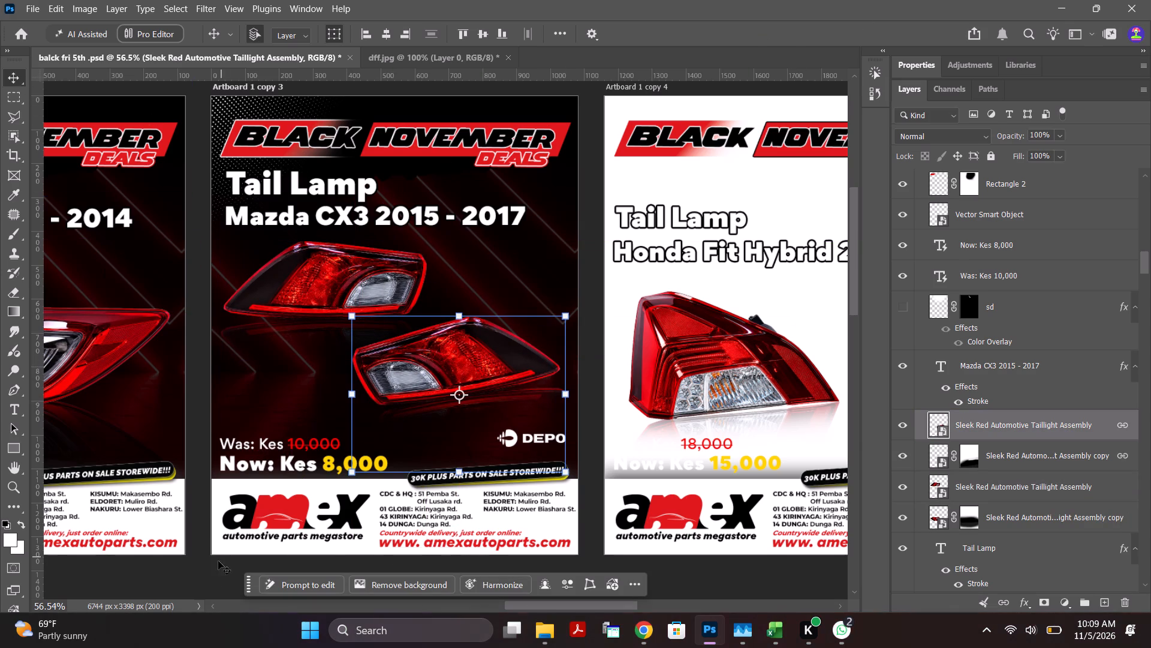
click(207, 573)
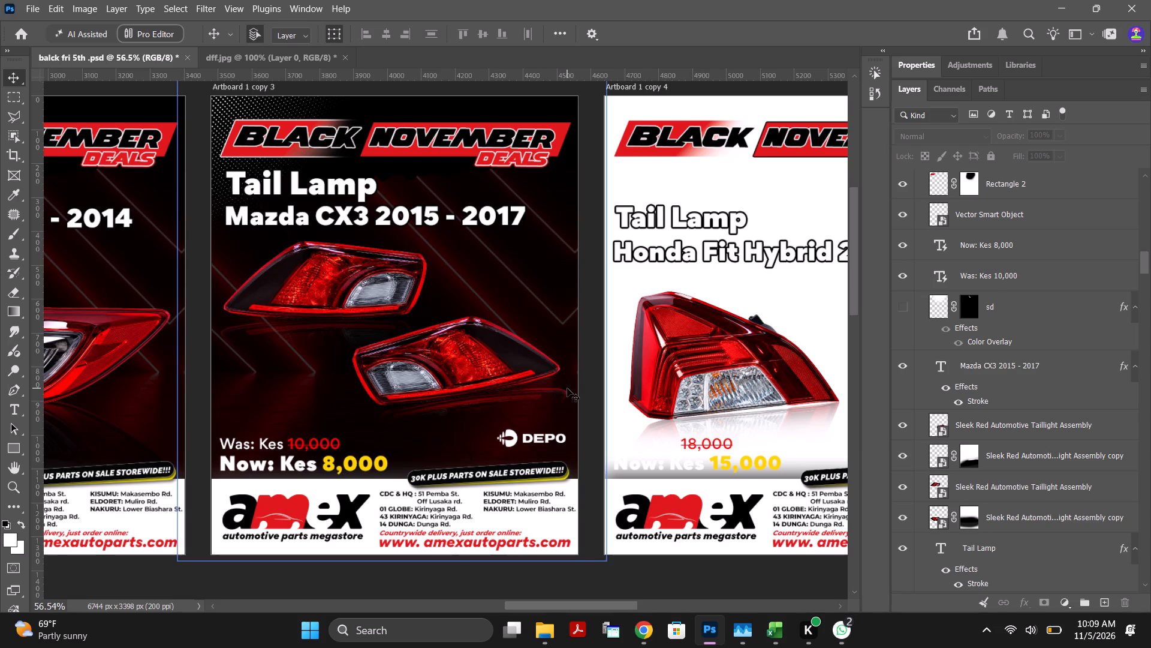
Paste the copied background layers in place into Artboard 1 copy 4.
alt+scroll(578, 397, down, 12)
alt+scroll(797, 362, up, 3)
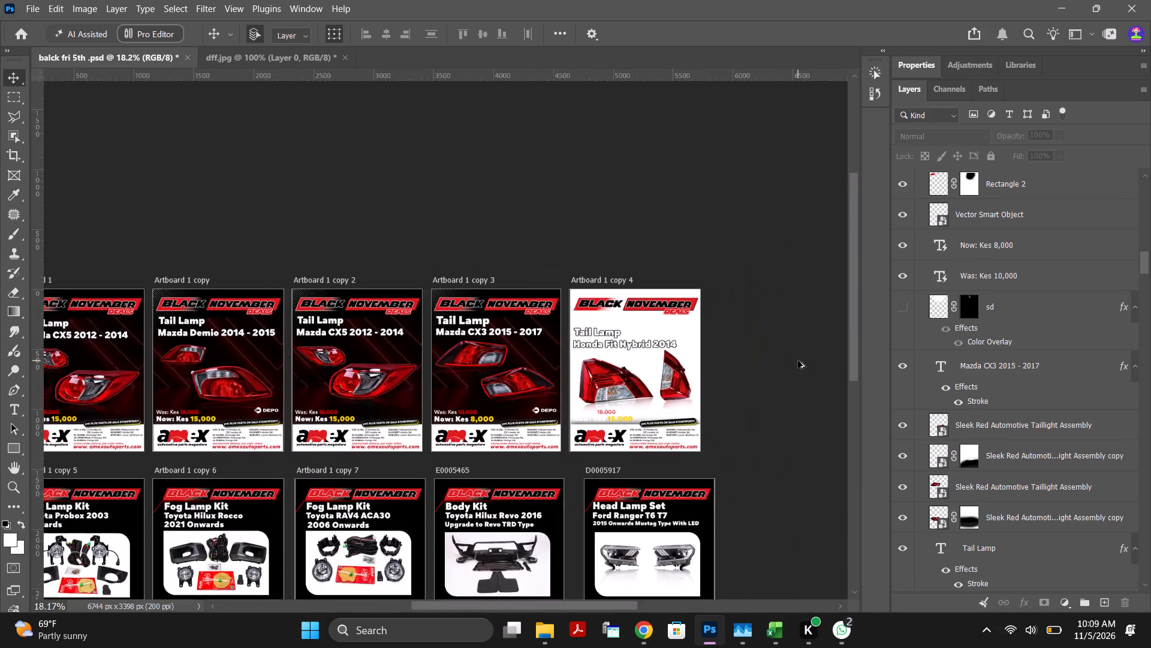
alt+scroll(798, 361, up, 3)
click(462, 236)
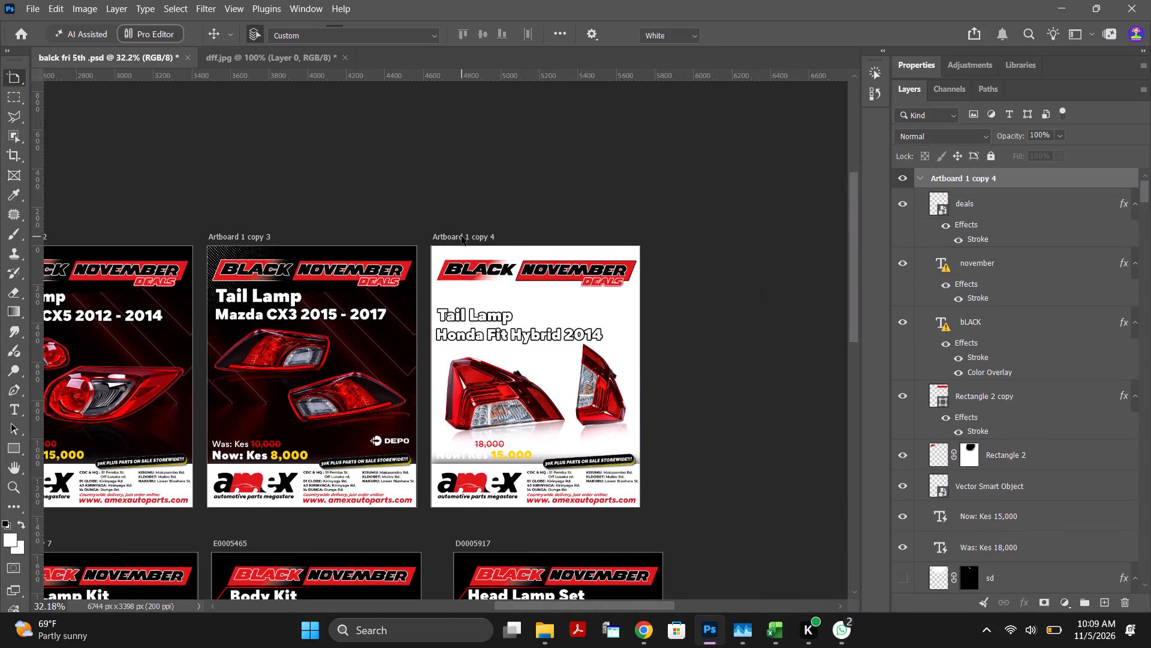
key(ctrl+shift+v)
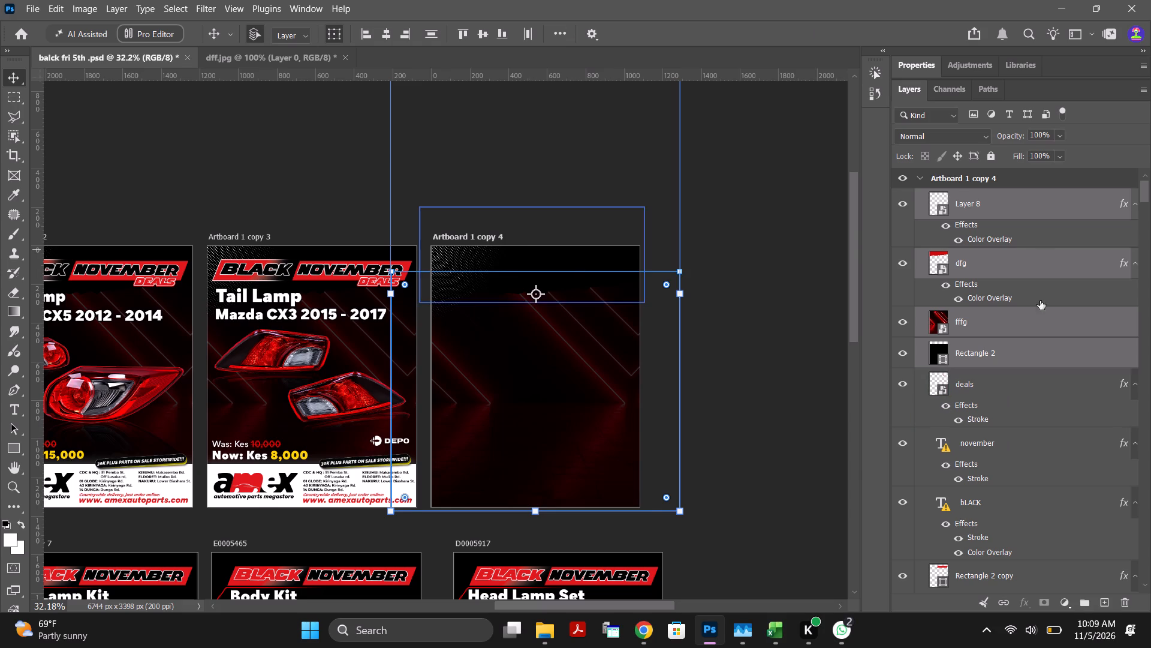
Move the four pasted background layers to the bottom of Artboard 1 copy 4's layer stack, below Glossy Angular Automotive Taillight Assembly copy 3.
drag(1036, 321, 1057, 641)
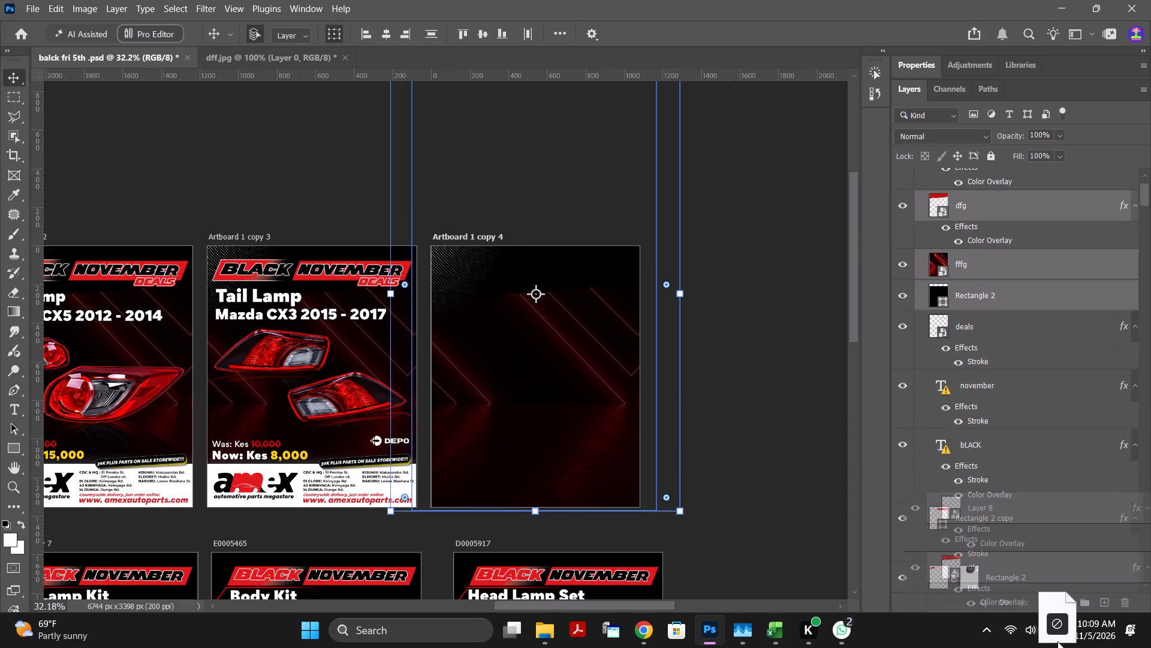
drag(1057, 641, 1059, 647)
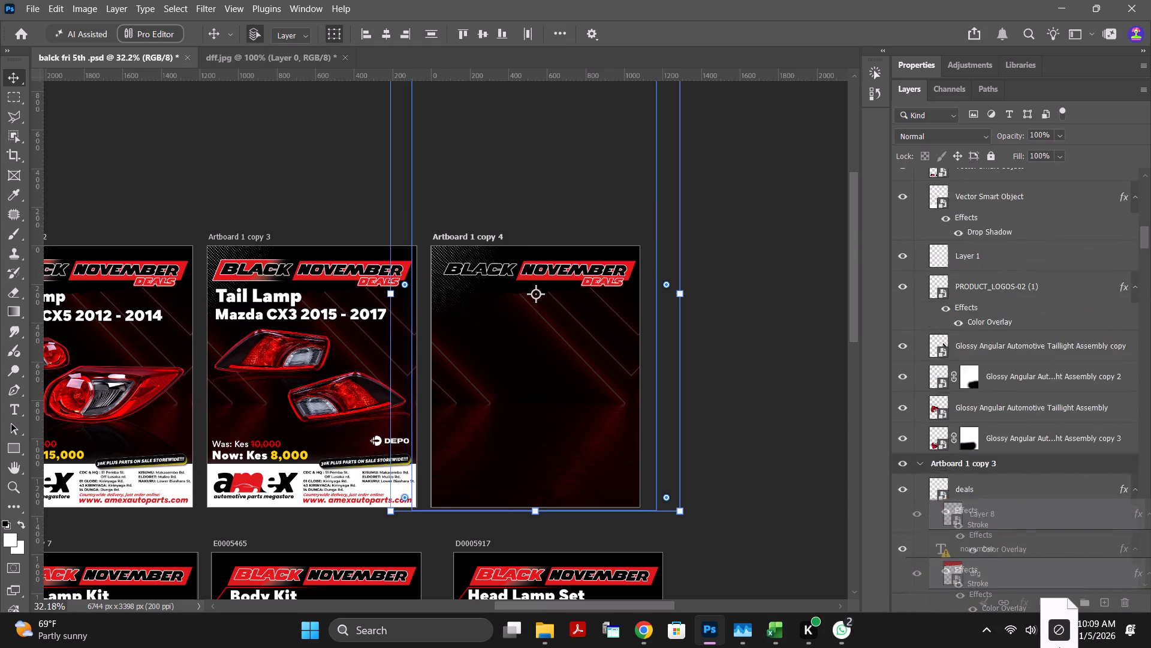
drag(1059, 647, 993, 170)
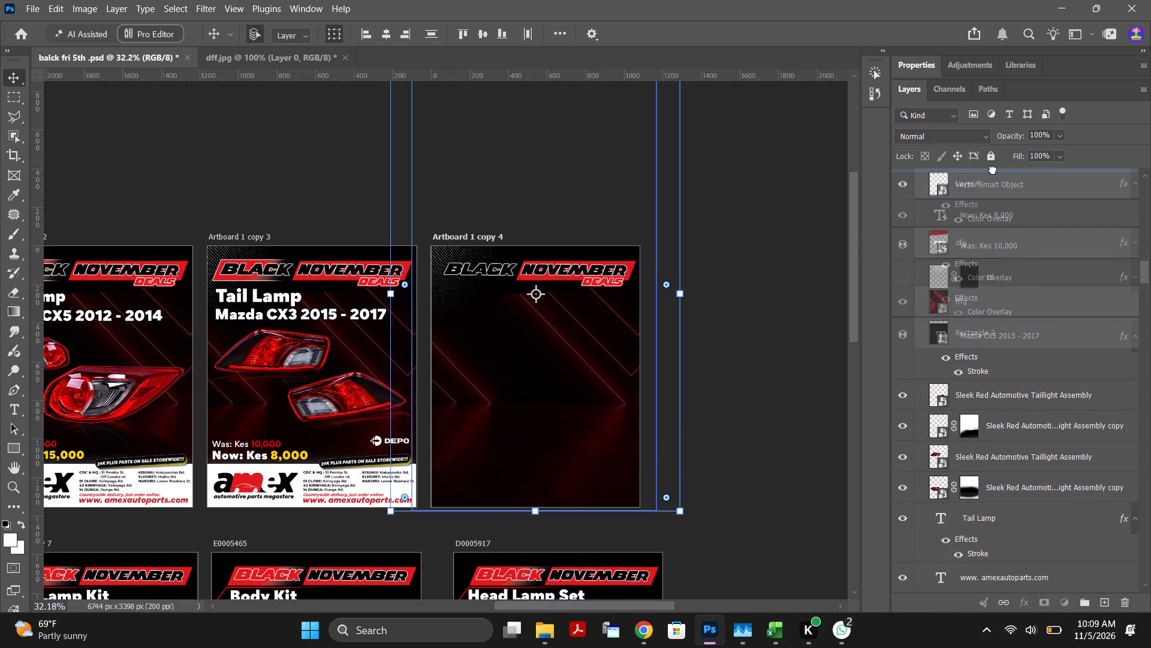
drag(993, 170, 999, 129)
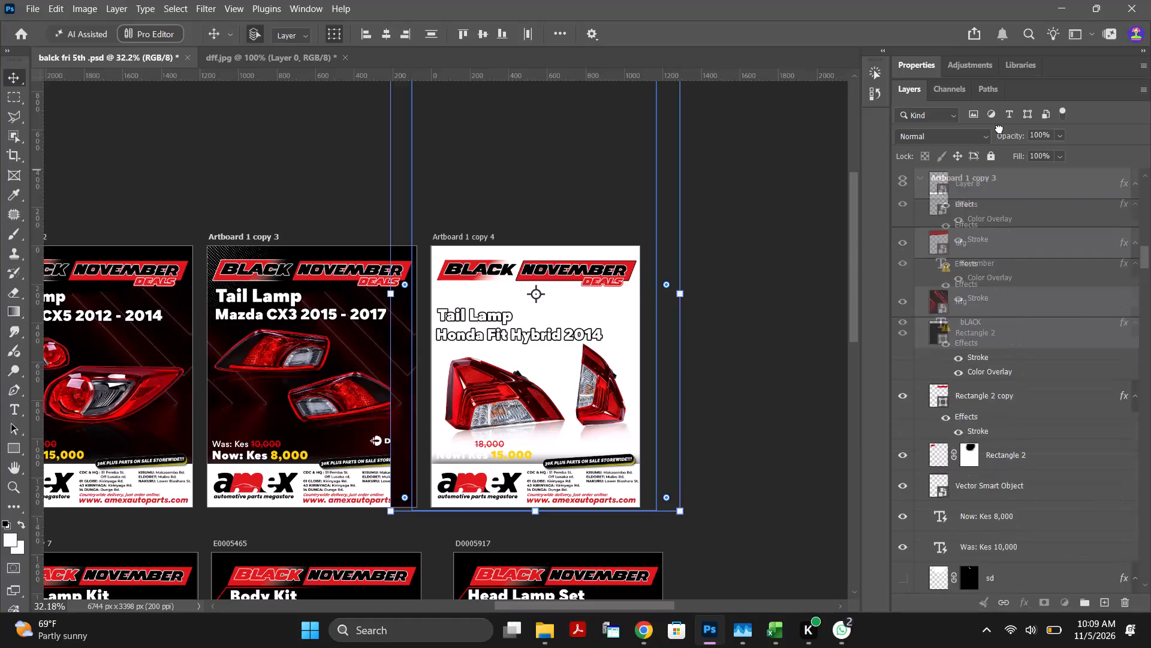
drag(999, 129, 1019, 356)
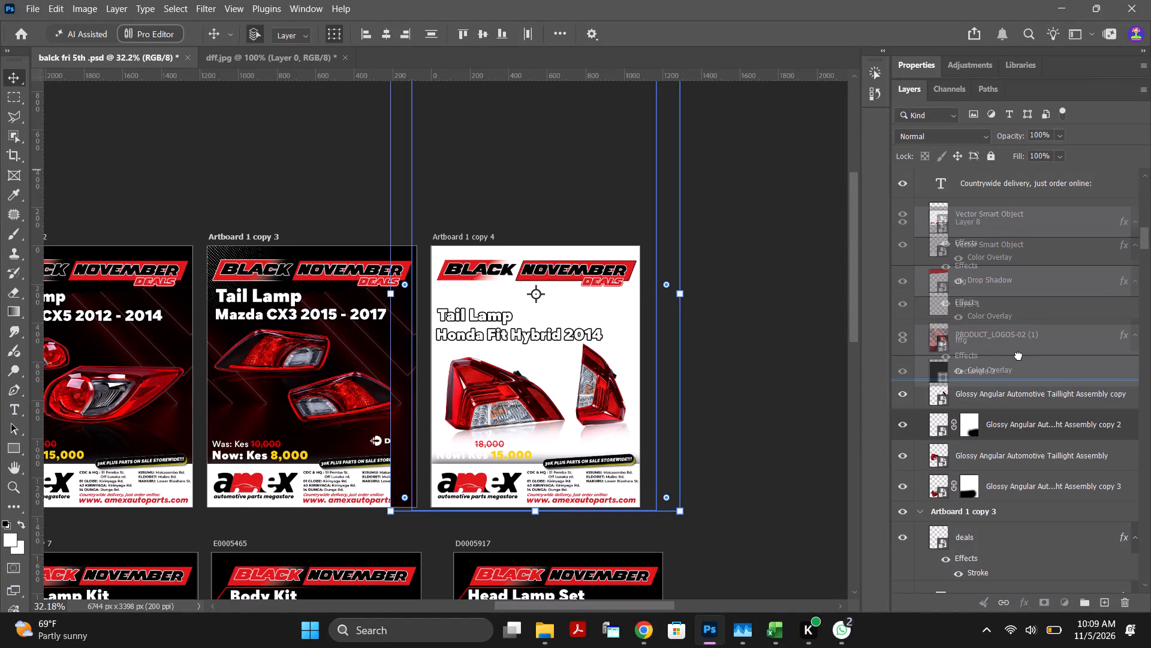
drag(1019, 356, 1017, 384)
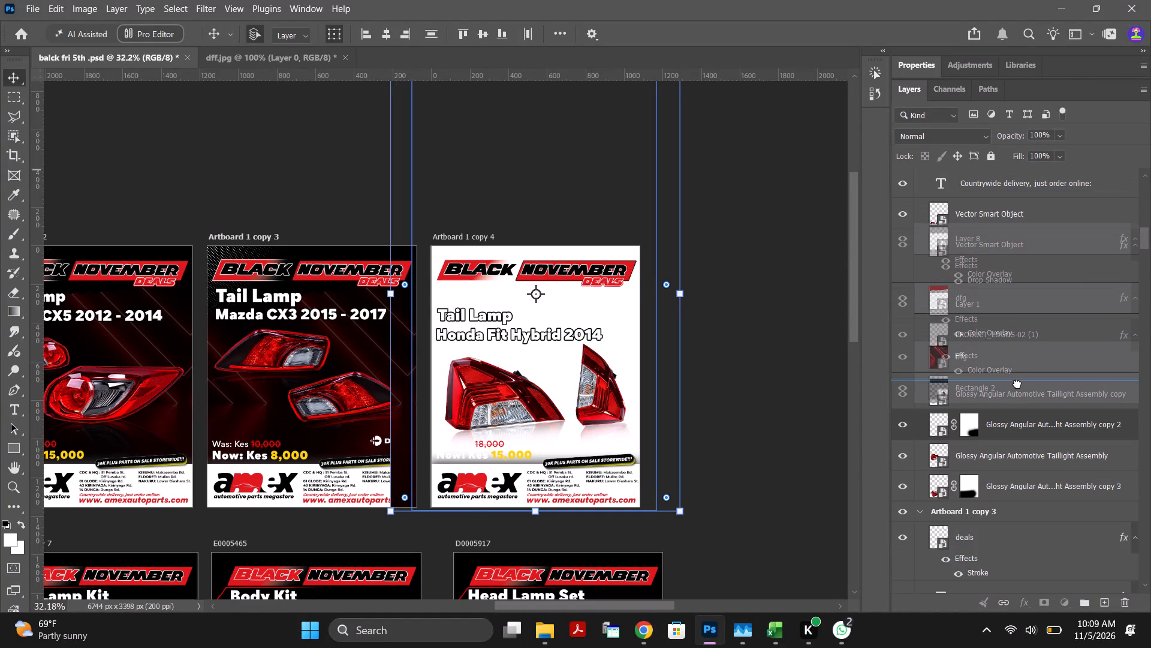
drag(1017, 384, 1020, 499)
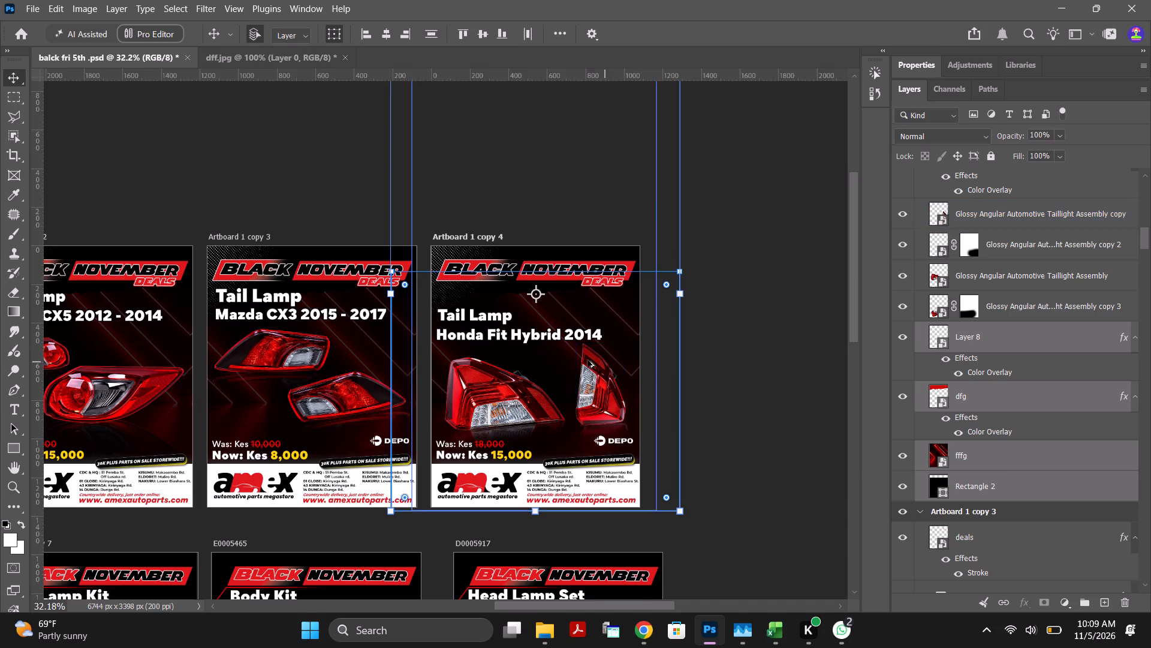
On Artboard 1 copy 4, move the Tail Lamp and Honda Fit Hybrid 2014 heading lines together up about 100 px.
alt+scroll(587, 360, up, 9)
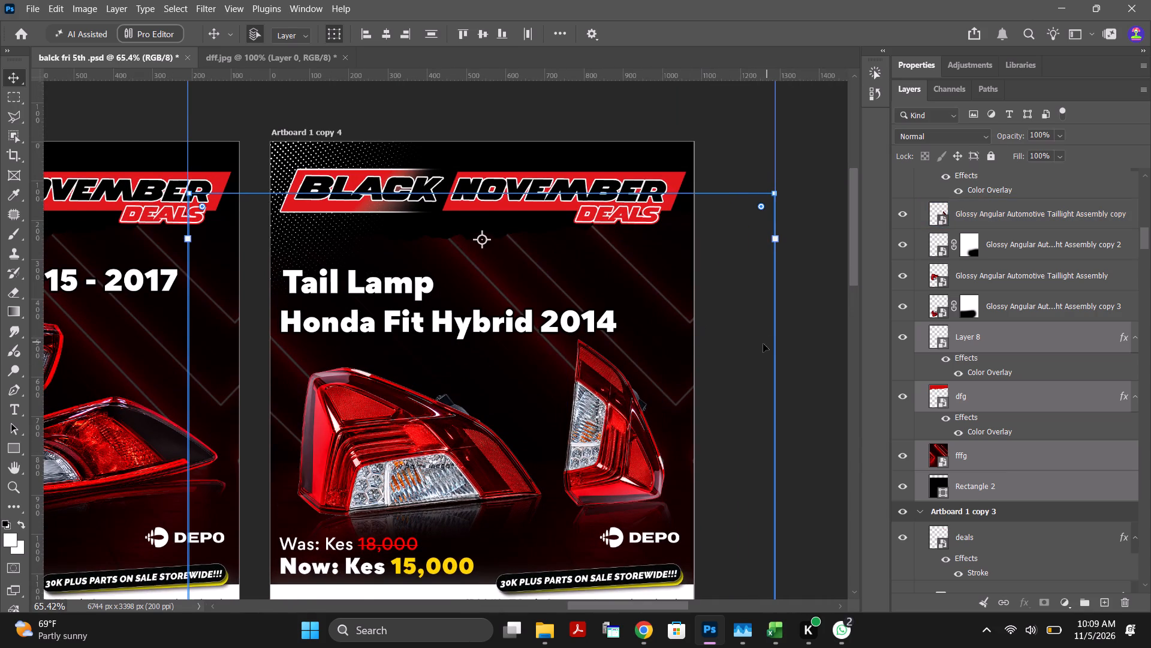
scroll(700, 362, down, 3)
click(816, 387)
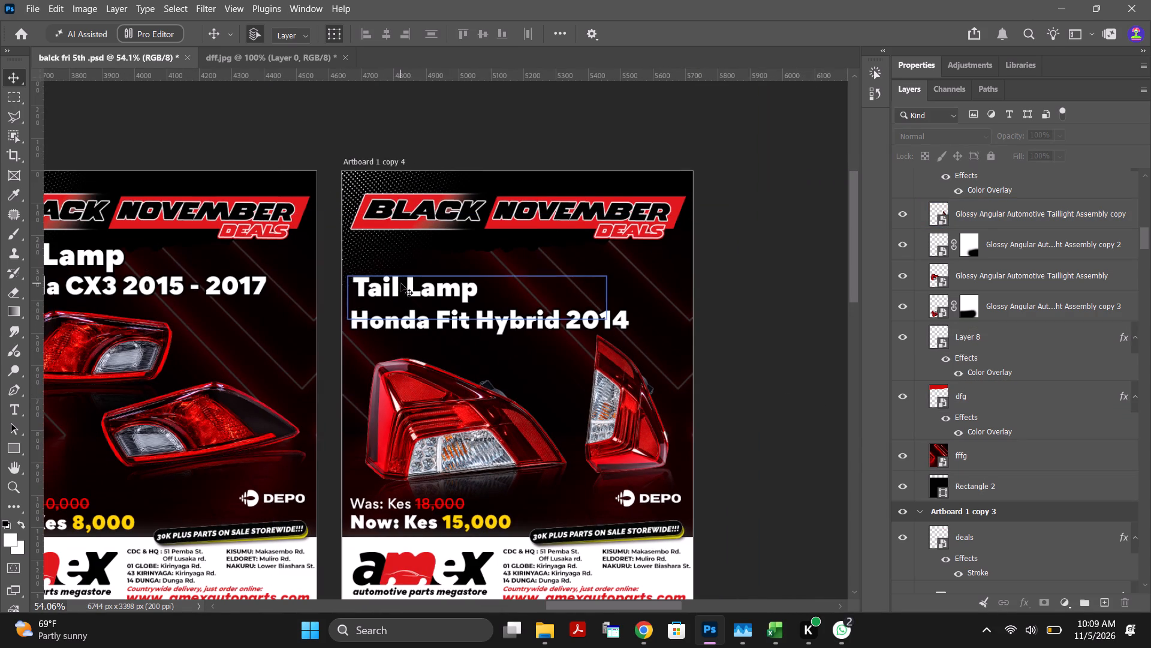
click(400, 283)
scroll(1002, 228, up, 3)
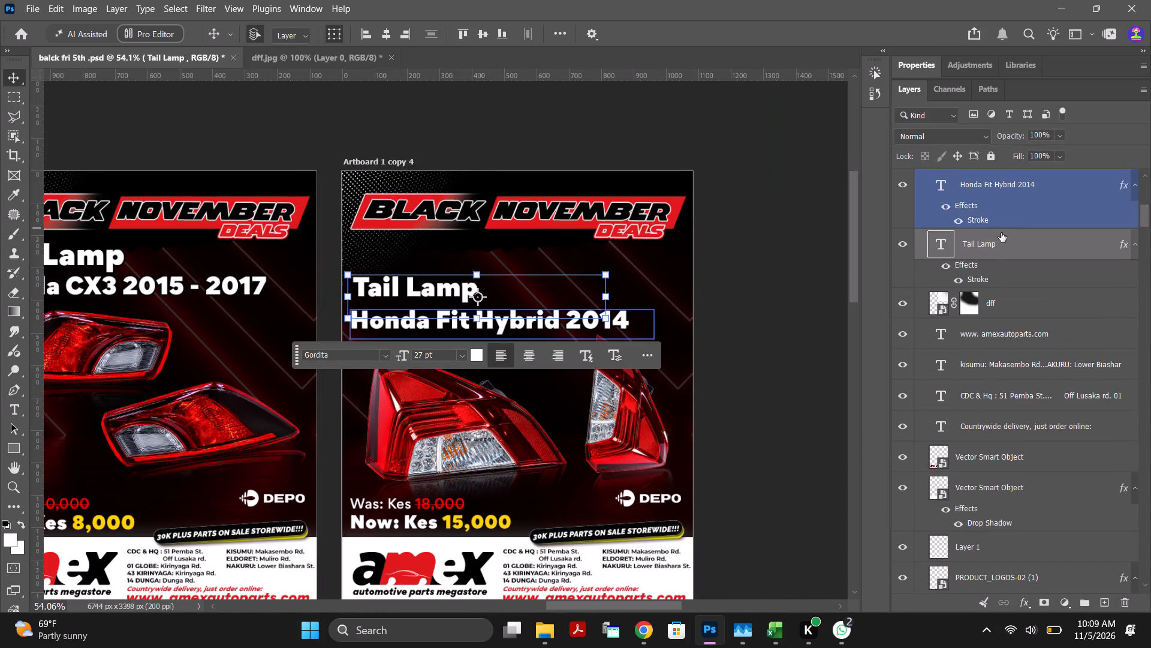
scroll(1001, 234, up, 4)
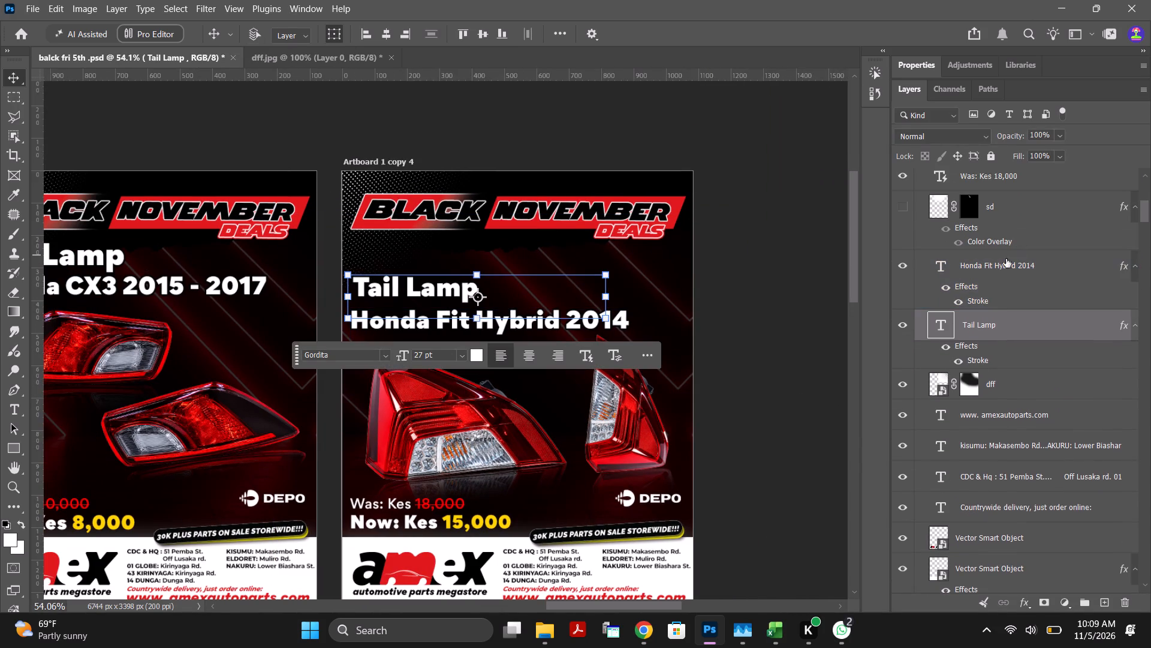
ctrl+click(1005, 284)
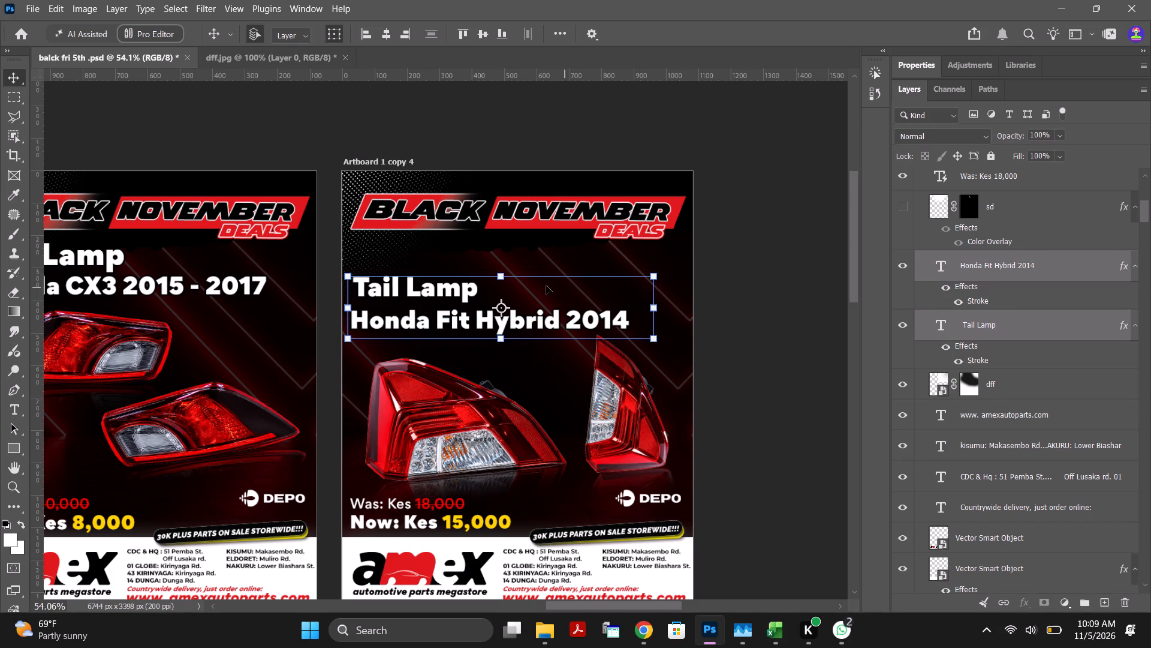
drag(439, 291, 441, 259)
click(402, 137)
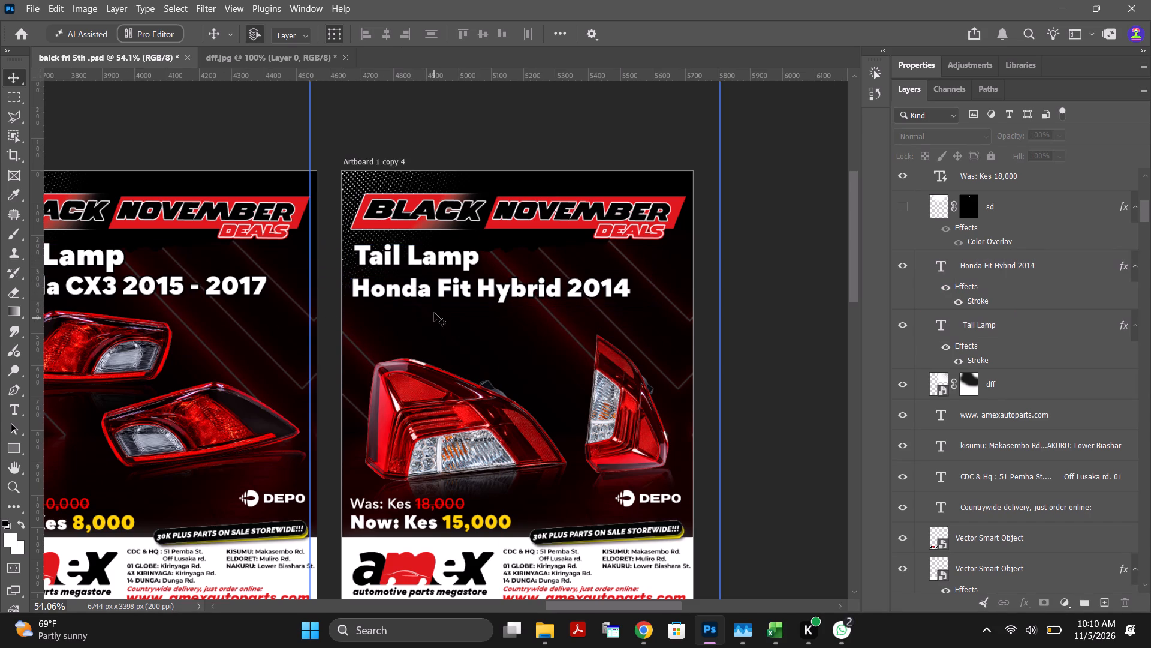
Nudge only the Honda Fit Hybrid 2014 line 7 px right to line it up under the Tail Lamp heading.
click(431, 291)
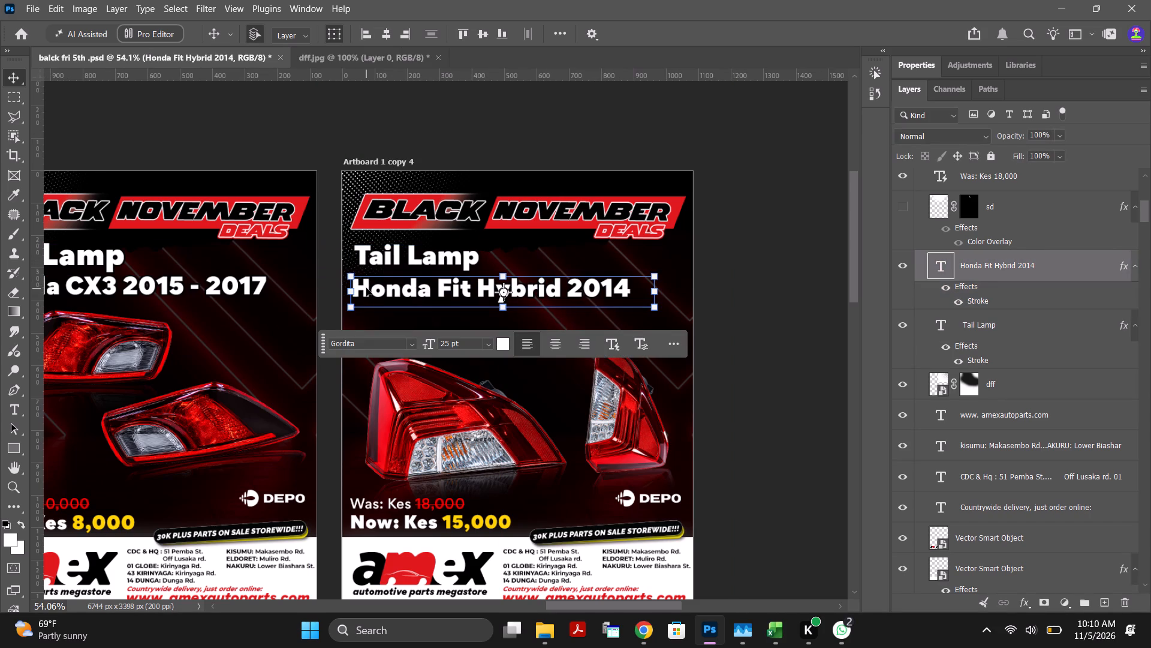
key(Right)
key(Right)
key(Right)
key(Right)
key(Right)
key(Right)
key(Right)
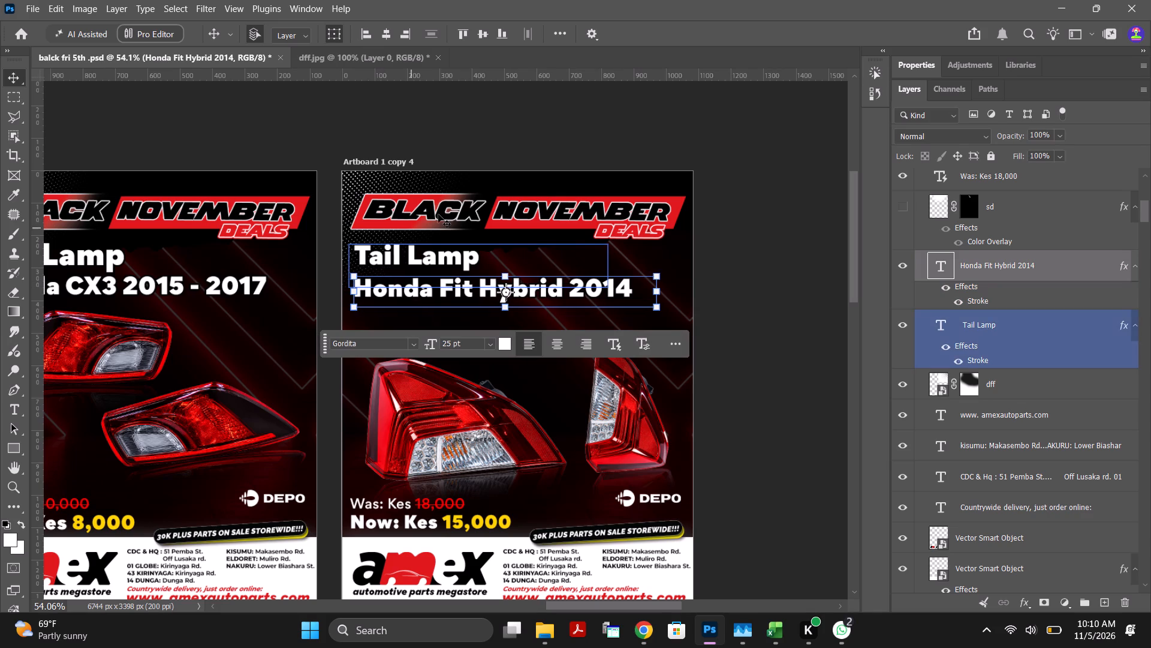
click(752, 283)
On Artboard 1 copy 4, move the four Glossy Angular Automotive Taillight Assembly layers together up about 60 px, closer to the heading.
click(458, 440)
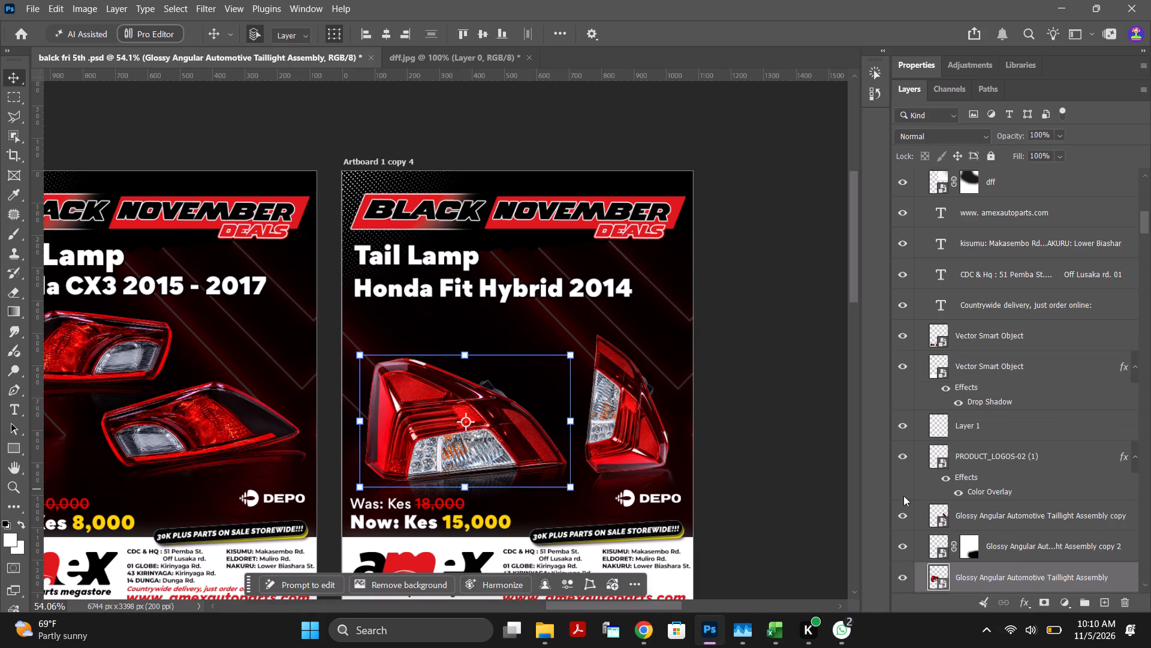
scroll(1005, 533, down, 8)
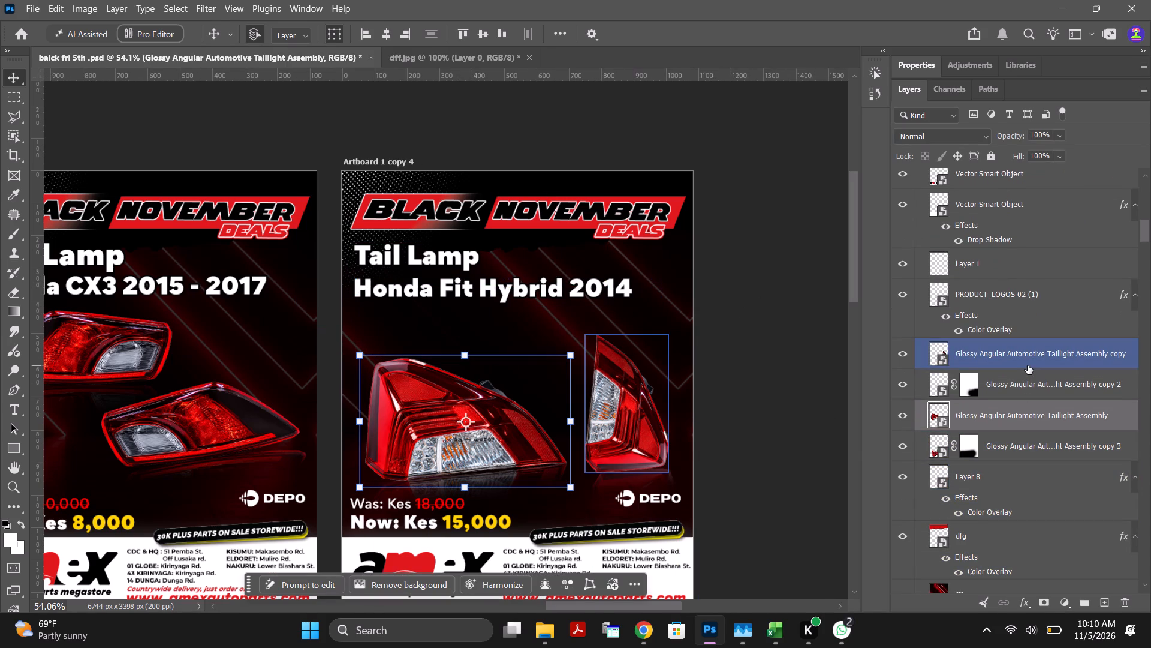
click(1028, 365)
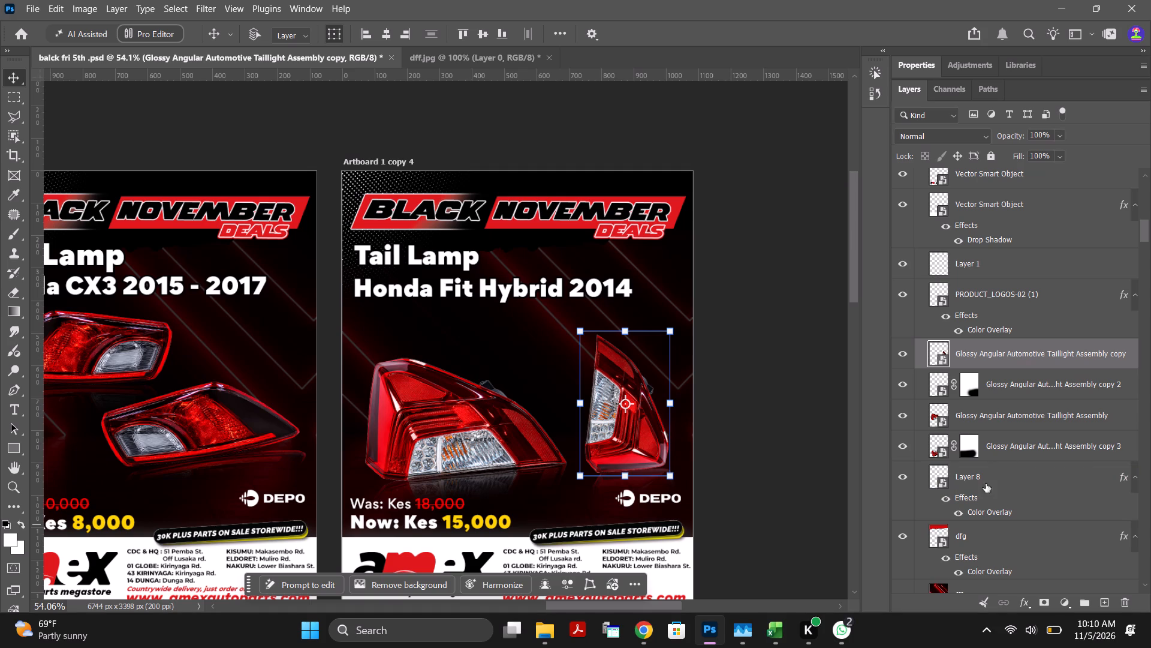
ctrl+click(1011, 452)
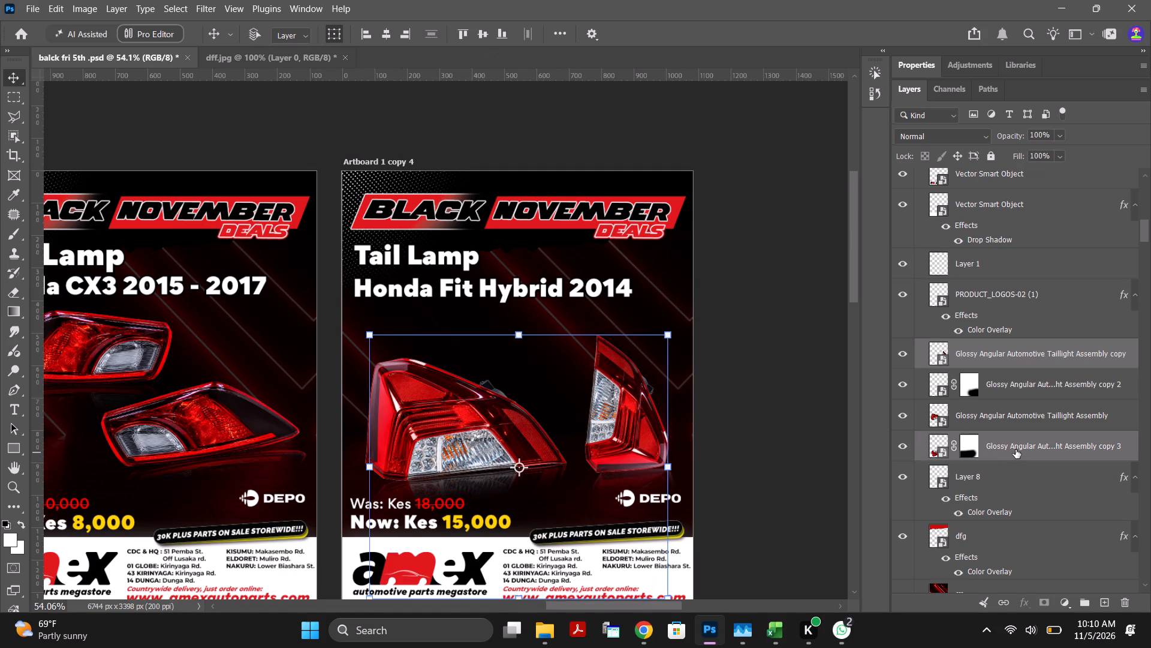
shift+click(1025, 358)
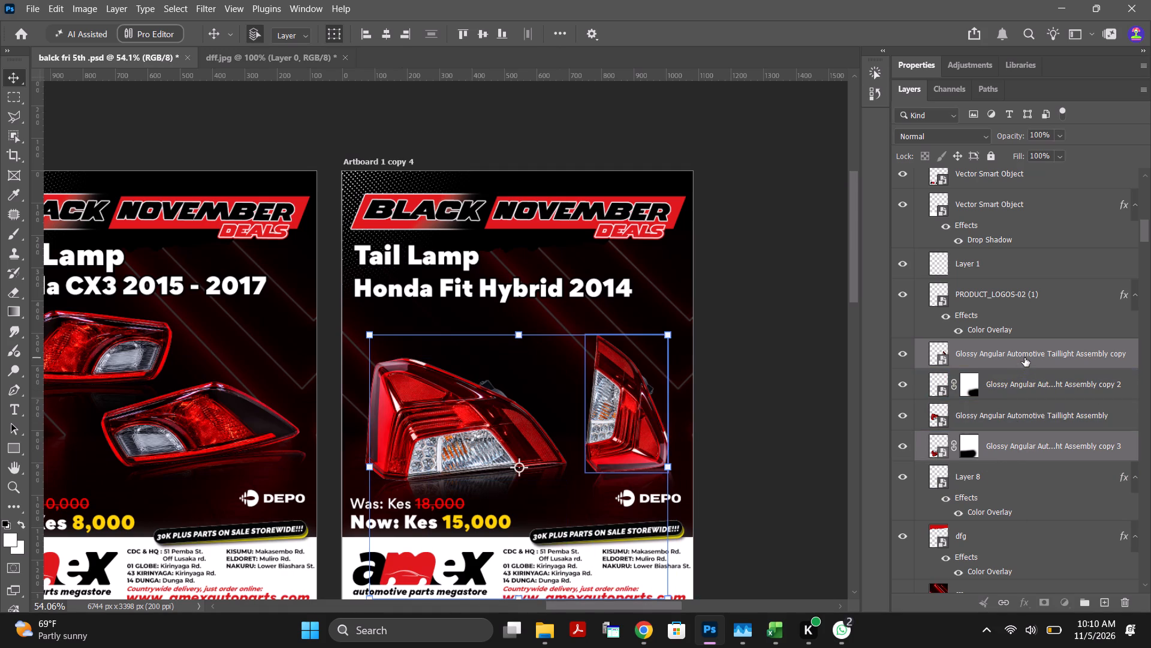
drag(604, 404, 610, 384)
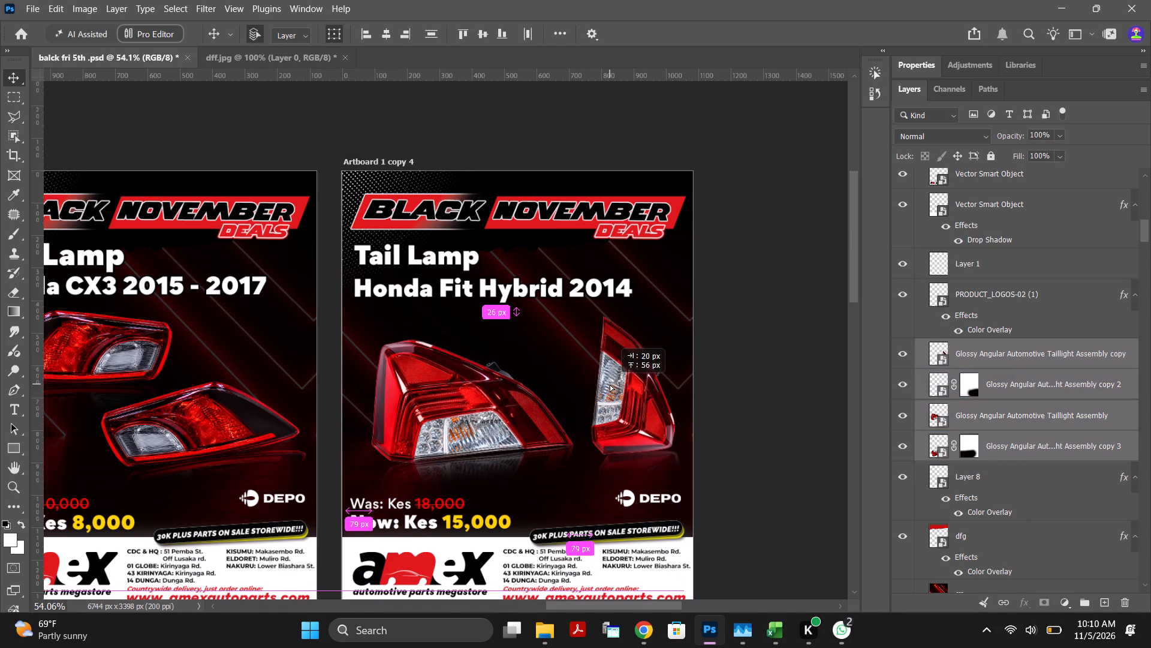
drag(610, 384, 604, 381)
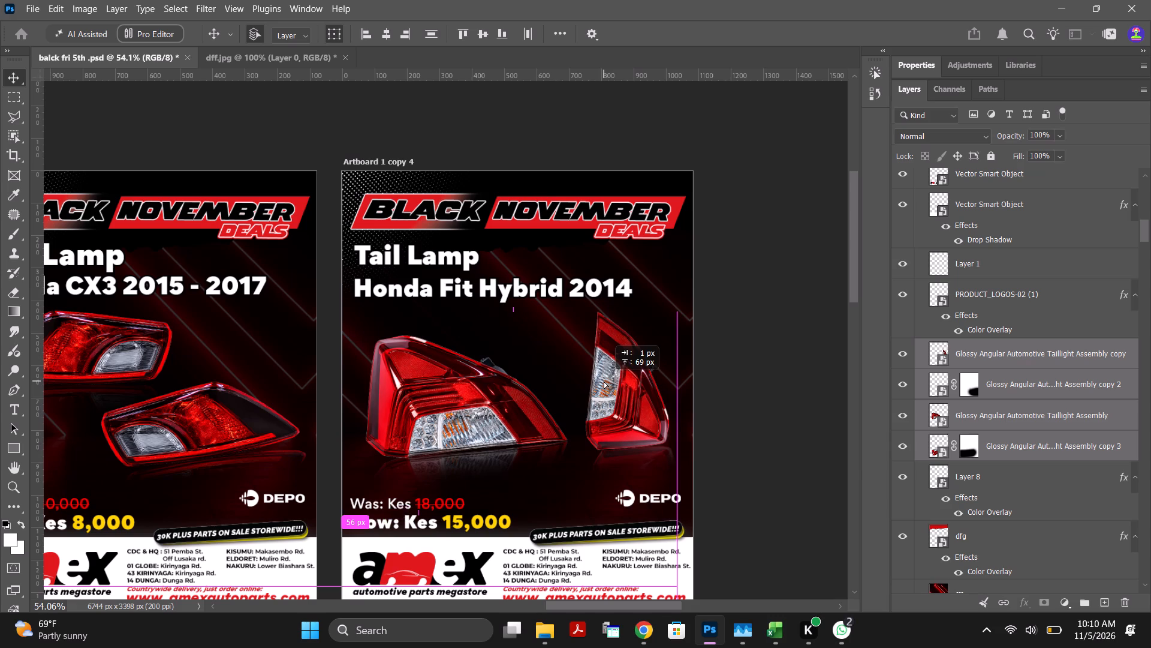
drag(604, 381, 604, 387)
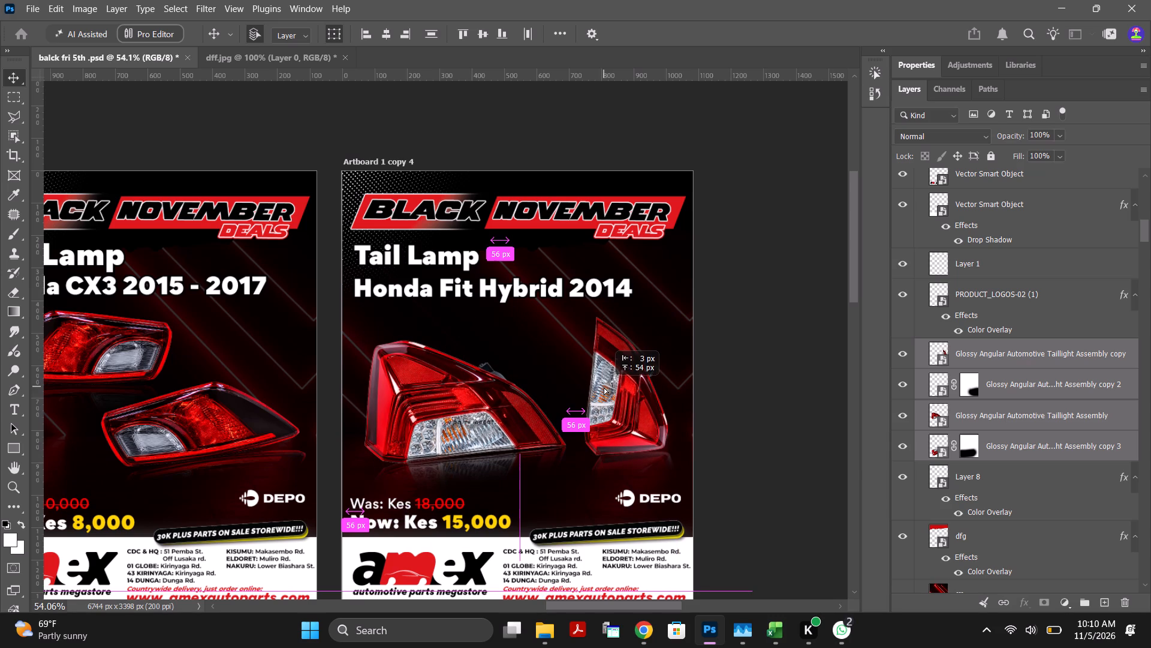
drag(604, 387, 605, 383)
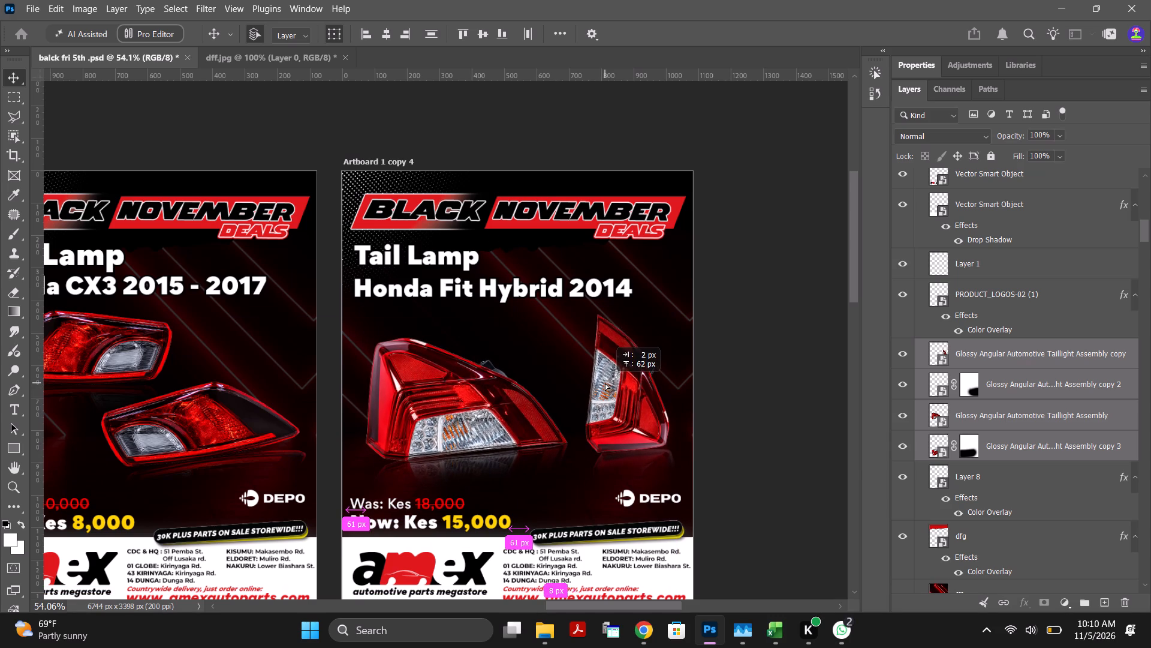
drag(605, 383, 602, 383)
click(770, 347)
Look over both rows of ad artboards, comparing the reworked tail lamp ads with the remaining ones.
scroll(423, 405, down, 9)
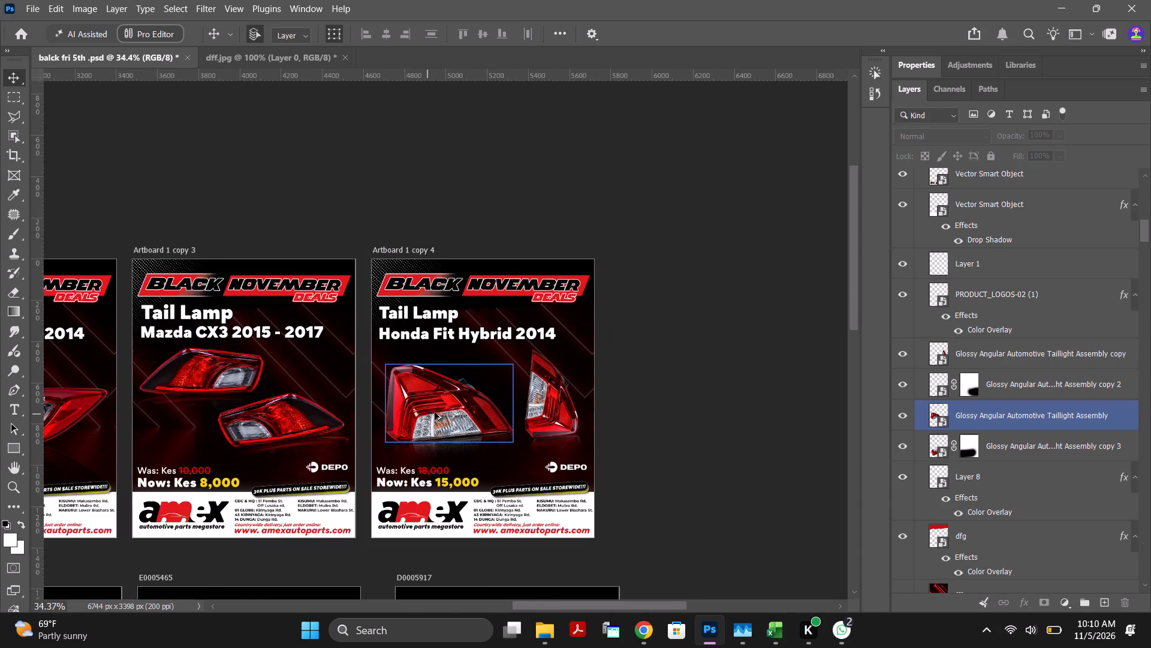
scroll(435, 412, down, 3)
alt+scroll(550, 437, down, 8)
alt+scroll(474, 559, up, 4)
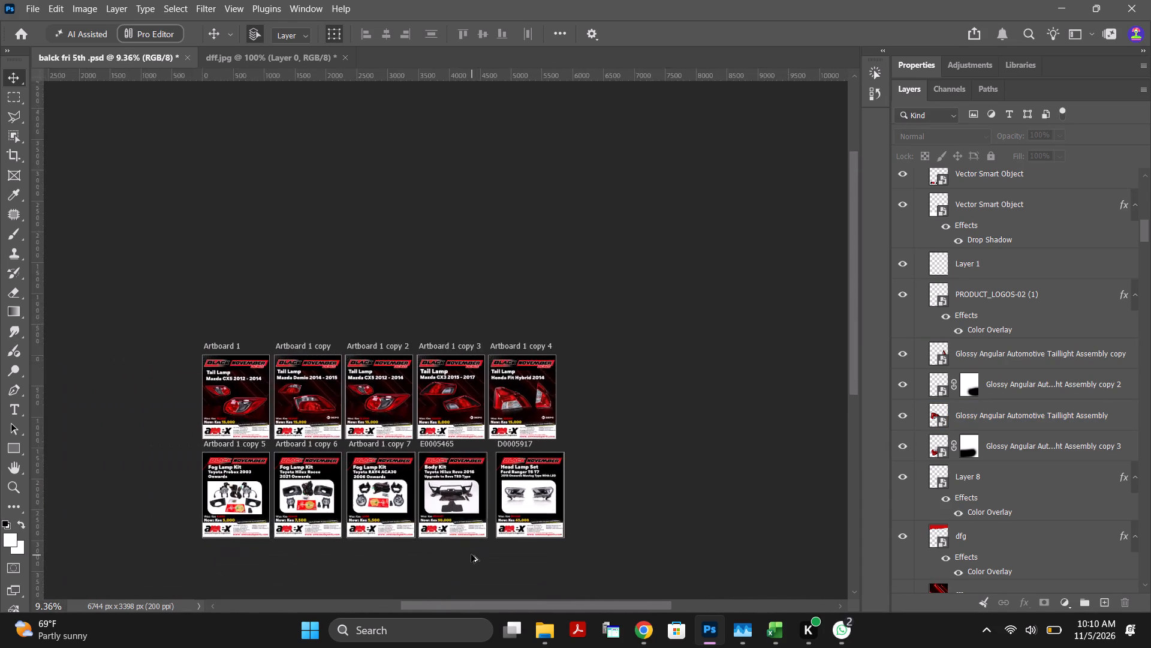
alt+scroll(457, 566, up, 1)
drag(547, 605, 538, 604)
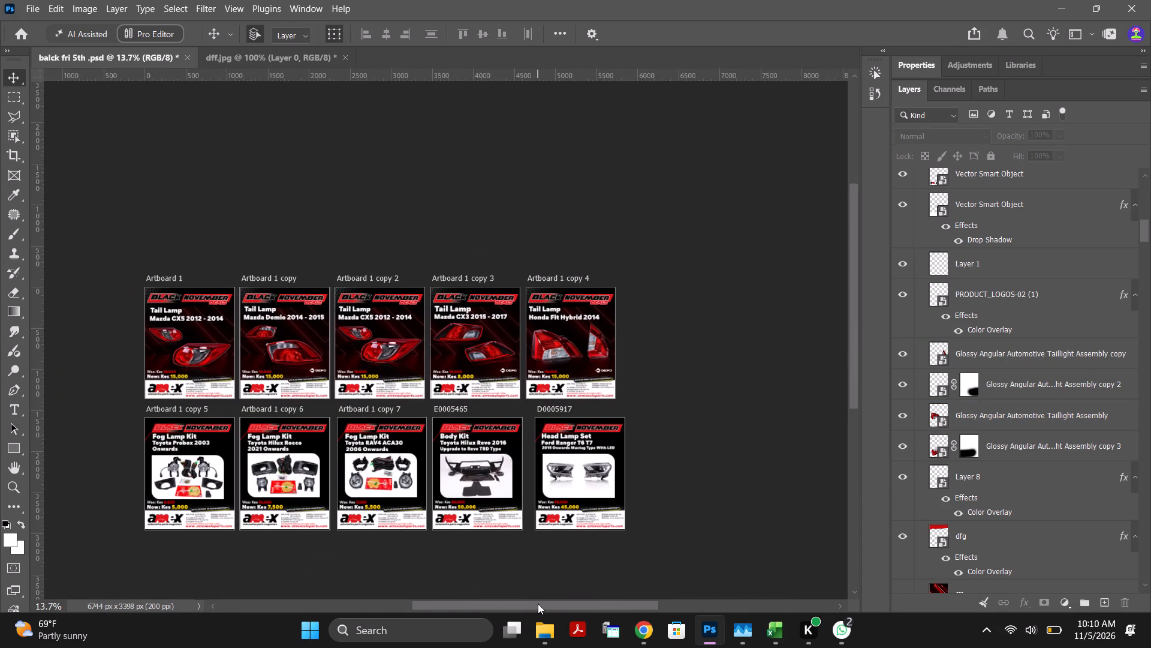
drag(538, 604, 538, 603)
alt+scroll(561, 539, up, 10)
alt+scroll(566, 537, down, 2)
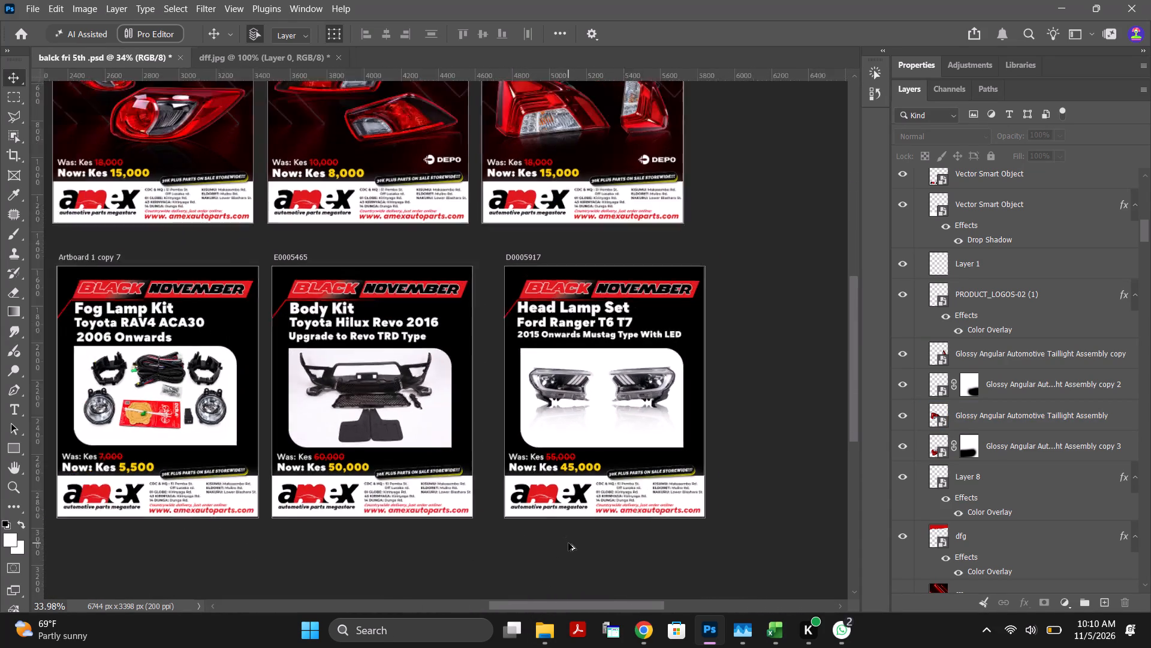
alt+scroll(568, 543, down, 7)
drag(852, 301, 845, 328)
alt+scroll(175, 376, up, 2)
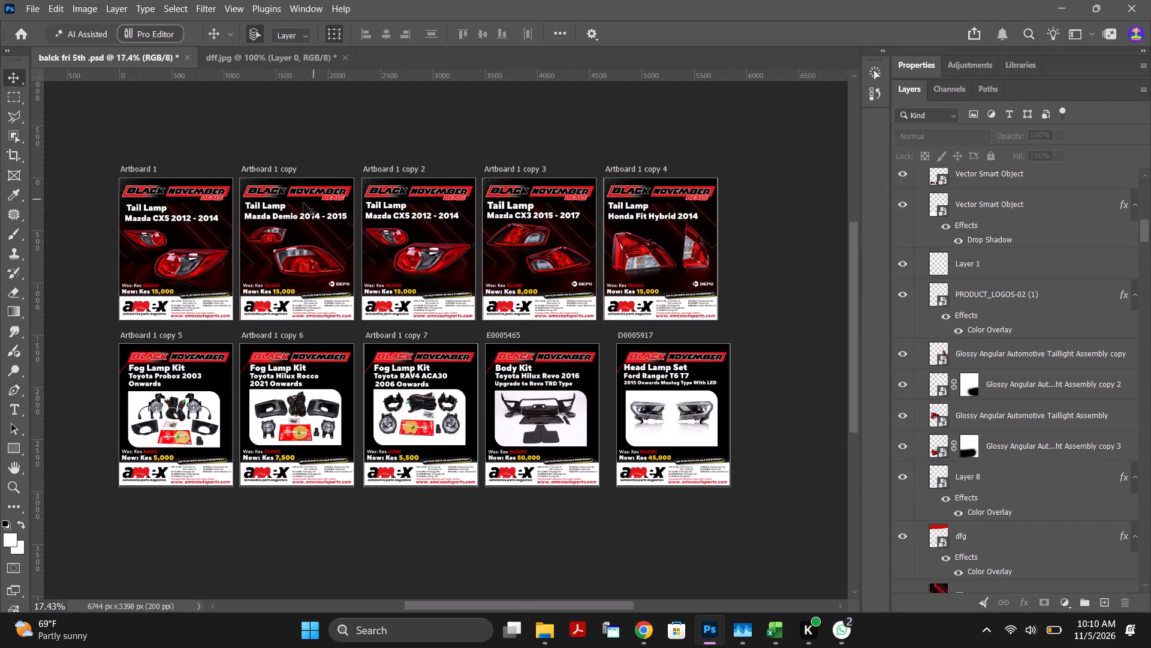
Rename Artboard 1, the first Tail Lamp Mazda CX5 ad, as 1.
click(140, 170)
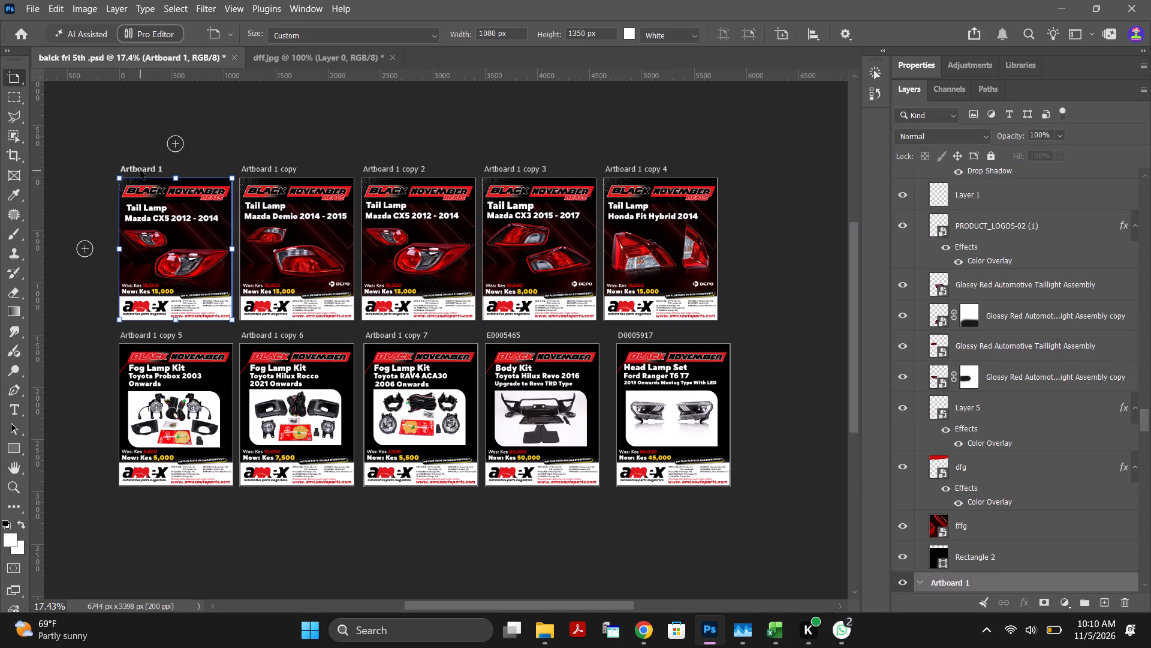
double_click(960, 585)
drag(963, 583, 874, 584)
key(BackSpace)
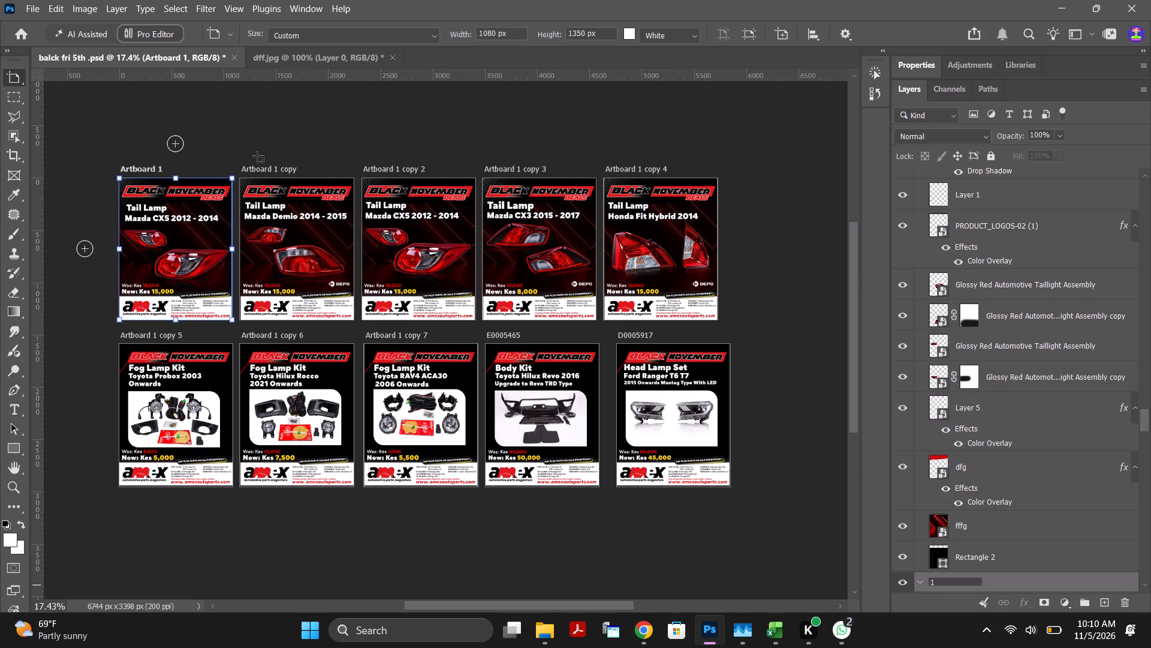
key(Return)
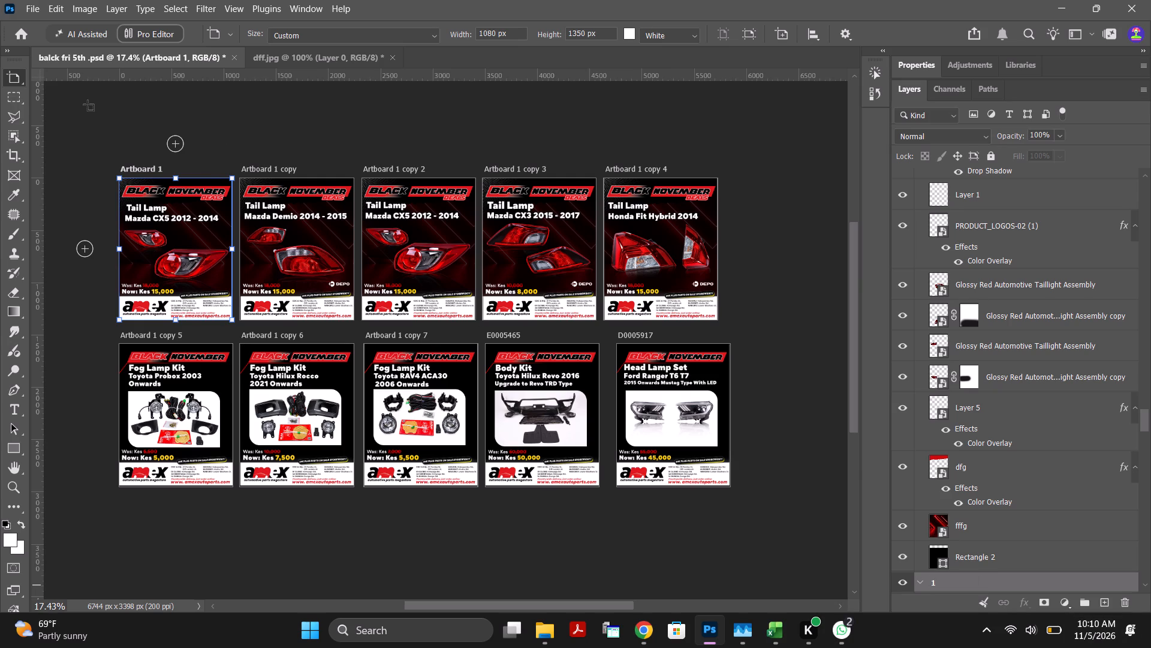
Rename Artboard 1 copy, the Mazda Demio 2014 - 2015 ad, as 2.
click(273, 167)
double_click(951, 178)
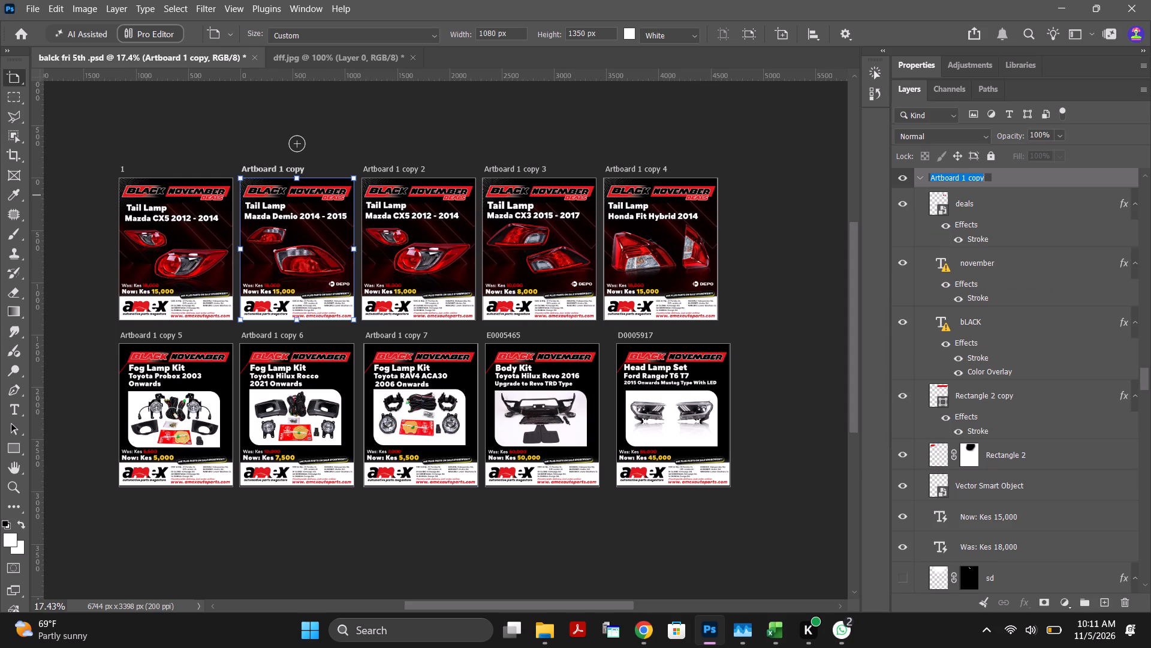
key(2)
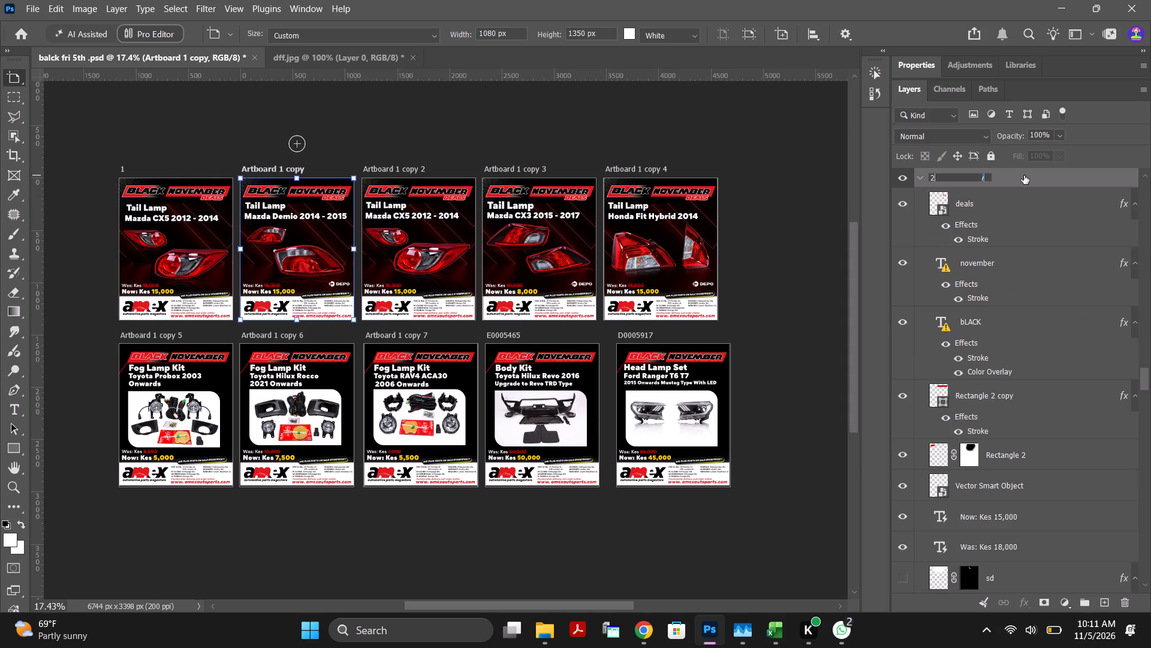
key(Return)
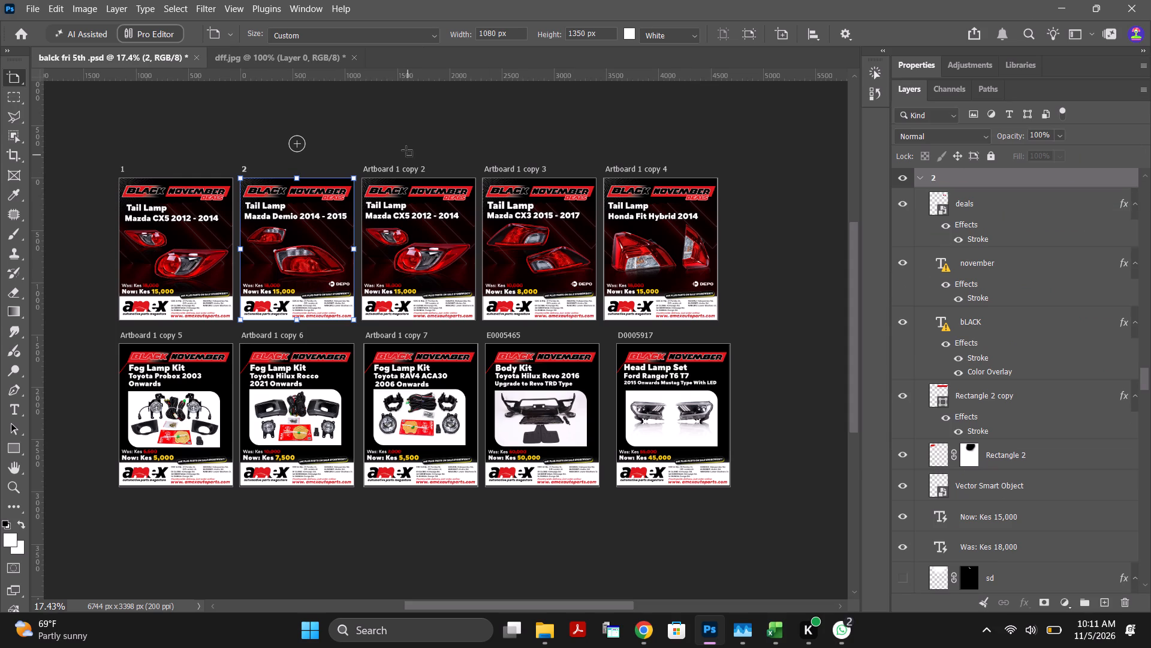
Rename Artboard 1 copy 2, the second Mazda CX5 2012 - 2014 ad, as 3.
click(401, 167)
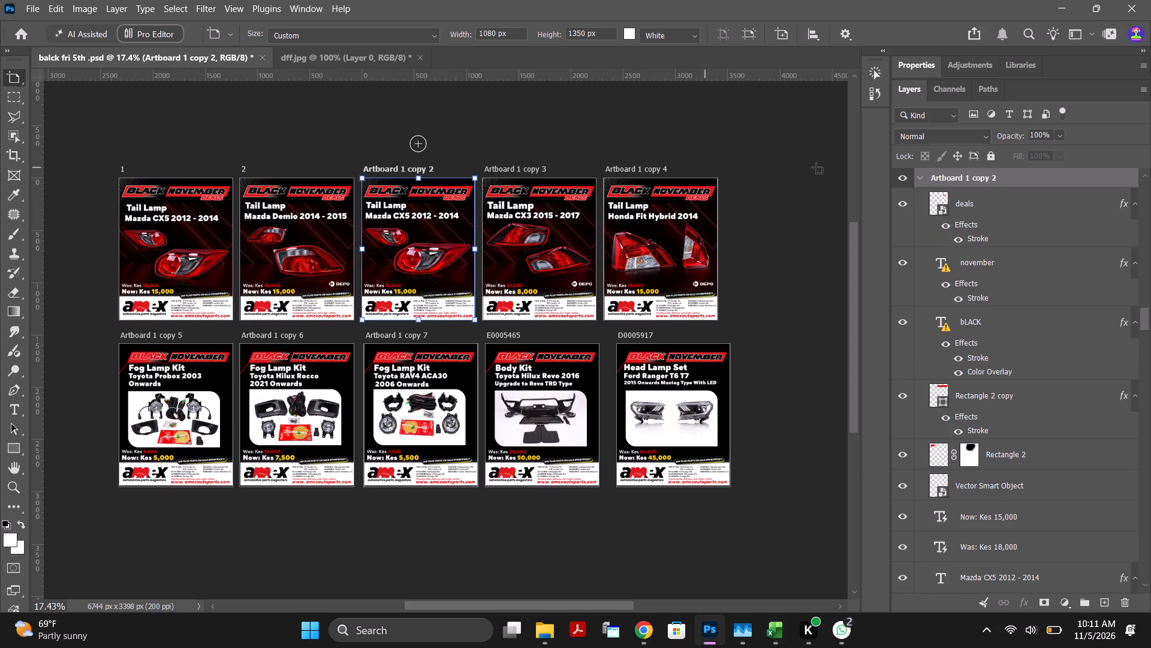
double_click(983, 178)
double_click(969, 175)
drag(995, 175, 953, 178)
drag(953, 178, 852, 168)
key(3)
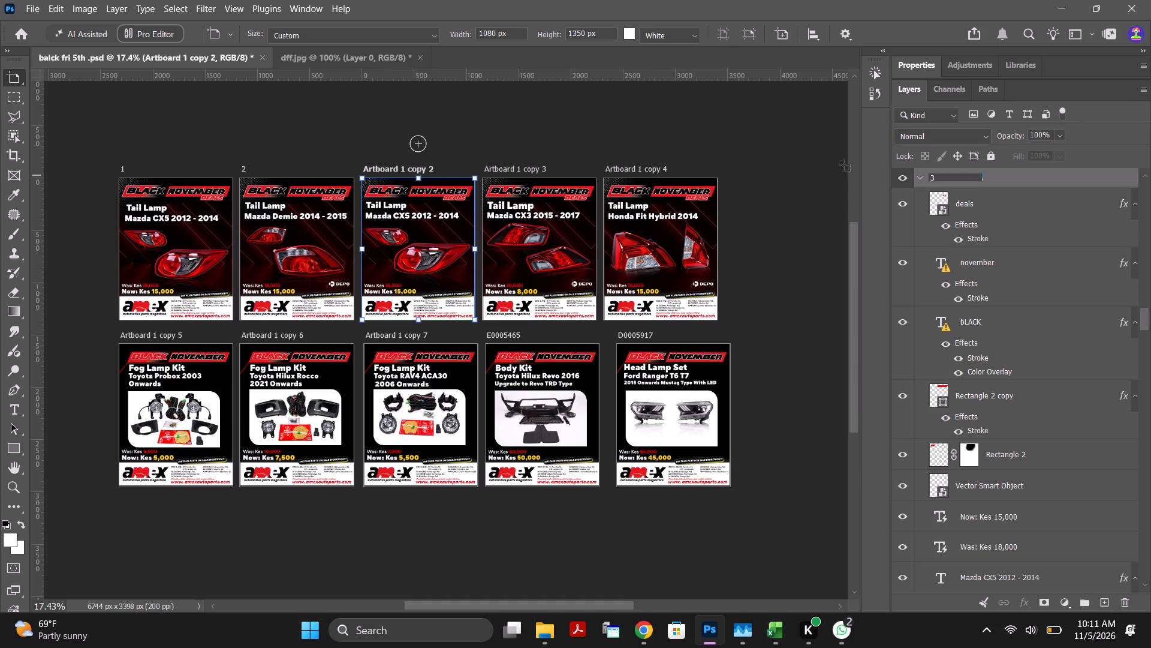
key(Return)
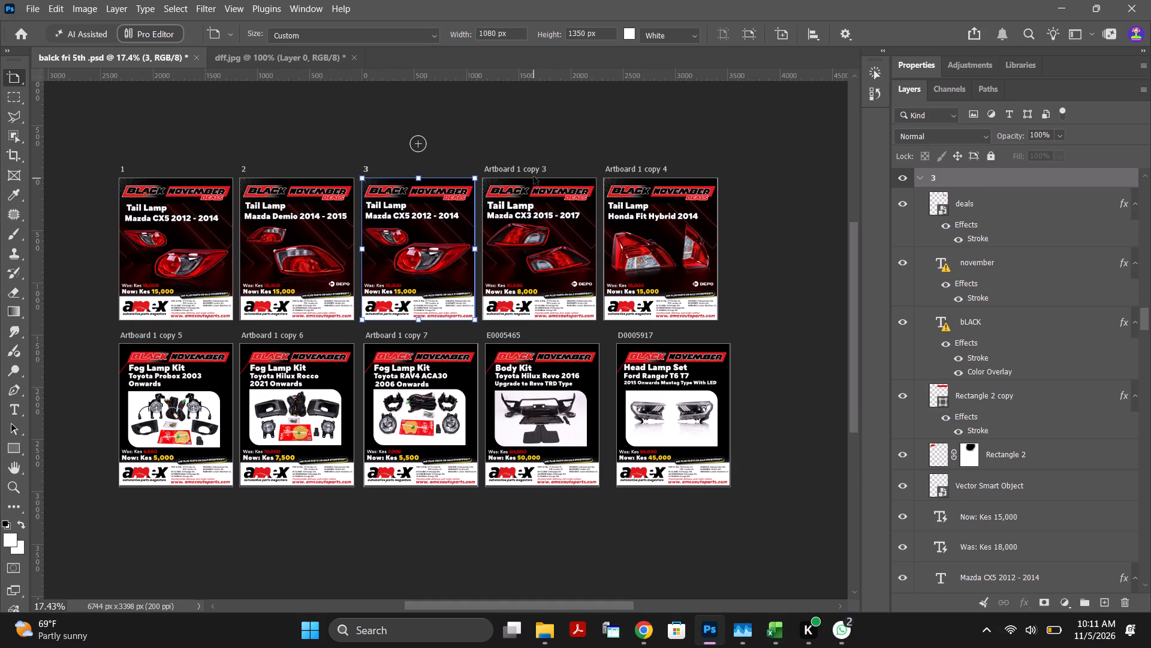
Rename Artboard 1 copy 3, the Mazda CX3 2015 - 2017 ad, as 4.
triple_click(534, 169)
click(534, 169)
double_click(534, 167)
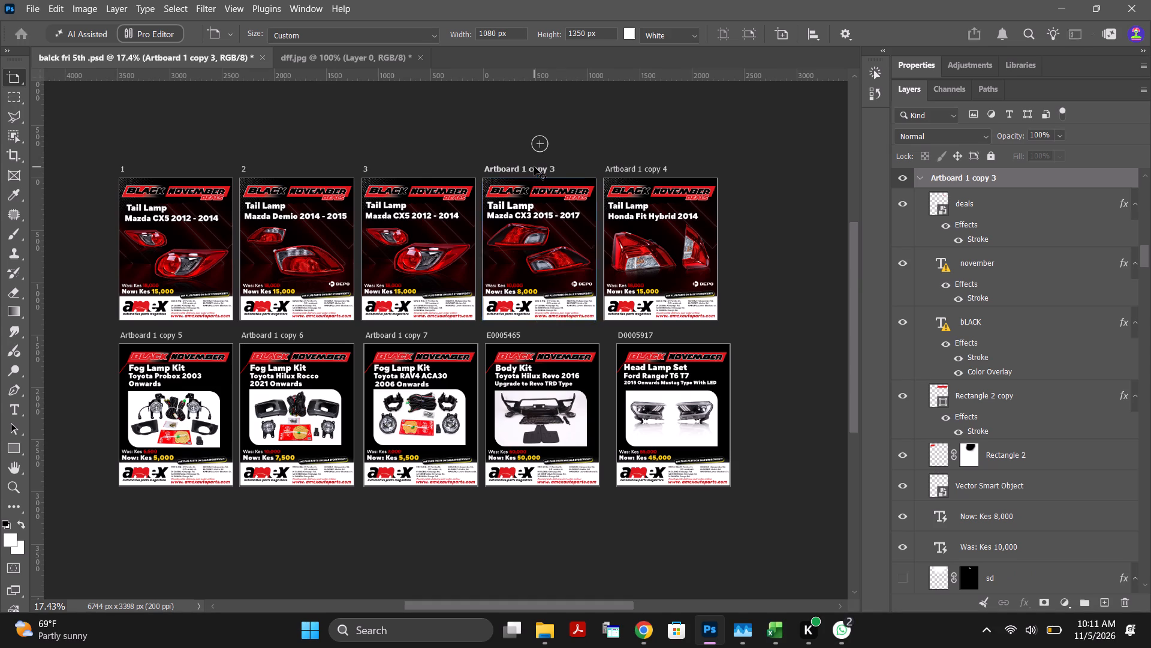
double_click(534, 167)
double_click(961, 182)
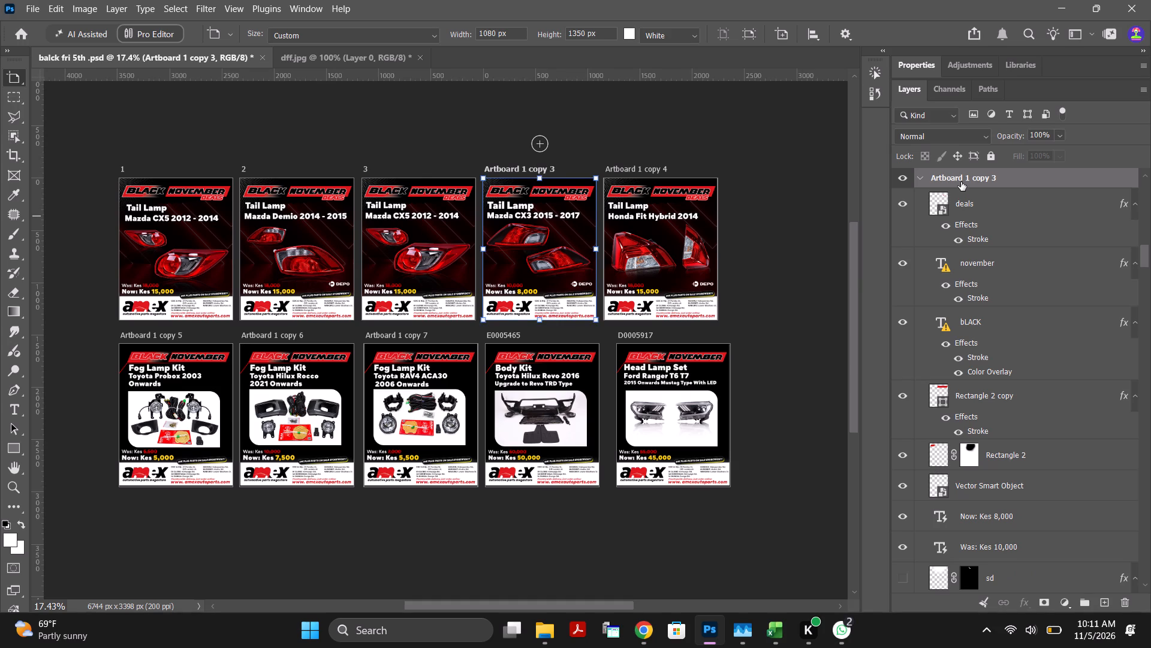
key(4)
key(Return)
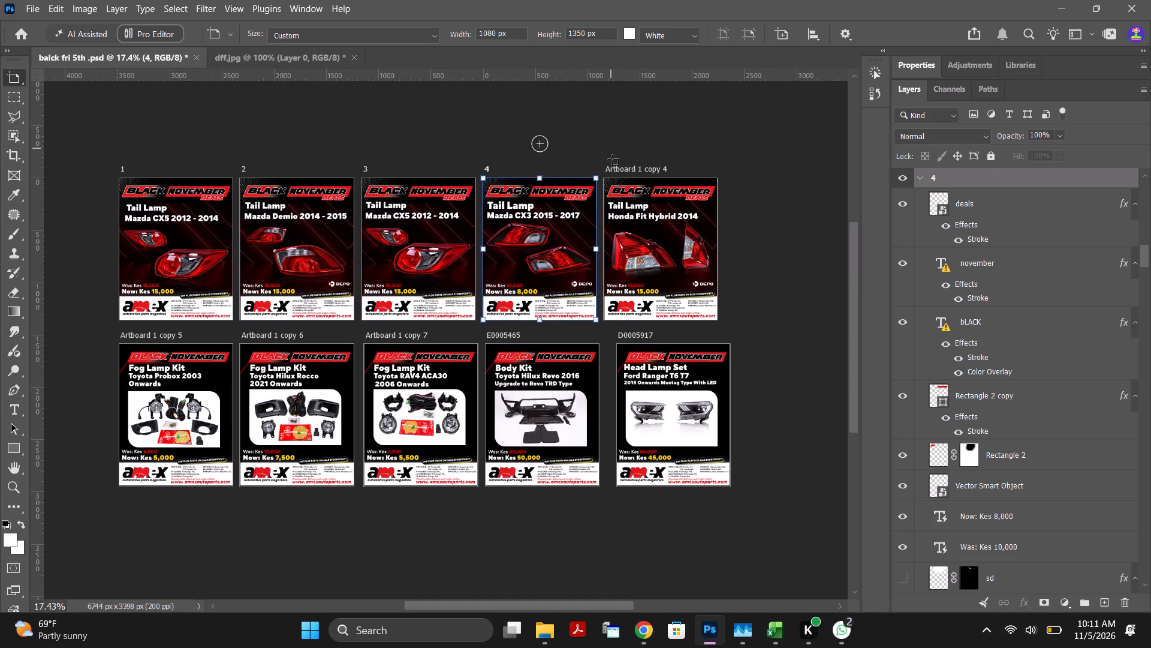
Rename Artboard 1 copy 4, the Honda Fit Hybrid 2014 ad, as 5.
click(638, 166)
double_click(638, 166)
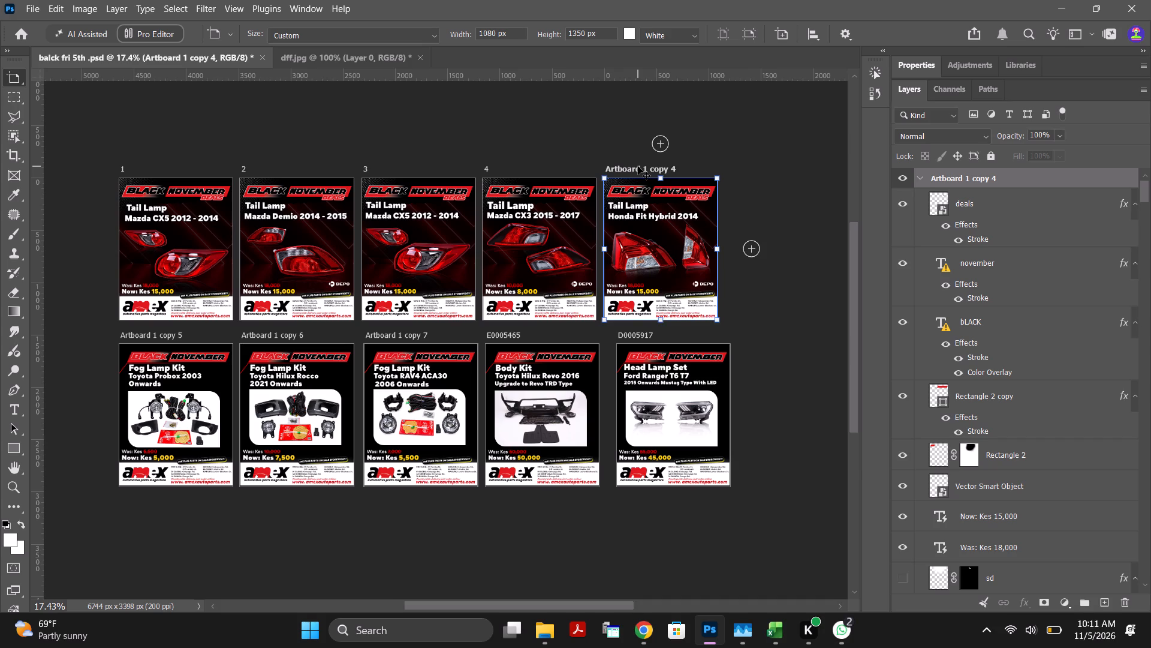
double_click(965, 178)
key(5)
key(Return)
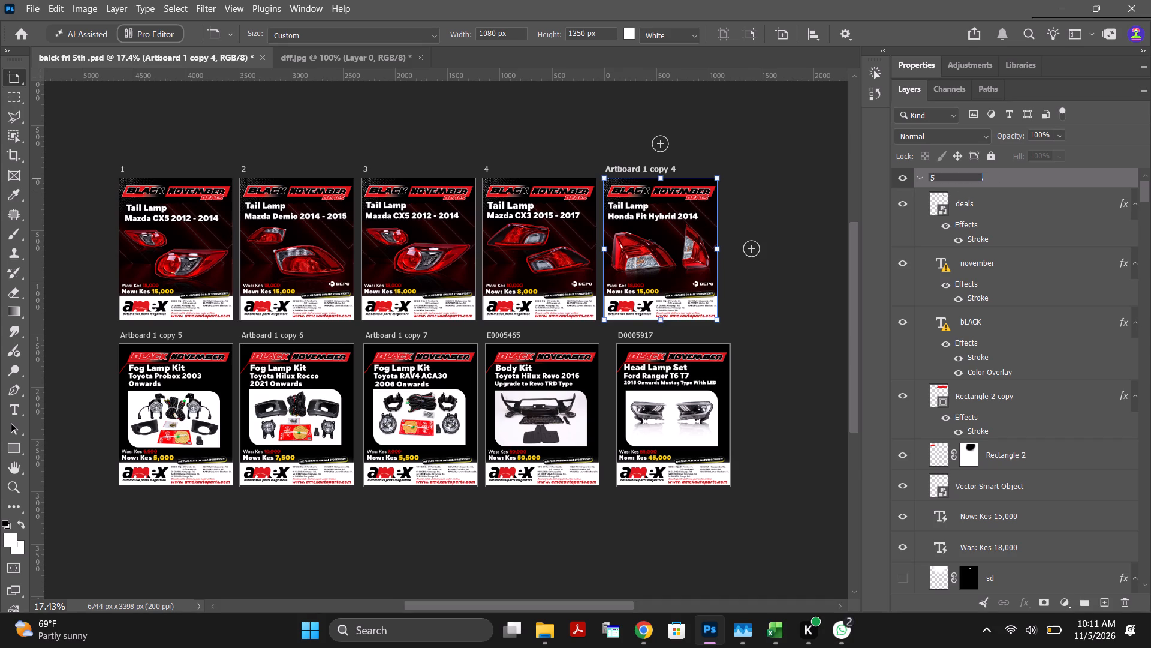
Rename Artboard 1 copy 5, the Toyota Probox 2003 fog lamp ad, as 6.
double_click(176, 336)
double_click(174, 331)
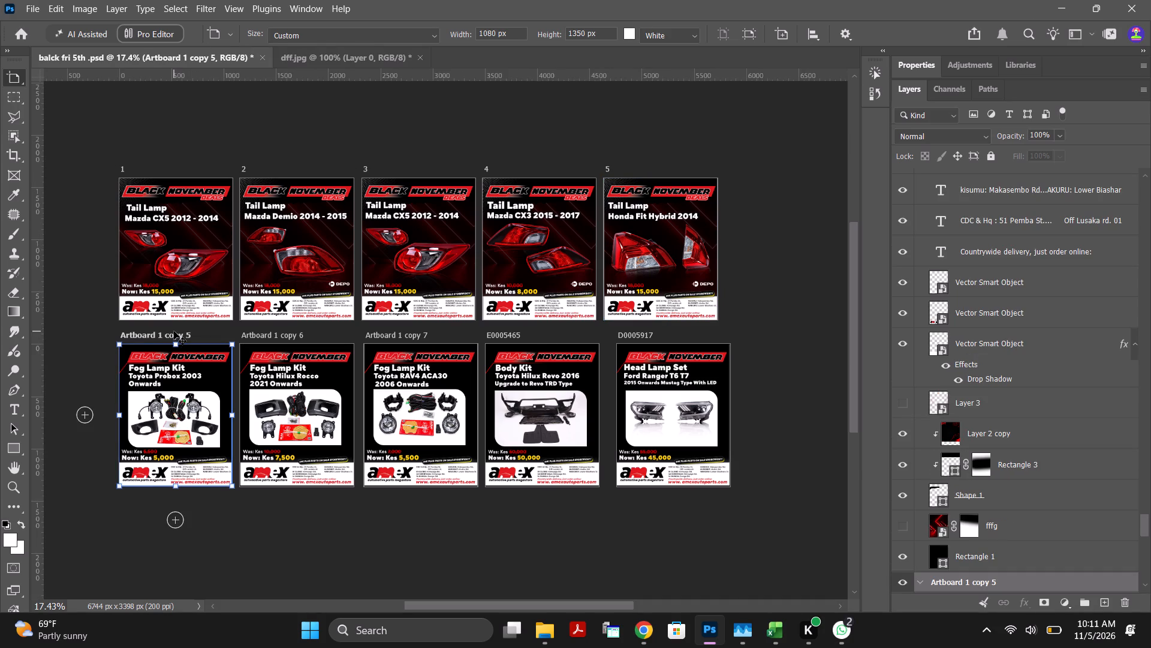
double_click(984, 583)
key(6)
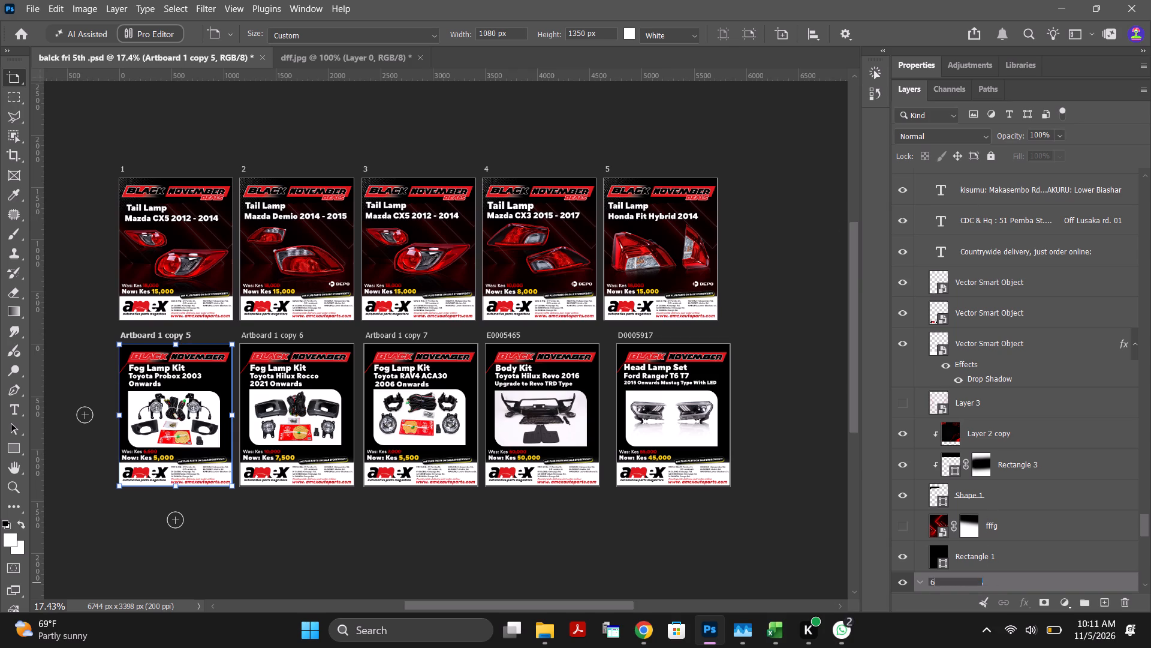
key(Return)
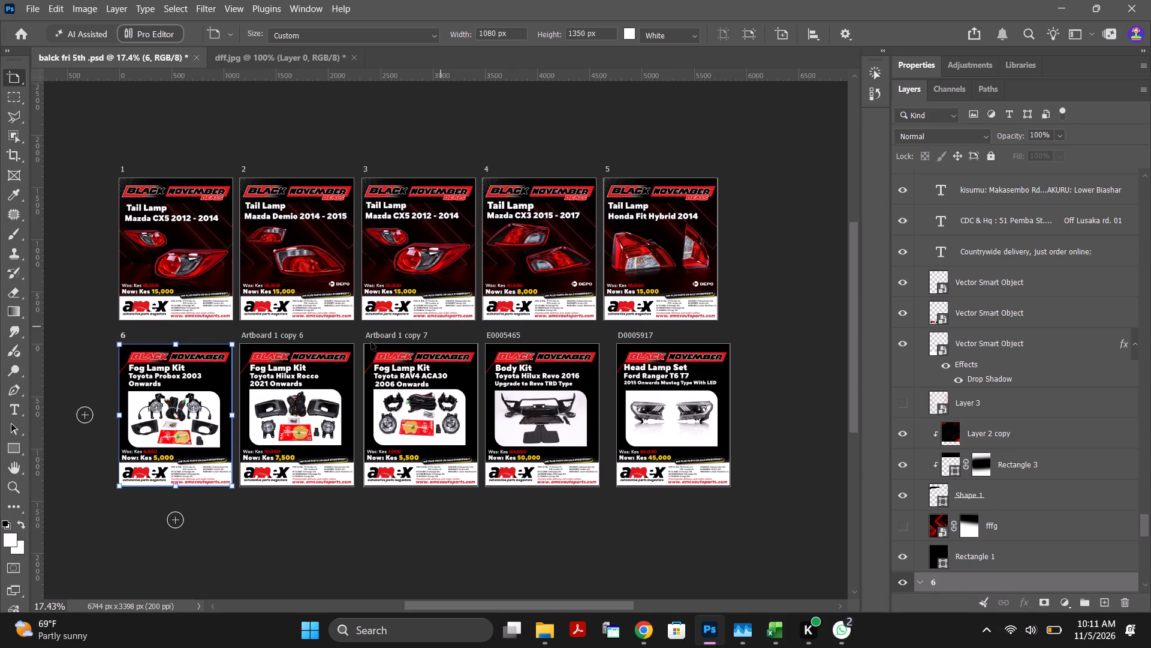
Rename Artboard 1 copy 6, the Toyota Hilux Rocco fog lamp ad, as 7.
double_click(275, 332)
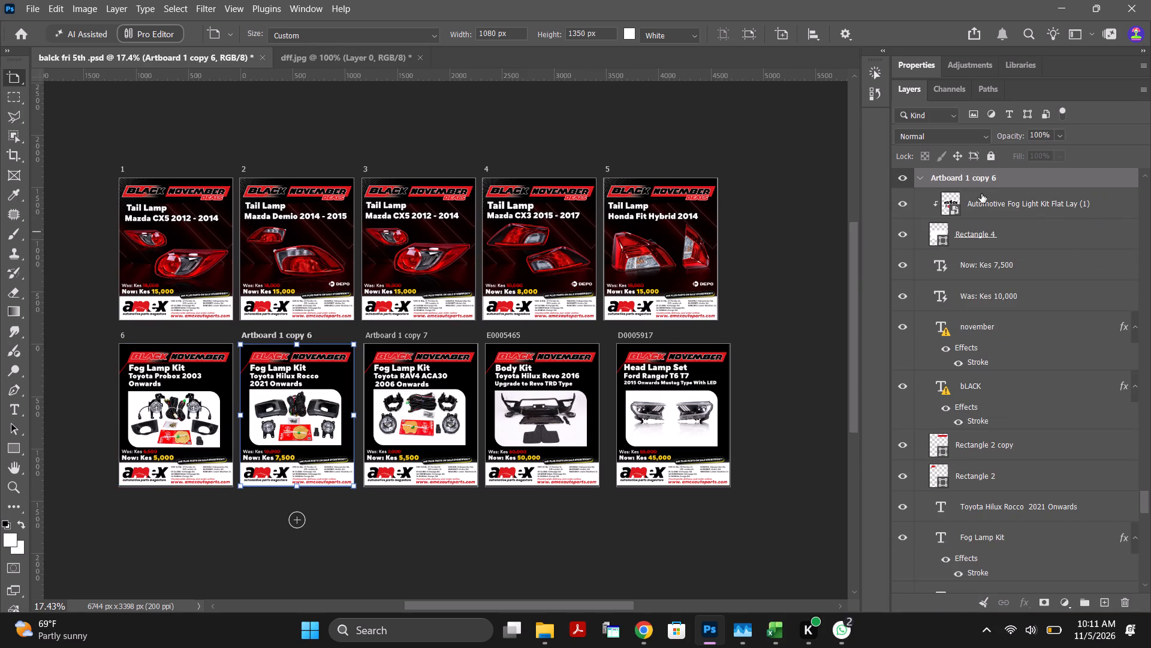
double_click(981, 178)
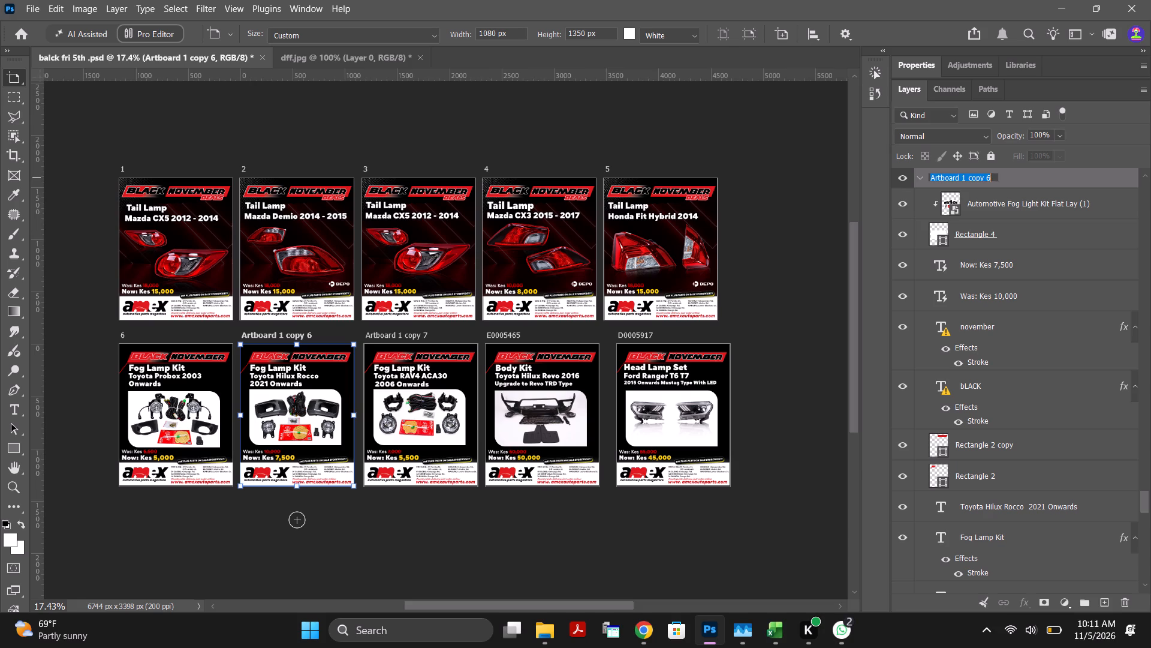
key(7)
key(Return)
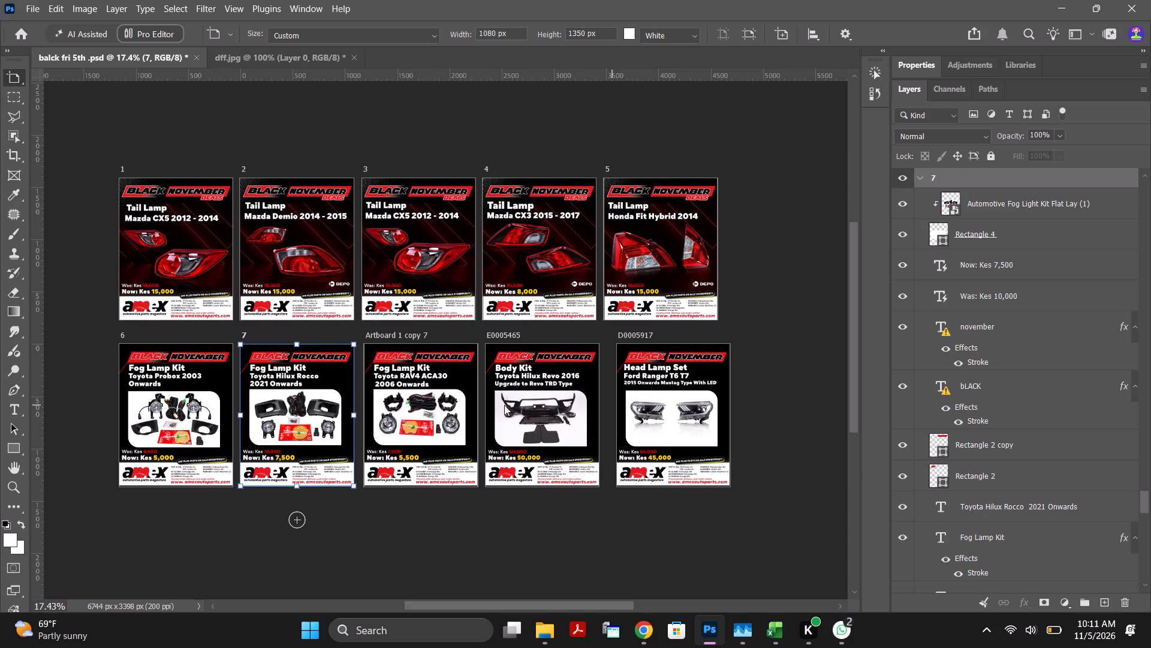
Rename Artboard 1 copy 7, the Toyota RAV4 ACA30 fog lamp ad, as 8, and leave nothing selected.
click(393, 337)
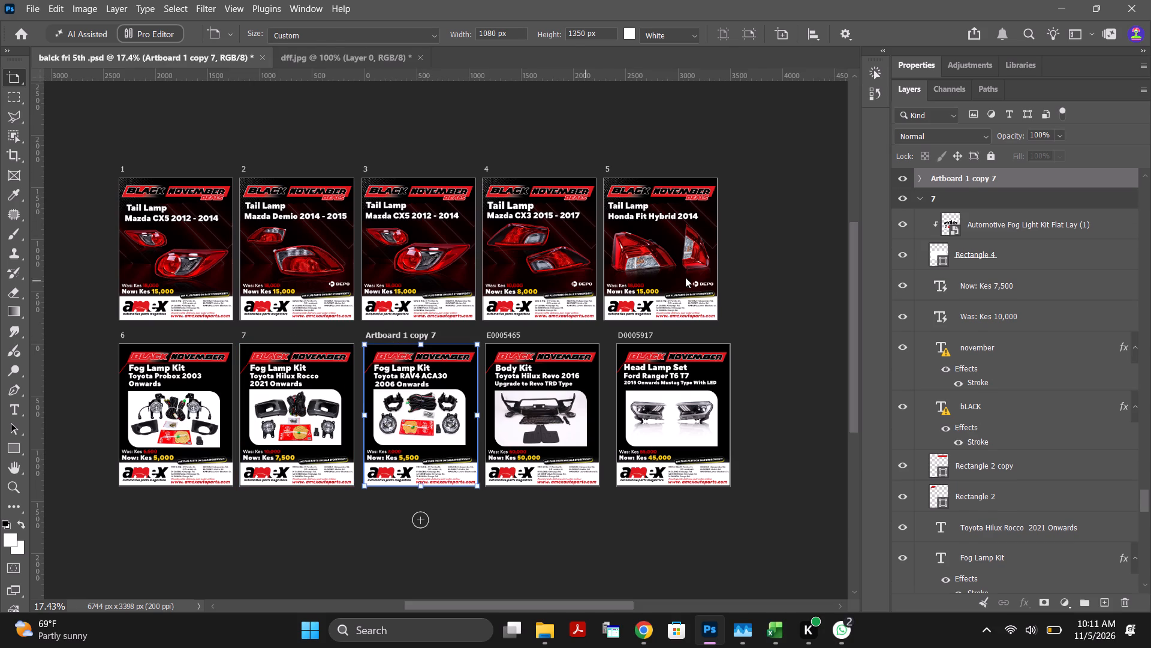
double_click(968, 175)
key(8)
key(Return)
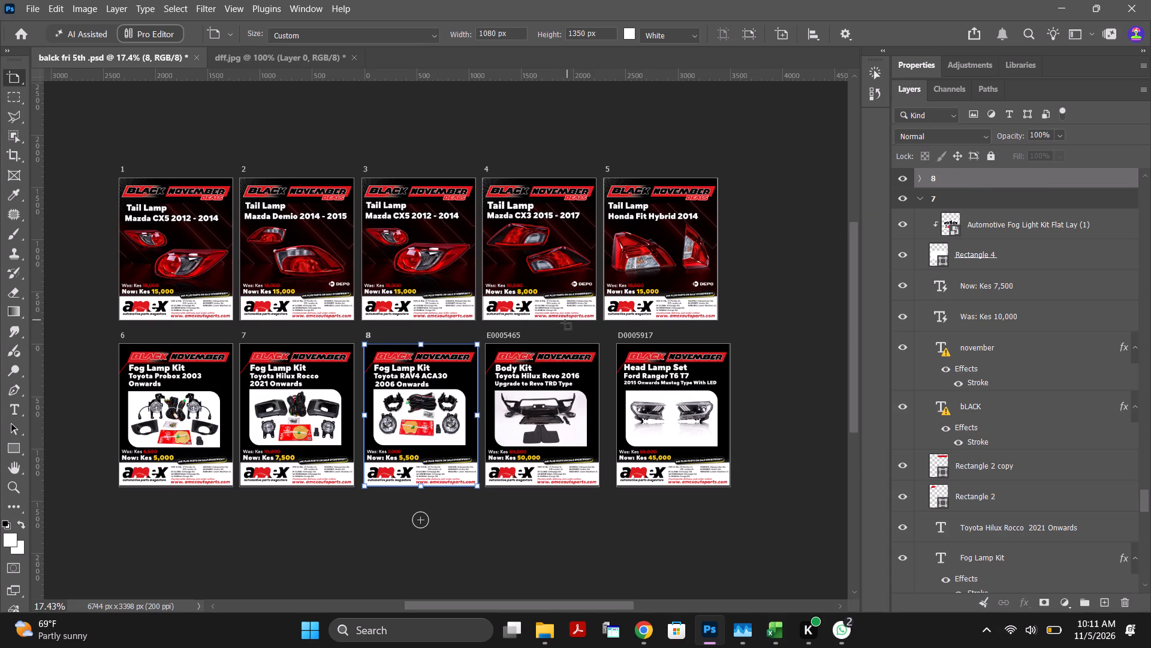
click(790, 240)
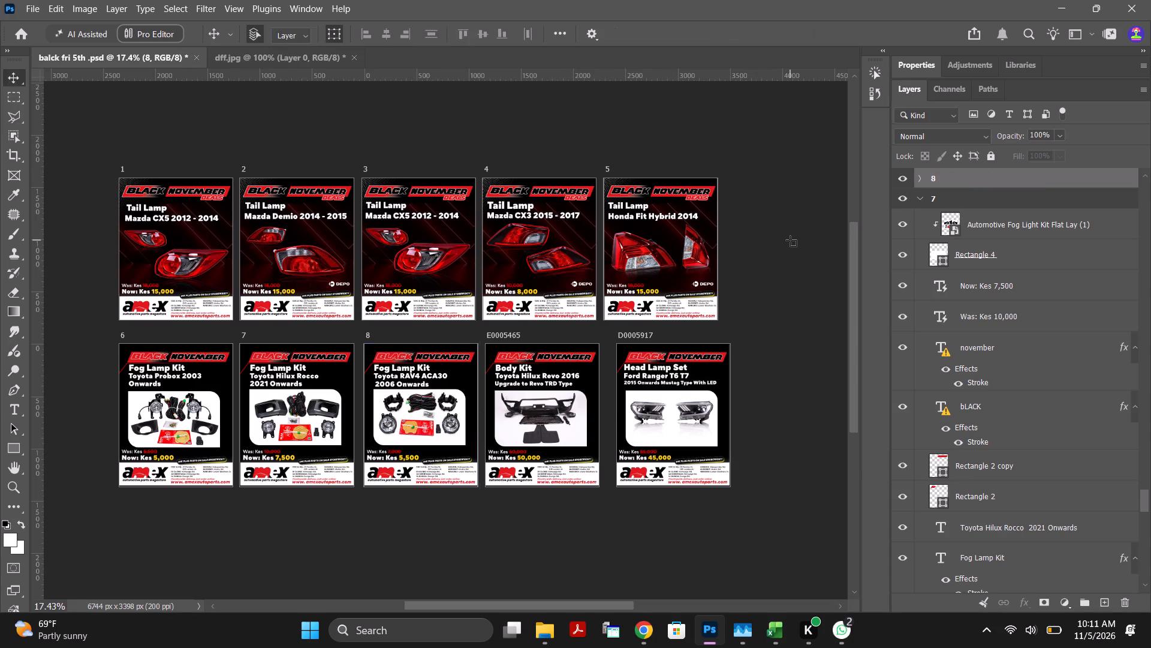
click(771, 326)
click(138, 130)
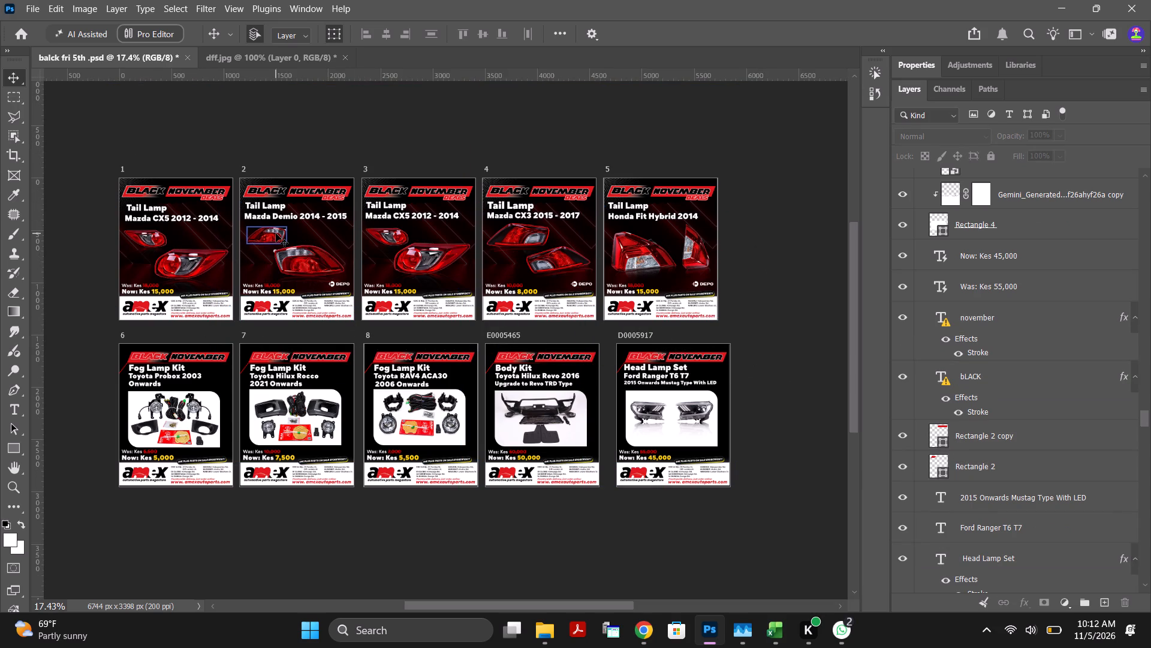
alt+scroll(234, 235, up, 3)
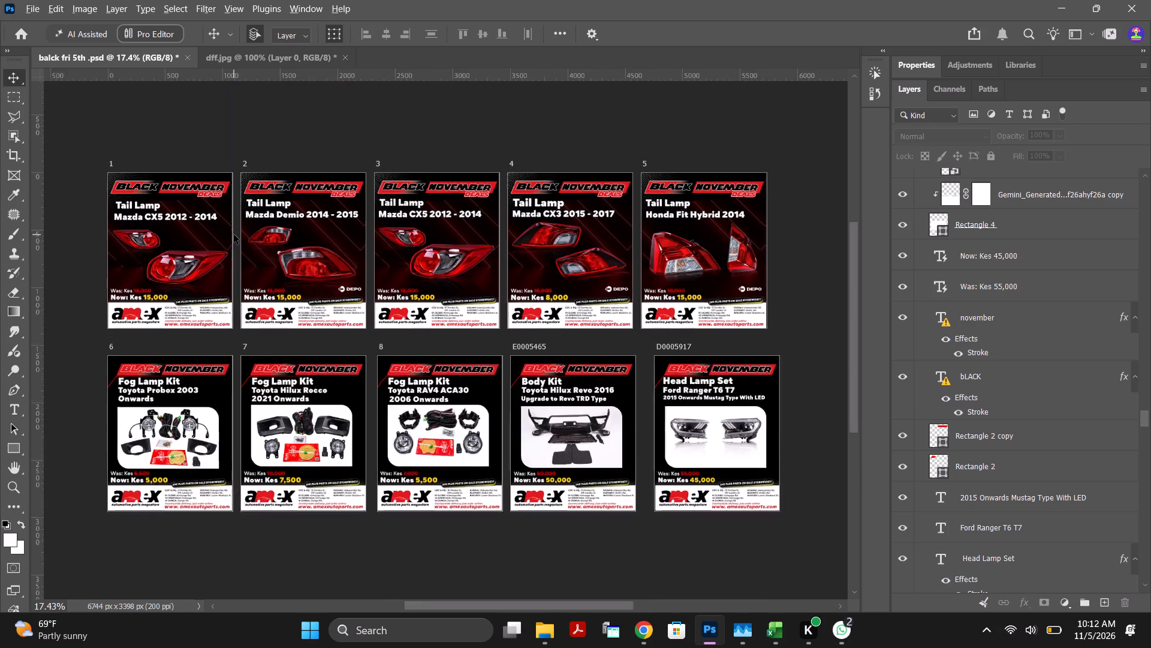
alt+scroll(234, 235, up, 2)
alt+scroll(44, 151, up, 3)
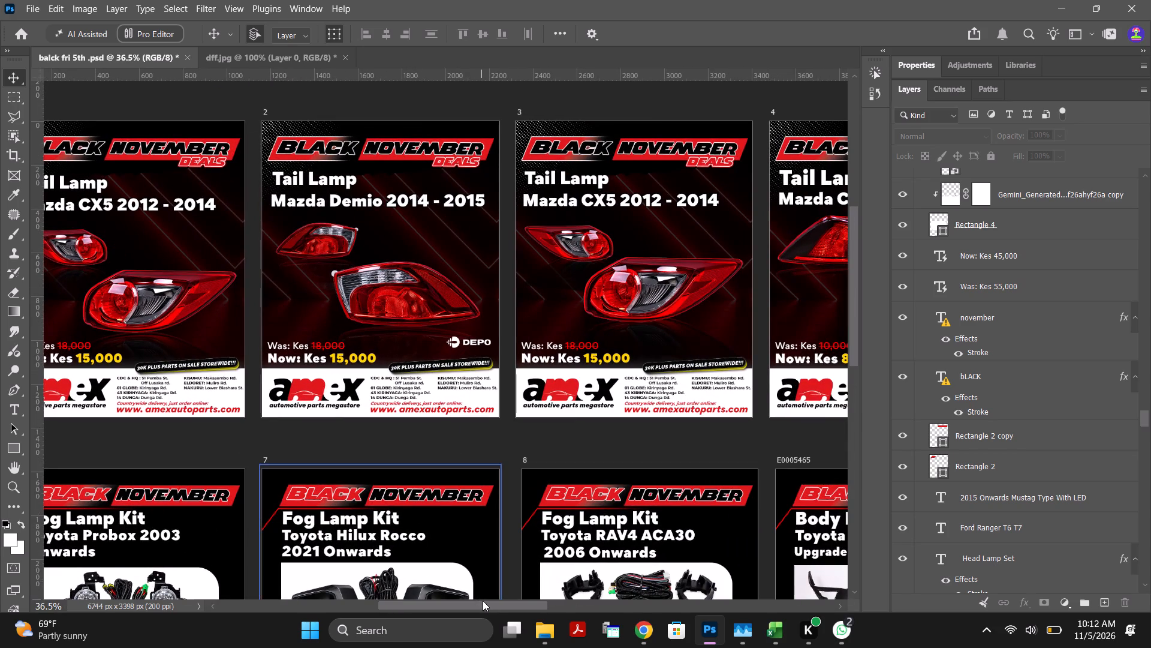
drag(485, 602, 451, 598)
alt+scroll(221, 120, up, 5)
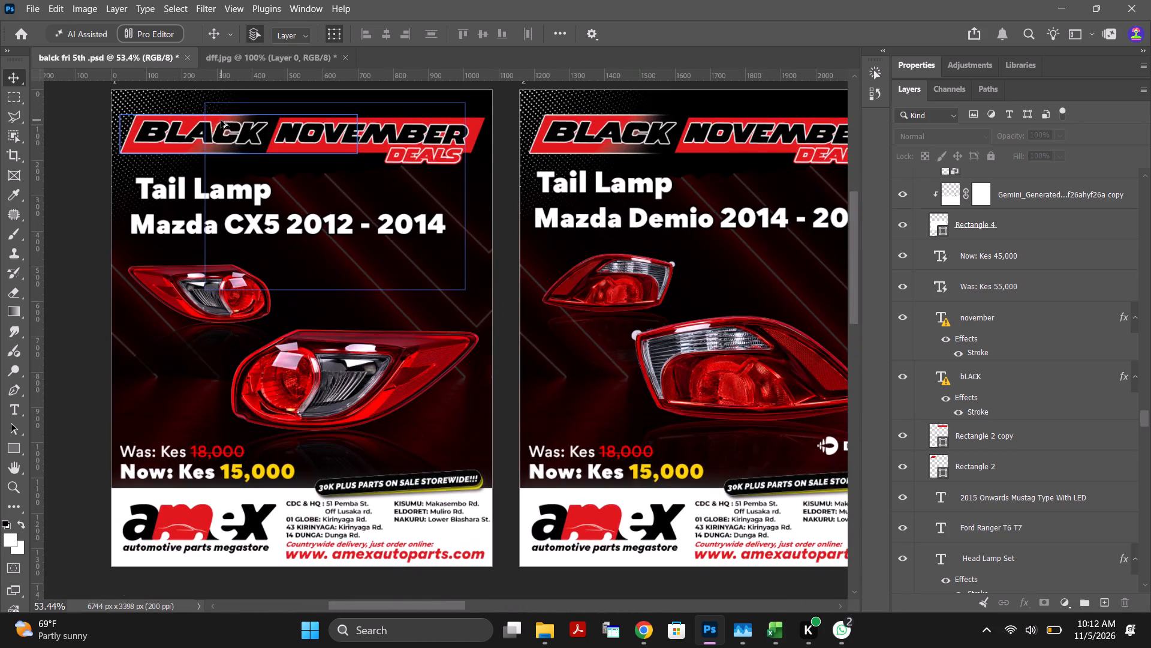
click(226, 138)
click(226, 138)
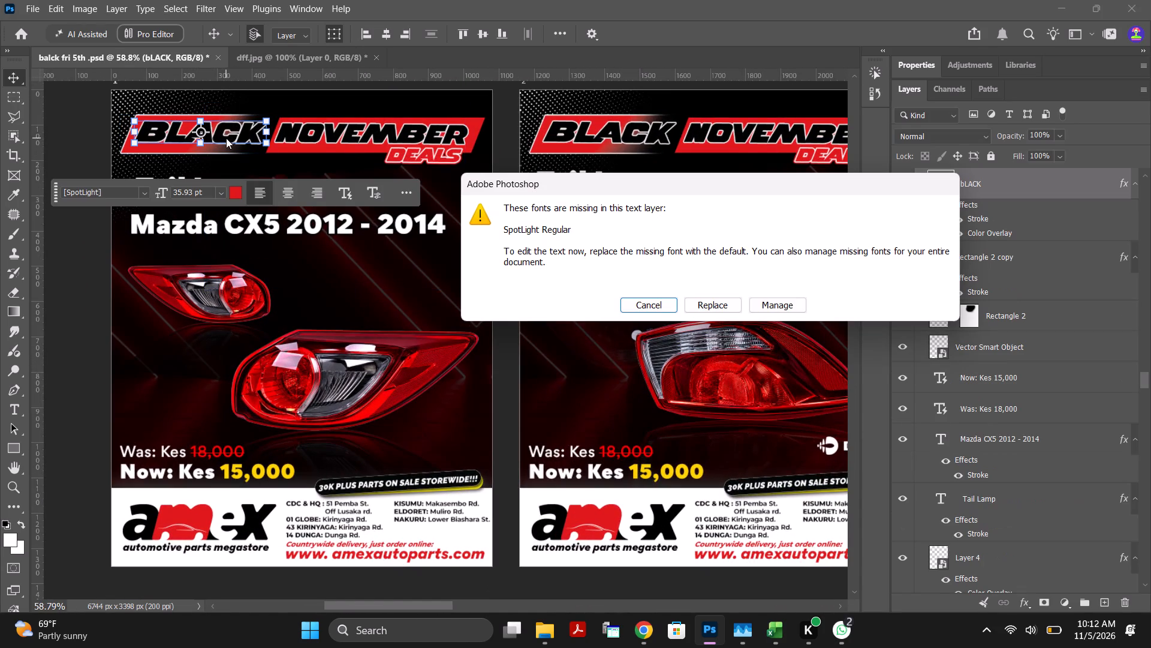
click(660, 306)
Hide the Color Overlay effect on the word BLACK in artboard 1's Black November banner.
alt+scroll(311, 216, down, 7)
scroll(313, 221, down, 1)
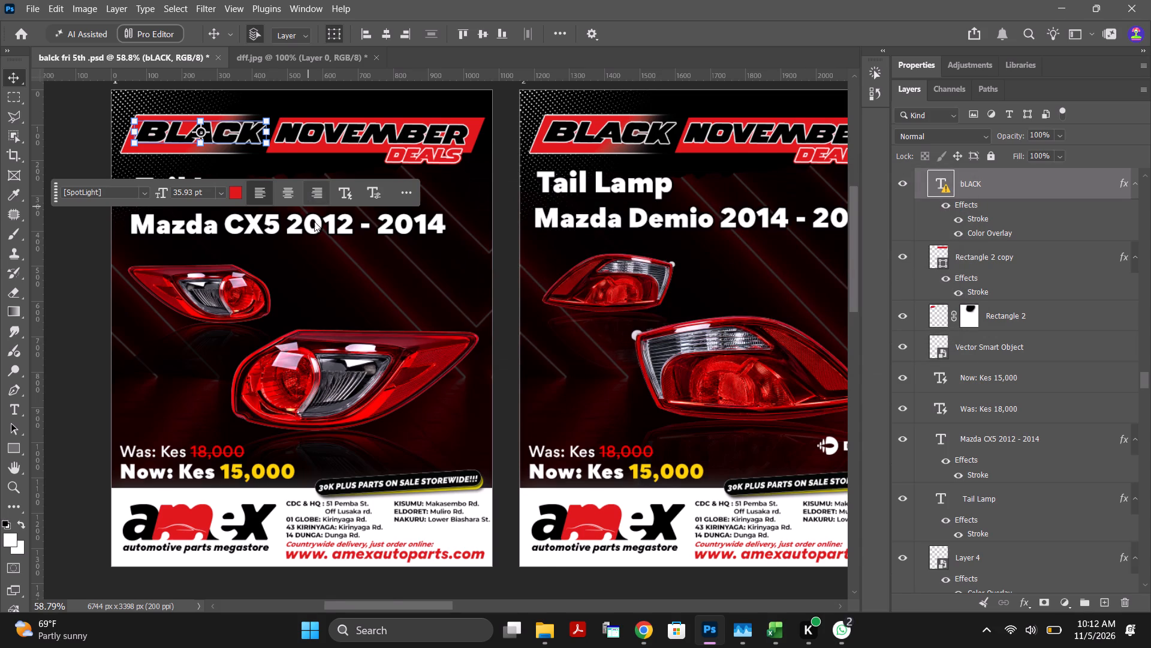
scroll(314, 221, down, 3)
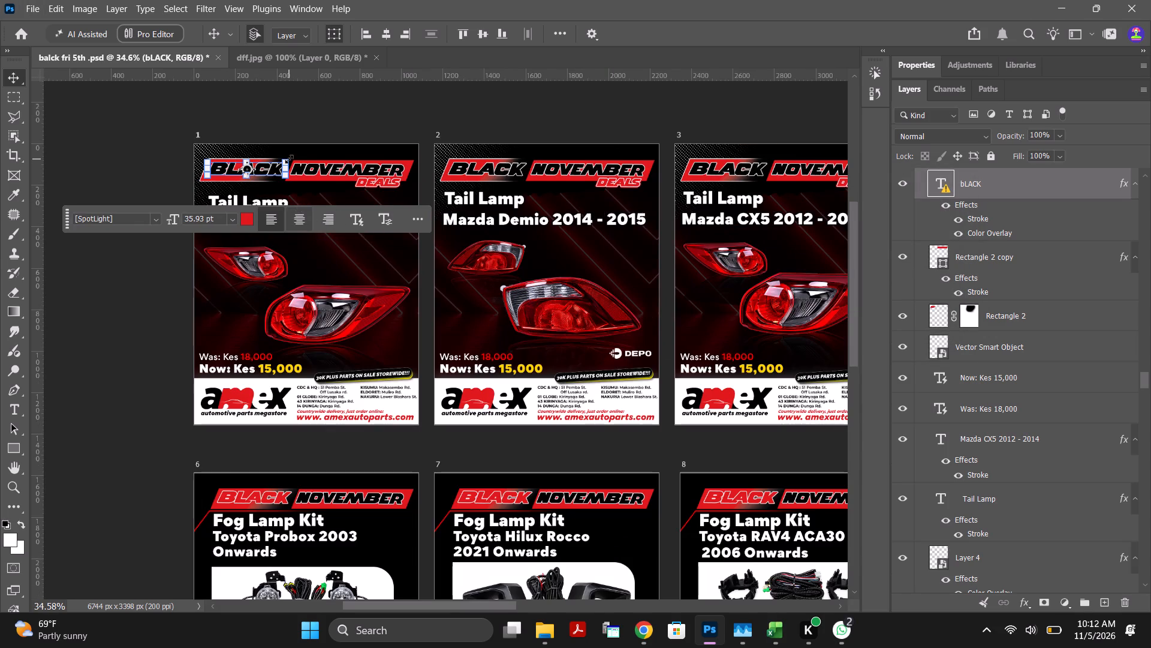
alt+scroll(288, 159, up, 7)
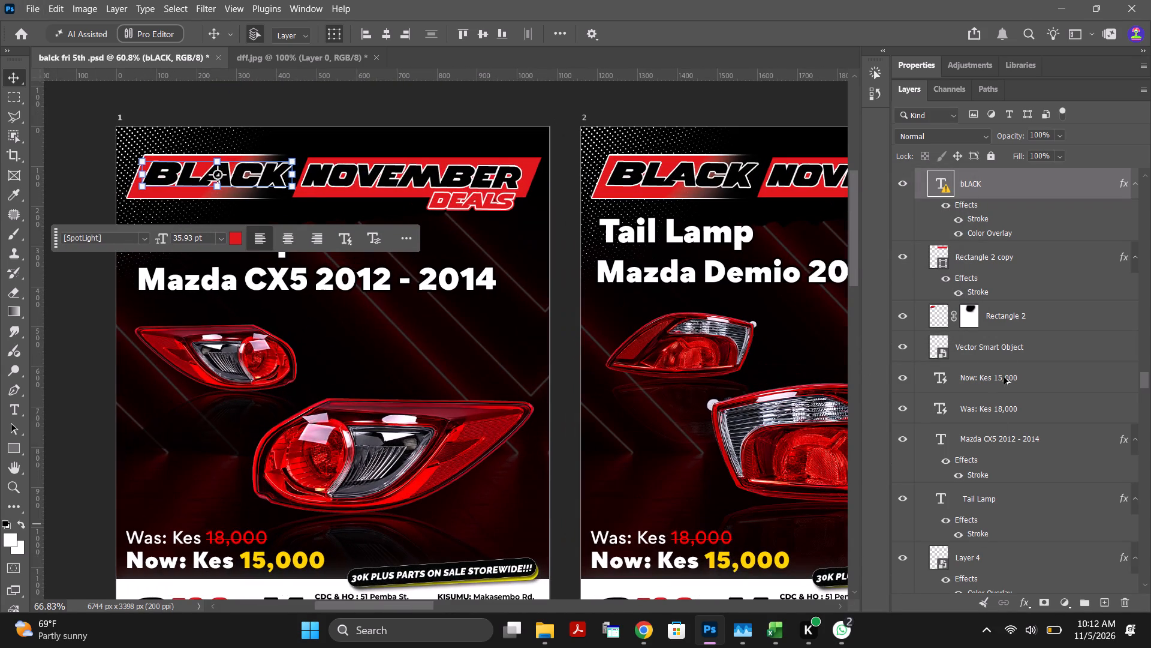
double_click(992, 232)
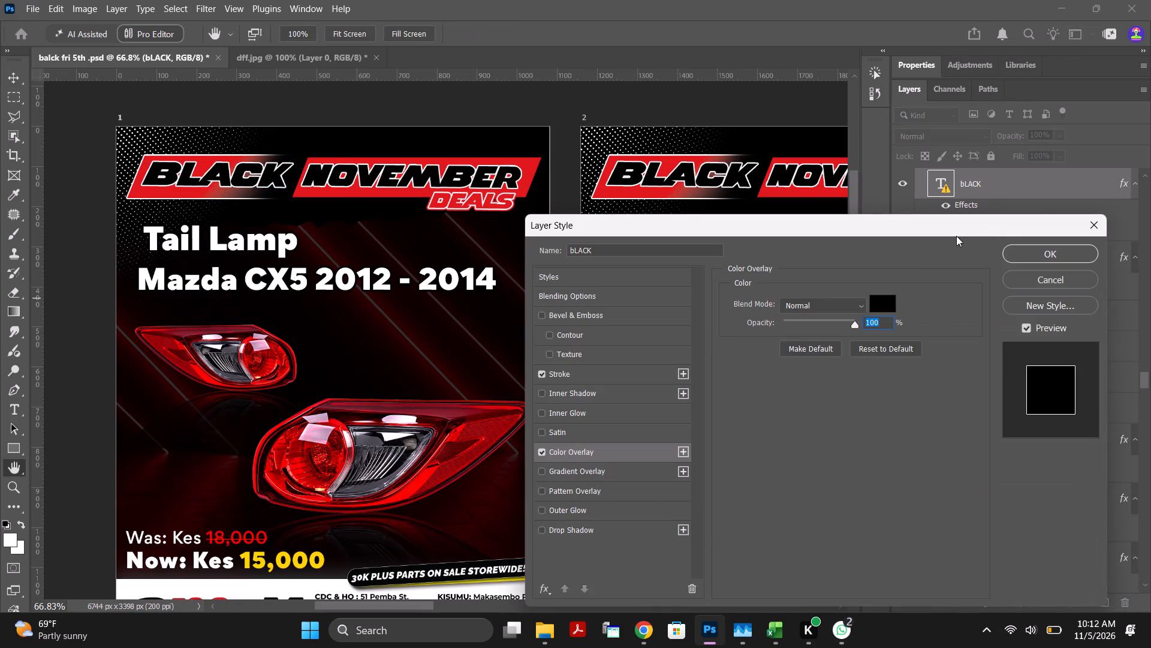
click(1093, 222)
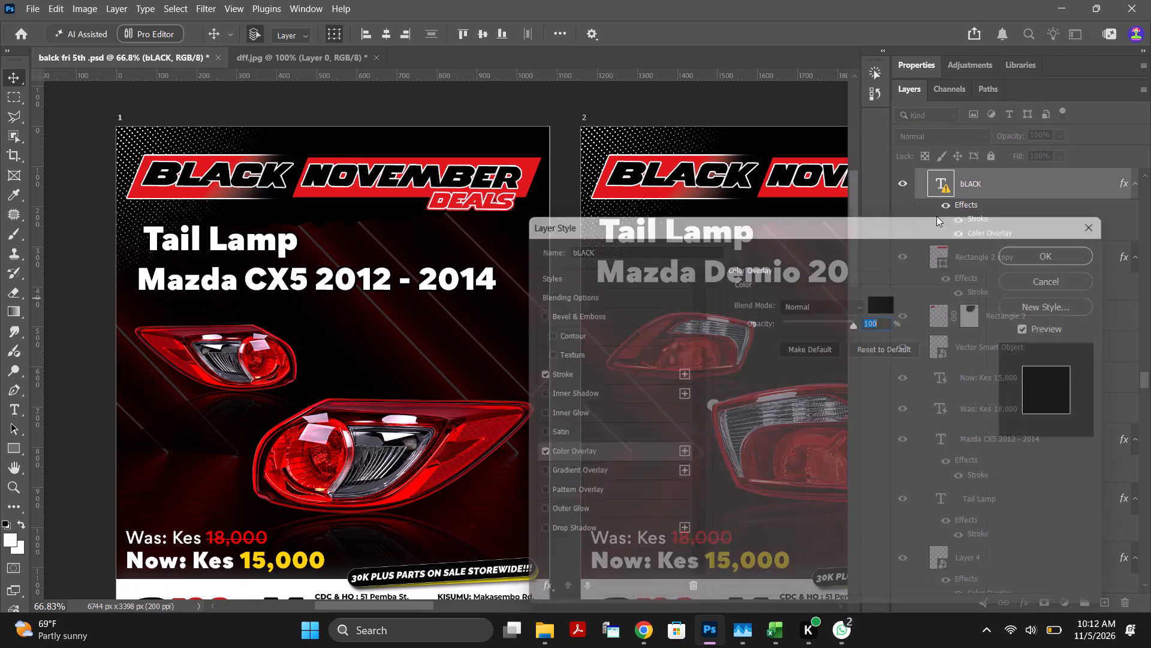
click(959, 232)
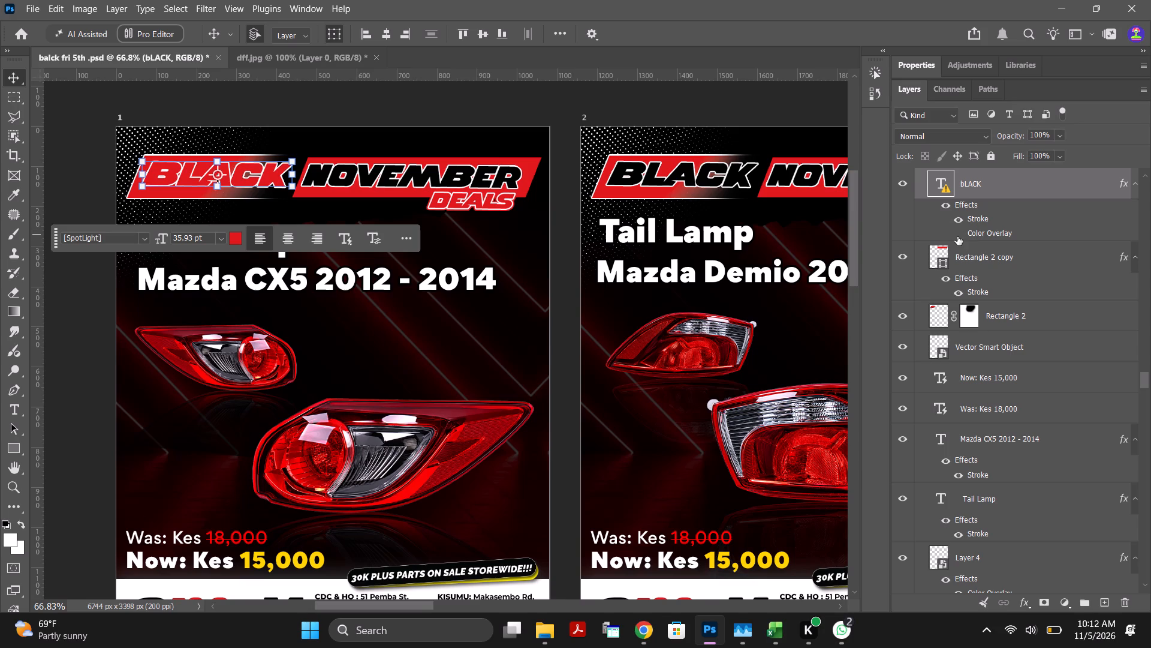
Hide the Color Overlay effect on the word BLACK in artboard 2's banner, the Mazda Demio ad.
click(692, 177)
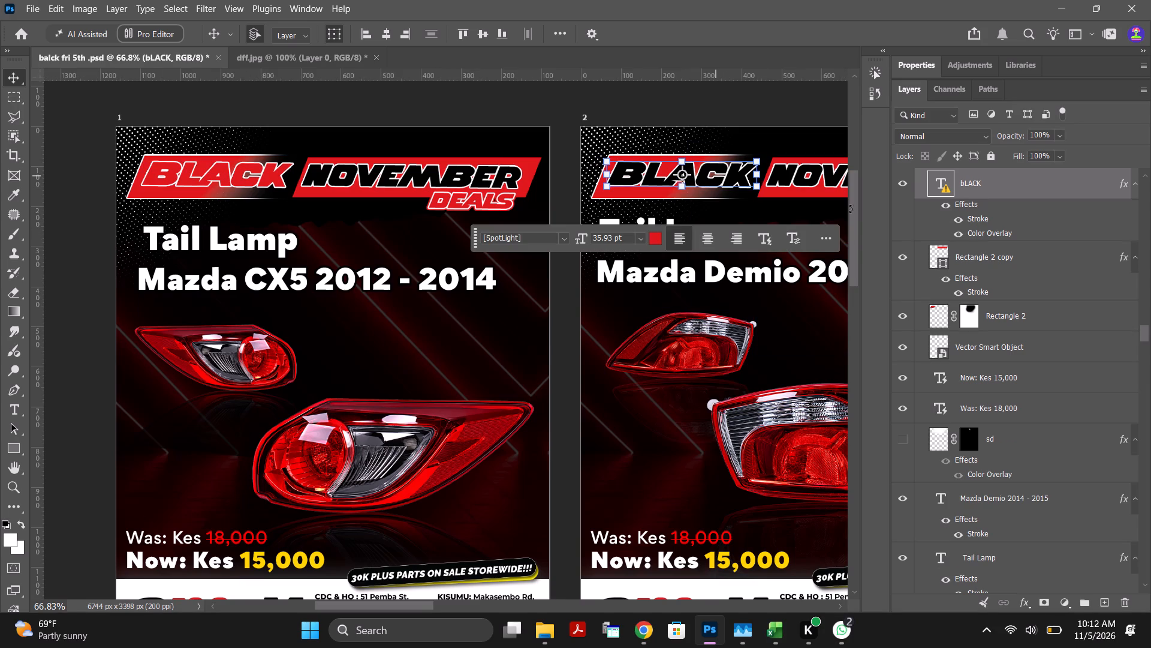
click(956, 233)
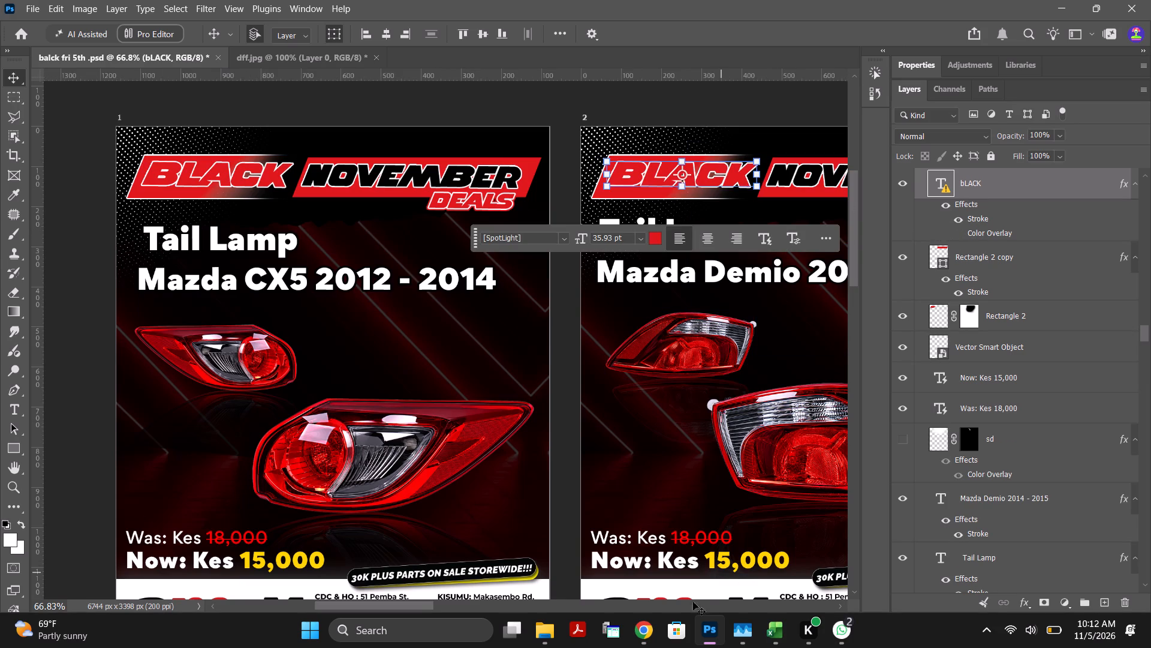
Hide the Color Overlay effect on the word BLACK in artboard 3's banner, the second Mazda CX5 ad.
drag(395, 605, 498, 616)
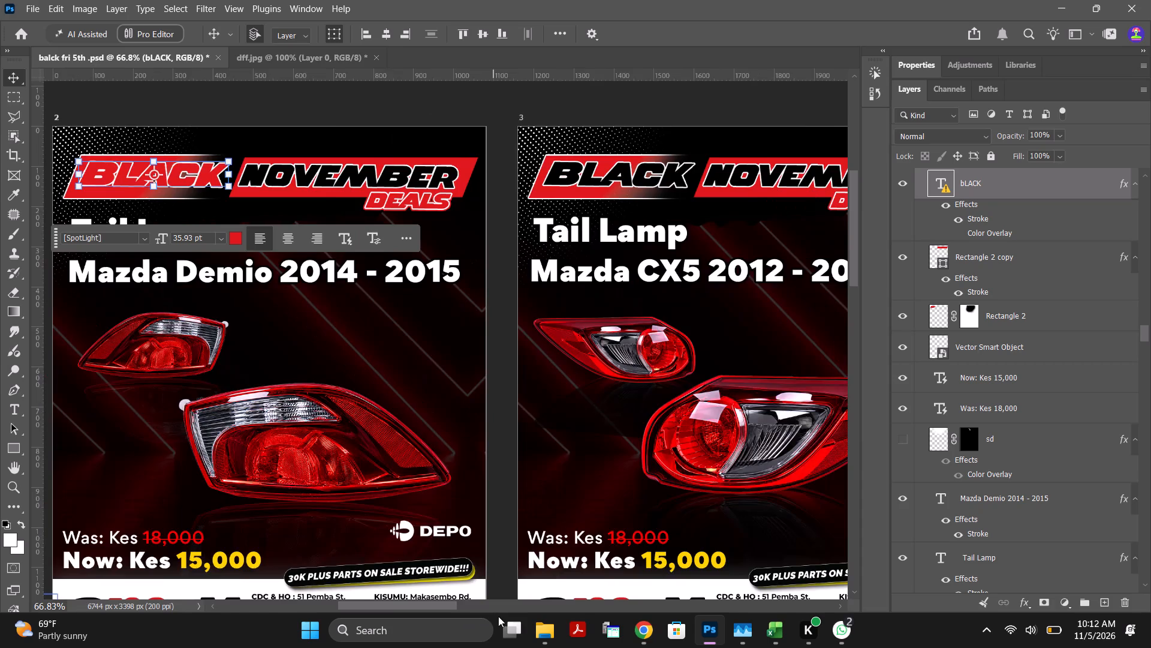
drag(498, 616, 526, 614)
click(315, 181)
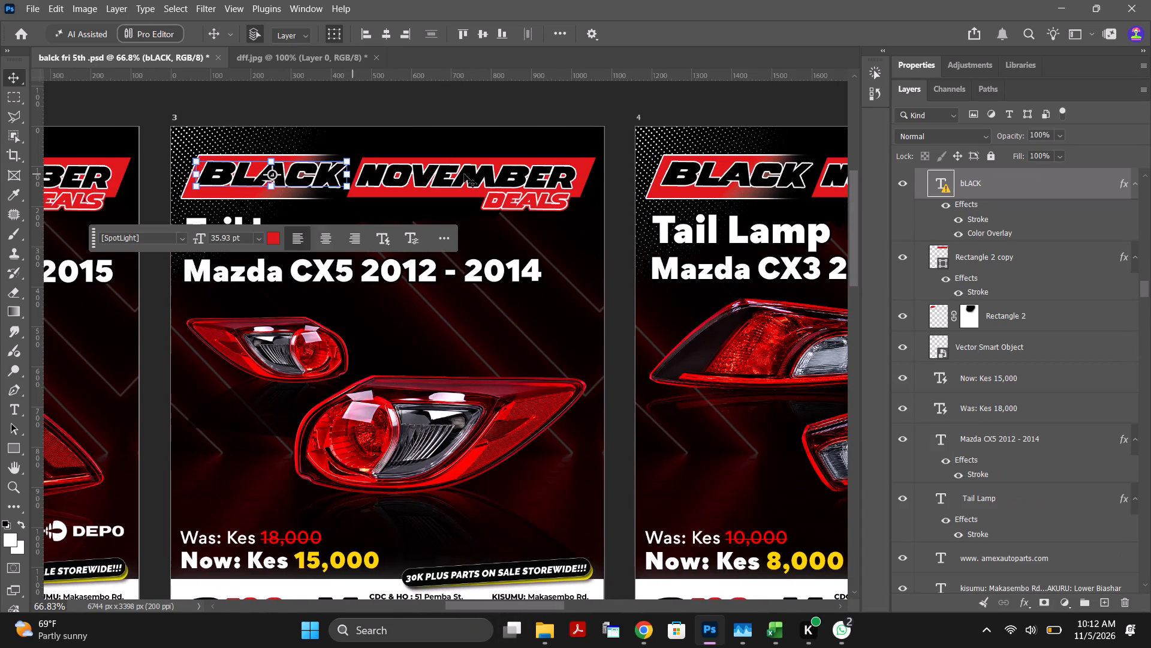
click(960, 236)
Hide the Color Overlay effect on the word BLACK in artboard 4's banner, the Mazda CX3 ad.
drag(535, 604, 568, 605)
drag(542, 607, 586, 614)
drag(550, 608, 555, 608)
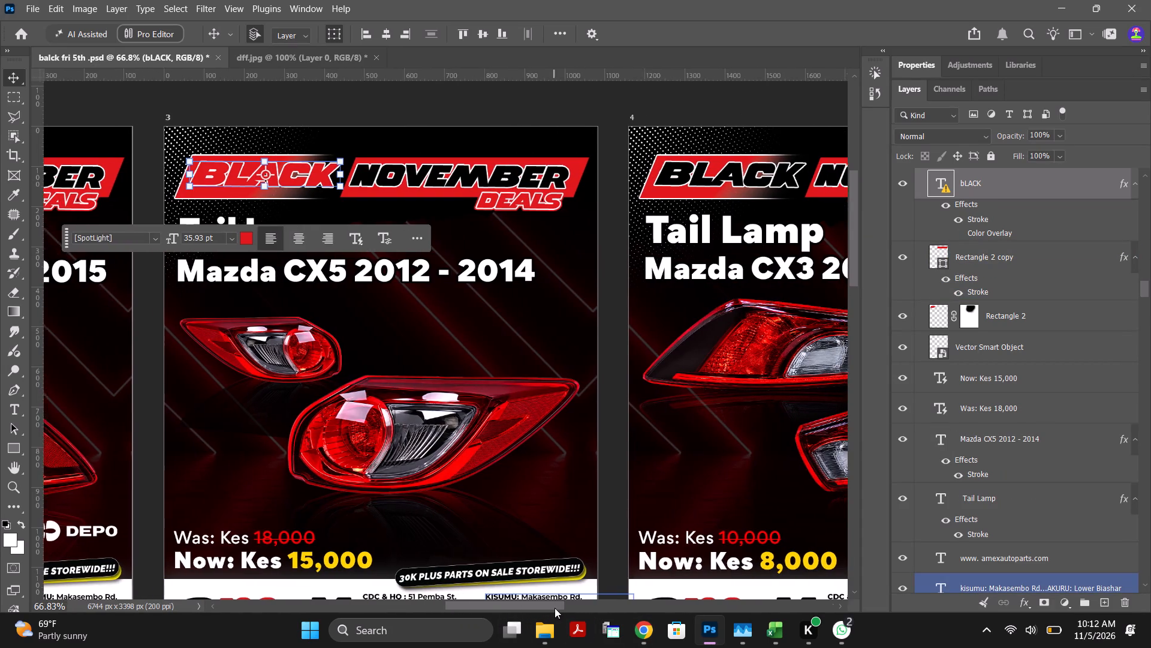
drag(555, 608, 600, 614)
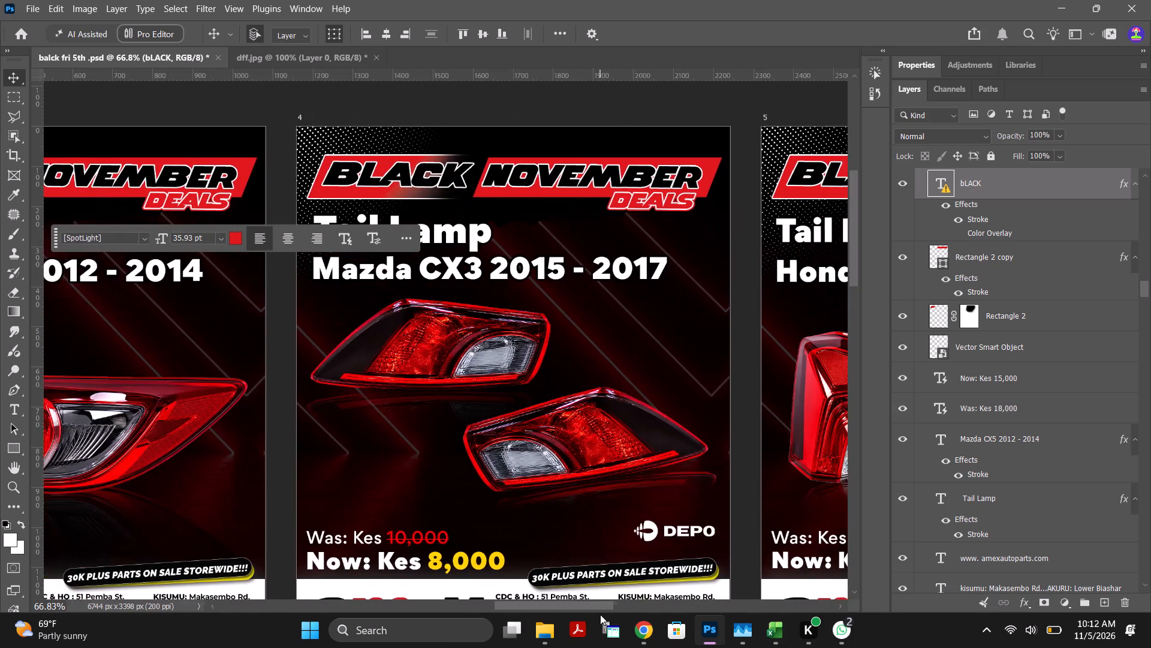
drag(600, 614, 607, 614)
click(405, 184)
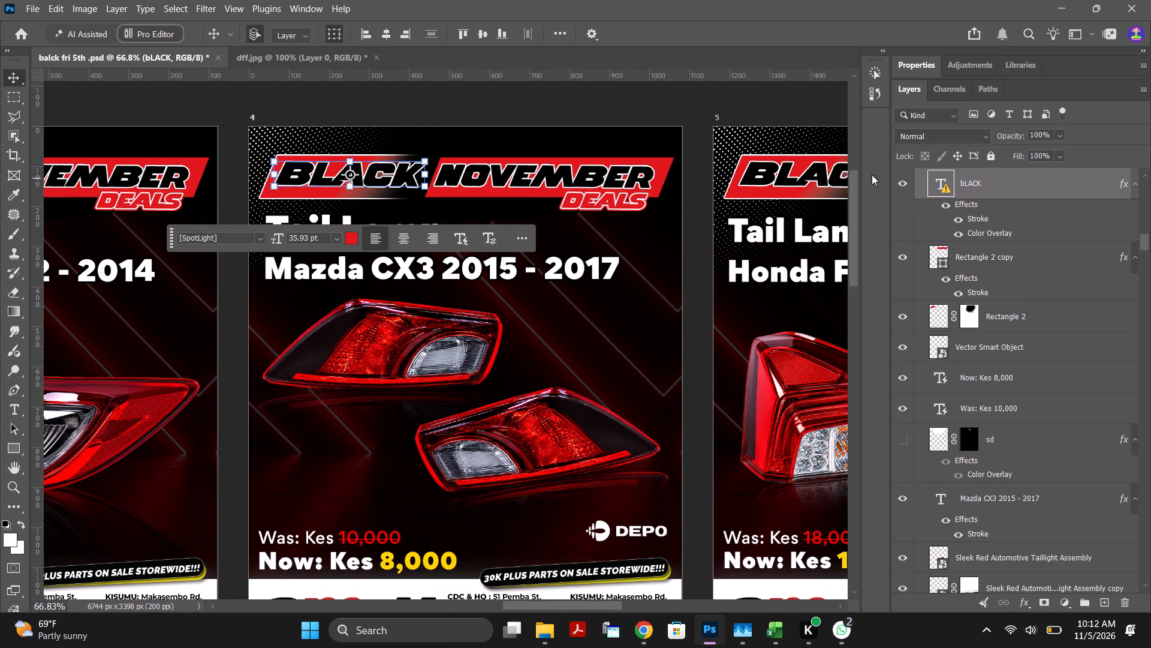
click(959, 236)
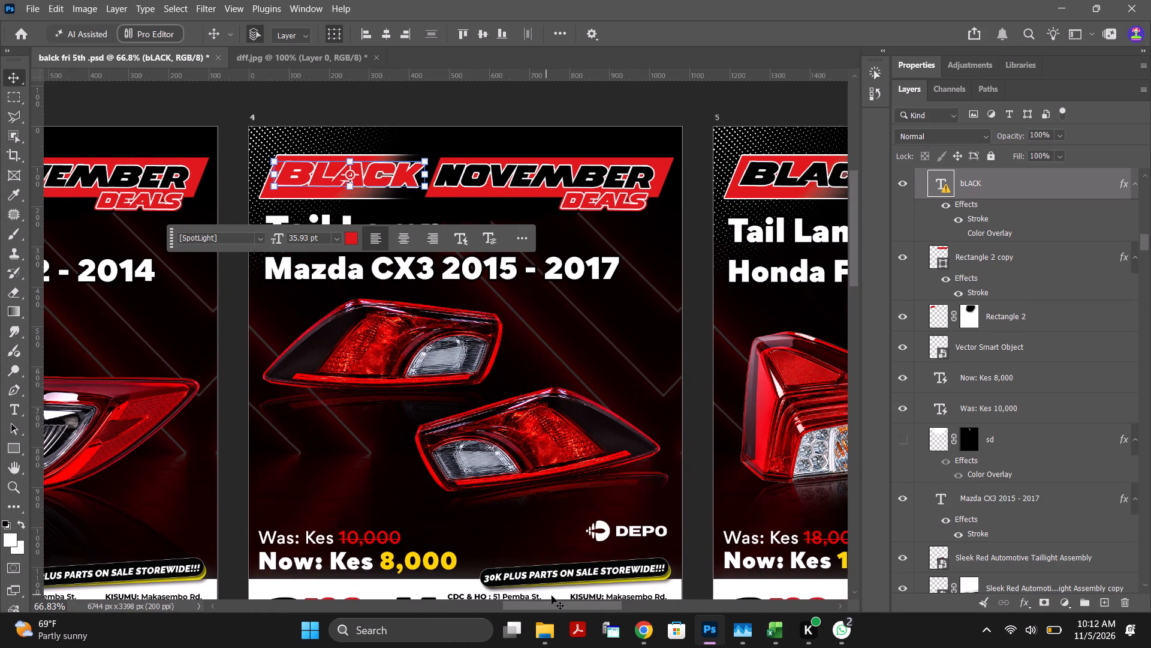
Hide the Color Overlay effect on the word BLACK in artboard 5's banner, the Honda Fit Hybrid ad.
drag(564, 608, 617, 608)
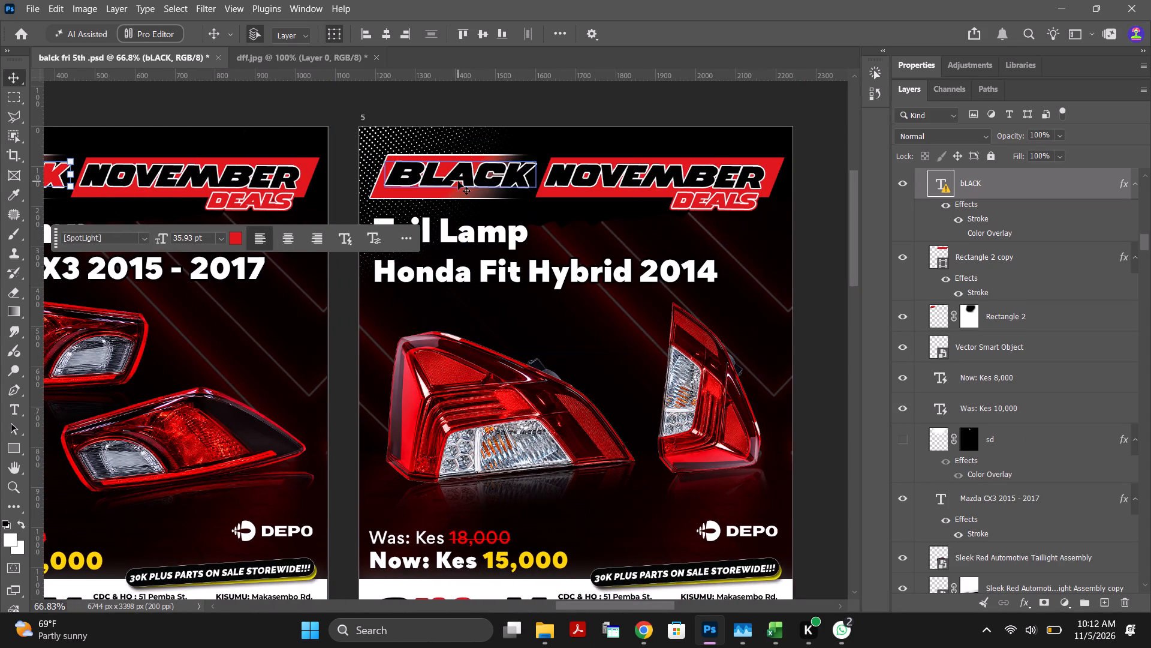
click(458, 181)
click(962, 234)
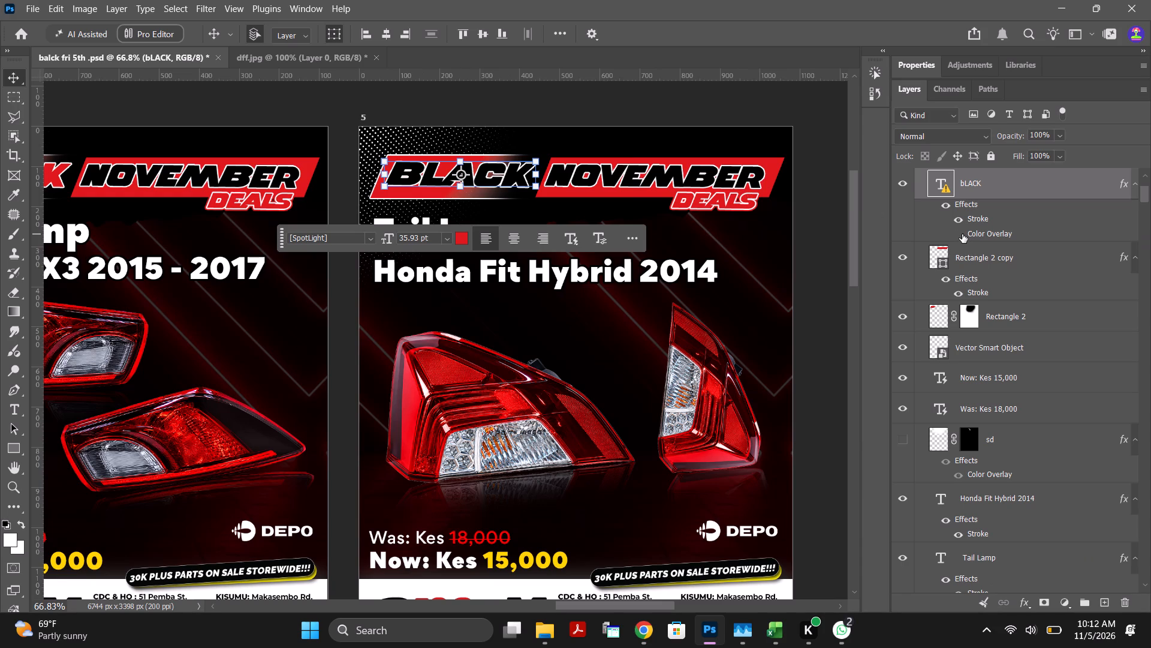
alt+scroll(592, 403, down, 7)
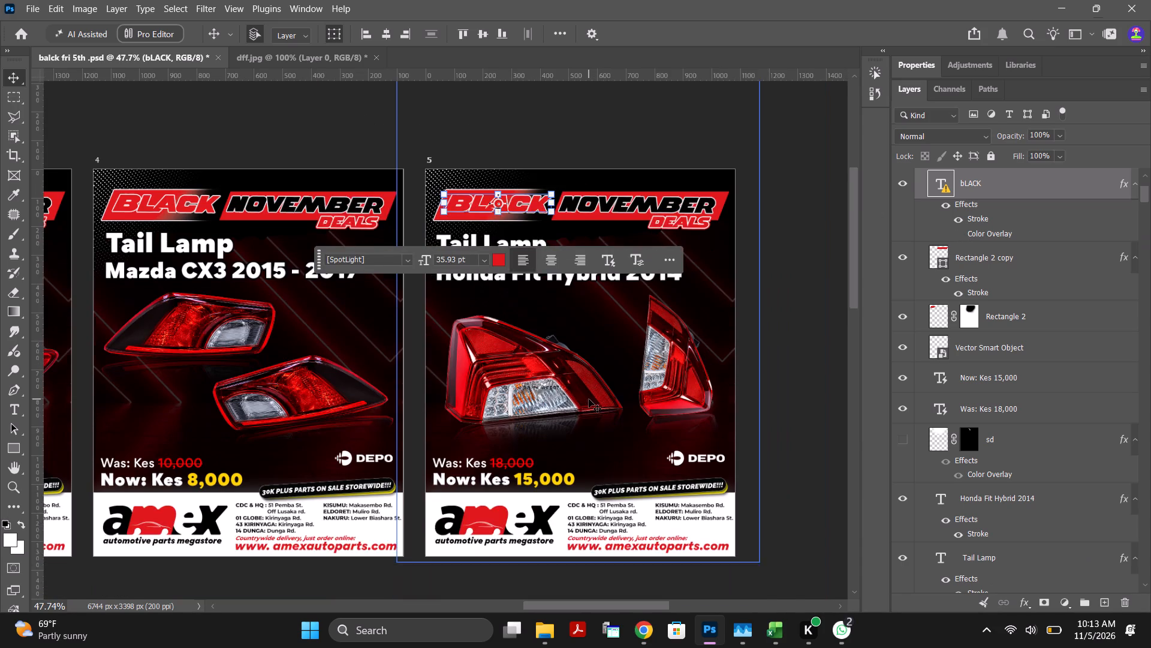
alt+scroll(589, 399, down, 8)
scroll(597, 400, down, 1)
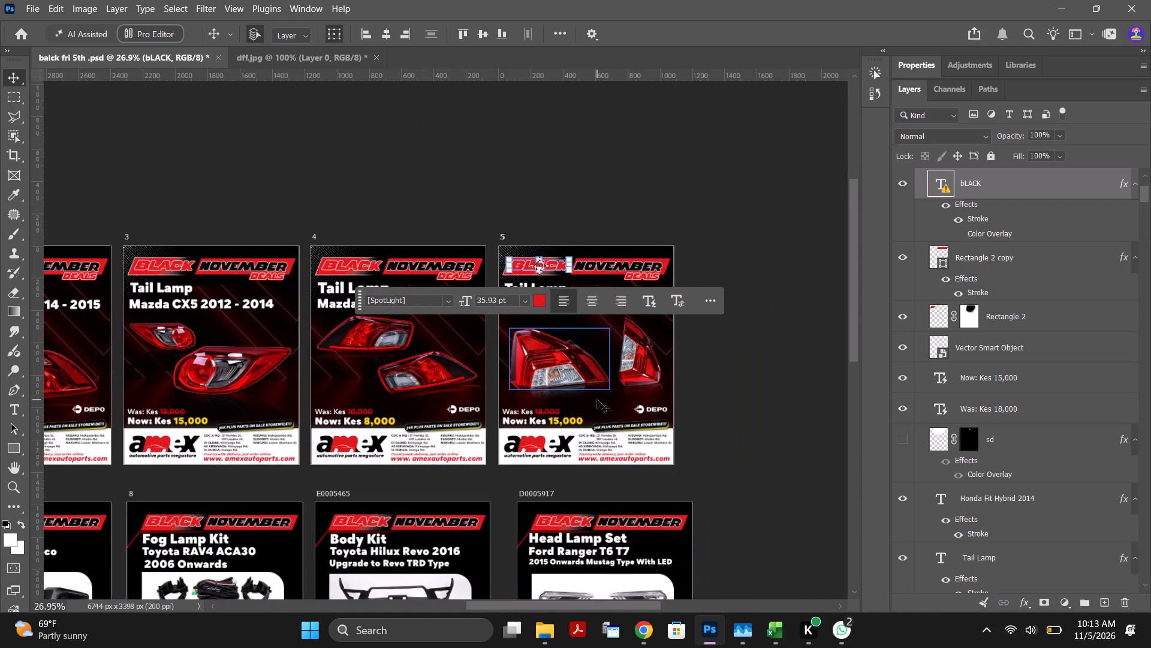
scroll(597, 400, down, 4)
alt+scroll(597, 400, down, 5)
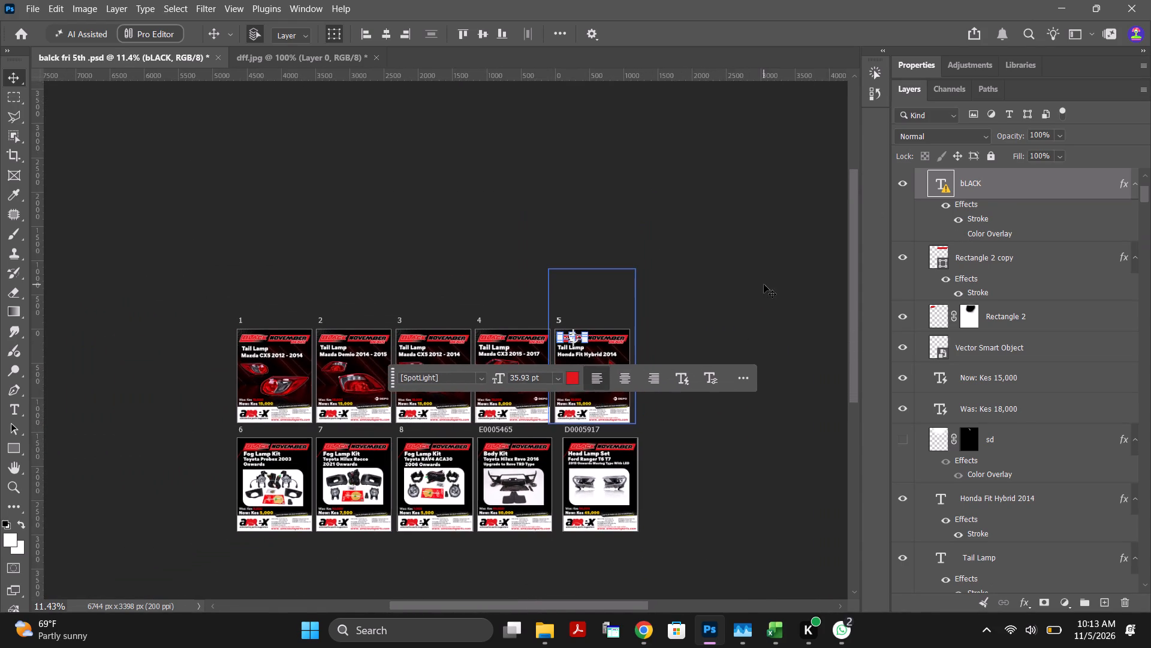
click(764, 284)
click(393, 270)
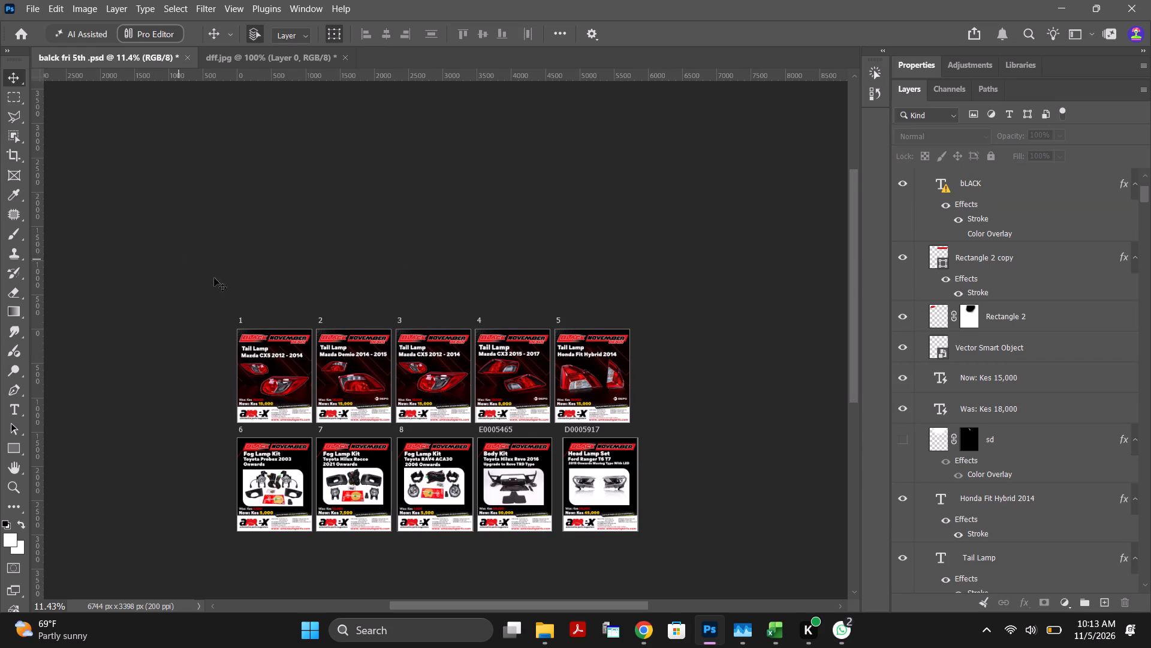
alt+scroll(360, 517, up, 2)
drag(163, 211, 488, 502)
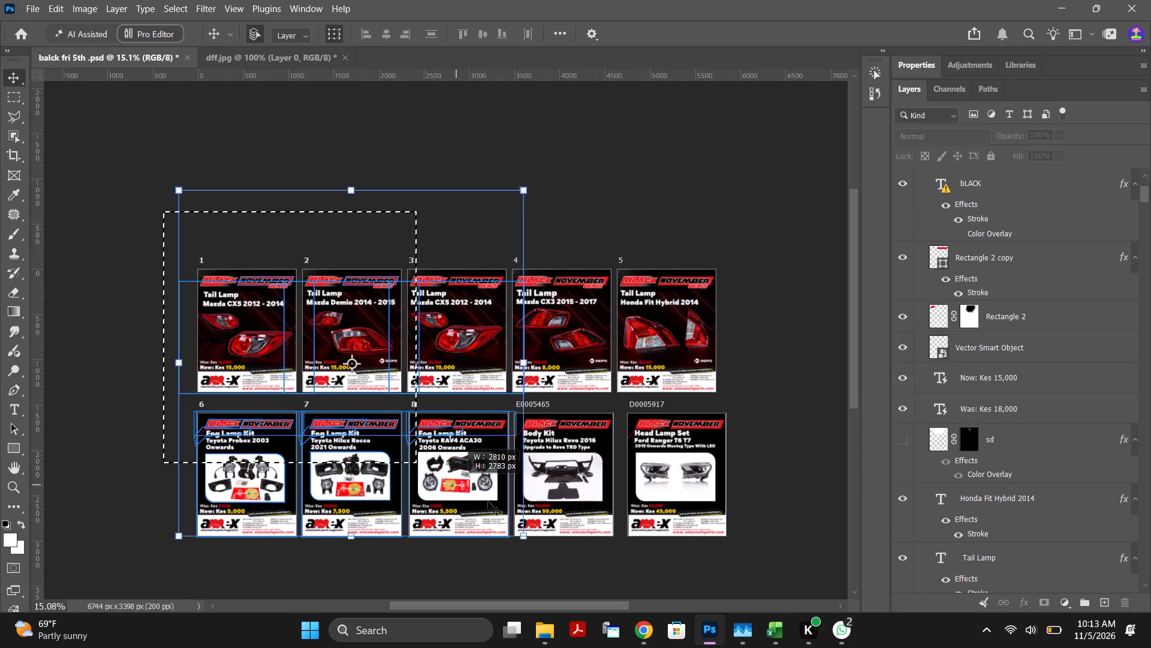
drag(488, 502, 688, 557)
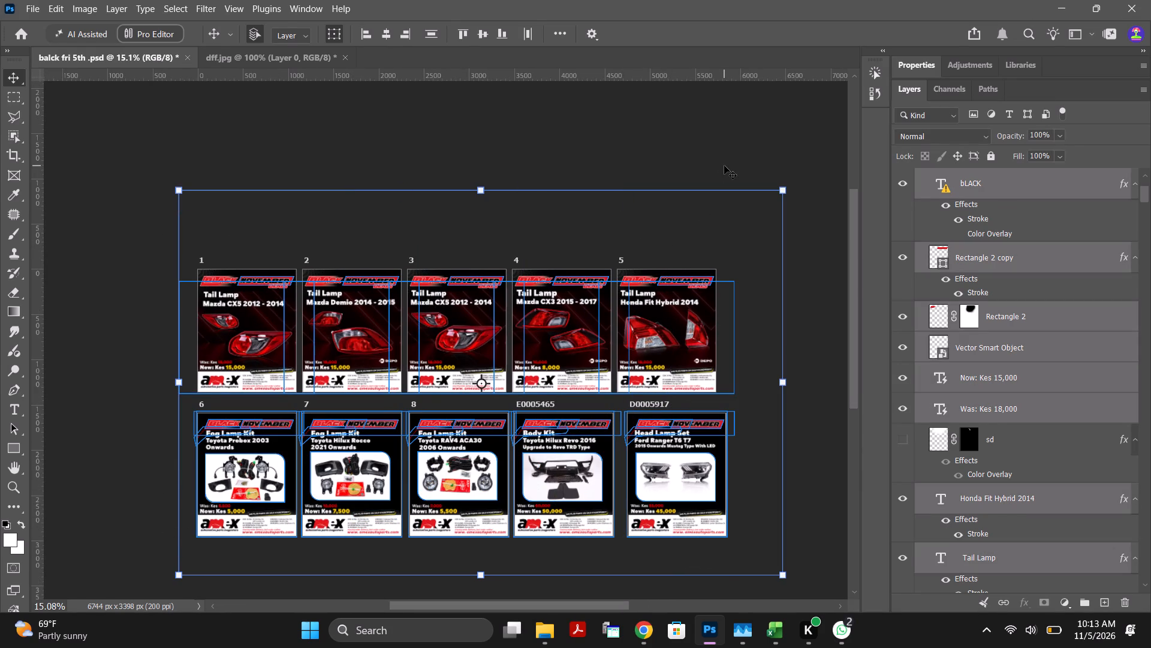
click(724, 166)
Preview the artboards one by one in Export As, without exporting them.
click(38, 8)
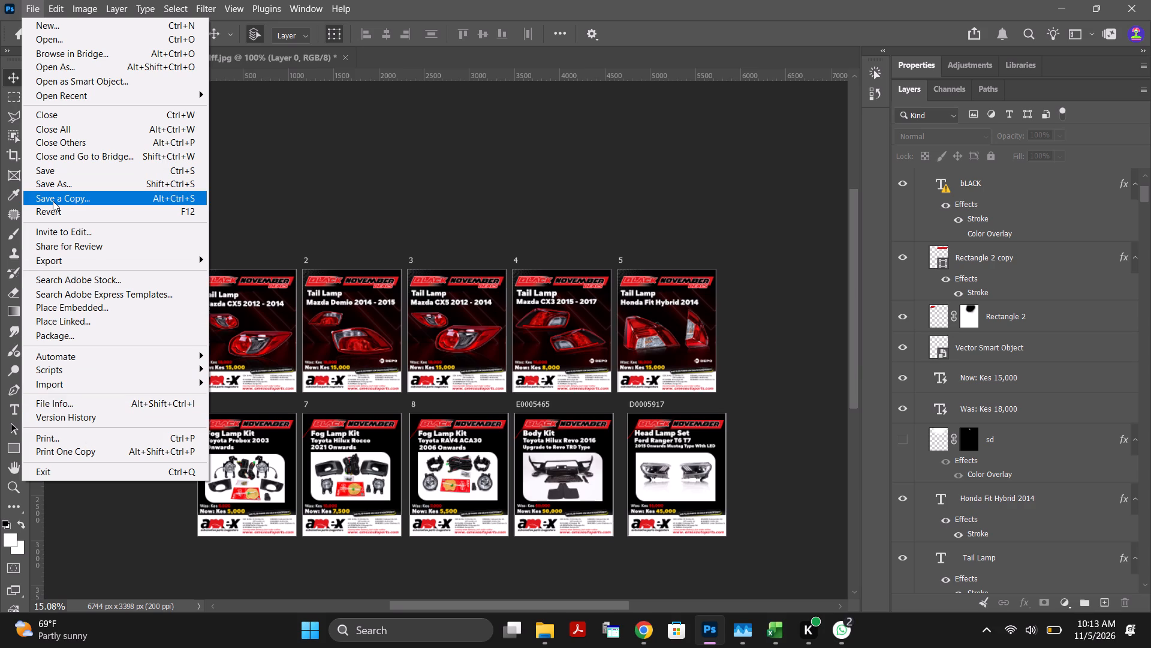
click(77, 260)
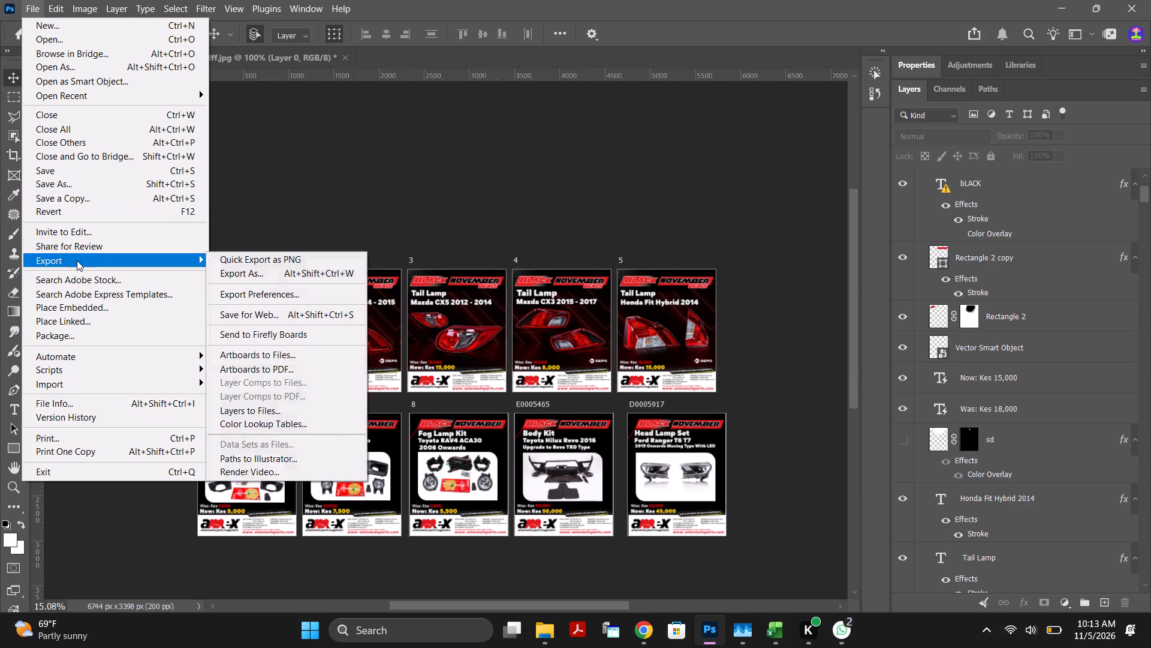
click(249, 269)
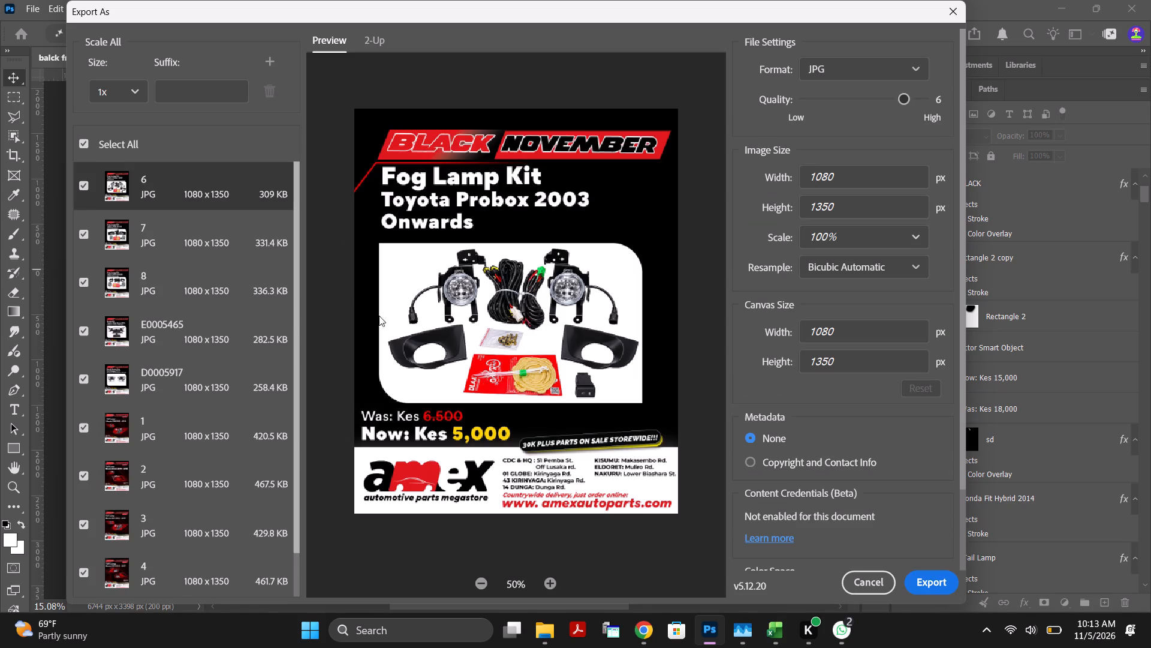
click(126, 233)
click(165, 273)
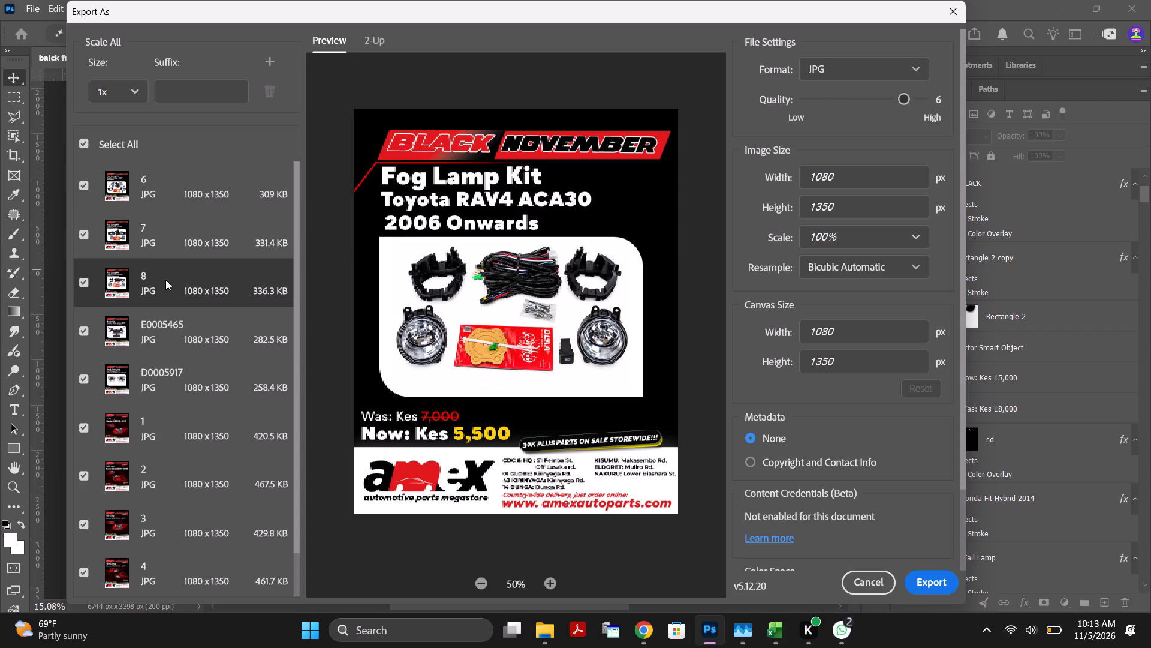
click(183, 329)
click(180, 364)
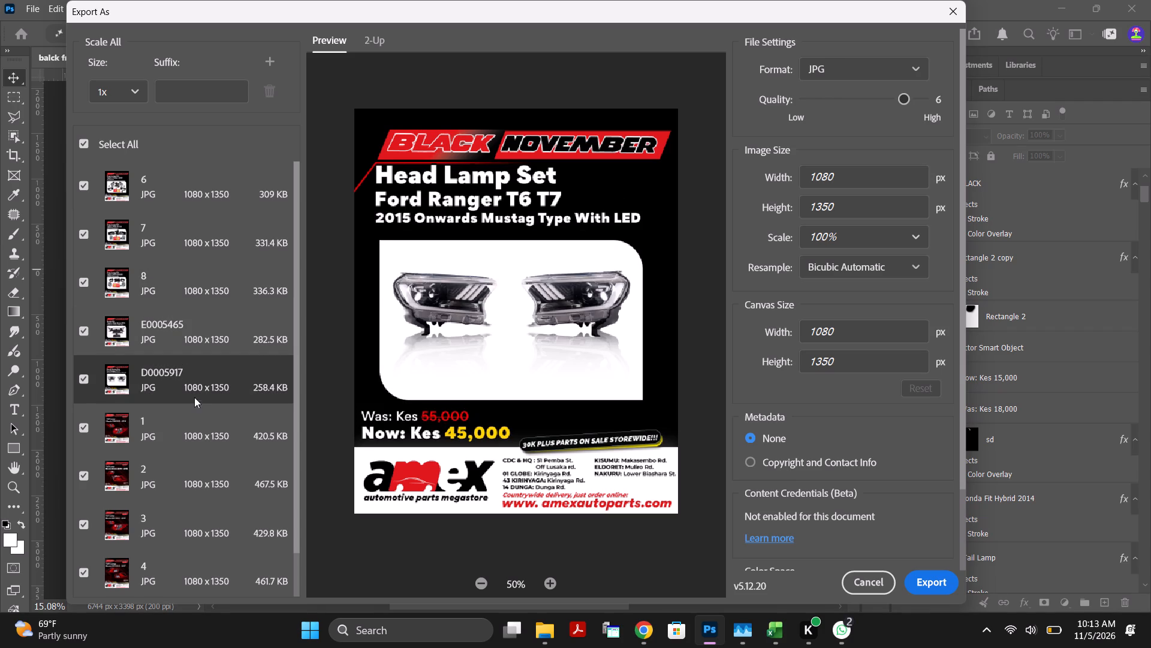
click(184, 419)
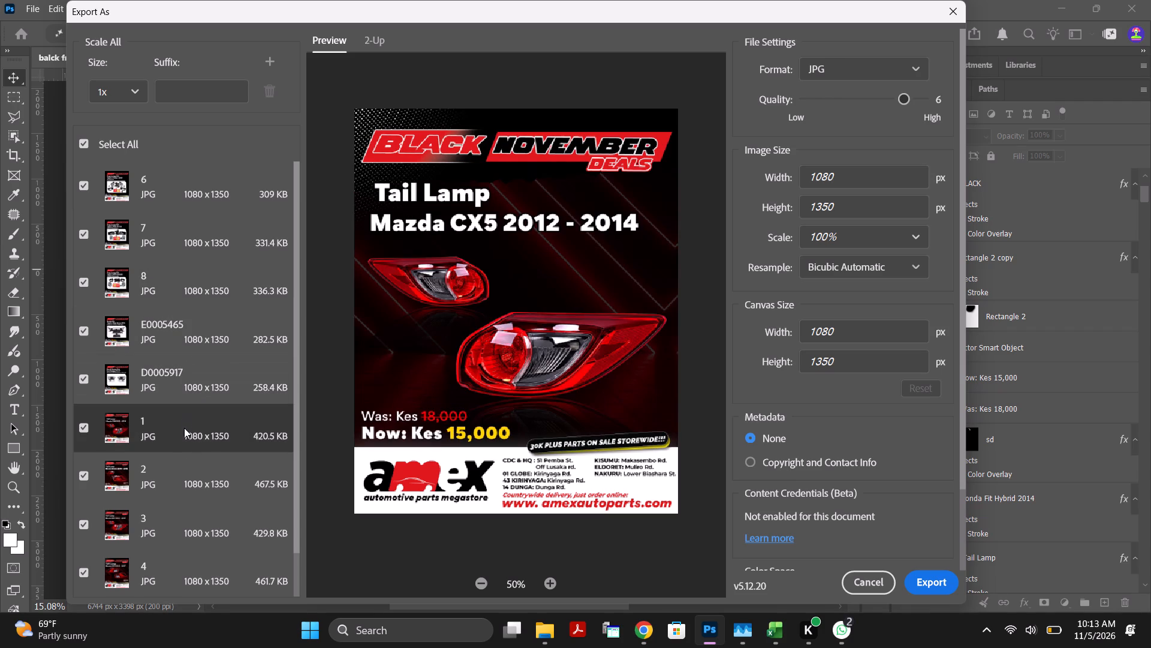
click(177, 469)
click(181, 515)
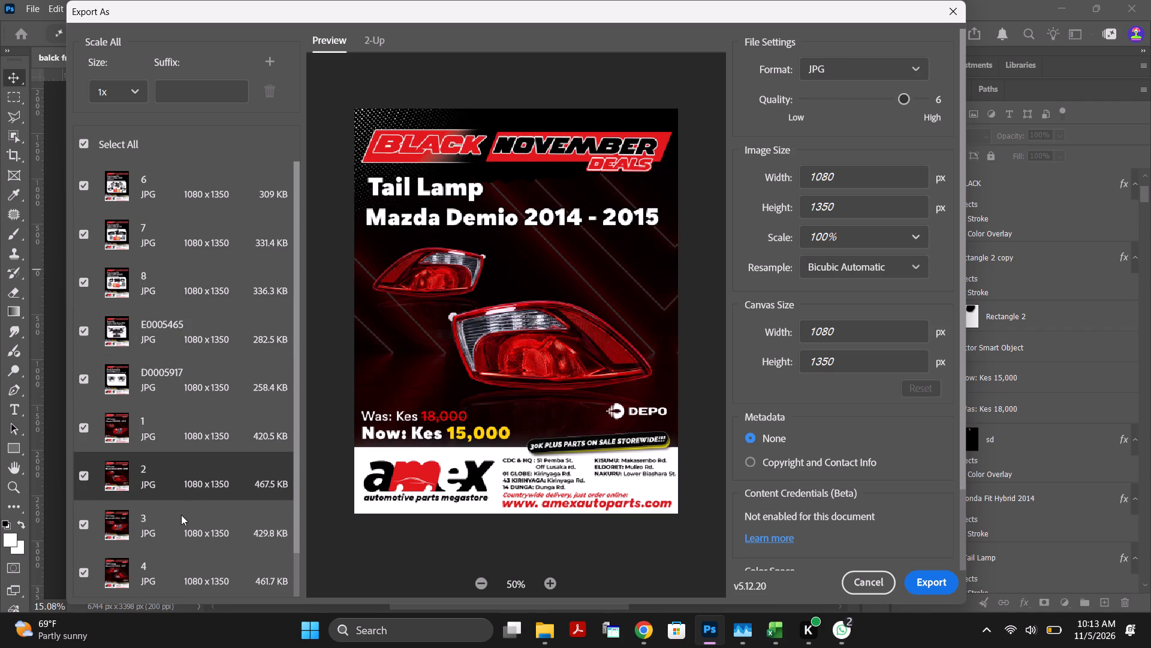
click(177, 545)
click(179, 572)
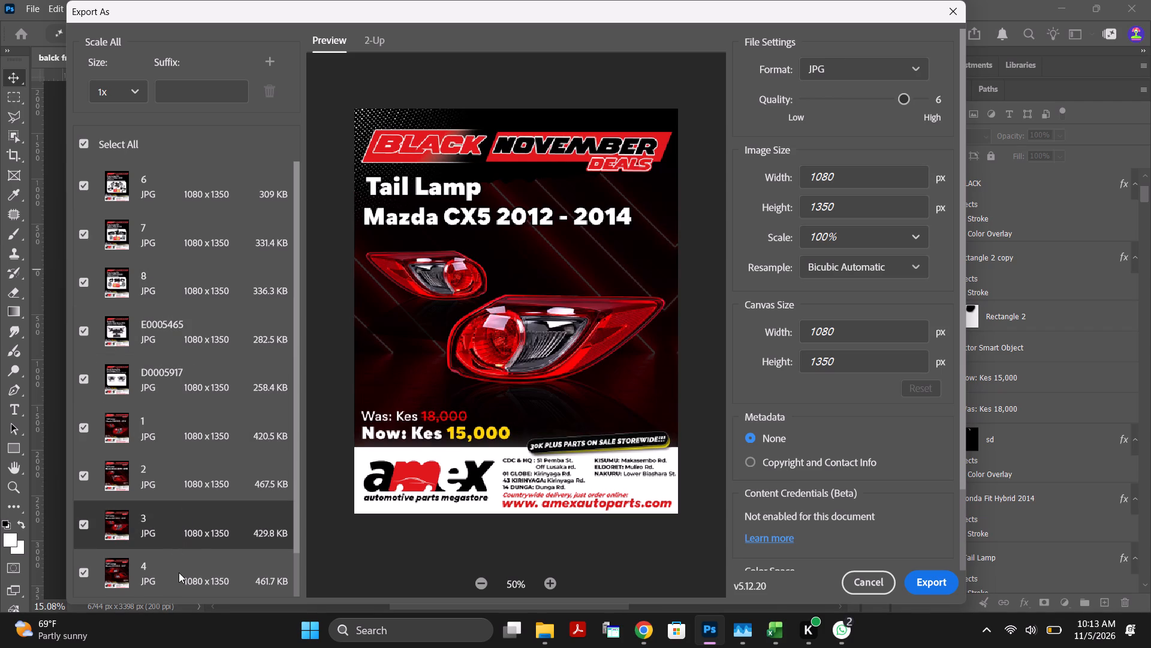
click(945, 13)
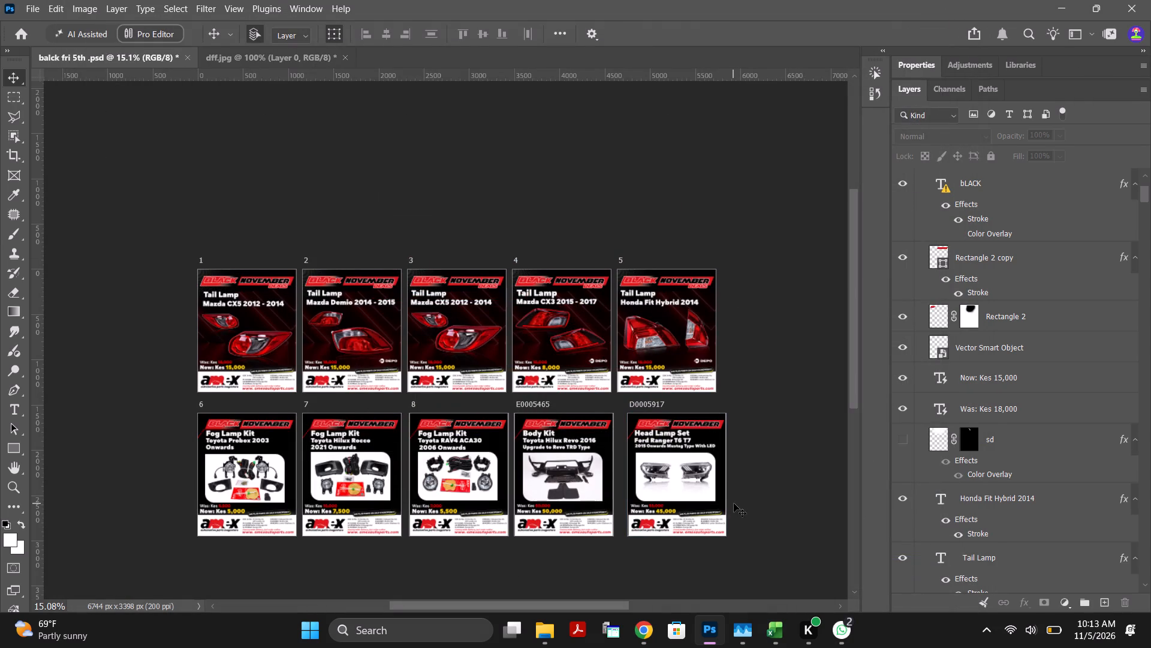
Paste the copied background layers Layer 9, dfg, fffg and Rectangle 2 in place into artboard D0005917, the Ford Ranger head lamp ad.
alt+scroll(734, 493, up, 6)
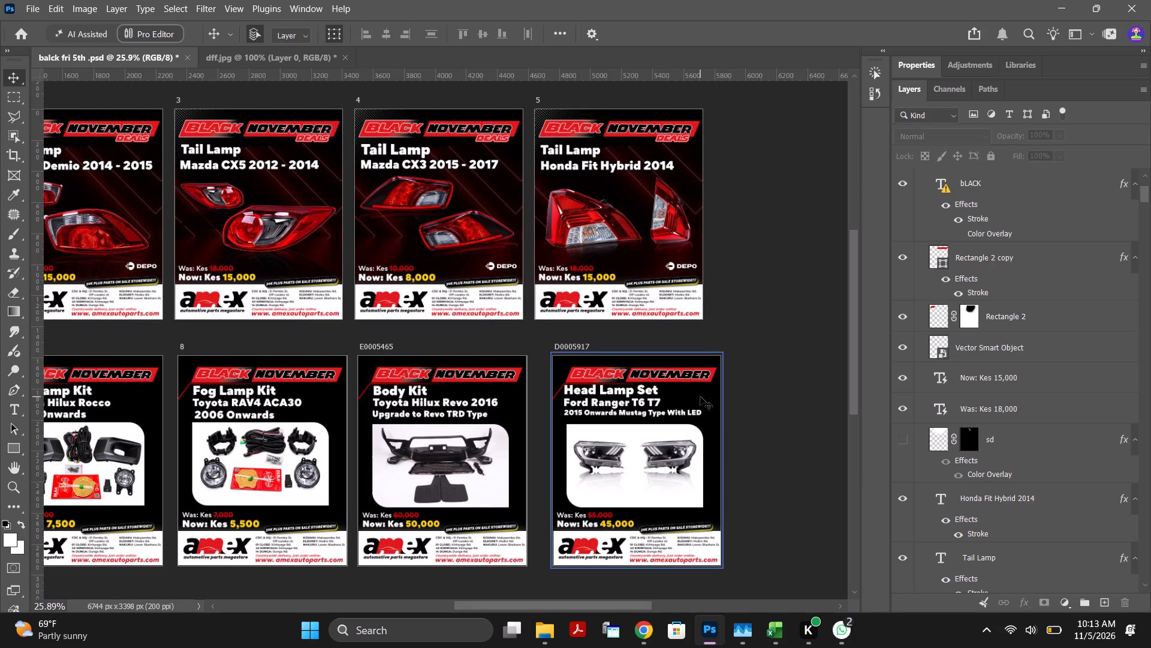
alt+scroll(795, 461, up, 3)
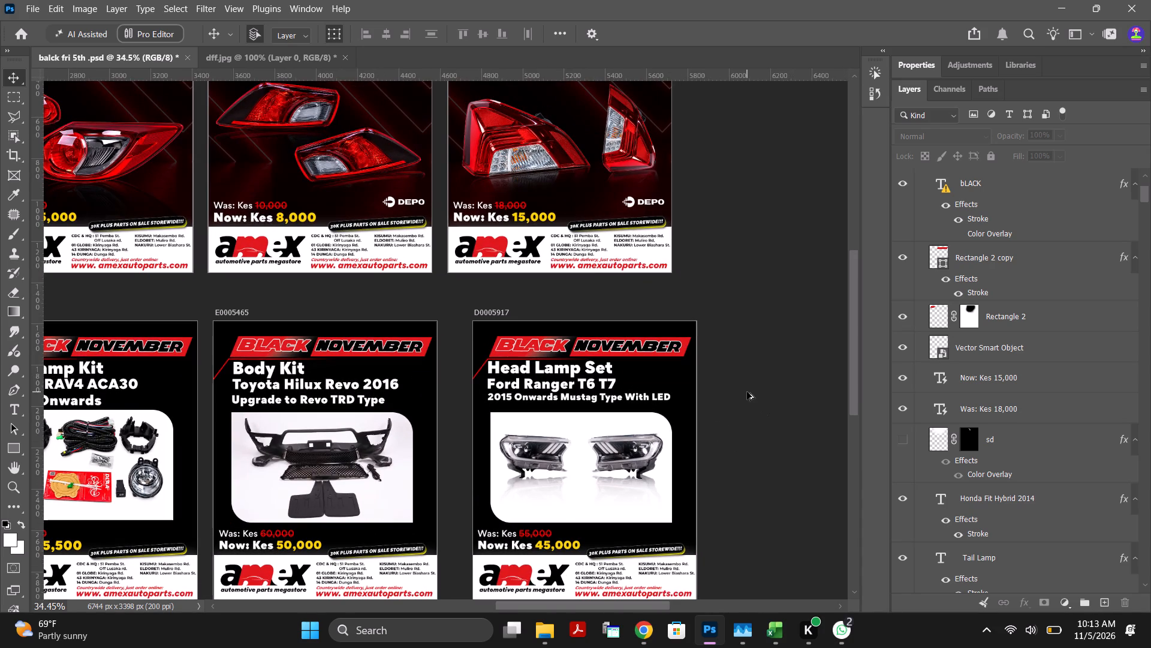
alt+scroll(729, 224, up, 2)
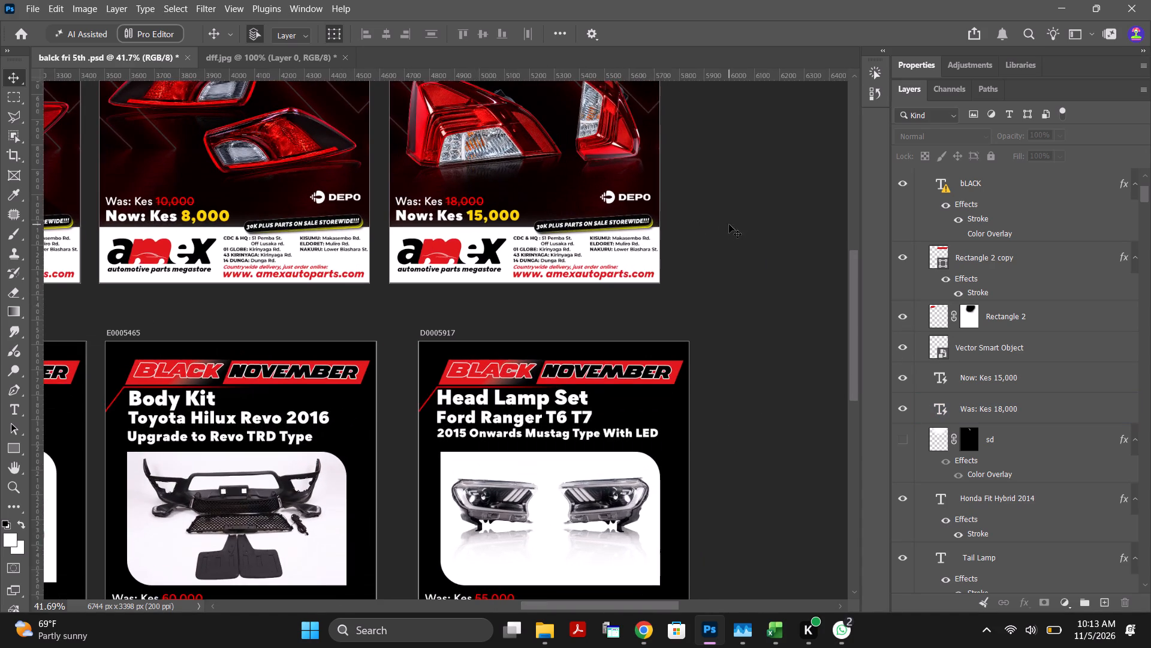
scroll(729, 224, down, 7)
click(552, 280)
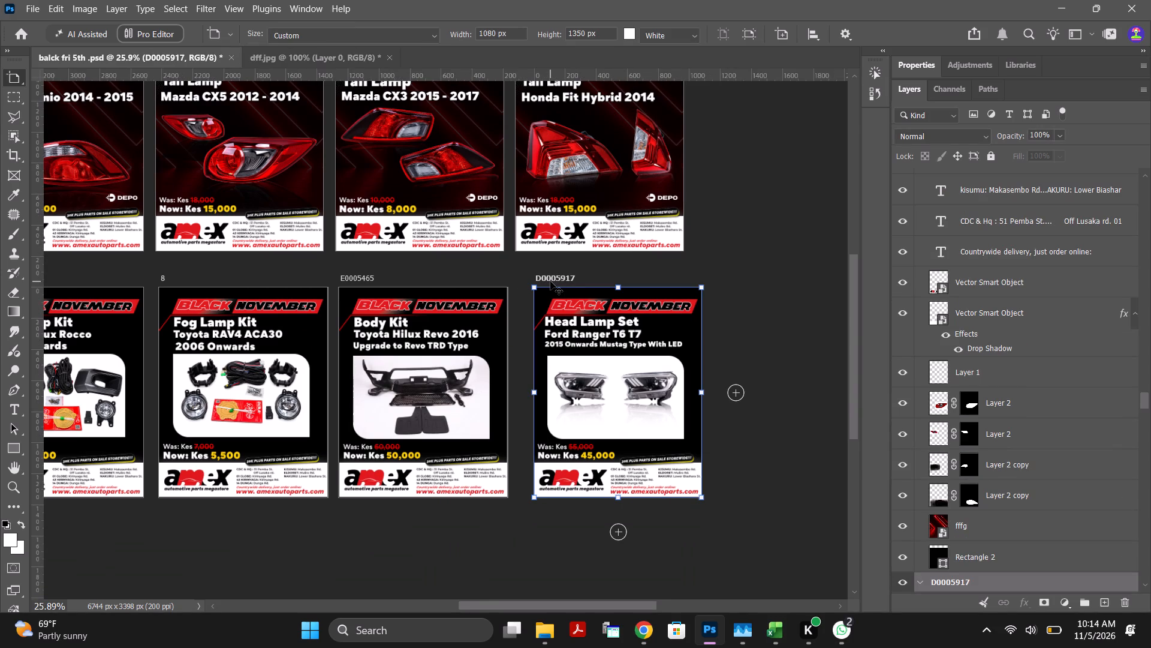
key(ctrl+shift+v)
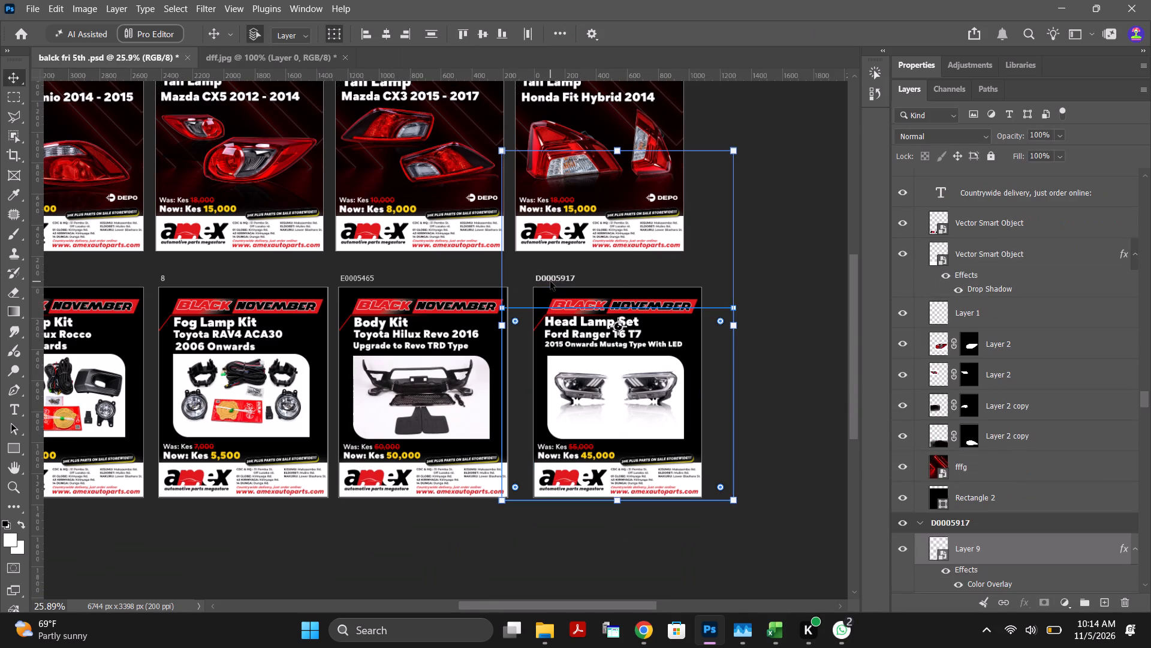
Move the four pasted background layers down artboard D0005917's layer stack to sit between Layer 3 and Layer 2 copy.
scroll(1011, 500, down, 5)
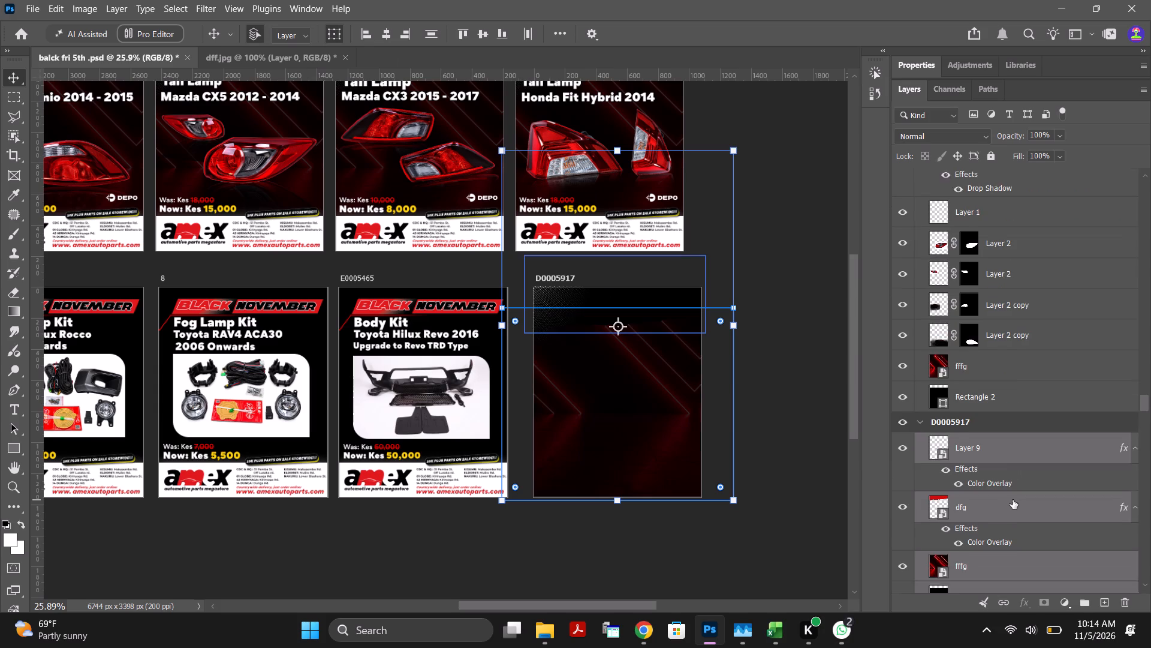
scroll(1013, 498, down, 9)
scroll(1017, 439, down, 4)
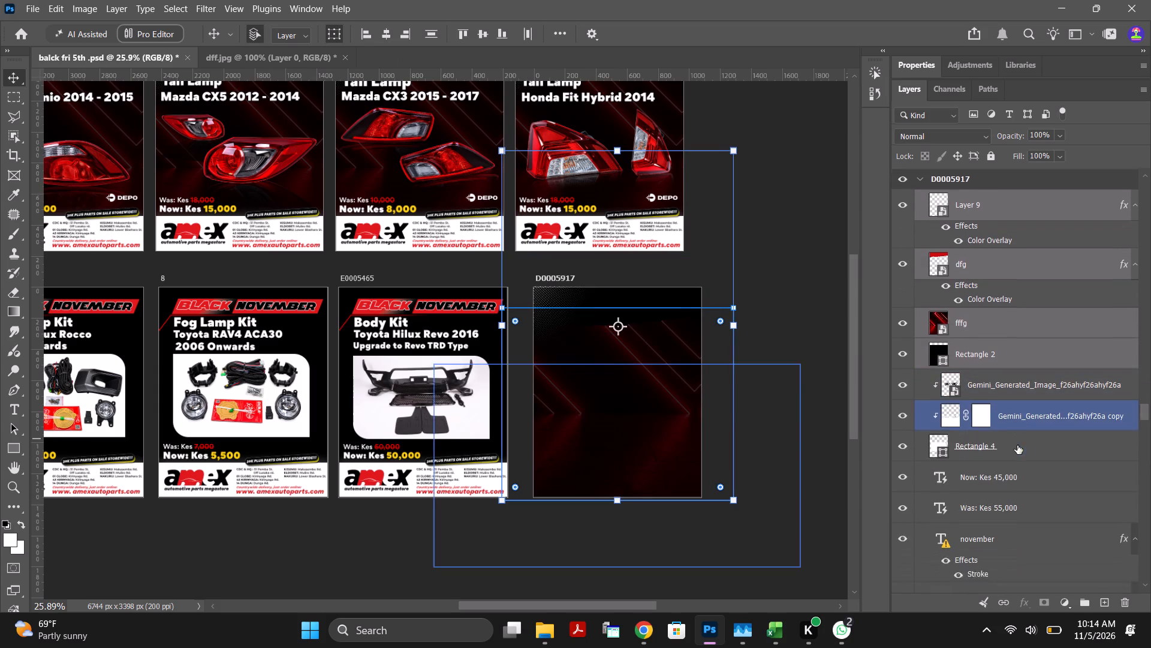
scroll(1017, 445, down, 1)
drag(1028, 283, 1037, 587)
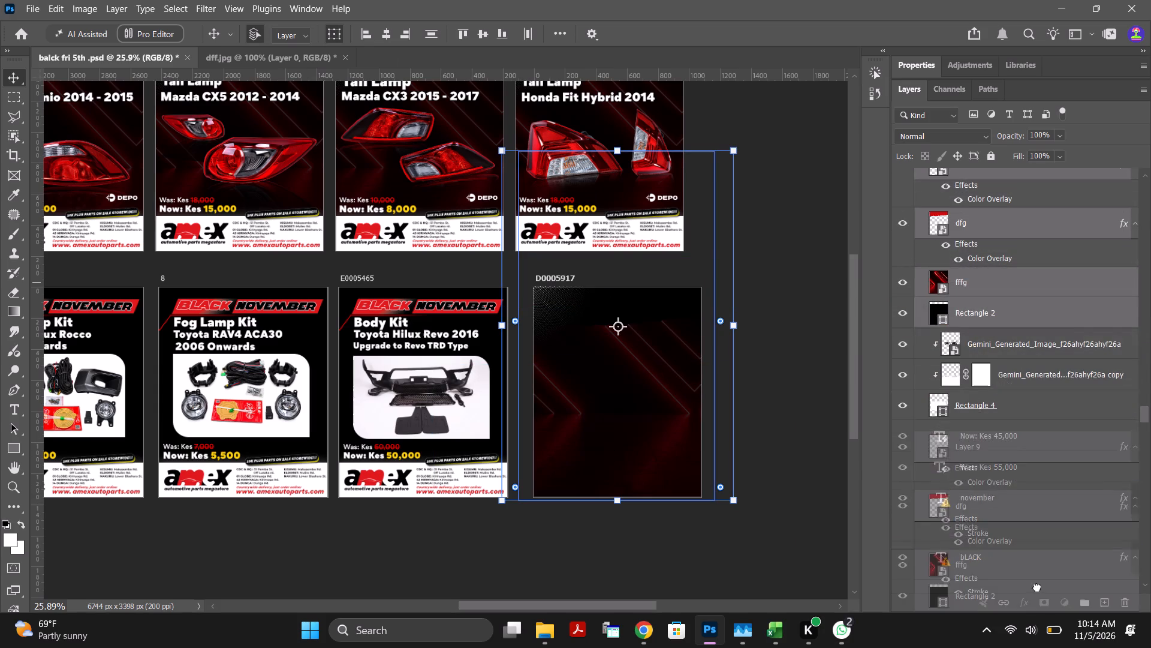
drag(1037, 587, 1013, 633)
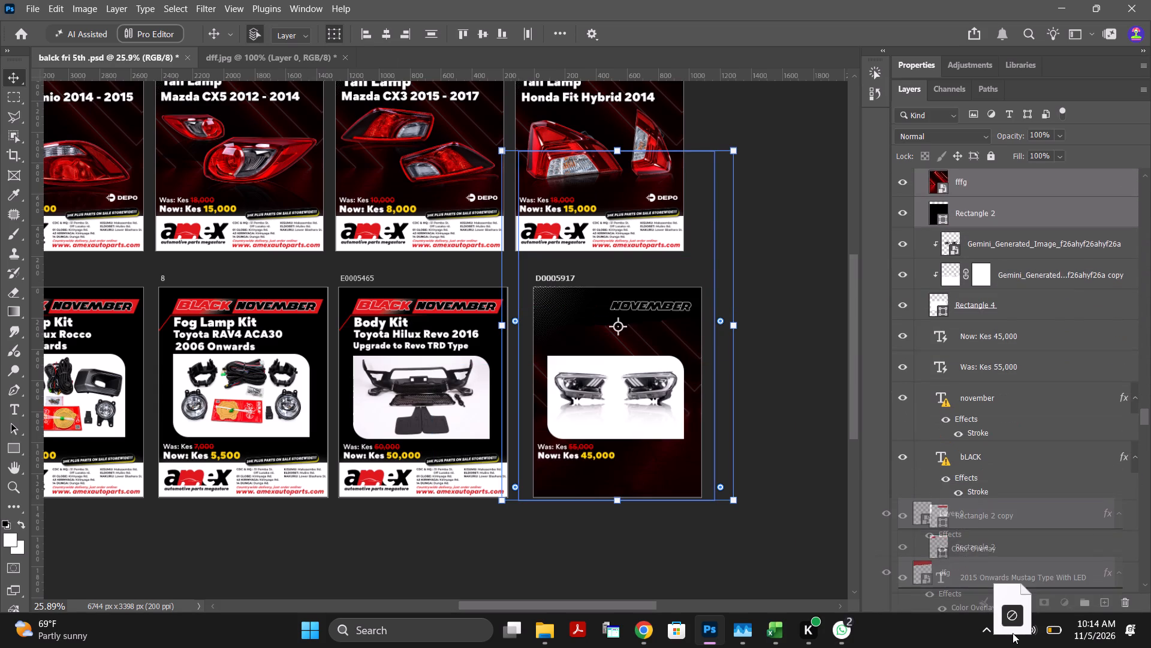
drag(1013, 633, 1022, 502)
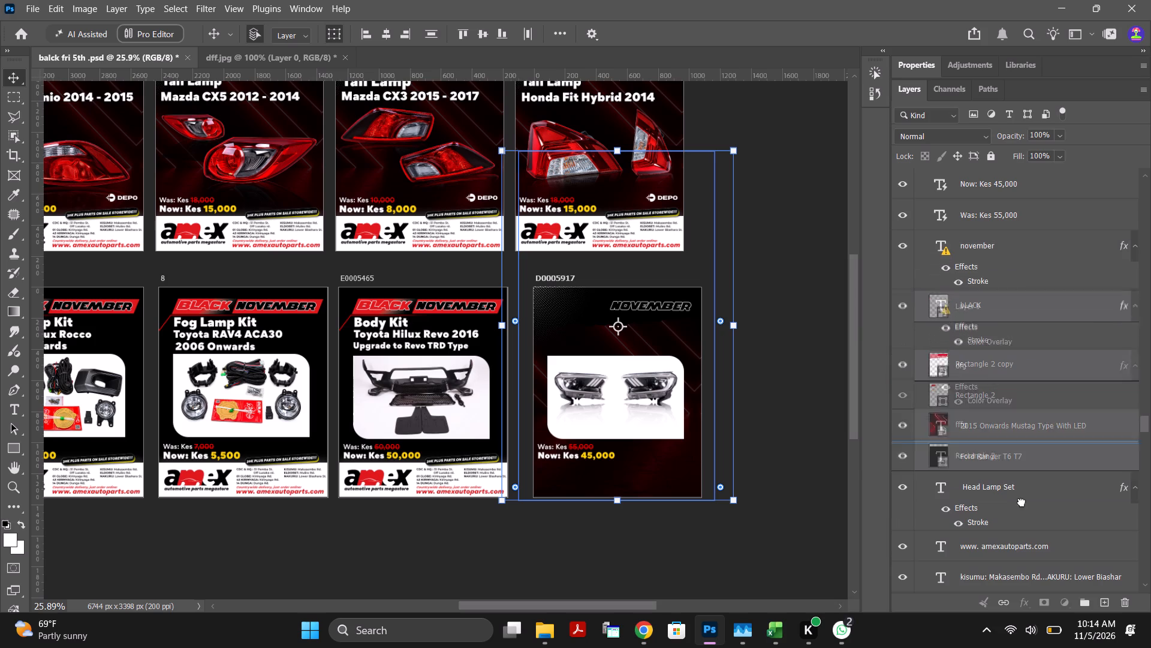
drag(1022, 502, 1018, 608)
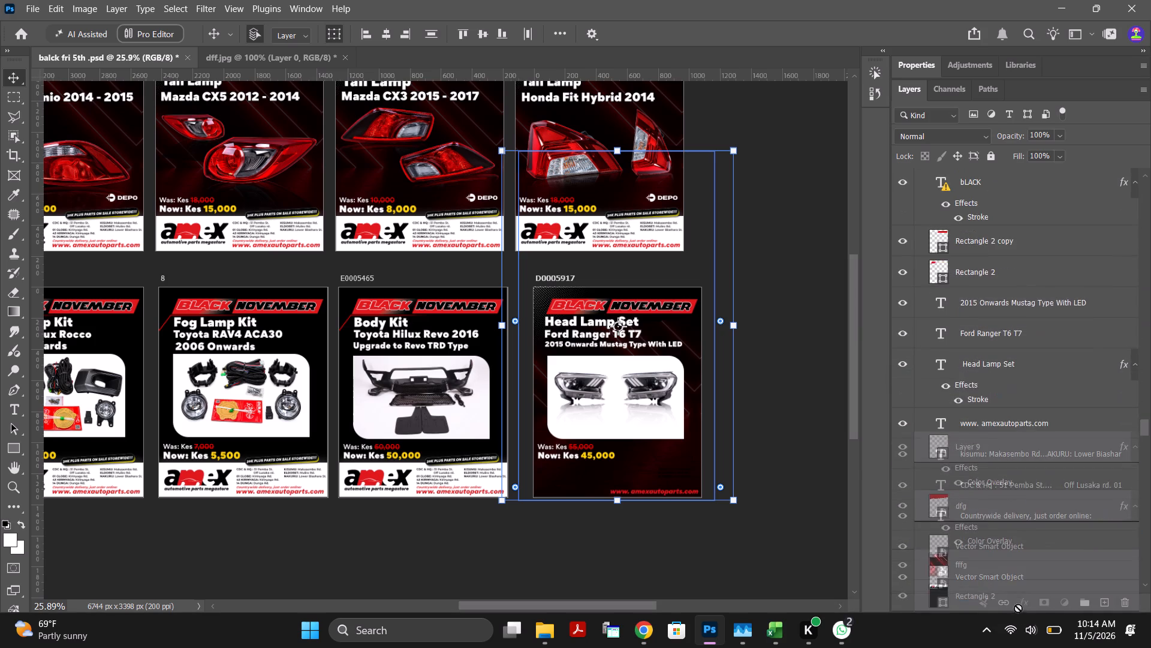
drag(1018, 608, 992, 618)
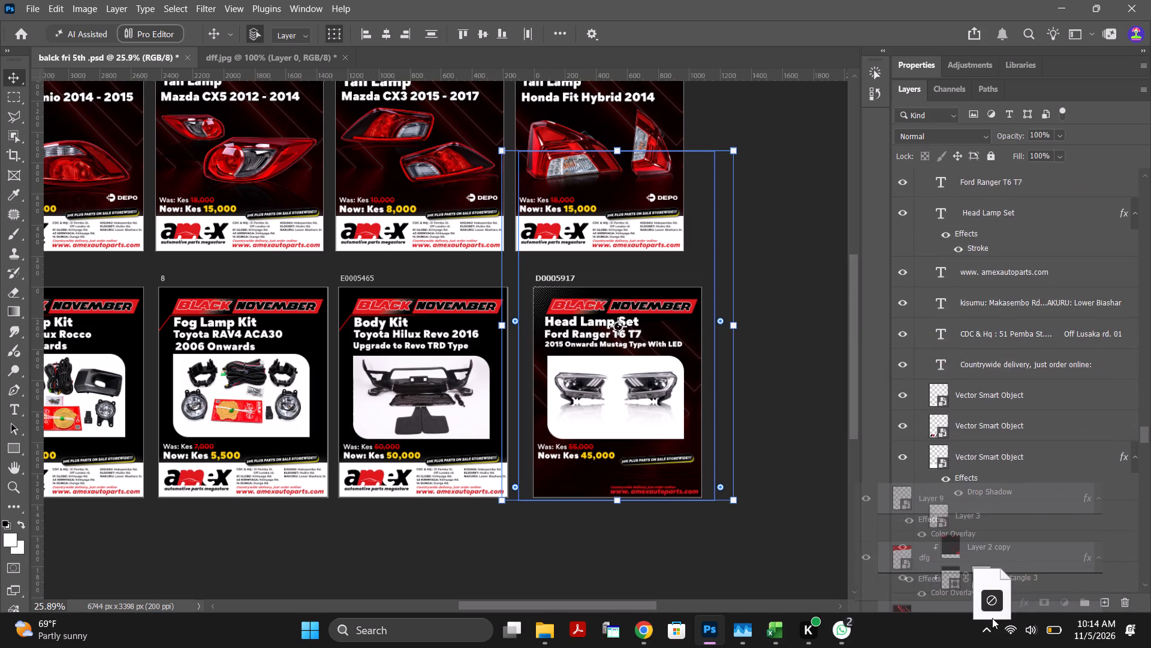
drag(992, 618, 1004, 607)
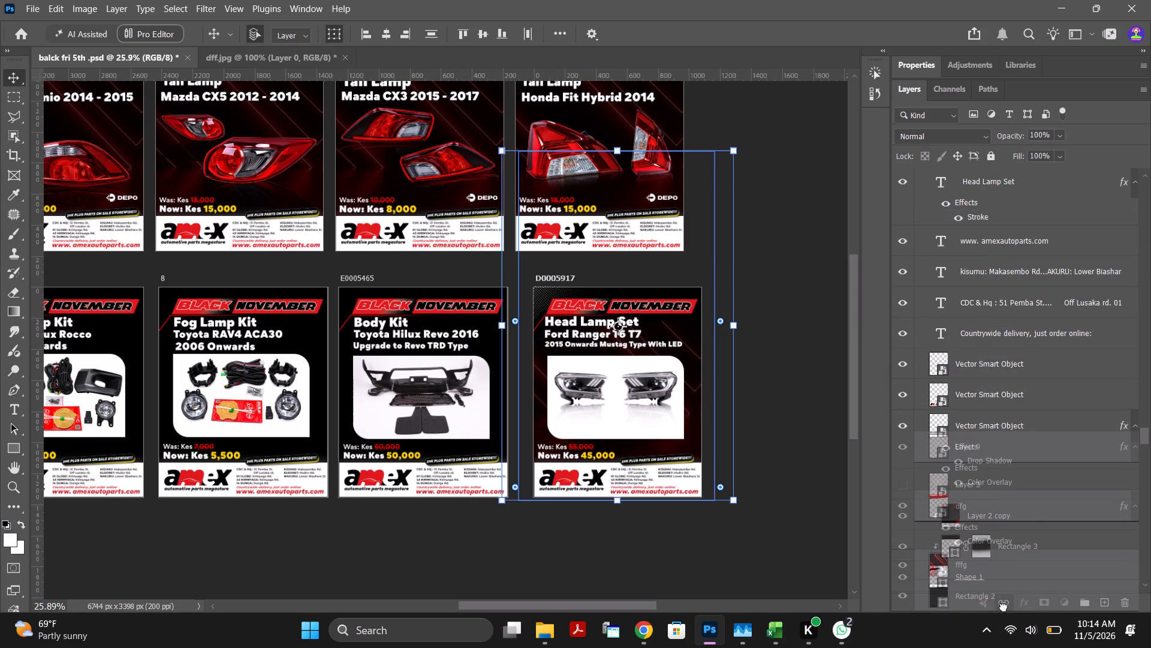
drag(1004, 607, 1011, 583)
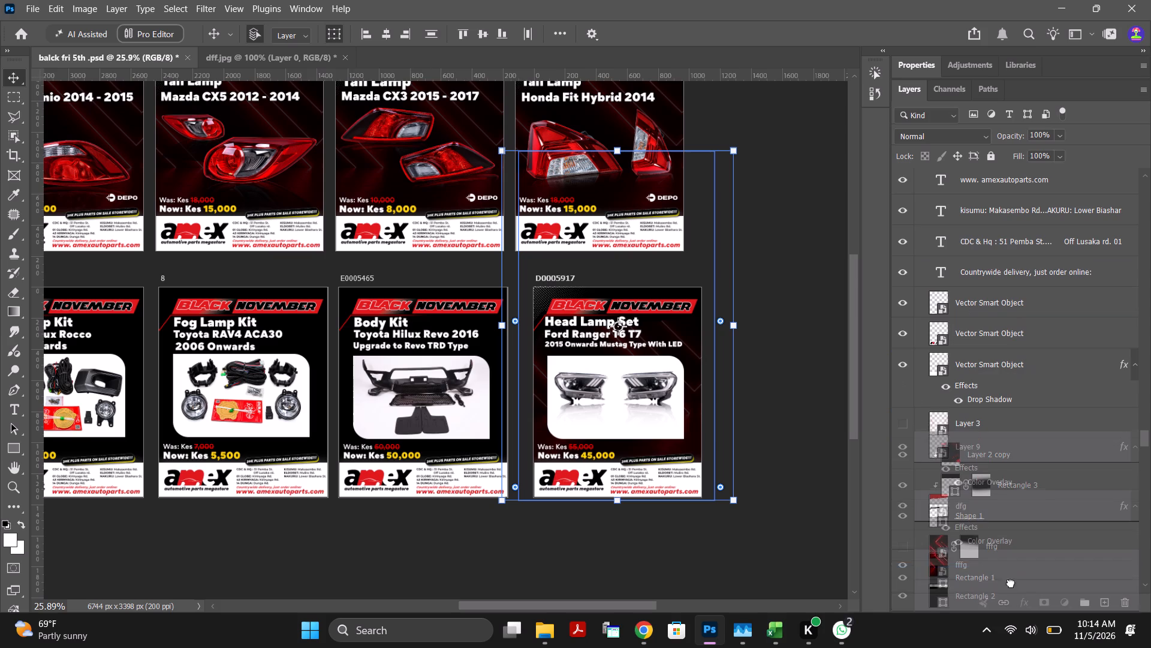
drag(1011, 583, 1016, 346)
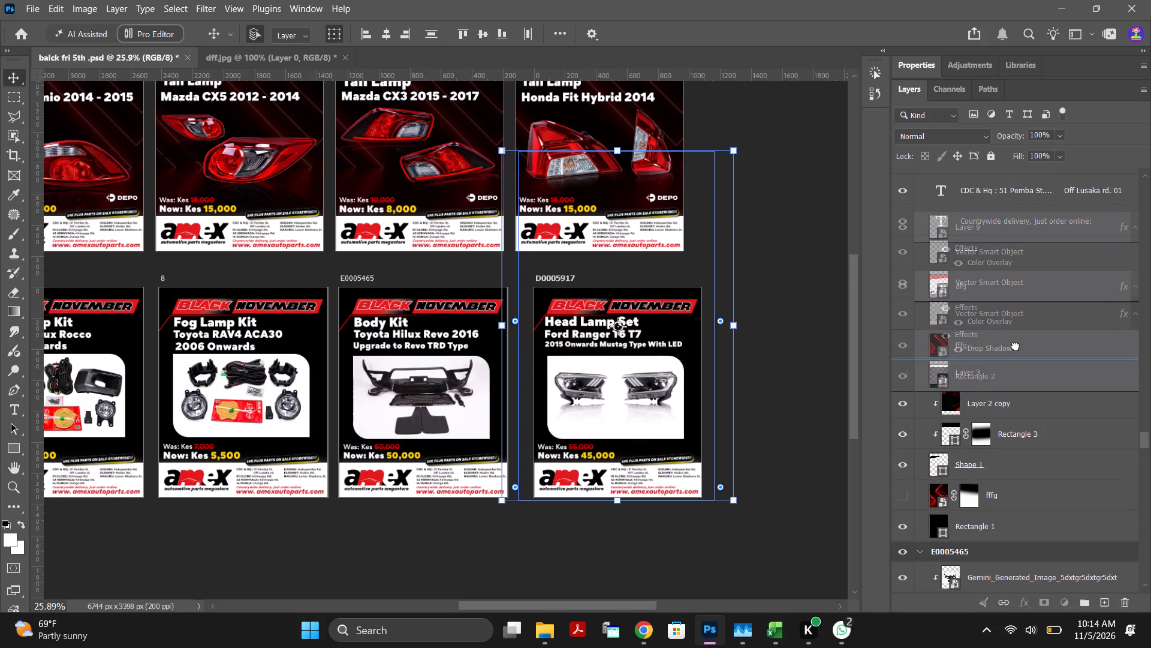
drag(1016, 346, 1017, 386)
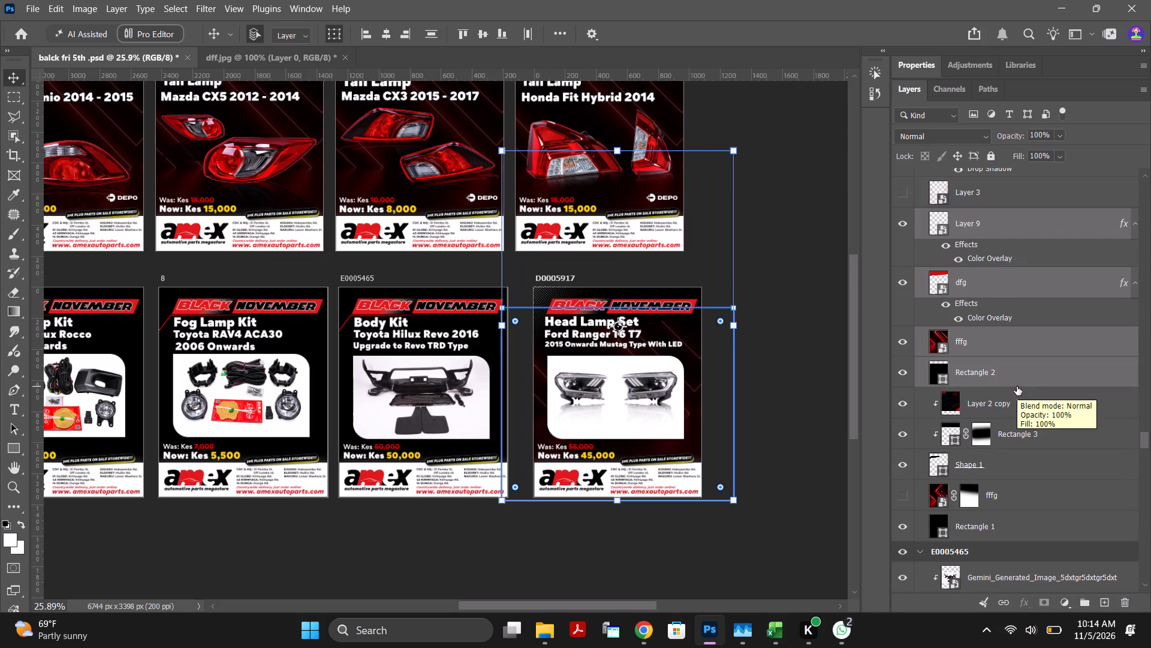
Delete Rectangle 4, the white rounded frame behind the head lamps in artboard D0005917.
alt+scroll(725, 409, up, 7)
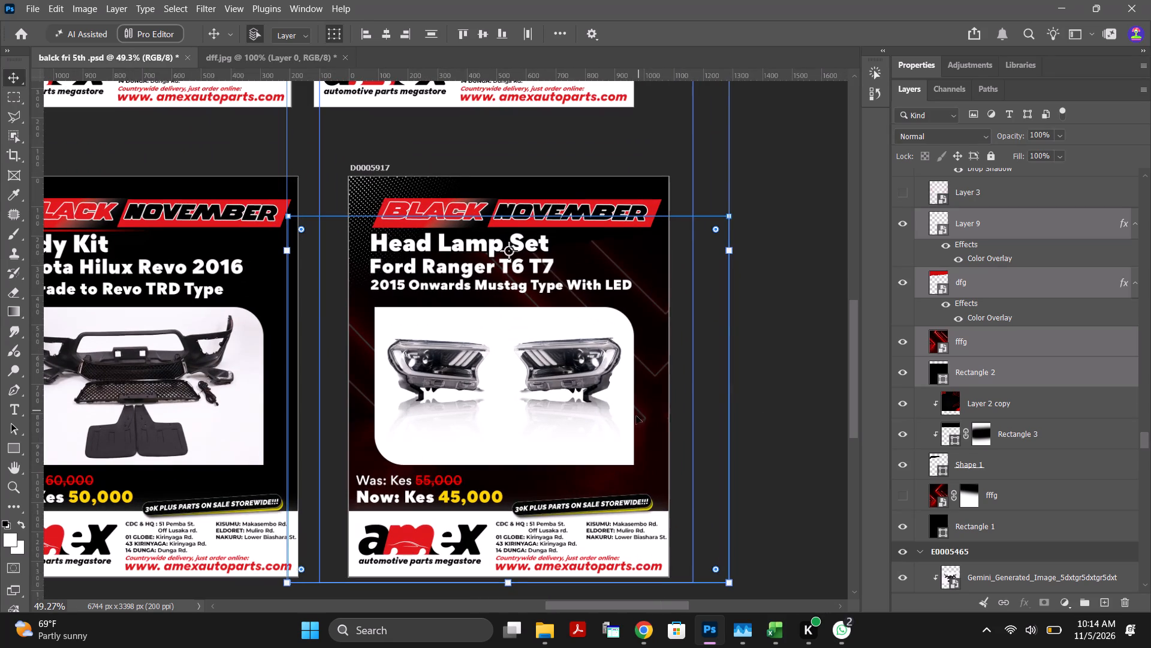
click(628, 433)
click(628, 334)
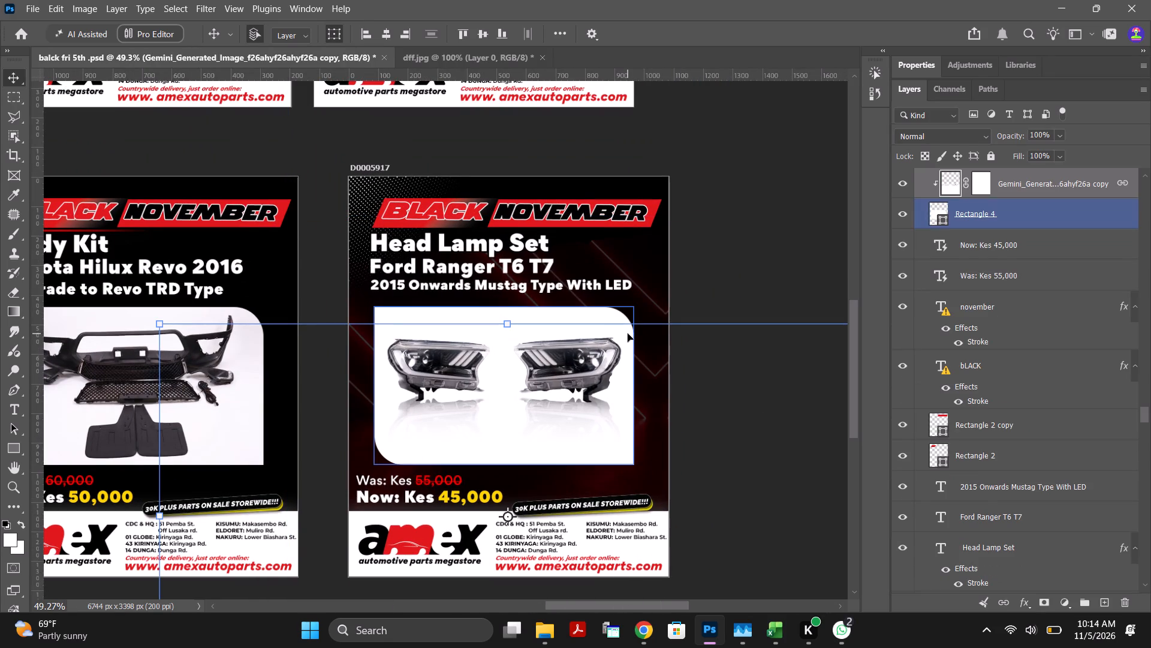
key(Delete)
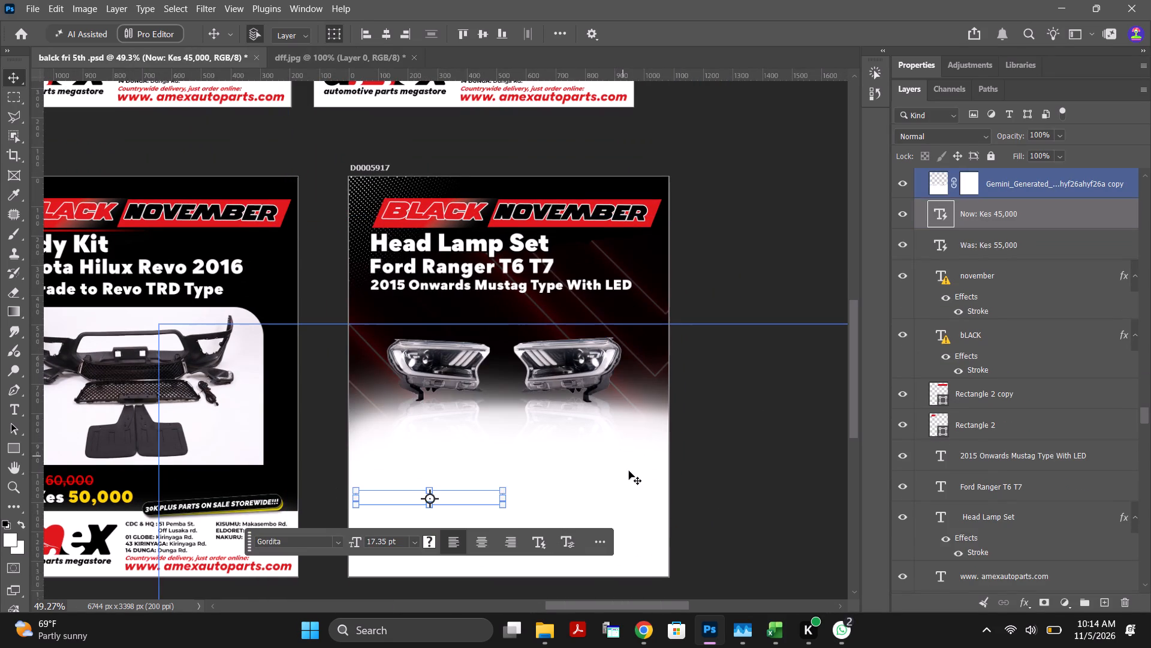
Select the masked Gemini image copy layer that forms the white area below the head lamps in artboard D0005917.
click(629, 471)
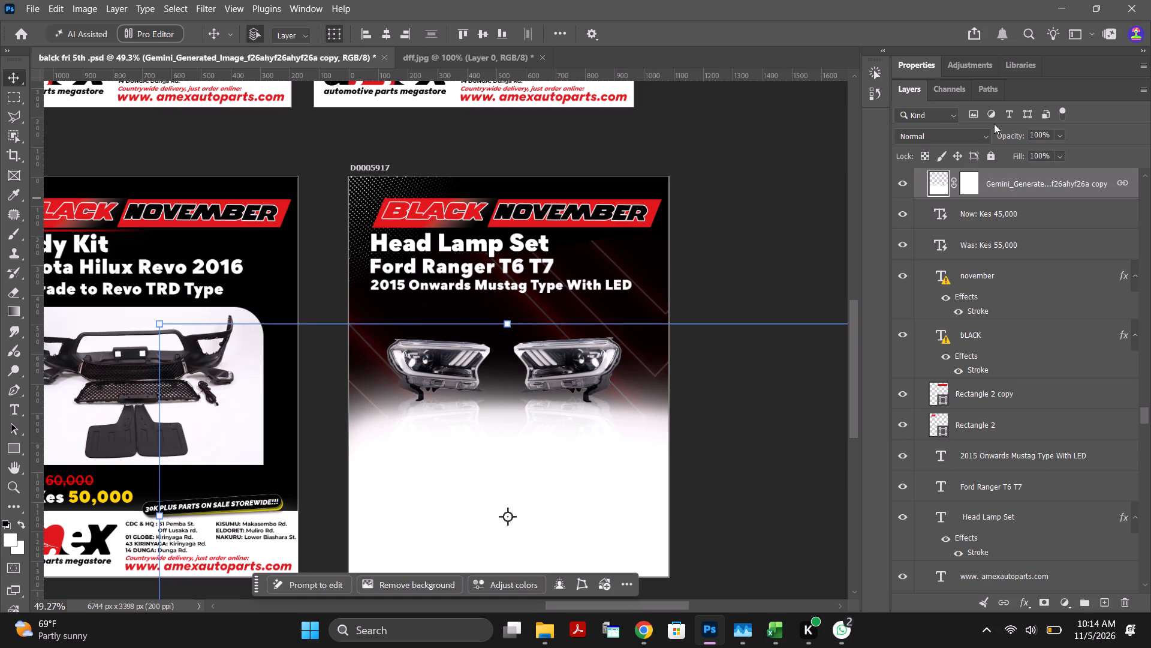
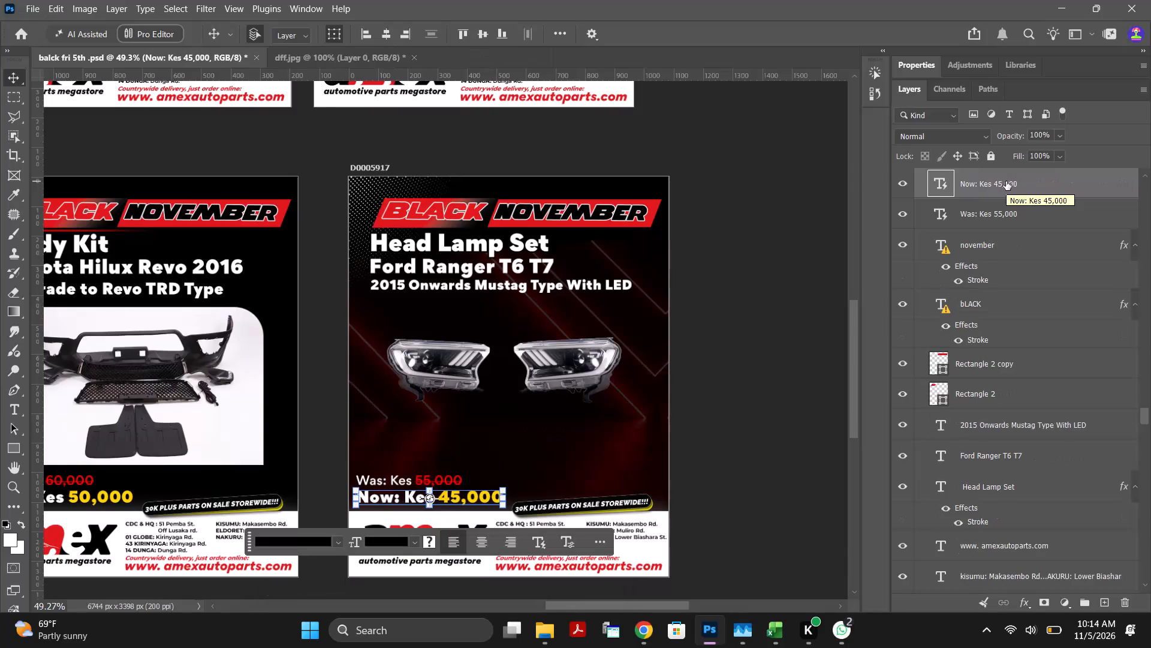
Move the head lamps image slightly within artboard D0005917, in the space below the heading text, keeping its size.
alt+scroll(664, 314, up, 3)
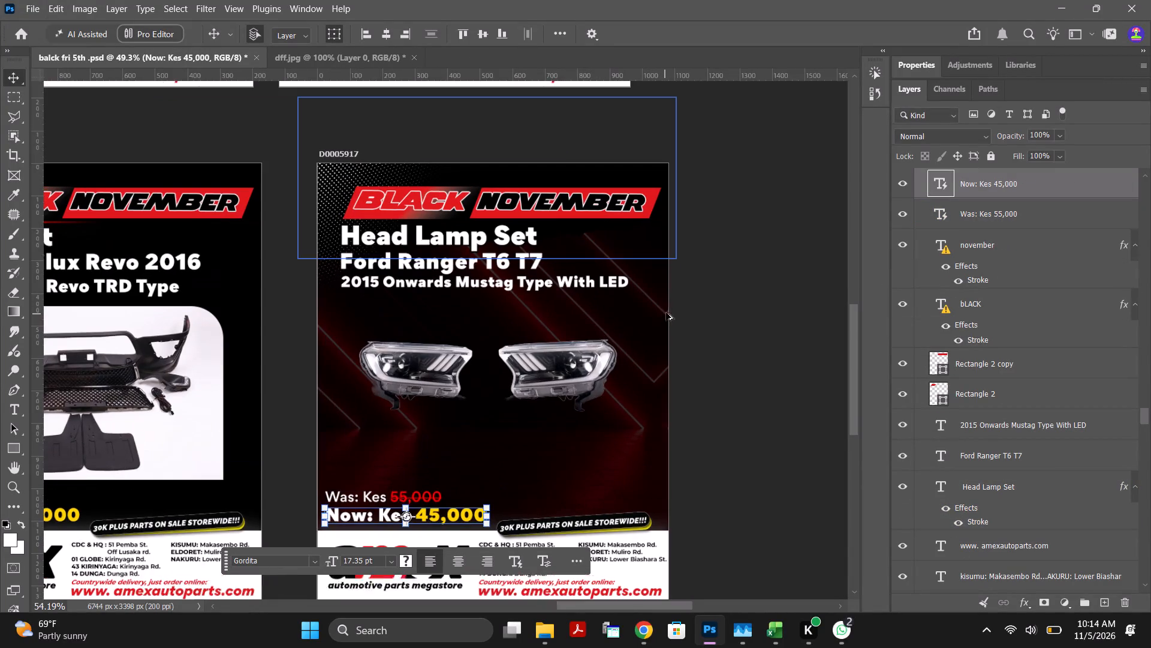
alt+scroll(574, 246, up, 2)
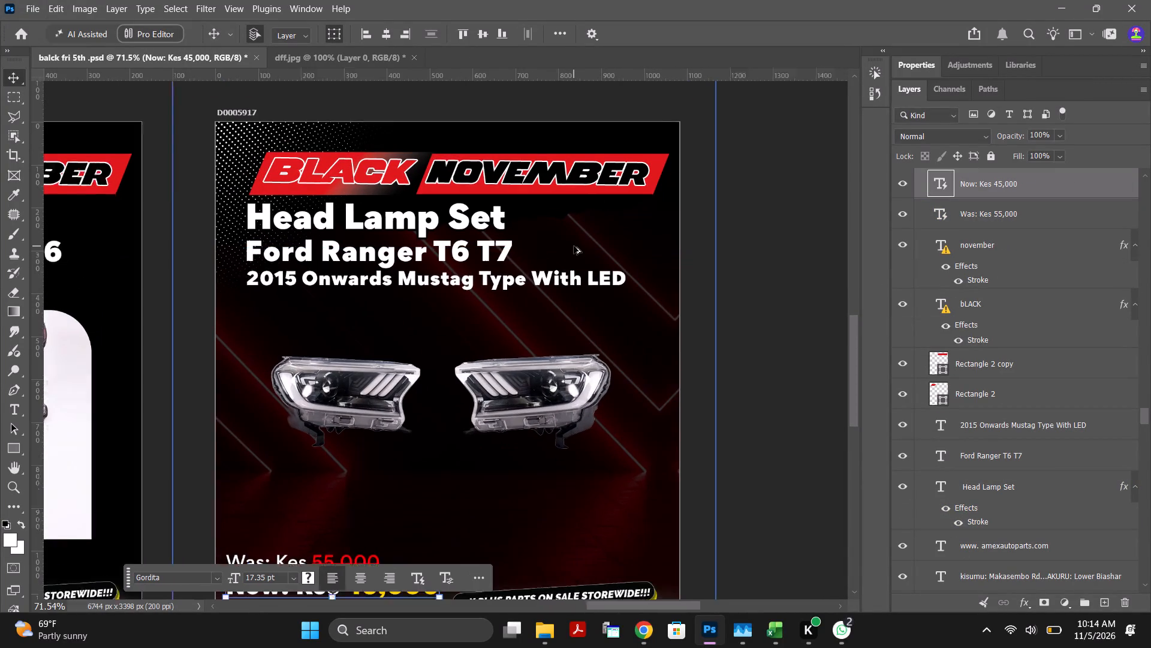
drag(528, 394, 516, 430)
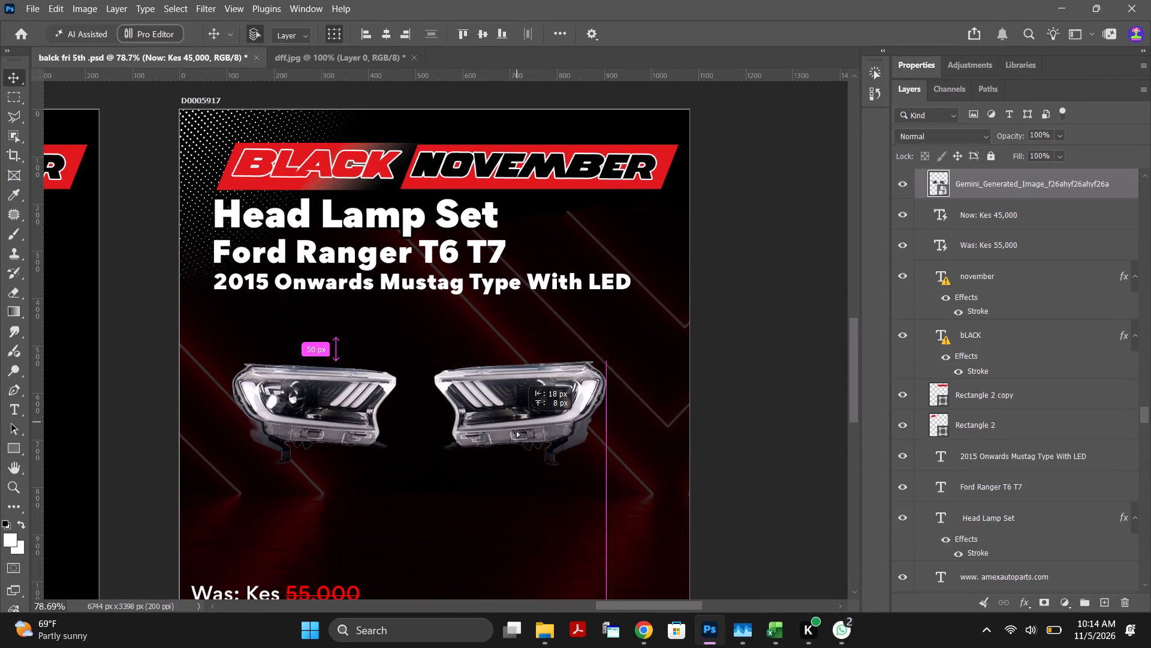
drag(516, 430, 511, 417)
alt+scroll(561, 452, down, 4)
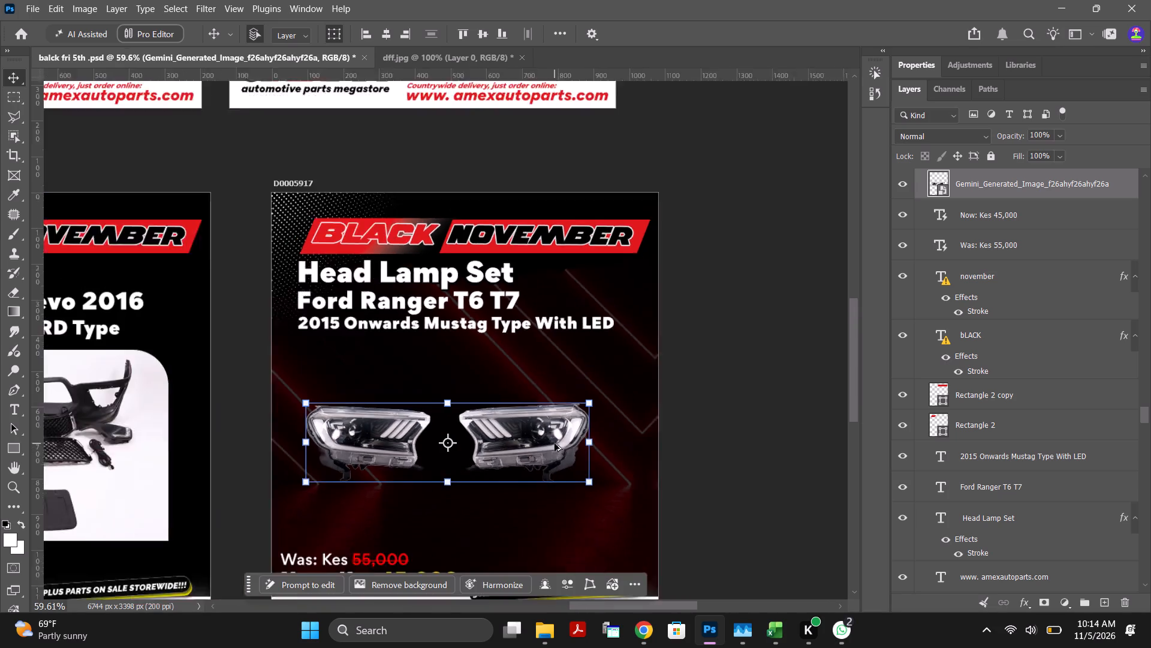
alt+scroll(555, 443, down, 4)
alt+scroll(702, 433, up, 2)
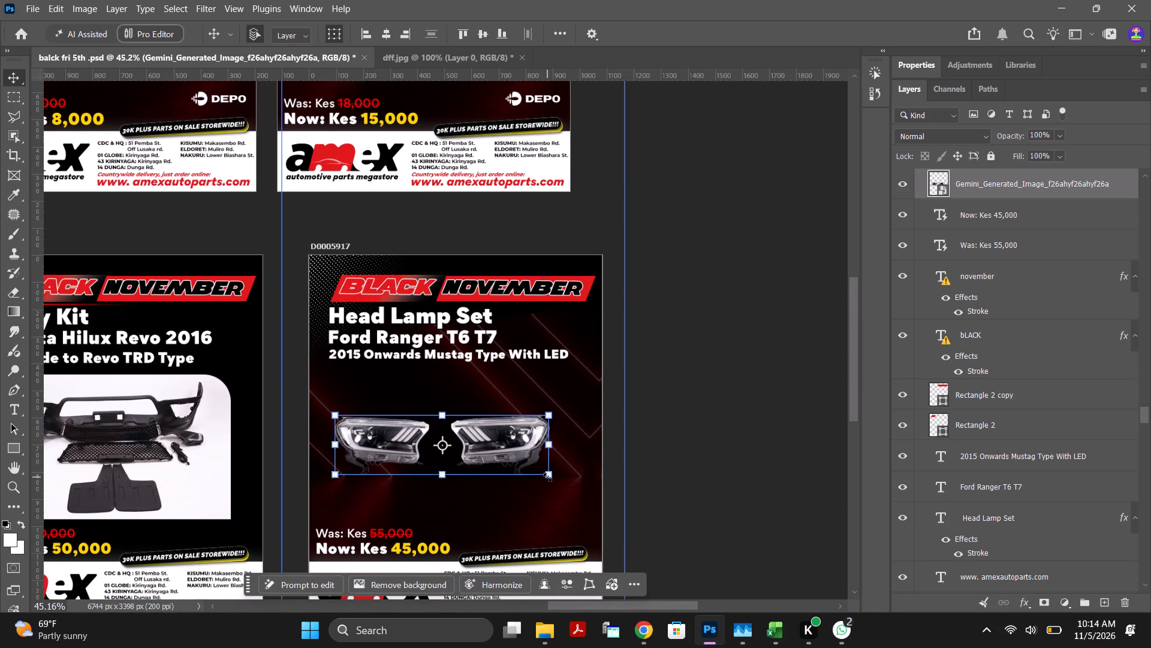
alt+drag(551, 478, 573, 505)
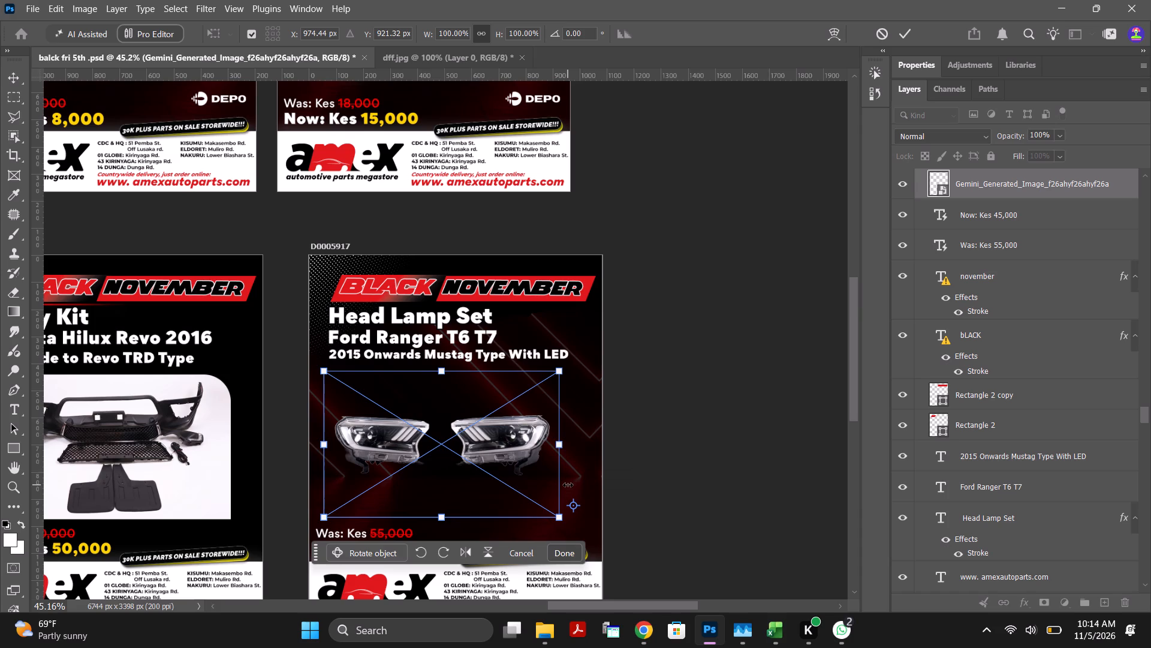
click(907, 34)
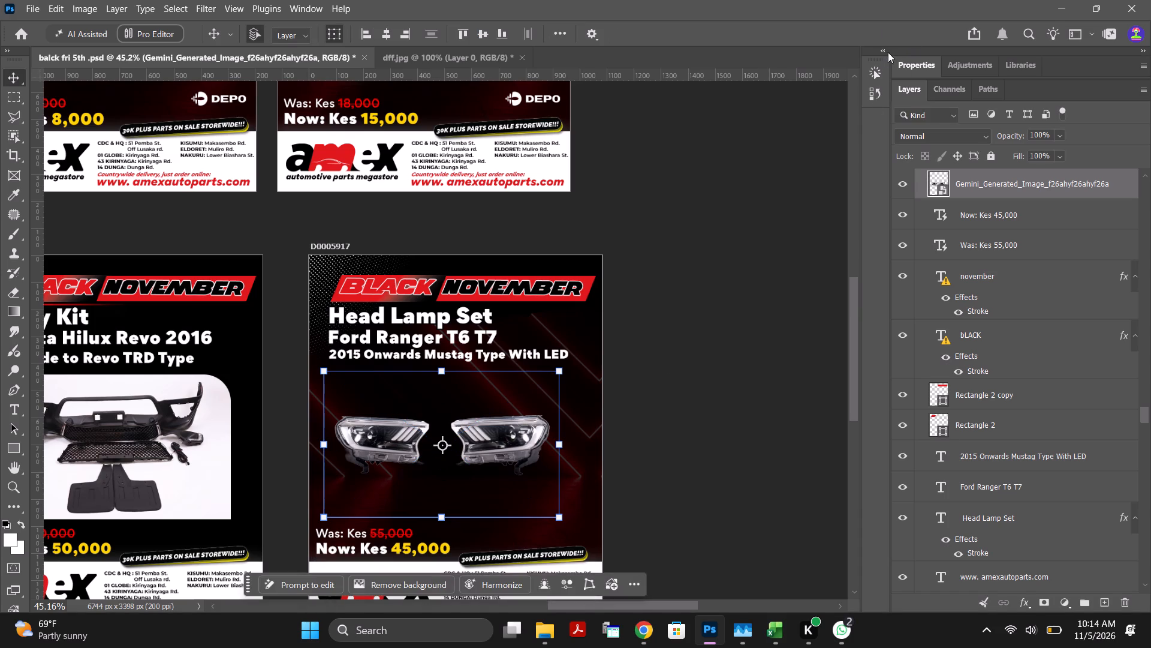
click(670, 461)
Enlarge the head lamps image in artboard D0005917 to about 117% and centre it between the heading and the price text.
alt+scroll(607, 502, up, 5)
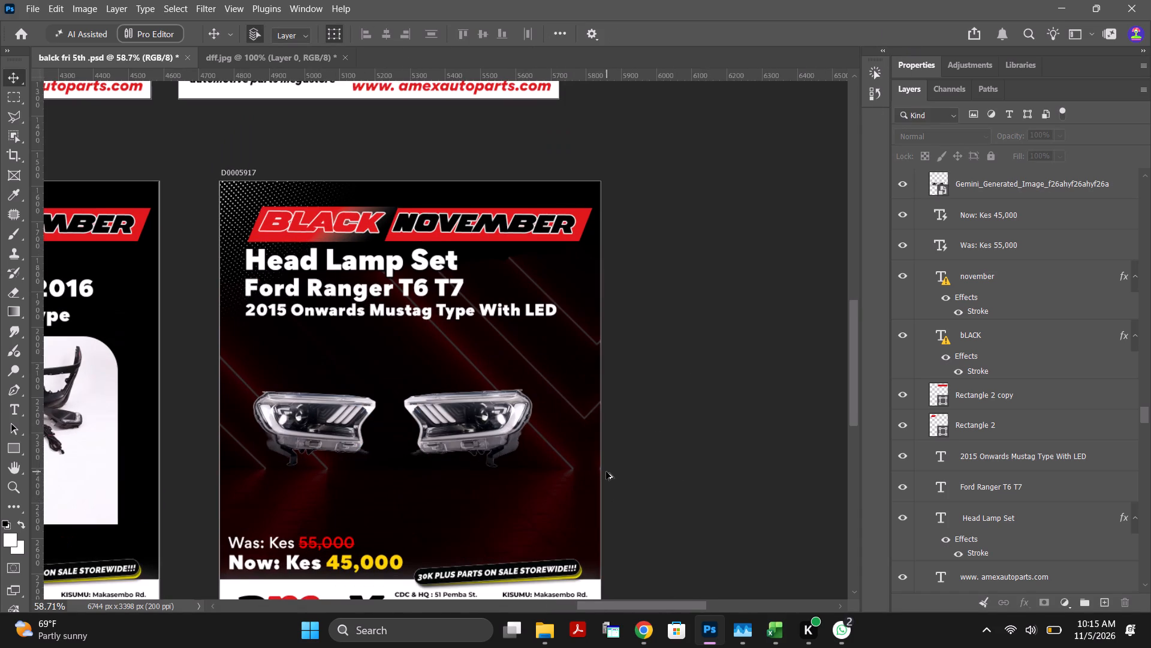
drag(444, 414, 468, 382)
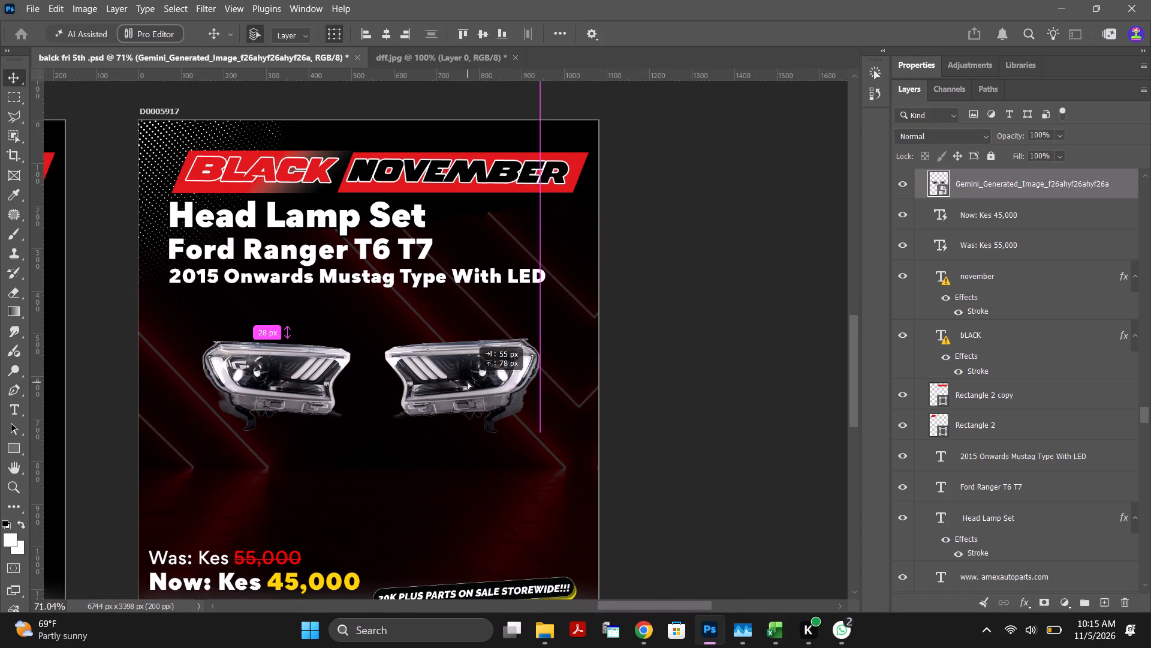
drag(468, 382, 461, 421)
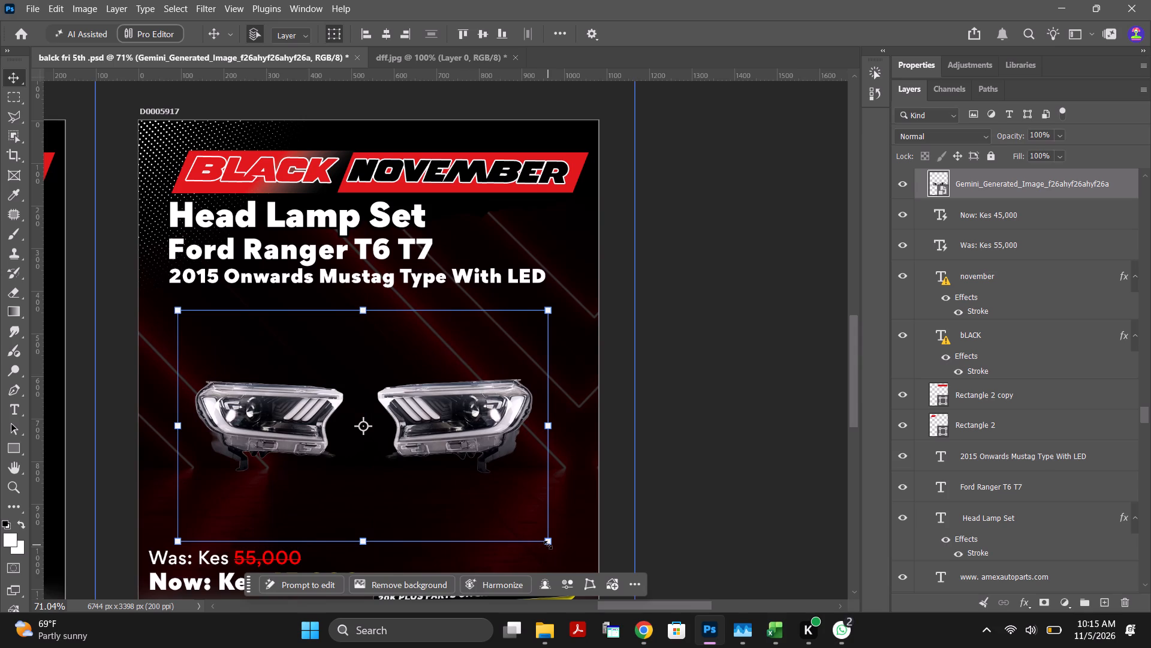
alt+drag(548, 543, 567, 560)
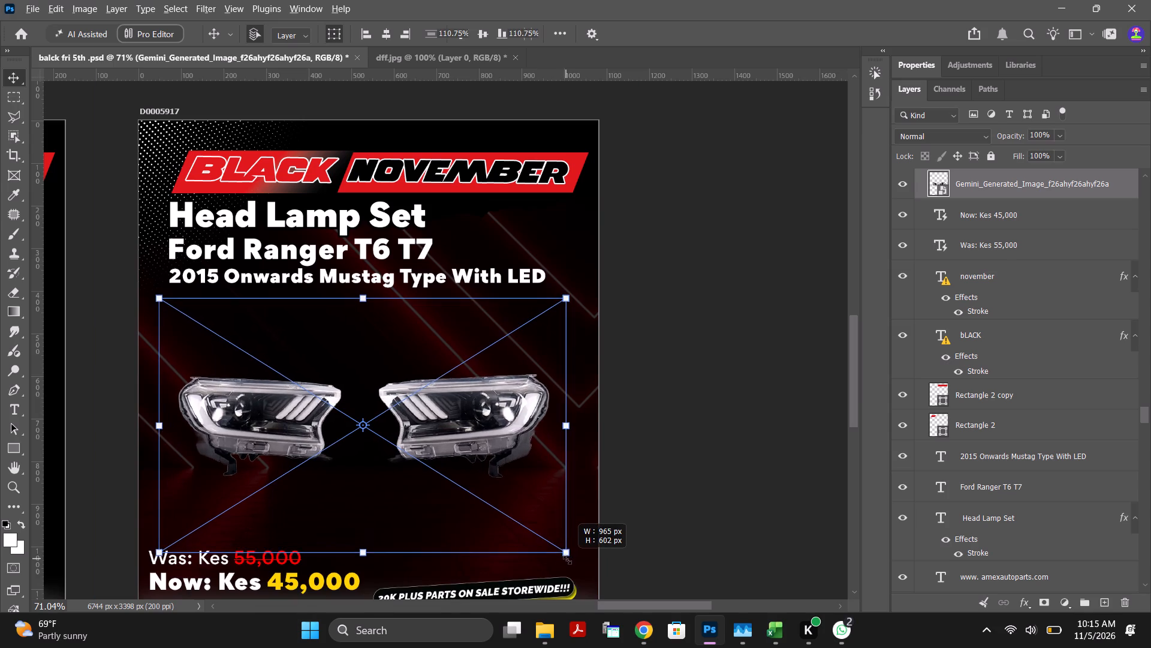
alt+drag(567, 560, 574, 570)
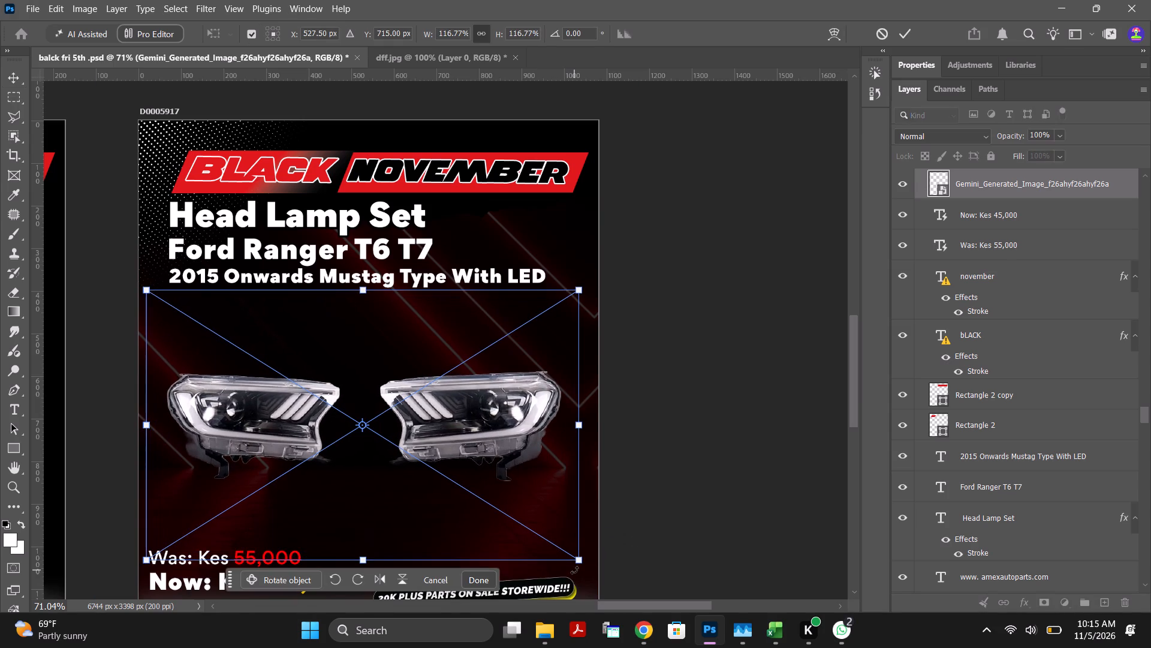
scroll(521, 427, down, 6)
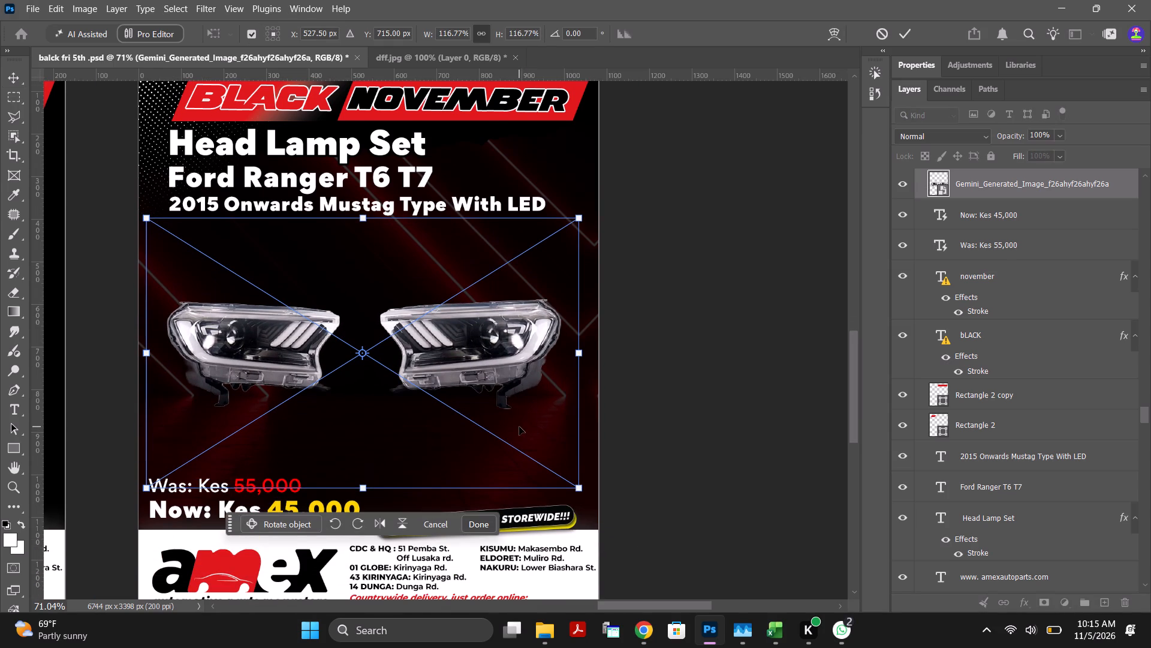
drag(493, 337, 493, 320)
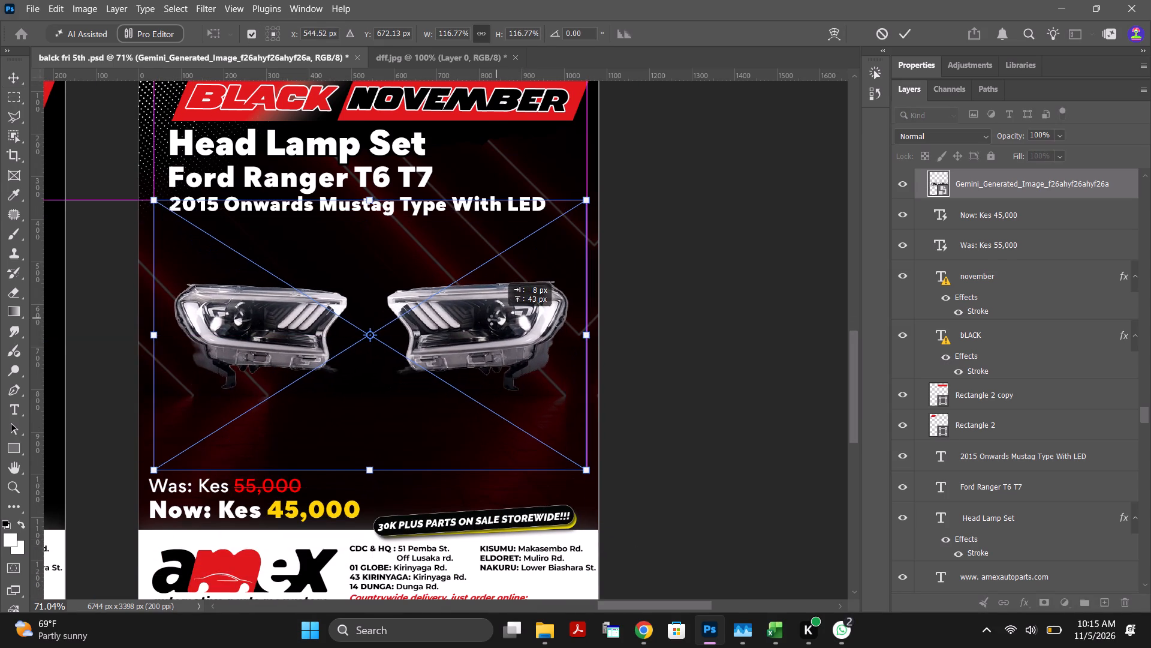
drag(493, 320, 493, 320)
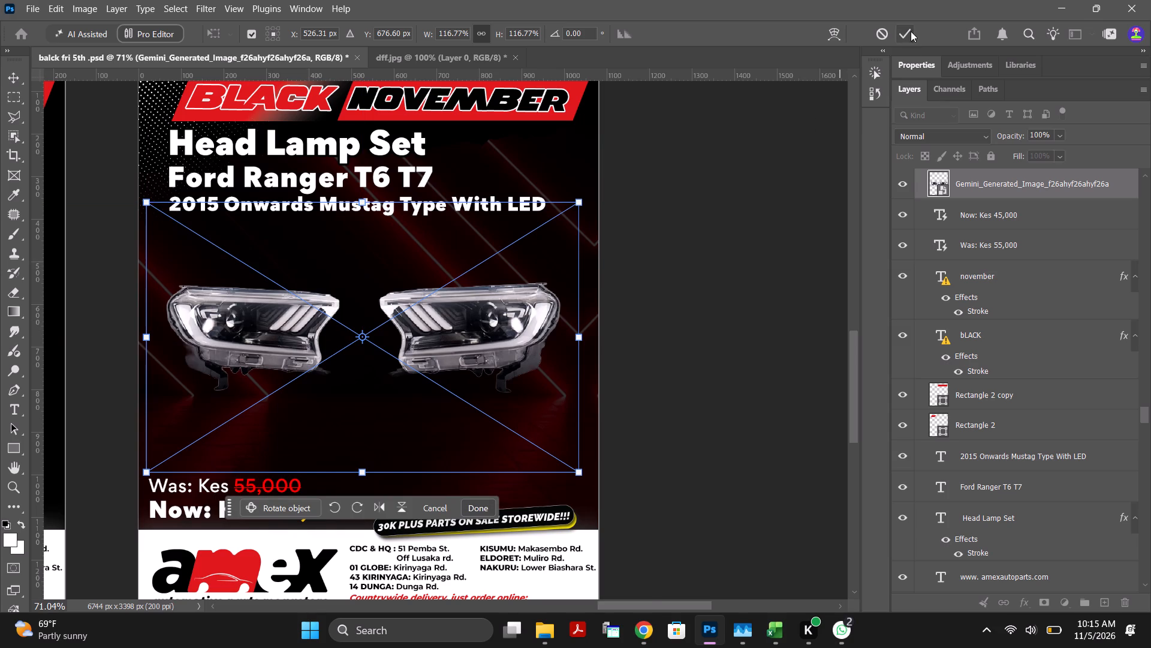
click(911, 31)
click(797, 248)
Add an Inner Glow effect to the head lamps image layer and set the glow colour to pure red.
alt+scroll(590, 385, up, 2)
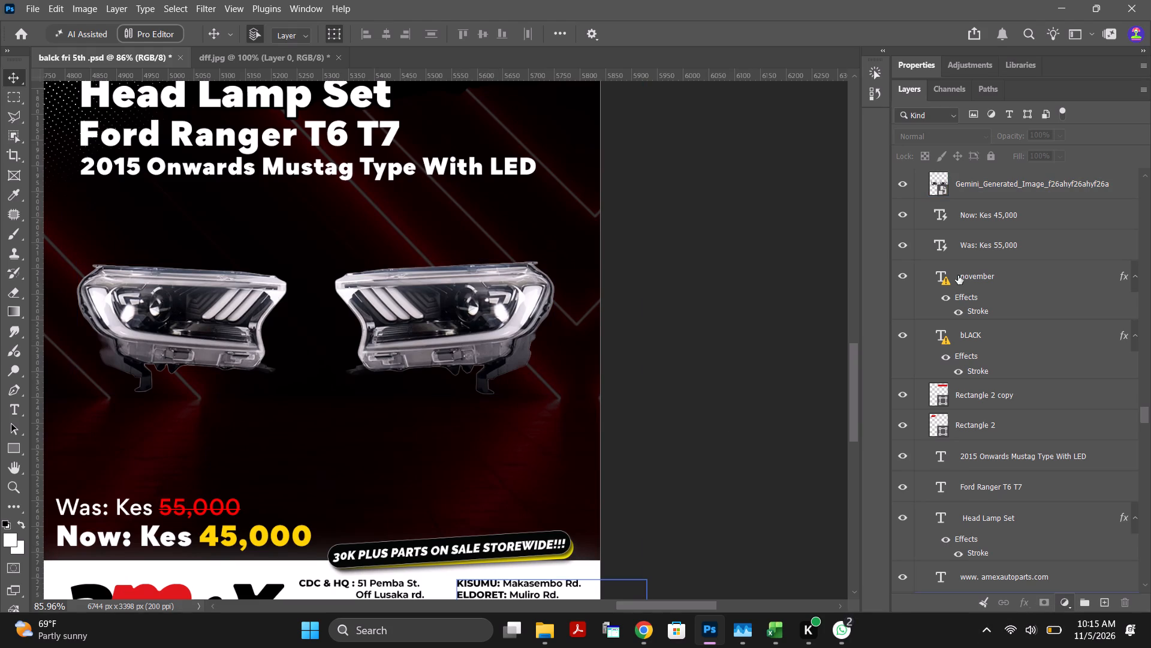
click(519, 333)
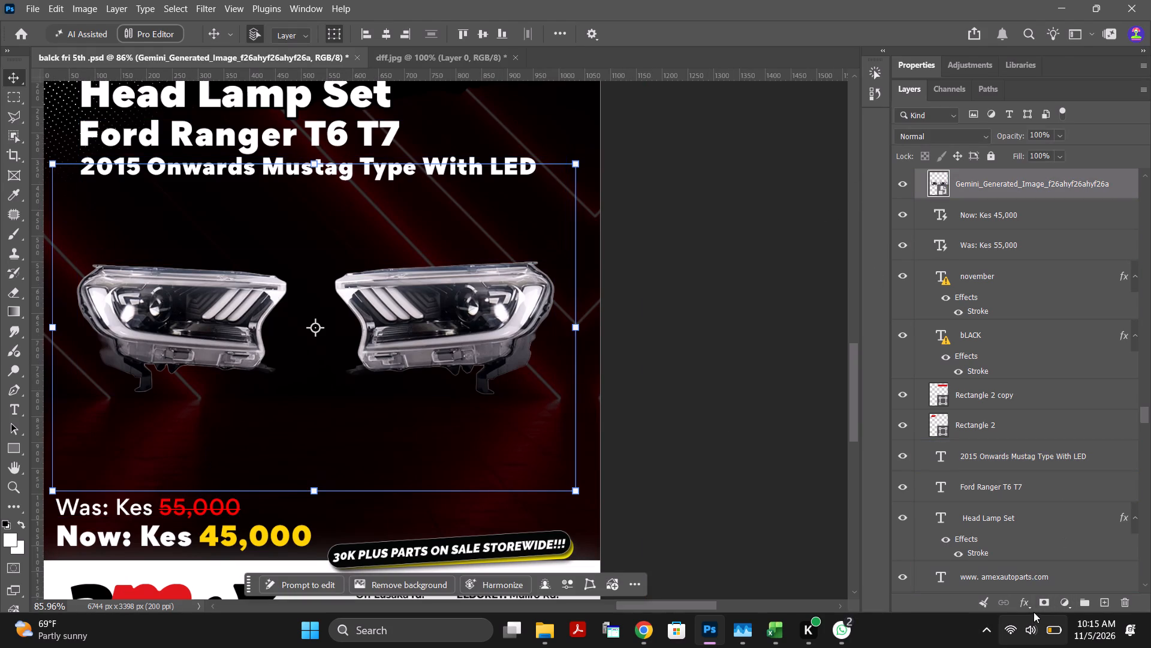
click(1028, 607)
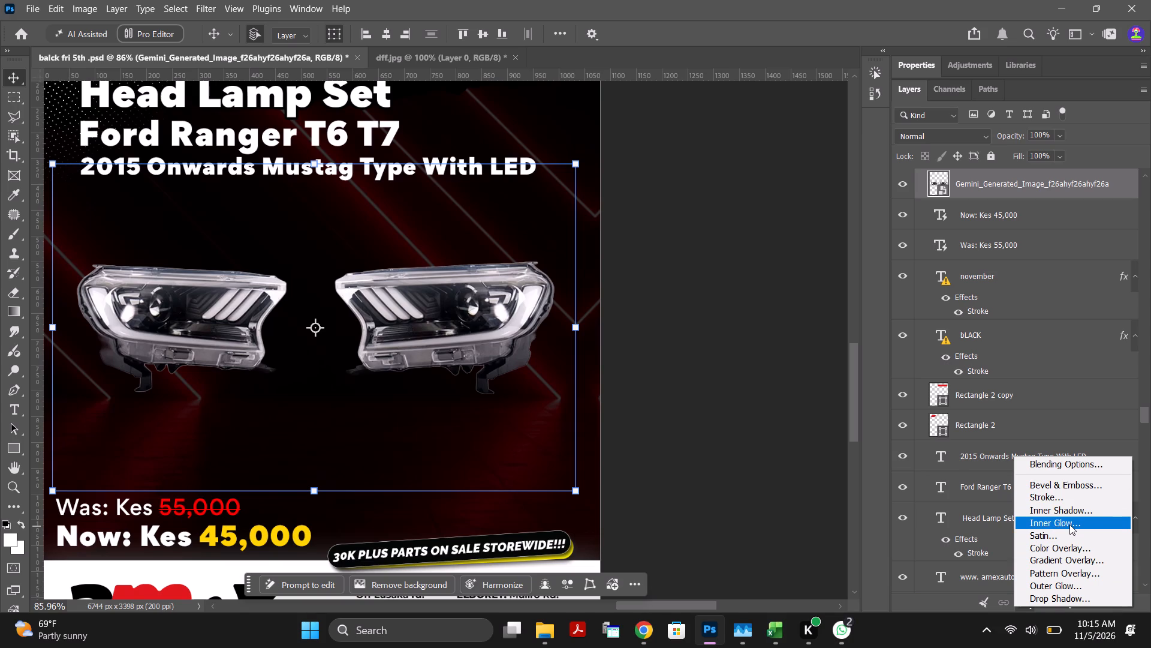
click(1069, 524)
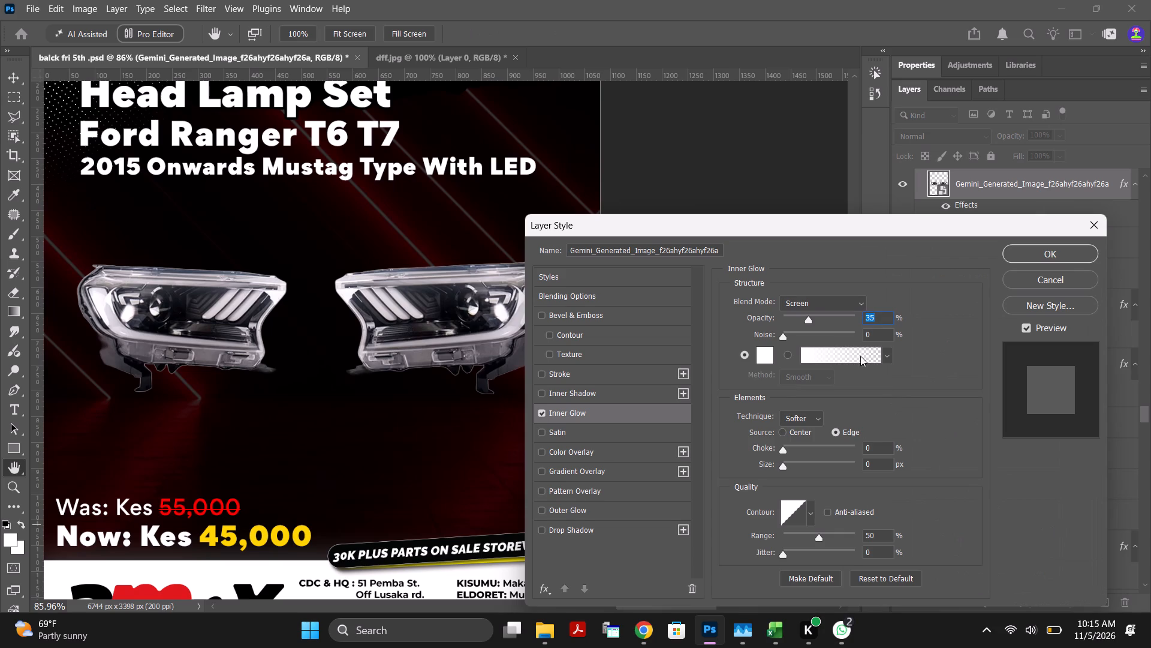
click(763, 358)
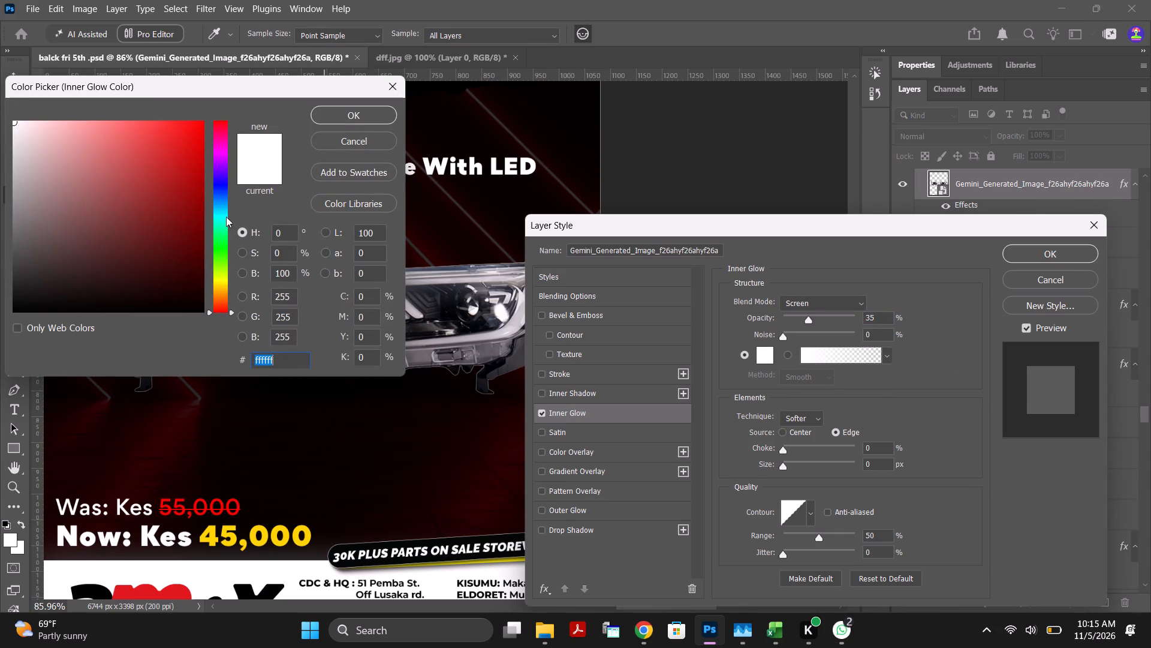
drag(88, 157, 234, 89)
click(335, 119)
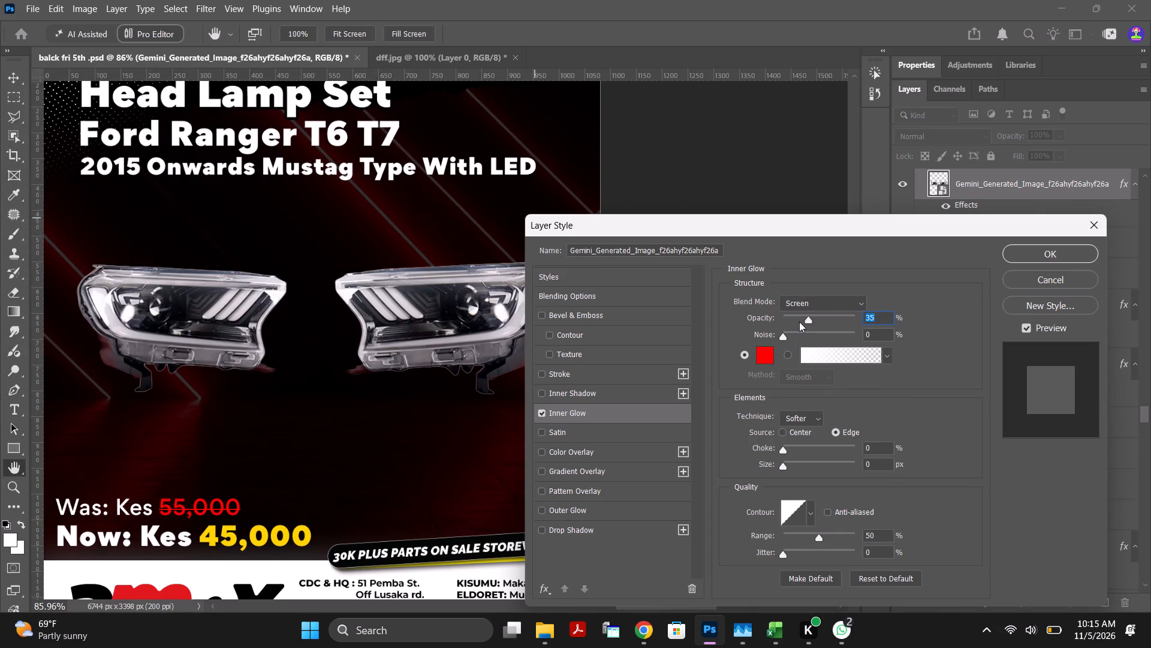
Set the head lamps' inner glow to 98% opacity, 56% choke and a size of 1 px.
drag(810, 319, 933, 331)
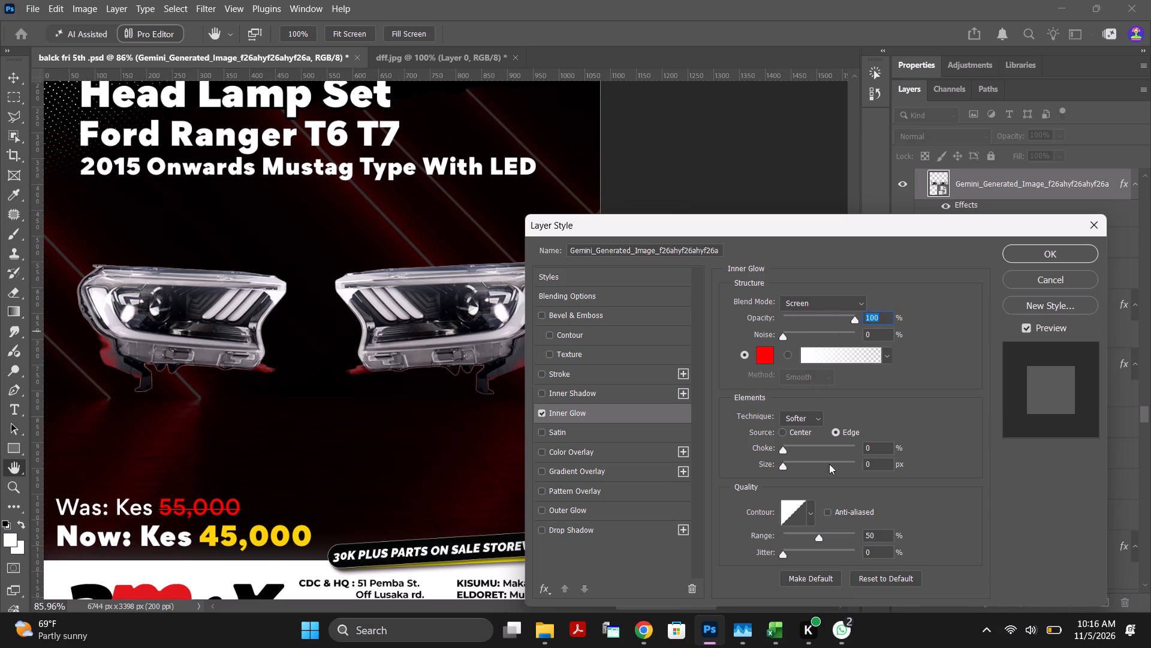
scroll(831, 469, down, 2)
drag(782, 450, 794, 450)
drag(794, 450, 824, 450)
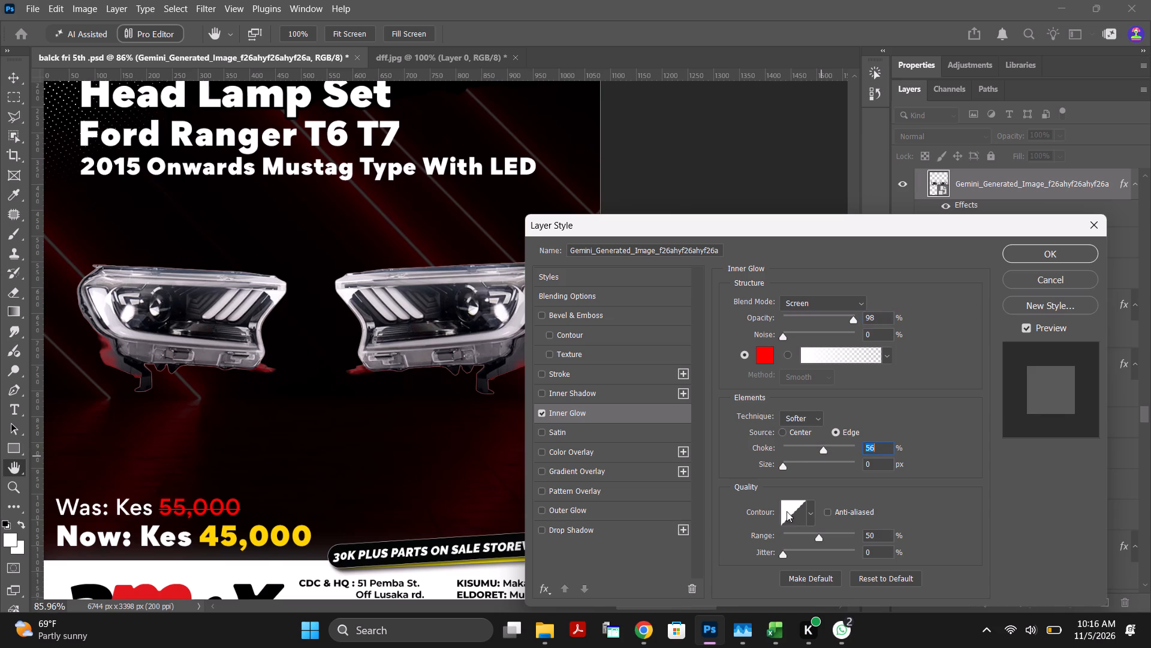
click(785, 467)
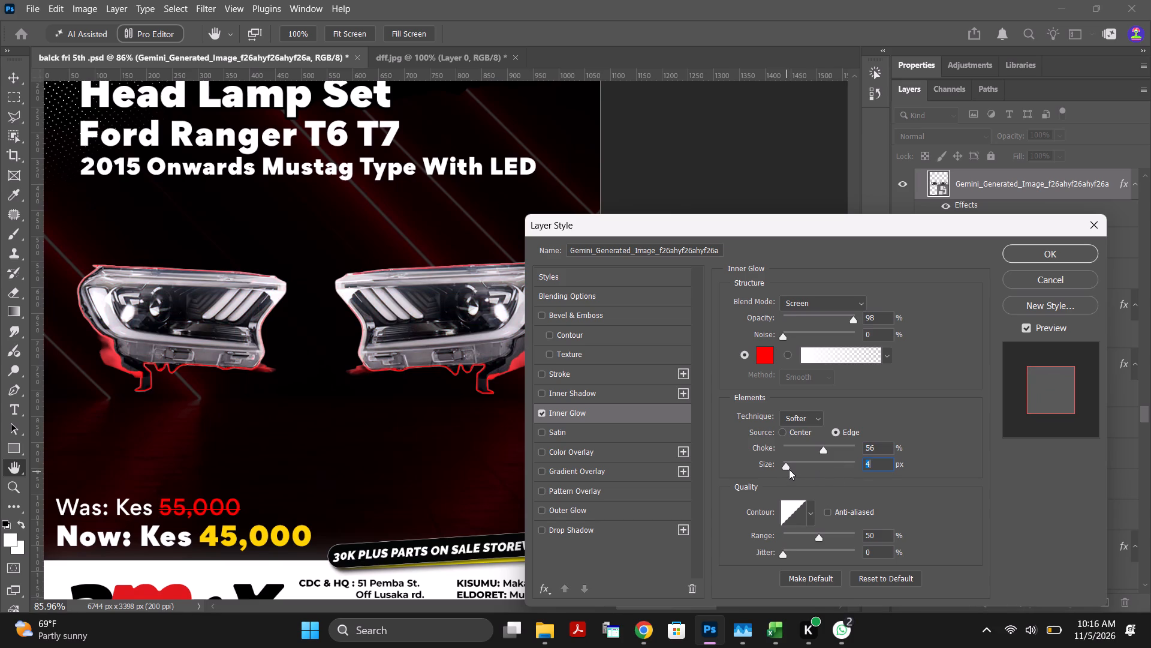
scroll(831, 479, down, 3)
Apply the wavy descending contour preset to the inner glow, try a 35 px size, and settle on 0 px.
click(813, 515)
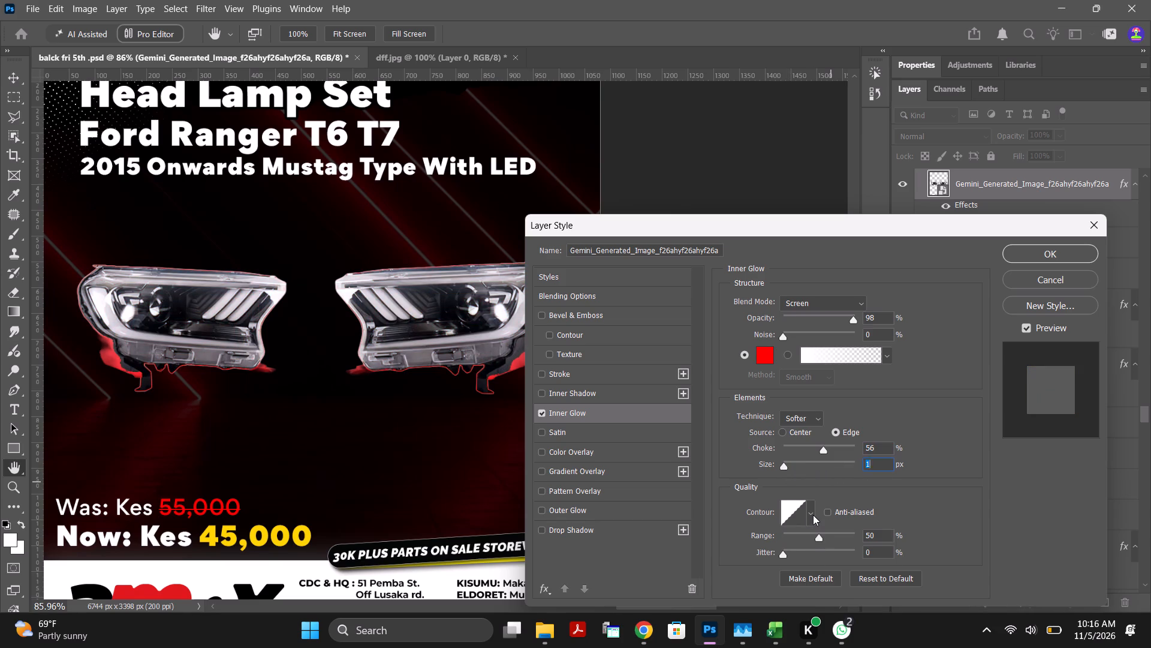
click(774, 542)
click(794, 541)
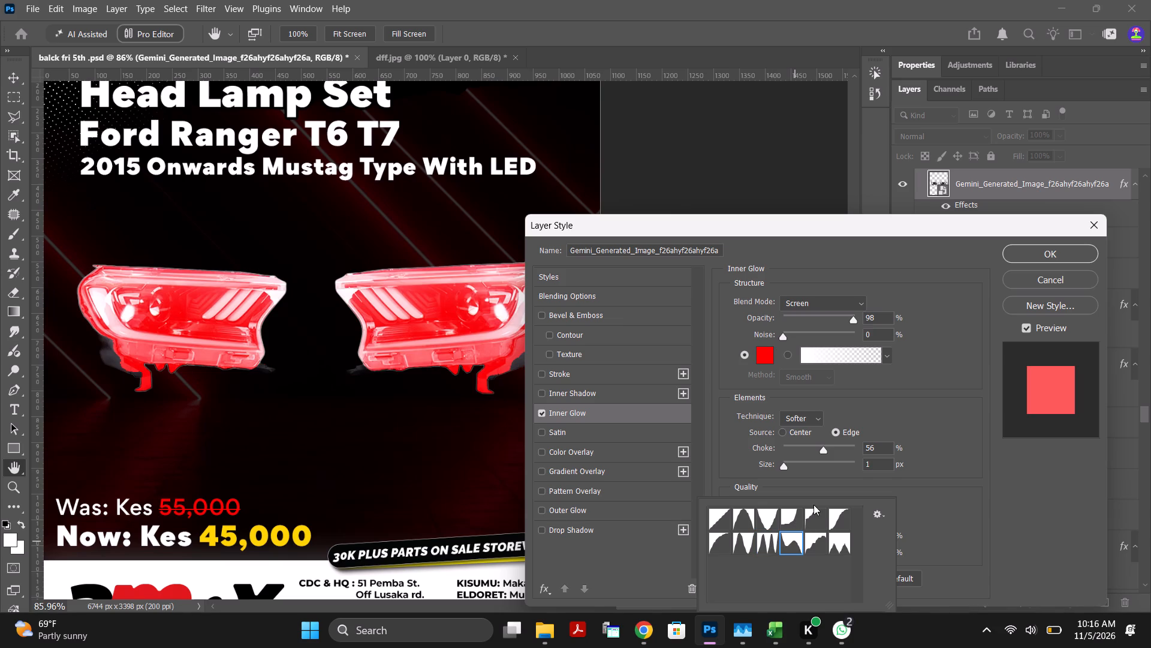
click(914, 409)
scroll(841, 586, down, 4)
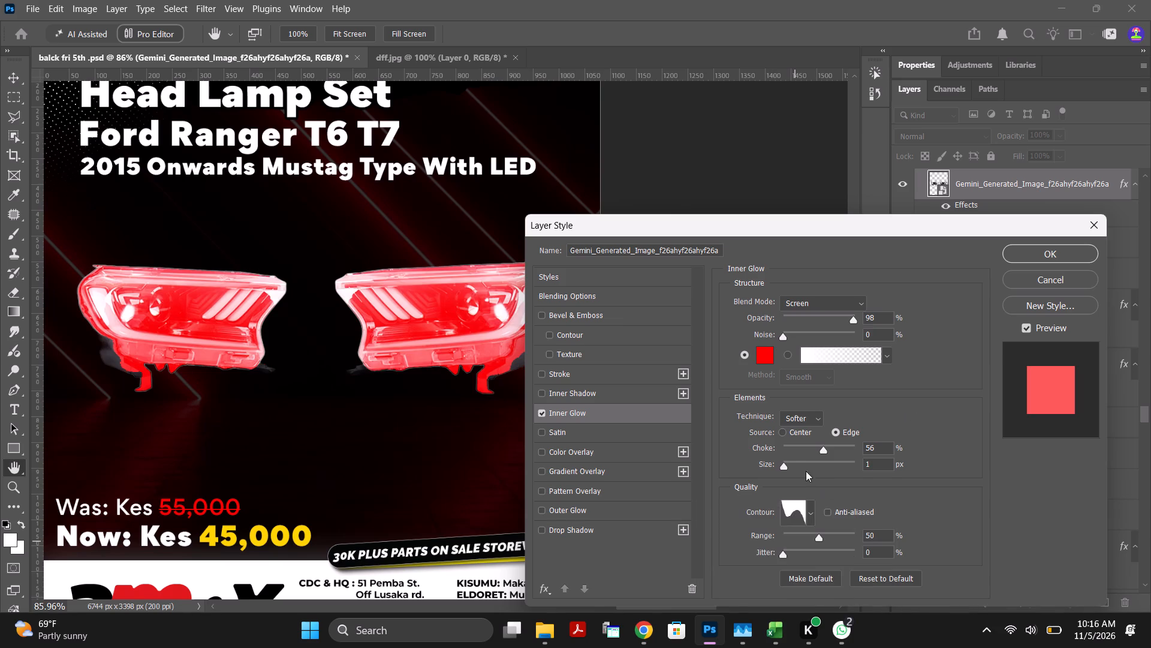
drag(785, 467, 798, 467)
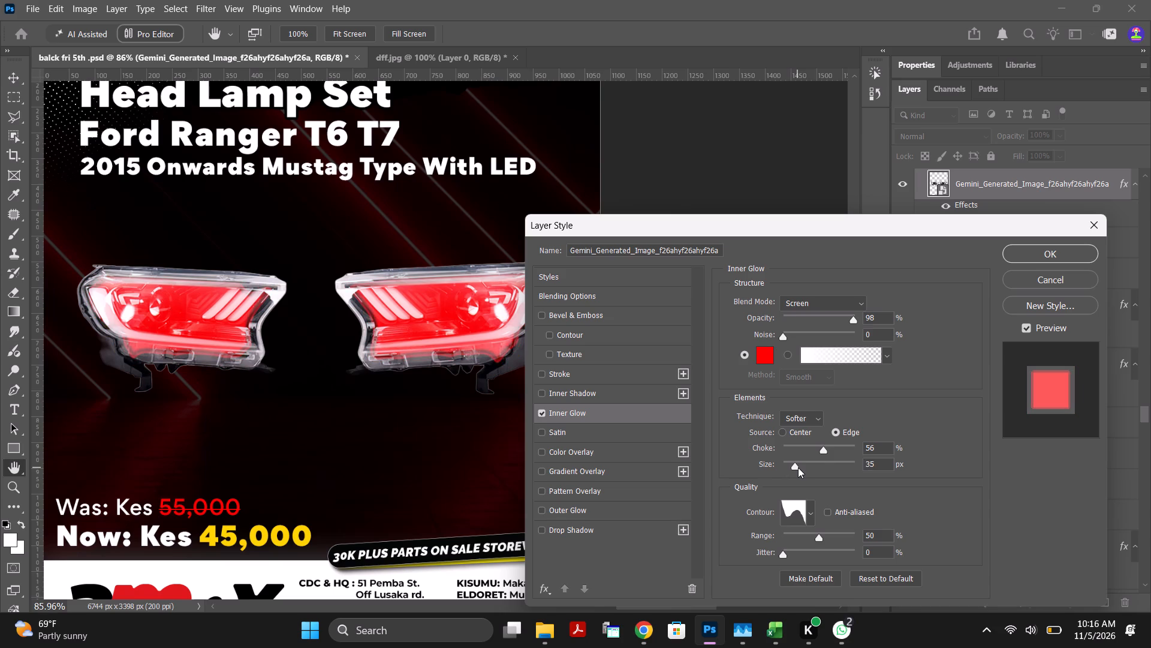
drag(798, 467, 765, 469)
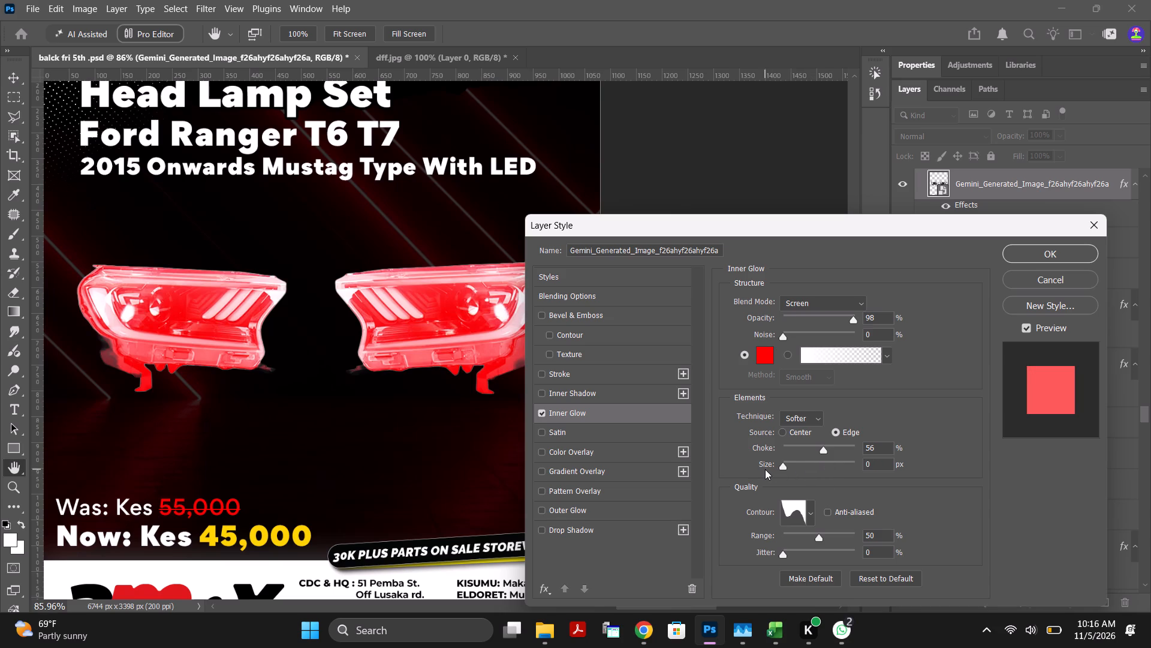
drag(765, 469, 728, 466)
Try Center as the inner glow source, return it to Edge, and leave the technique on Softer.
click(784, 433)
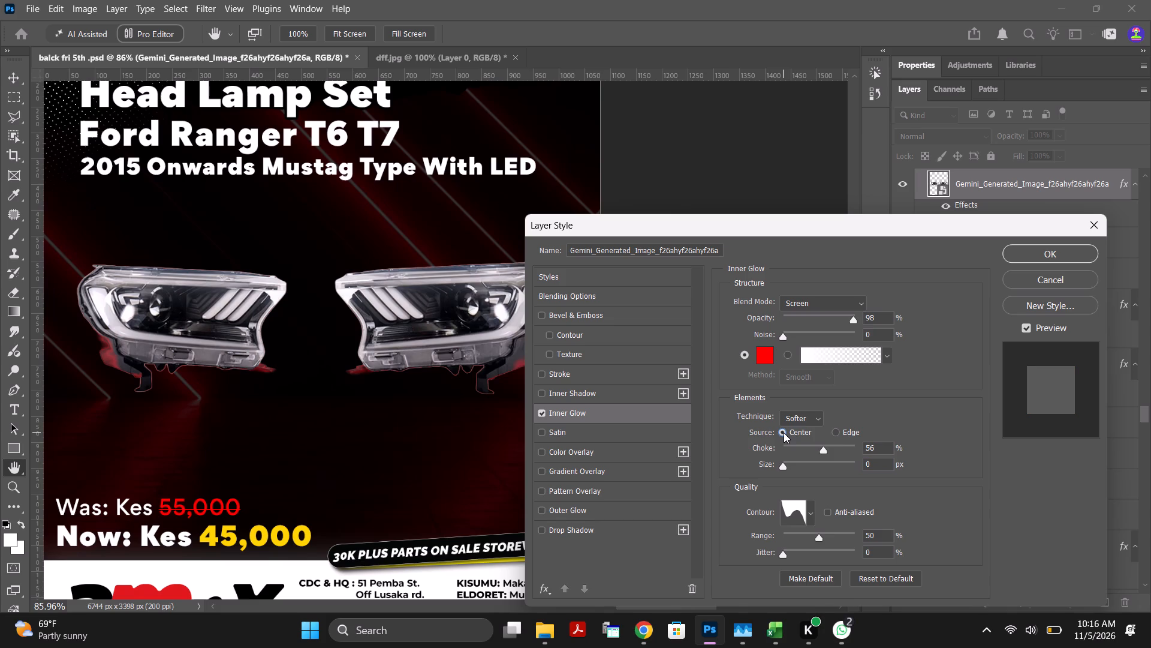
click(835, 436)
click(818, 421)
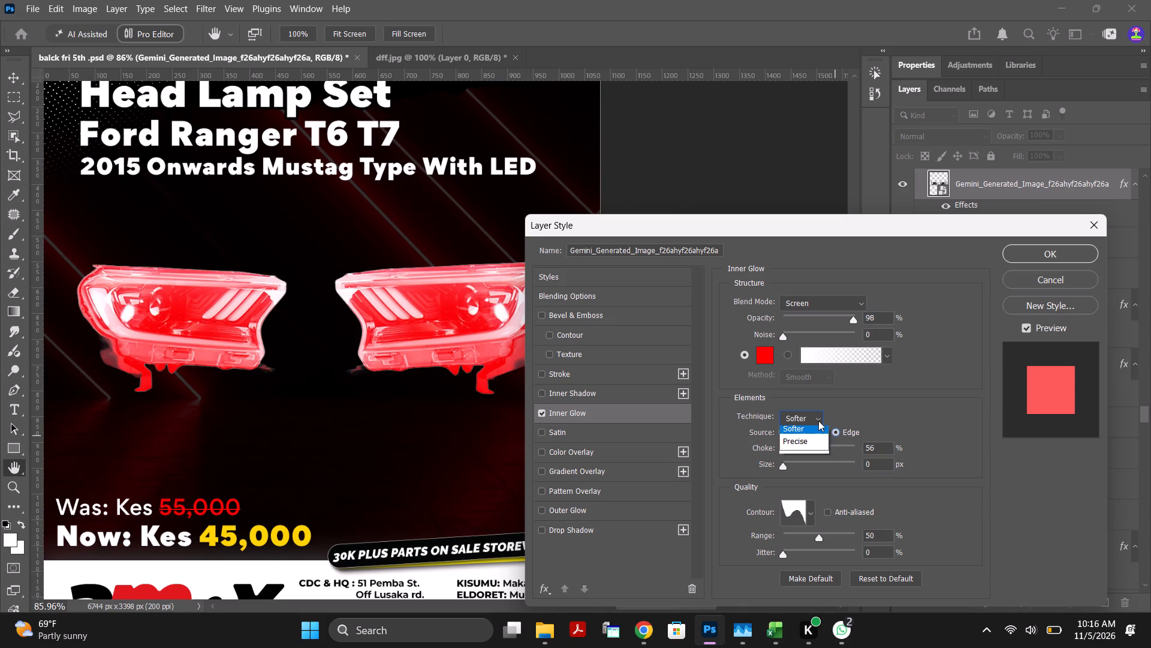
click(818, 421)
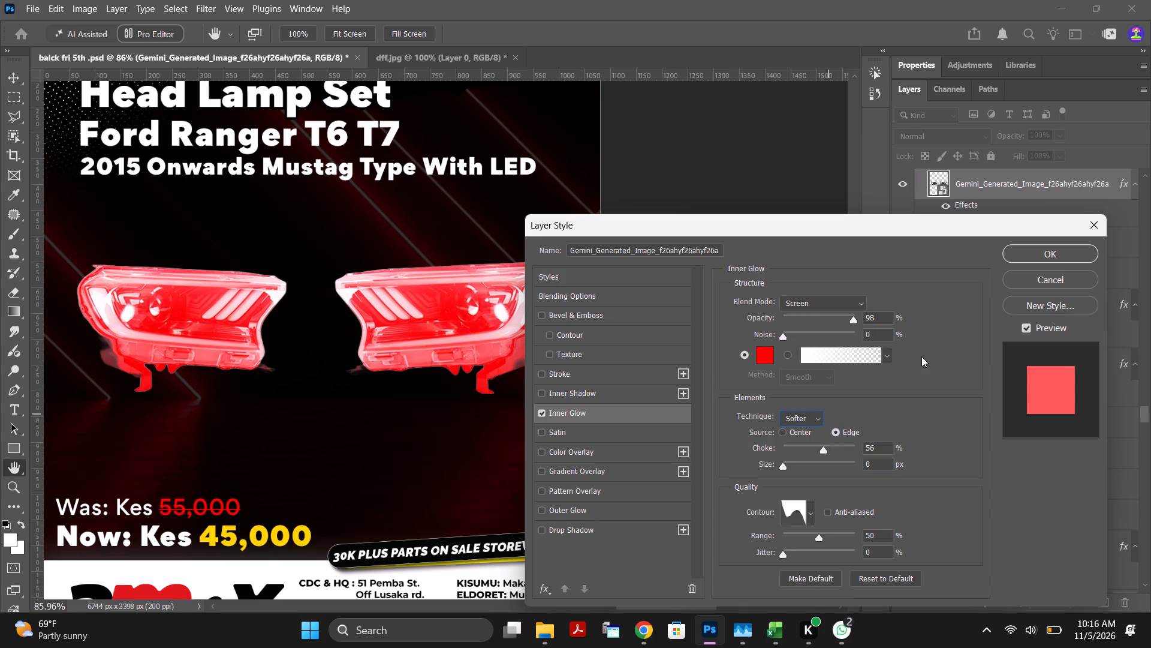
Set the inner glow's noise to 47% and its opacity to 100%.
click(921, 356)
drag(785, 338, 817, 343)
click(857, 320)
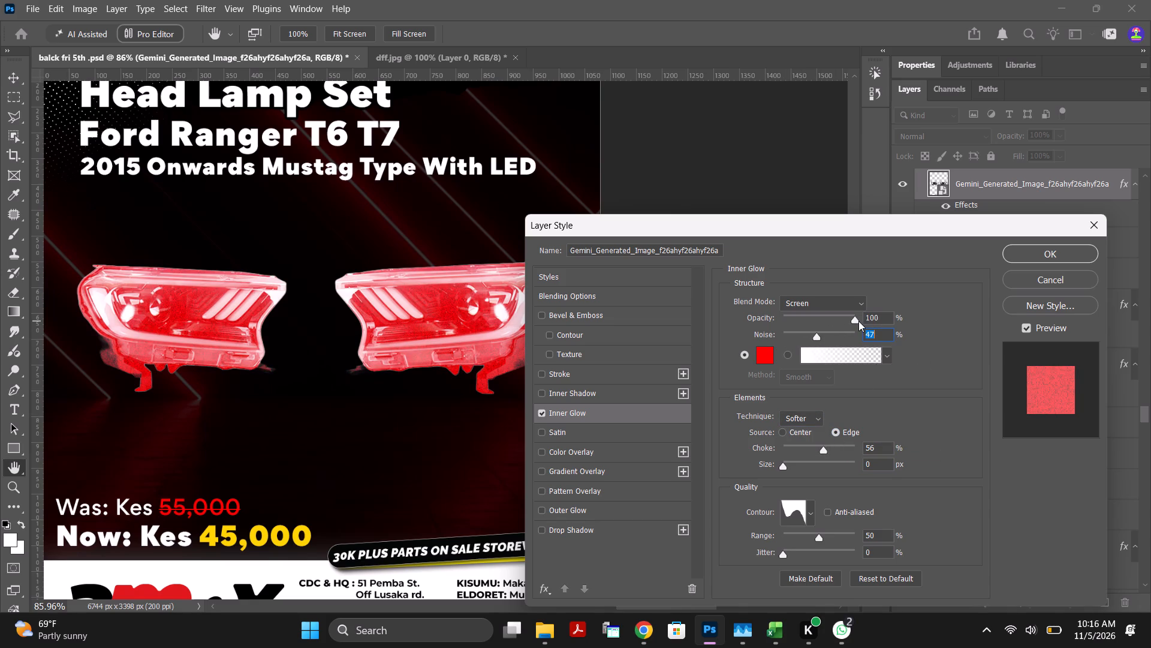
Change the head lamps' inner glow to Normal blend mode and recolour it white (ffffff).
click(862, 301)
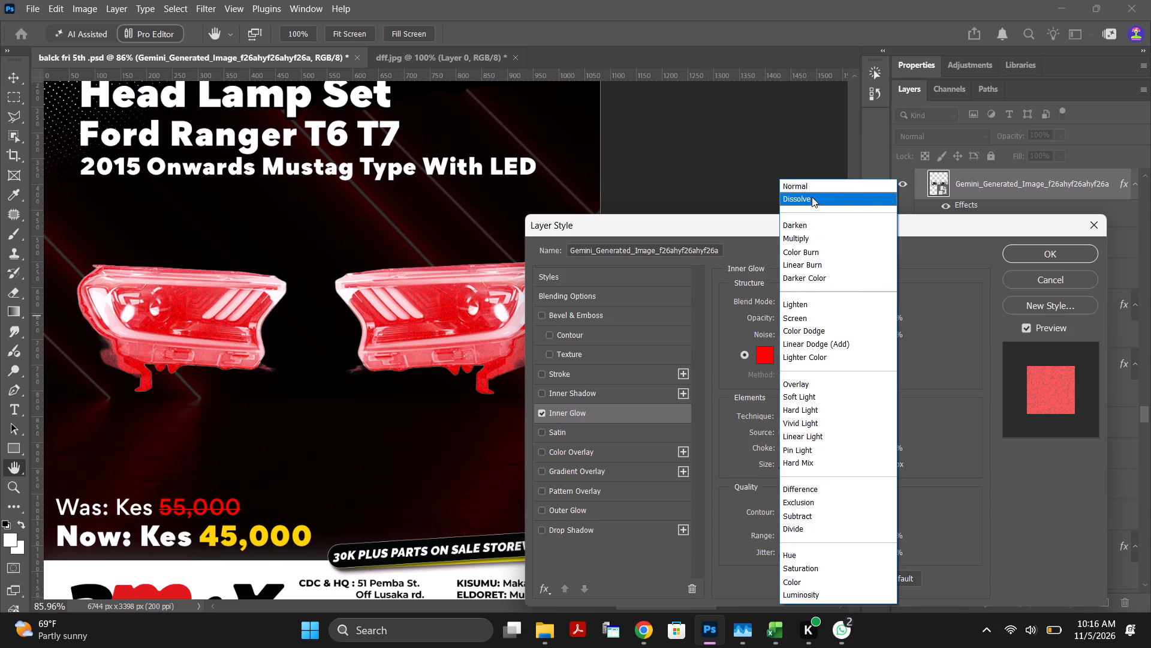
click(812, 191)
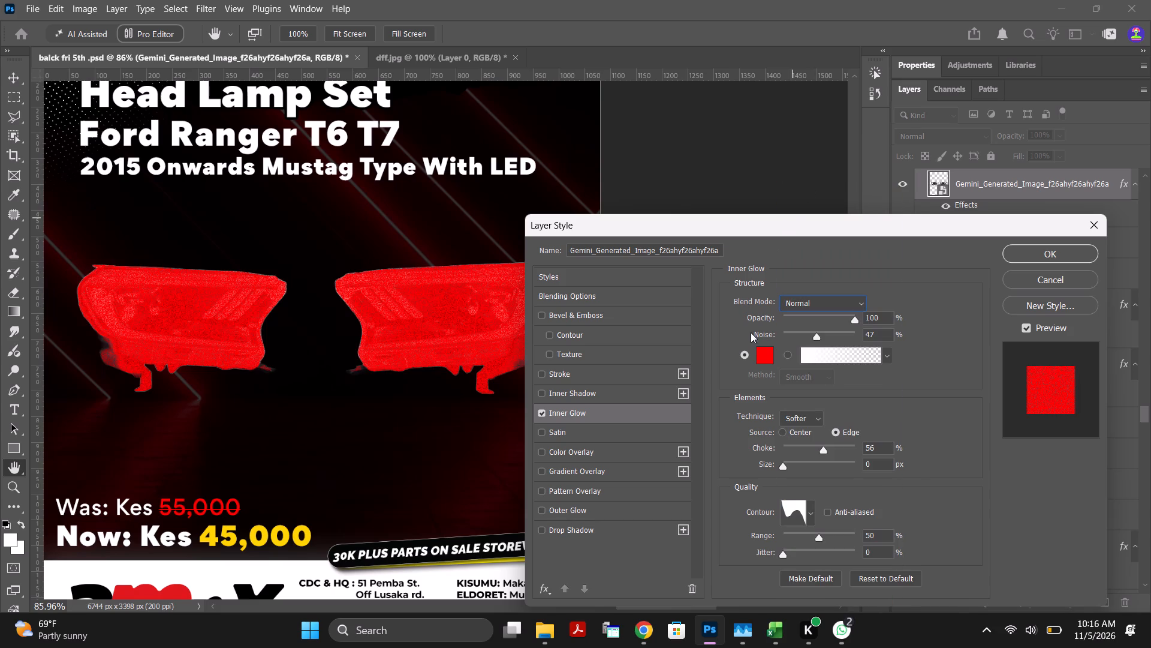
click(767, 356)
drag(50, 187, 0, 0)
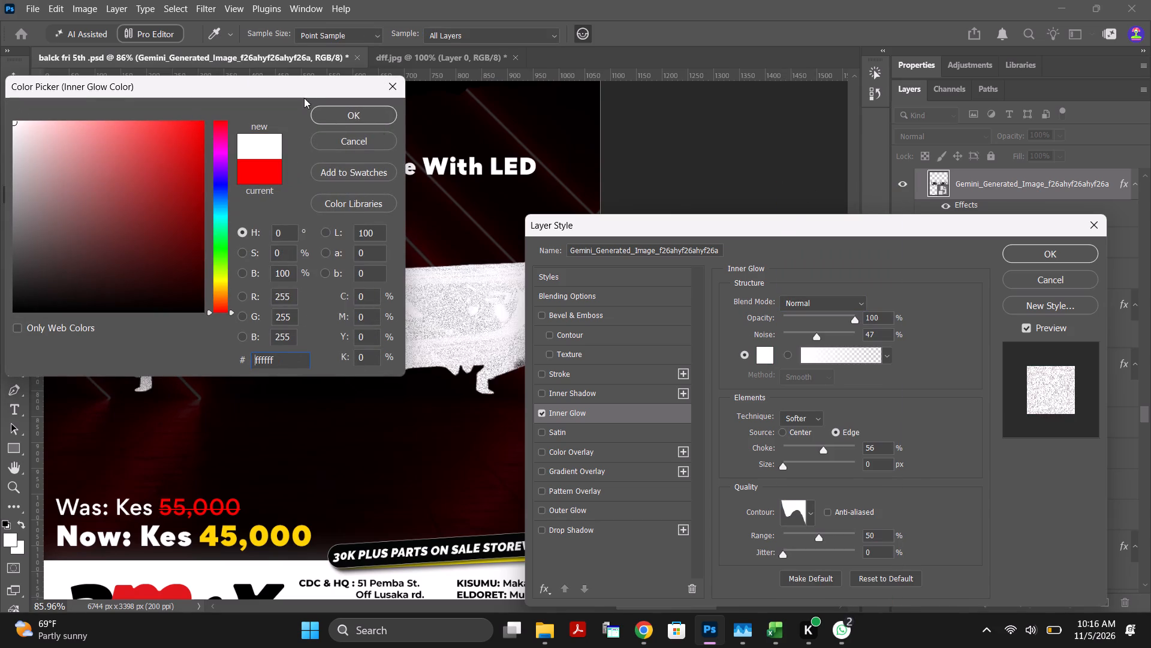
click(1019, 250)
click(354, 110)
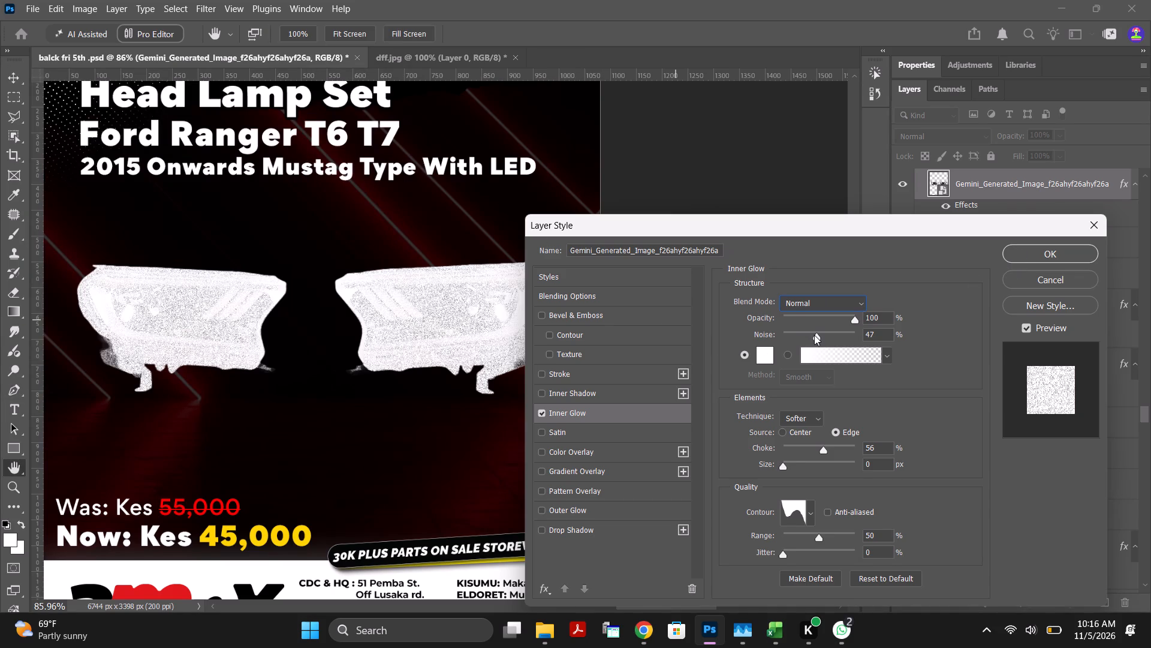
Set the inner glow's noise to 0%, its source to Center and its size to 1 px.
drag(815, 335, 635, 291)
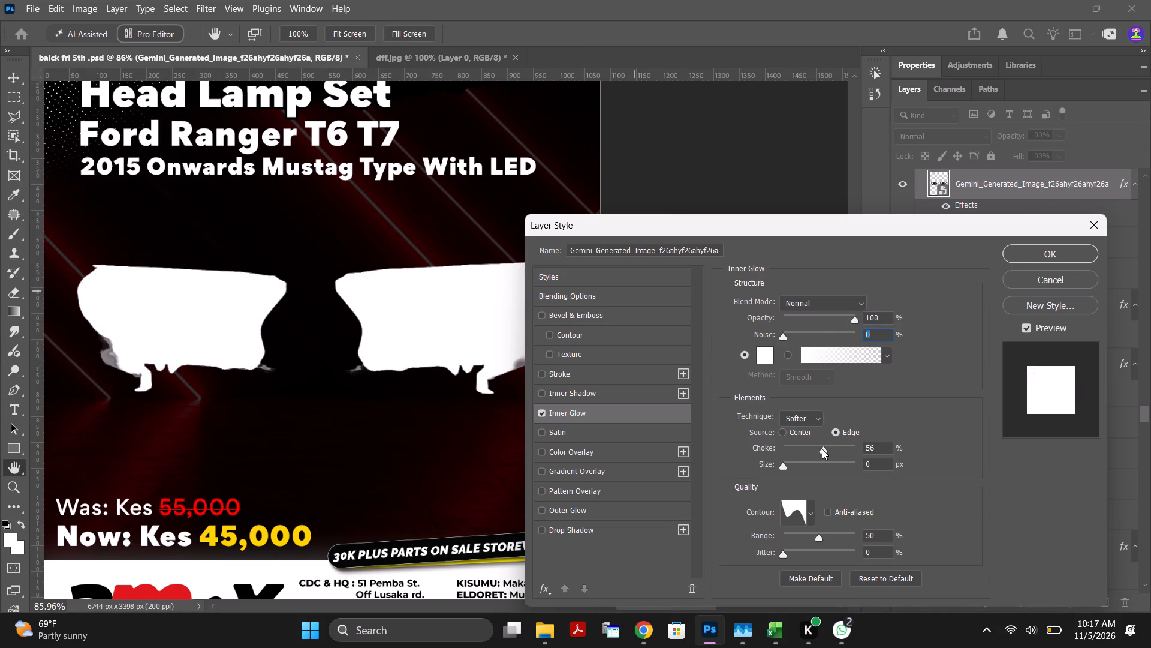
click(781, 432)
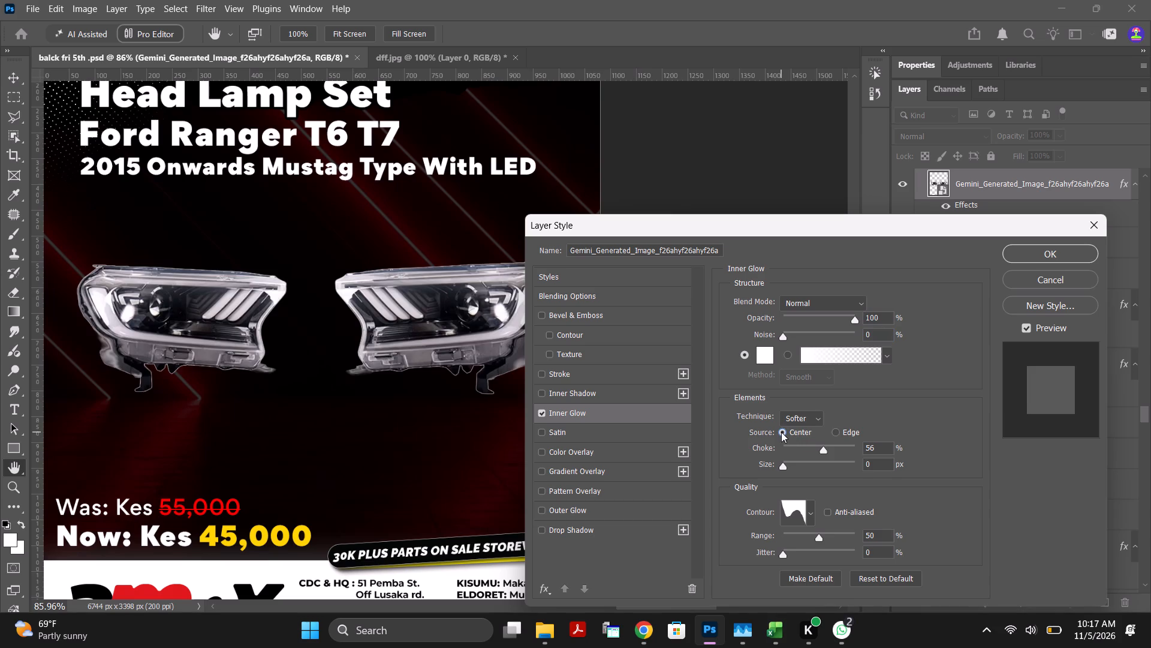
click(782, 466)
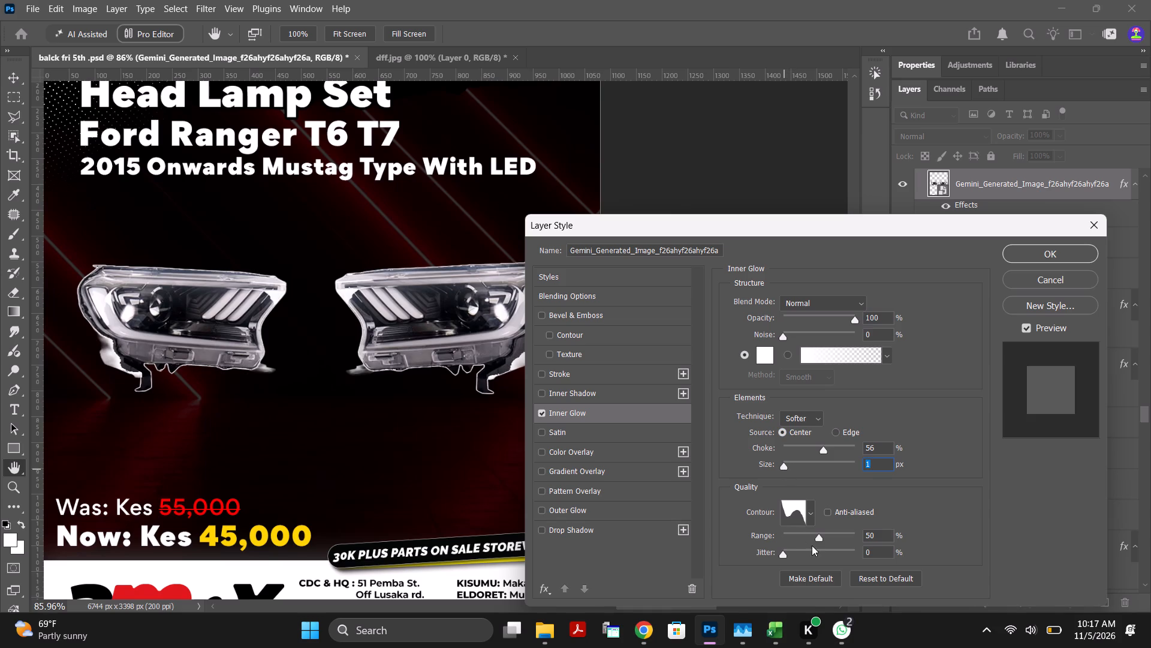
Set the inner glow's range to 100%, try a 78% jitter before returning it to 0%, and apply the layer style.
drag(818, 536, 849, 535)
drag(849, 535, 897, 549)
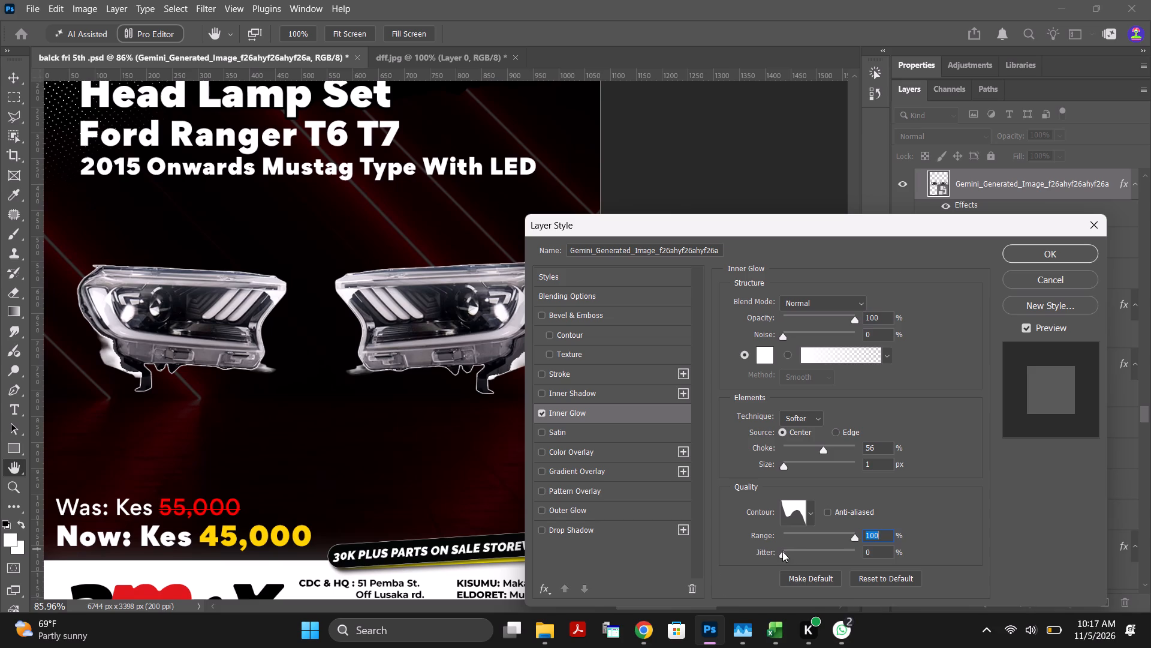
drag(784, 556, 840, 548)
drag(840, 548, 700, 531)
scroll(824, 539, down, 1)
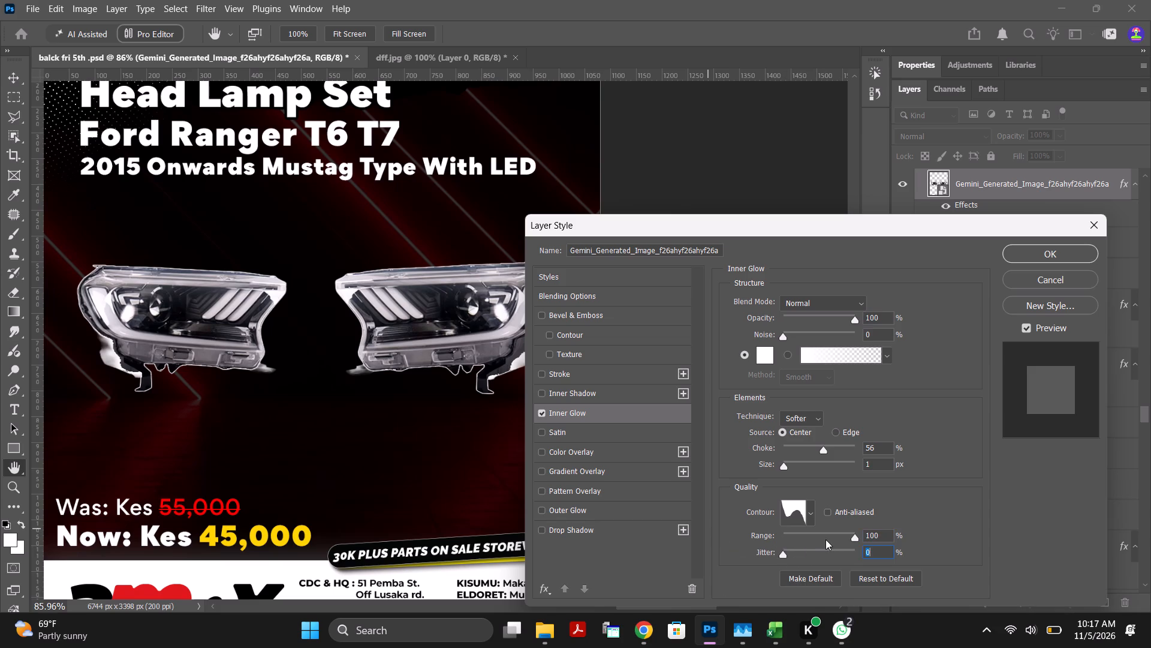
scroll(825, 539, down, 7)
click(1043, 257)
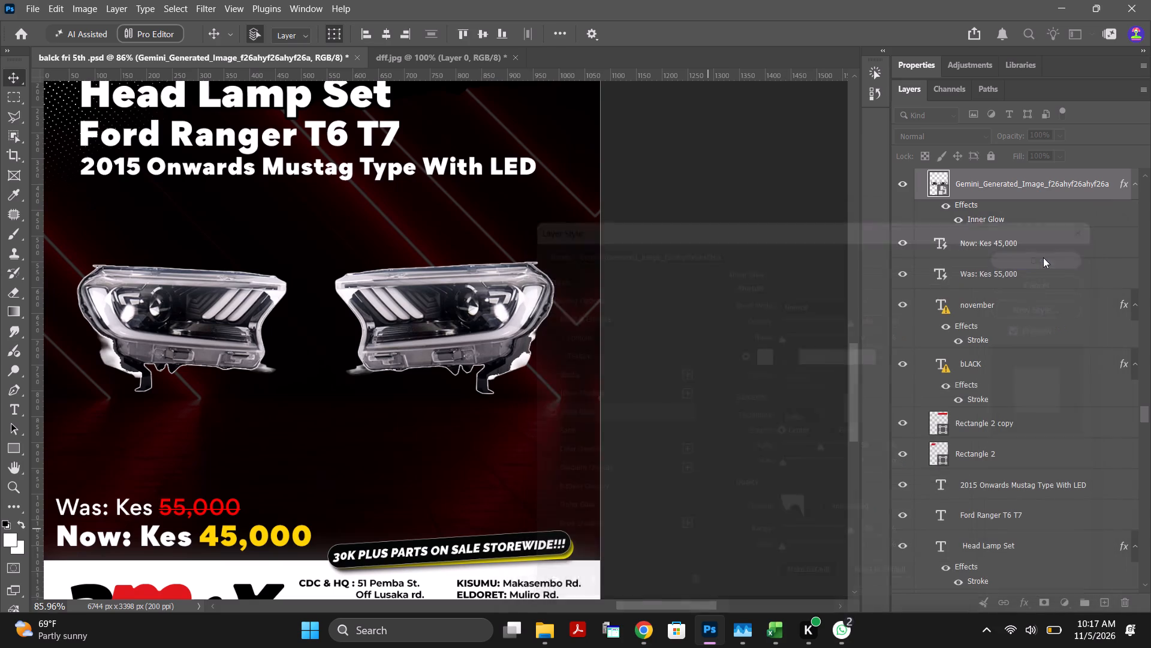
Duplicate the head lamps image layer and hide the layer effects on the copy.
click(992, 189)
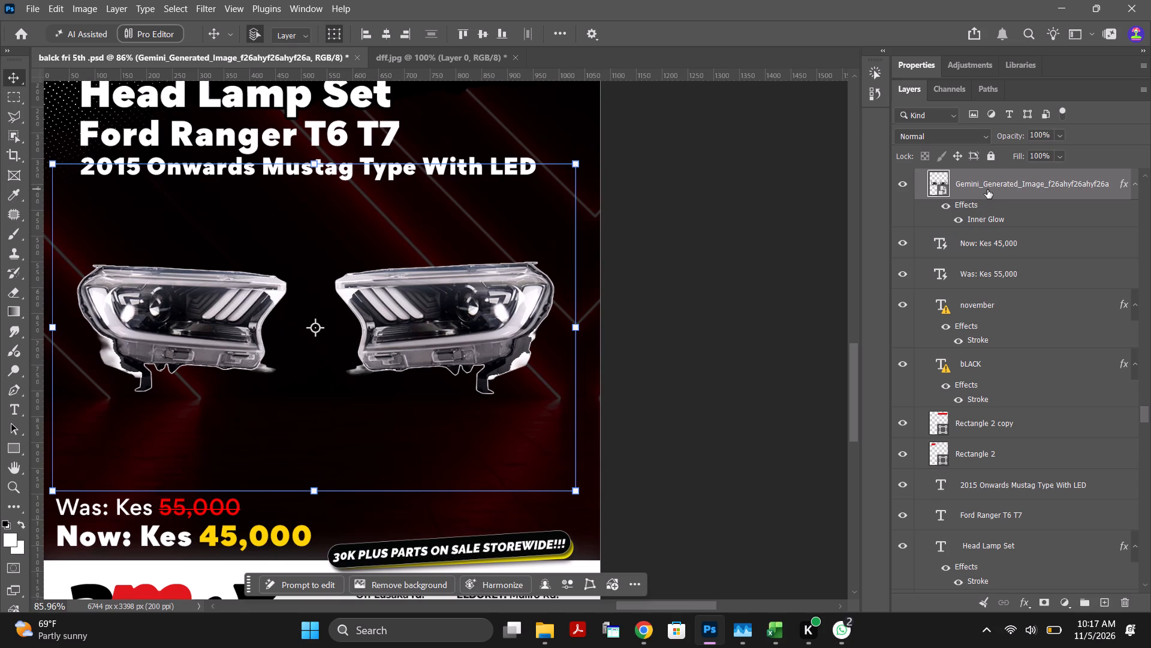
key(ctrl+j)
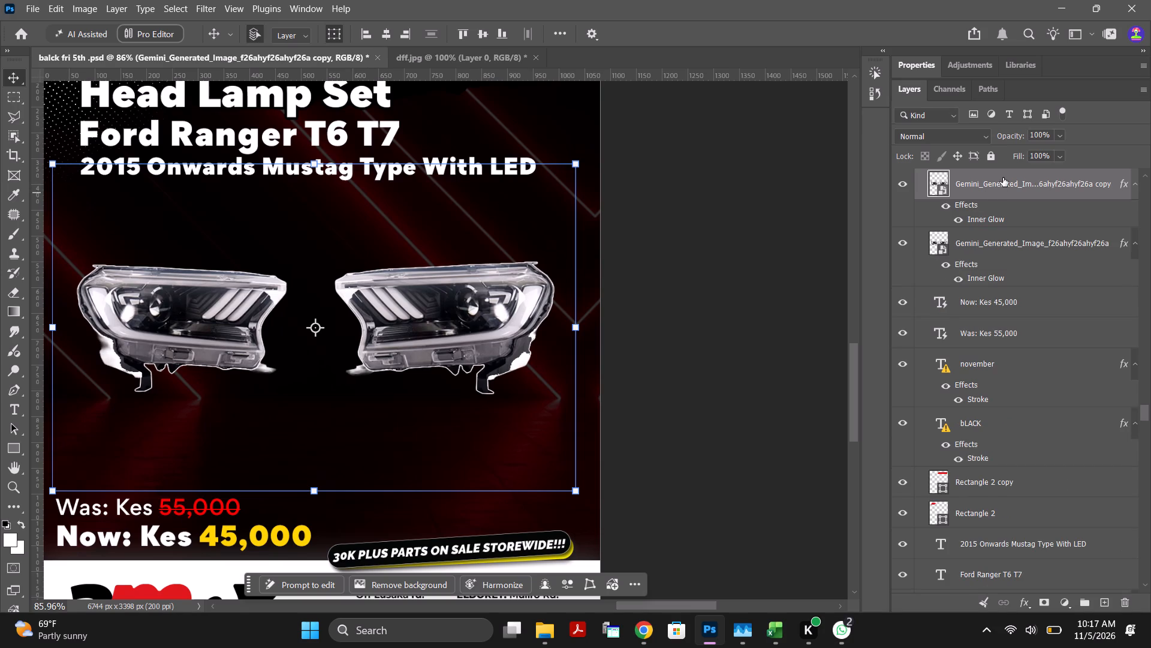
click(945, 206)
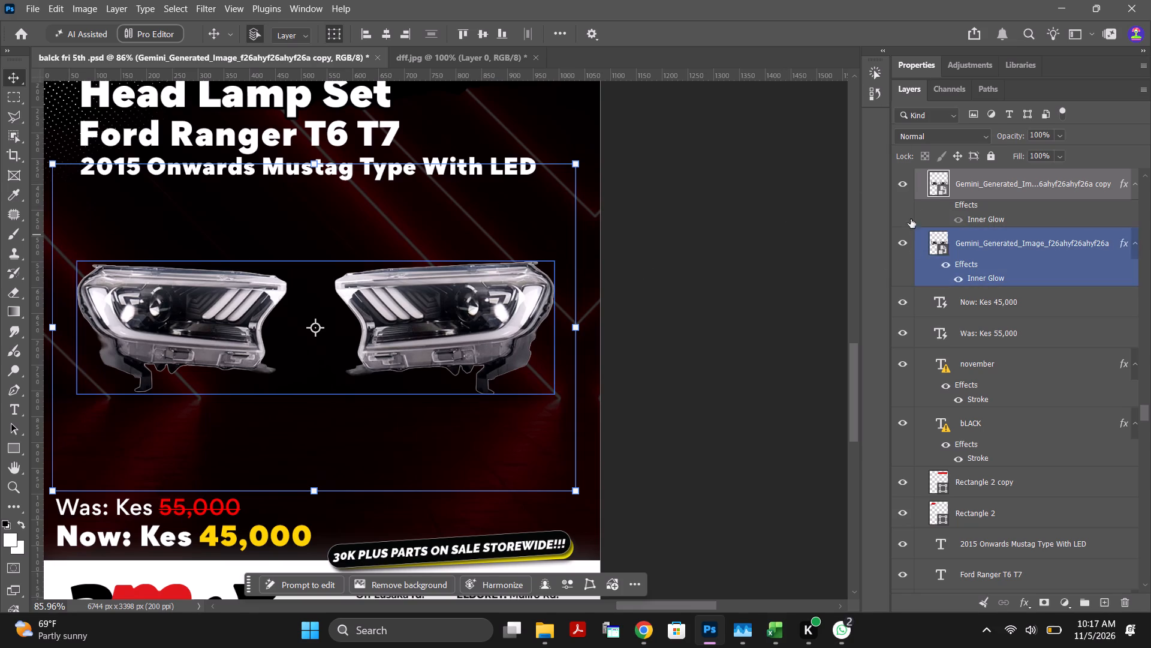
Duplicate the effect-free head lamps copy, flip it vertically and place it about 250 px lower as a reflection.
click(1032, 181)
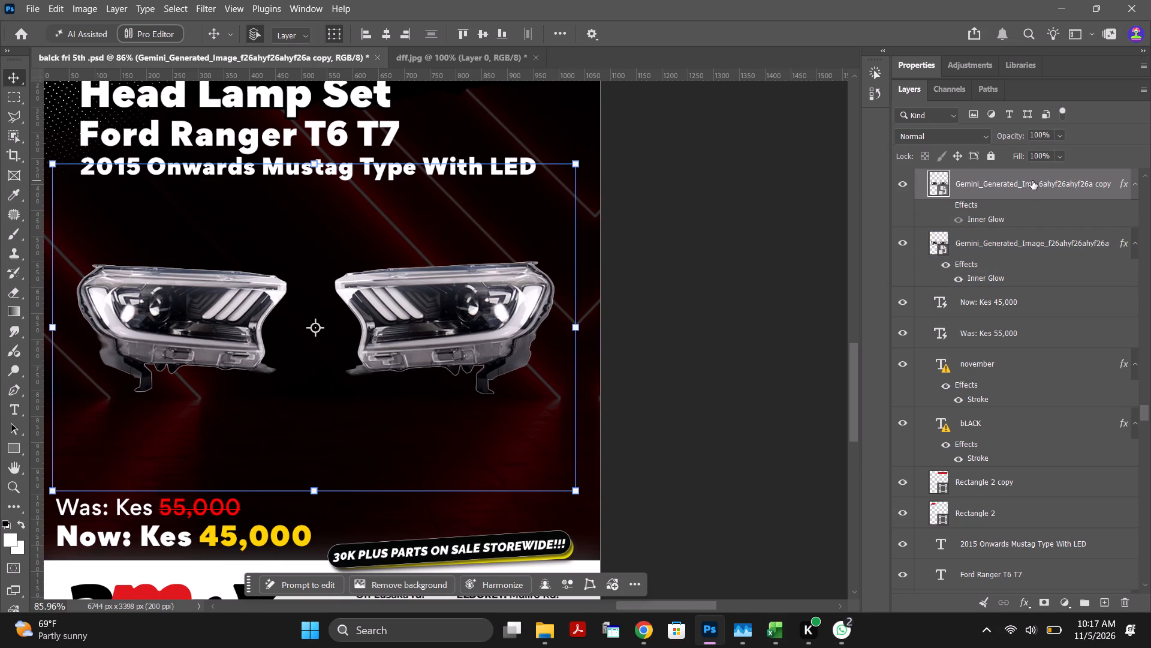
key(ctrl+j)
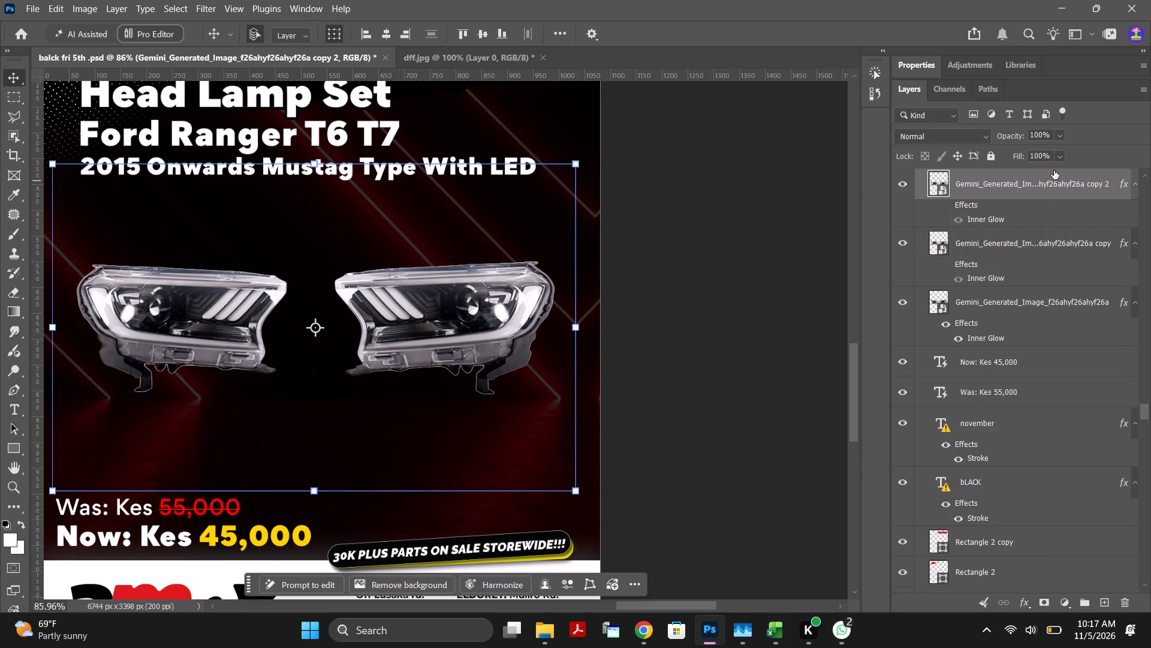
key(ctrl+t)
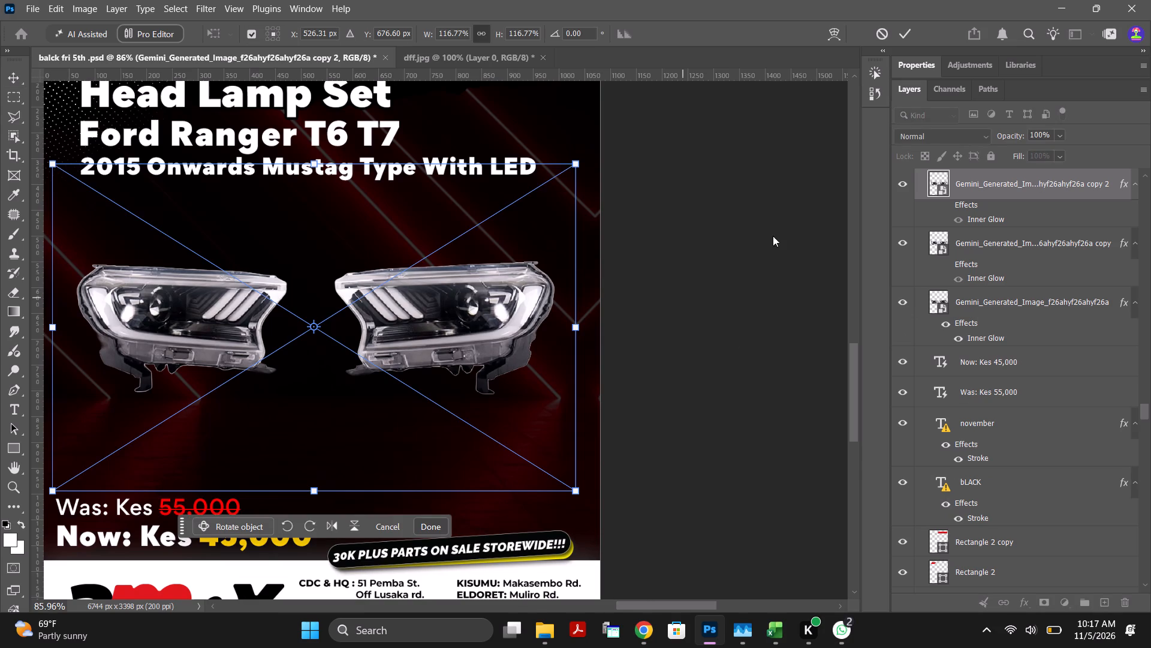
click(351, 523)
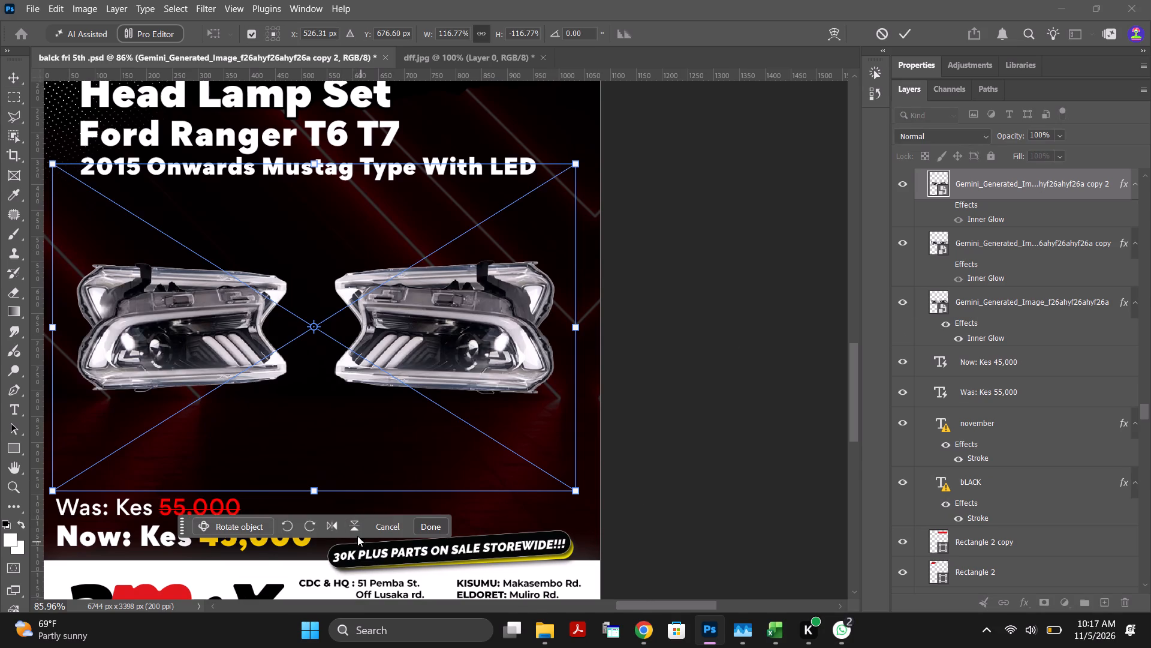
click(350, 524)
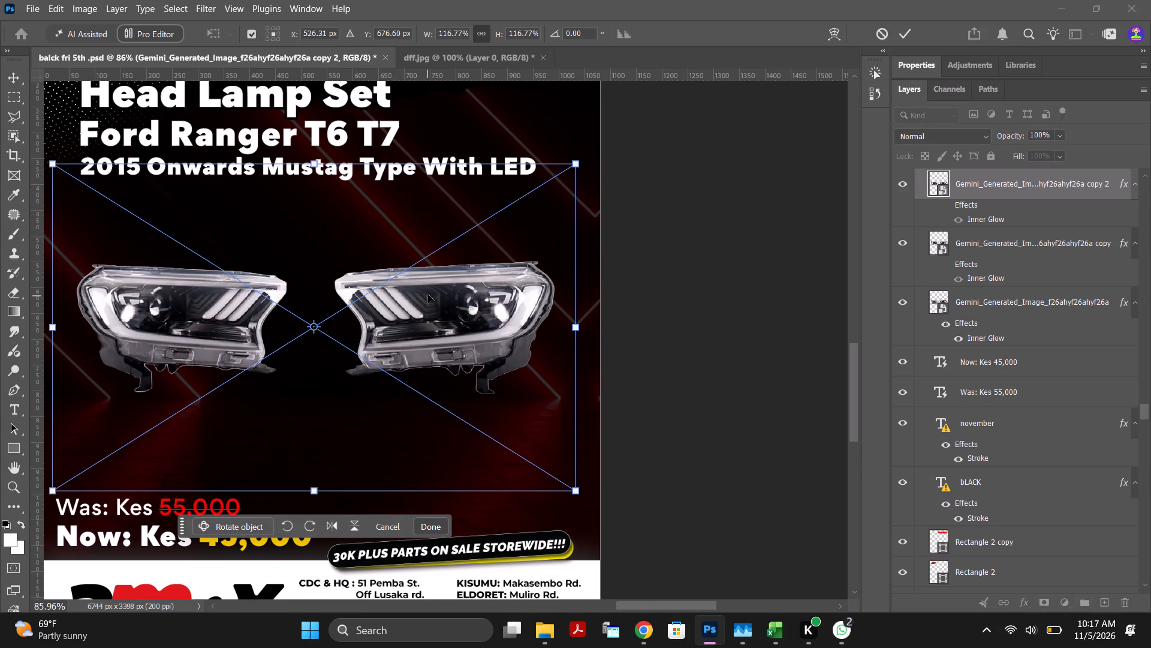
click(354, 523)
drag(466, 324, 461, 446)
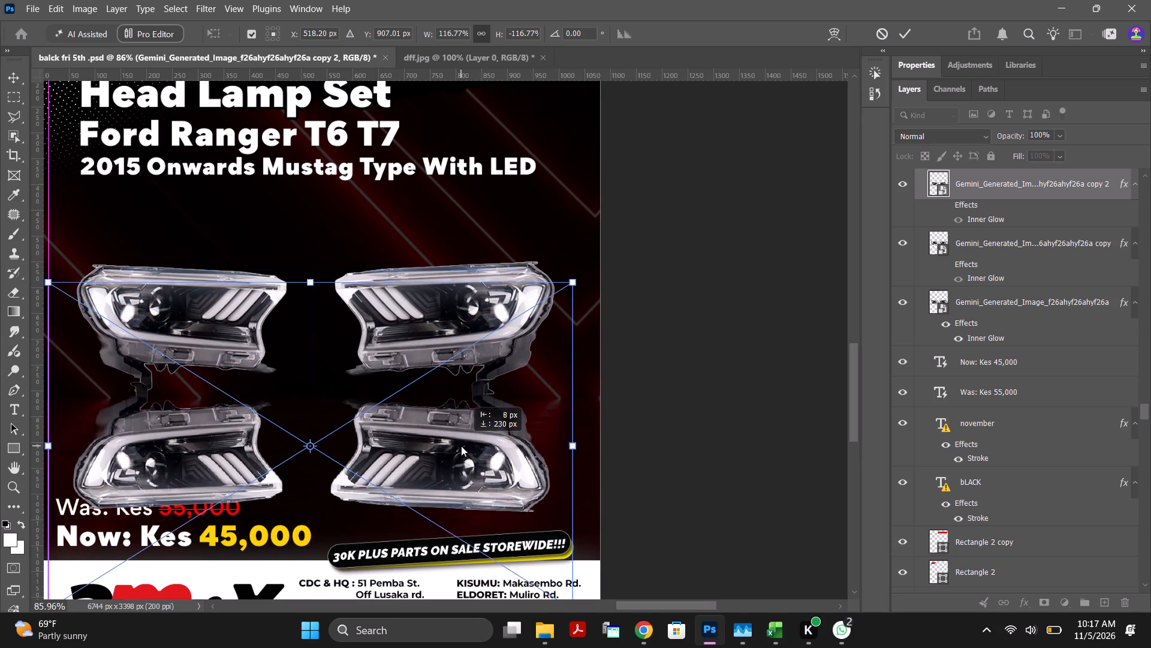
drag(461, 446, 462, 457)
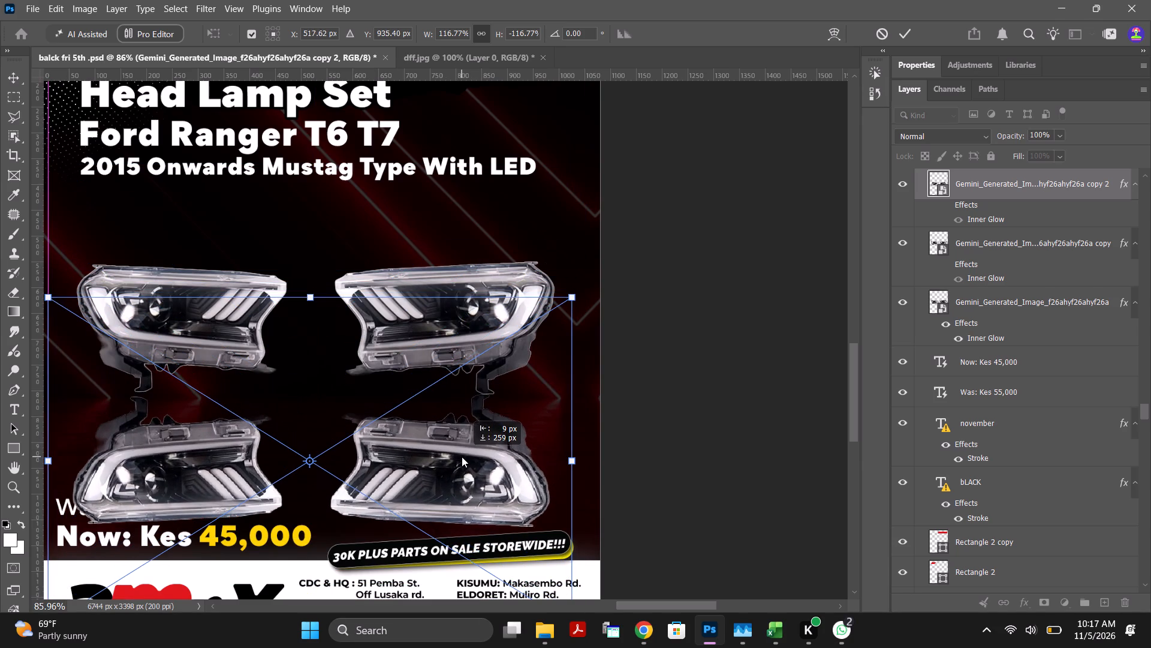
drag(462, 457, 463, 461)
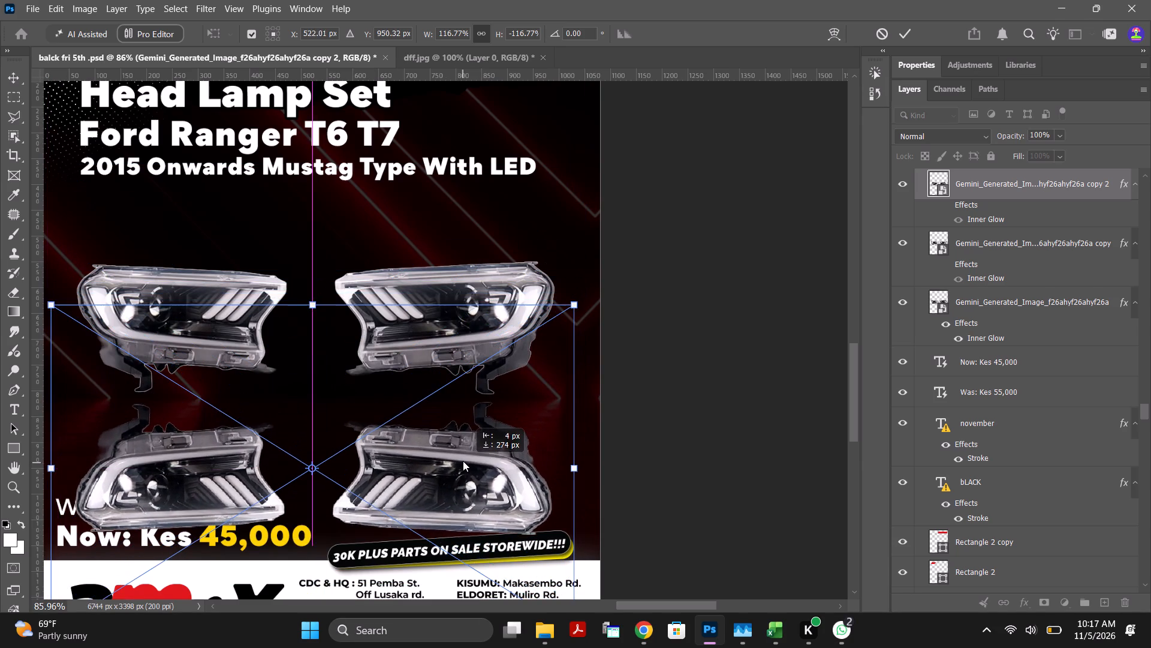
drag(463, 461, 465, 454)
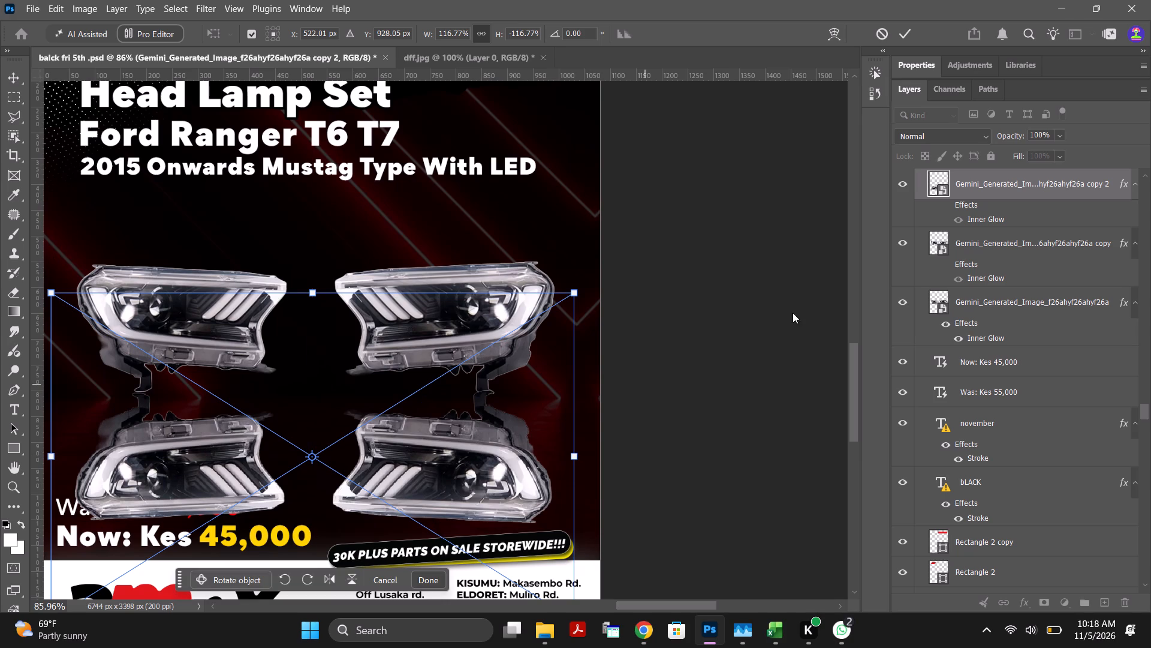
click(906, 34)
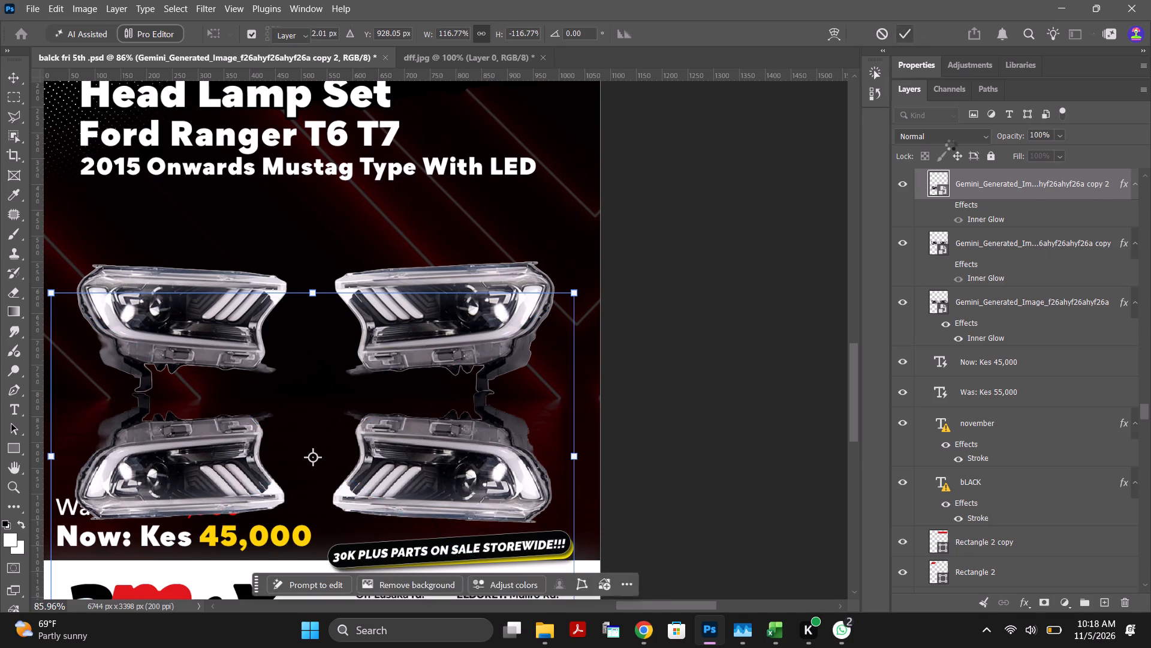
Add a layer mask to the flipped lamps and brush black over their lower part to fade the reflection above the prices.
click(1045, 604)
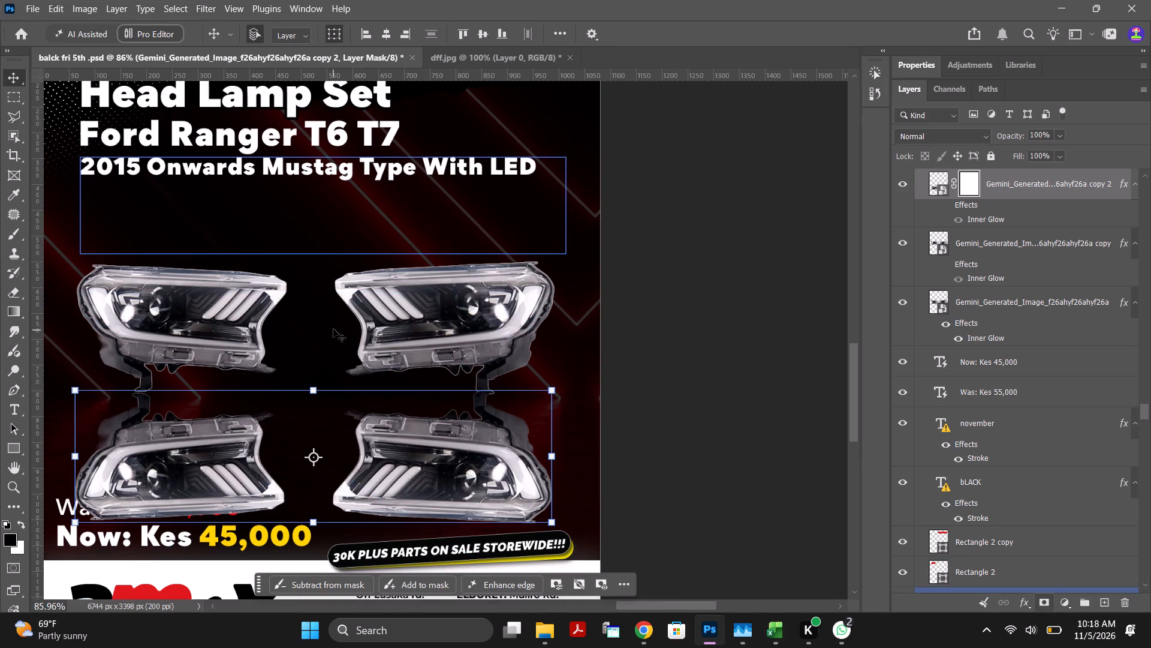
click(6, 234)
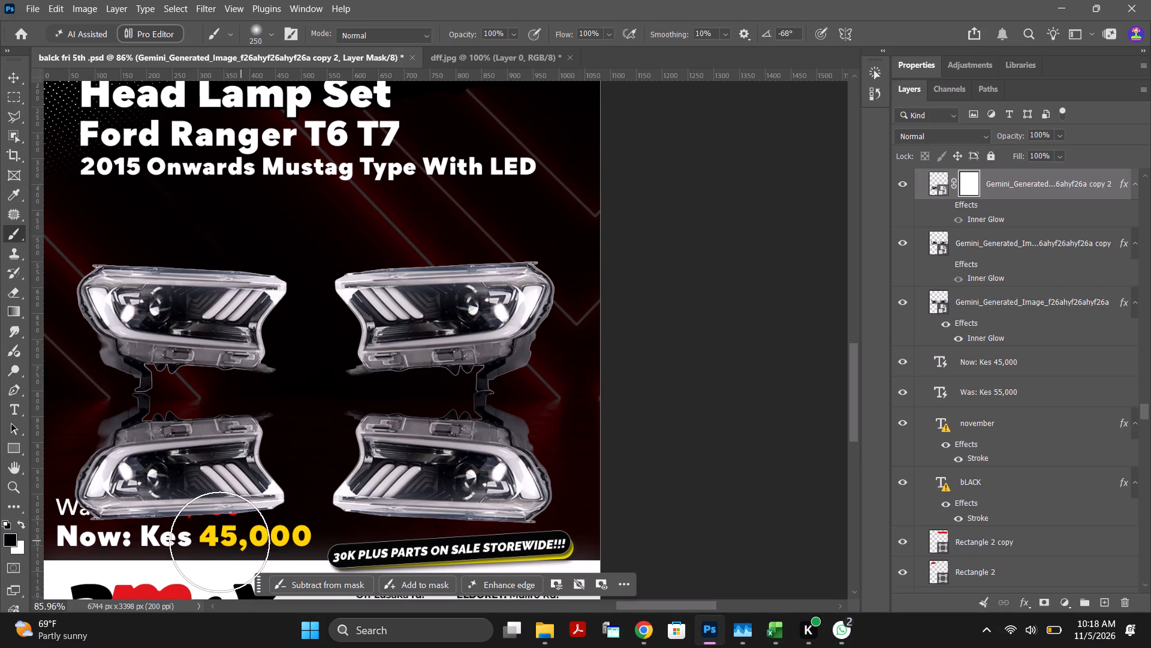
drag(13, 511, 490, 549)
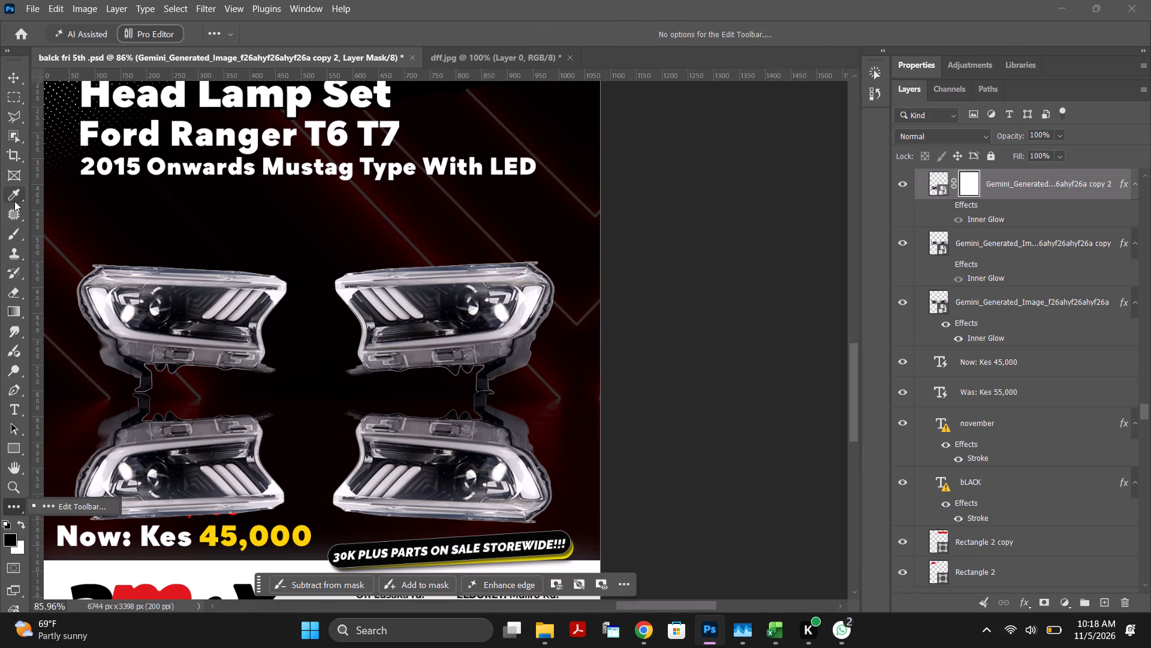
click(10, 238)
drag(114, 473, 478, 491)
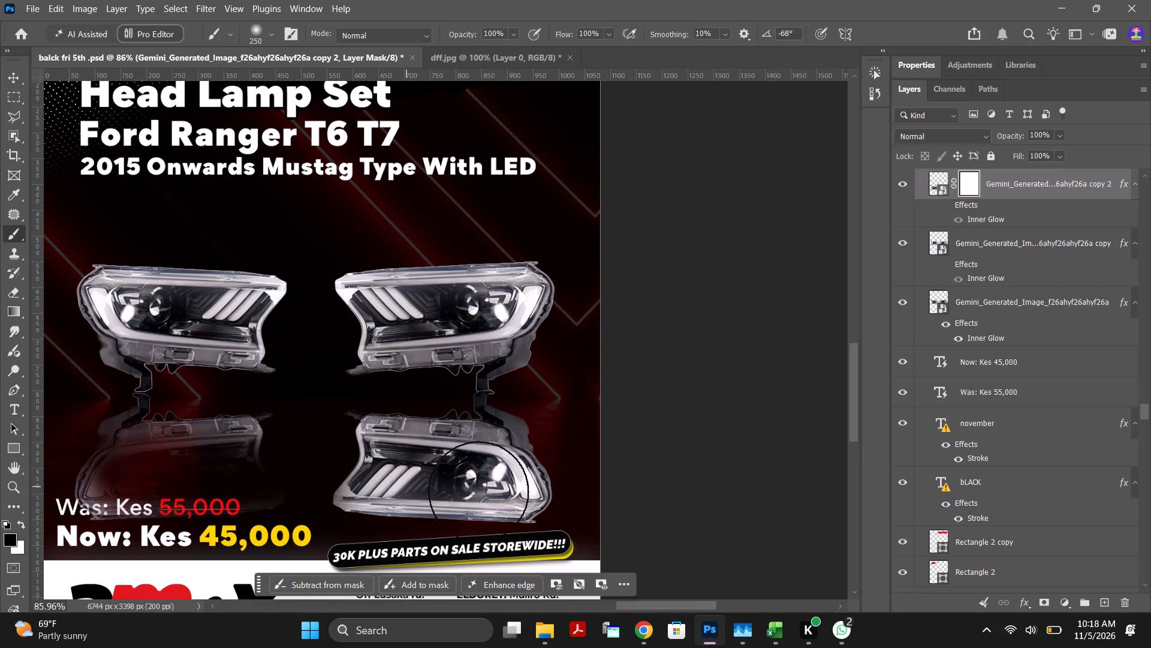
drag(478, 491, 352, 519)
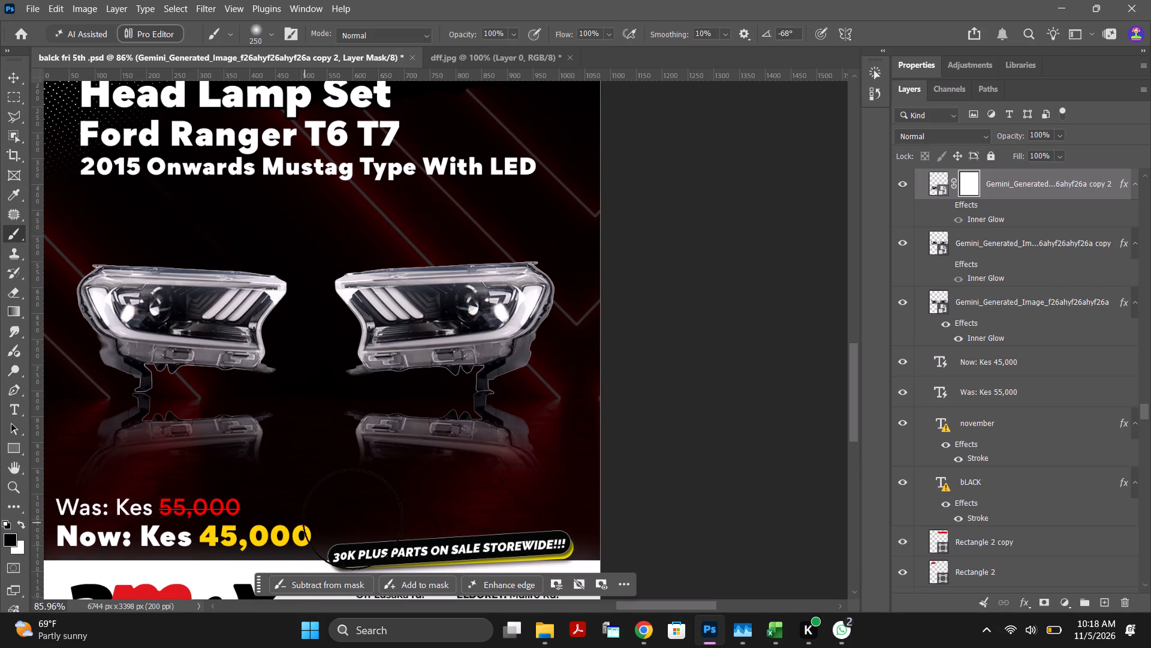
drag(352, 519, 86, 464)
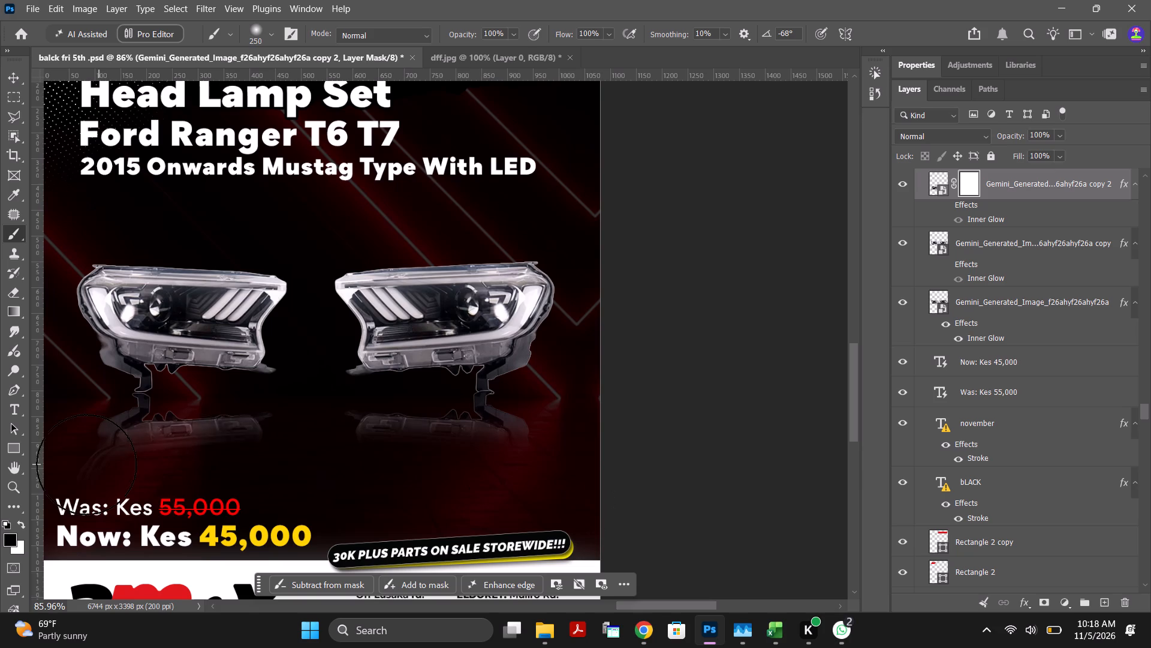
drag(86, 464, 155, 523)
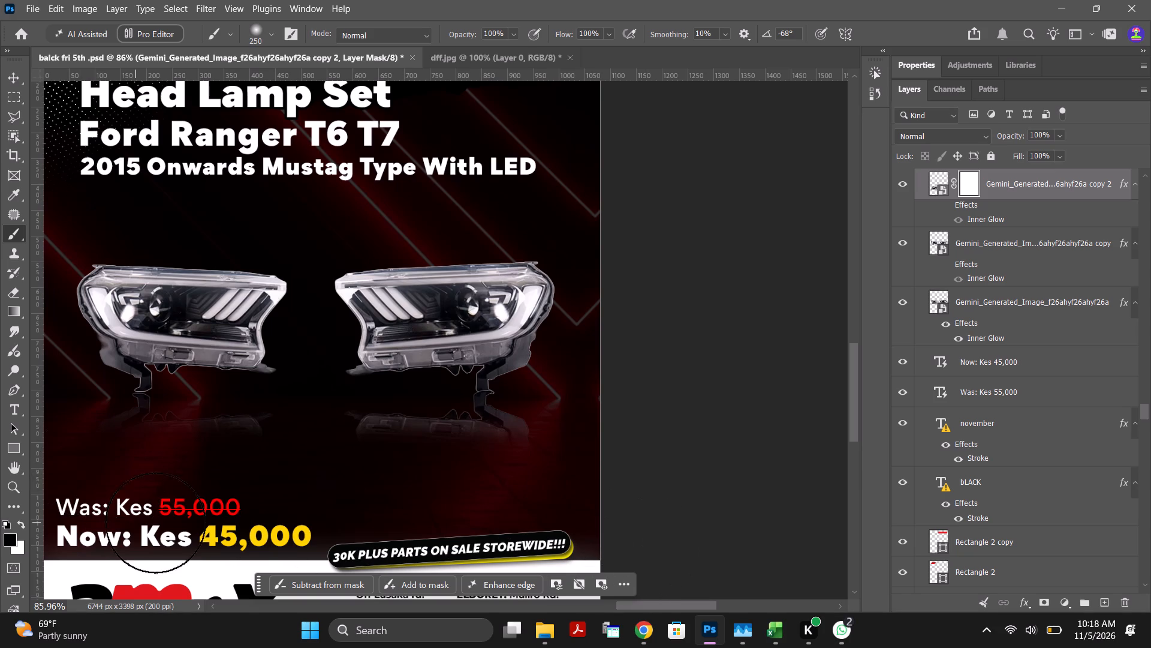
drag(155, 523, 571, 550)
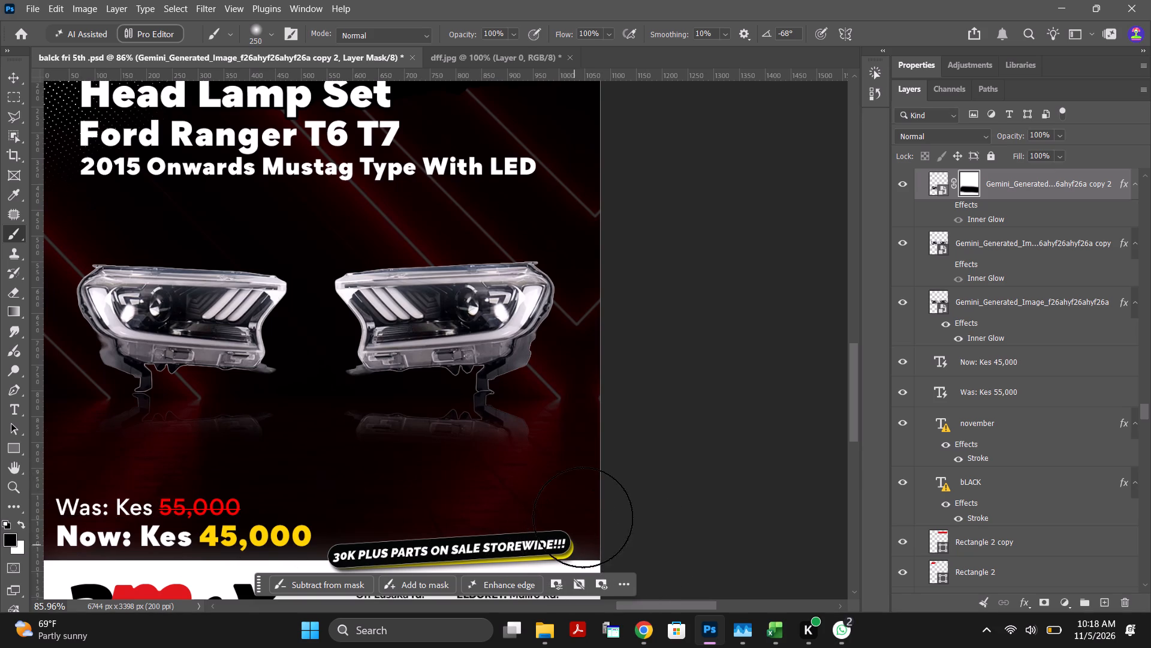
Undo the last mask stroke and repaint black across the lower part of the flipped lamps with the 250 px soft brush.
key(ctrl+z)
drag(95, 512, 143, 512)
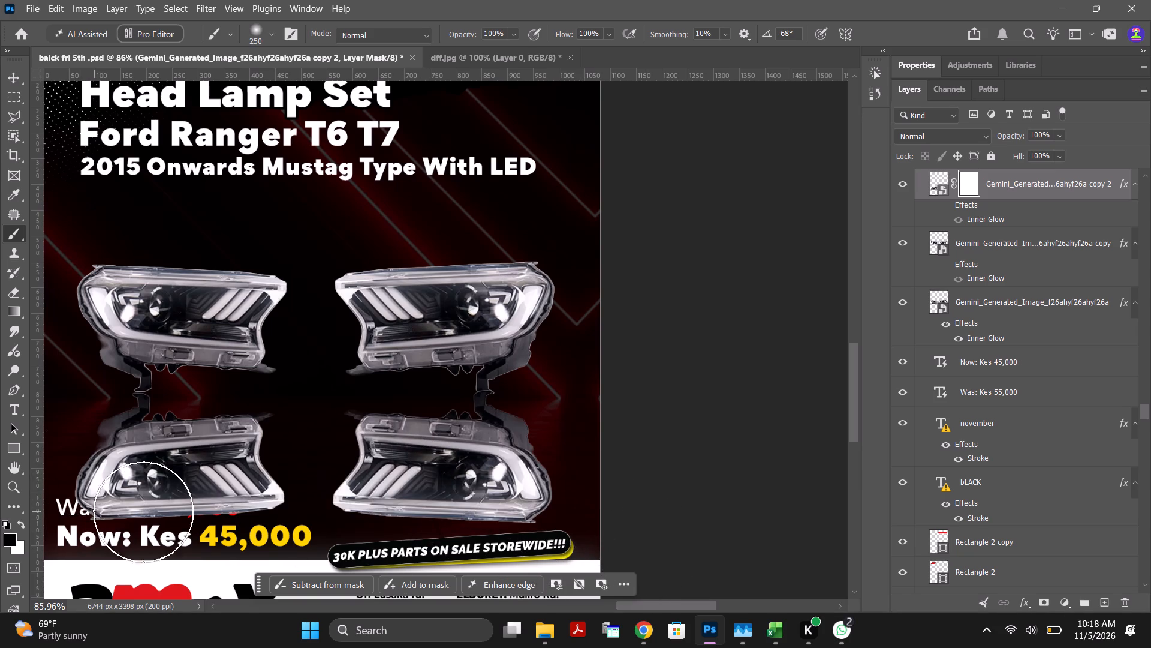
drag(143, 512, 451, 506)
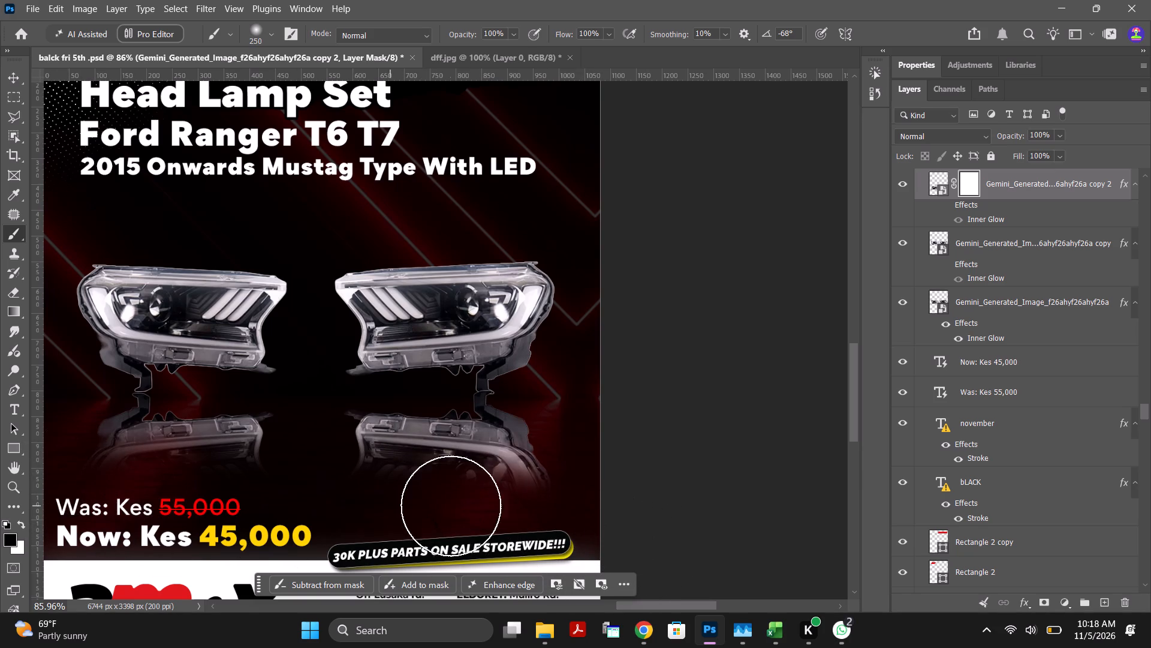
drag(451, 506, 596, 529)
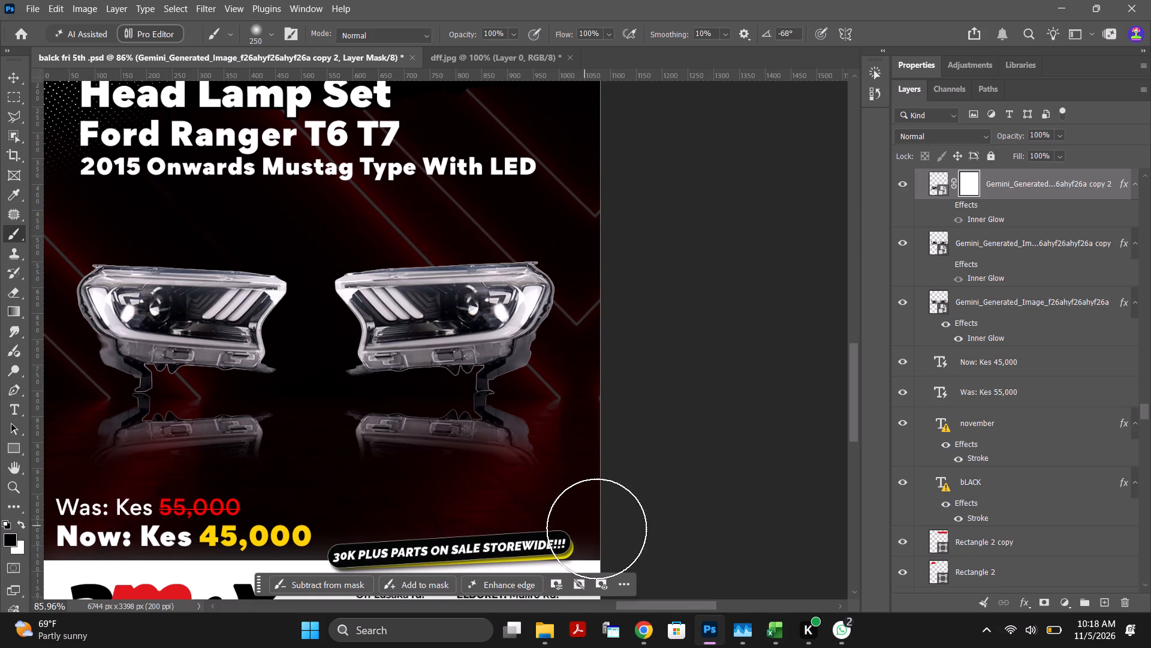
drag(596, 529, 652, 582)
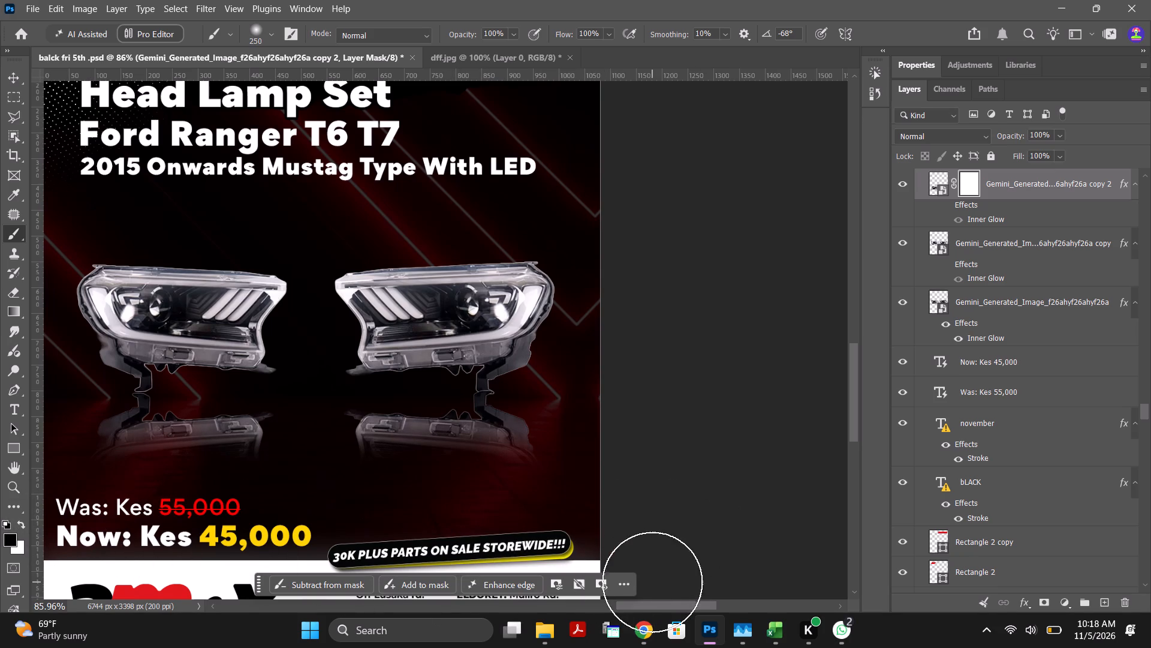
drag(652, 582, 614, 568)
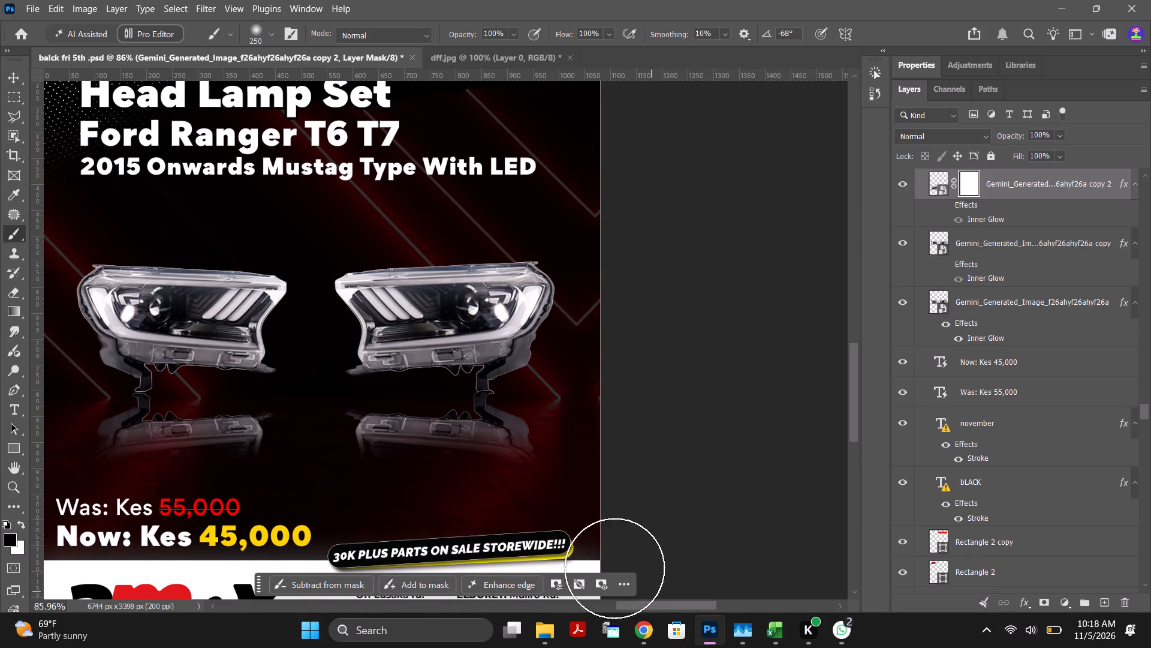
drag(614, 568, 174, 515)
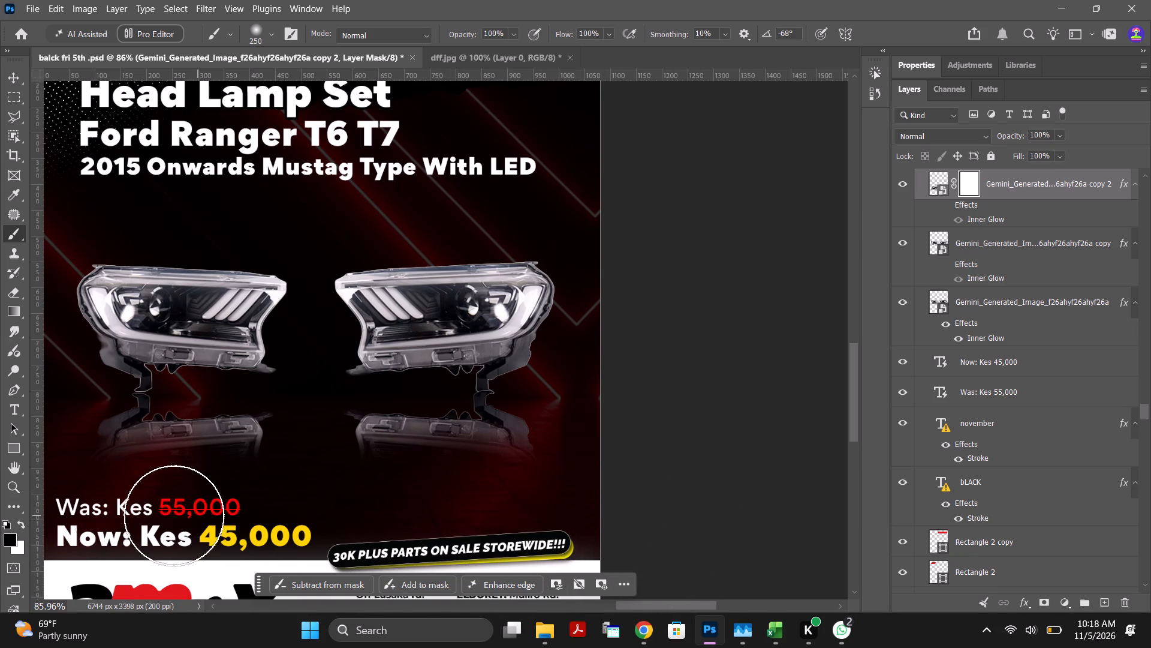
drag(174, 515, 23, 507)
Lower the reflected head lamps layer's opacity to 84% and deselect it.
click(969, 130)
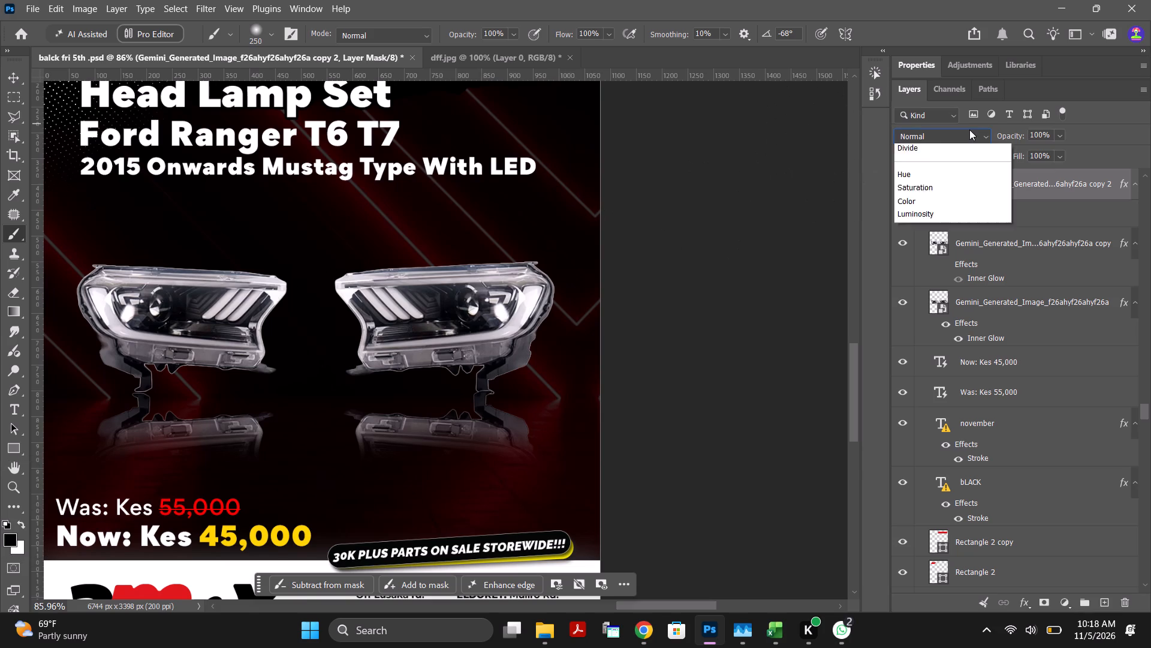
click(1006, 136)
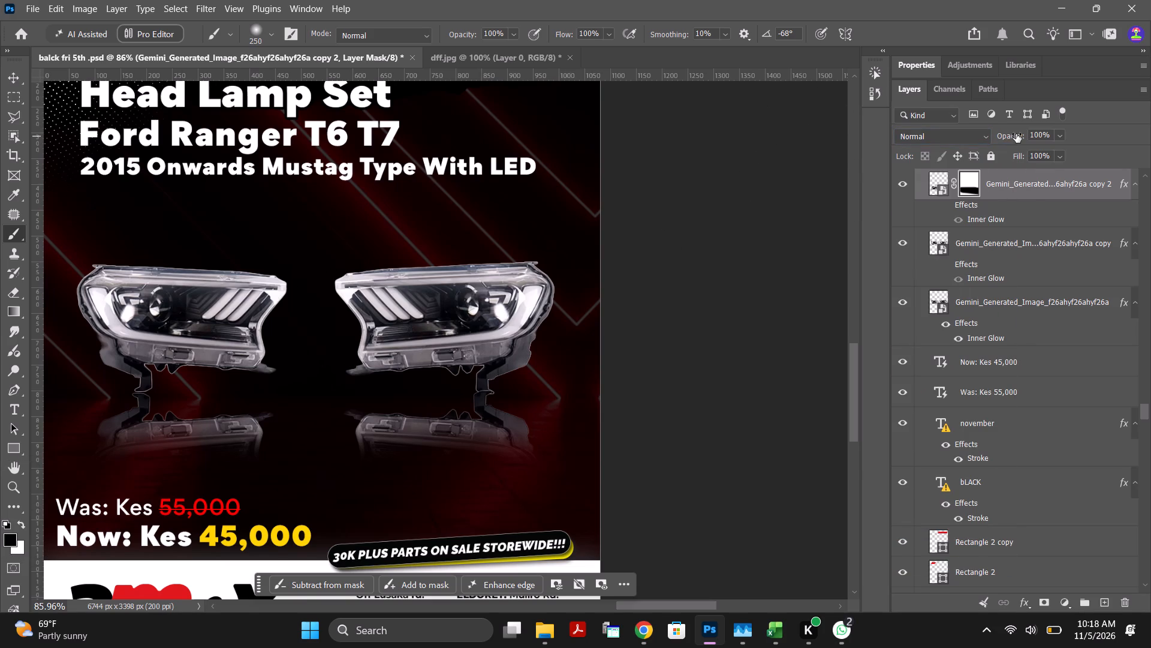
drag(1016, 134, 1004, 139)
click(17, 80)
click(832, 358)
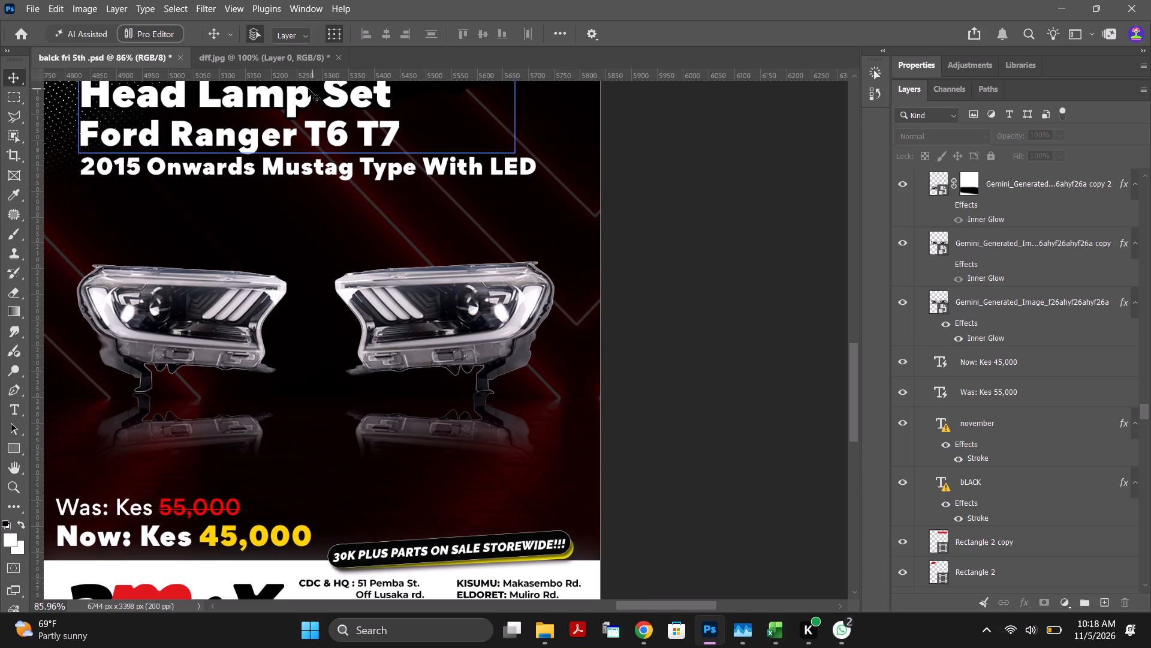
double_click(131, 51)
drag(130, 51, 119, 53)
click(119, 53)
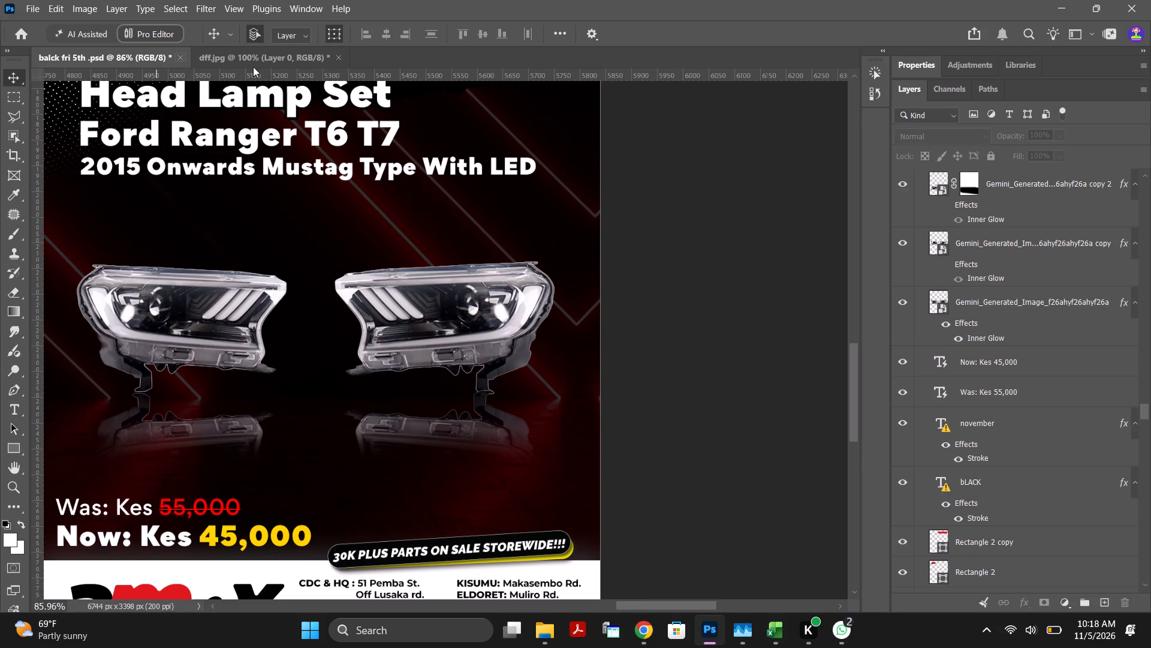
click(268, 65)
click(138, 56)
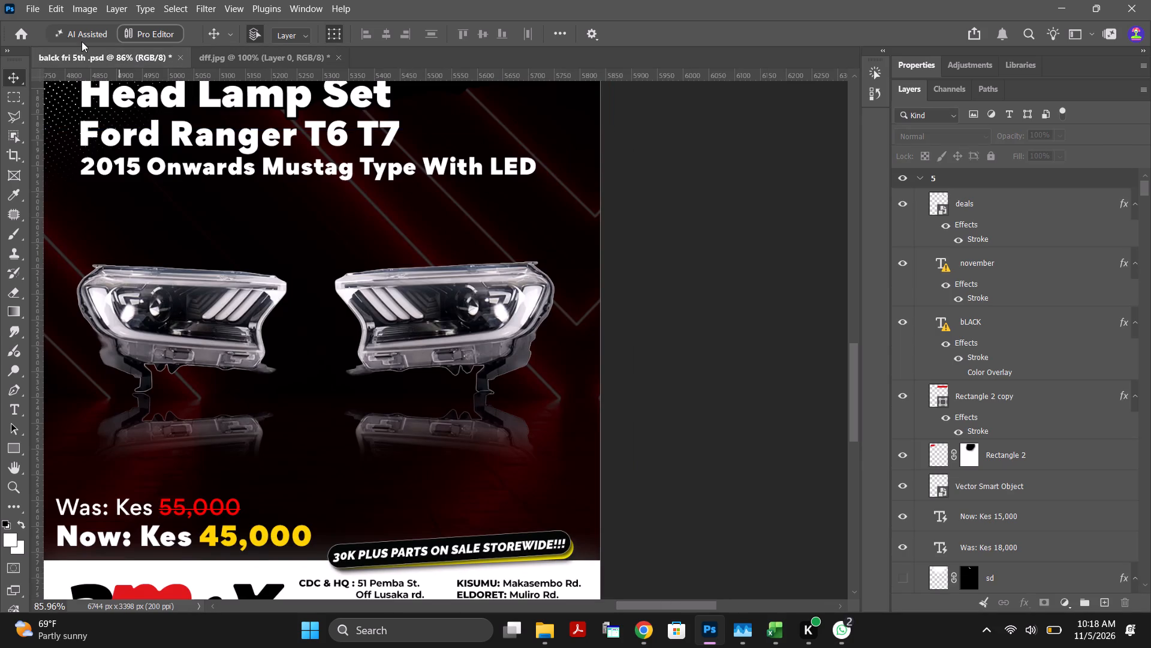
Open the recent cloud document BN.psdc.
click(33, 10)
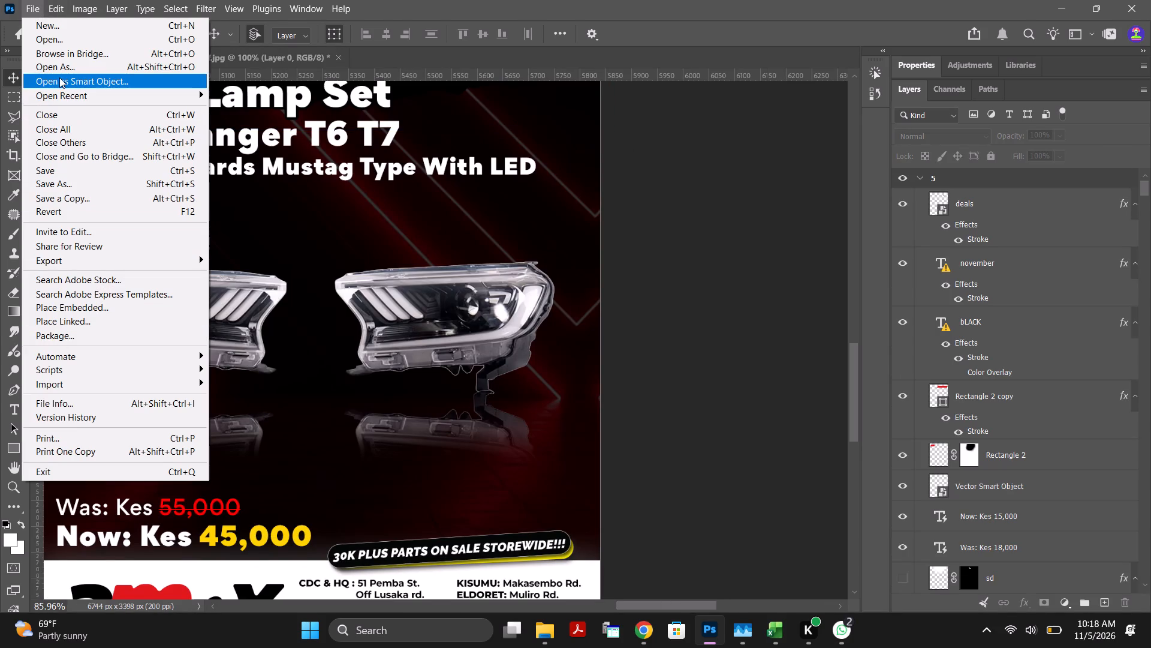
click(75, 92)
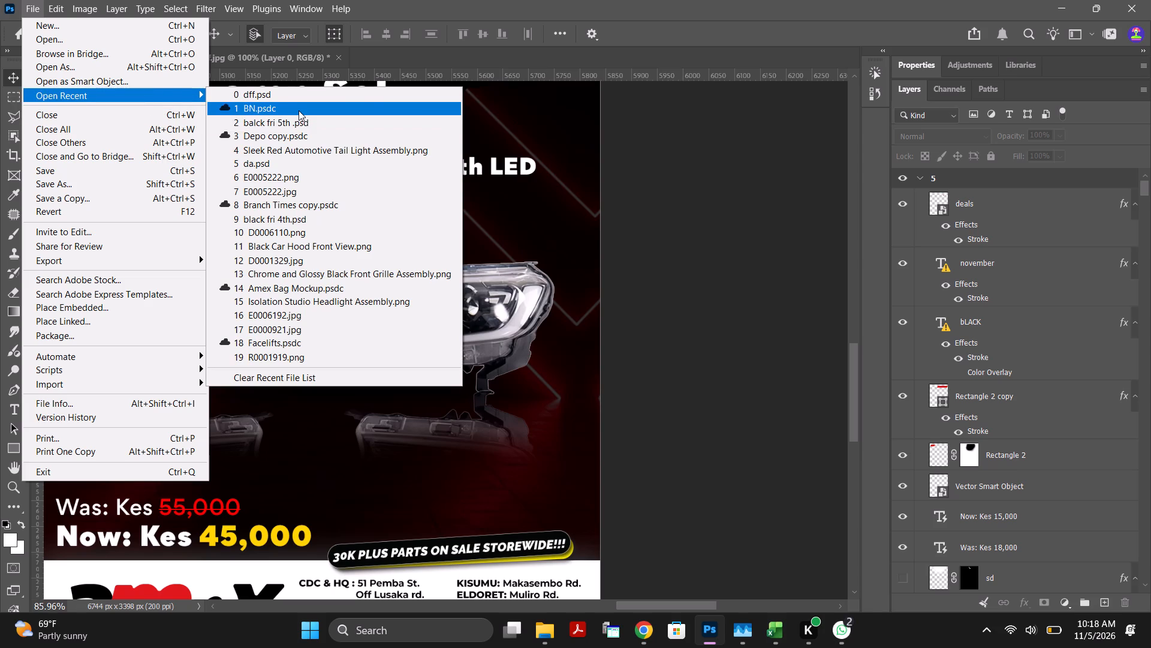
click(299, 110)
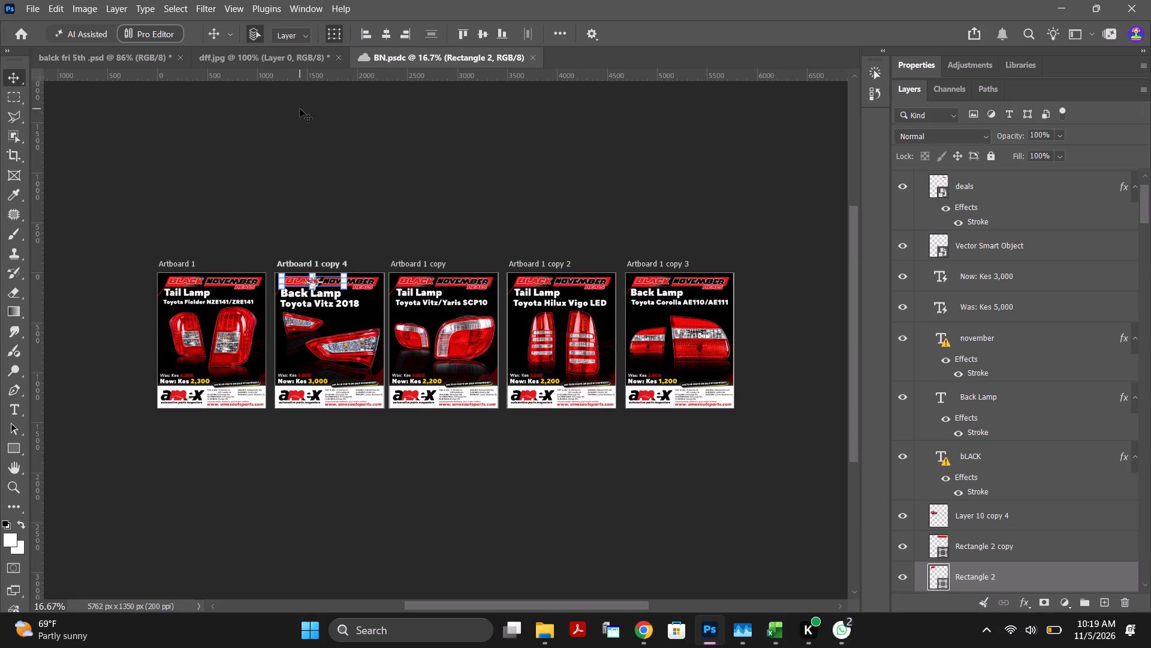
Open the recent cloud document Depo copy.psdc.
click(29, 4)
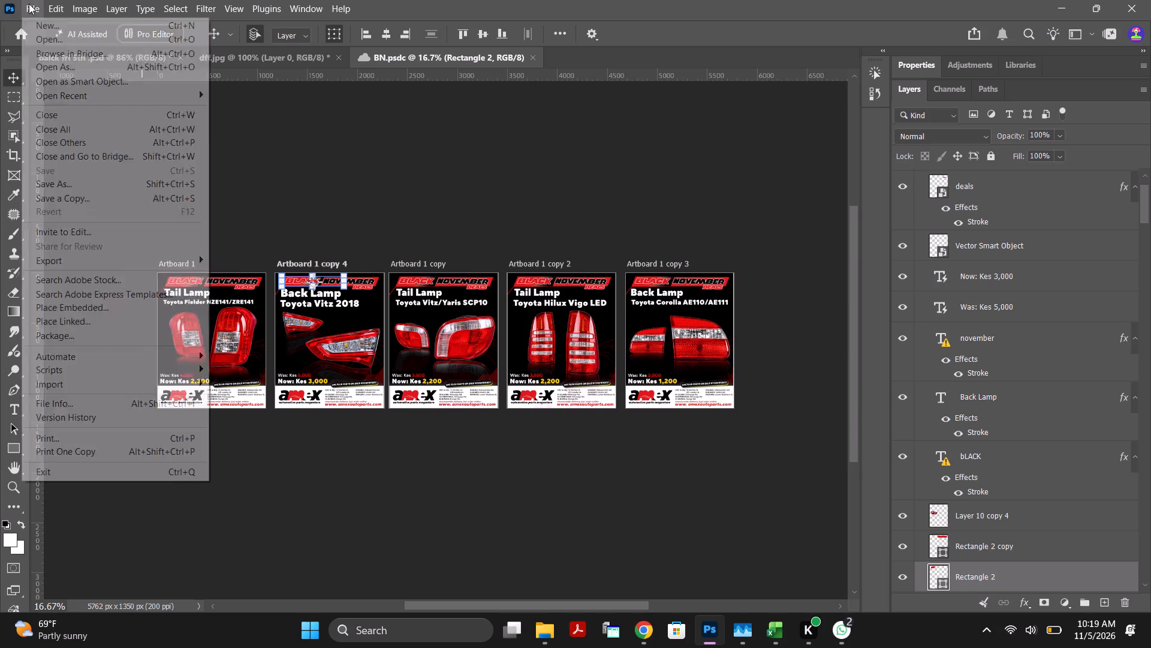
click(101, 95)
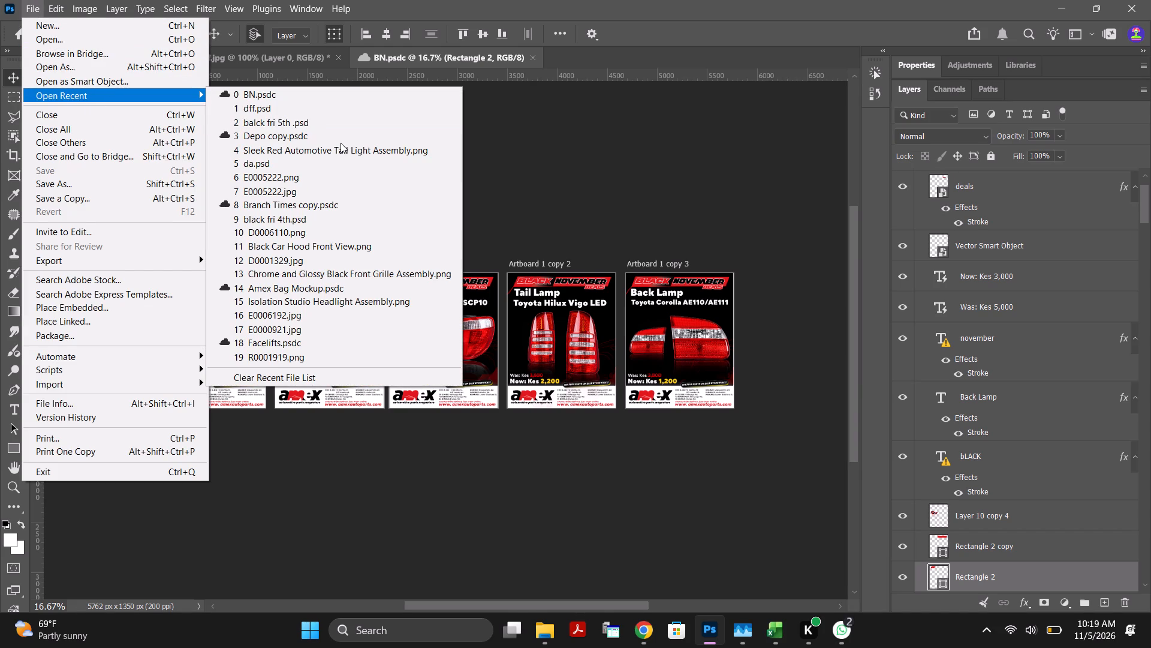
click(341, 143)
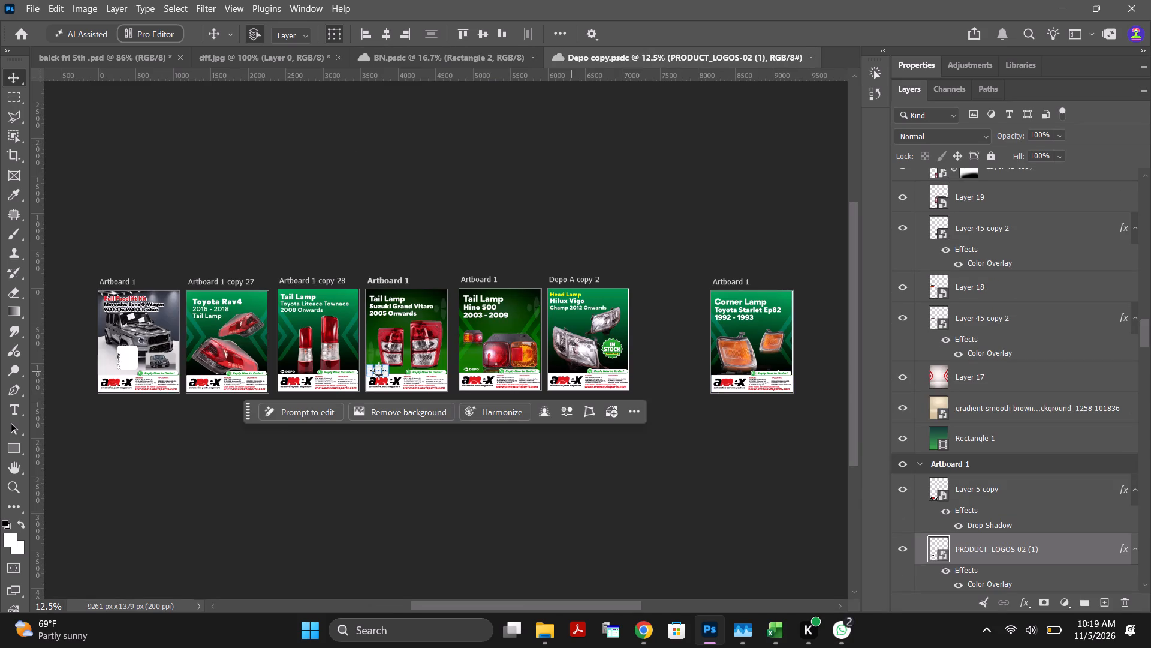
Copy the green In Stock badge from the Hilux Vigo ad into the Ford Ranger ad, just above the 30K Plus Parts strip.
click(608, 351)
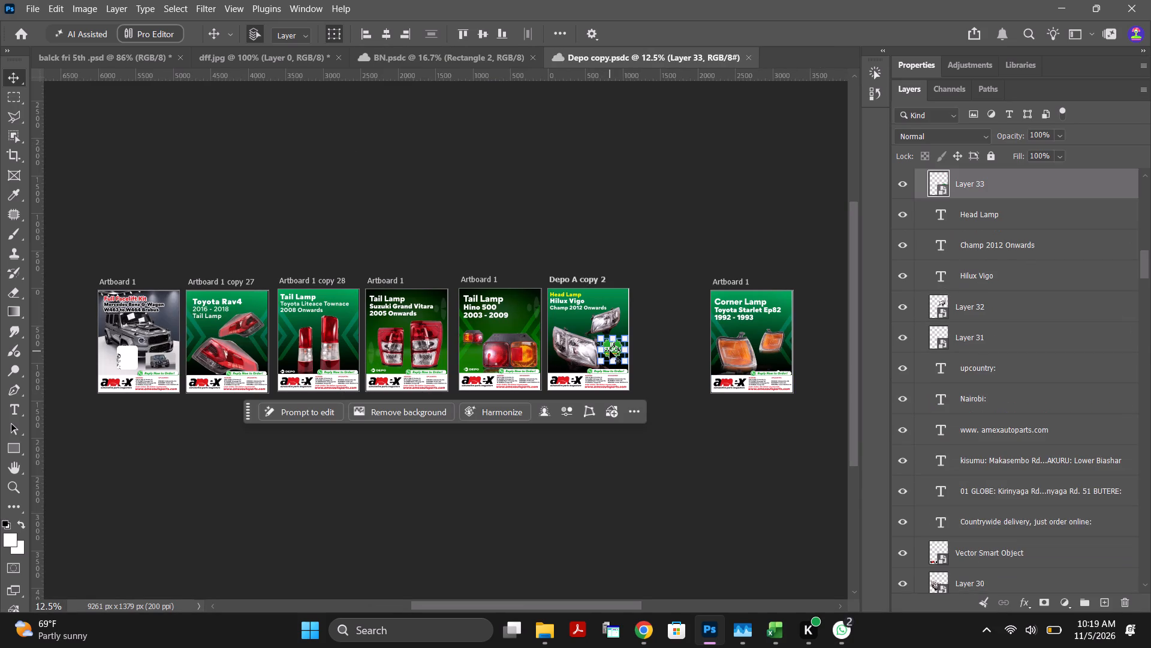
key(ctrl+c)
click(119, 53)
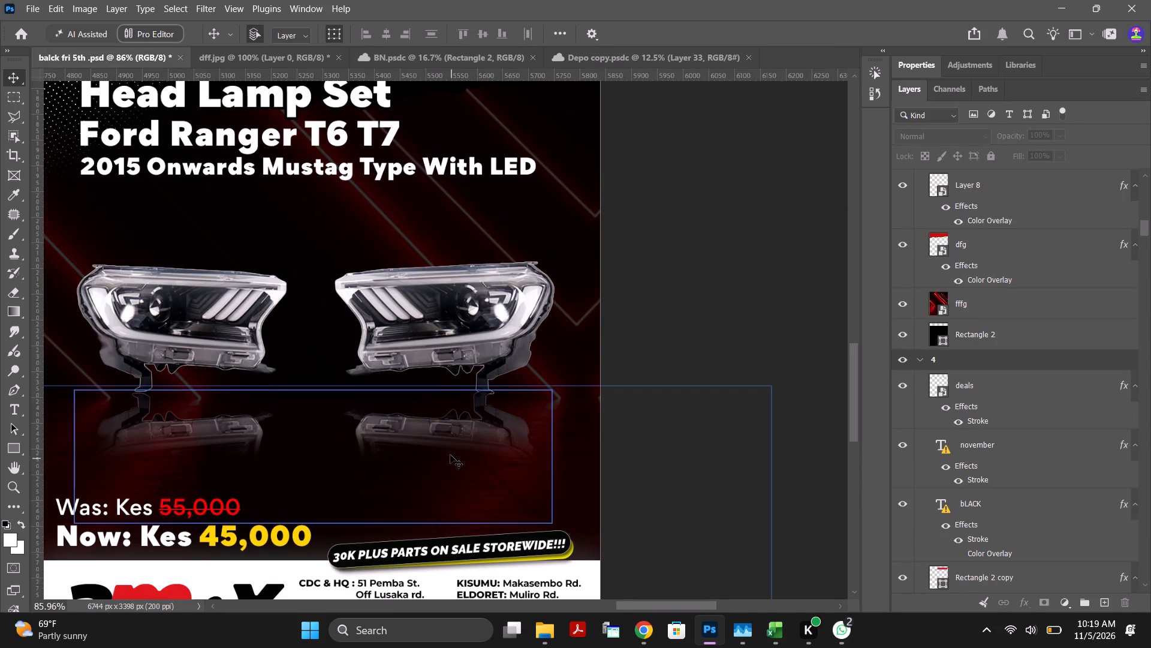
click(450, 452)
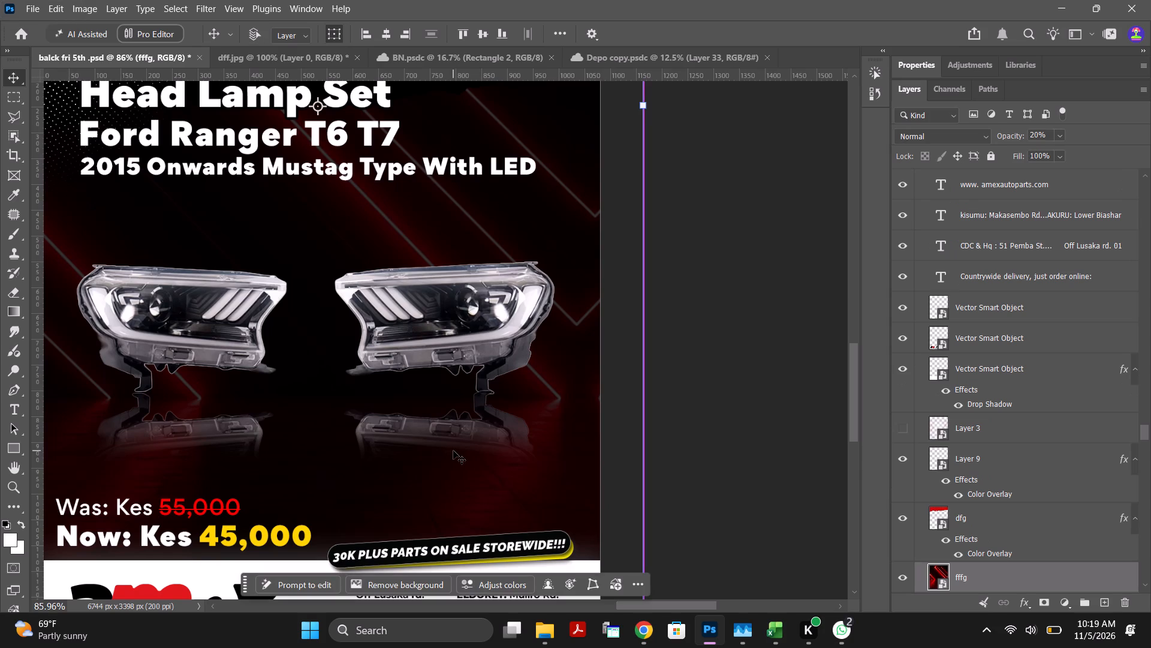
key(ctrl+shift+v)
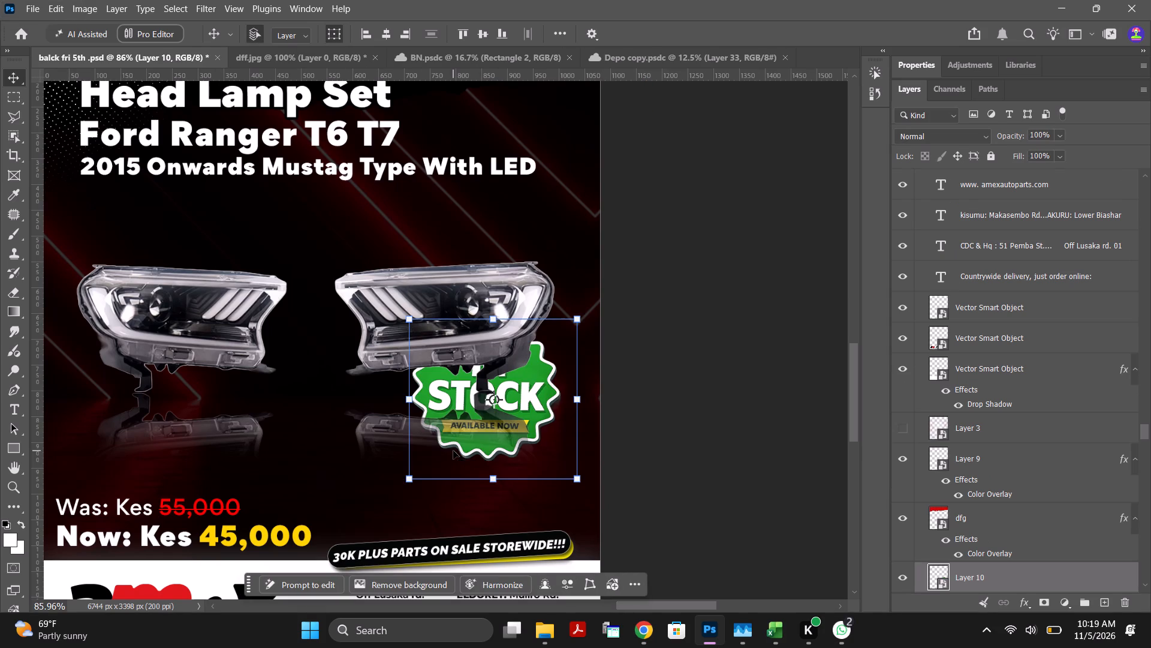
drag(533, 379, 538, 448)
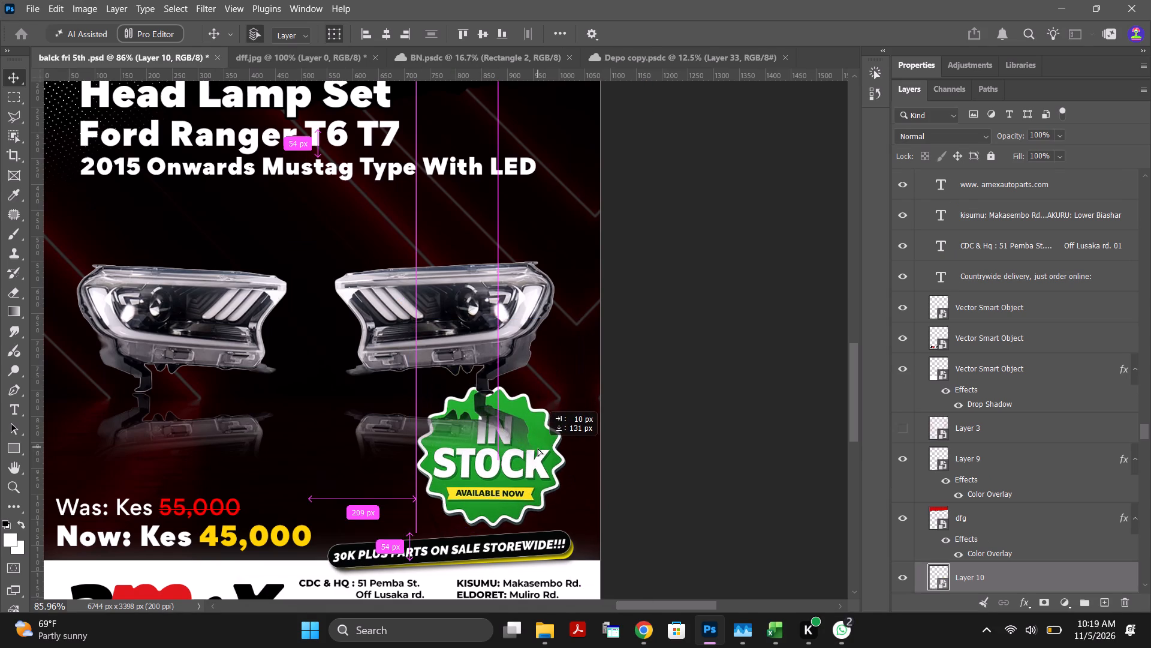
drag(538, 448, 539, 440)
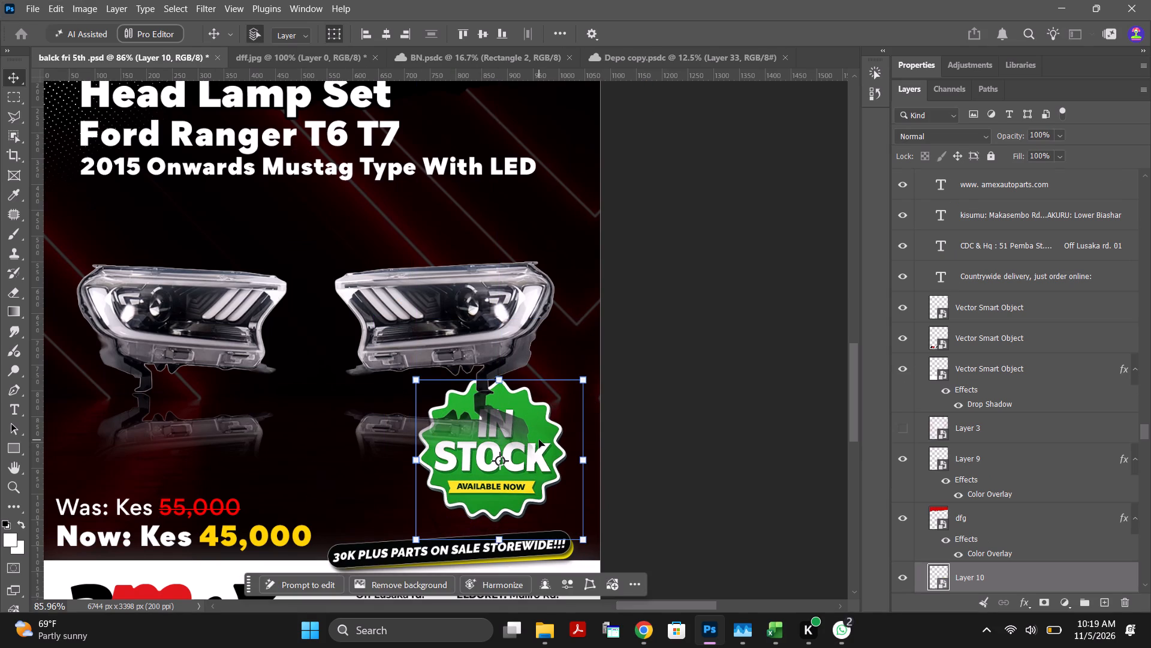
Move the In Stock badge layer to the top of artboard D0005917, above the head lamp layers.
drag(1010, 580, 994, 406)
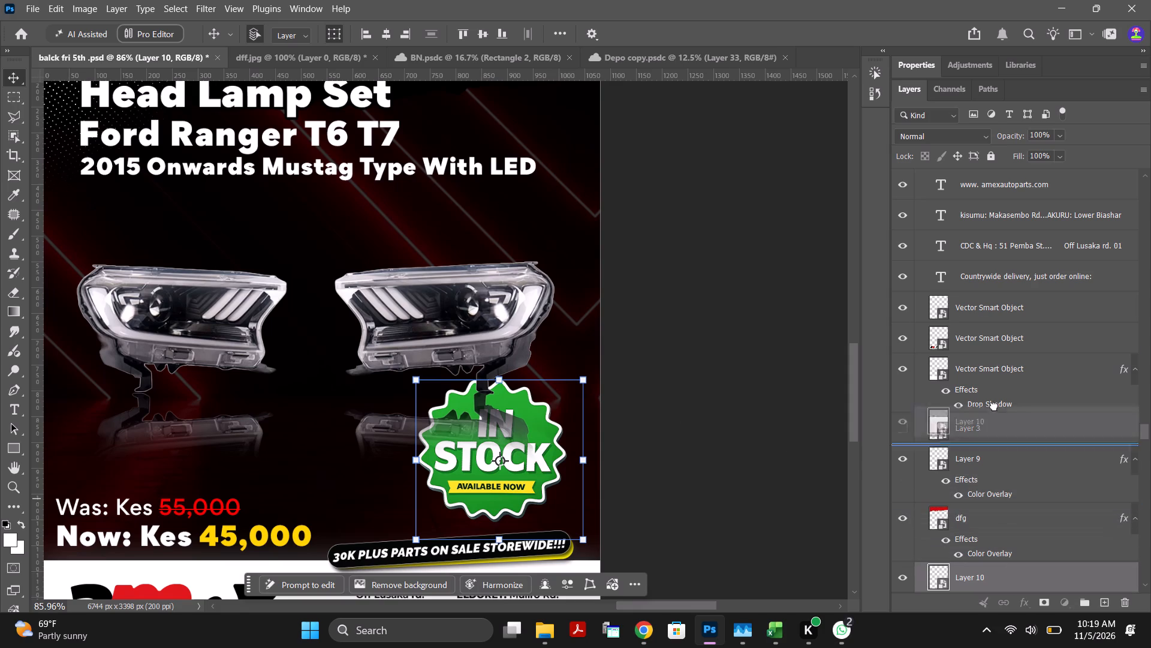
drag(994, 406, 992, 386)
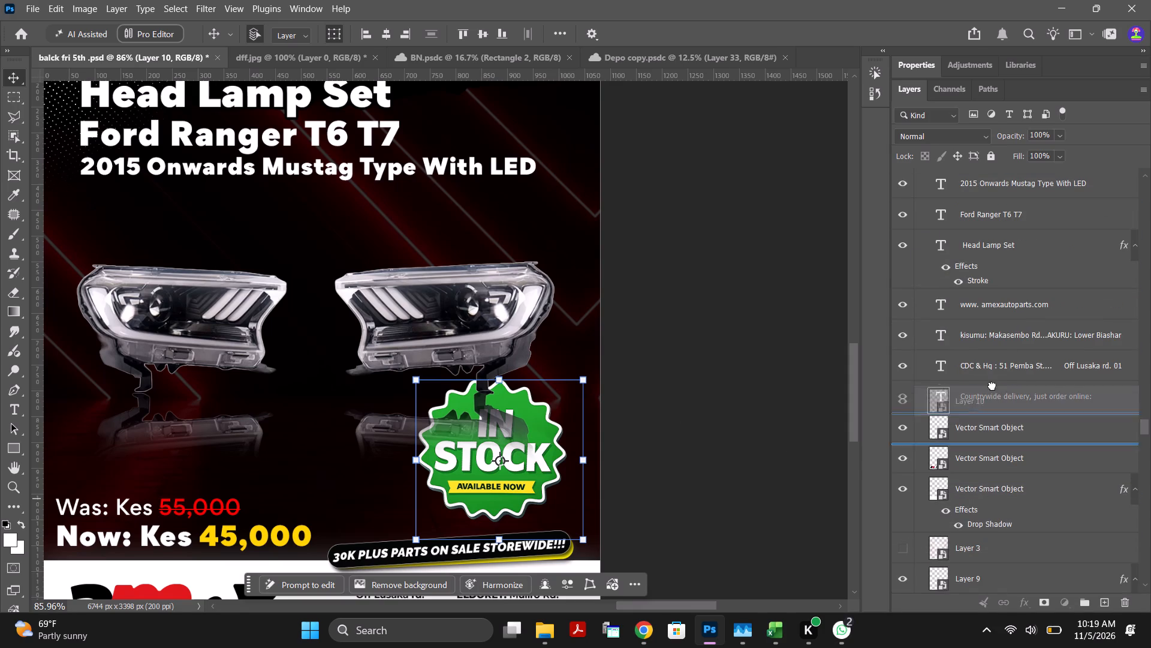
drag(992, 386, 946, 362)
right_drag(980, 148, 974, 155)
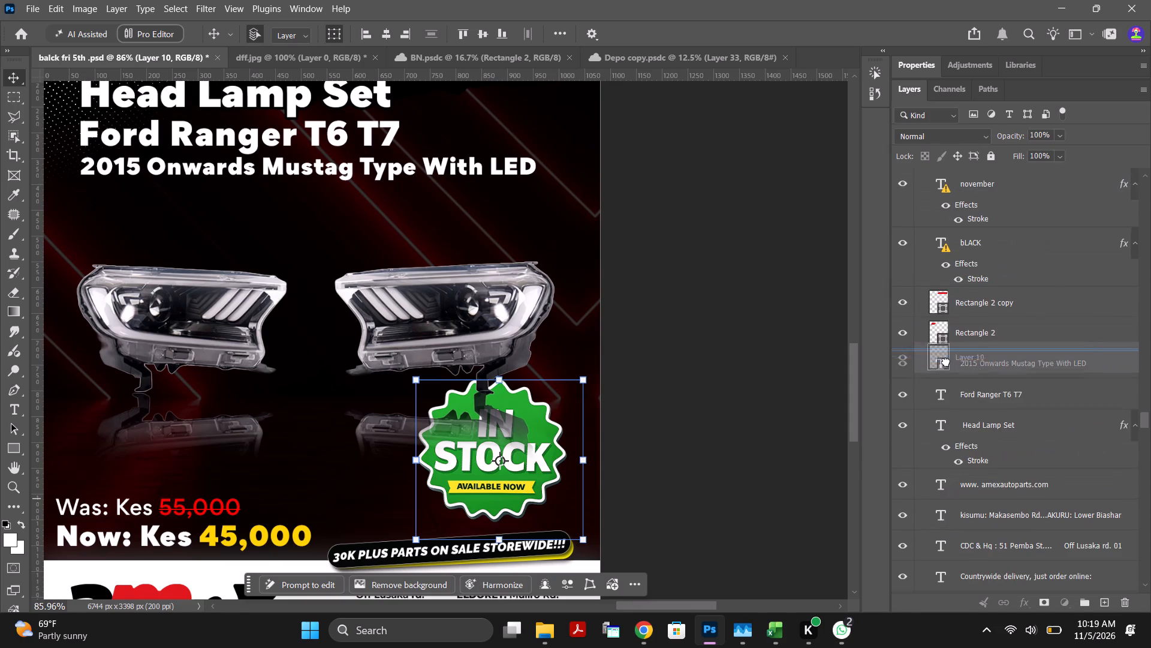
drag(946, 362, 947, 285)
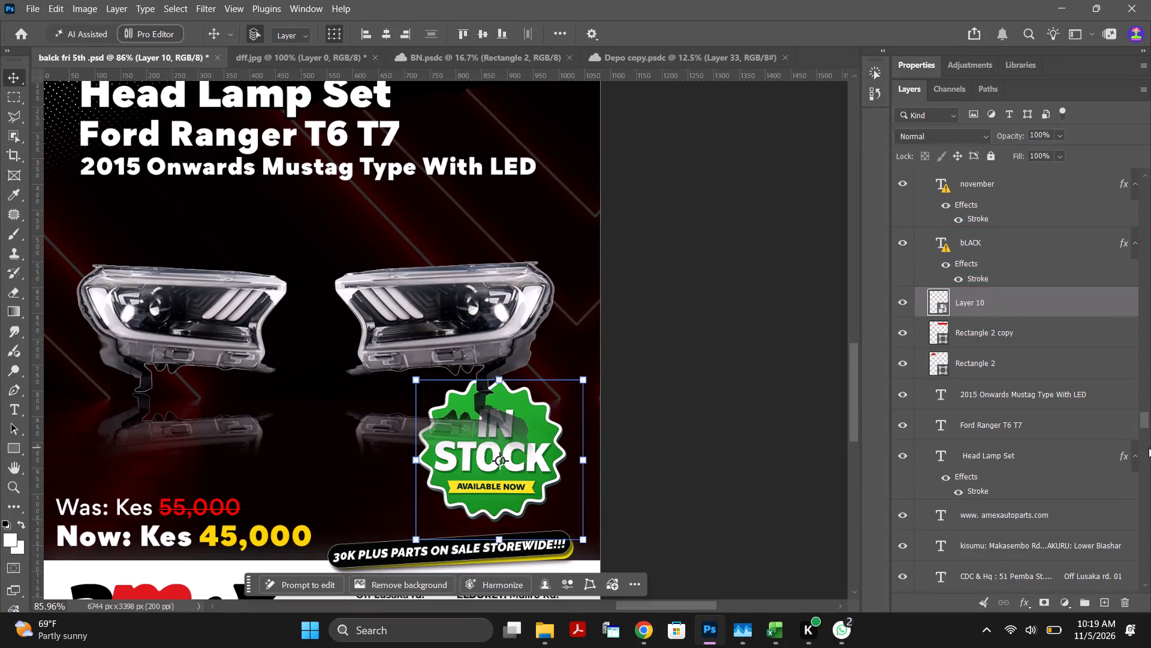
click(898, 300)
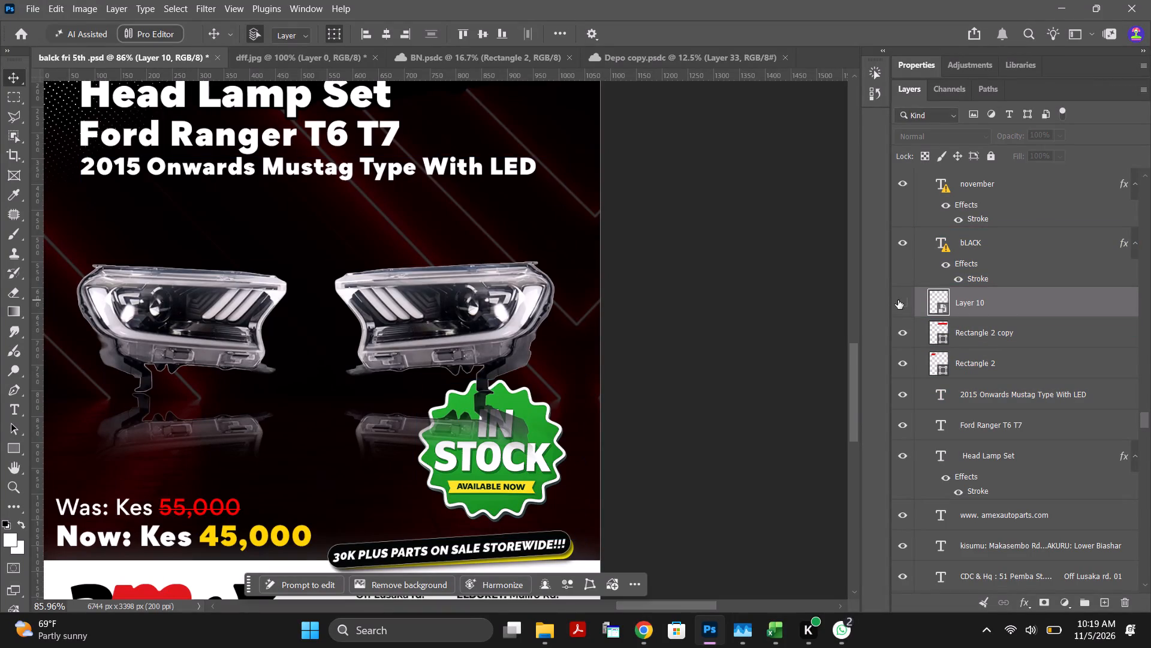
click(898, 300)
drag(1012, 307, 1013, 221)
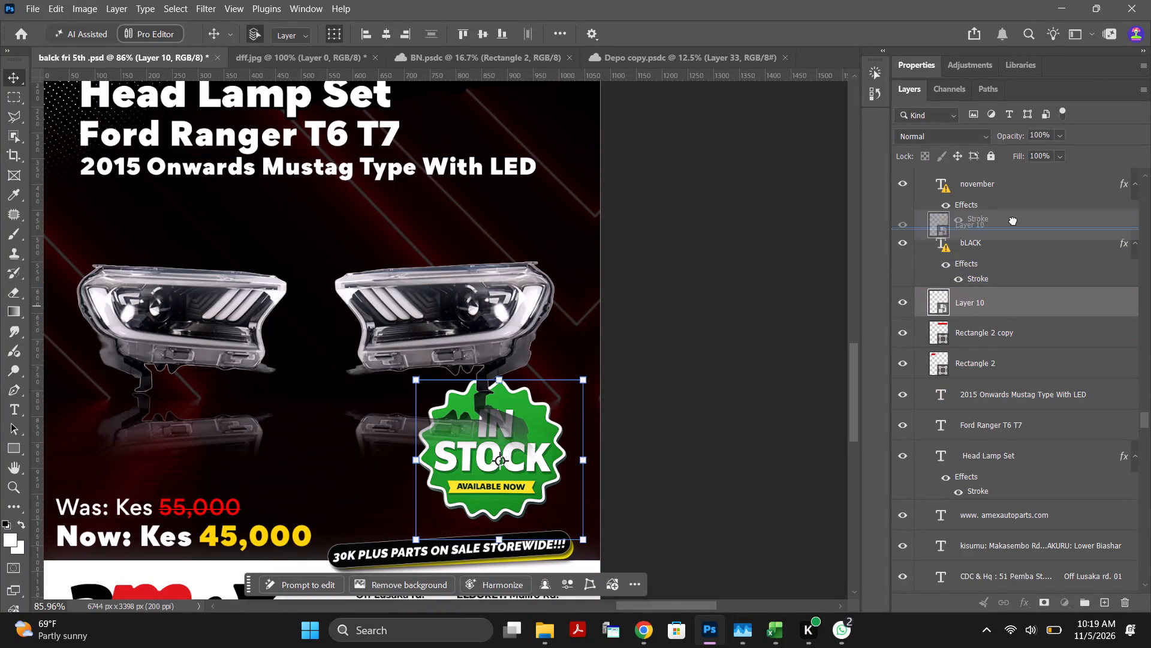
drag(1013, 221, 959, 119)
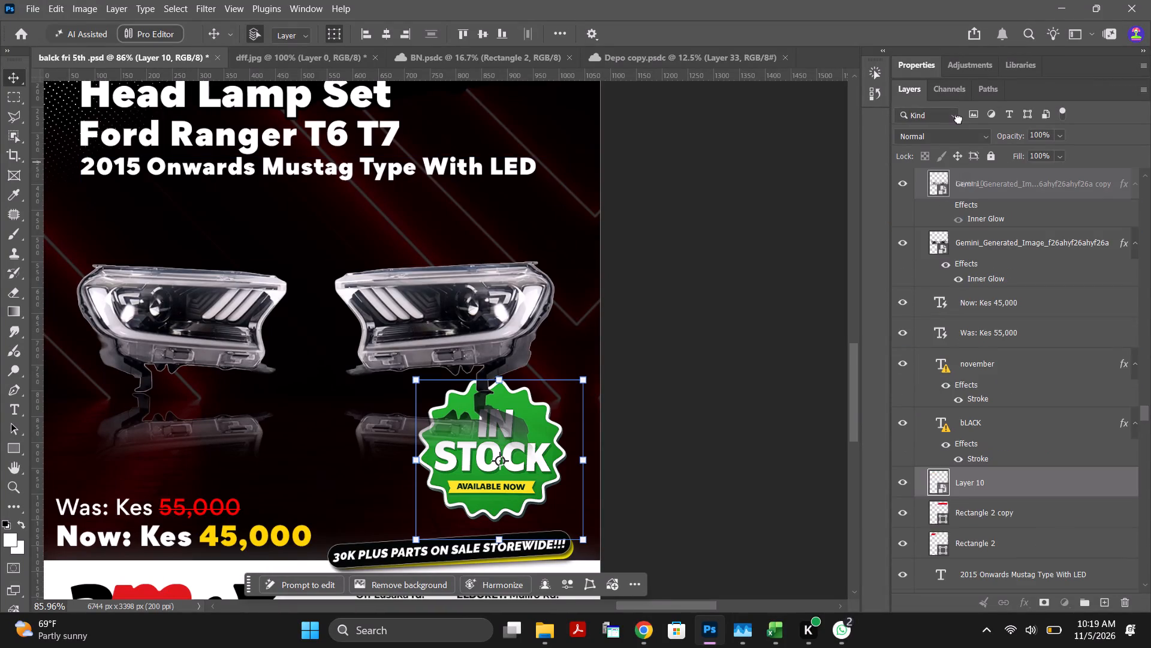
drag(959, 119, 991, 146)
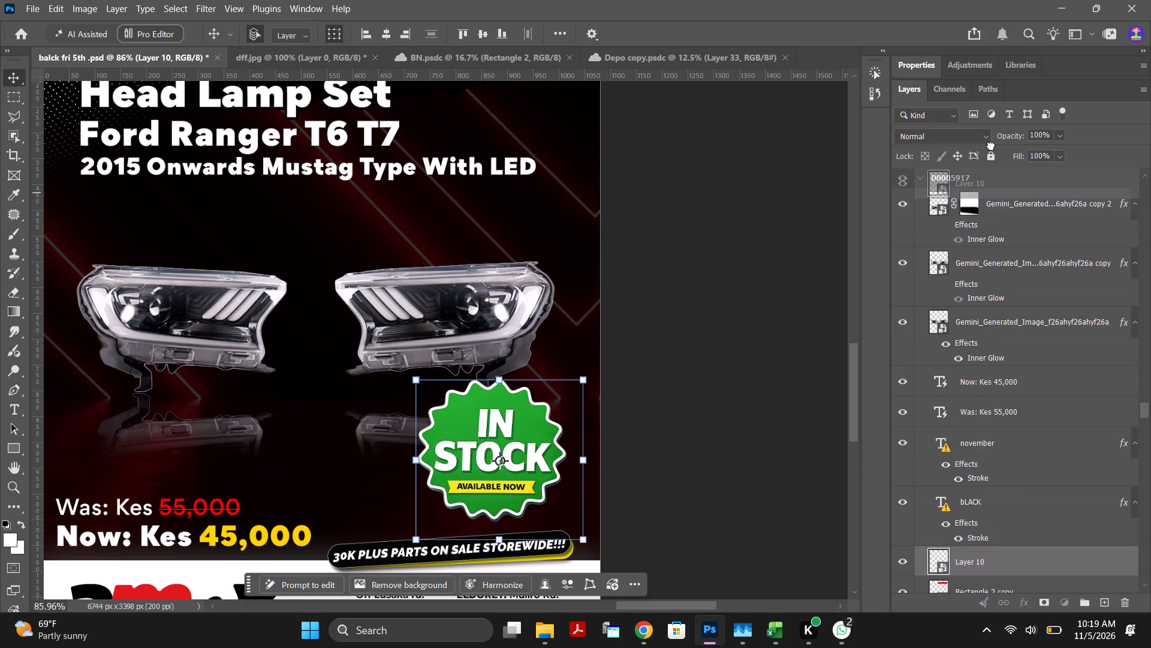
drag(991, 146, 991, 257)
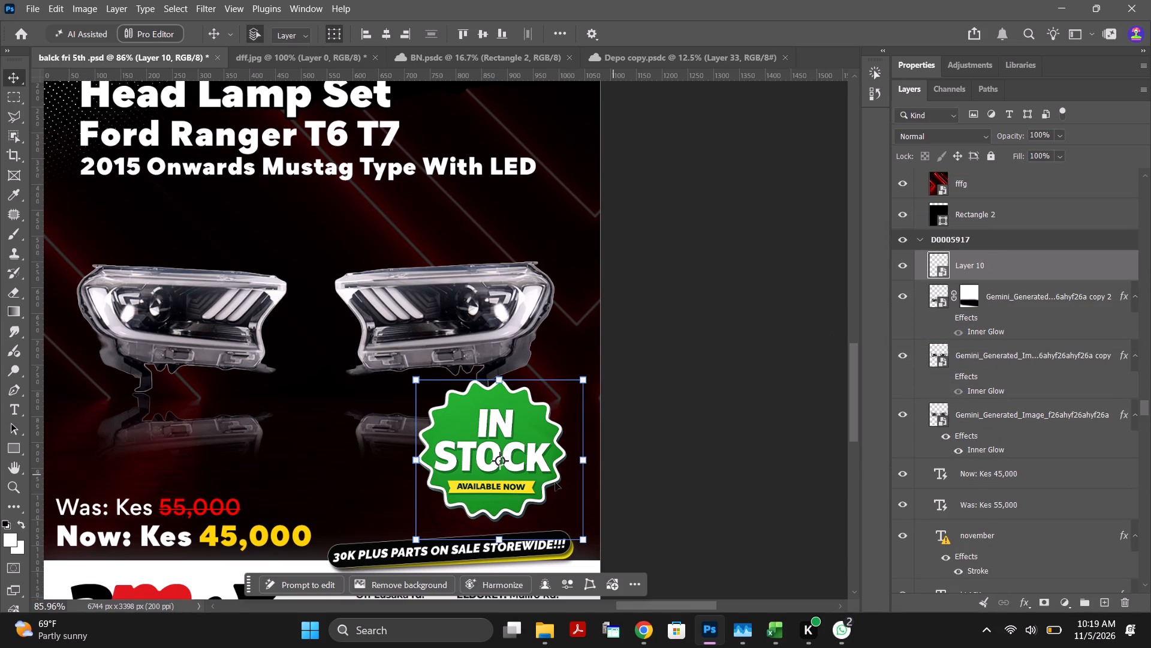
Shift the In Stock badge inward under the second head lamp on the Ford Ranger ad and tilt it about 23.5° counterclockwise.
drag(523, 433, 485, 439)
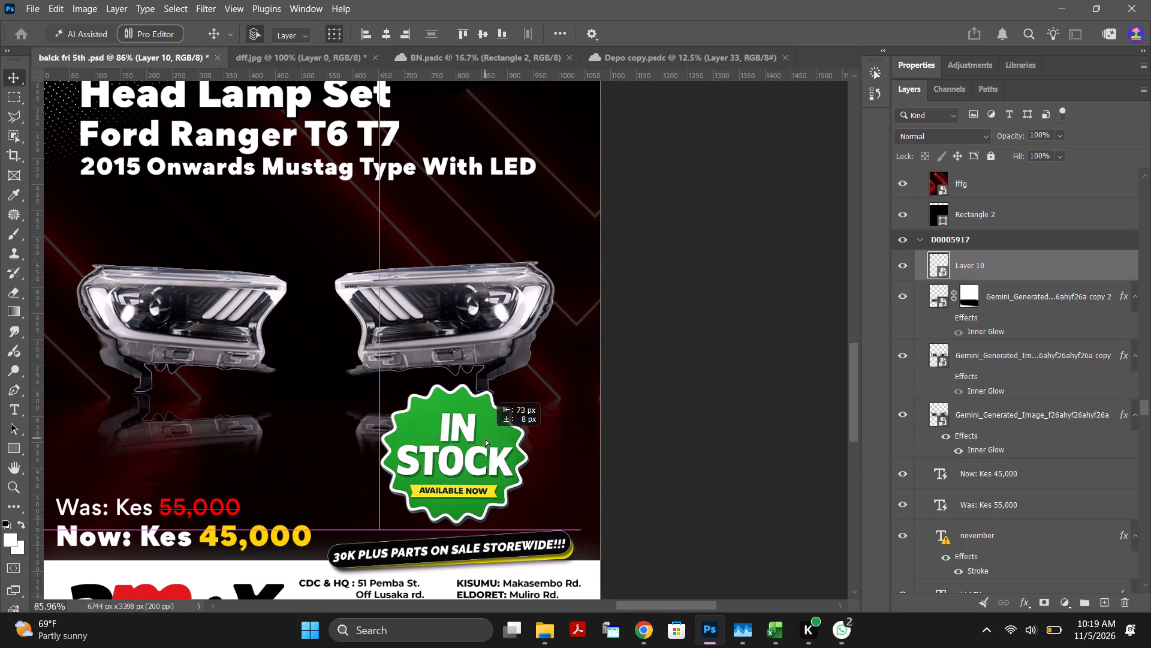
drag(485, 439, 457, 446)
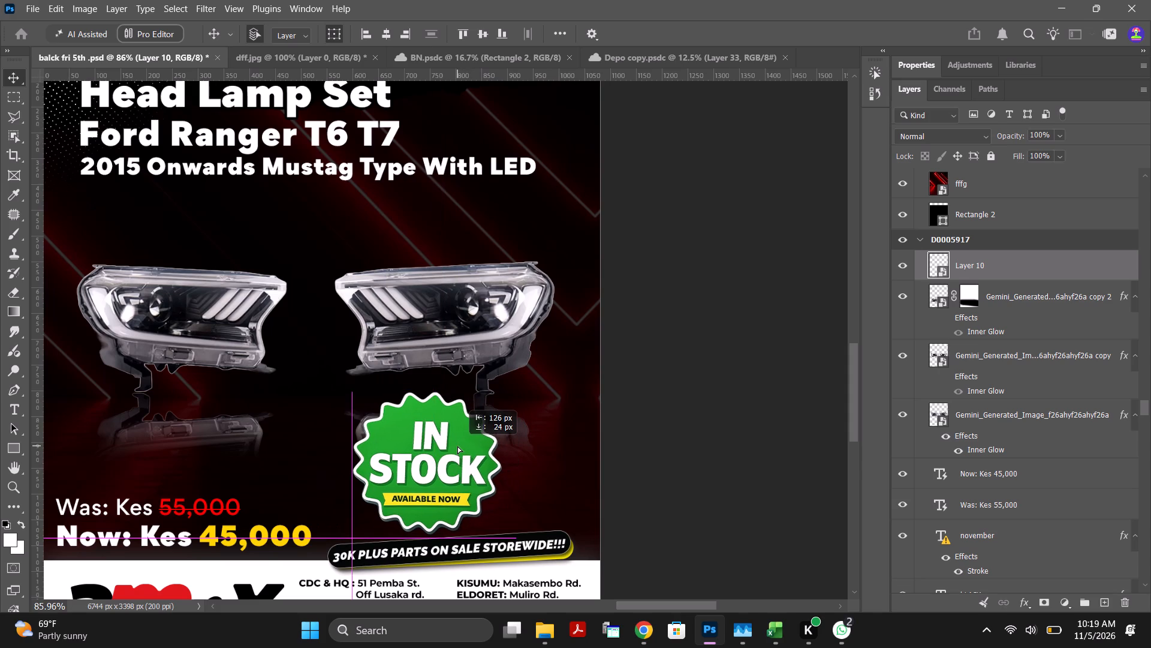
drag(457, 446, 471, 444)
drag(548, 387, 521, 358)
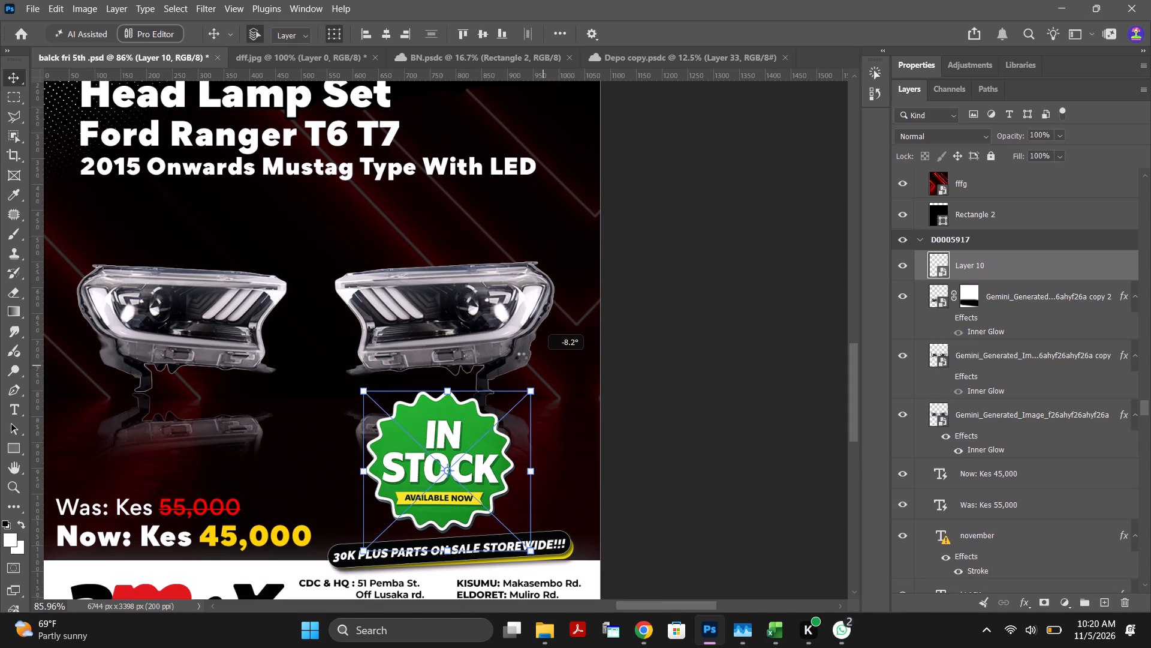
drag(521, 358, 507, 353)
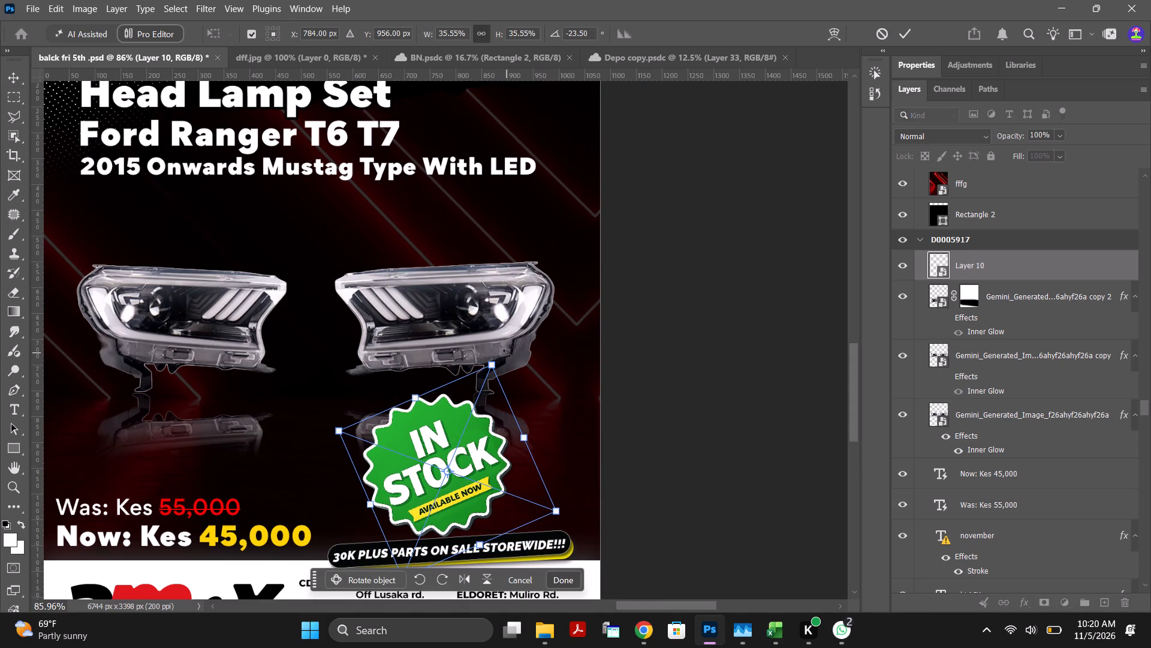
click(900, 26)
click(769, 245)
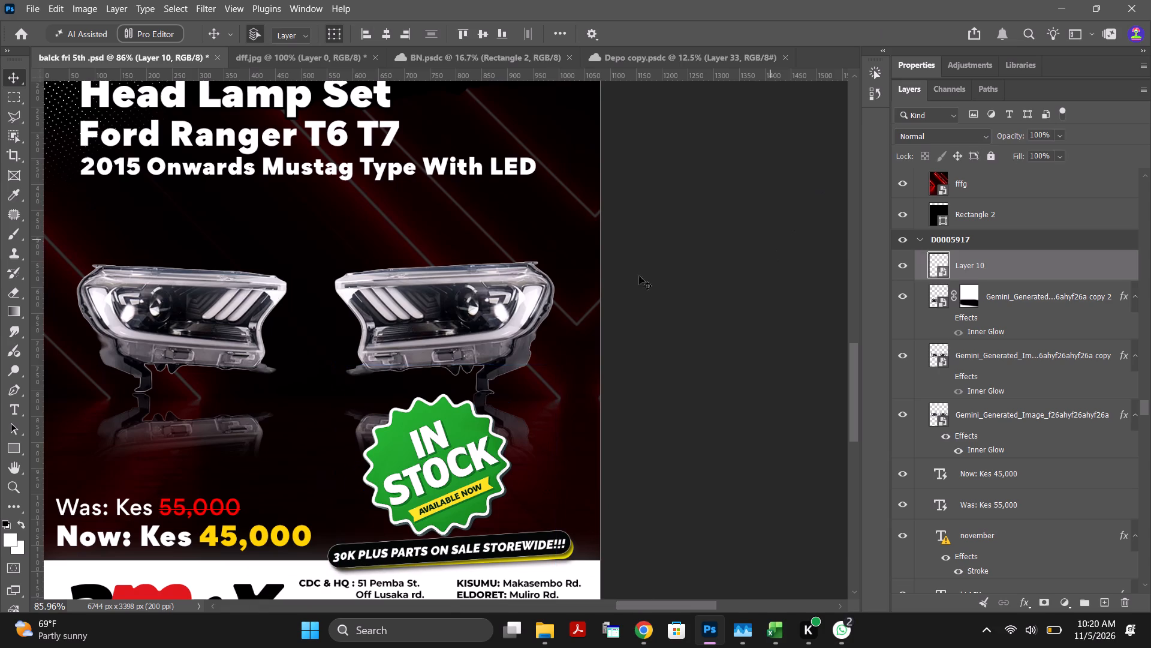
Start an Export As of all artboards as JPG and preview artboard D0005917, the Ford Ranger head lamp ad.
alt+scroll(386, 379, down, 4)
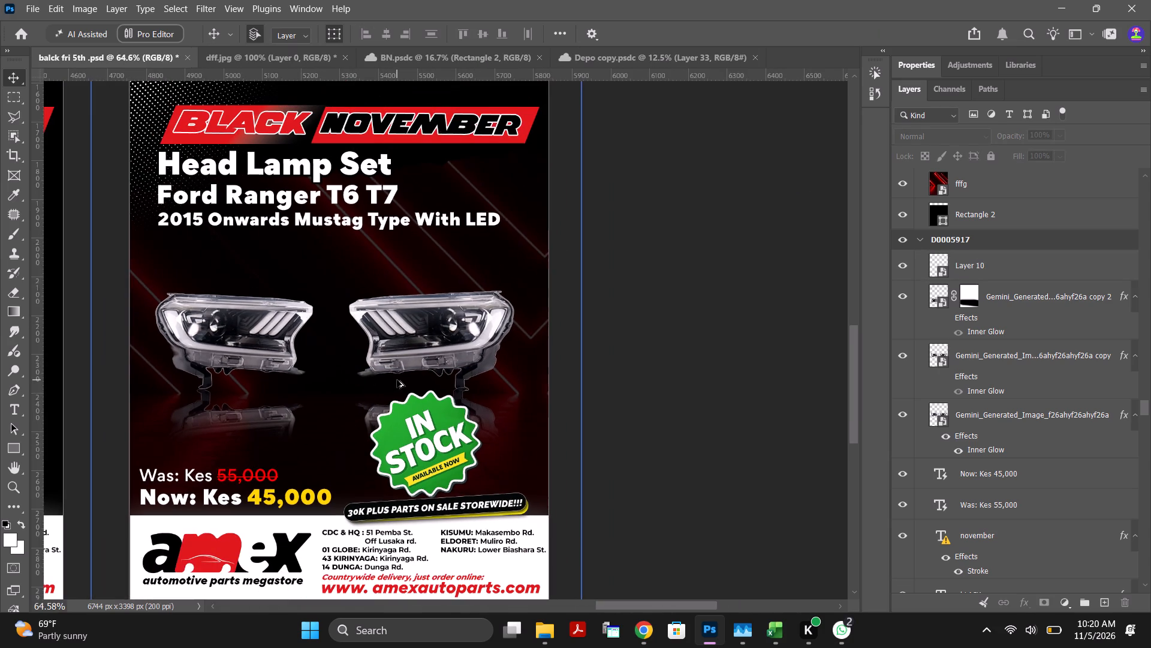
alt+scroll(397, 380, down, 12)
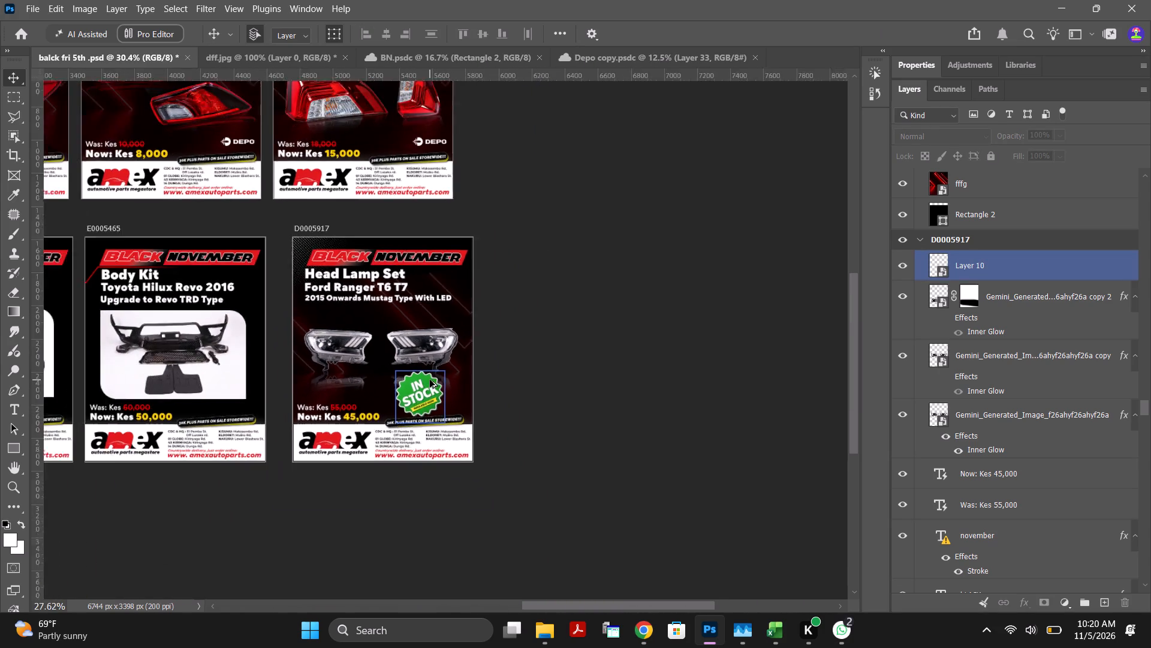
alt+scroll(430, 380, down, 10)
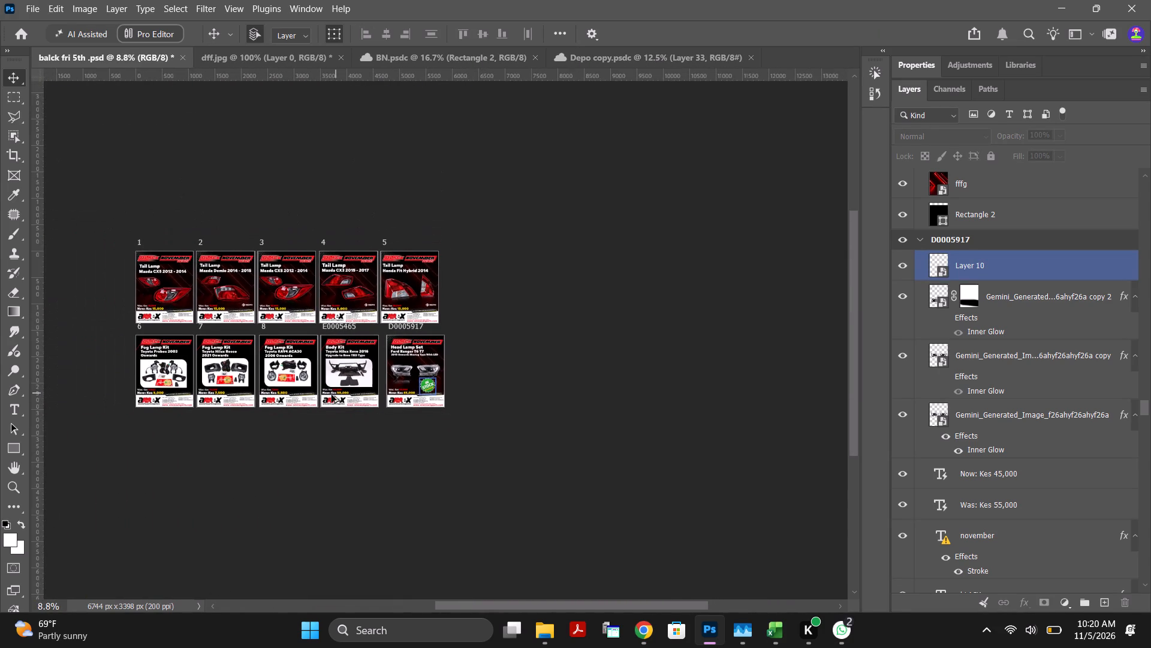
alt+scroll(332, 395, up, 2)
click(496, 395)
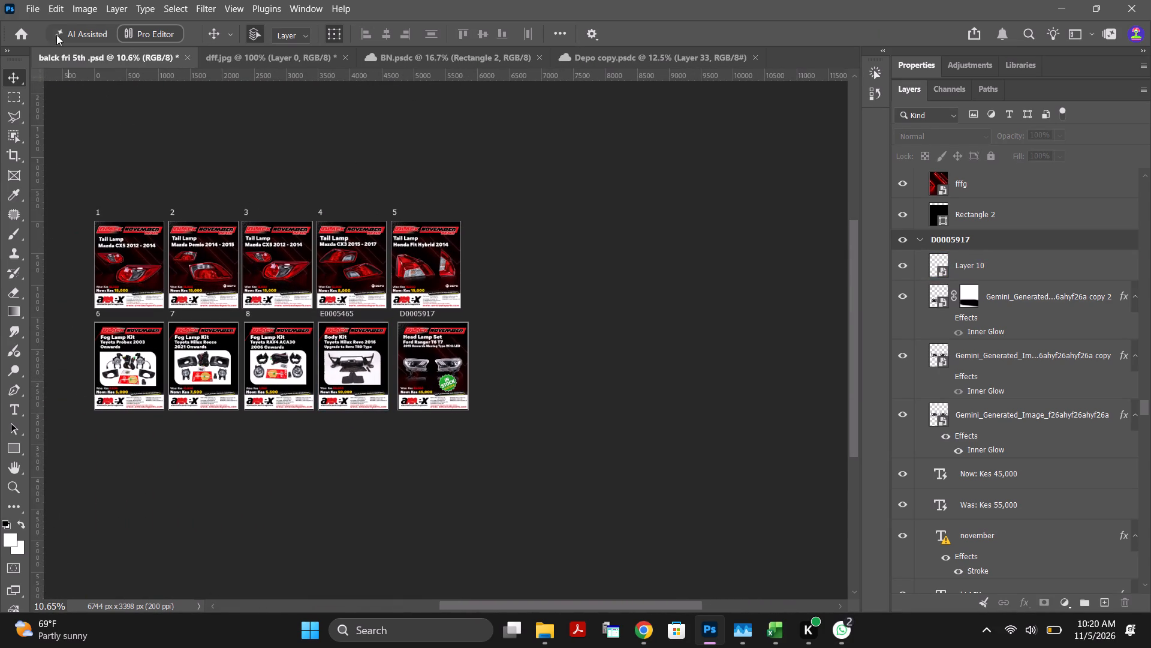
click(32, 12)
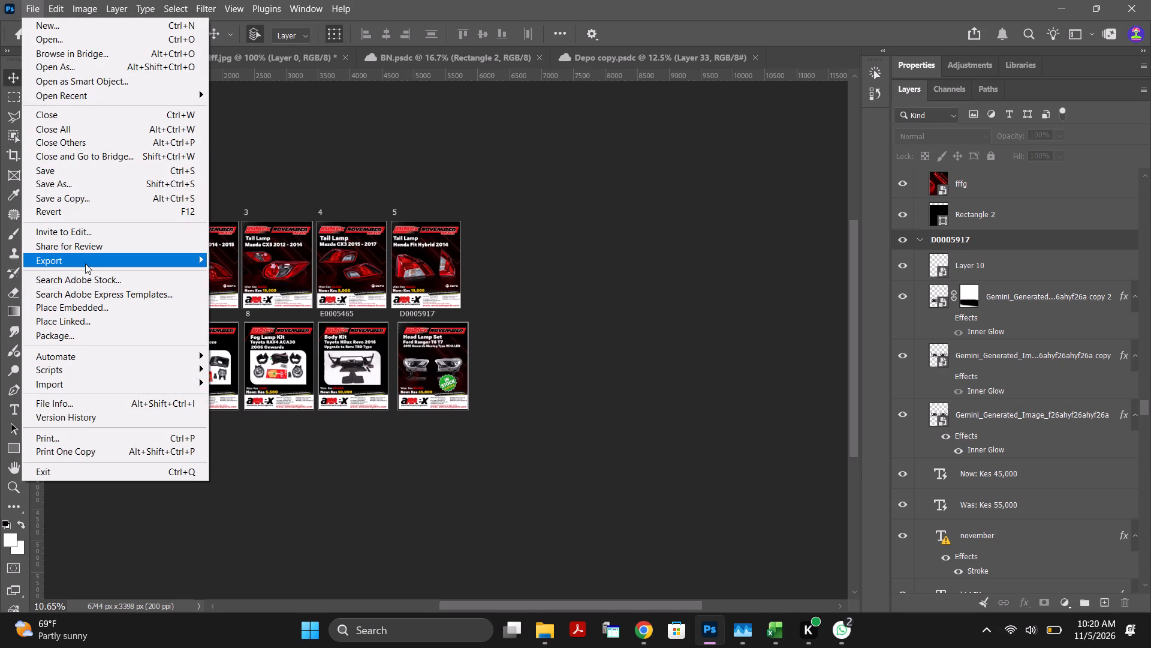
click(85, 263)
click(256, 280)
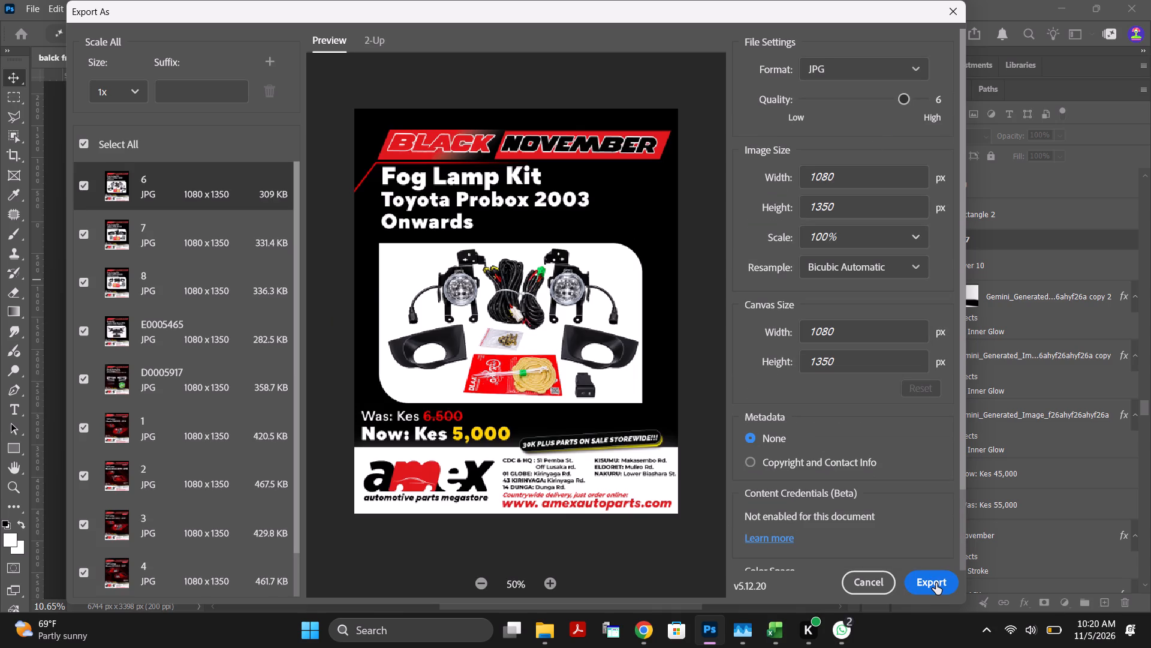
scroll(884, 482, down, 8)
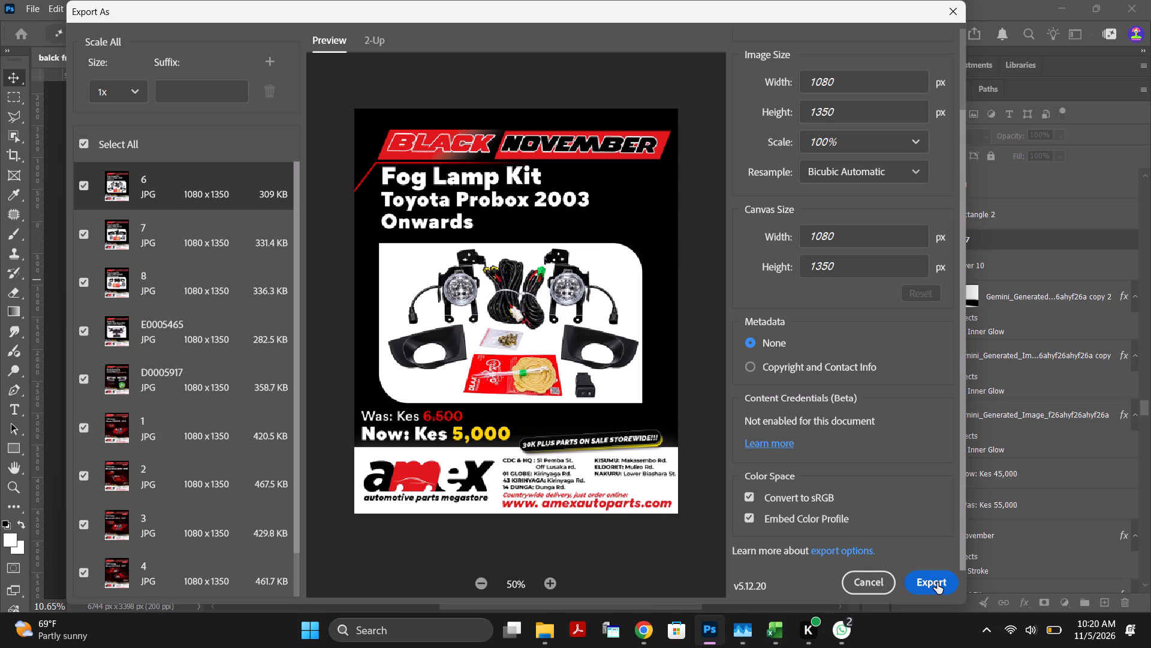
click(214, 379)
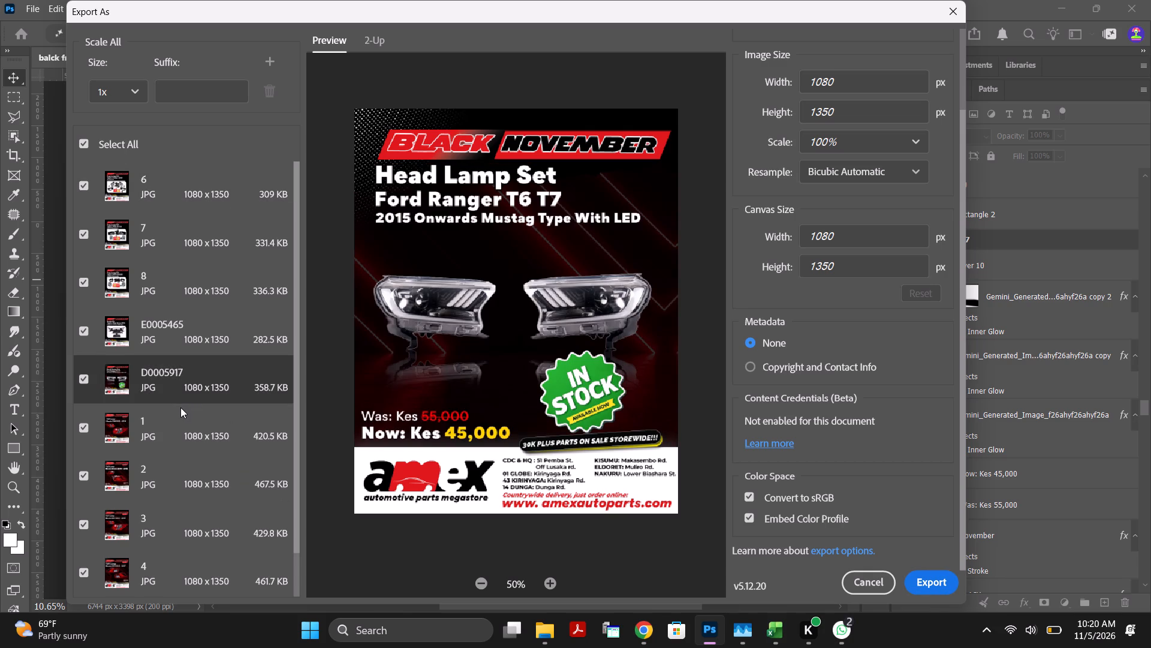
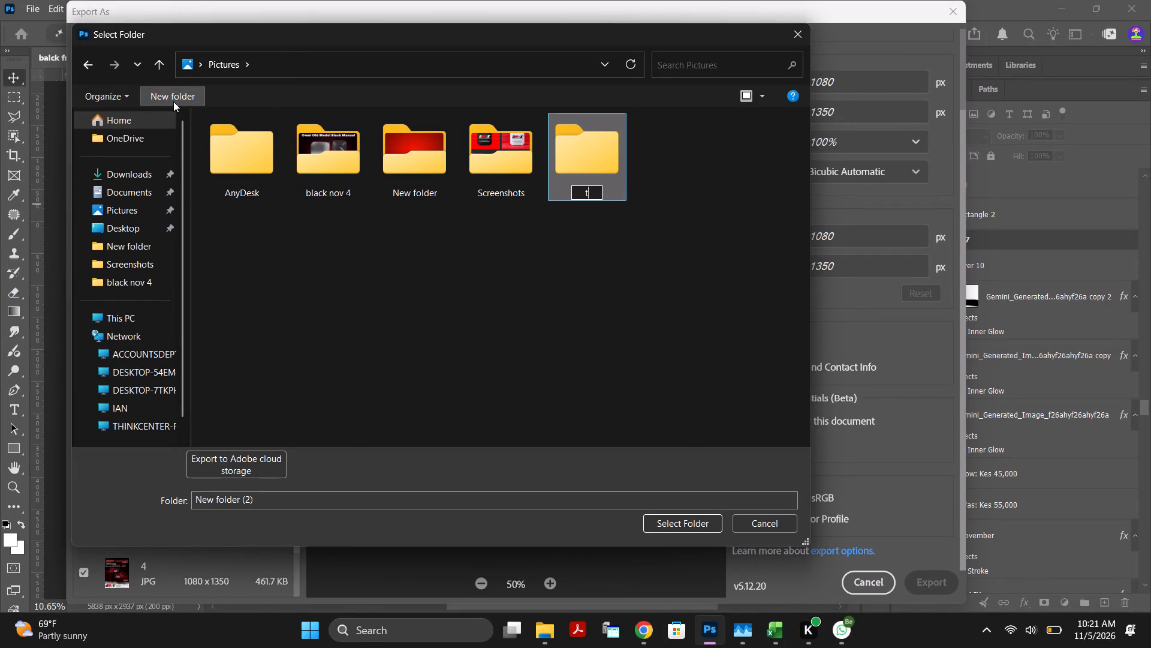
Name the new folder in Pictures "5th nov" and choose it as the destination for the exported artboards.
key(BackSpace)
text(5th)
key(space)
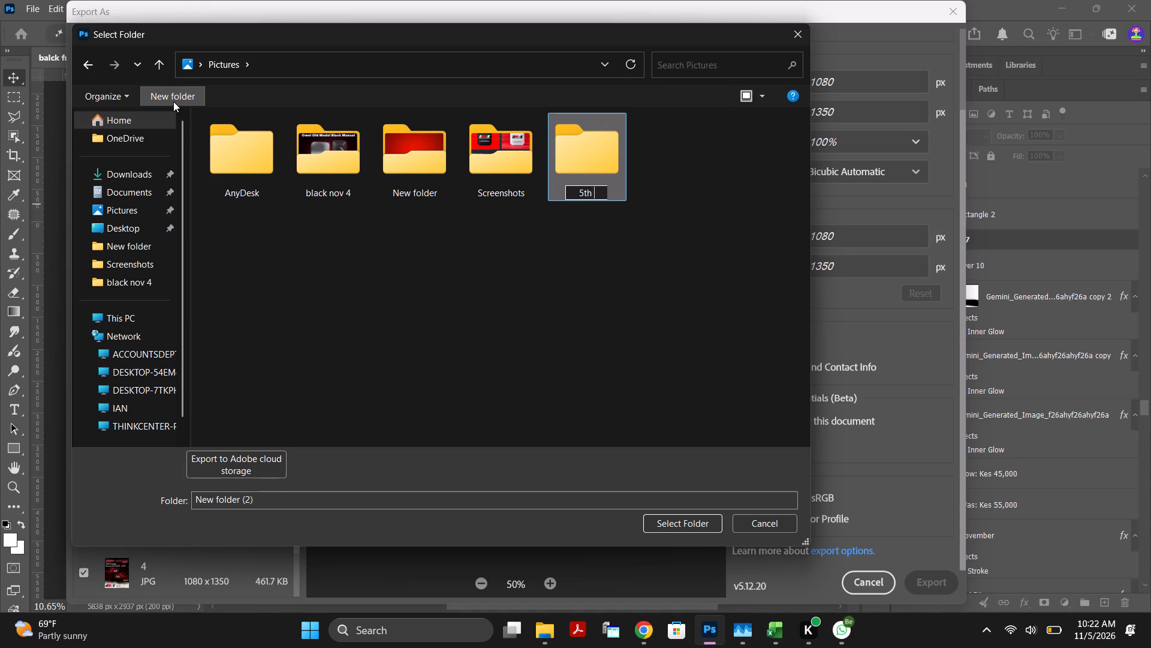
text(nov)
key(space)
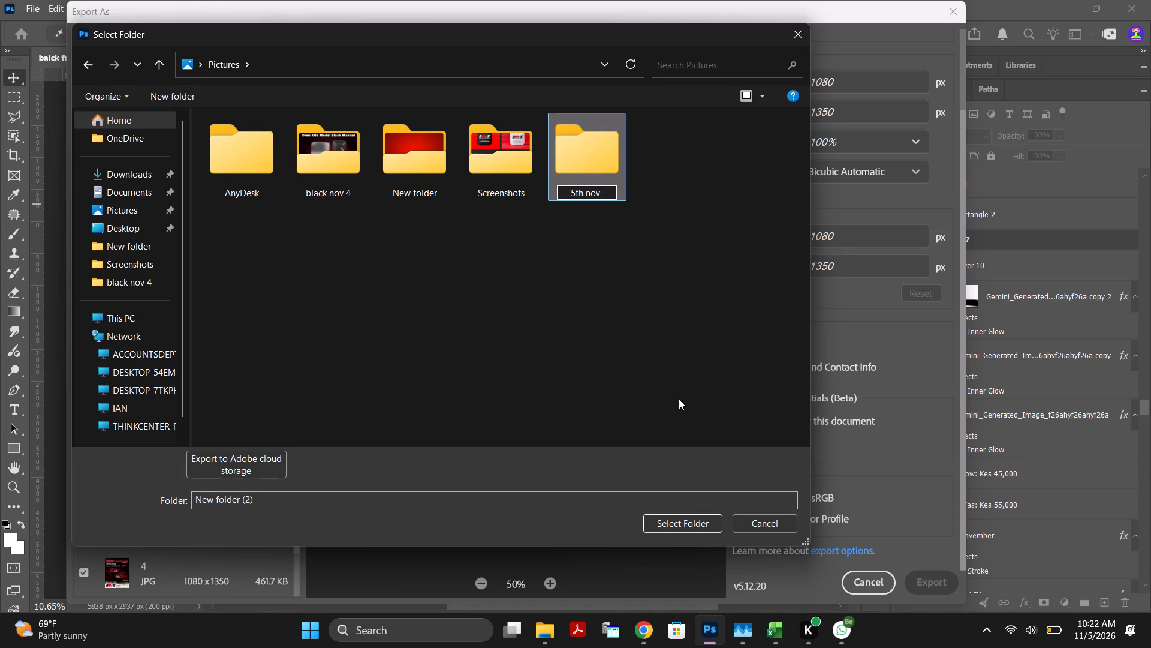
click(692, 526)
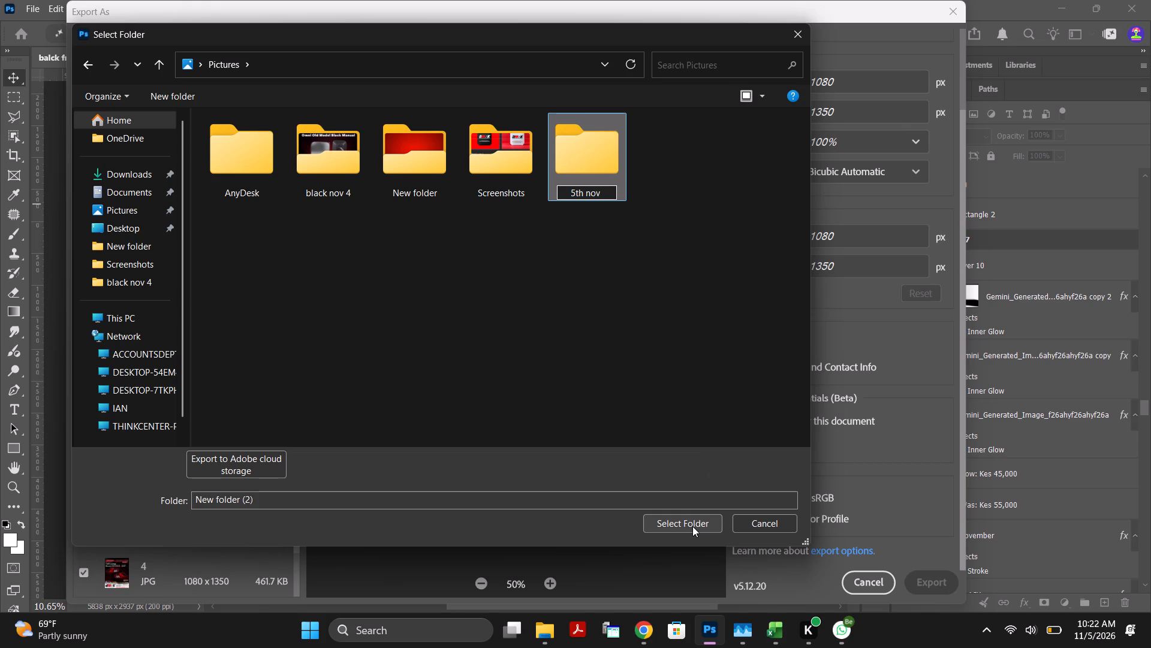
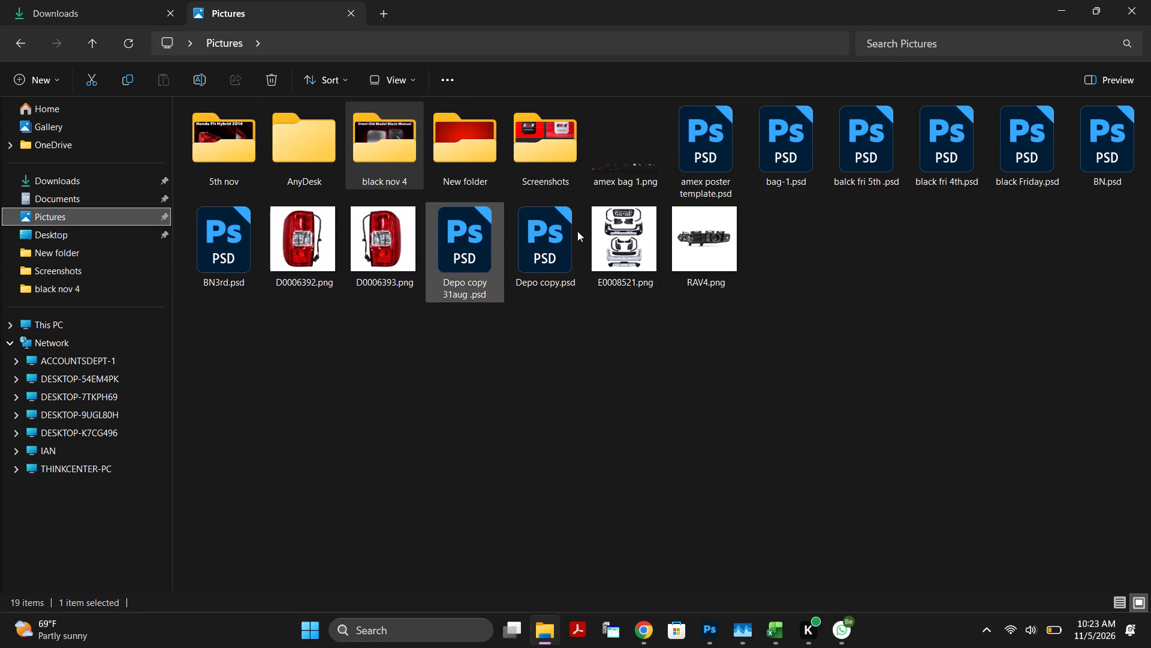
Open the 5th nov folder and review the exported ads in a maximized Photos window, from 1.jpg through 3.jpg.
double_click(254, 160)
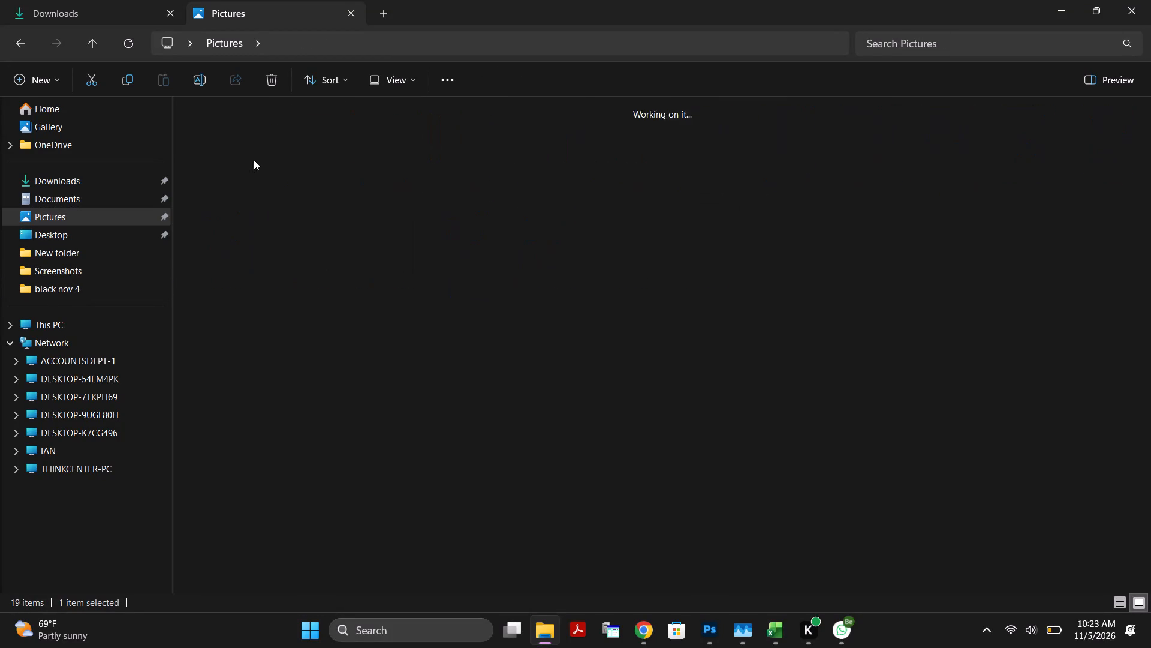
click(230, 136)
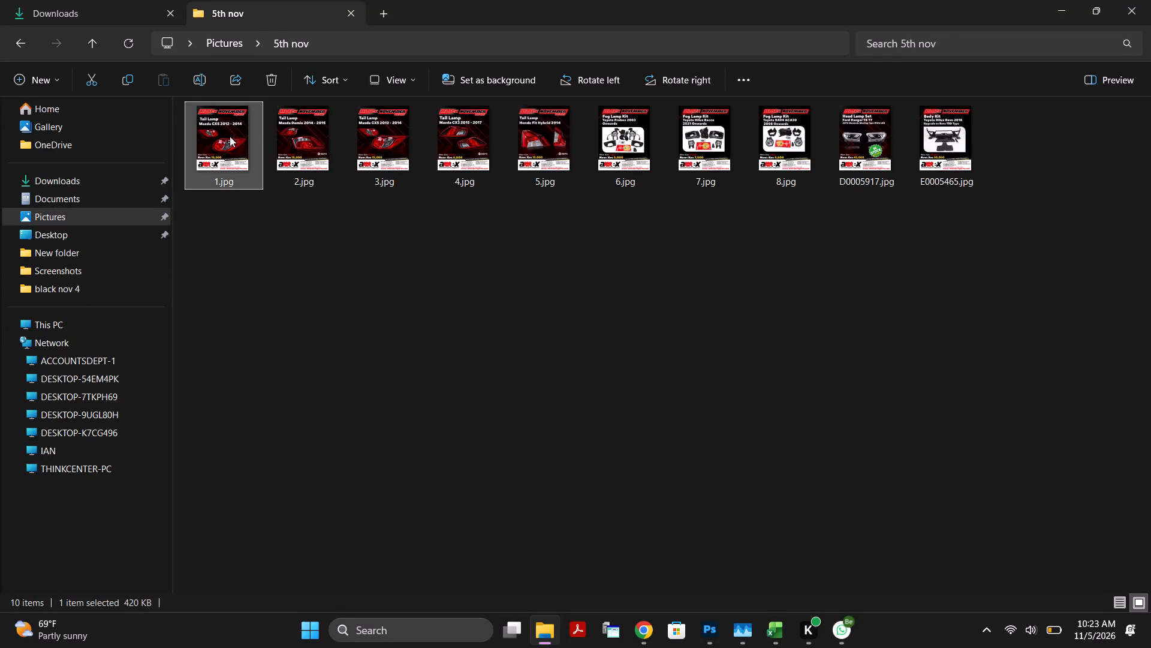
key(Return)
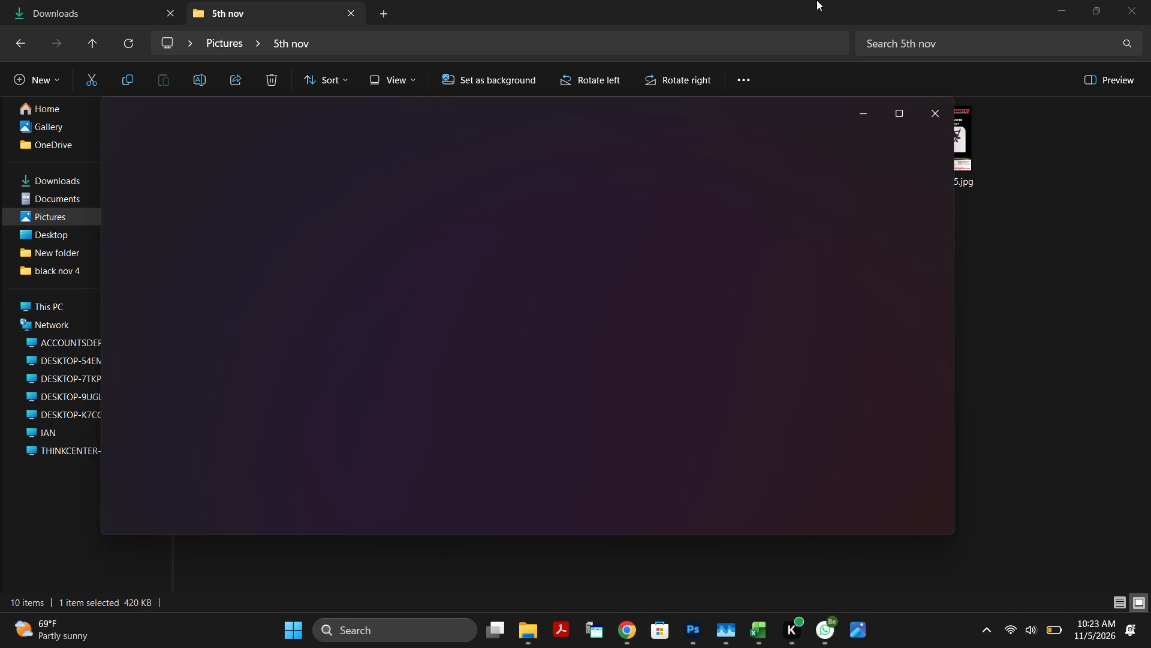
right_drag(921, 3, 892, 8)
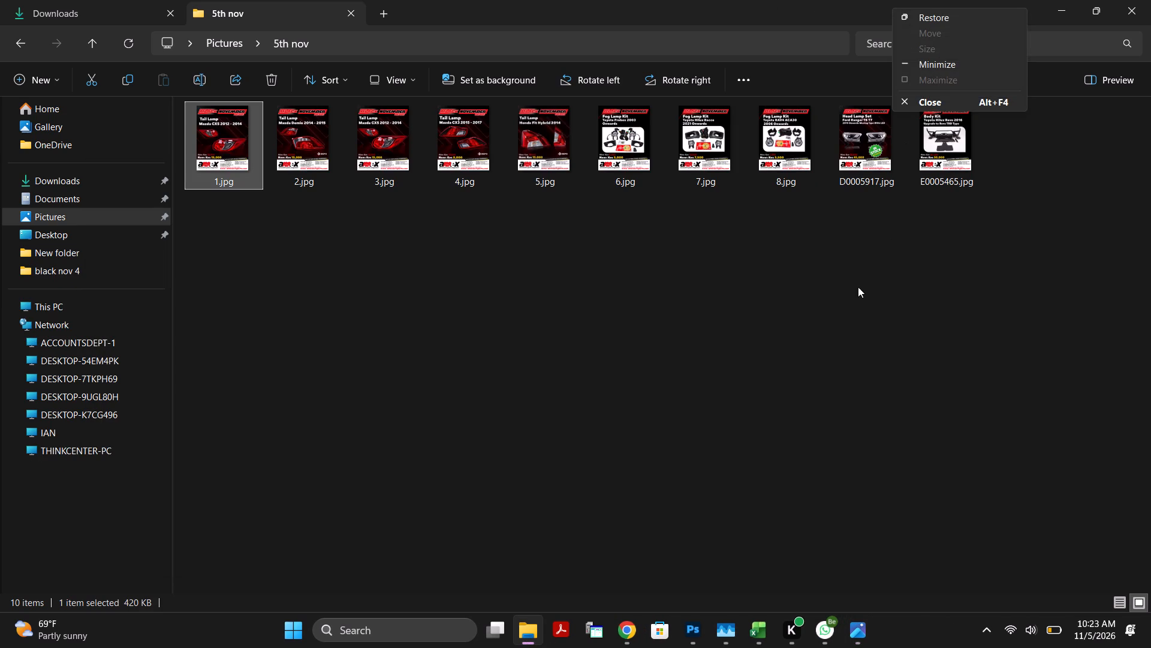
click(867, 631)
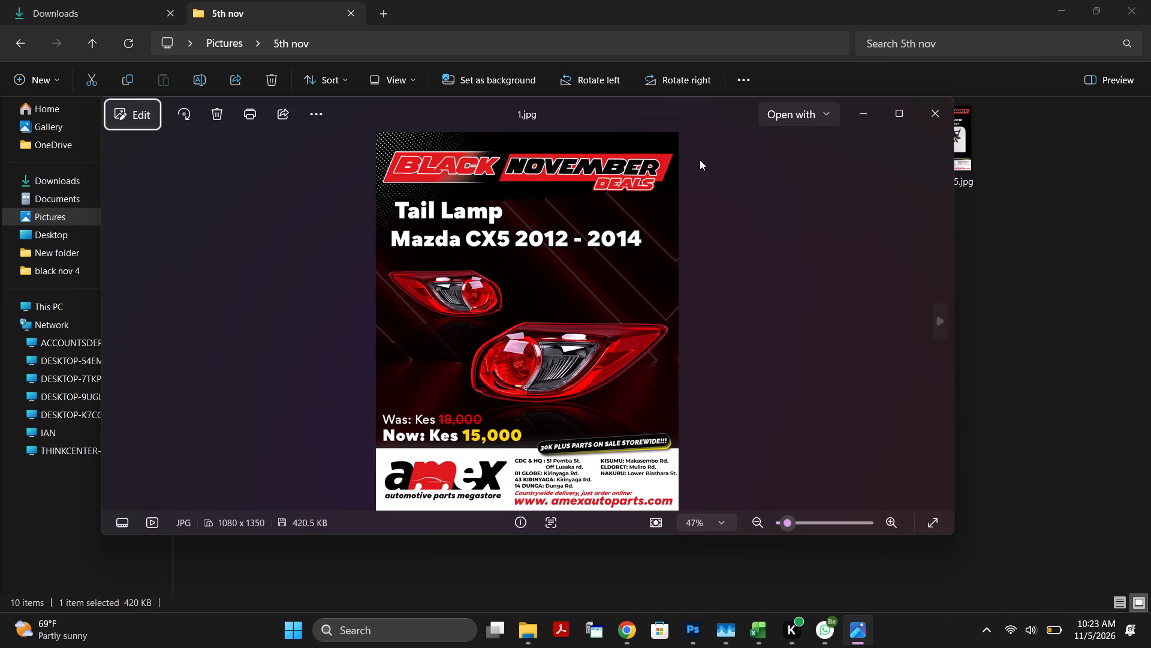
click(899, 107)
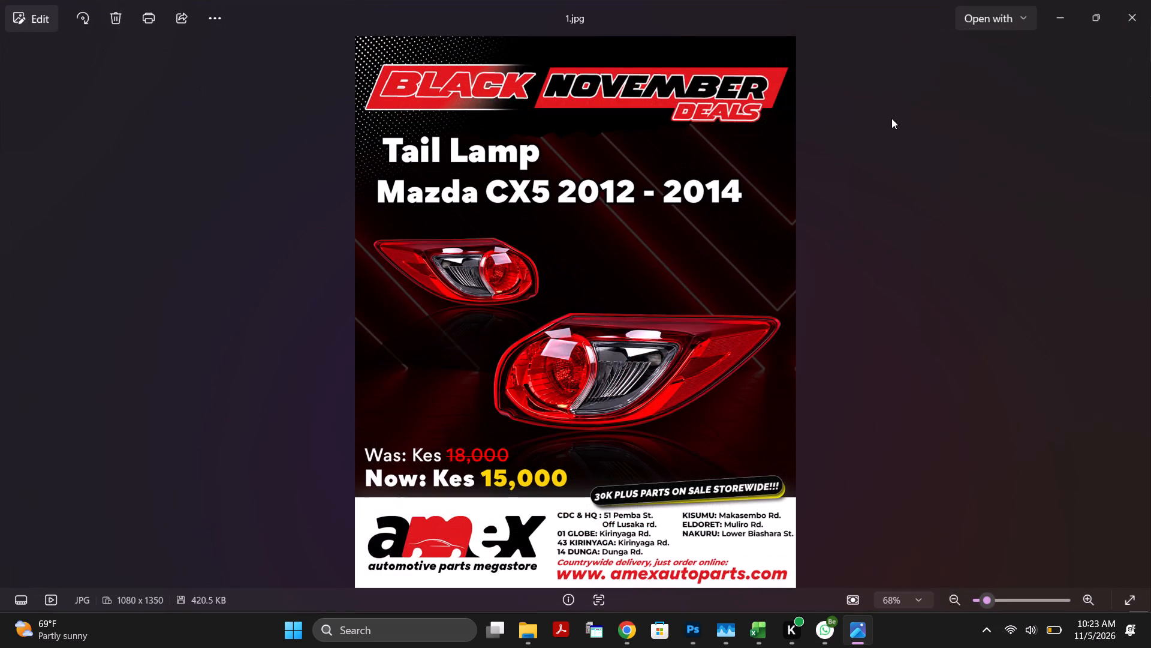
key(Right)
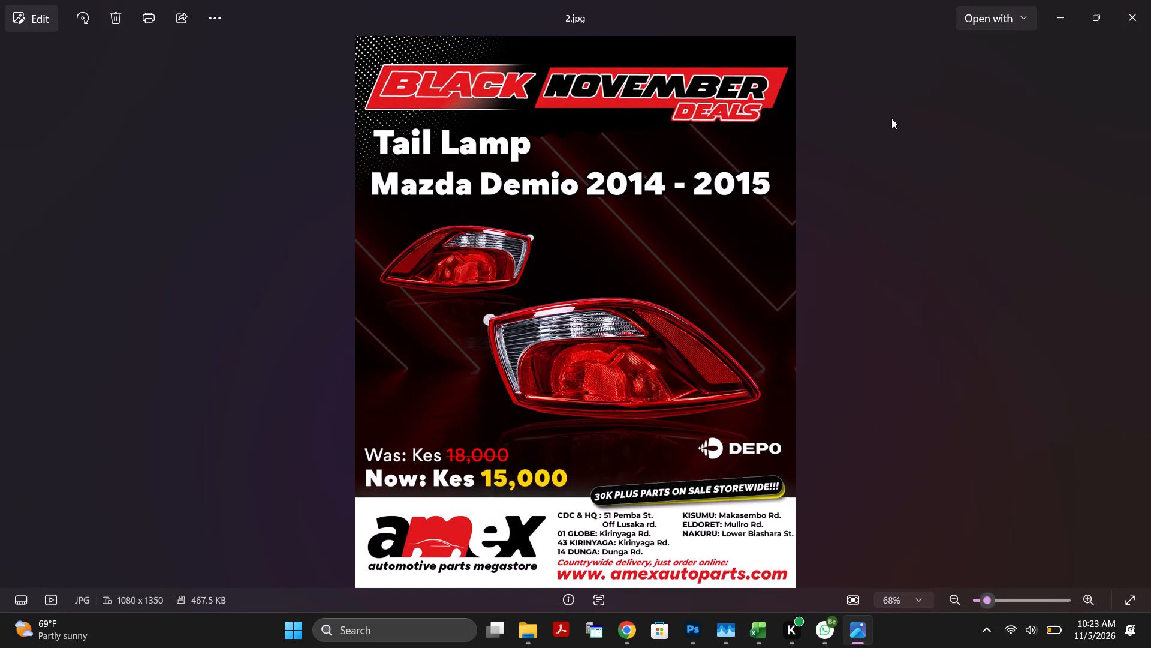
key(Right)
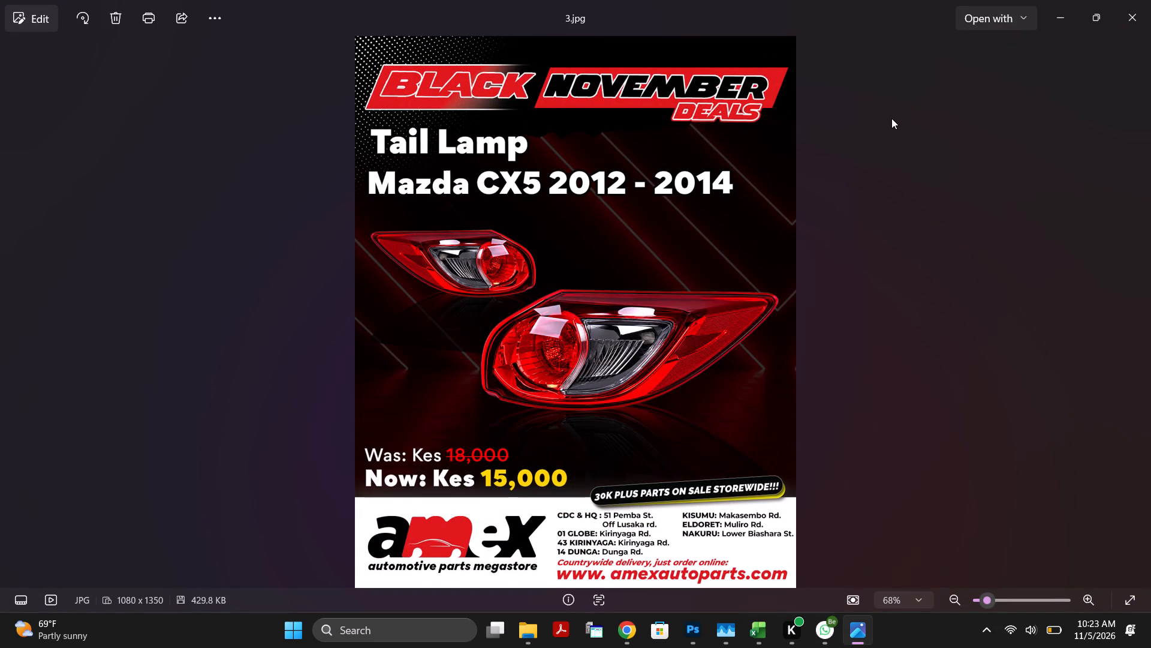
Review the remaining exported ads from 4.jpg through E0005465.jpg, rechecking the Ford Ranger head lamp ad D0005917.jpg.
key(Right)
key(Right)
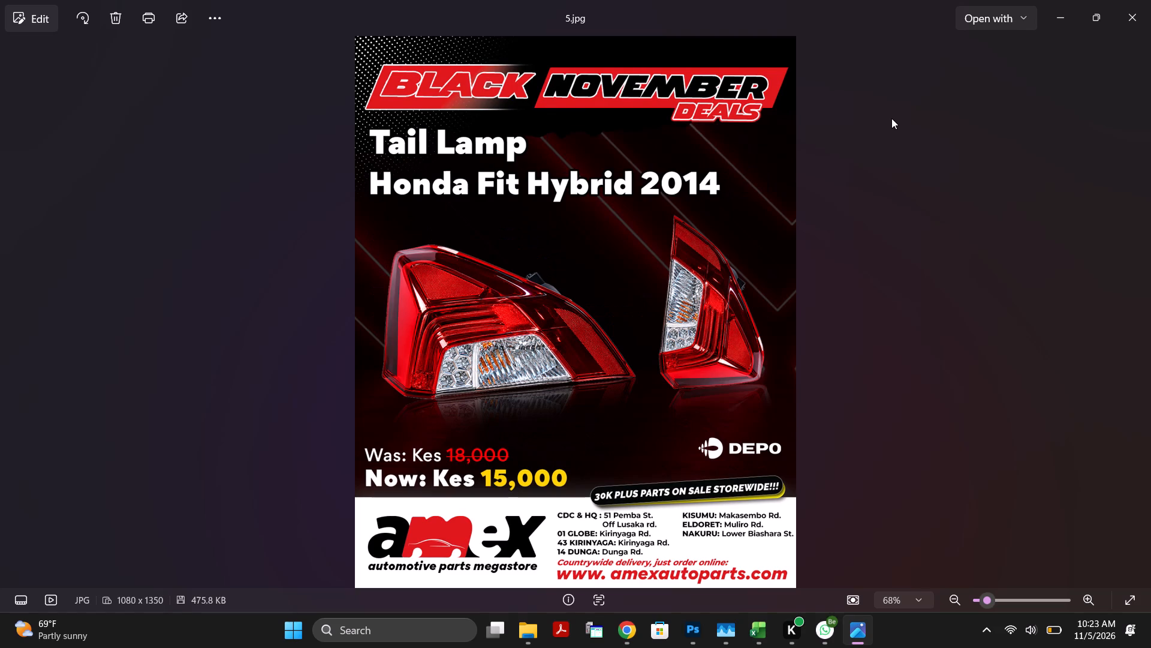
key(Right)
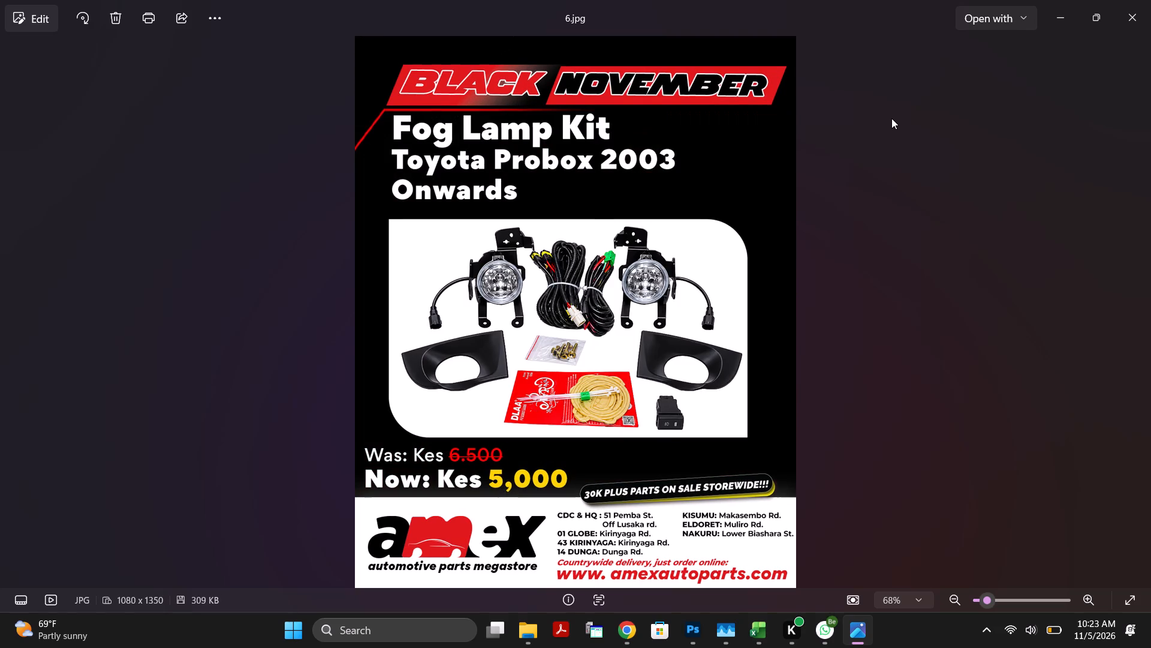
key(Right)
key(Right)
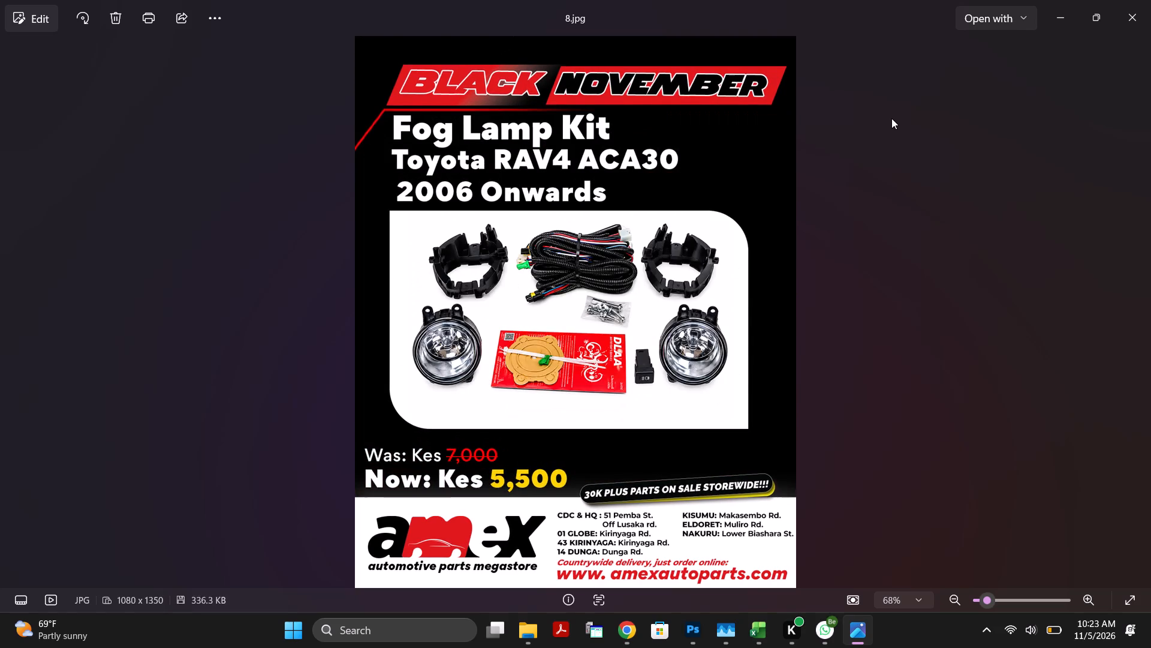
key(Right)
key(Right)
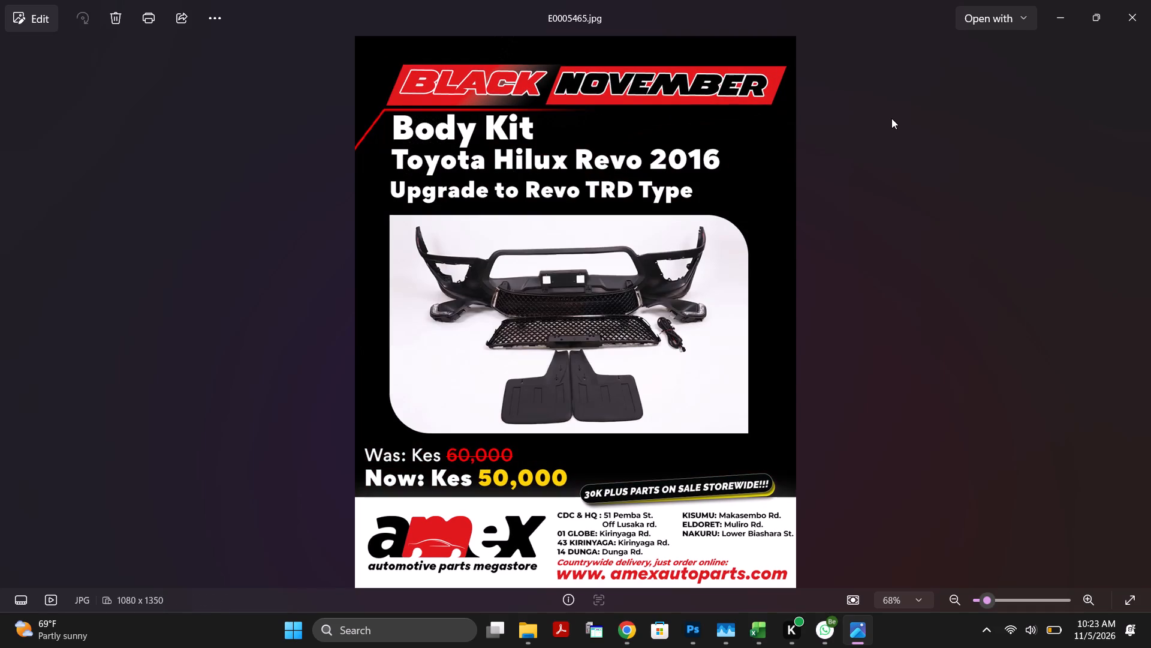
key(Left)
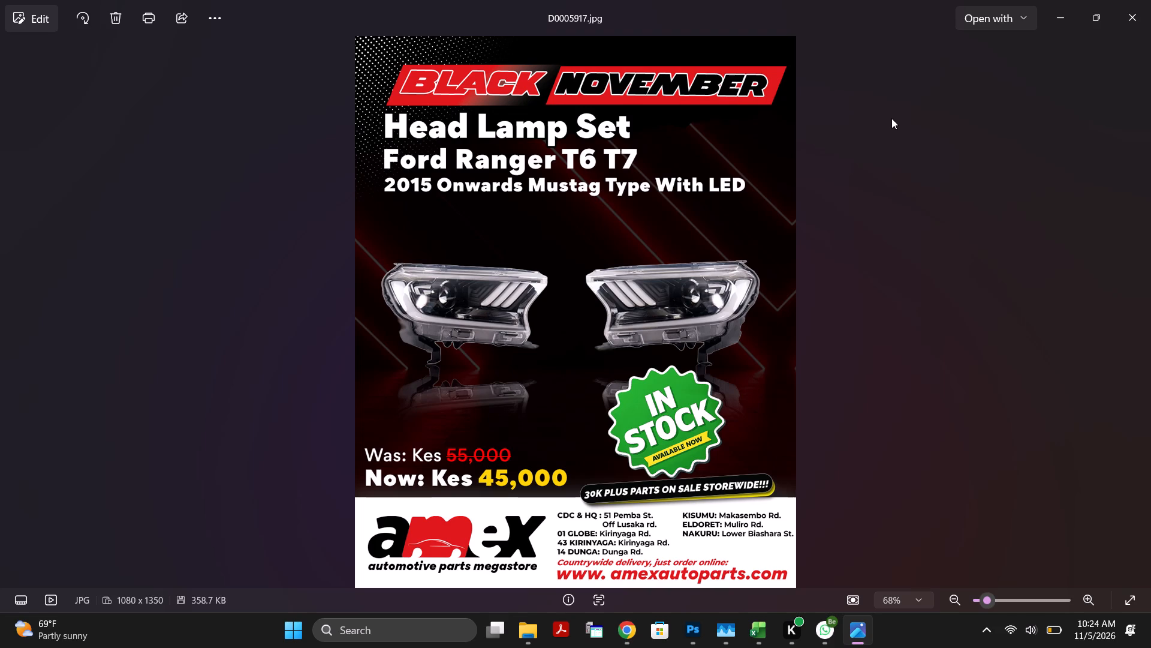
key(Right)
key(Right)
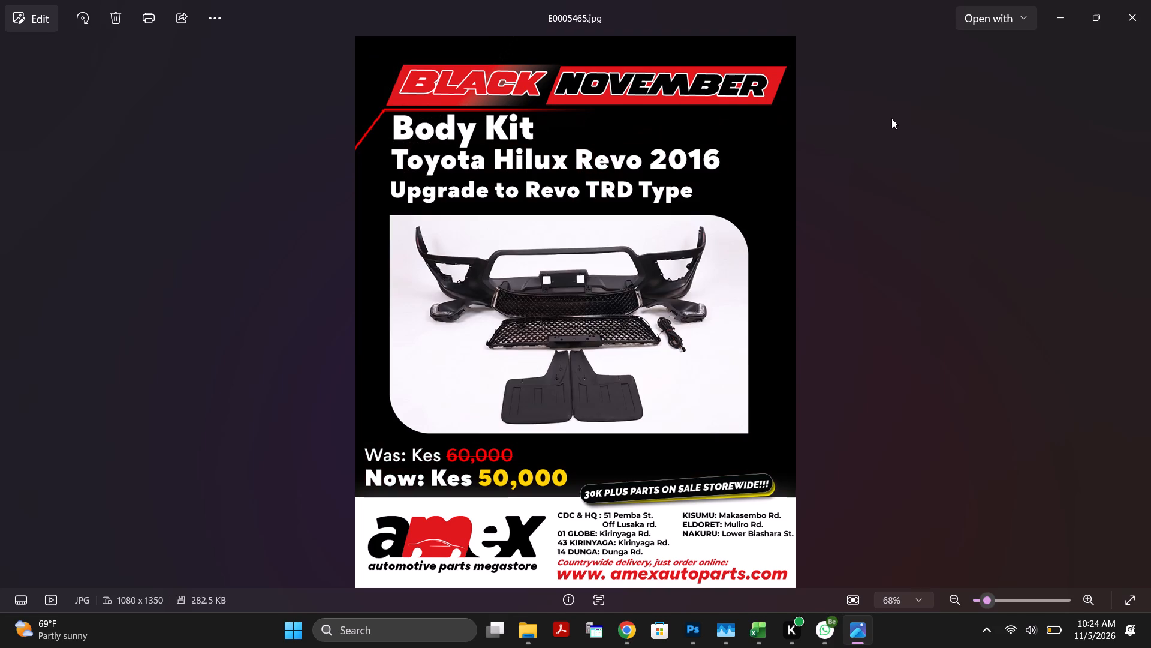
key(Right)
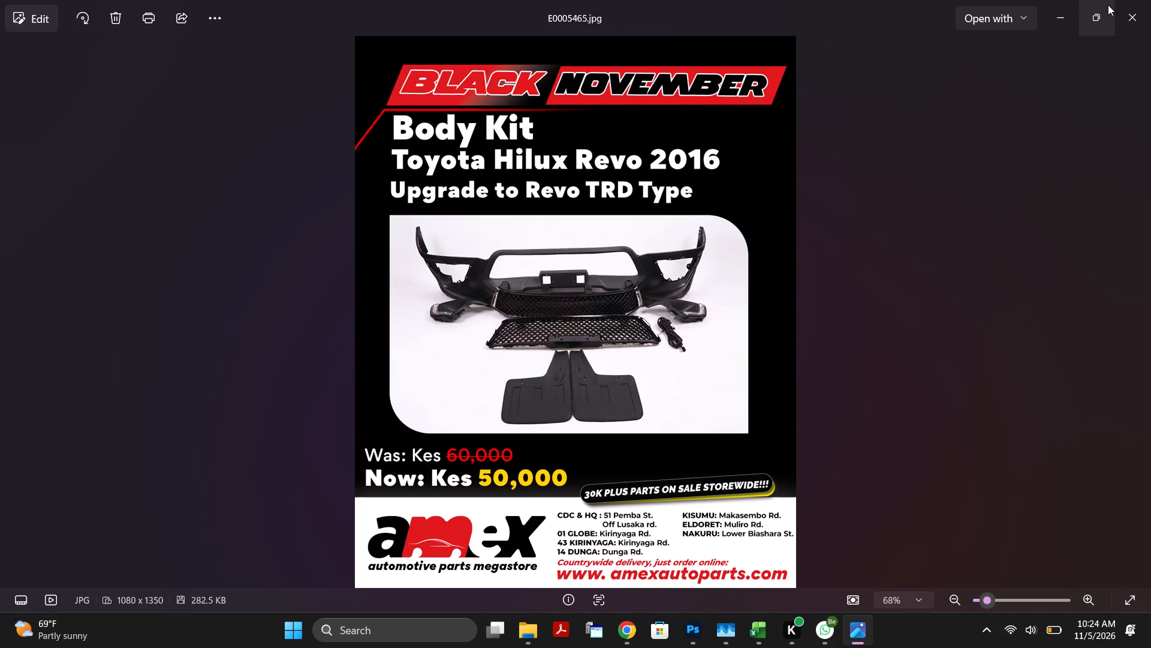
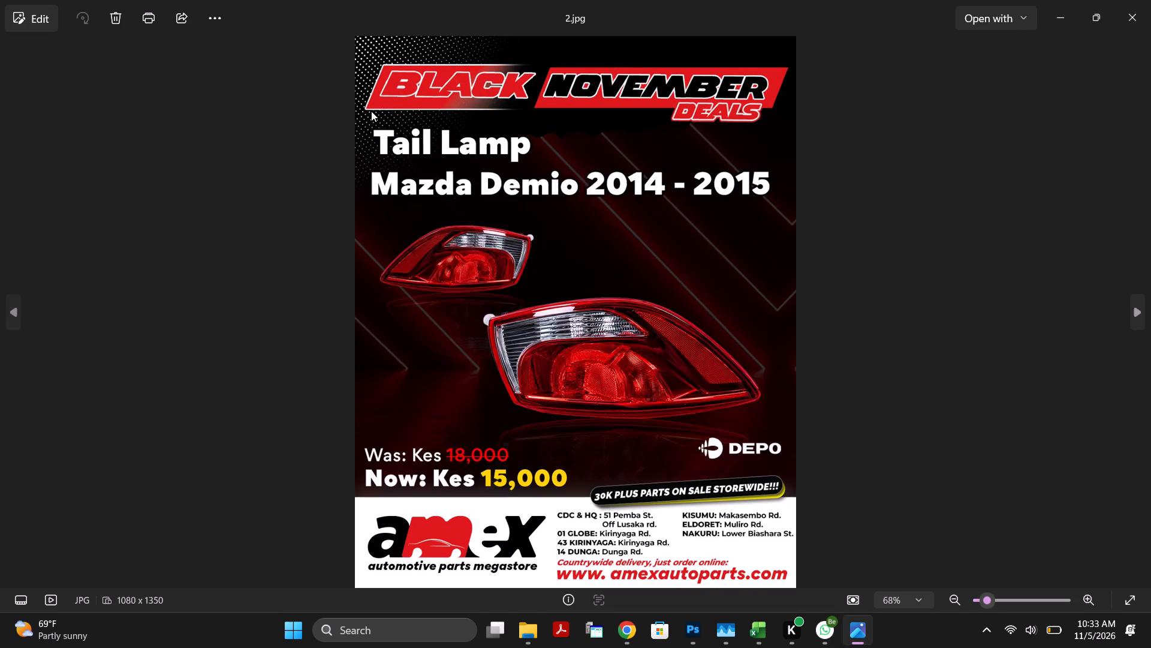
Compare the exported Mazda tail lamp ads 2.jpg and 3.jpg, and continue reviewing the exports through 5.jpg, the Honda Fit Hybrid ad.
key(Right)
key(Left)
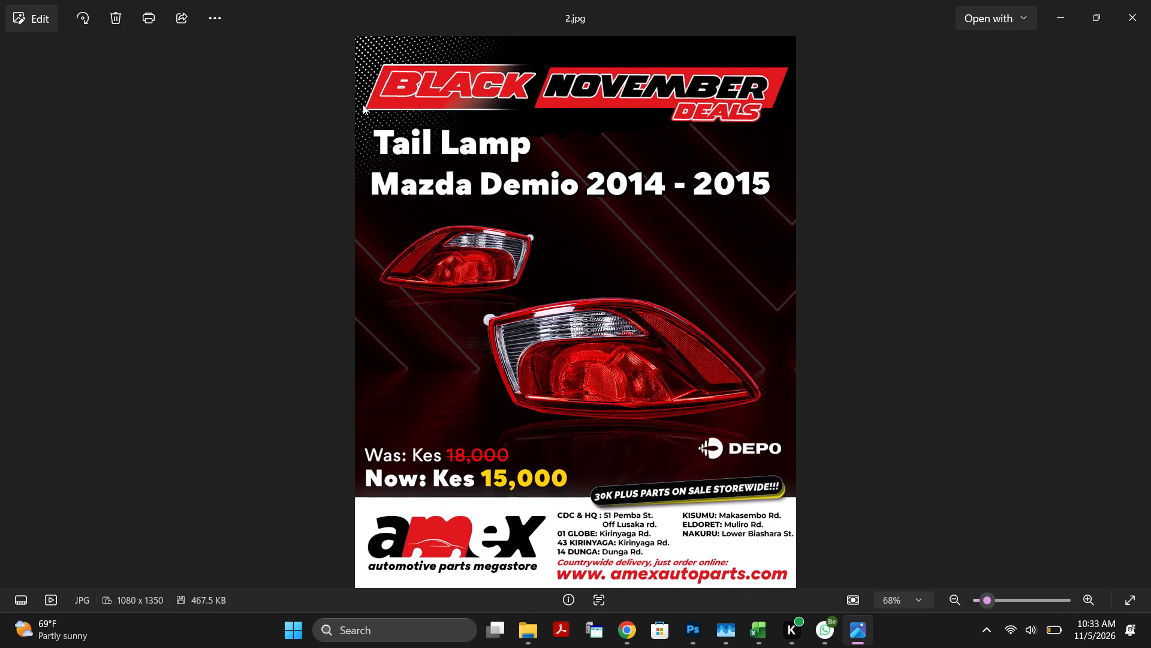
key(Right)
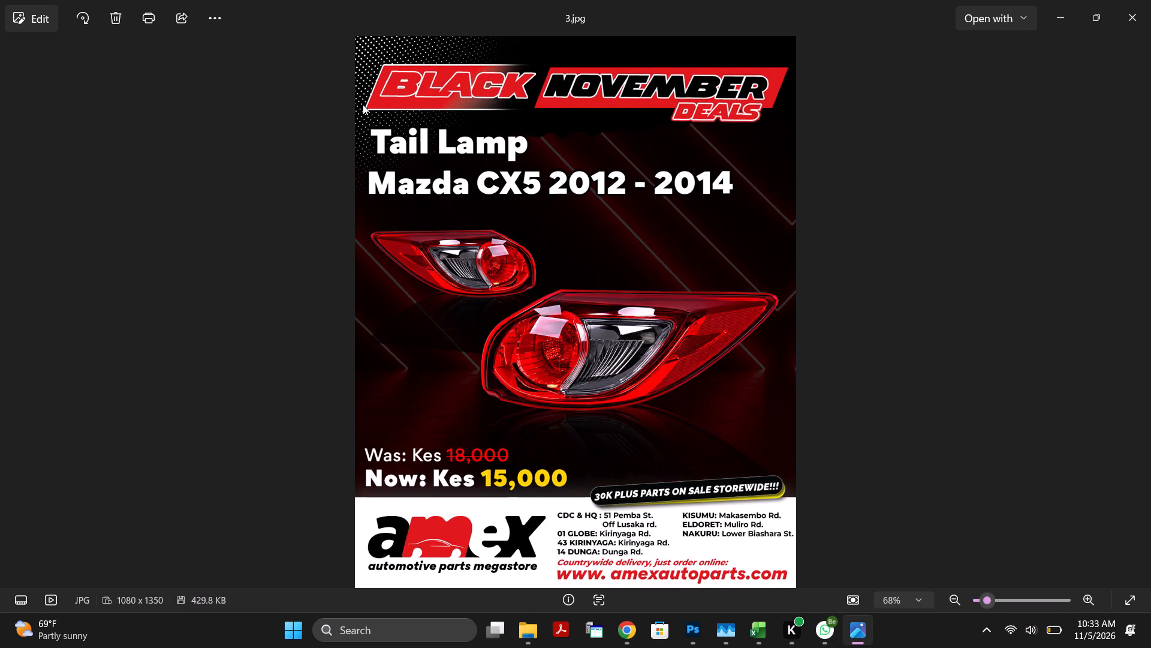
key(Right)
key(Right)
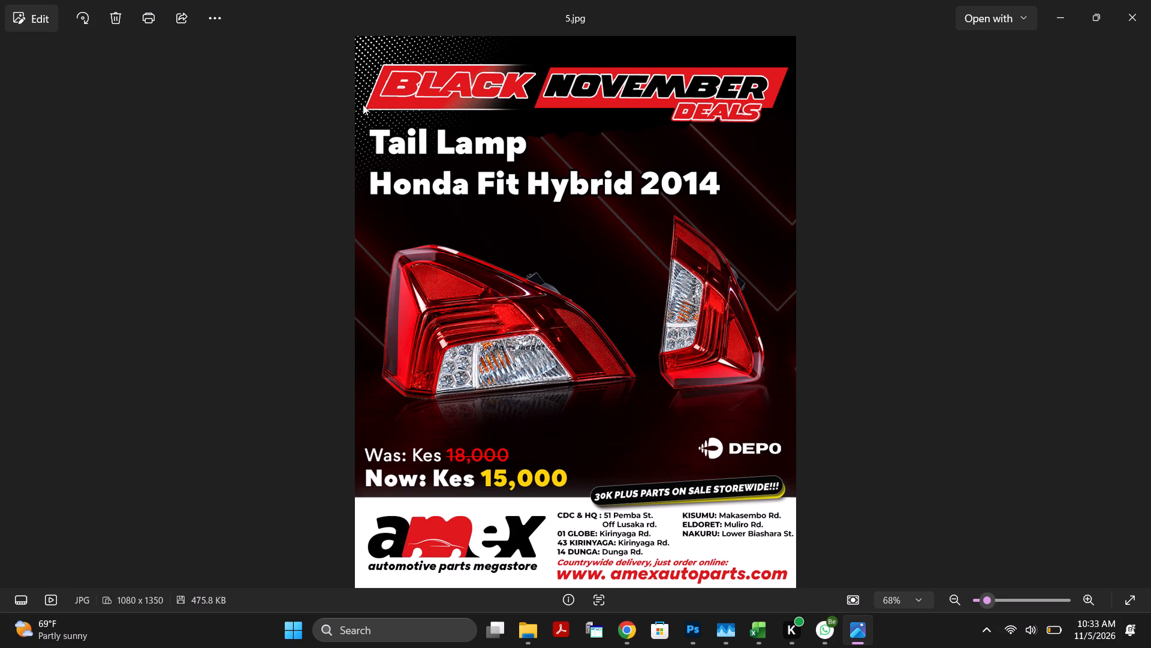
Review the remaining exported ads from 5.jpg through E0005465.jpg, then close the photo viewer.
key(Right)
key(Left)
key(Right)
key(Right)
key(Right)
key(Right)
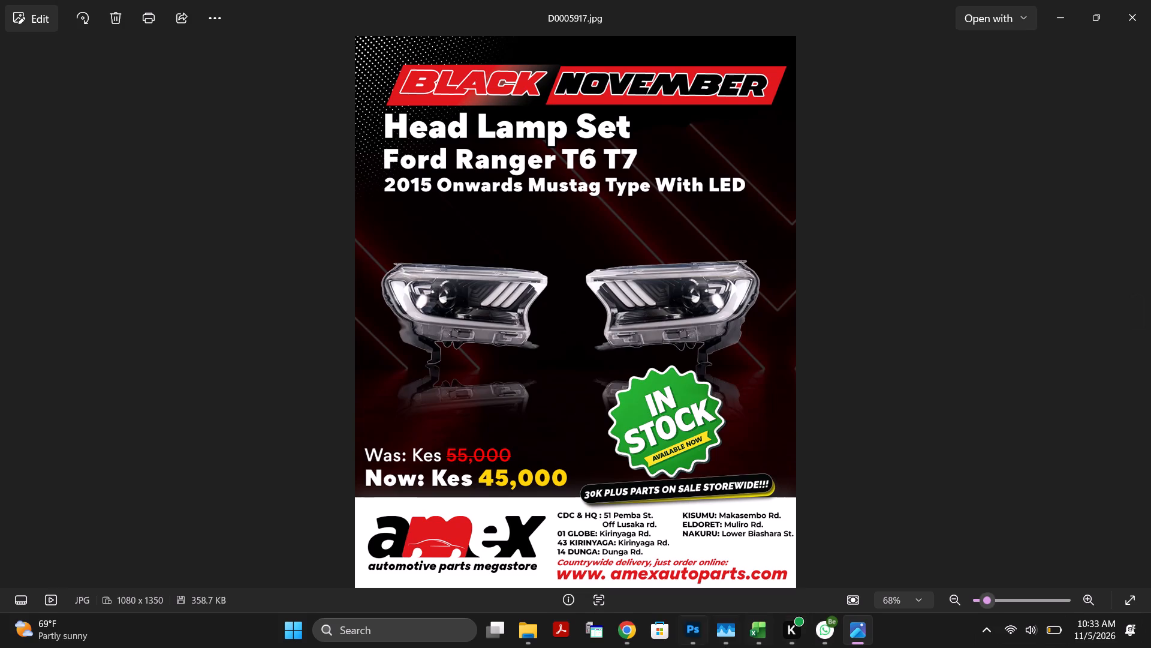
key(Right)
key(Right)
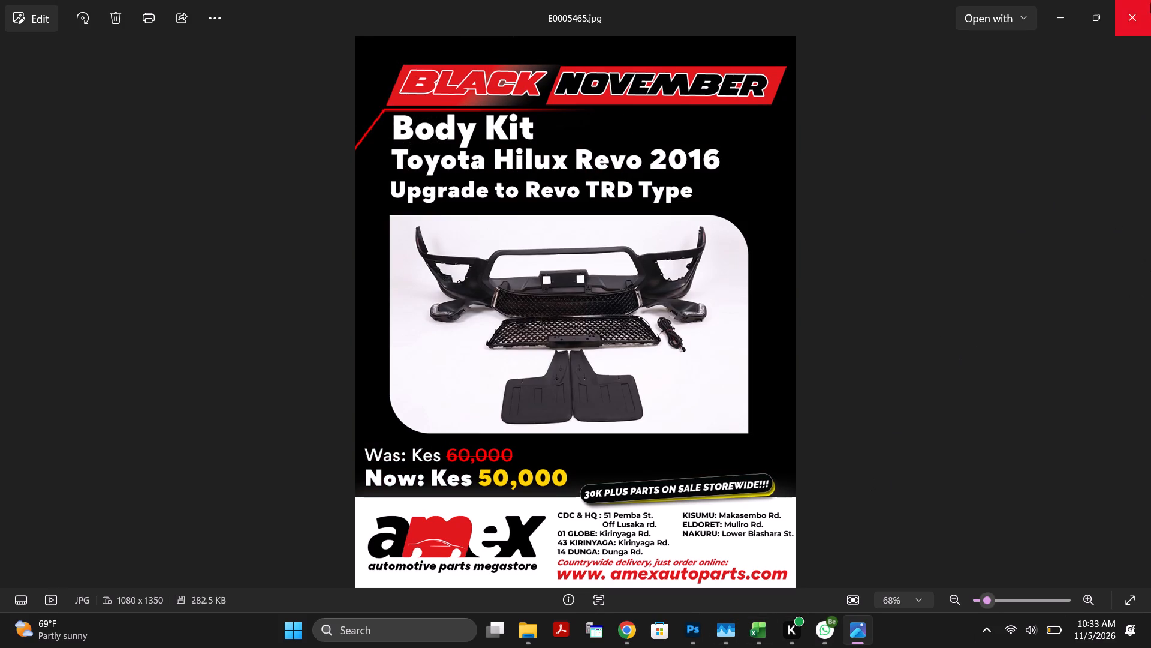
click(1137, 1)
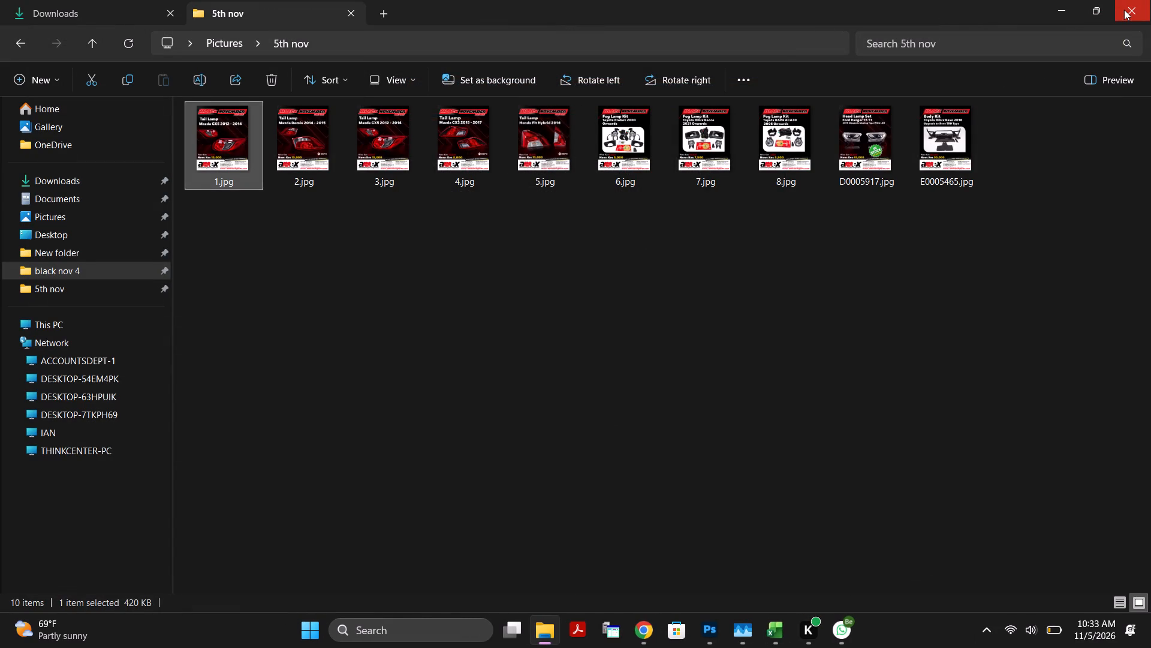